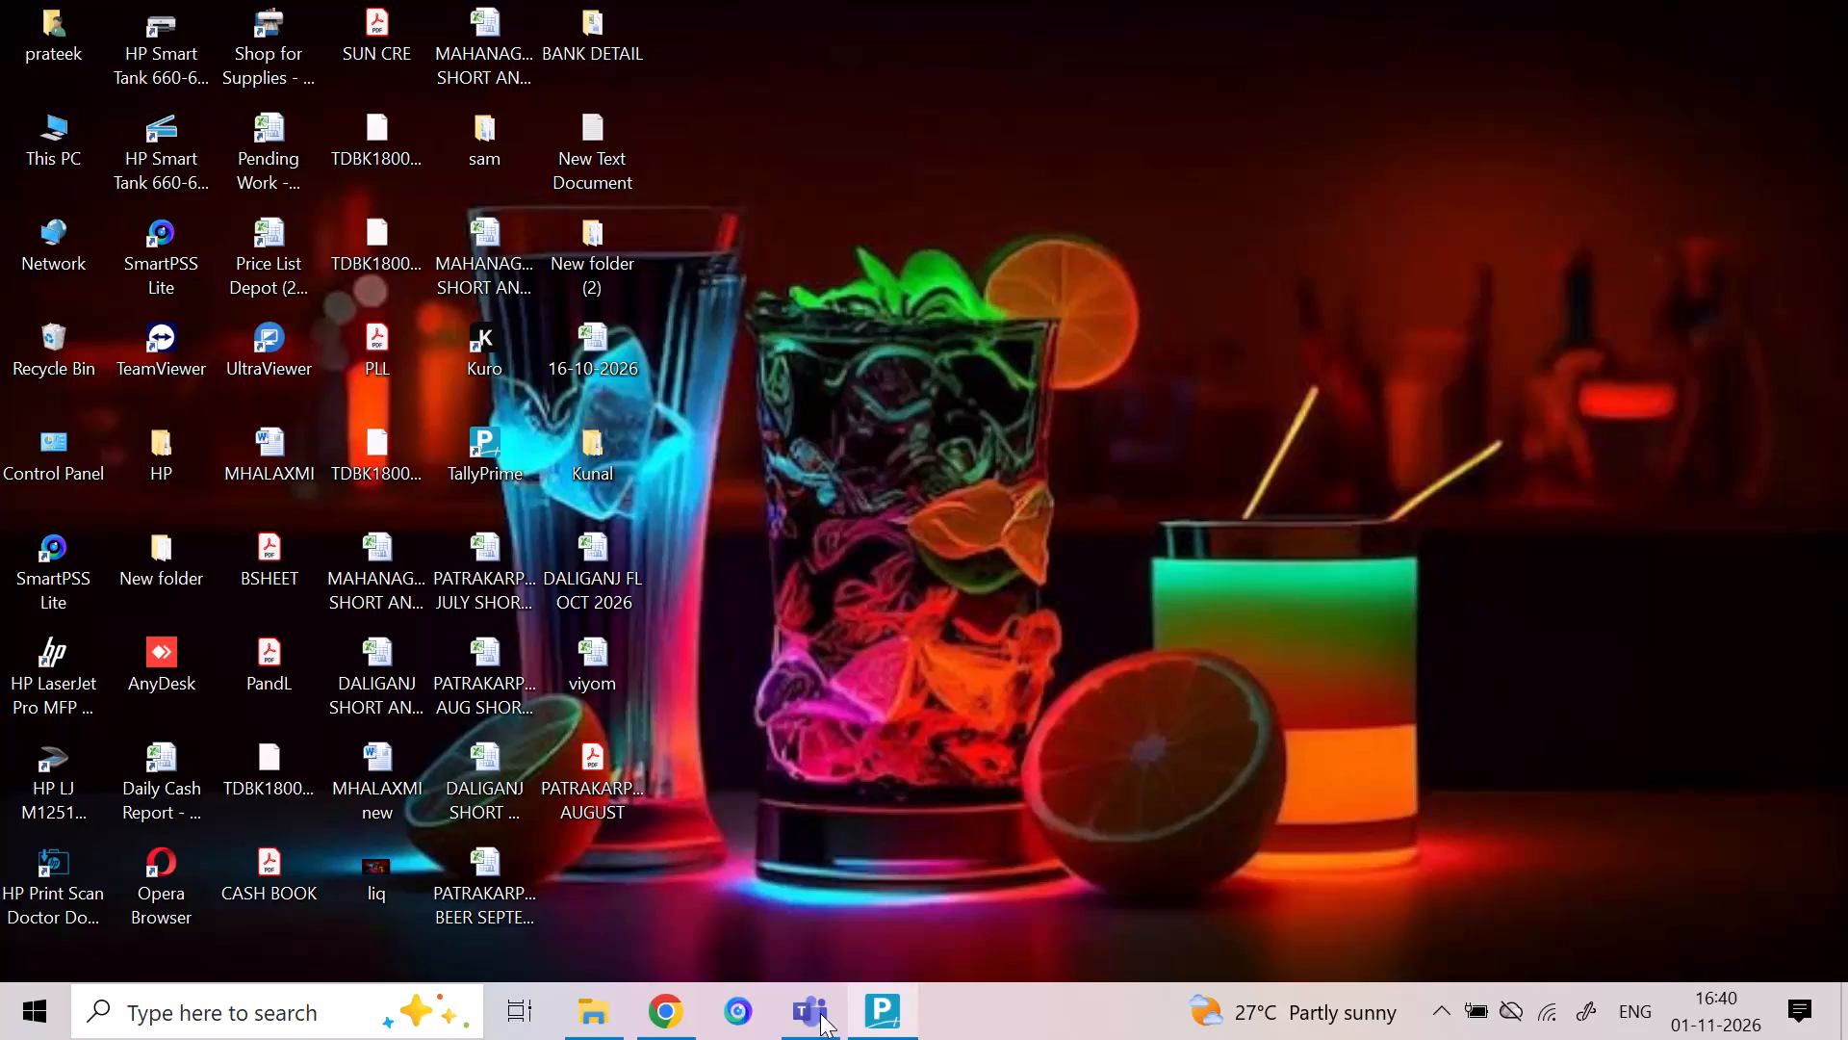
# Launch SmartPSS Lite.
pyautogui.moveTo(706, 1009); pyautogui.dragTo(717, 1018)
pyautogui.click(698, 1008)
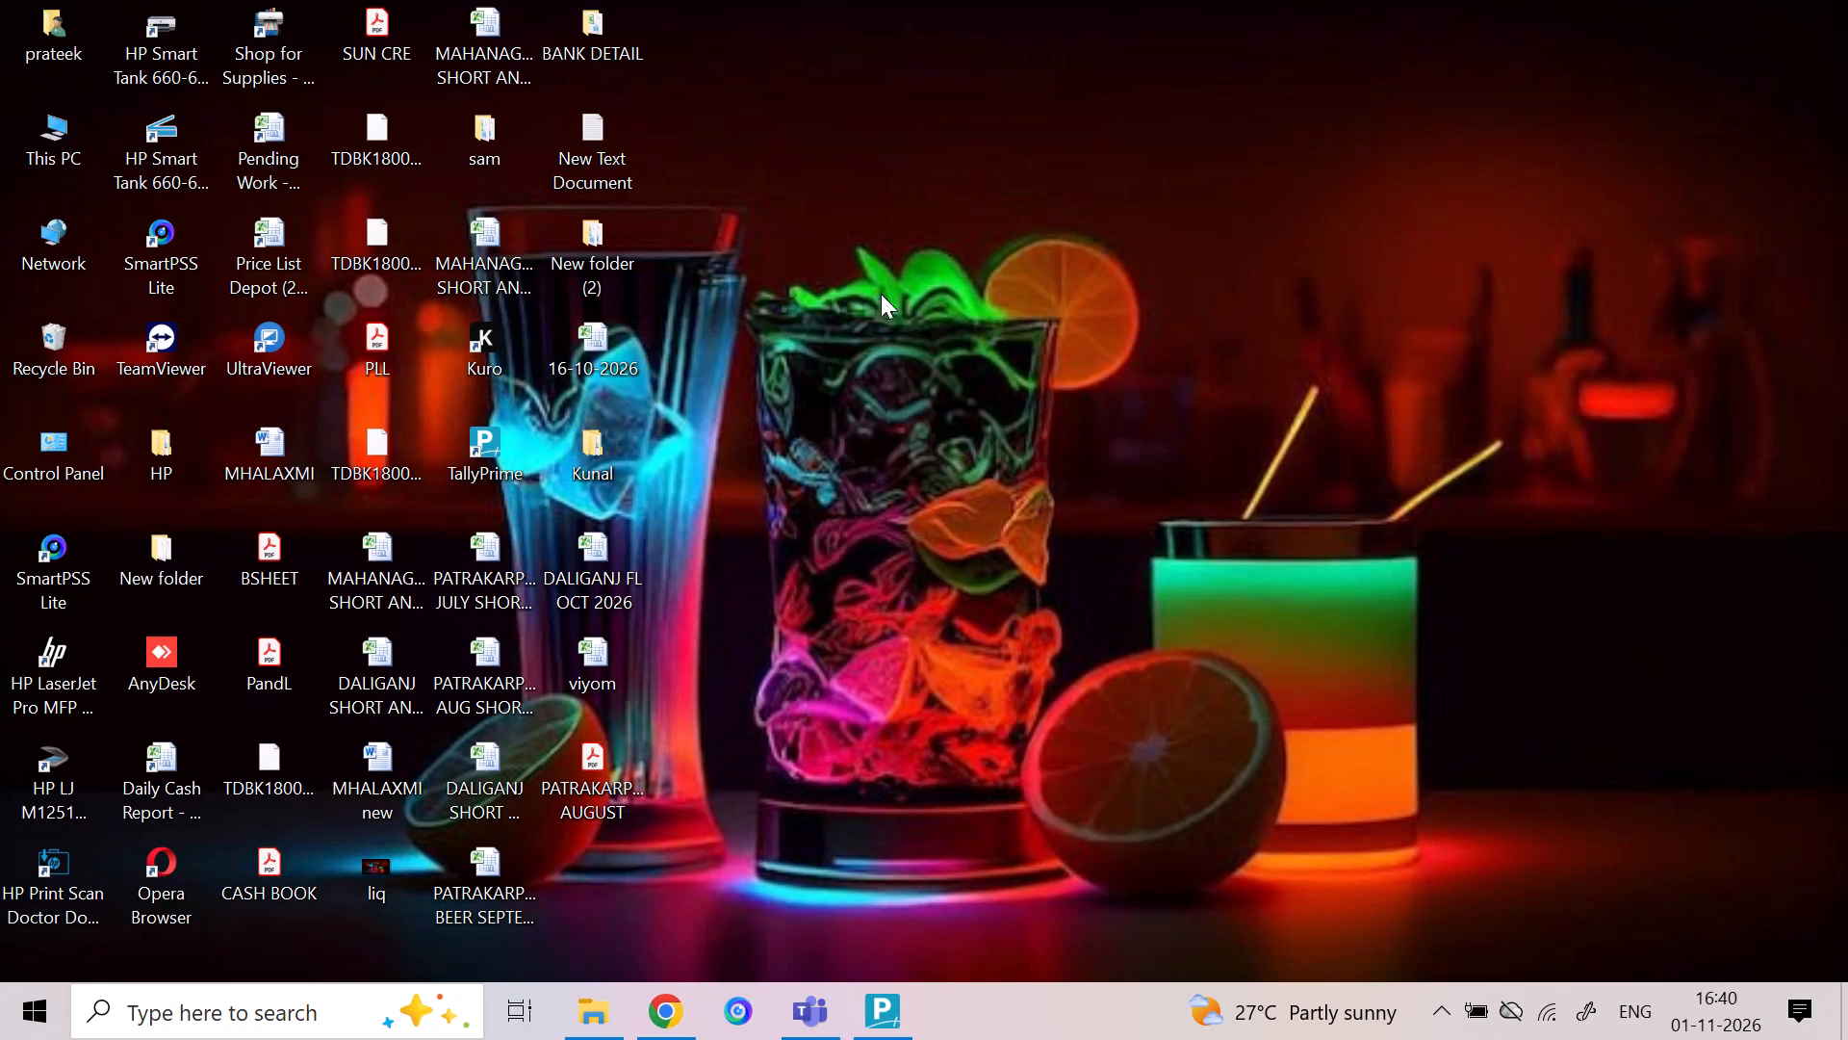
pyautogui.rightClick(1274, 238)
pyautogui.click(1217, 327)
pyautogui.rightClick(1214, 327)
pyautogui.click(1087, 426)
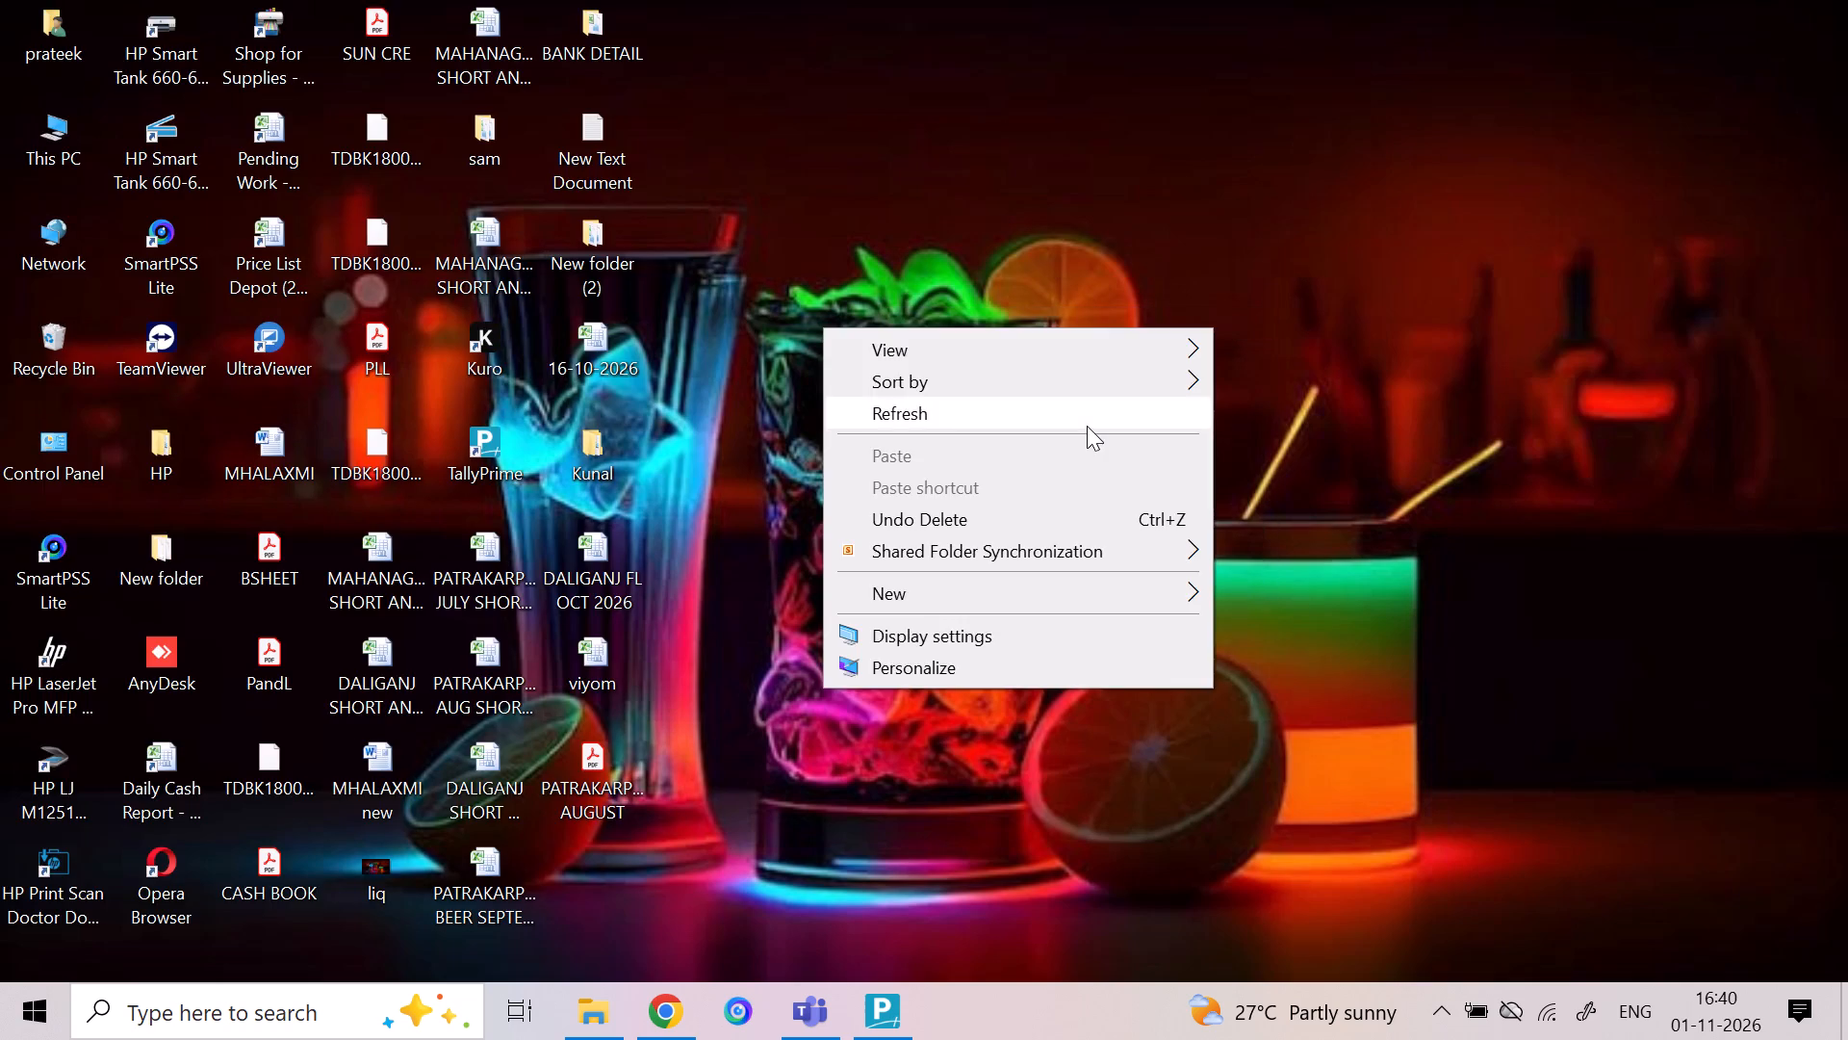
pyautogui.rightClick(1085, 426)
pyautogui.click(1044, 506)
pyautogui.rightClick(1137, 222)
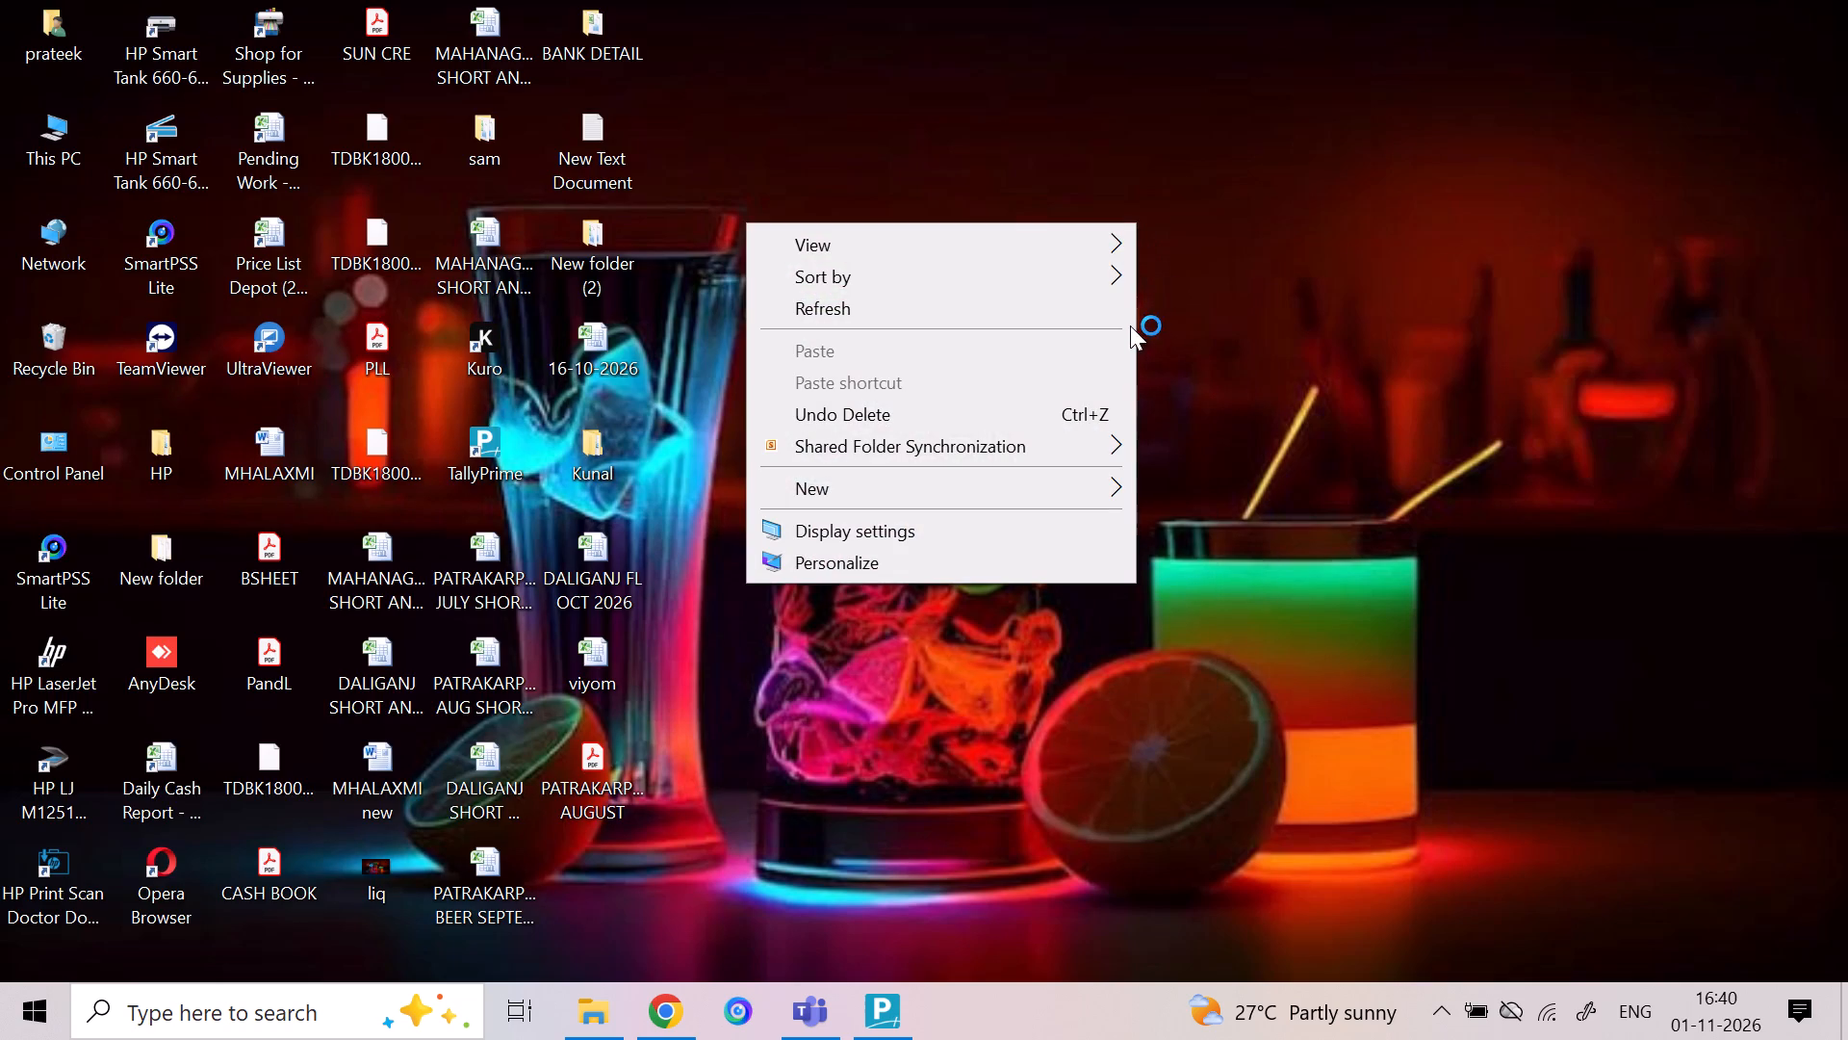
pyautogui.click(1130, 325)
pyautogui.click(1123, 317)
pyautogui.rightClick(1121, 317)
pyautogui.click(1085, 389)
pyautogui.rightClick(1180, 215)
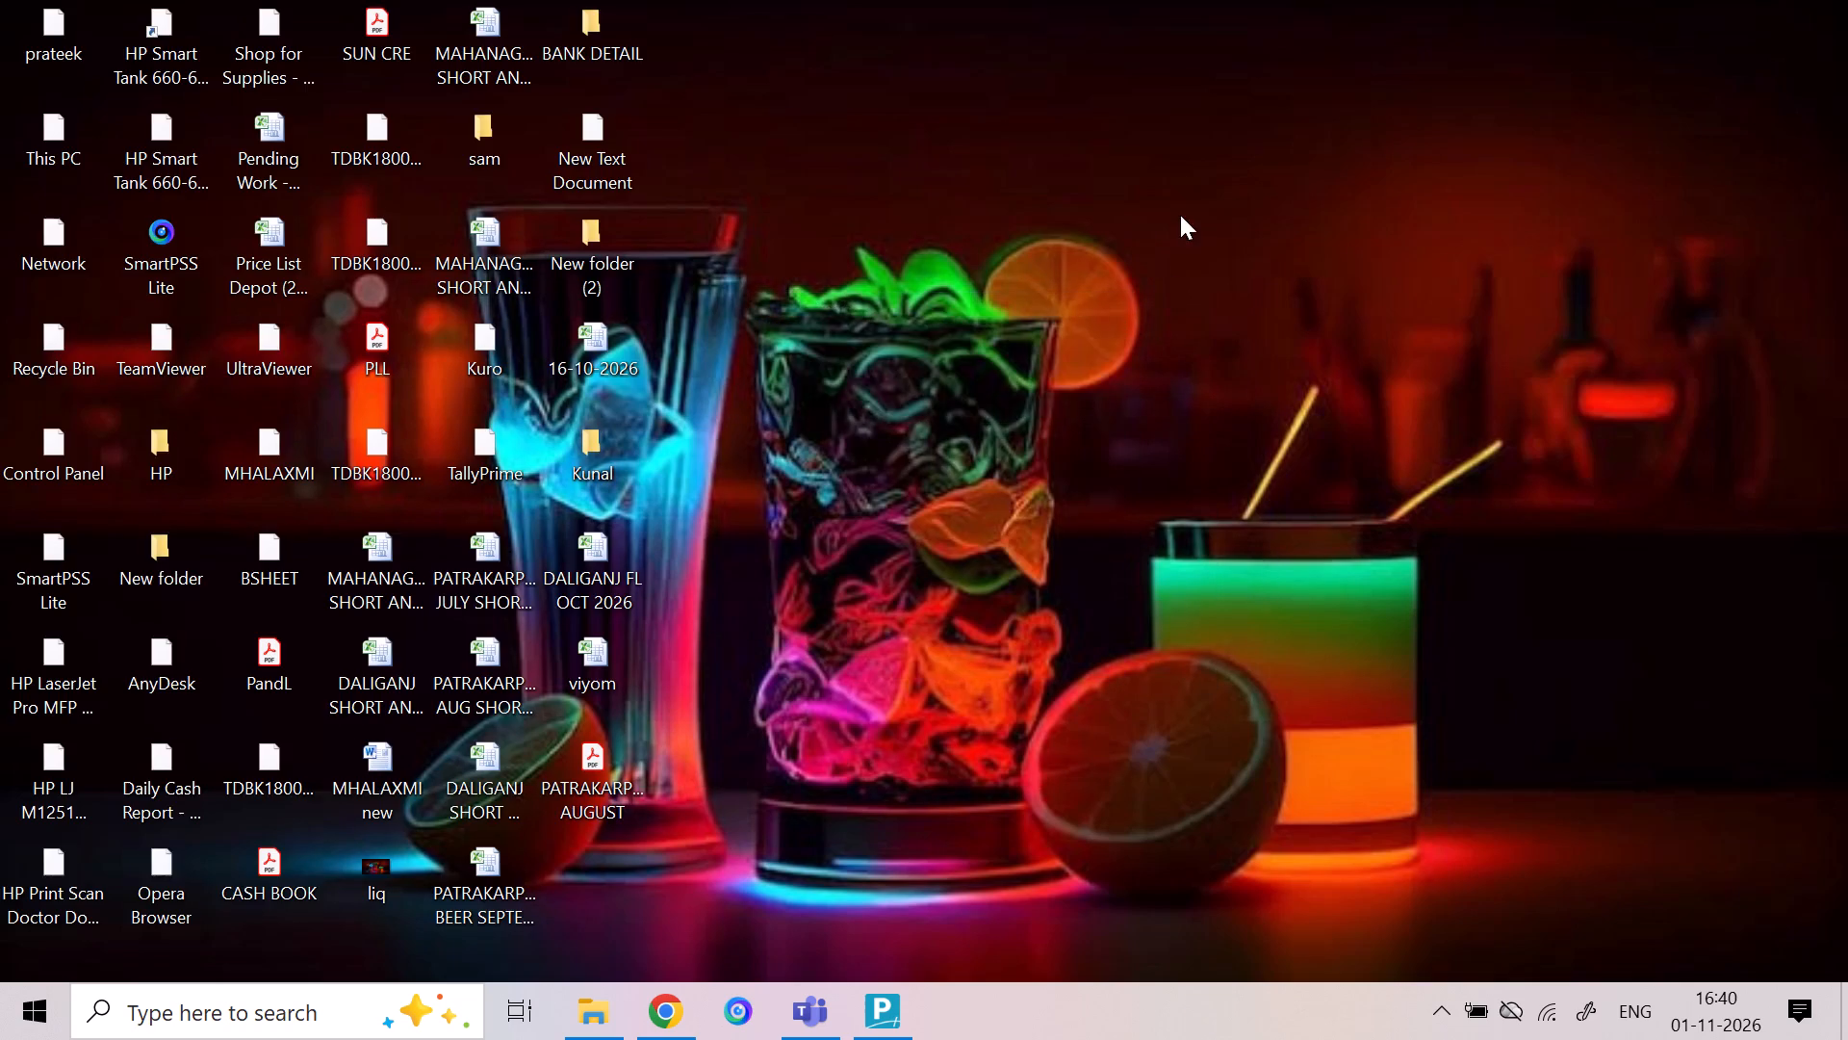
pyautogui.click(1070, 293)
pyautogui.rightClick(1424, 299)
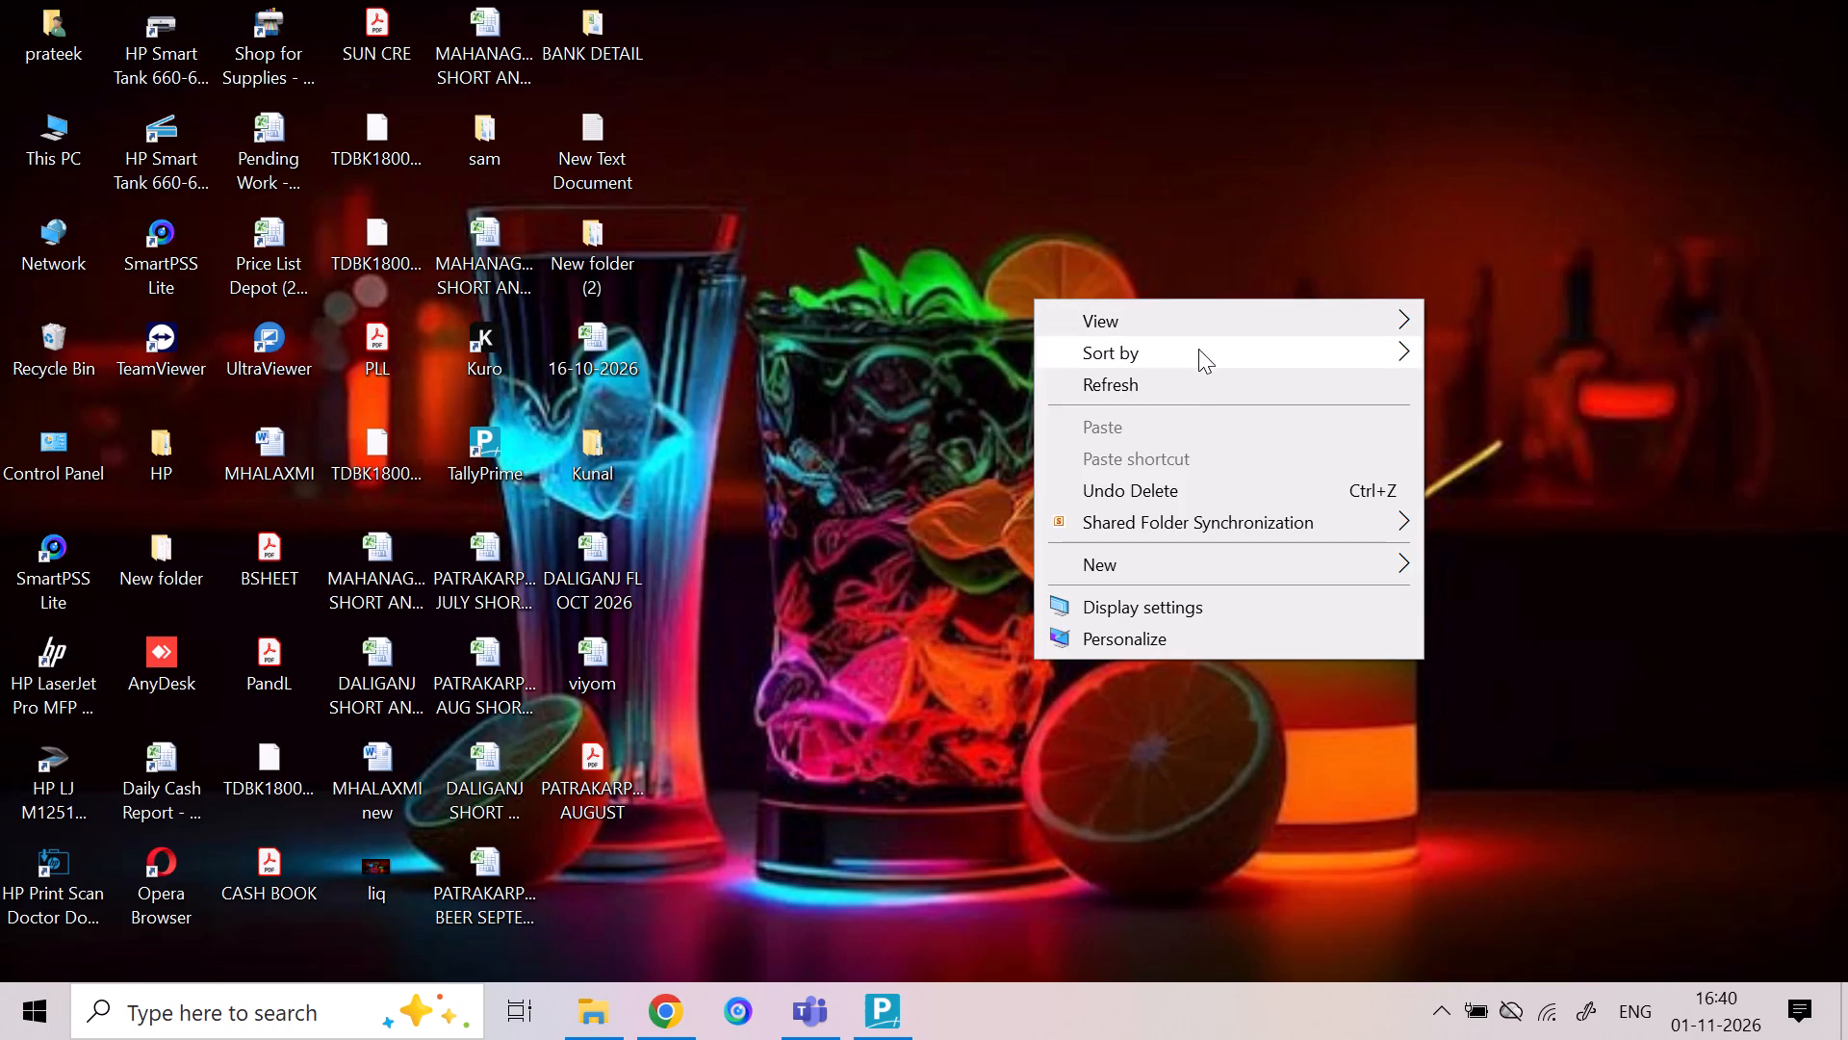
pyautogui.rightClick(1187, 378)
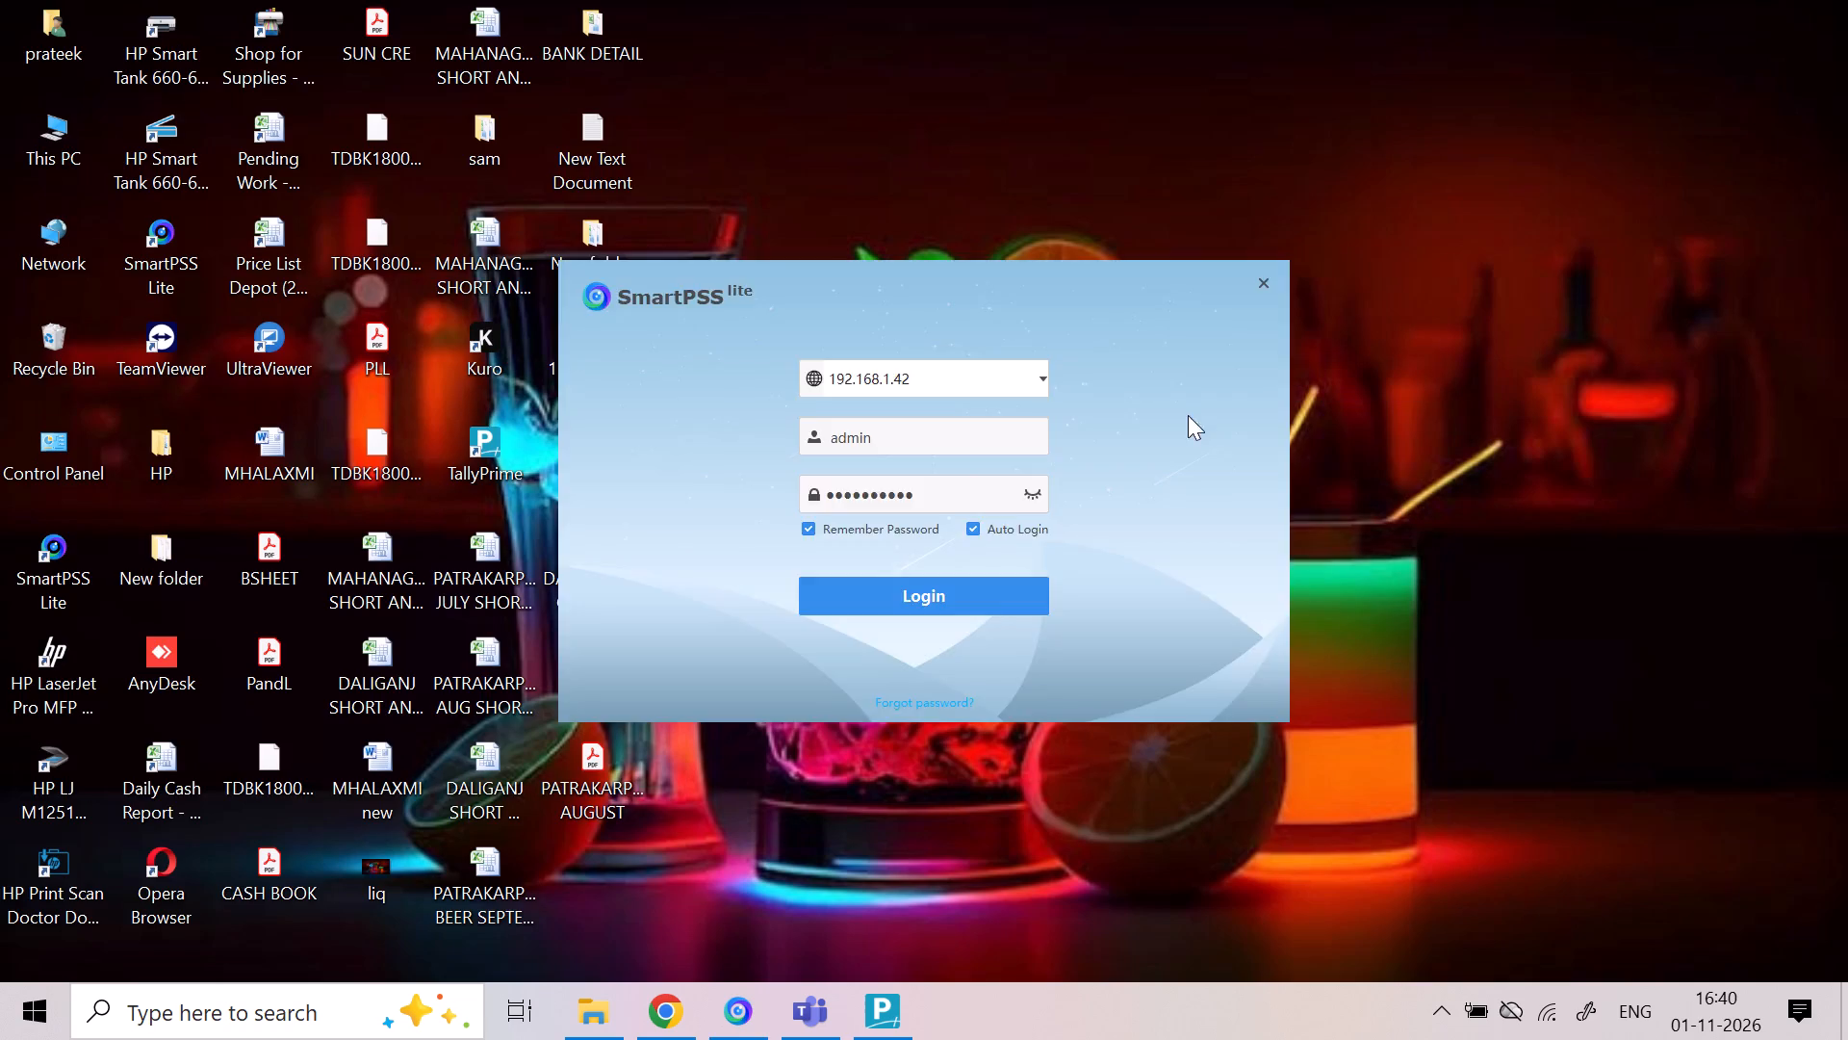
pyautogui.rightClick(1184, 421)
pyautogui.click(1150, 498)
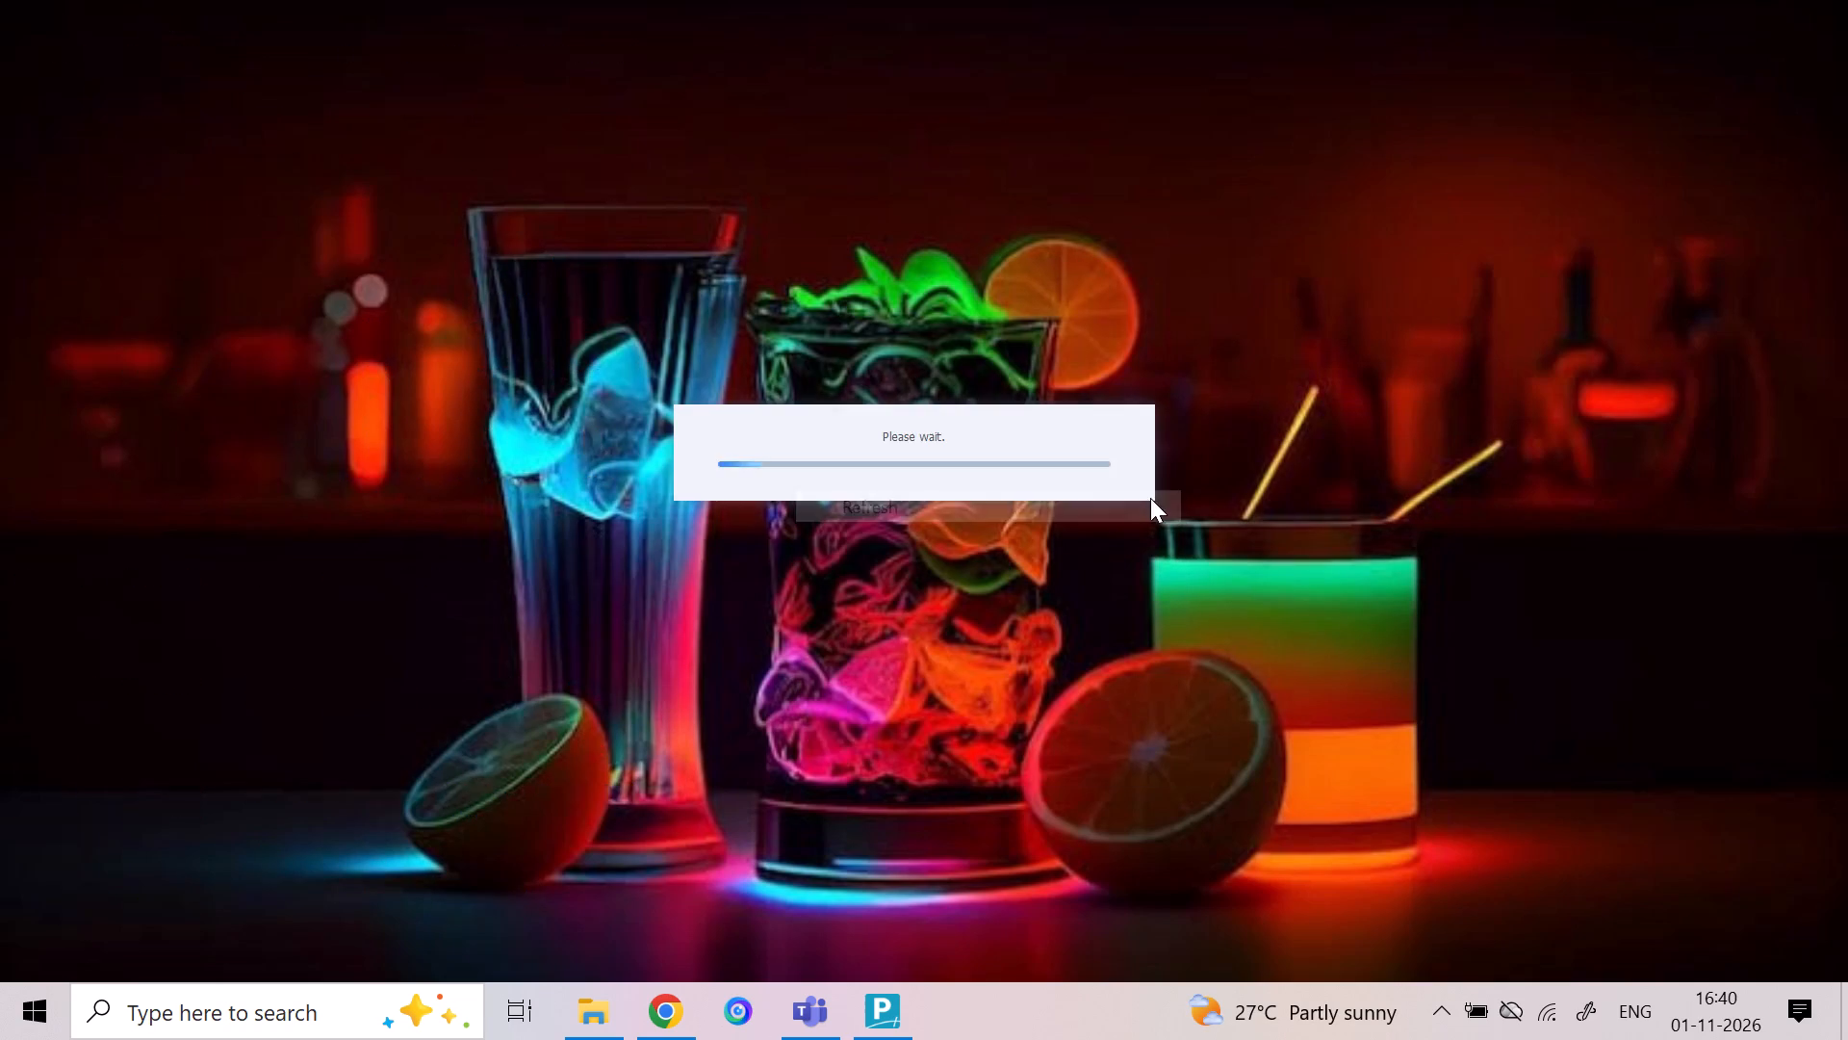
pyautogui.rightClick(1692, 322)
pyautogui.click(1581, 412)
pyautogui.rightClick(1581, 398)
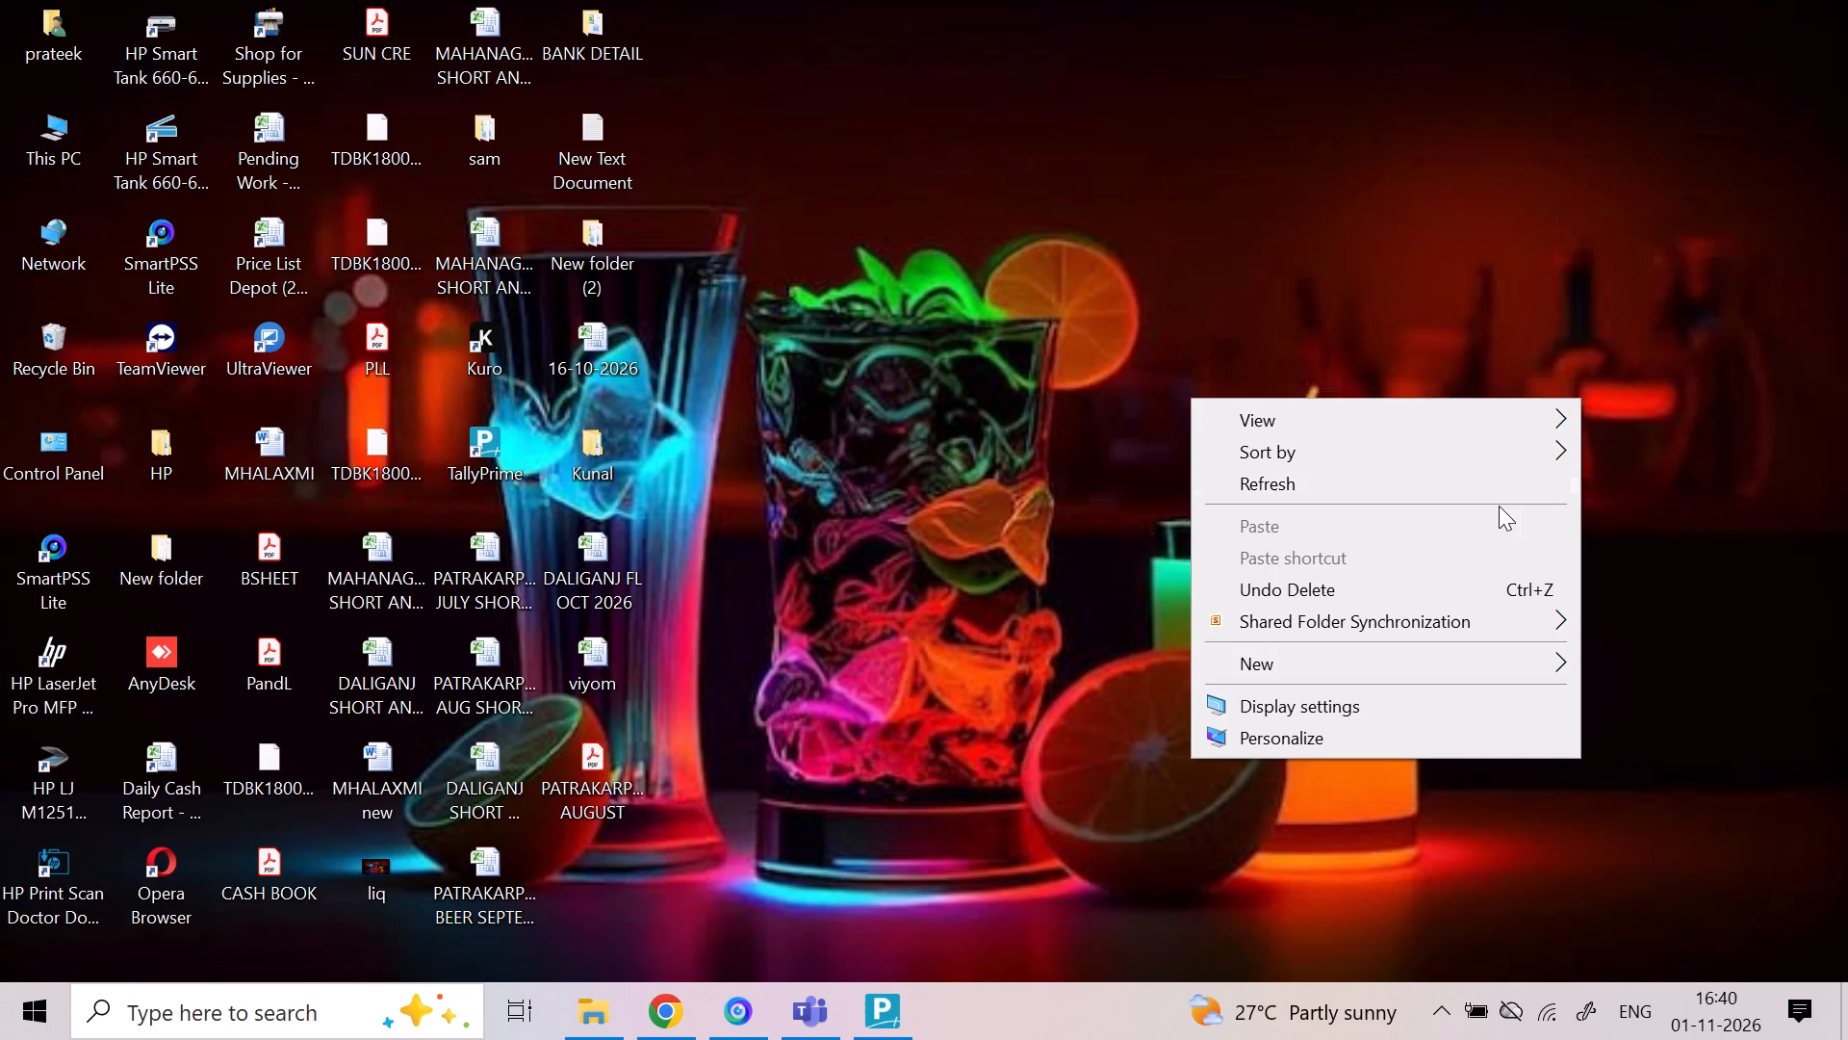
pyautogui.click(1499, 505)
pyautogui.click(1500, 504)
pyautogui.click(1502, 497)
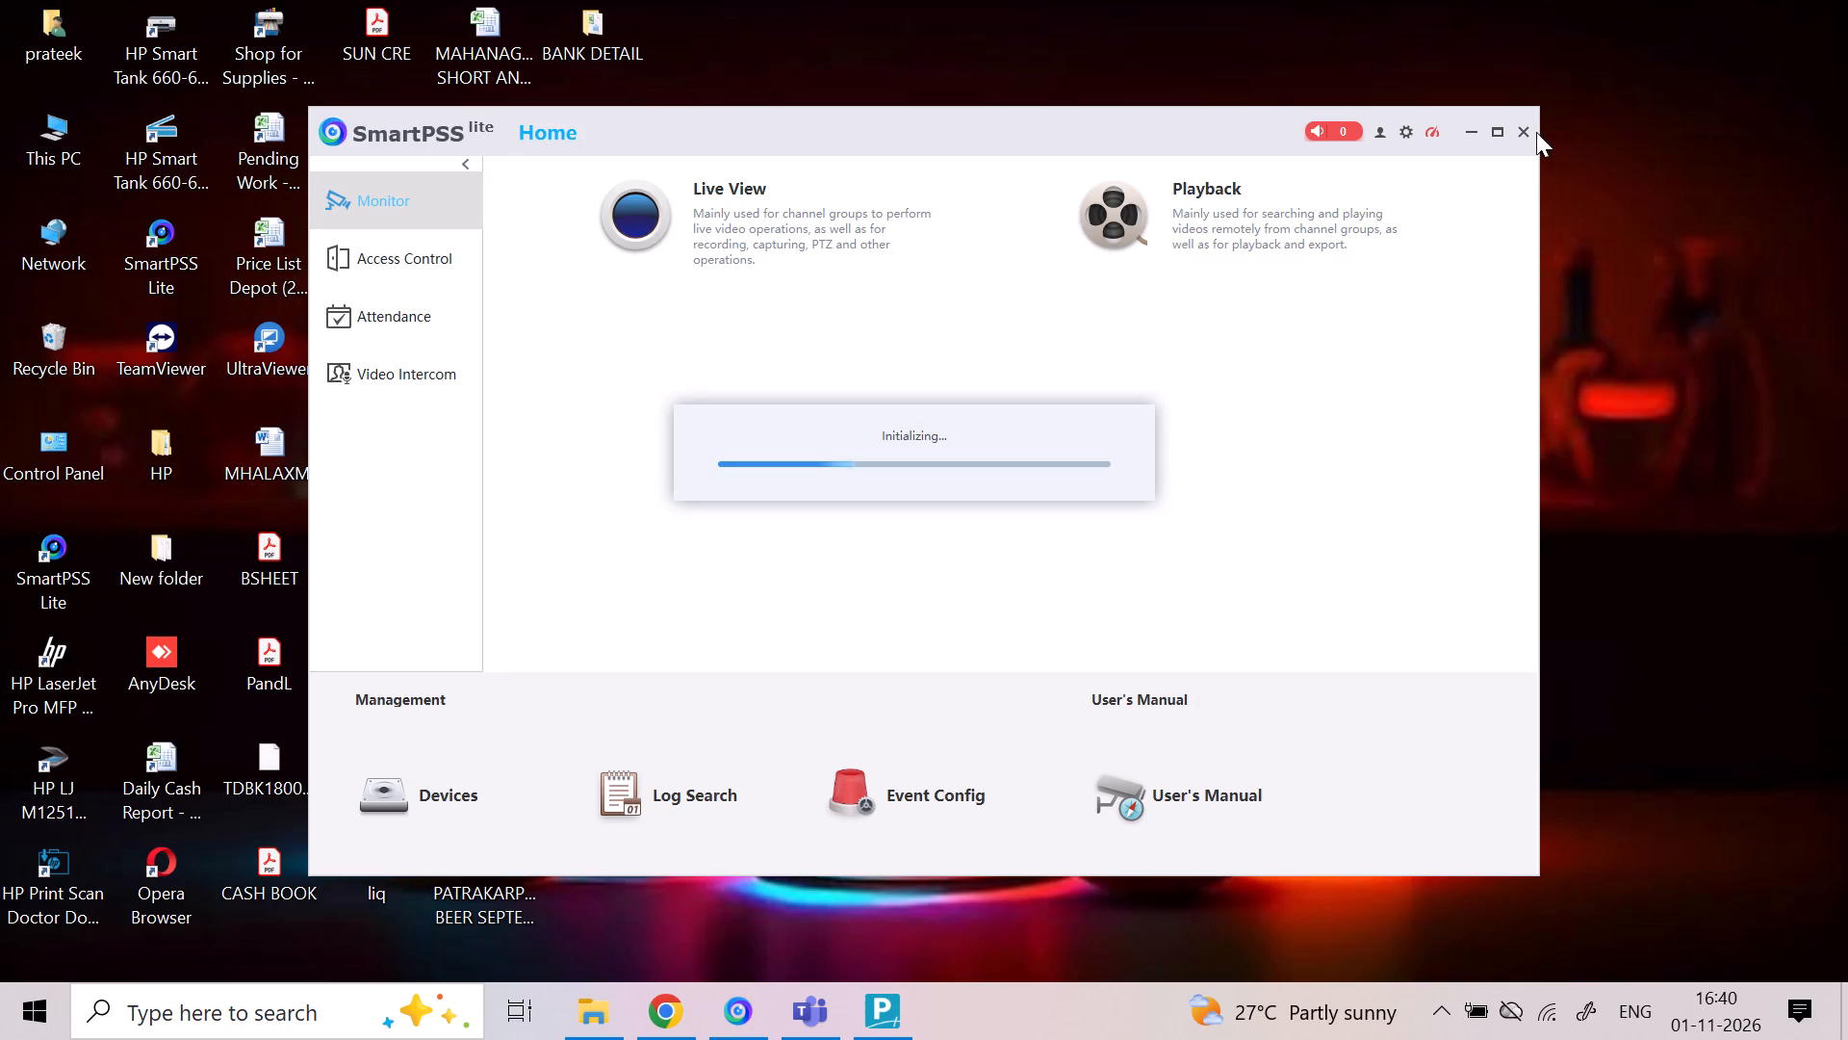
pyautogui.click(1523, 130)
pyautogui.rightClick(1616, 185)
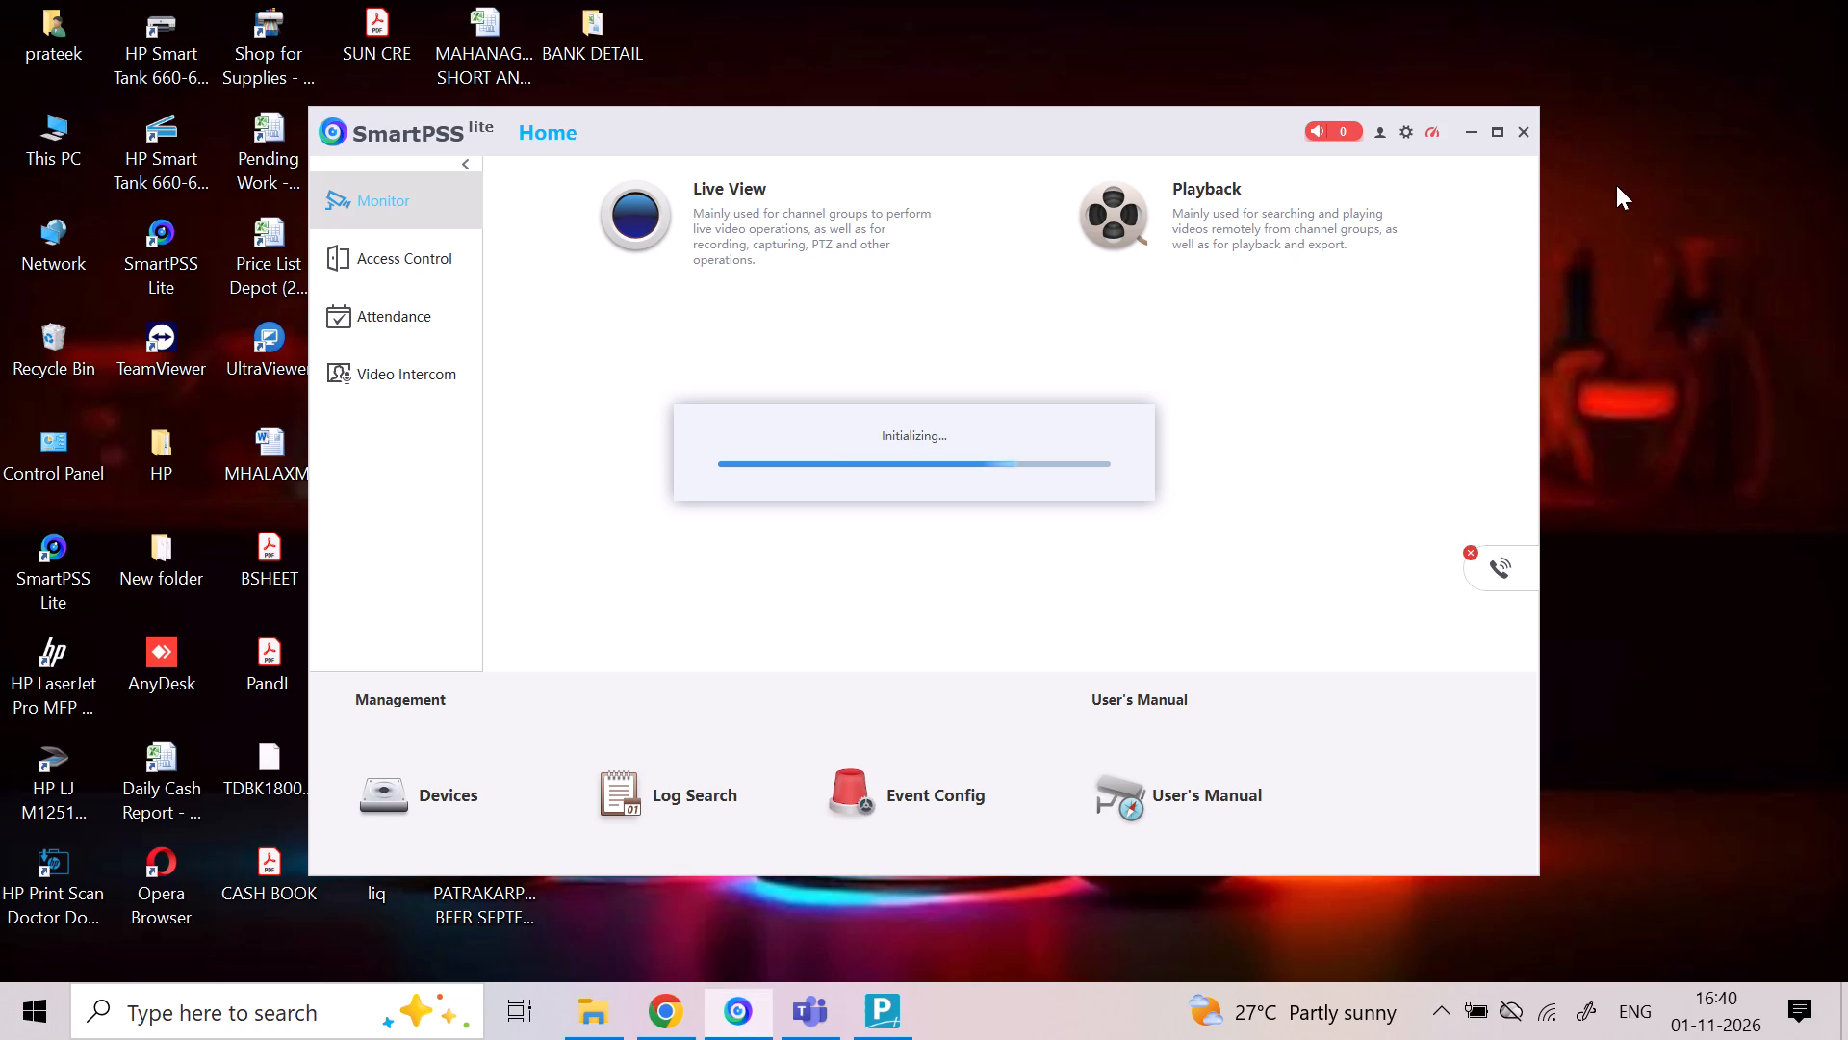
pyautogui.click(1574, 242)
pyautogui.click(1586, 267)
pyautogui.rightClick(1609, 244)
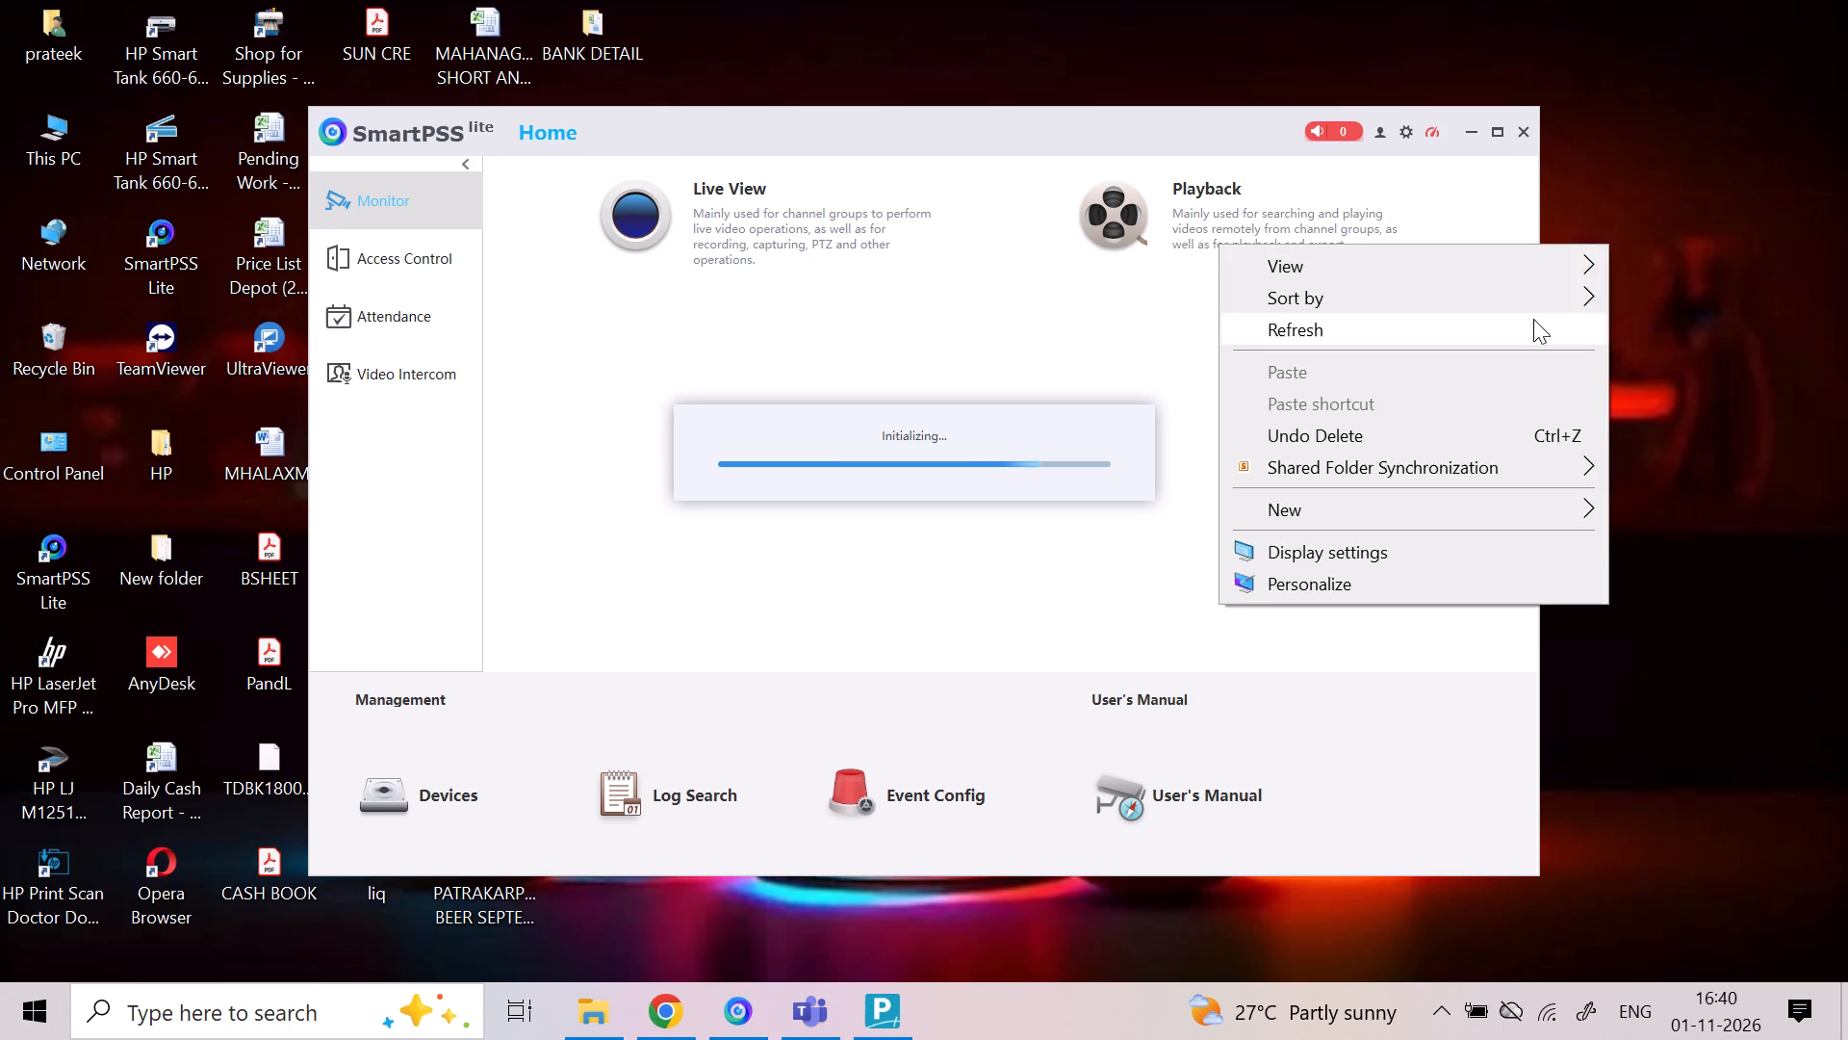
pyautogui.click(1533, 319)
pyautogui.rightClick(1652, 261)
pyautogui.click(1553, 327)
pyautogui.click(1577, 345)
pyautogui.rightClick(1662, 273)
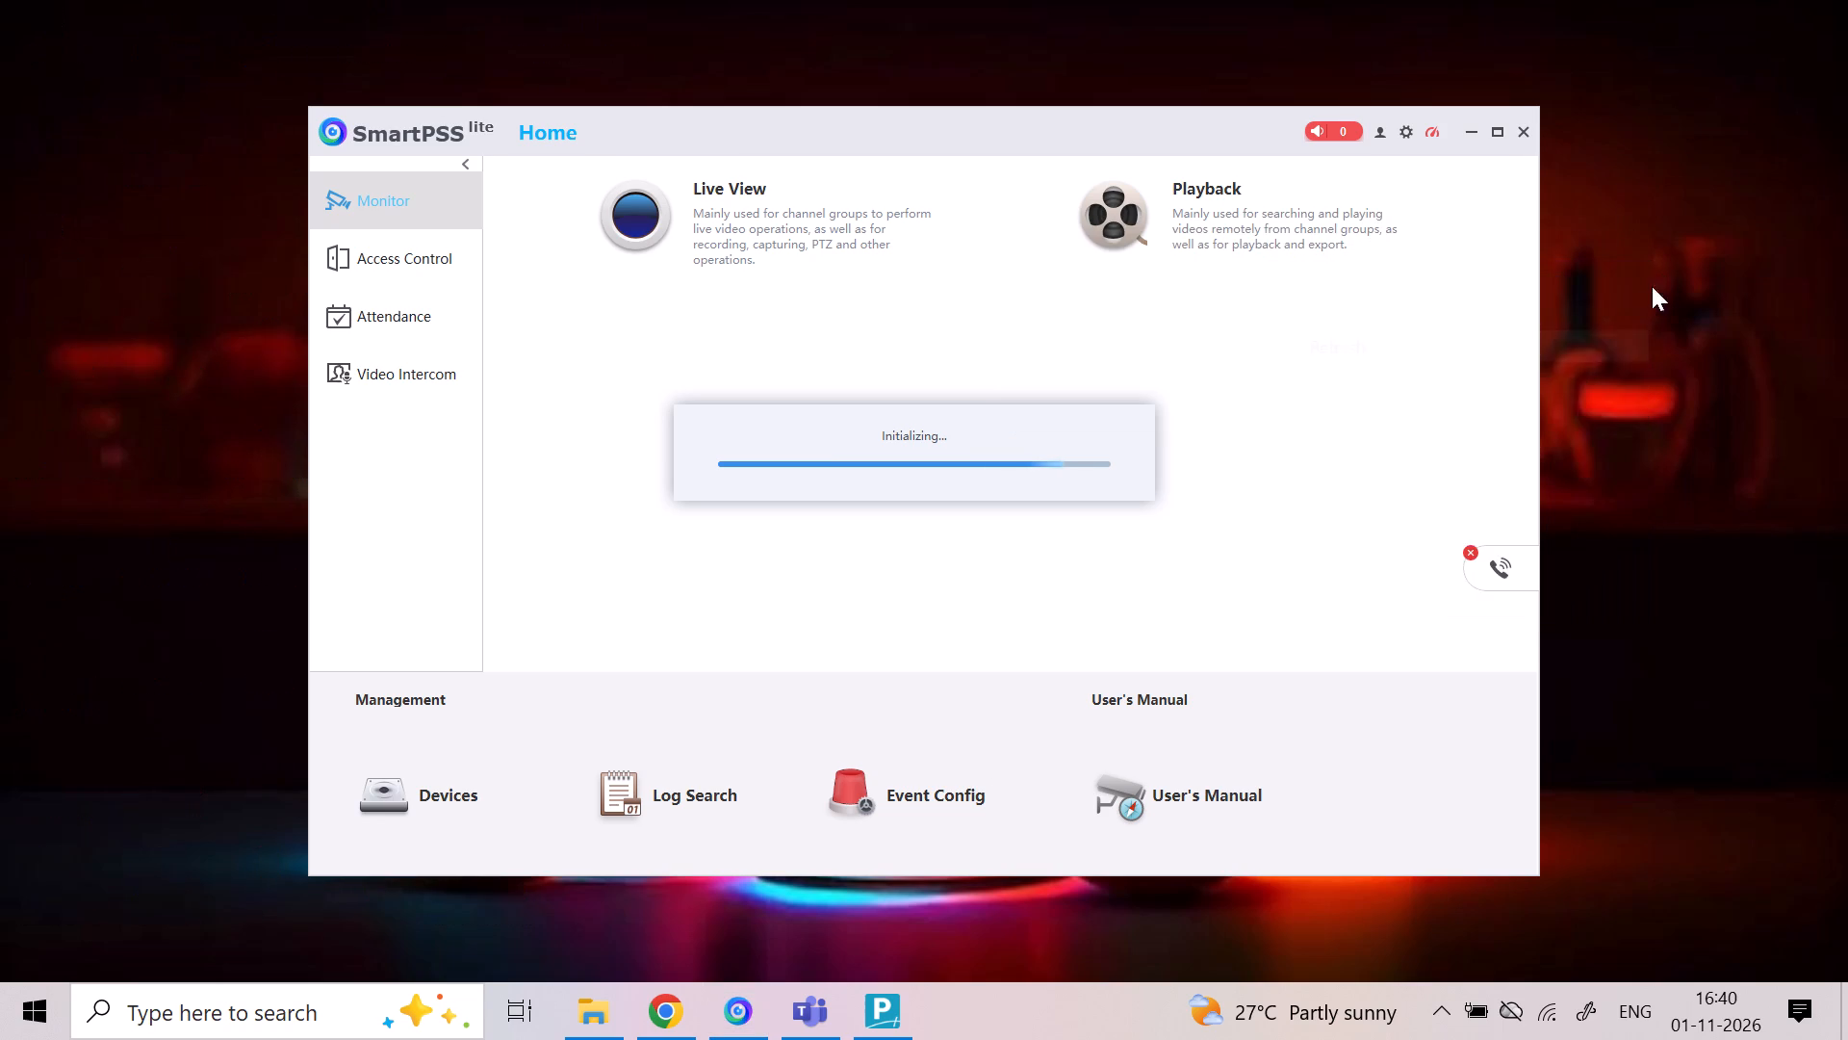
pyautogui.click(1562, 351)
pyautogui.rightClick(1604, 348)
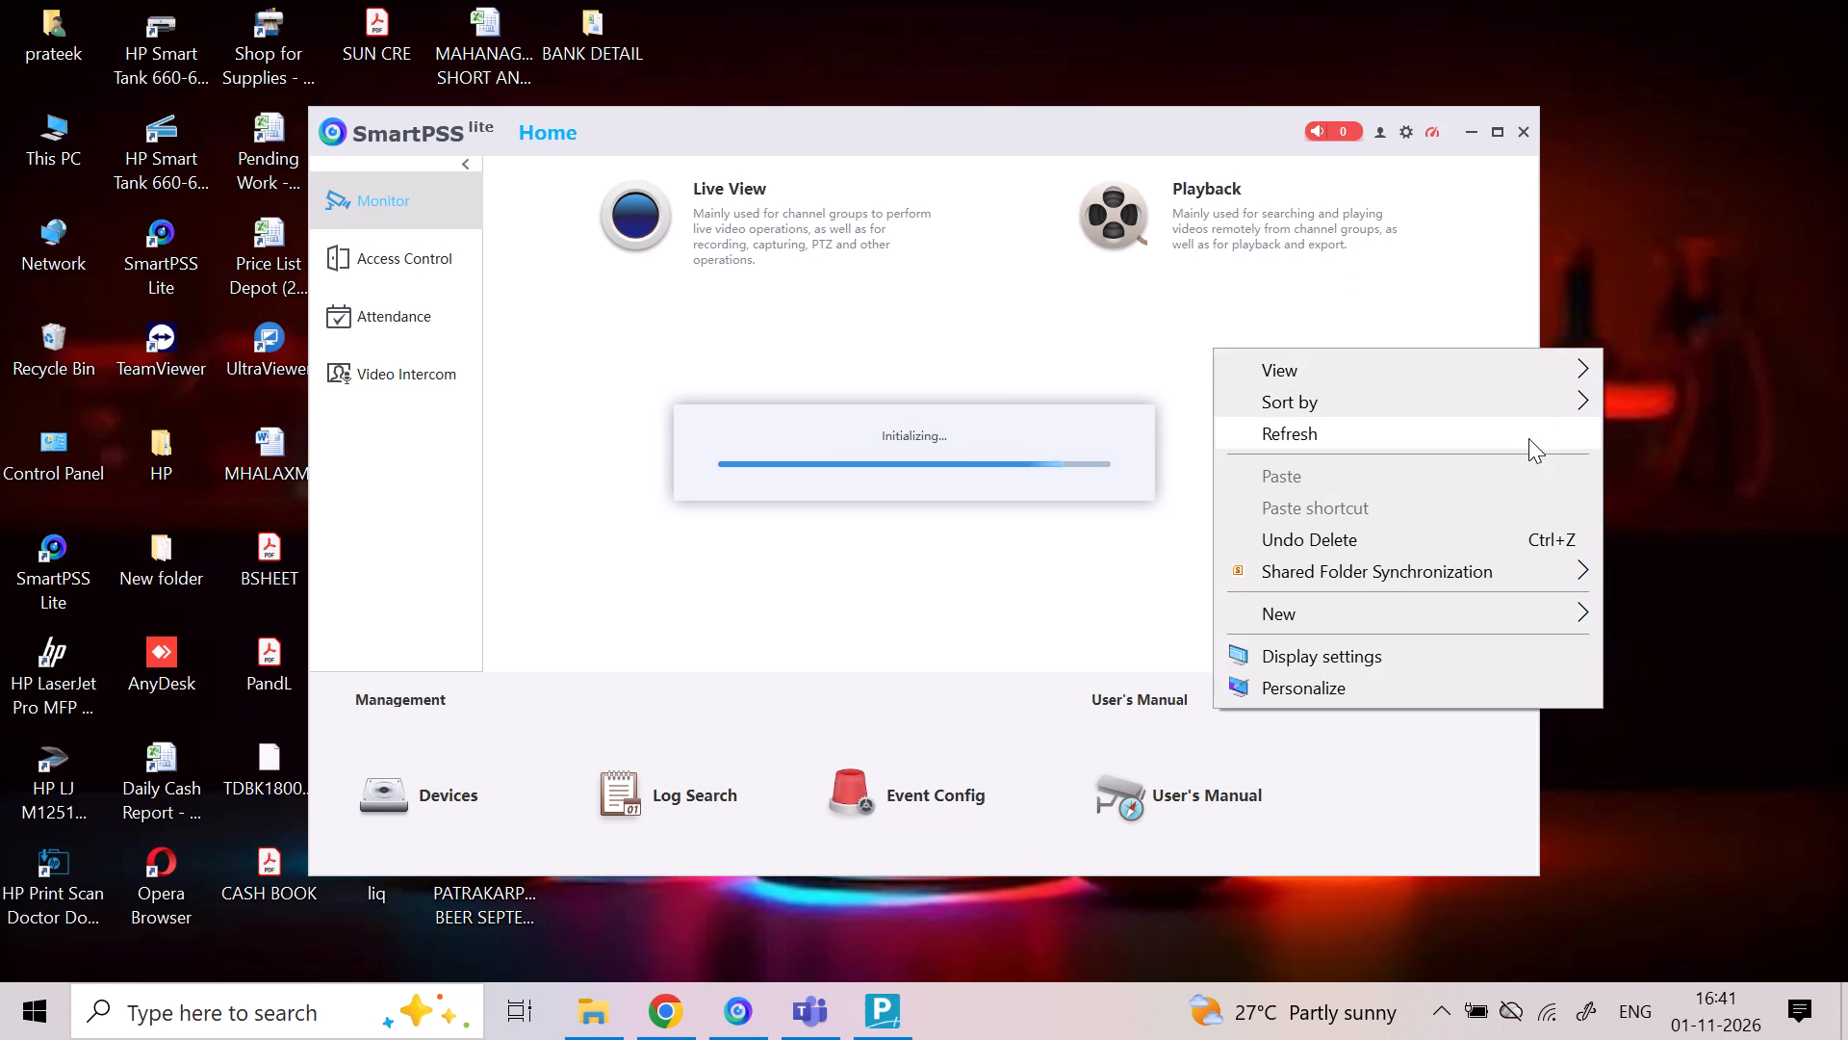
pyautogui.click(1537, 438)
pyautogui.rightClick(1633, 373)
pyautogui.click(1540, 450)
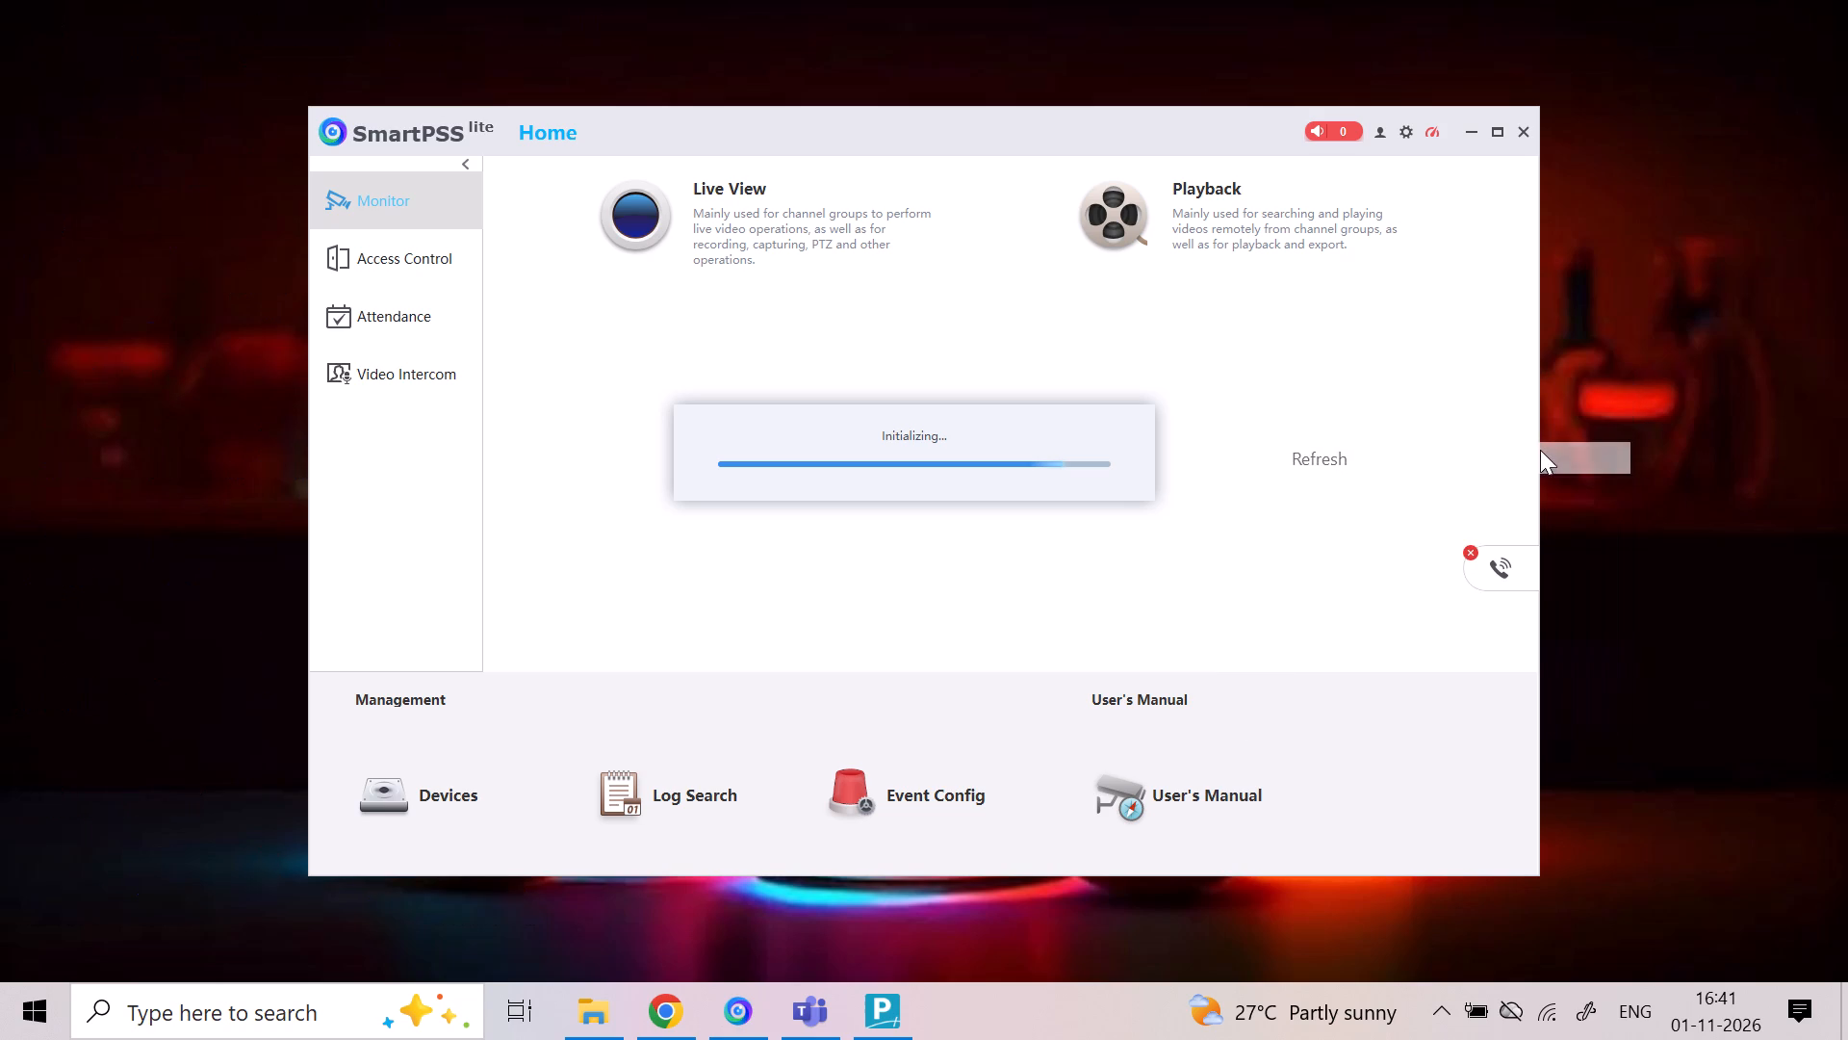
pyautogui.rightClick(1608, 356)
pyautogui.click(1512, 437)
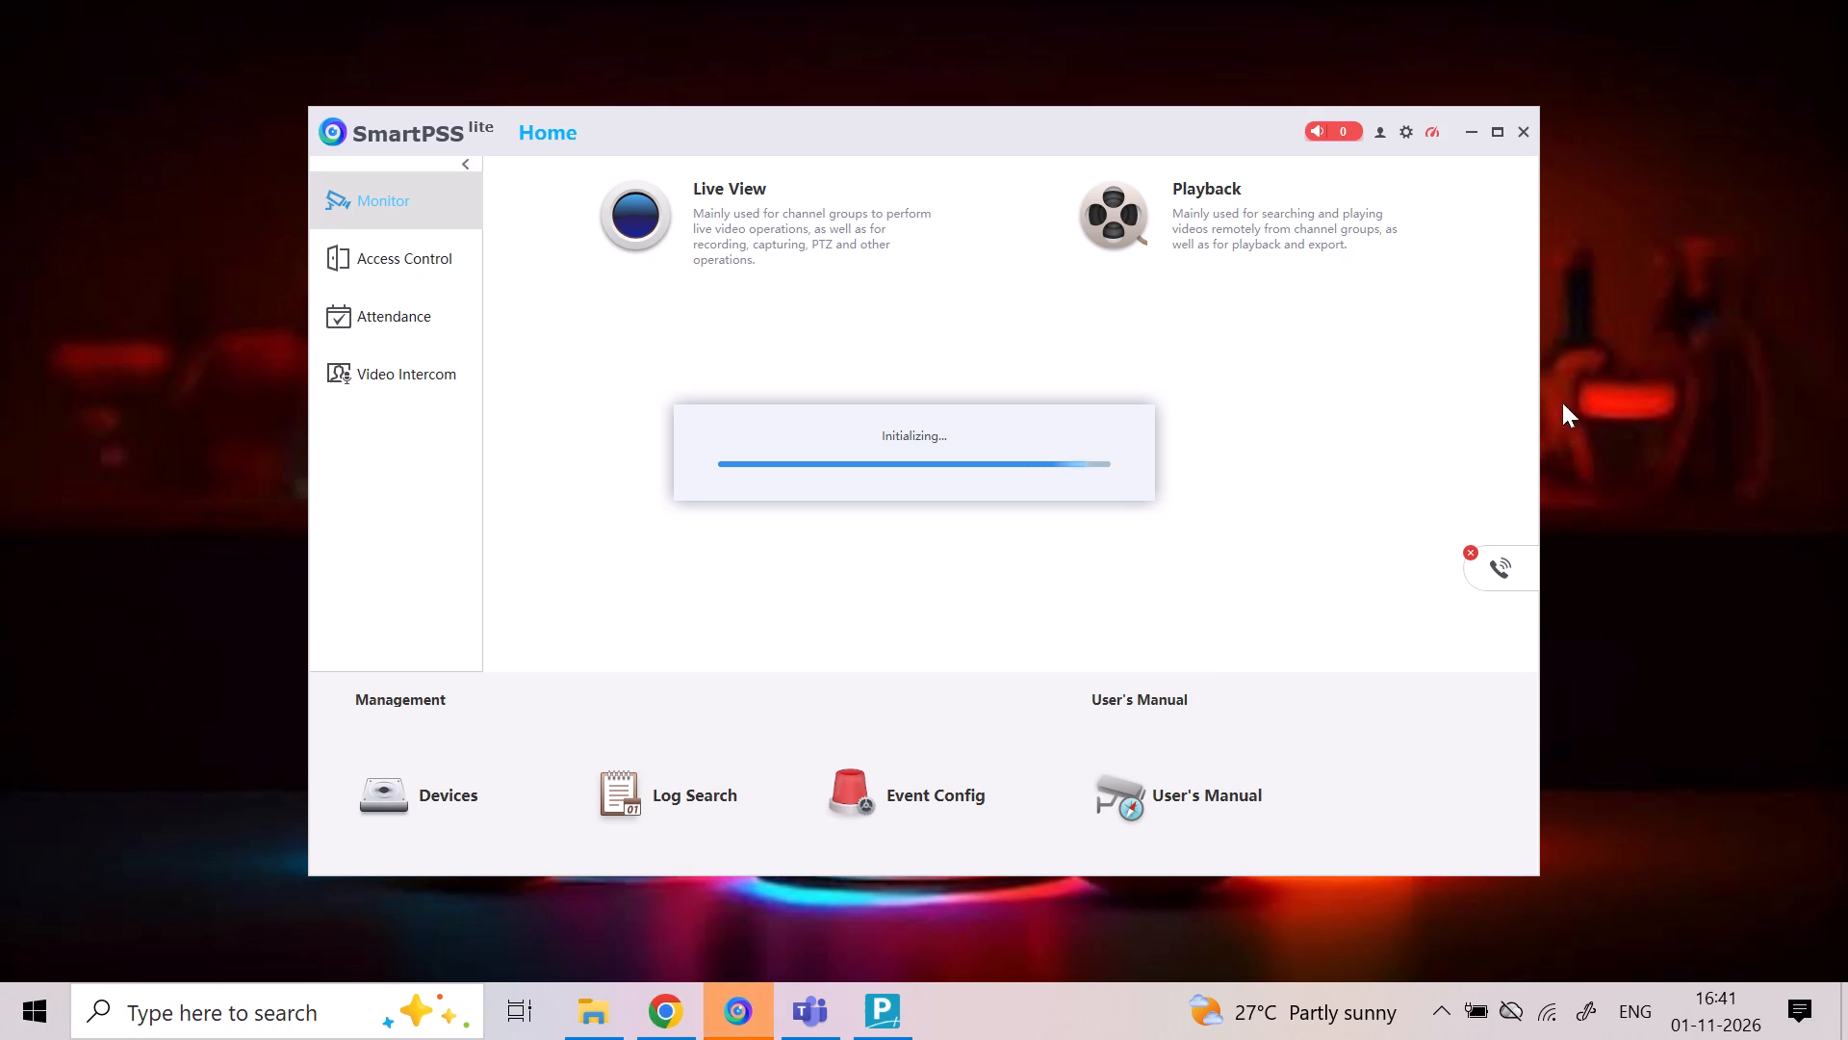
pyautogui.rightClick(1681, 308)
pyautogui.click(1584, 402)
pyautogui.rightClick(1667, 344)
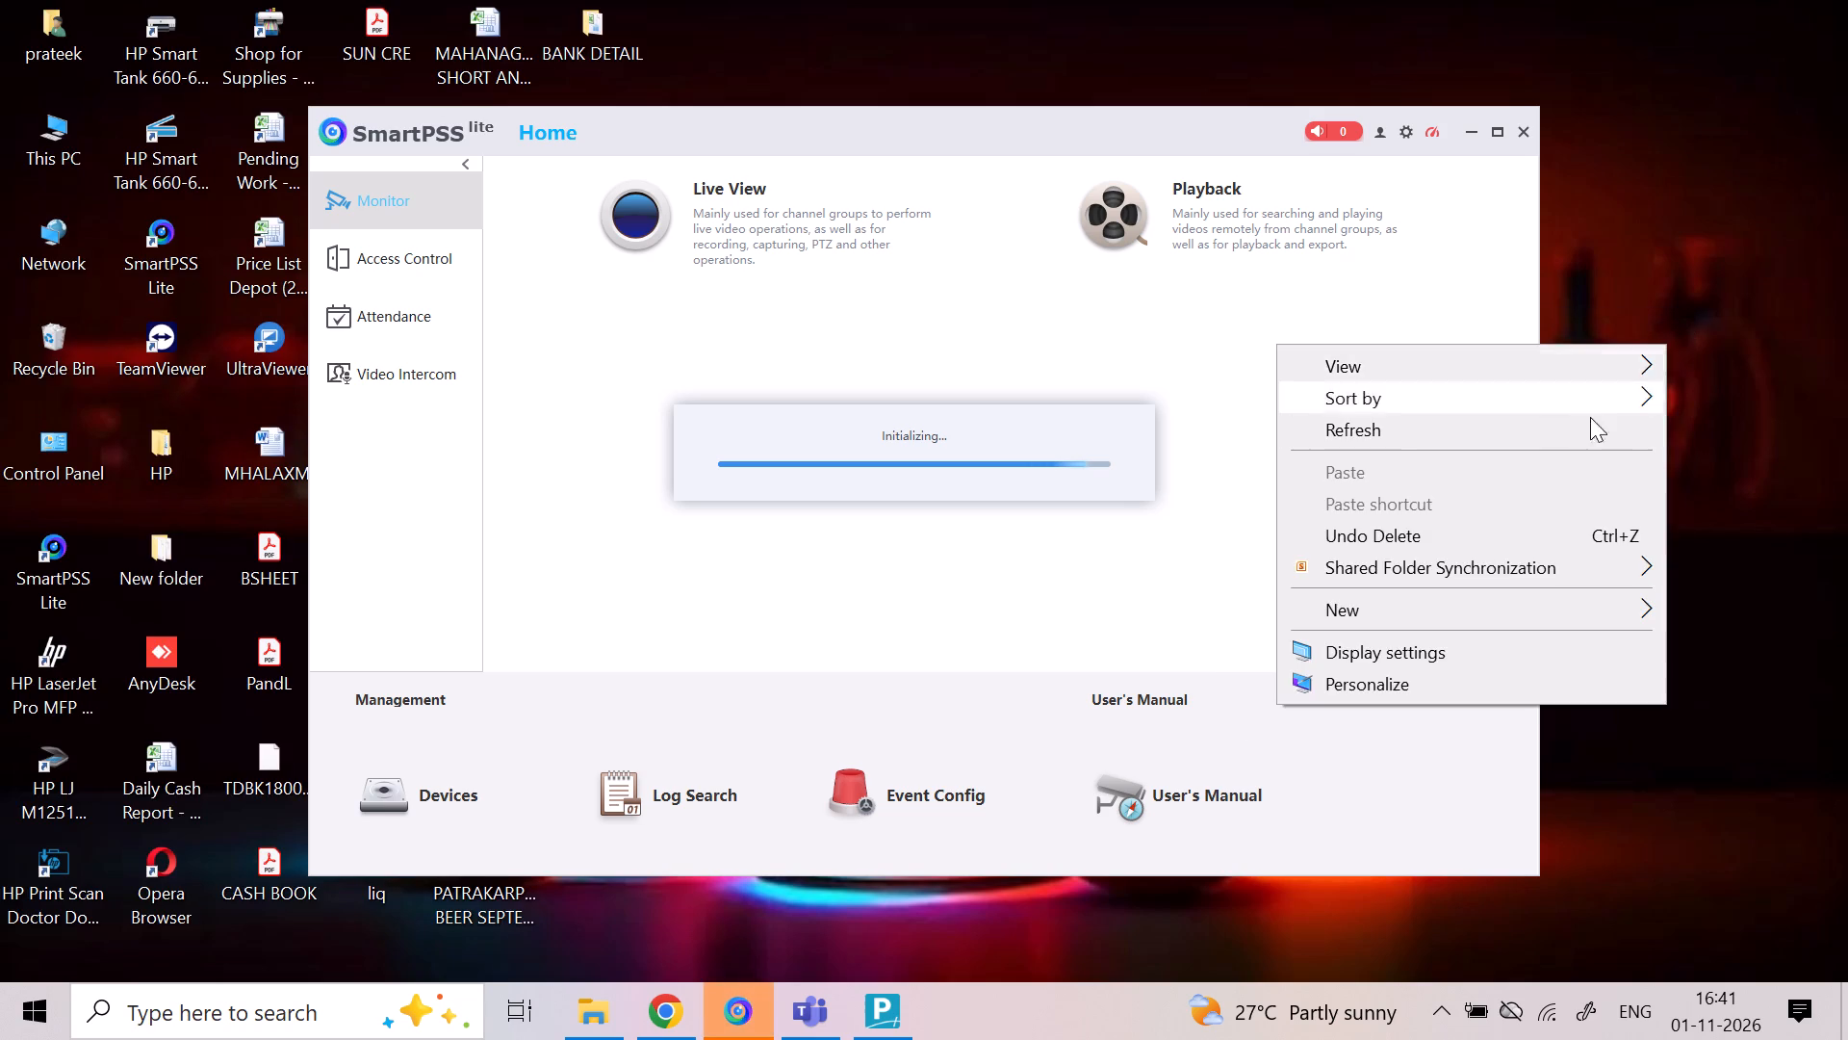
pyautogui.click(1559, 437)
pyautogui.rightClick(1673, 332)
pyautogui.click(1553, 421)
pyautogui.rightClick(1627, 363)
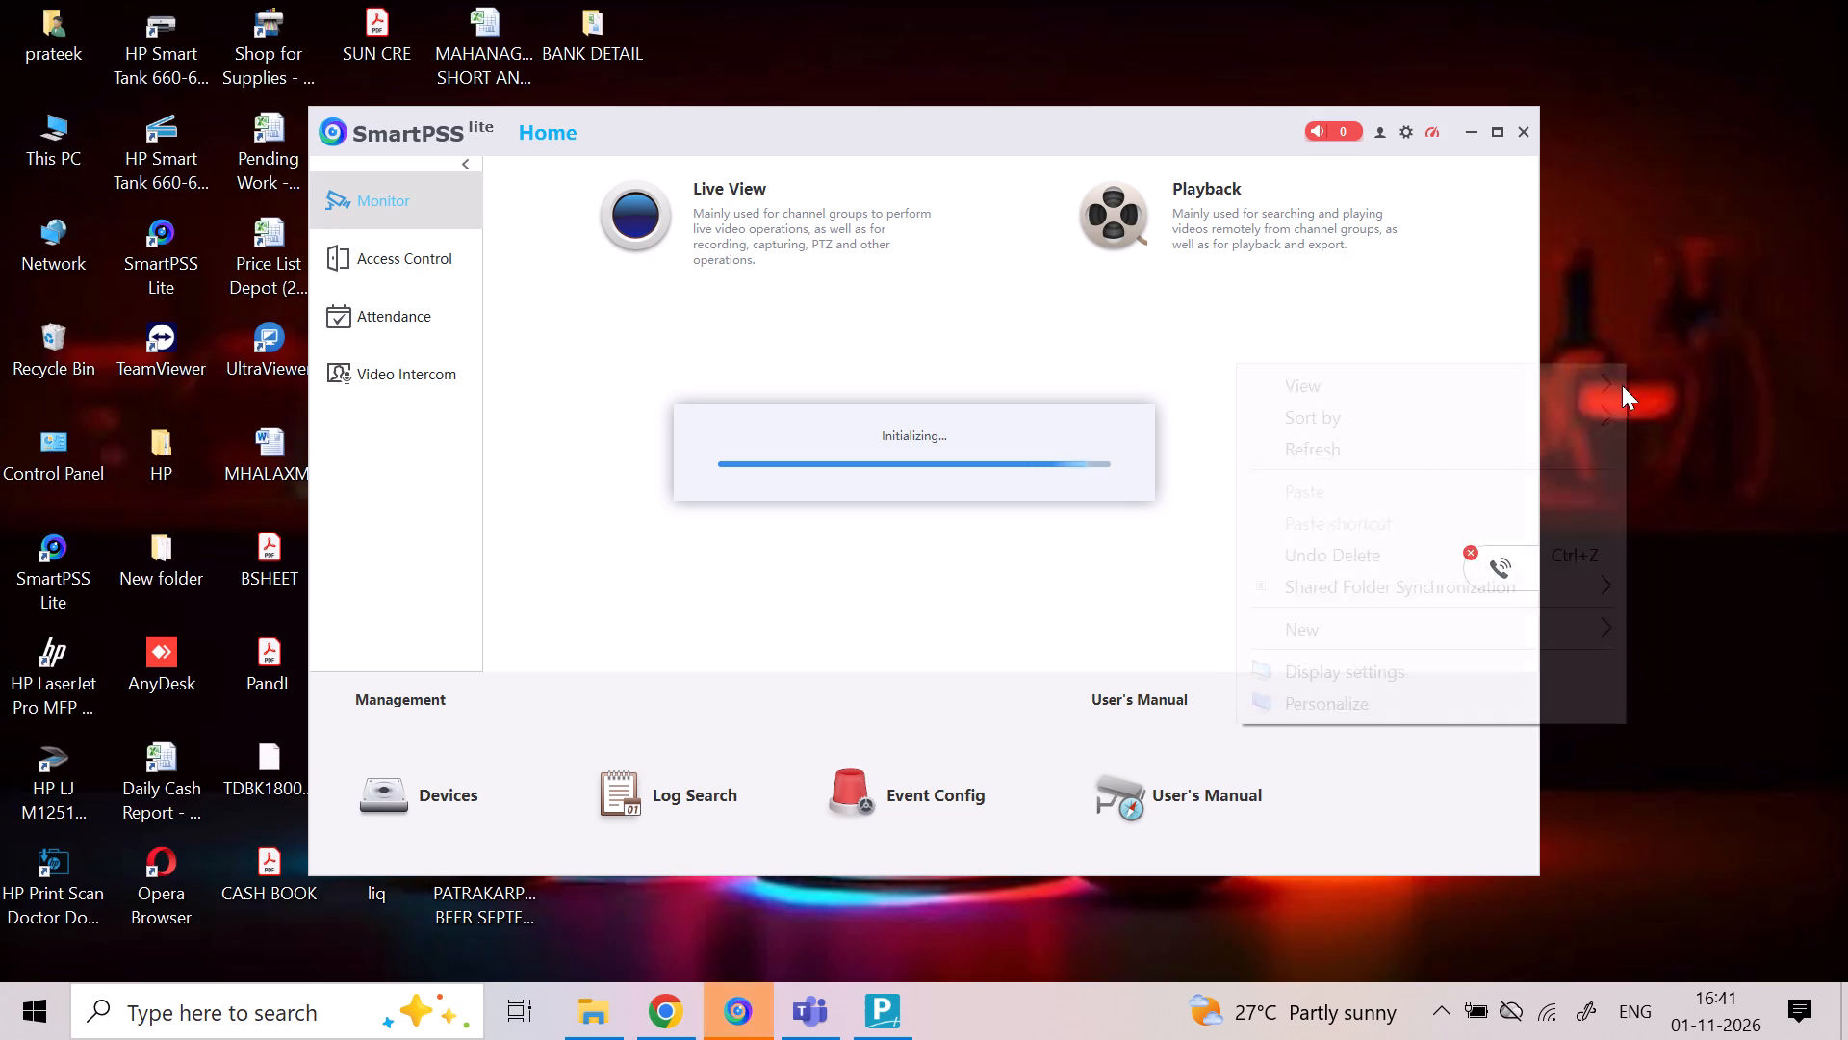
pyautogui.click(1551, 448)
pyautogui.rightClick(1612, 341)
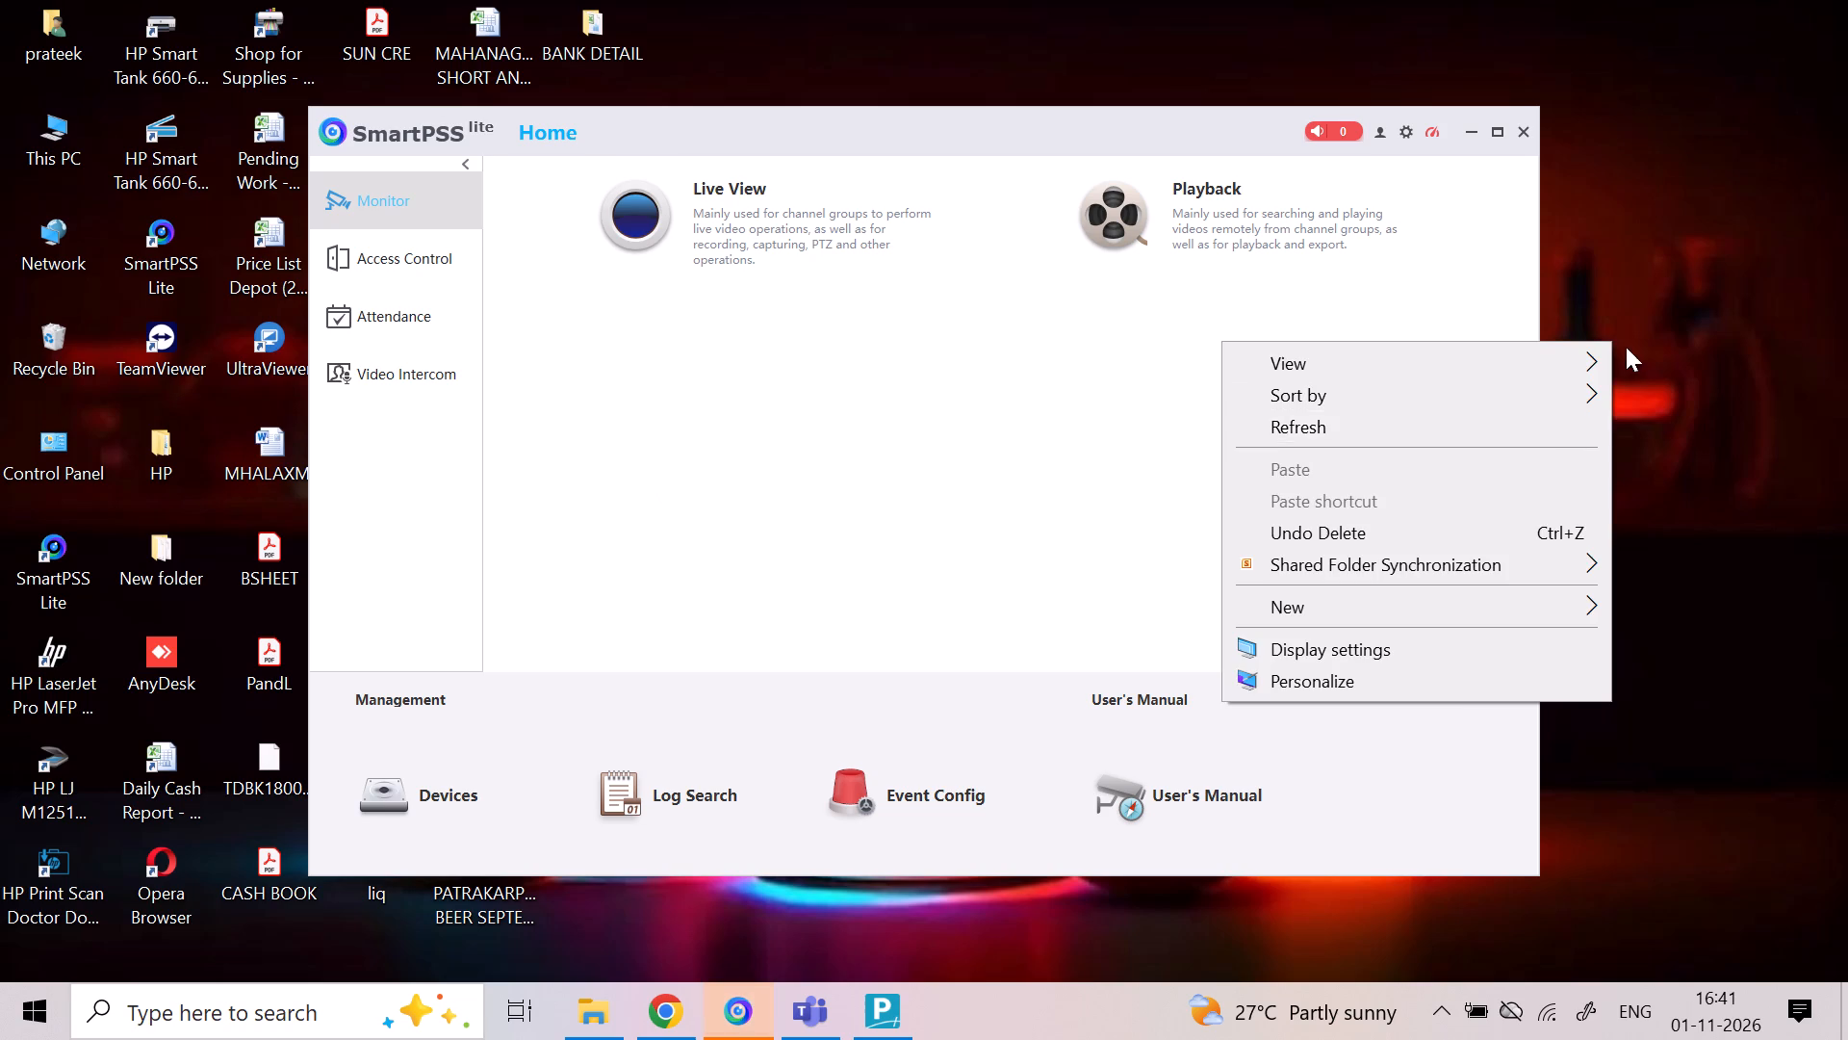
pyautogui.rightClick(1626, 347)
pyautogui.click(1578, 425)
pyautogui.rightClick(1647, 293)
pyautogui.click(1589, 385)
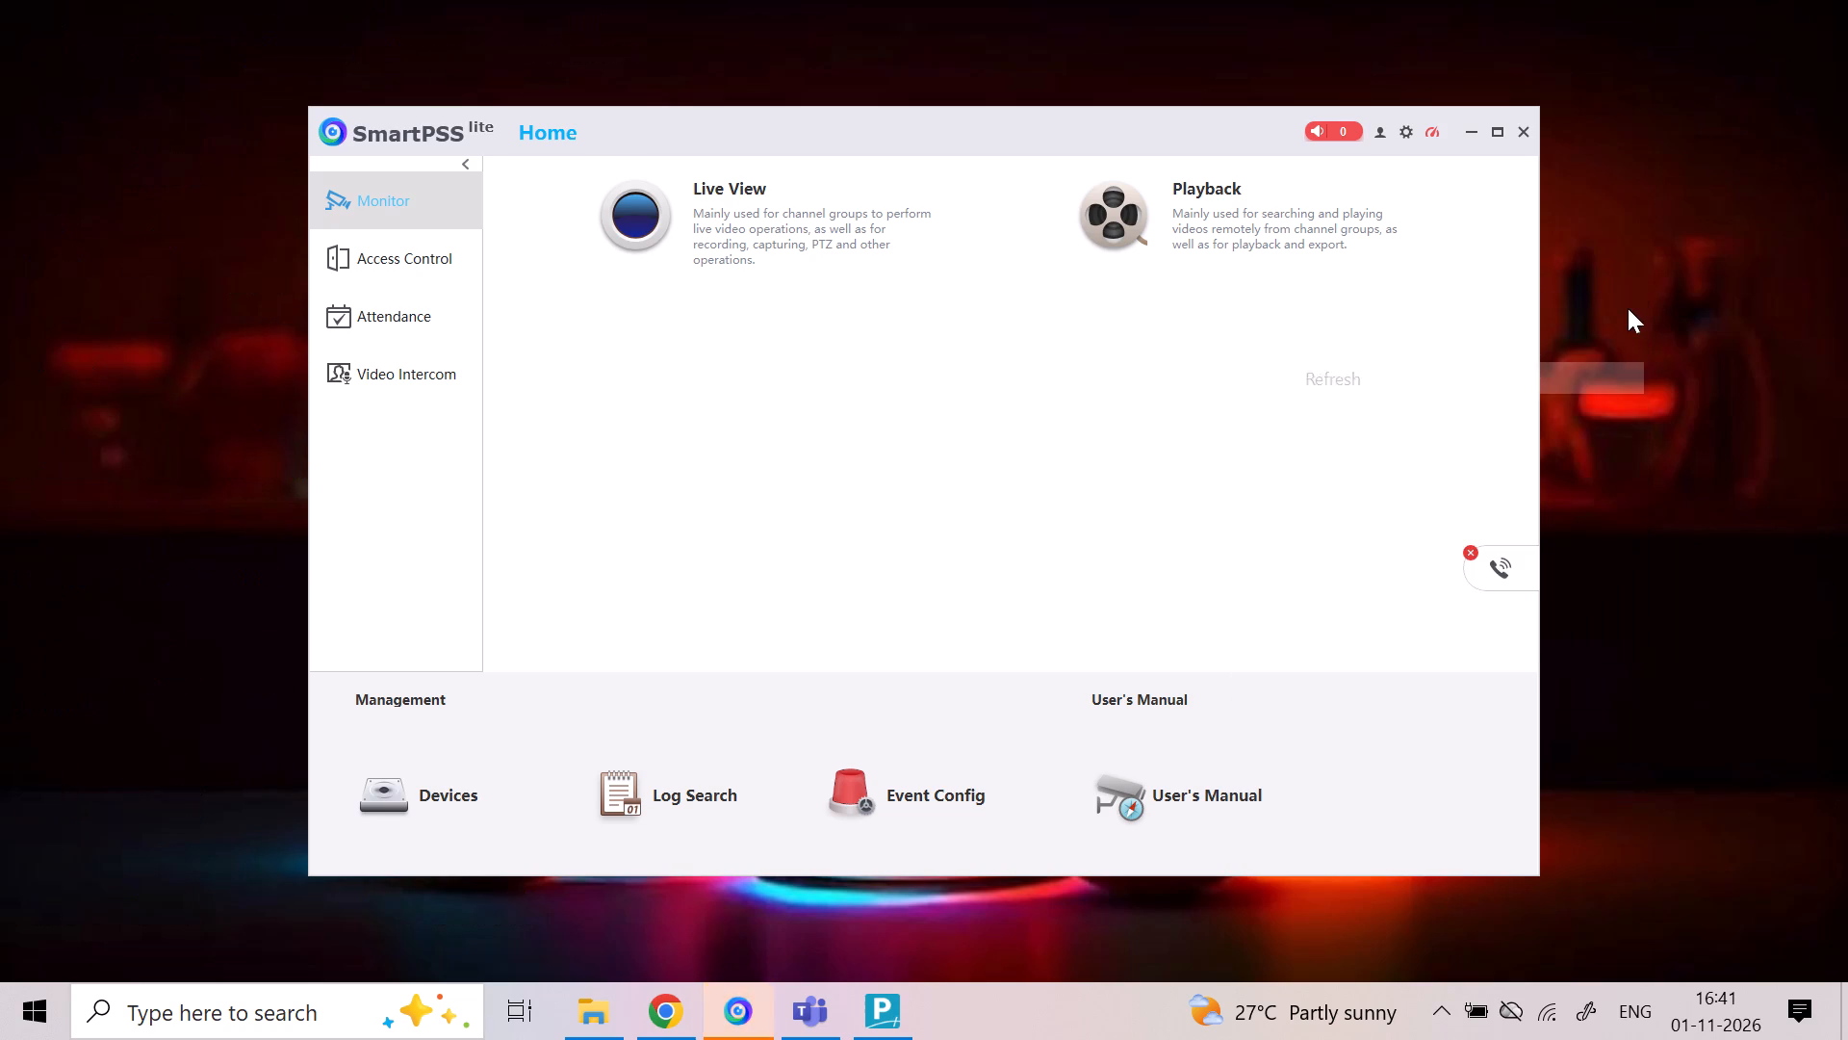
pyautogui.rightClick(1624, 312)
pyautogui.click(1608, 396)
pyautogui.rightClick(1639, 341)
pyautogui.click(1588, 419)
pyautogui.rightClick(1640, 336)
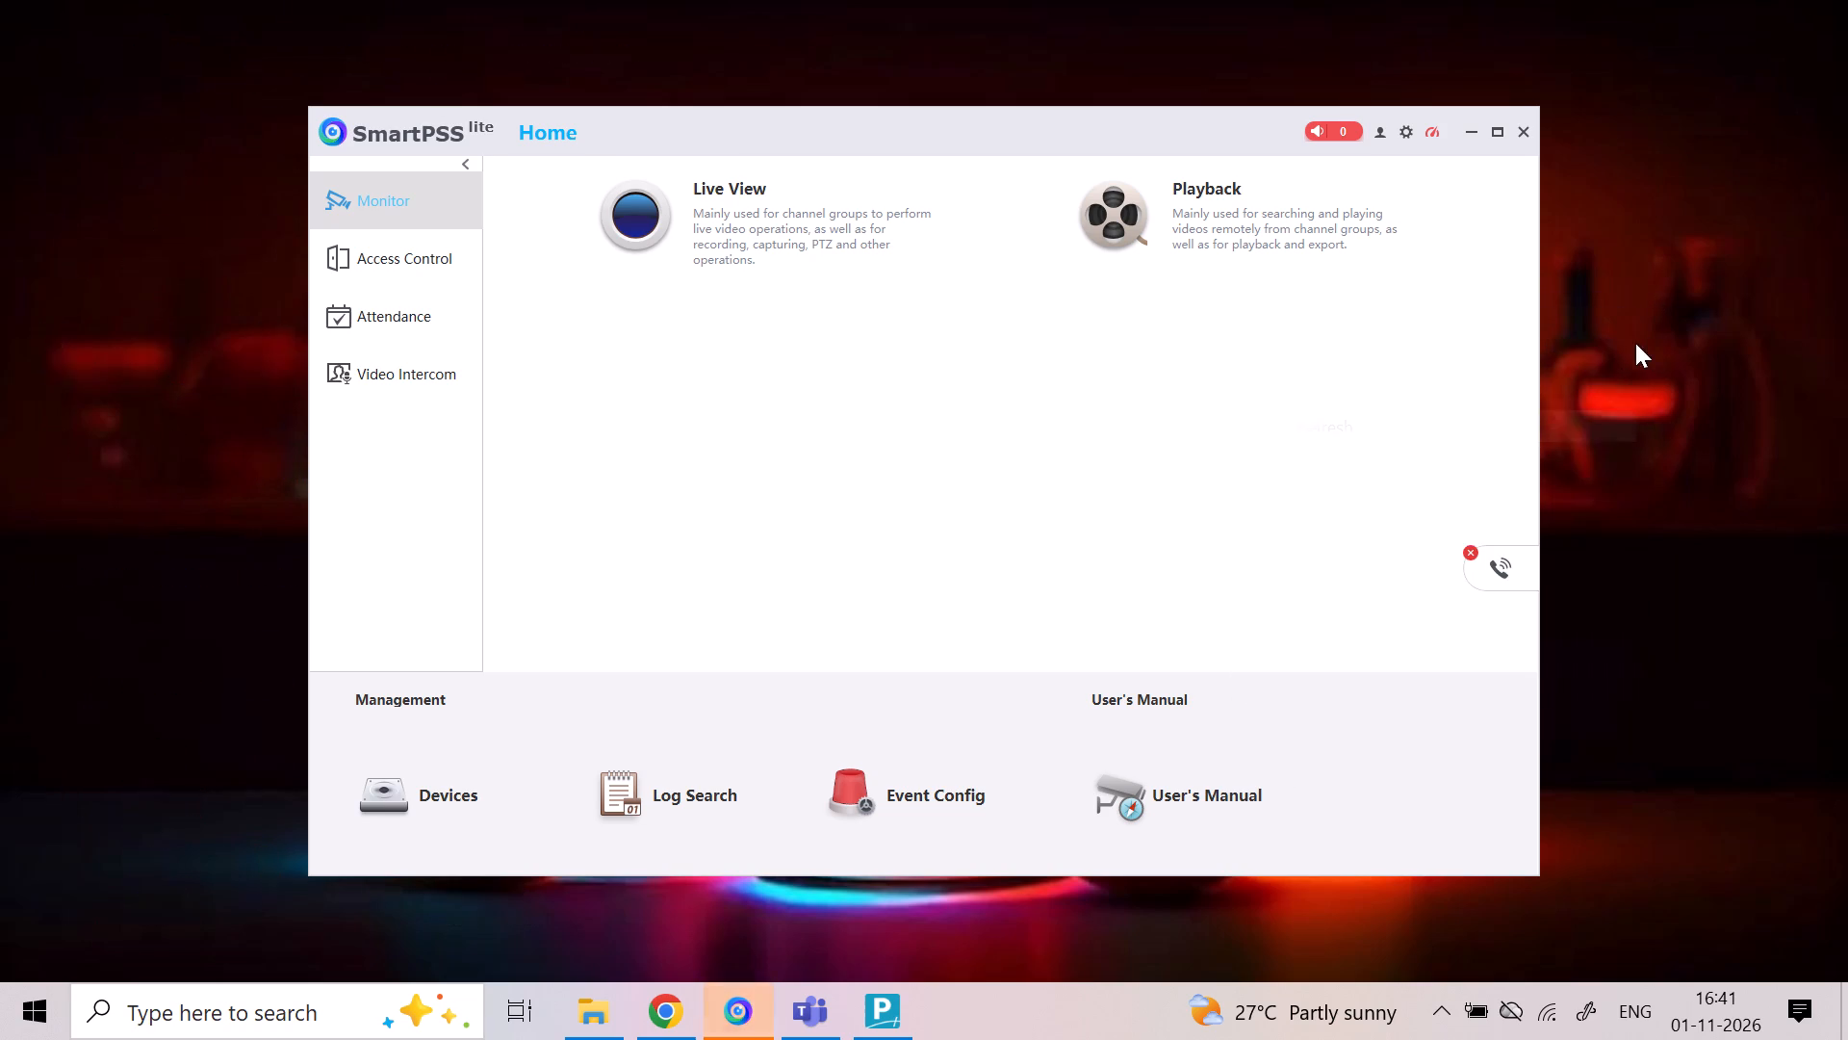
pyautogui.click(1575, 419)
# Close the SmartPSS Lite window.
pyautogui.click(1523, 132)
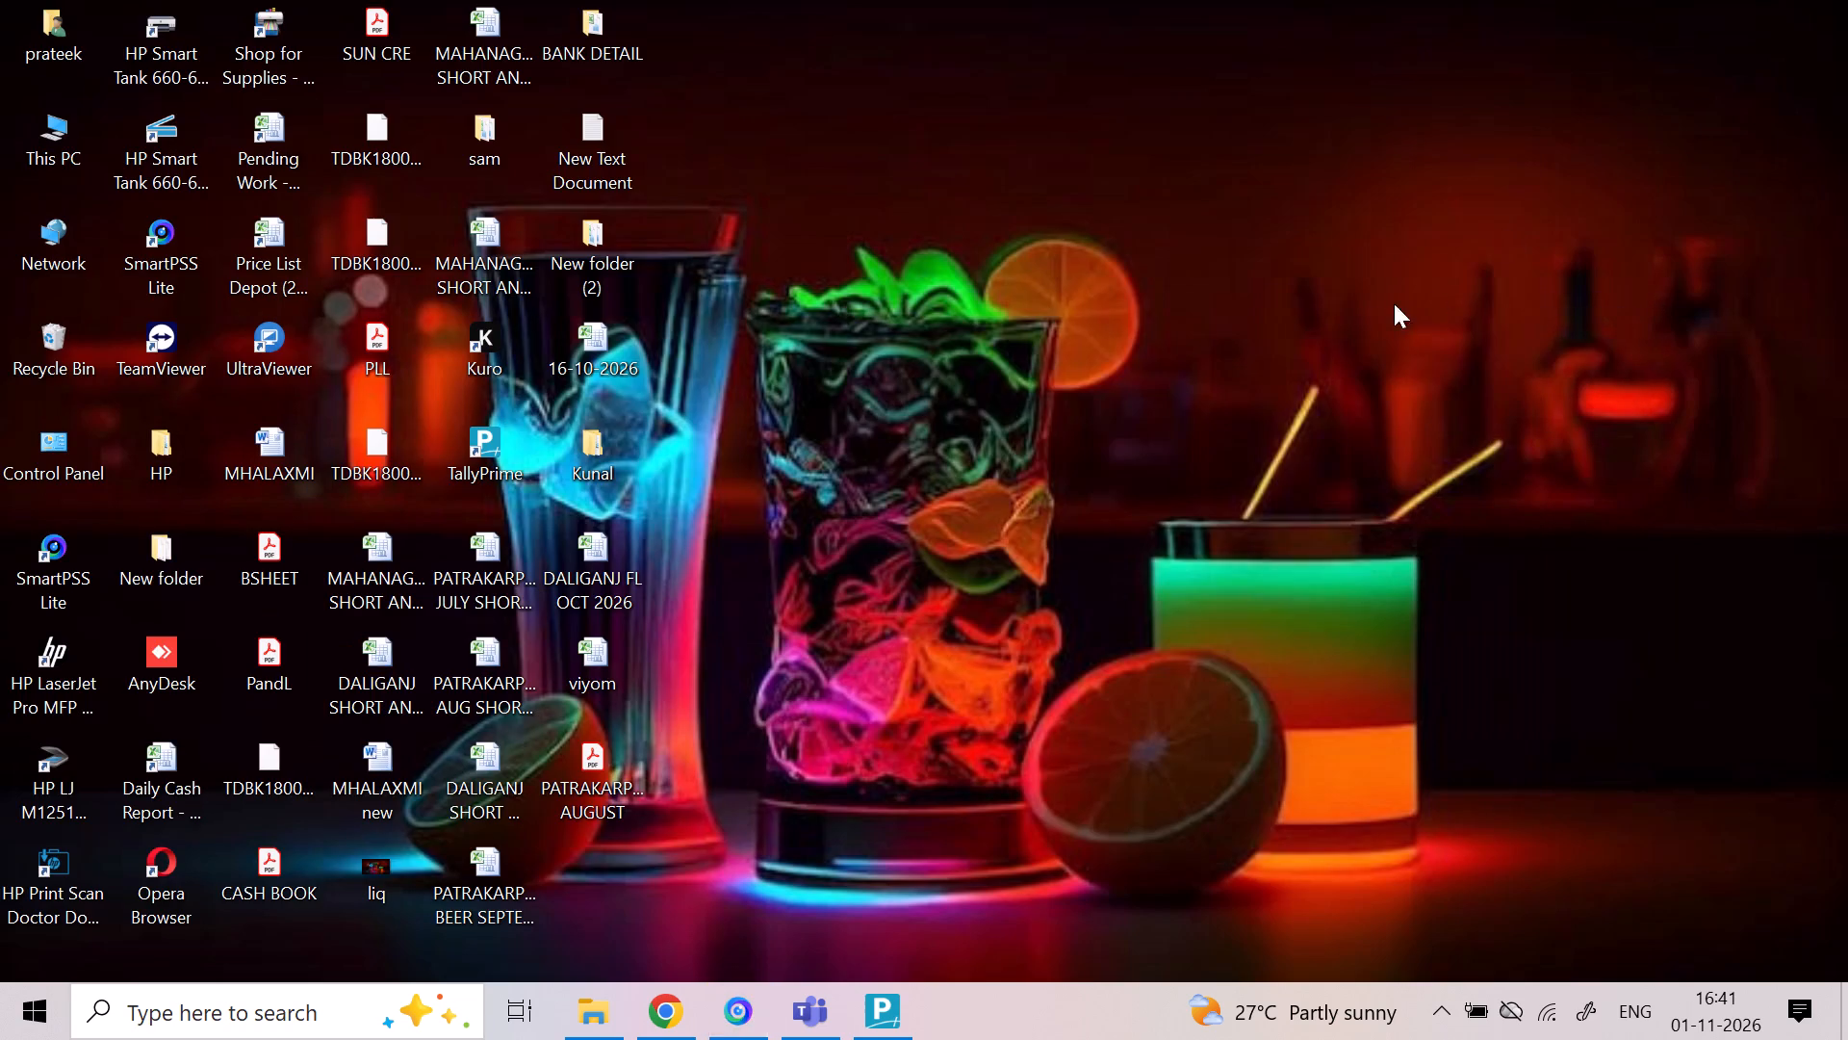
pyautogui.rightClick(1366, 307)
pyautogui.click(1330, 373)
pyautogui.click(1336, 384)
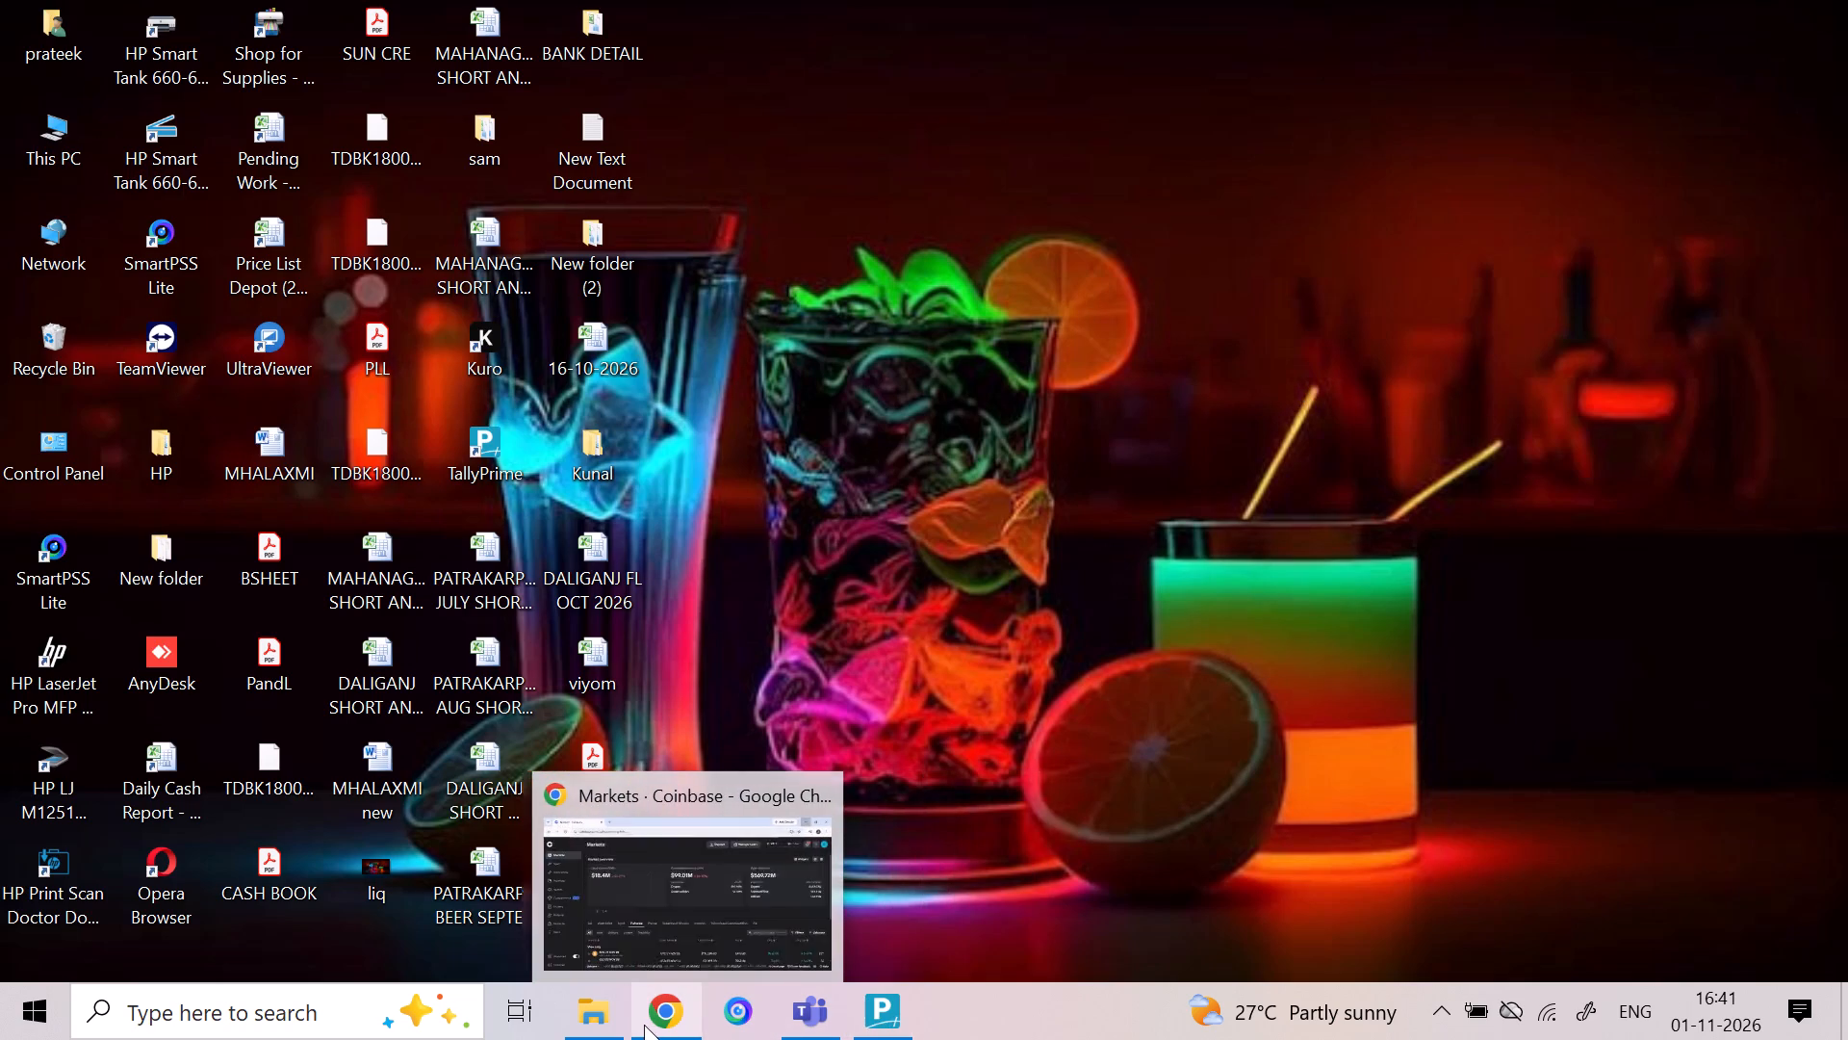
# Open the workbook MAHANAGAR FL SEPTEMBER & Oct 2026 from the MAHANAGAR FL folder in MAHALAXMI and dismiss the Office activation wizard.
pyautogui.click(603, 1034)
pyautogui.doubleClick(523, 366)
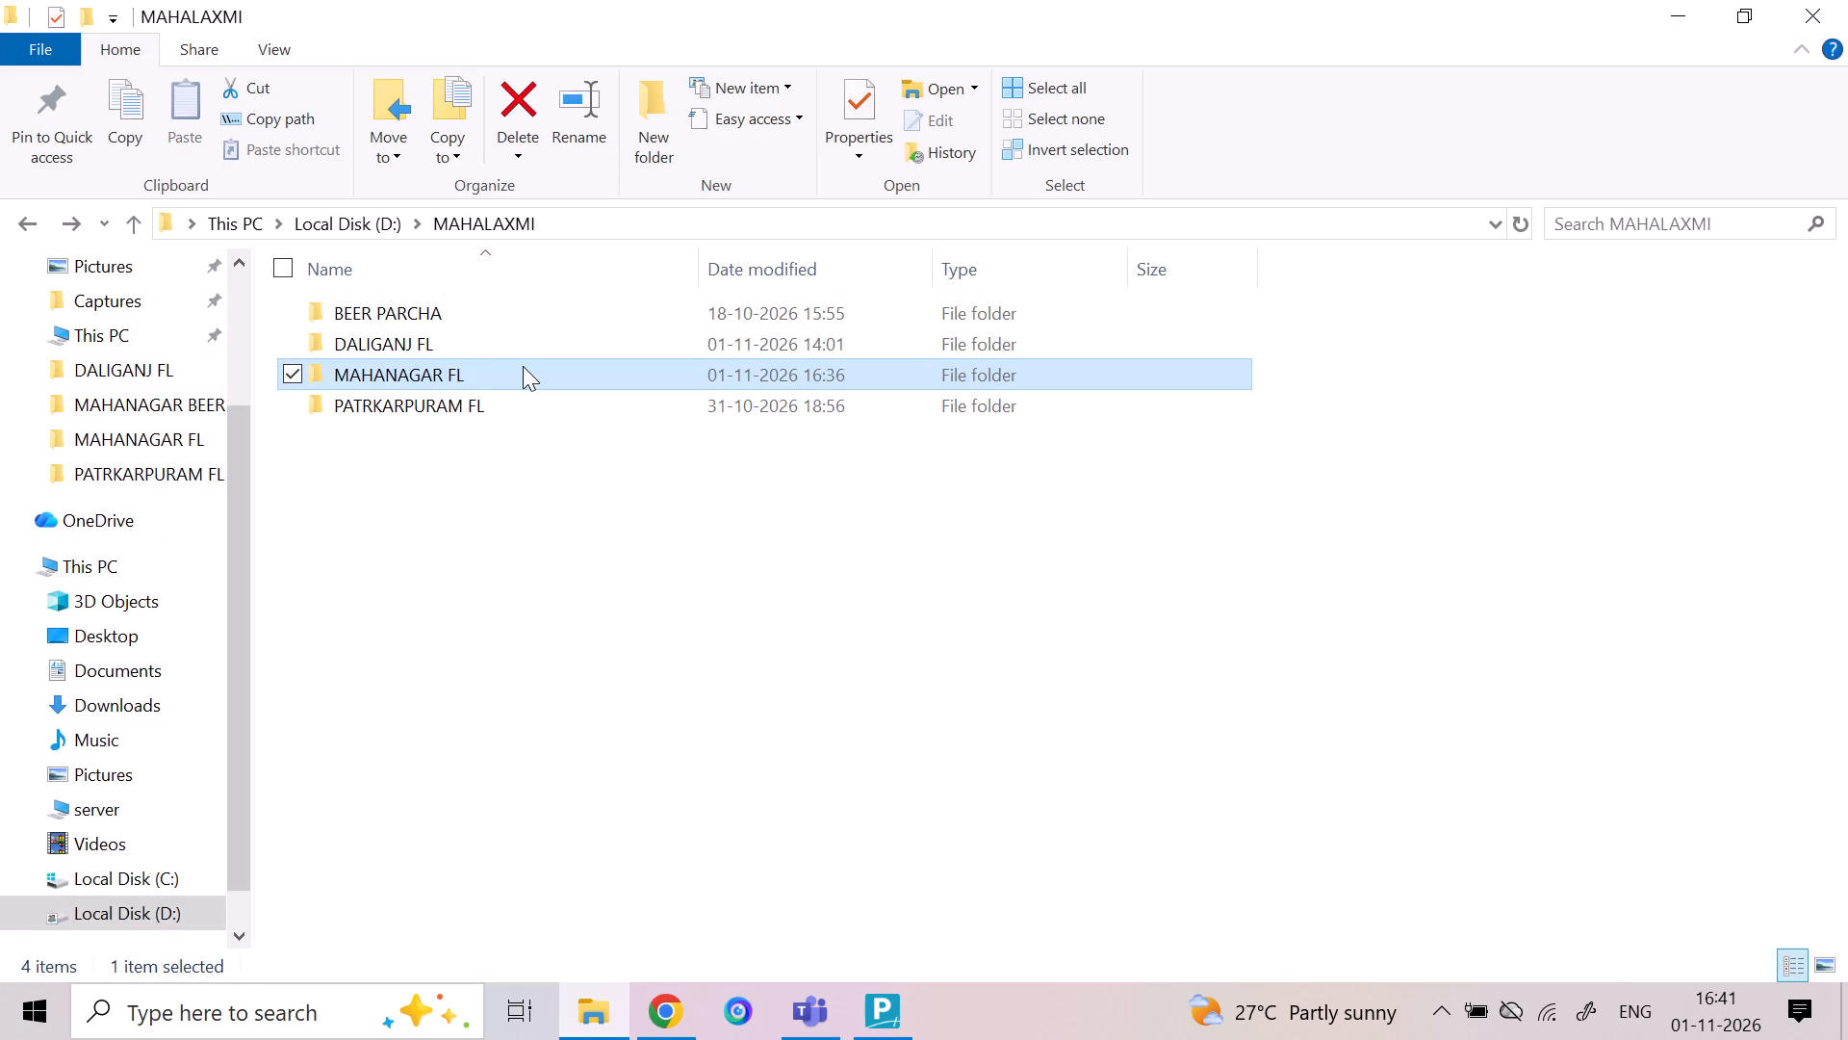
pyautogui.doubleClick(587, 401)
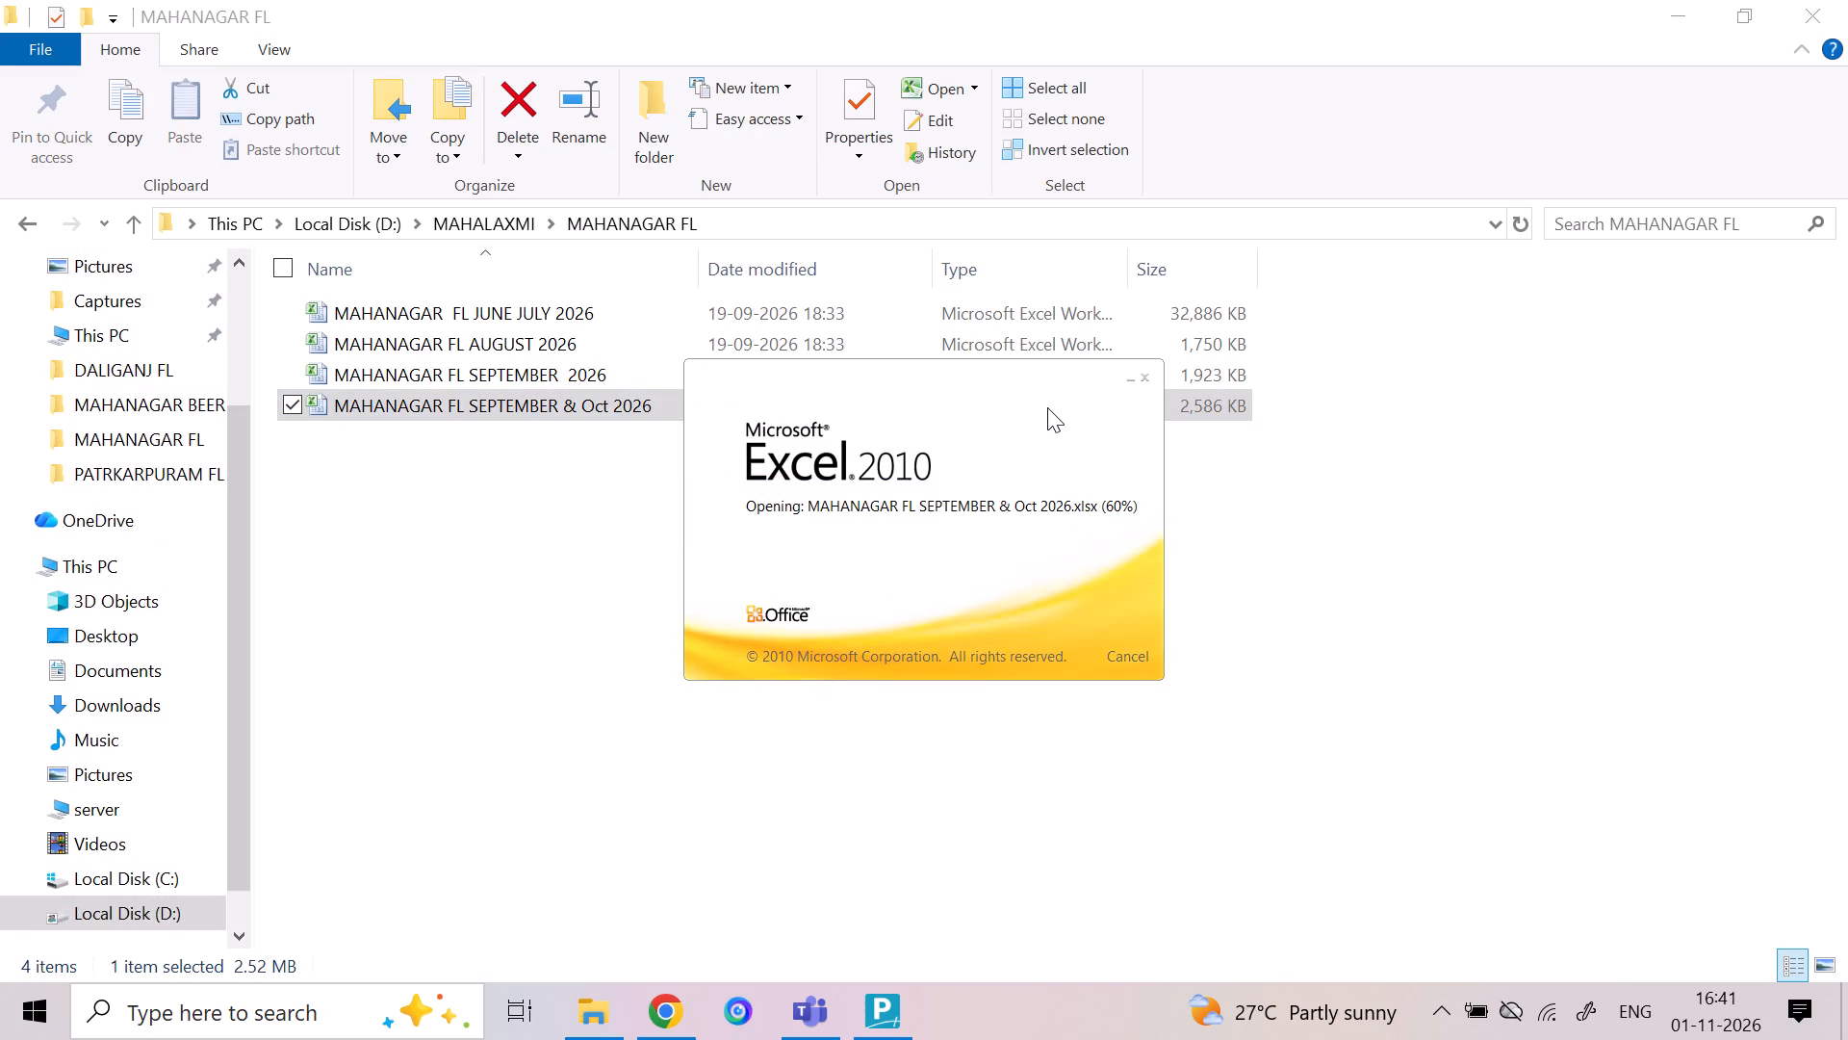
pyautogui.click(1172, 532)
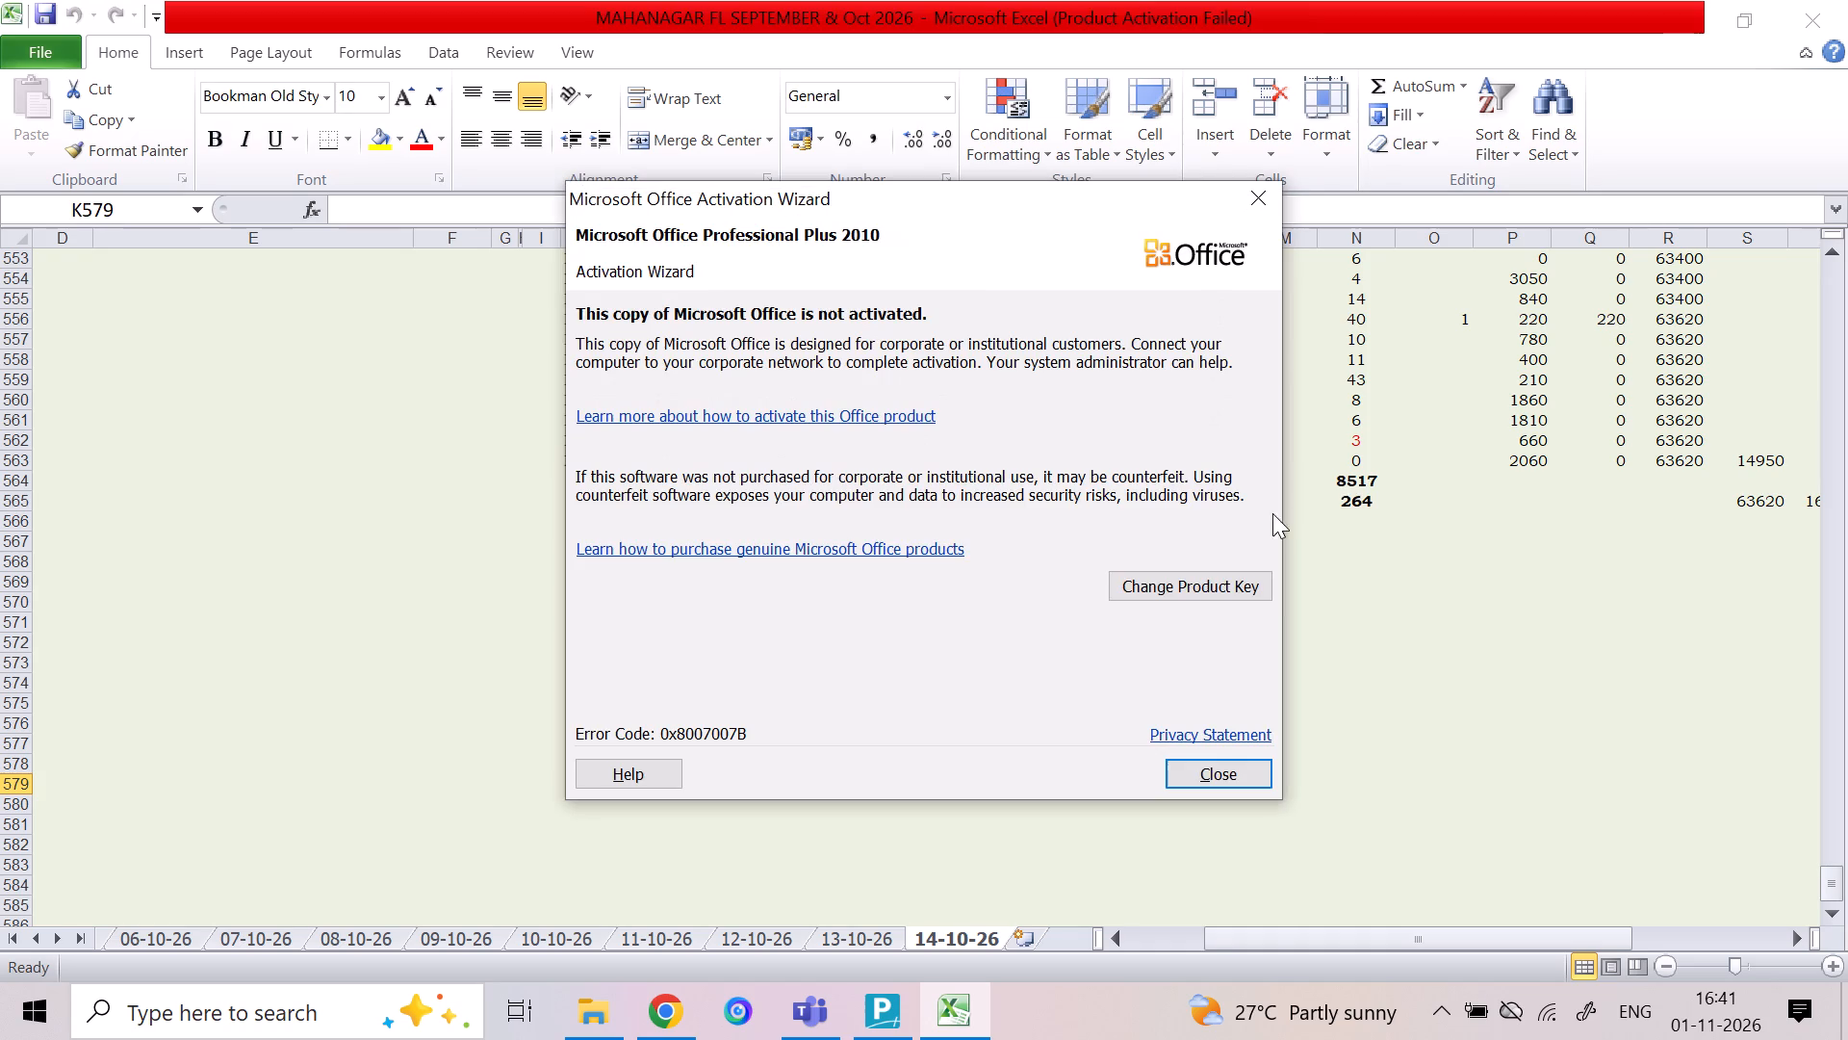
pyautogui.click(1218, 761)
pyautogui.click(1345, 650)
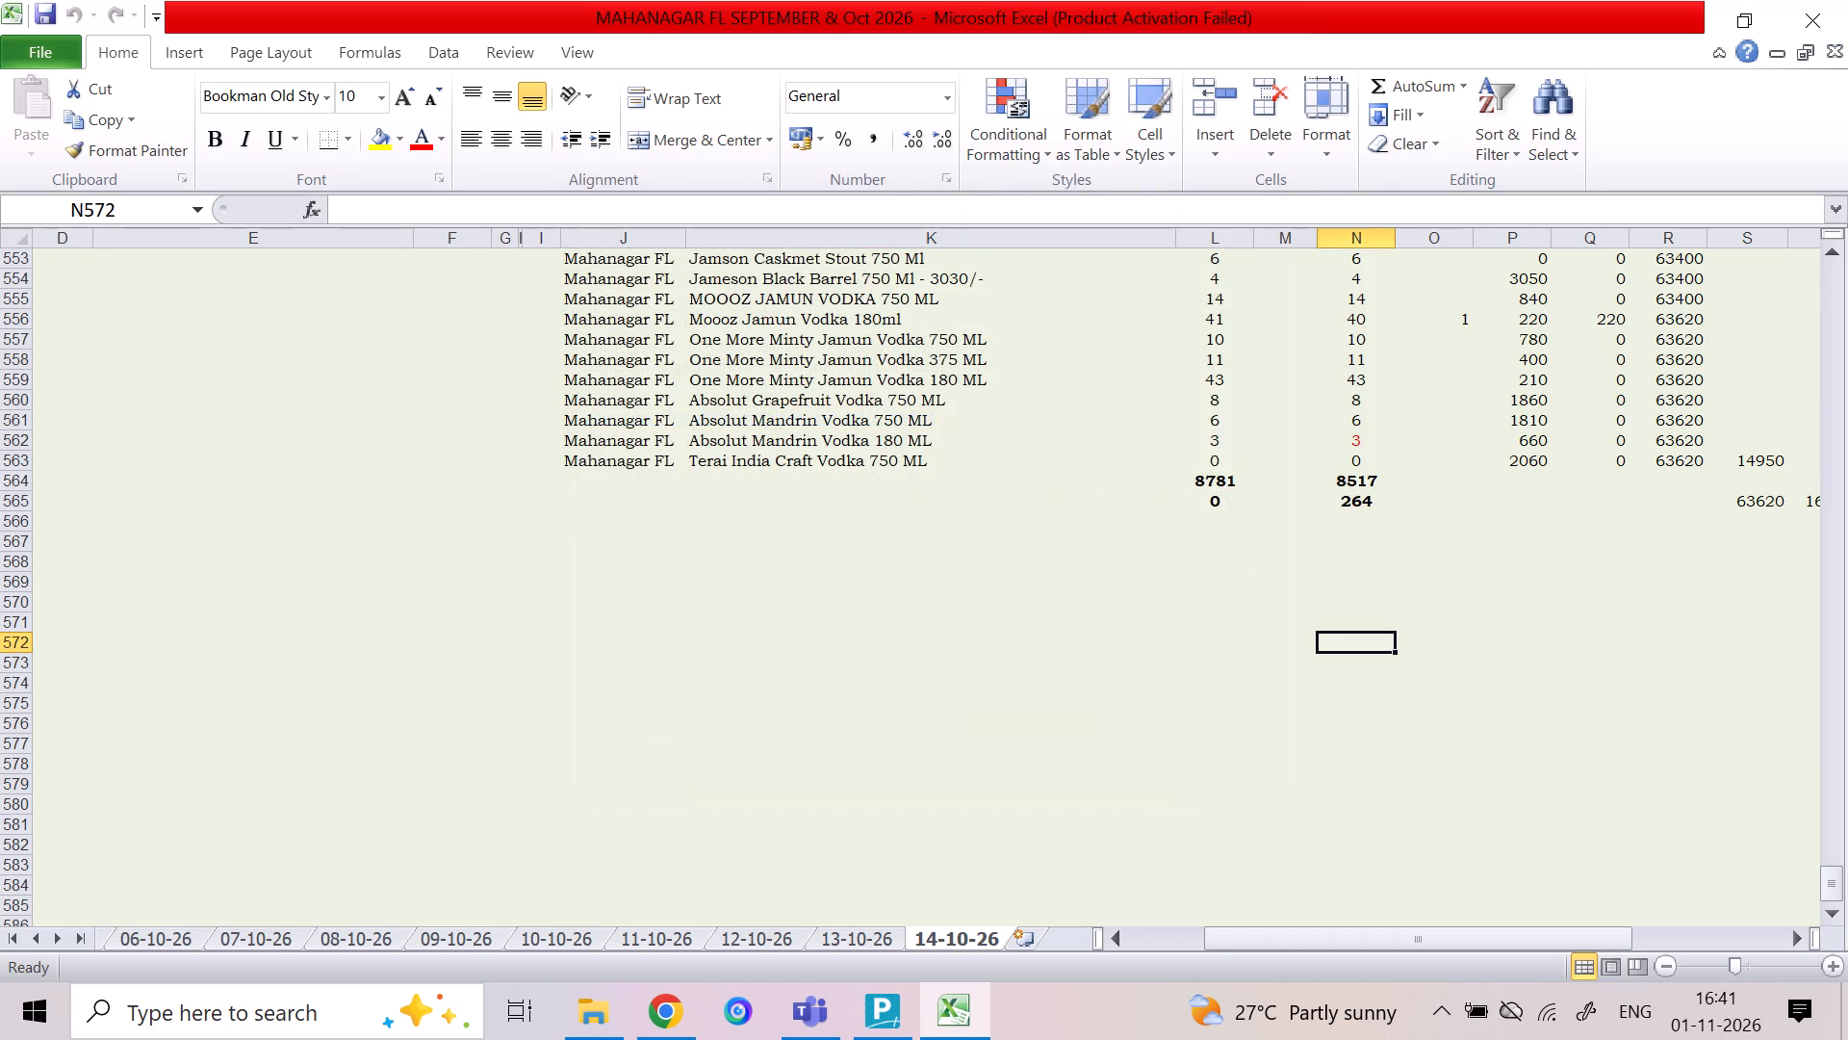
pyautogui.click(759, 470)
pyautogui.click(763, 479)
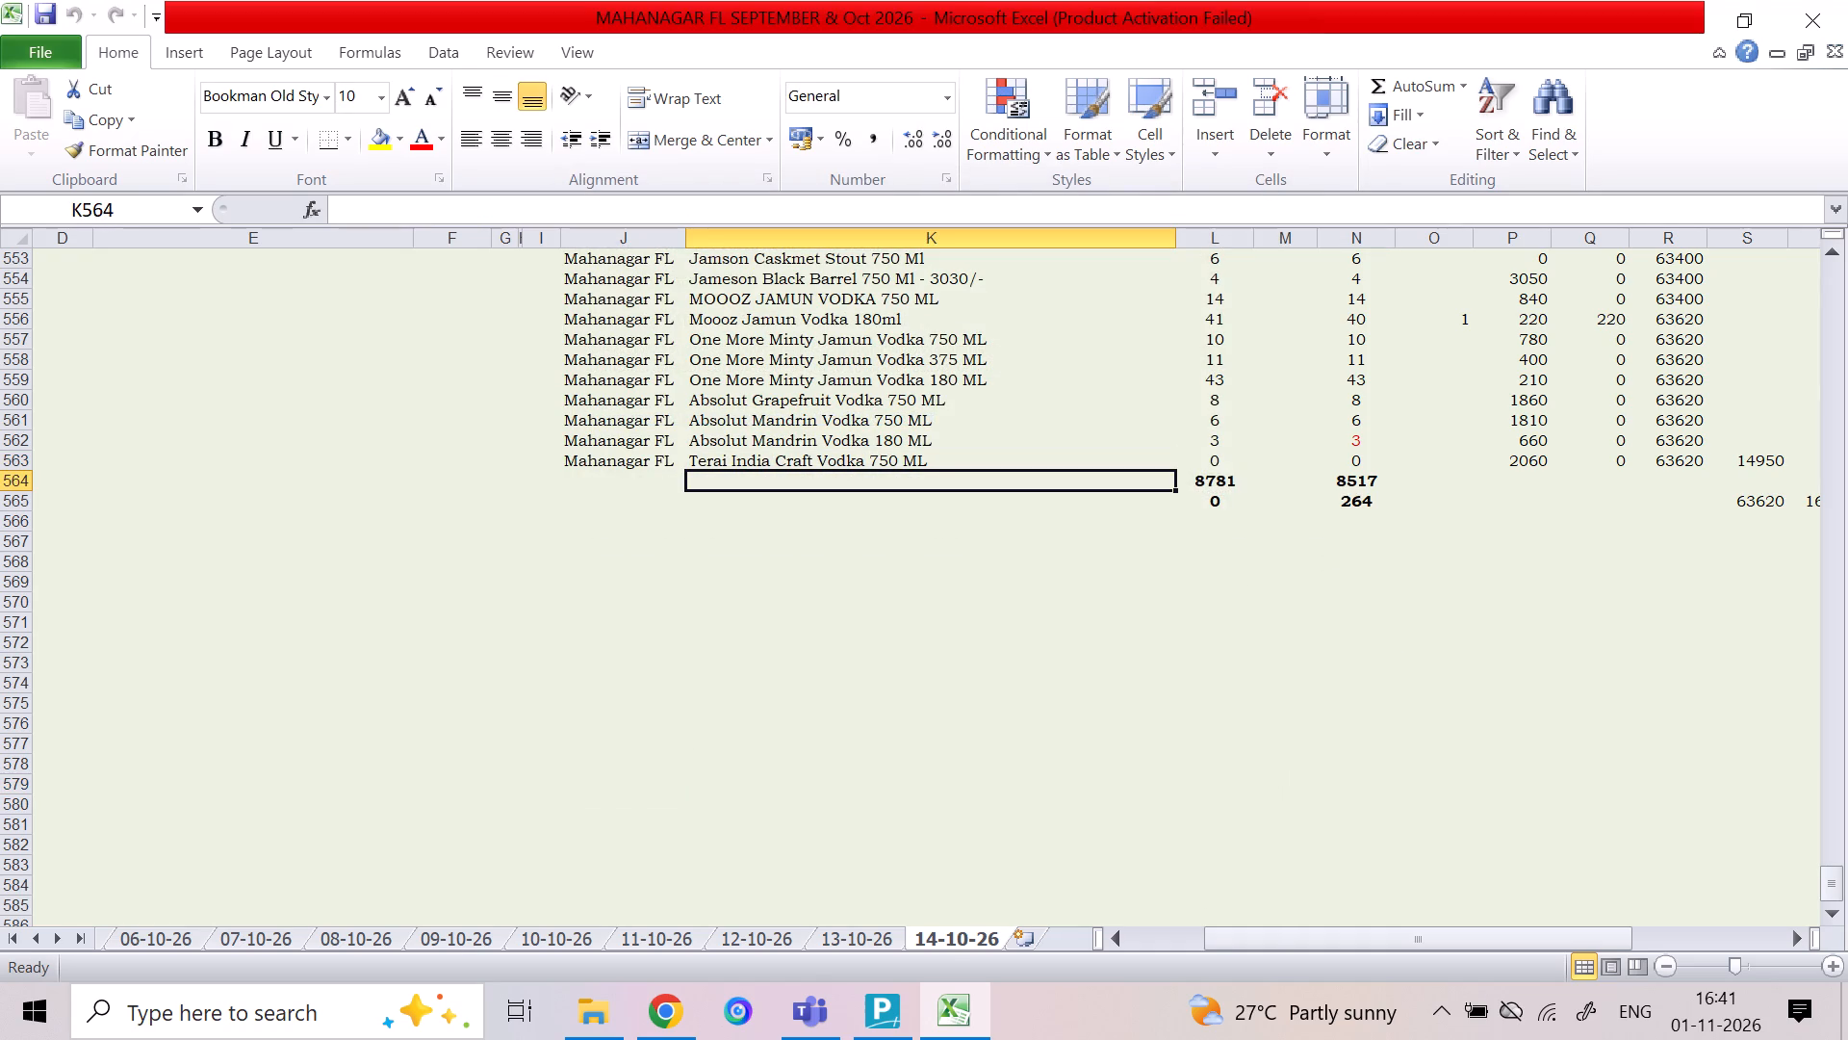
# Create a copy of the 14-10-26 sheet at the end of the same workbook.
pyautogui.click(938, 938)
pyautogui.click(870, 936)
pyautogui.click(939, 930)
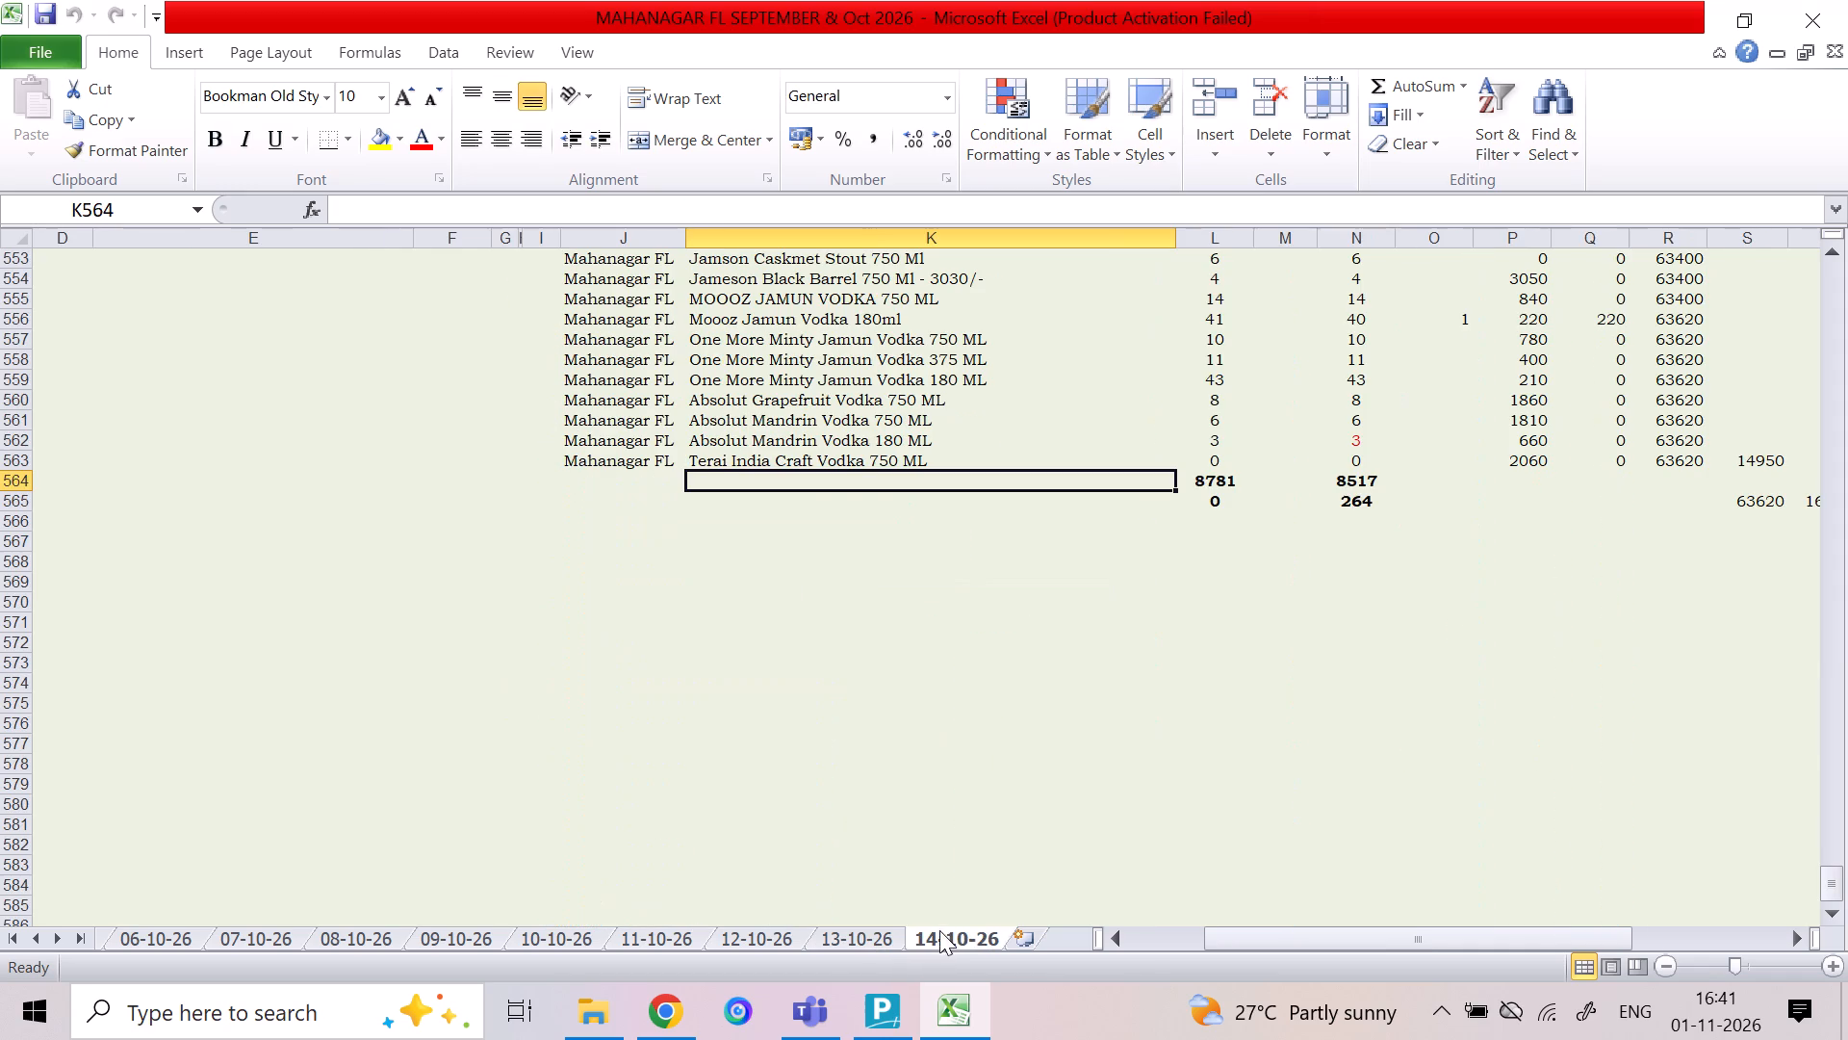
pyautogui.rightClick(962, 941)
pyautogui.click(1045, 738)
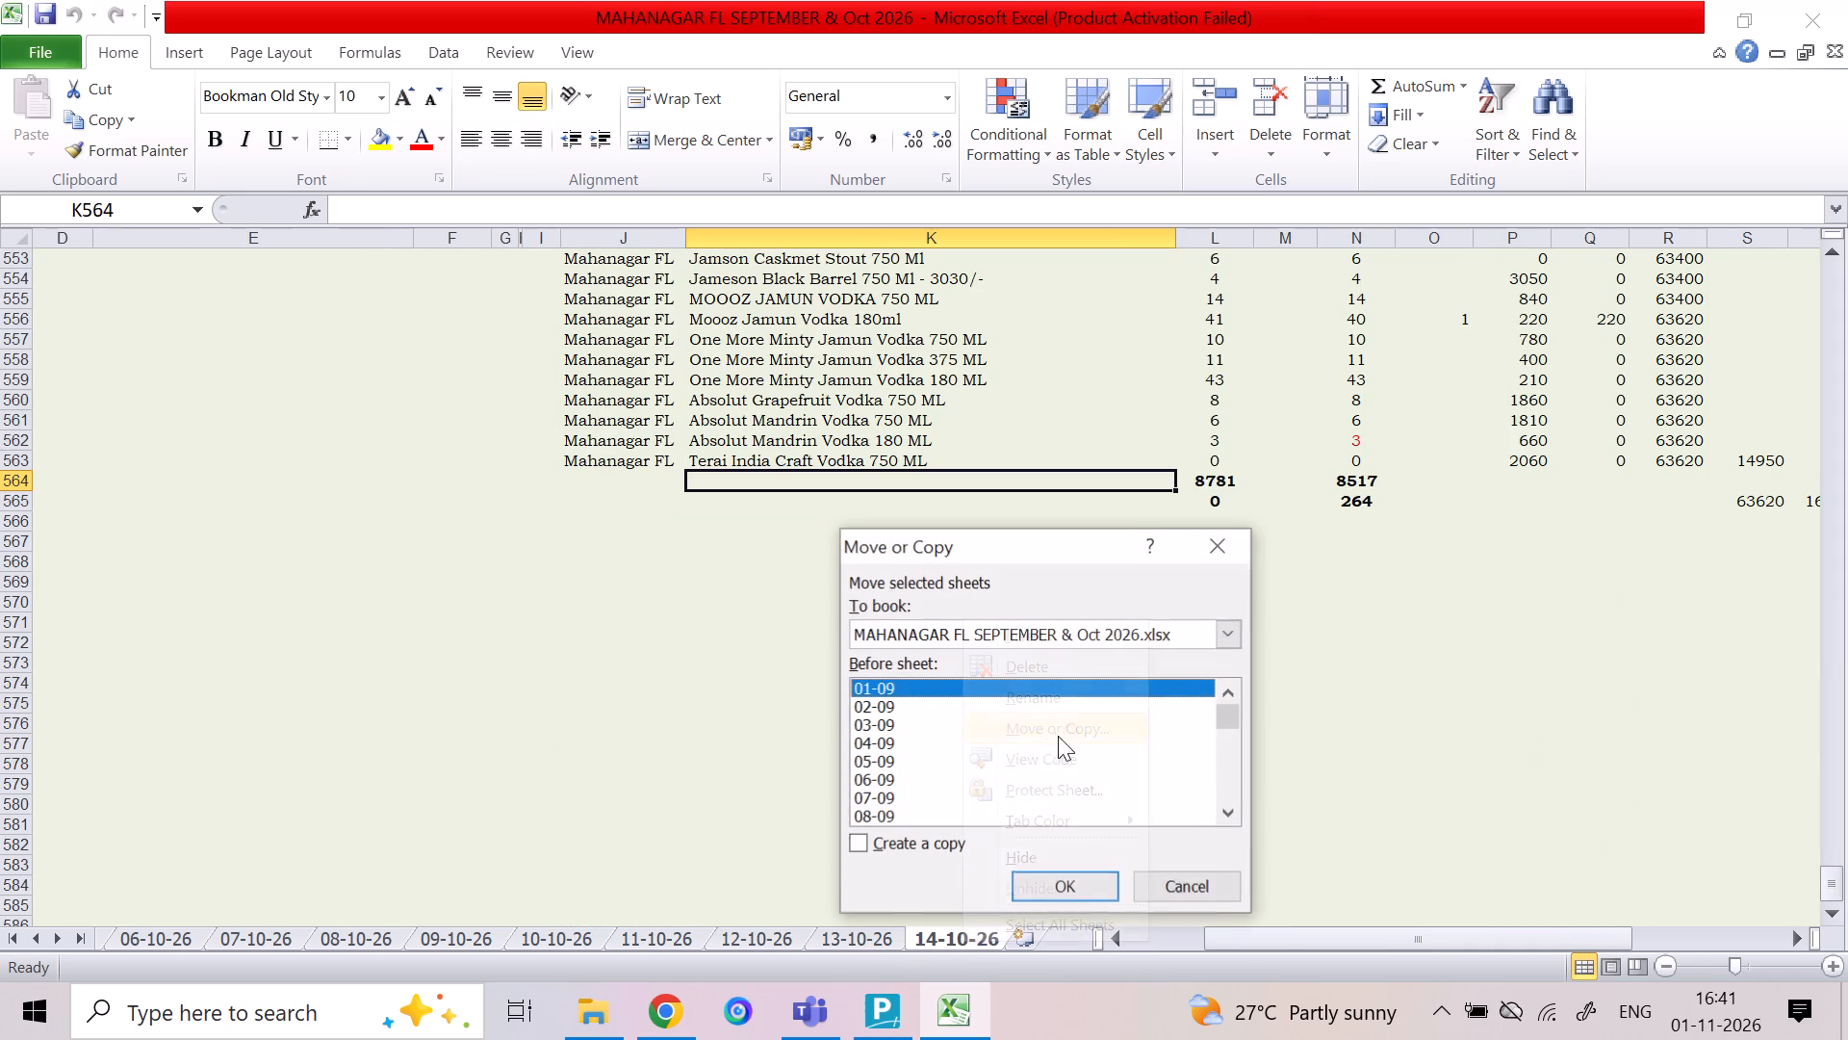
pyautogui.click(1211, 713)
pyautogui.moveTo(1234, 719); pyautogui.dragTo(1251, 849)
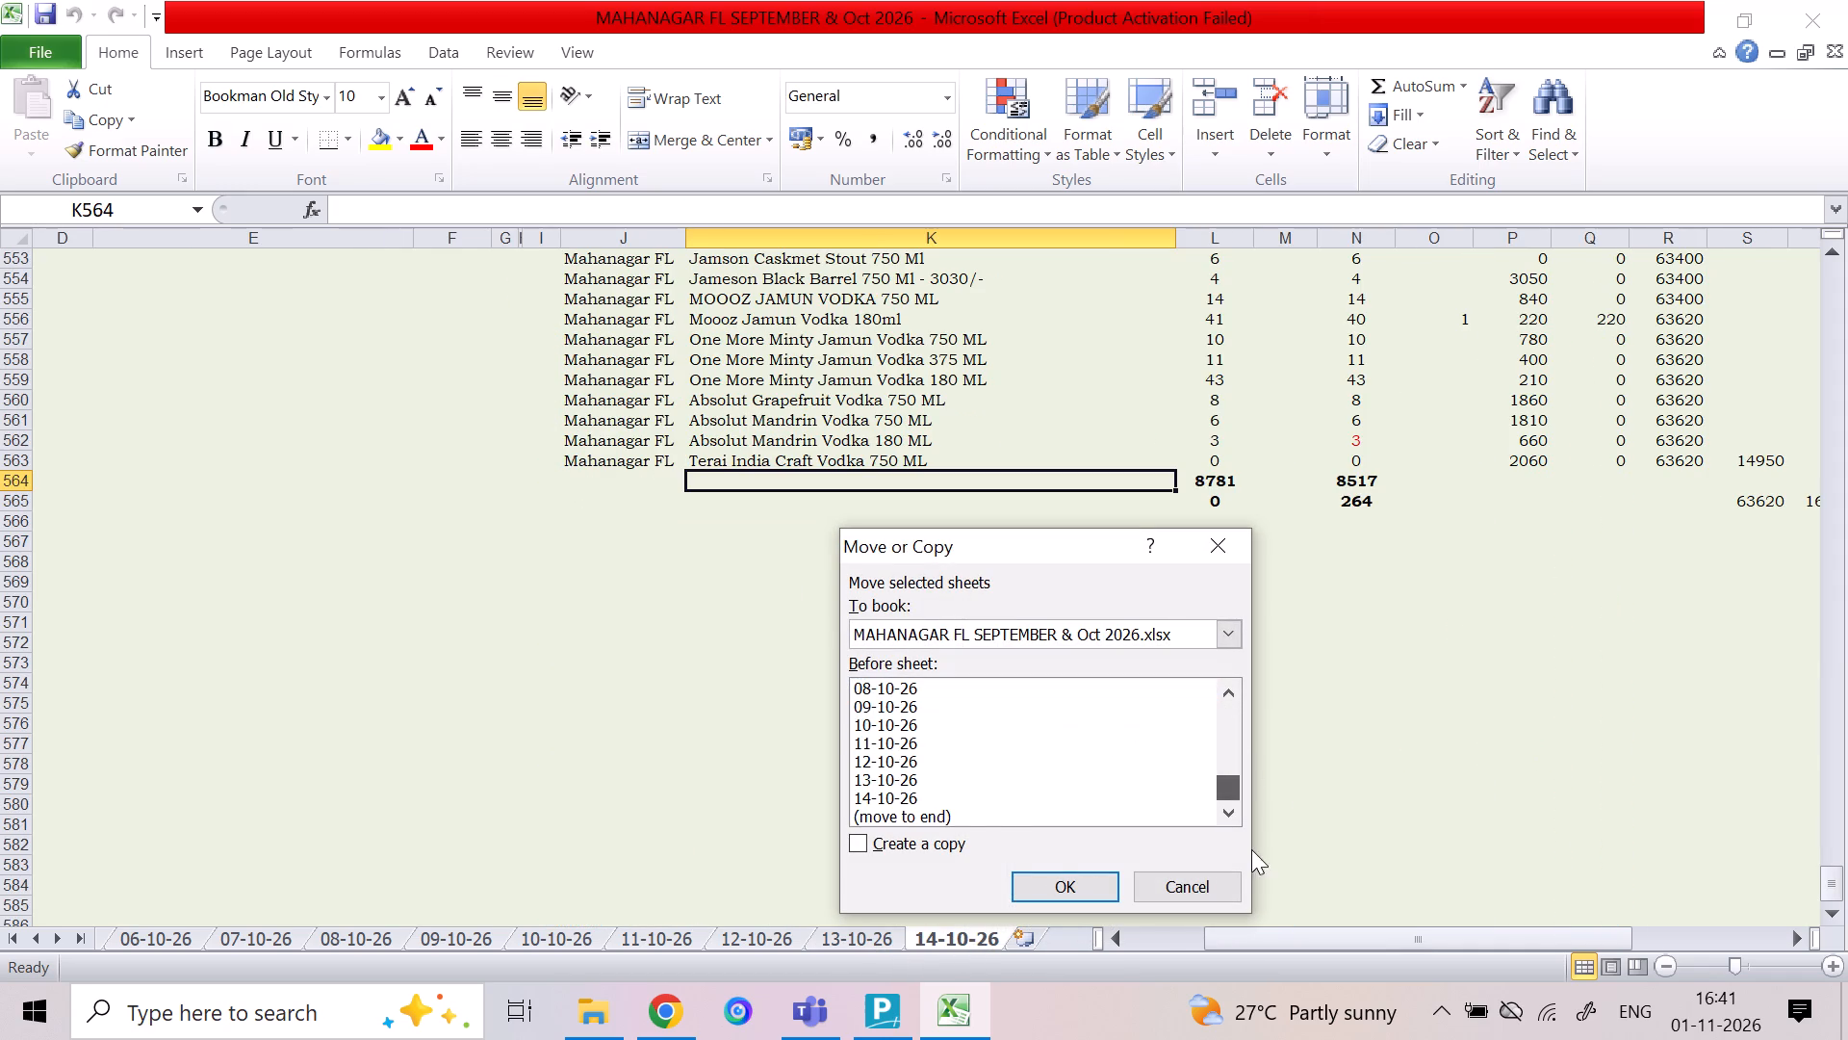
pyautogui.moveTo(1251, 849); pyautogui.dragTo(1251, 851)
pyautogui.click(972, 820)
pyautogui.click(951, 833)
pyautogui.click(1076, 892)
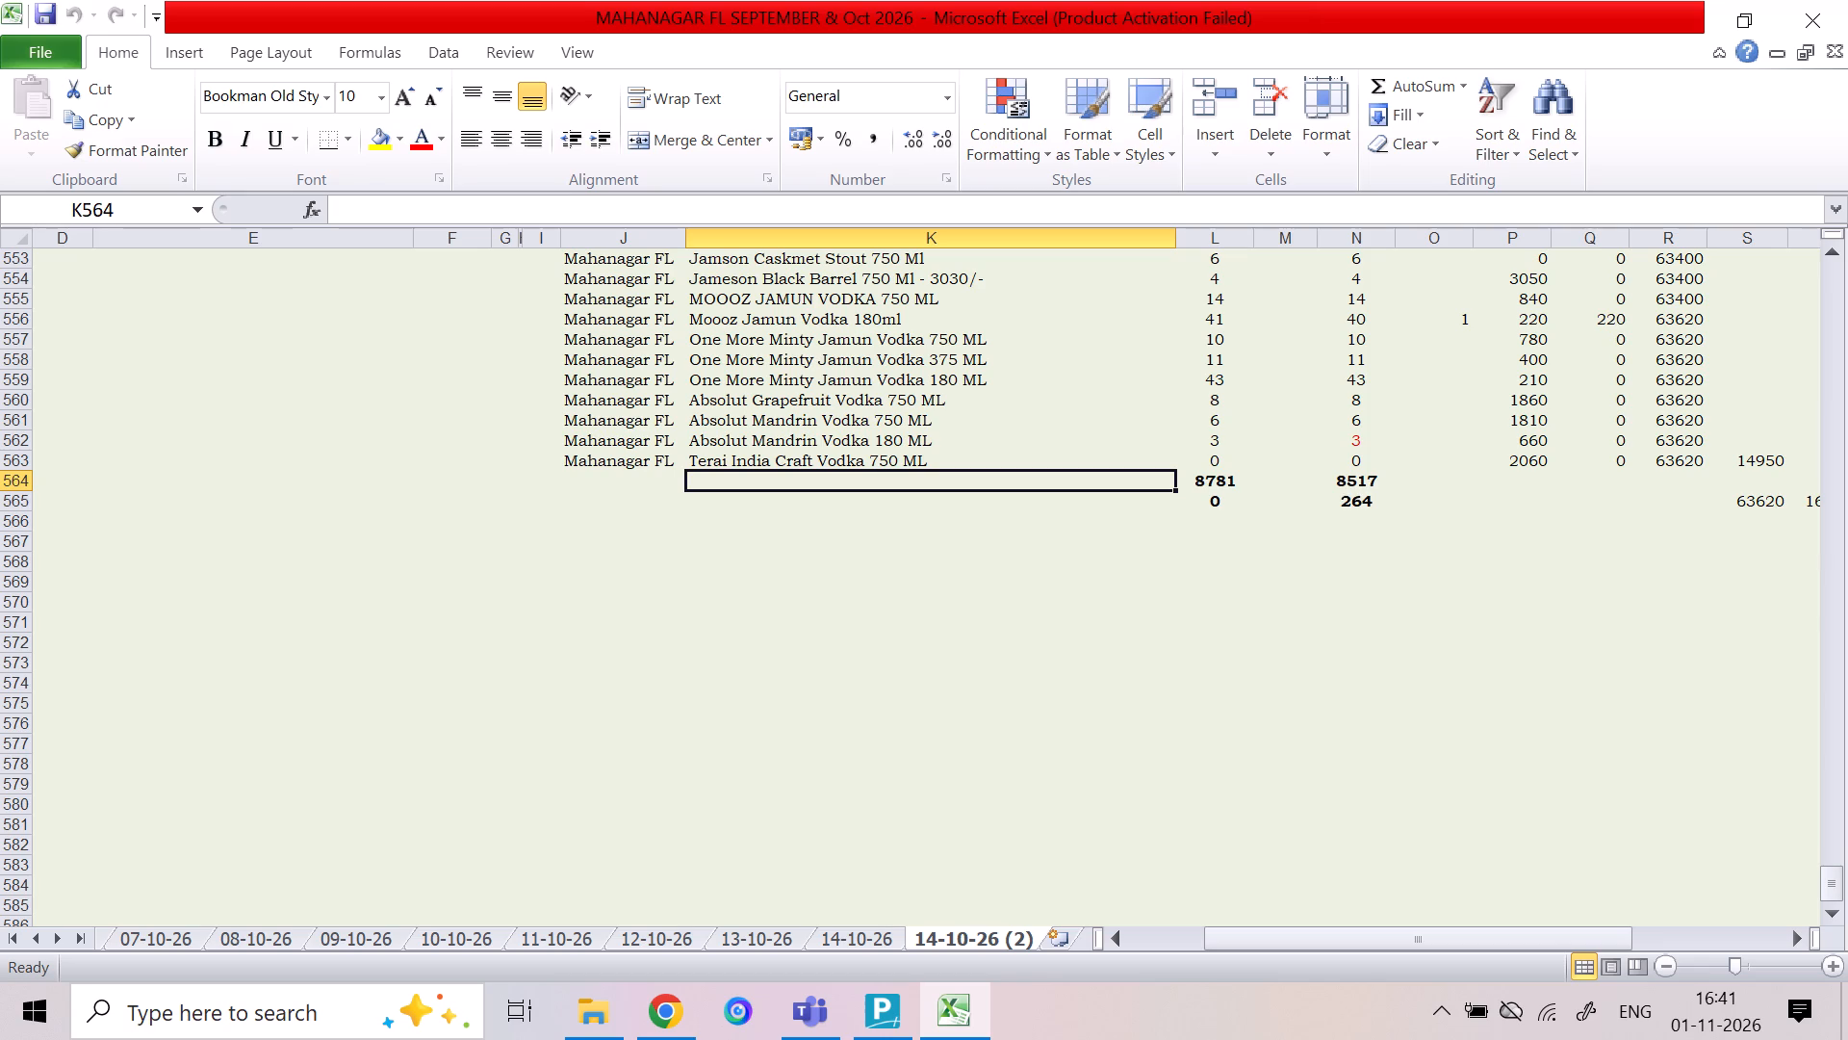
pyautogui.click(1123, 571)
# Rename the copied sheet as 15-10-26.
pyautogui.rightClick(988, 932)
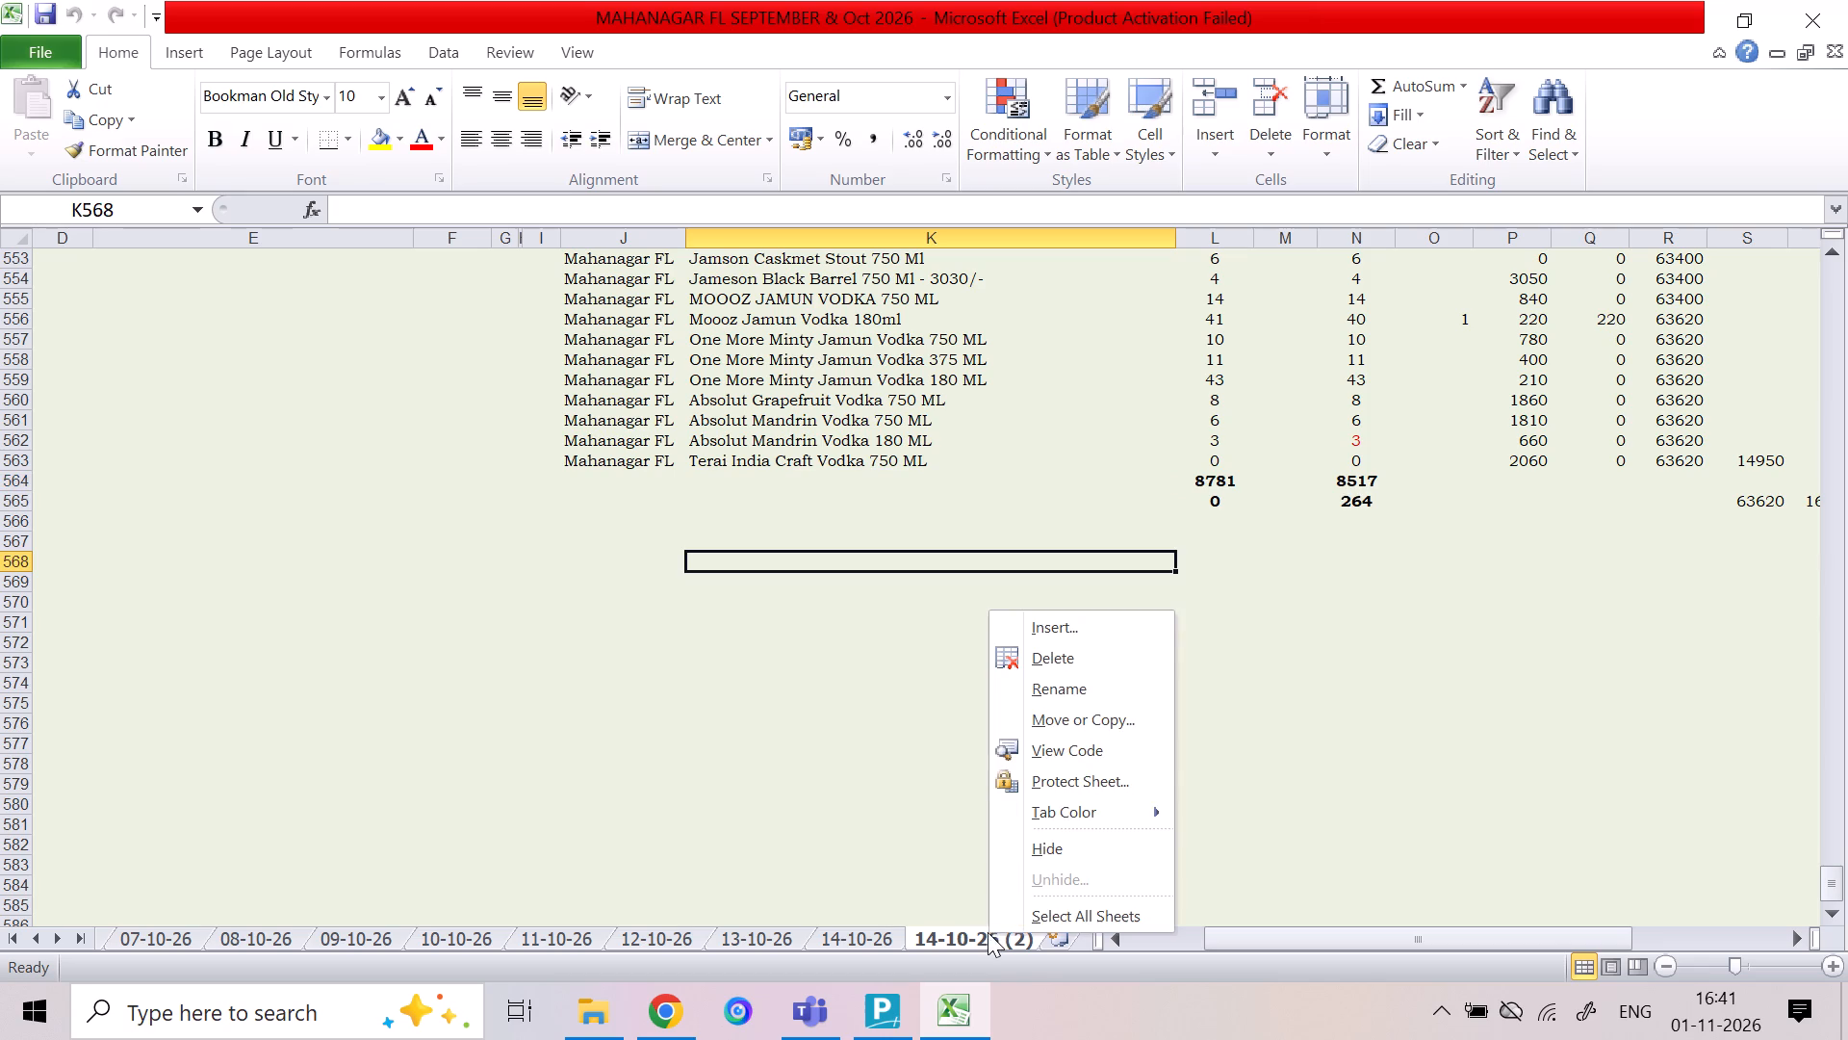
pyautogui.click(1050, 692)
pyautogui.write('15-10-26')
pyautogui.click(1073, 758)
# Set the first voucher date in cell A2 of the 15-10-26 sheet to 15-10-2026.
pyautogui.moveTo(1337, 929); pyautogui.dragTo(1160, 931)
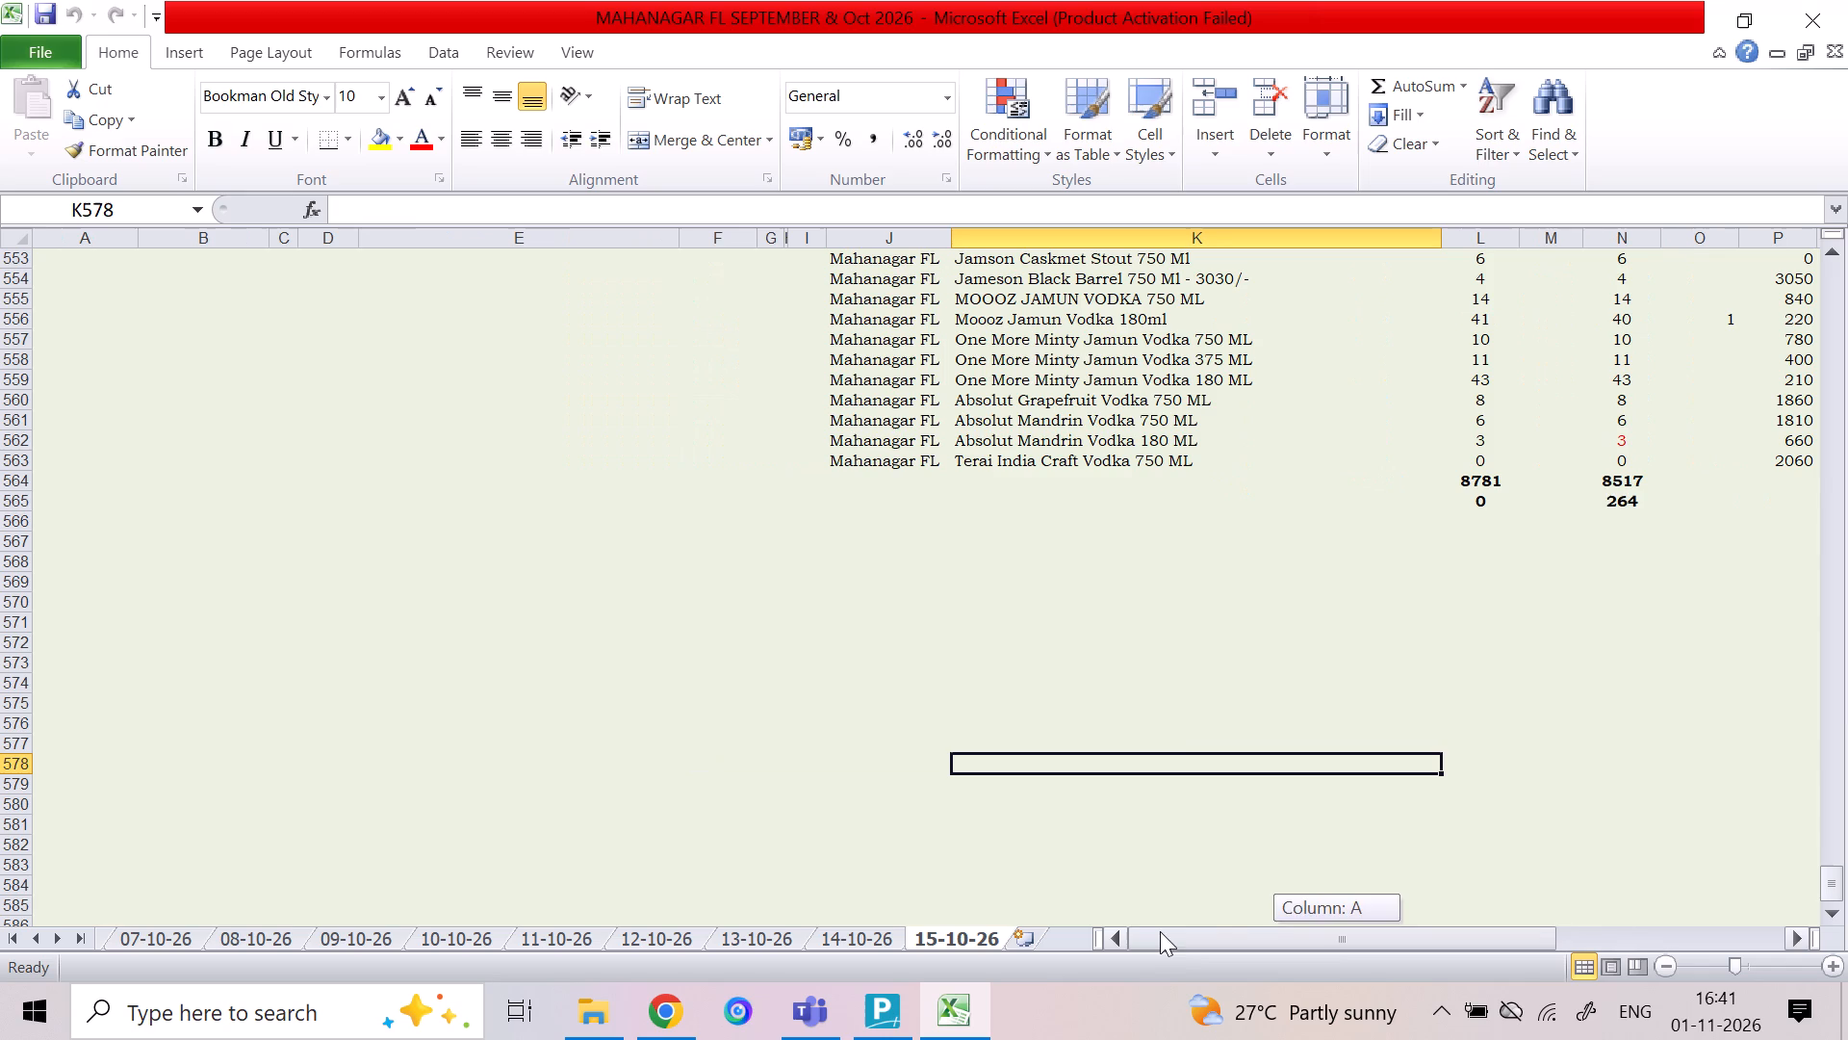
pyautogui.moveTo(1160, 931); pyautogui.dragTo(1143, 931)
pyautogui.moveTo(1840, 882); pyautogui.dragTo(1833, 410)
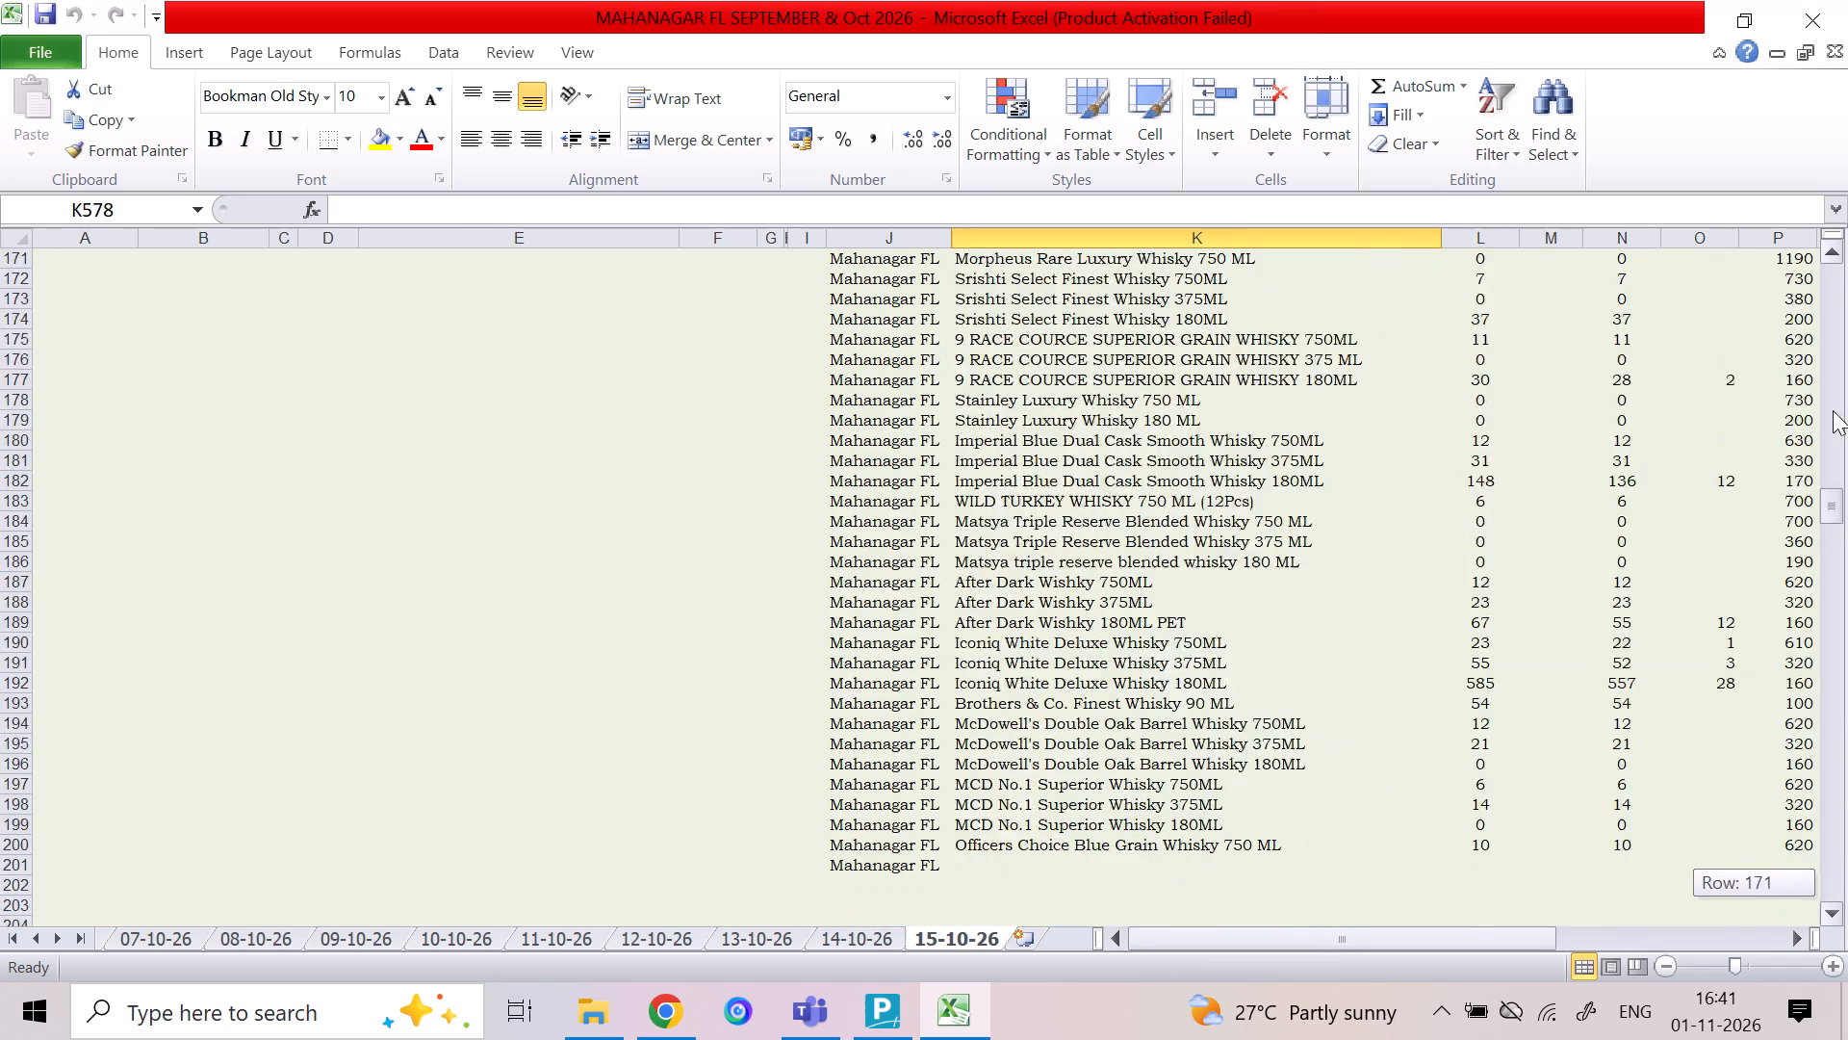
pyautogui.moveTo(1833, 410); pyautogui.dragTo(1847, 169)
pyautogui.doubleClick(64, 282)
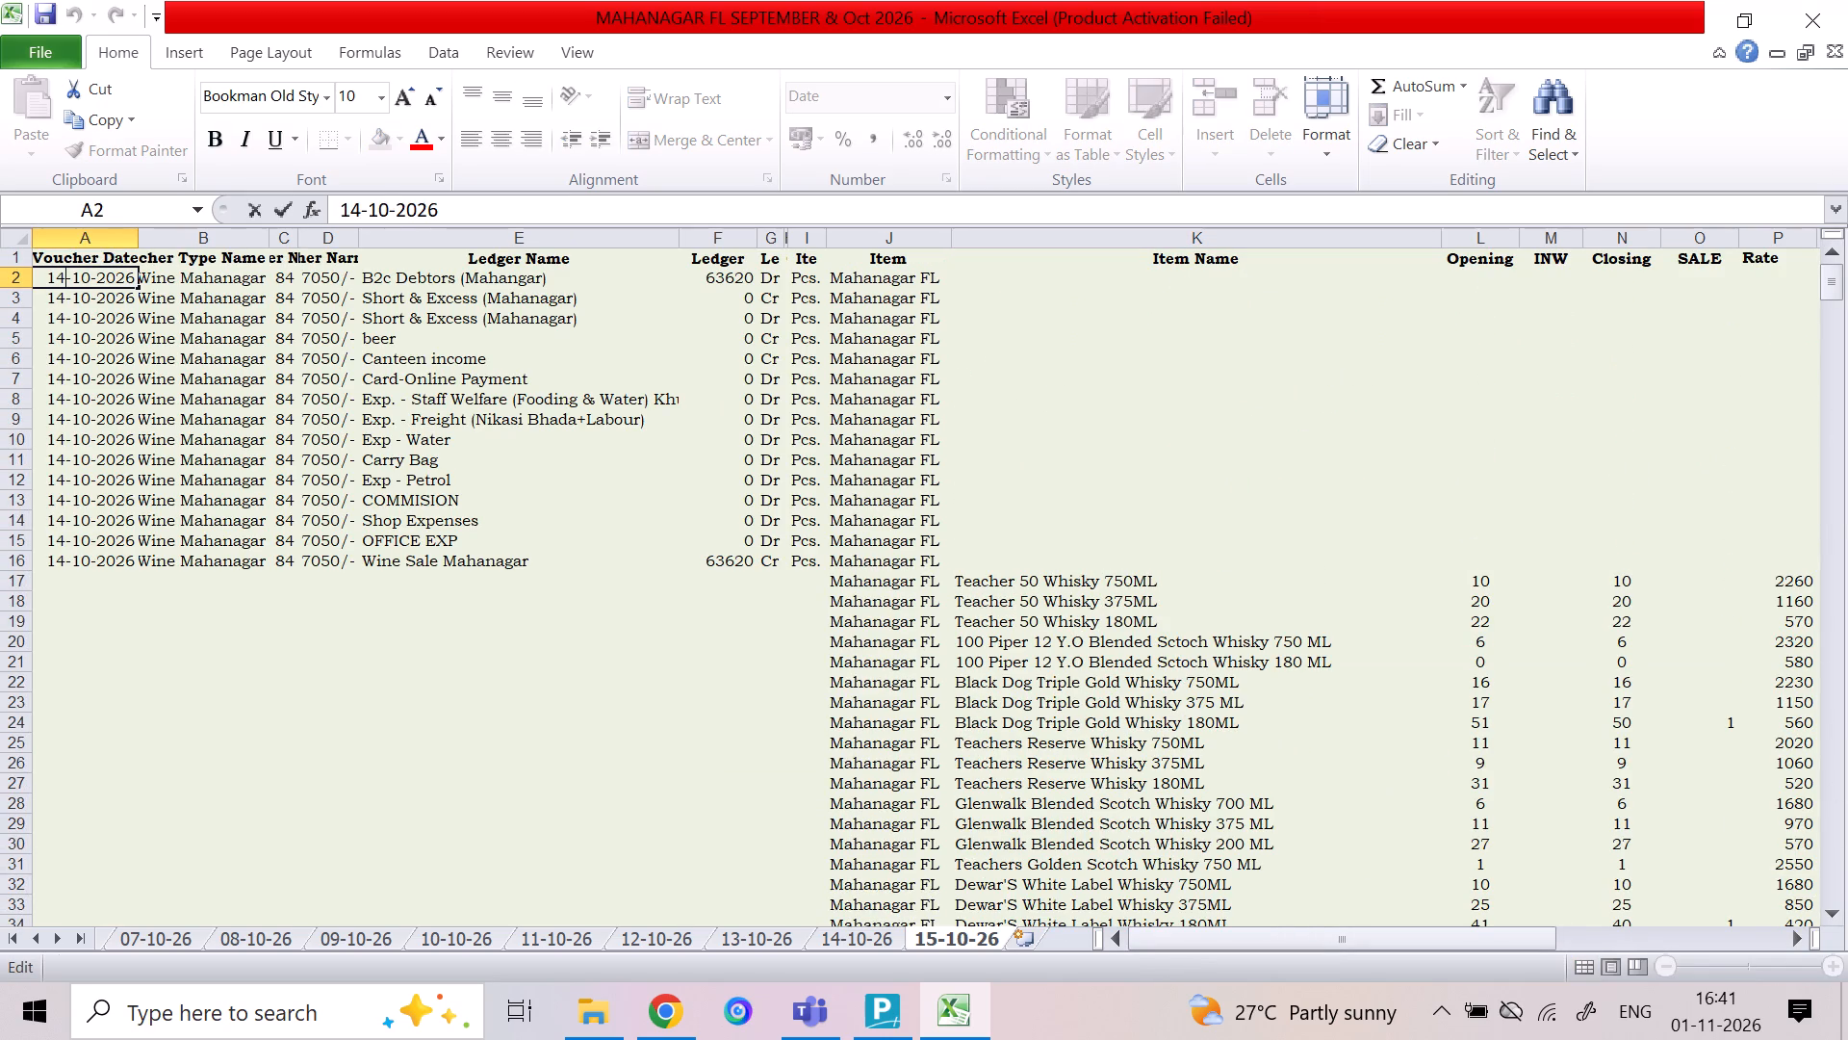
pyautogui.press('BackSpace')
pyautogui.press('5')
pyautogui.press('Return')
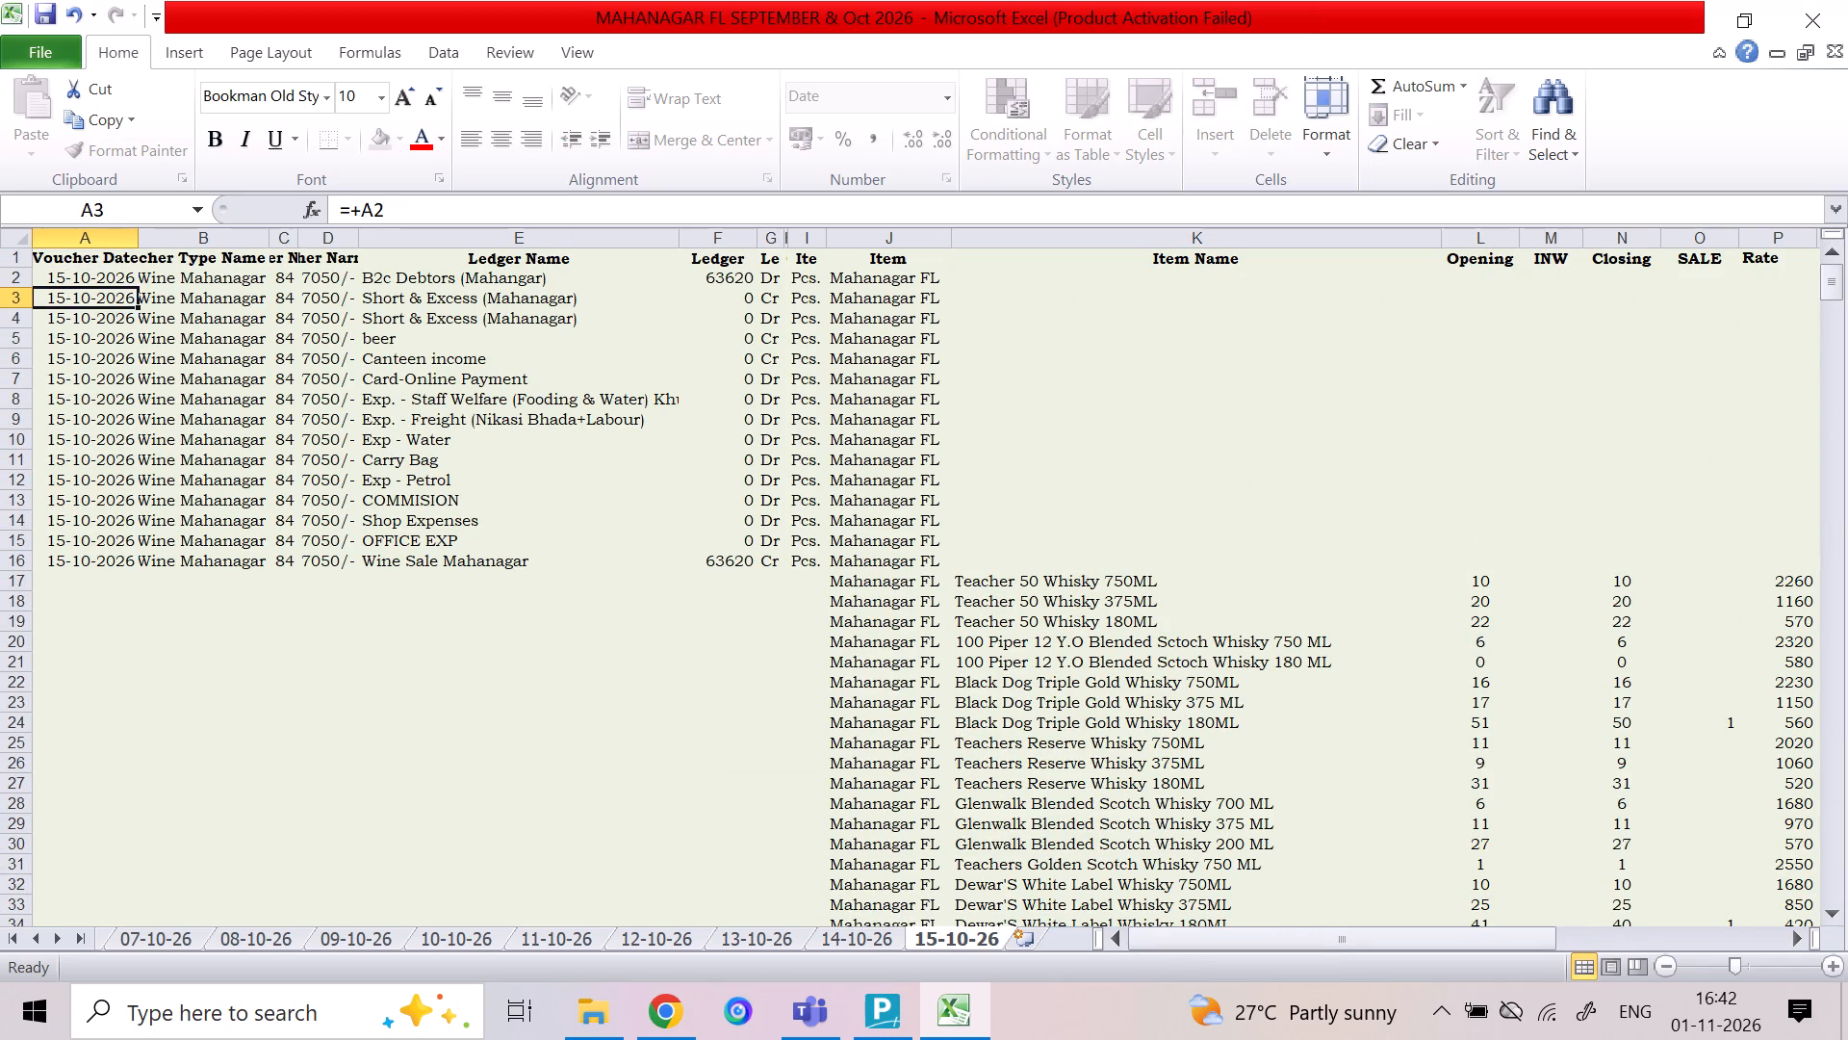
pyautogui.click(369, 629)
# Copy the Closing stock cells N17:N563 and paste them as values only into the Opening column starting at L17.
pyautogui.click(1616, 576)
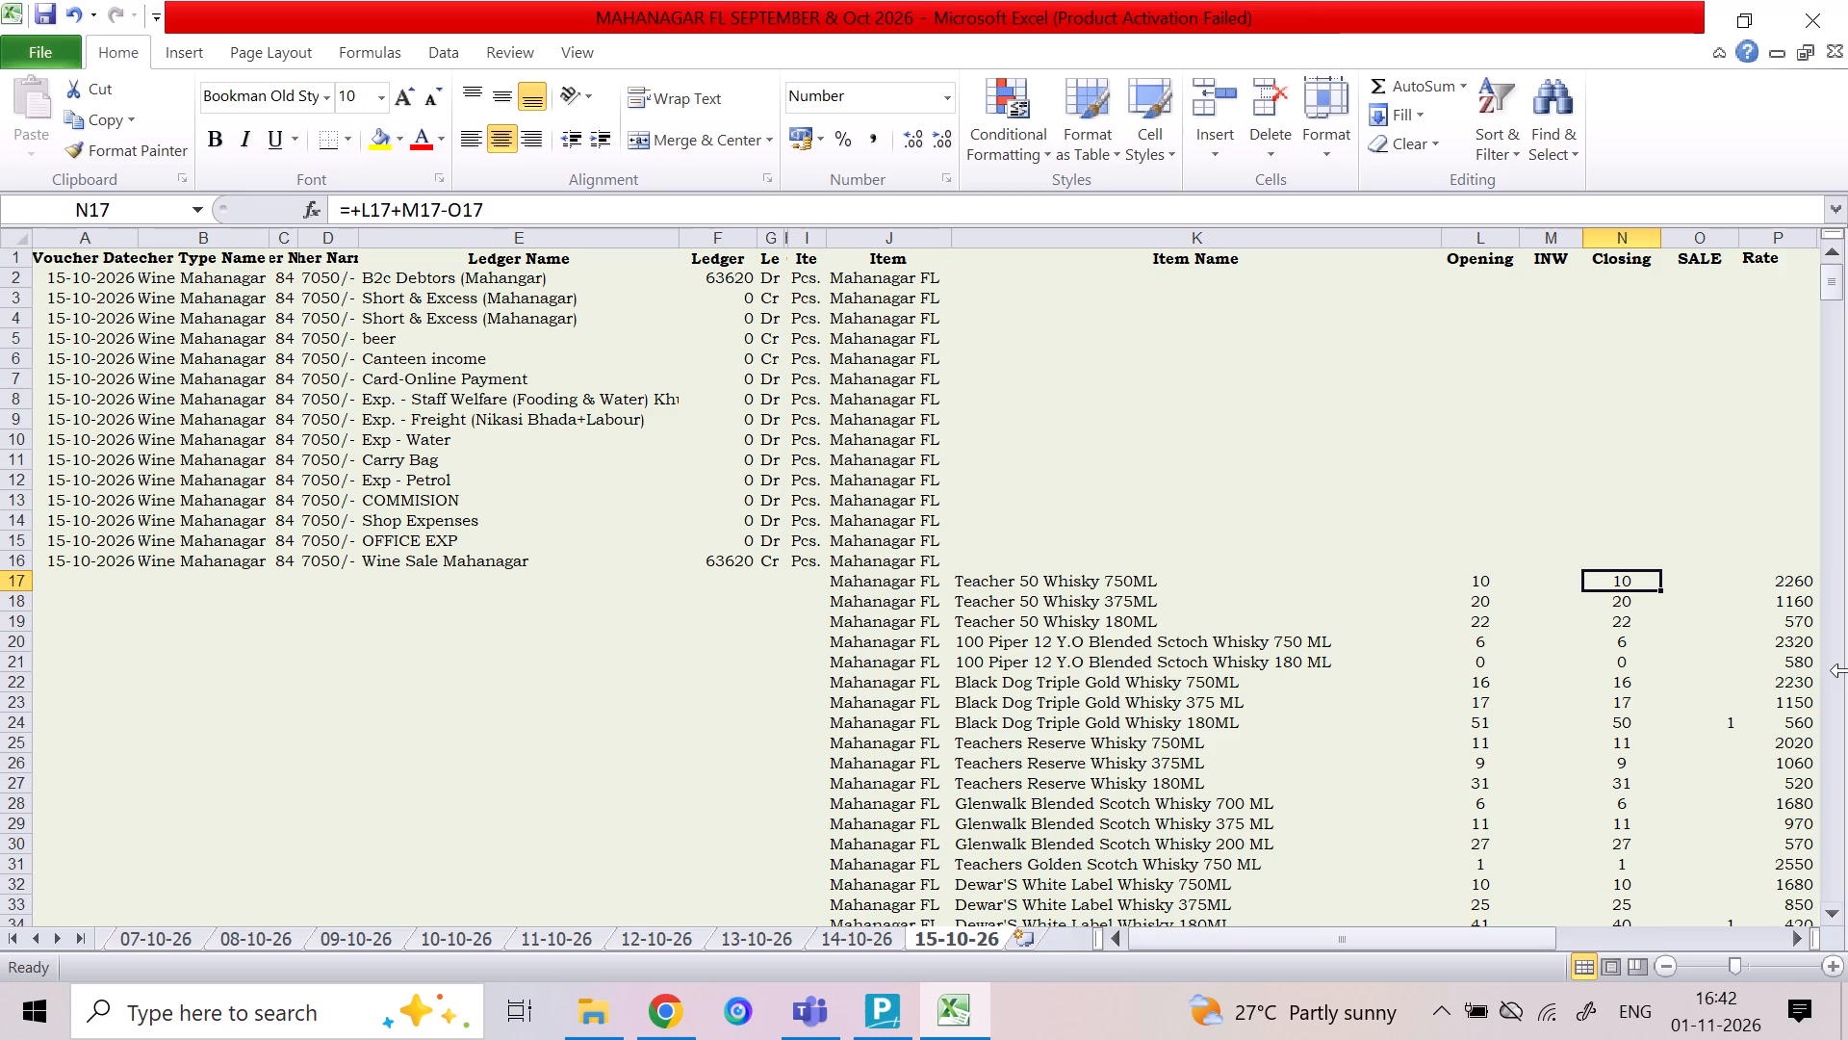
pyautogui.hotkey('shift', 'Down')
pyautogui.hotkey('shift', 'Down')
pyautogui.hotkey('shift', 'Down')
pyautogui.hotkey('shift', 'Down')
pyautogui.hotkey('shift', 'Down')
pyautogui.hotkey('shift', 'Down')
pyautogui.hotkey('shift', 'Down')
pyautogui.hotkey('shift', 'Down')
pyautogui.hotkey('shift', 'Down')
pyautogui.hotkey('shift', 'Down')
pyautogui.hotkey('shift', 'Down')
pyautogui.hotkey('shift', 'Down')
pyautogui.hotkey('shift', 'Down')
pyautogui.hotkey('shift', 'Down')
pyautogui.hotkey('shift', 'Down')
pyautogui.hotkey('shift', 'Down')
pyautogui.hotkey('shift', 'Down')
pyautogui.hotkey('shift', 'Down')
pyautogui.hotkey('shift', 'Down')
pyautogui.hotkey('shift', 'Down')
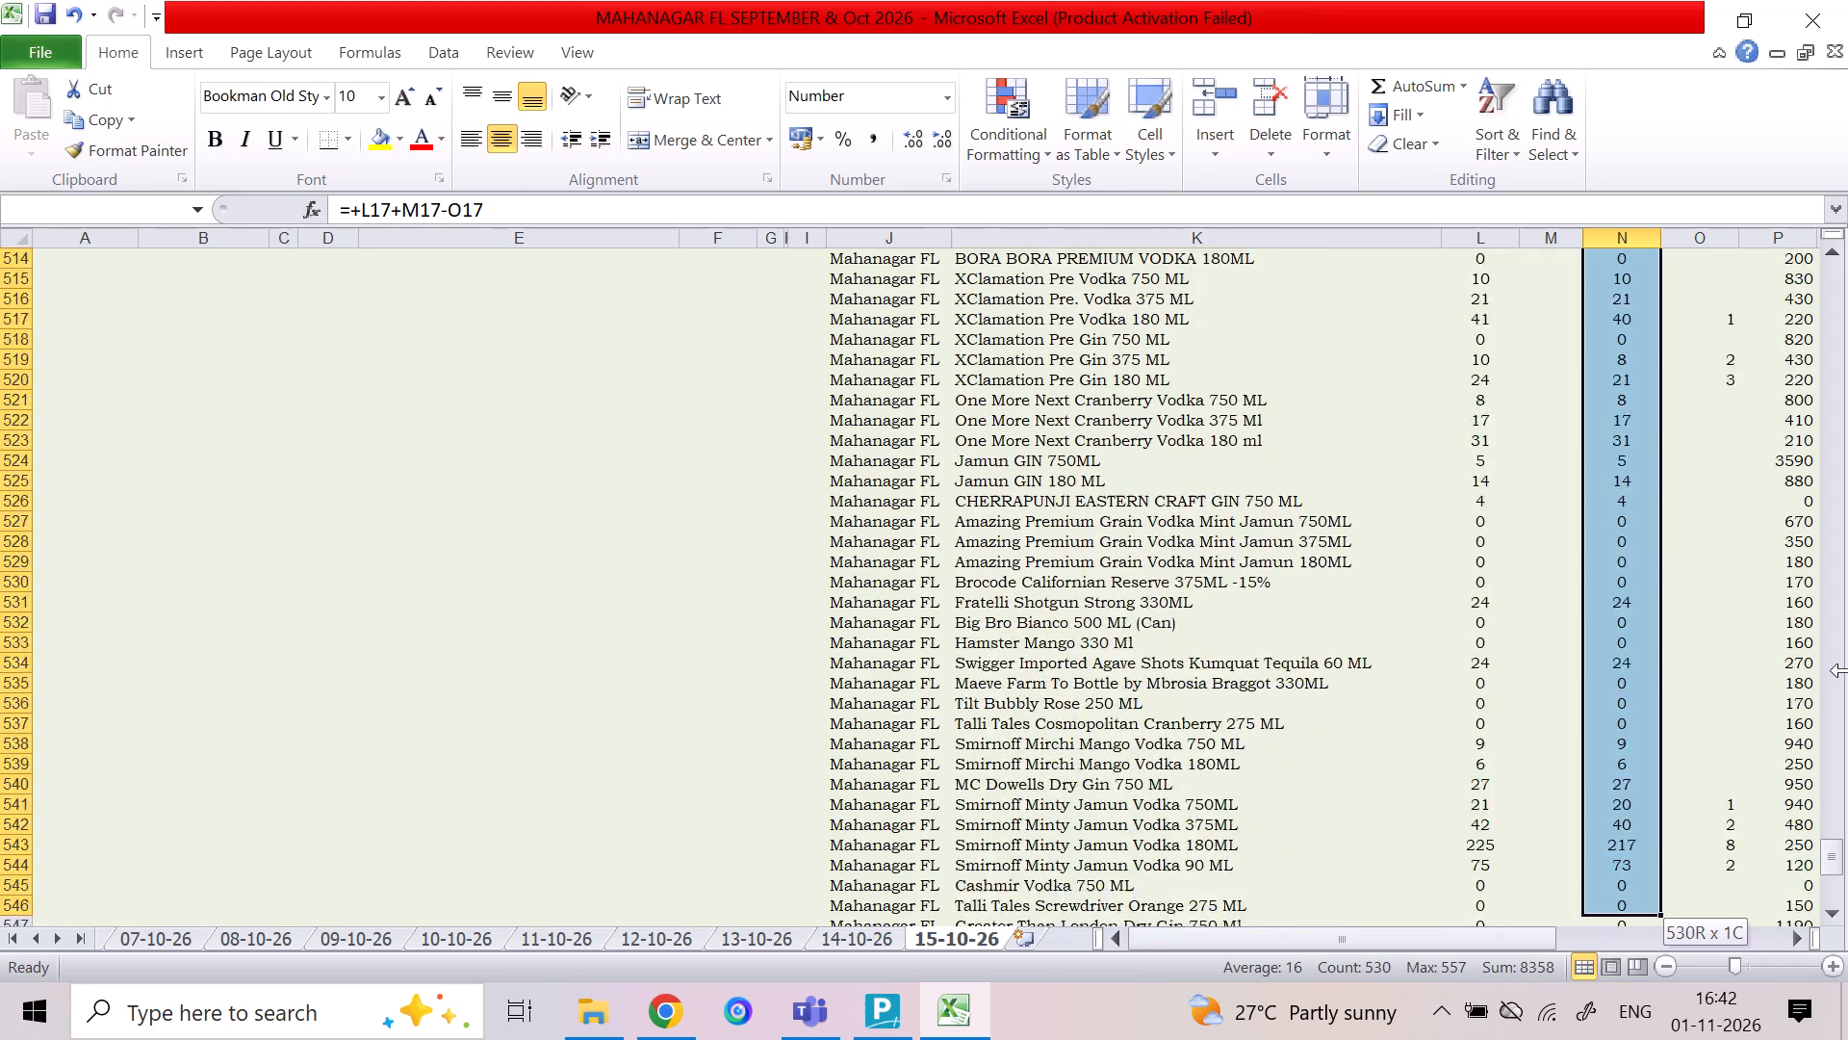
pyautogui.hotkey('shift', 'Up')
pyautogui.hotkey('shift', 'Up')
pyautogui.hotkey('shift', 'Up')
pyautogui.hotkey('shift', 'Up')
pyautogui.hotkey('shift', 'Up')
pyautogui.hotkey('shift', 'Up')
pyautogui.hotkey('shift', 'Up')
pyautogui.hotkey('shift', 'Up')
pyautogui.hotkey('shift', 'Up')
pyautogui.hotkey('shift', 'Up')
pyautogui.hotkey('shift', 'Up')
pyautogui.hotkey('shift', 'Up')
pyautogui.hotkey('shift', 'Up')
pyautogui.hotkey('shift', 'Up')
pyautogui.hotkey('shift', 'Up')
pyautogui.hotkey('shift', 'Up')
pyautogui.hotkey('shift', 'Up')
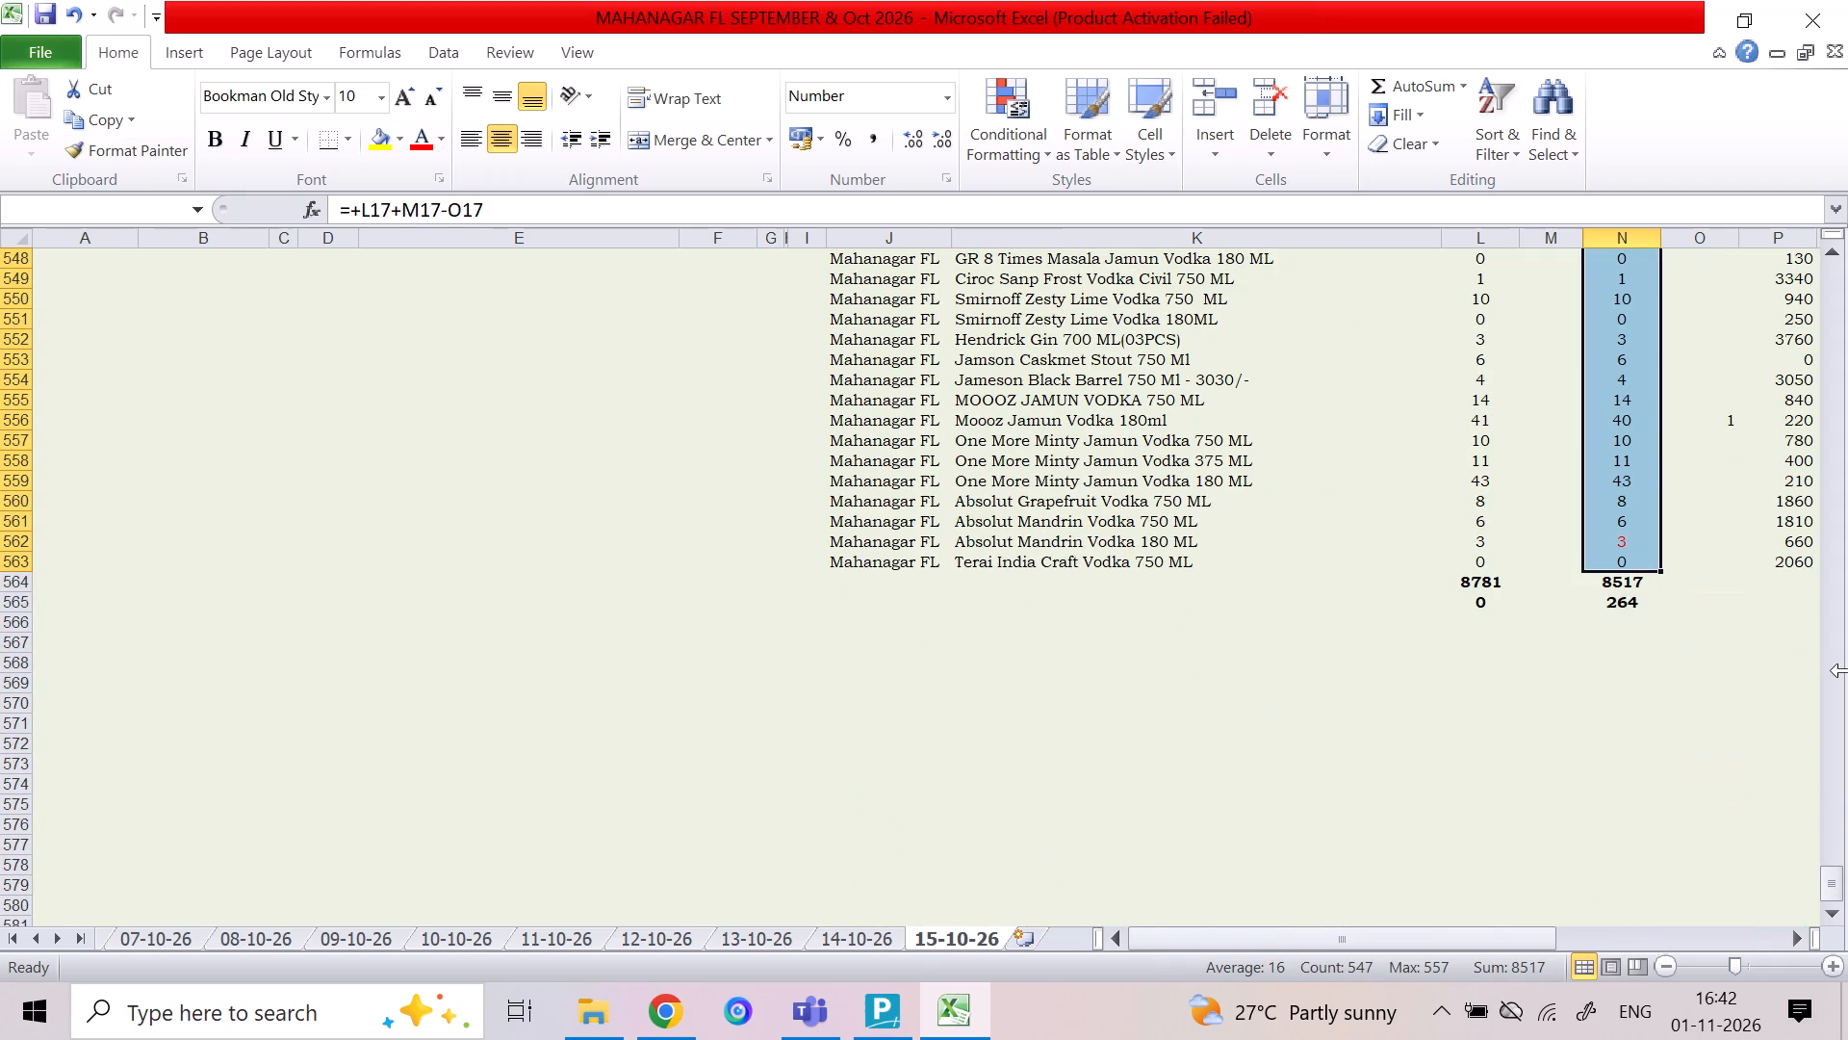
pyautogui.hotkey('ctrl', 'c')
pyautogui.press('Up')
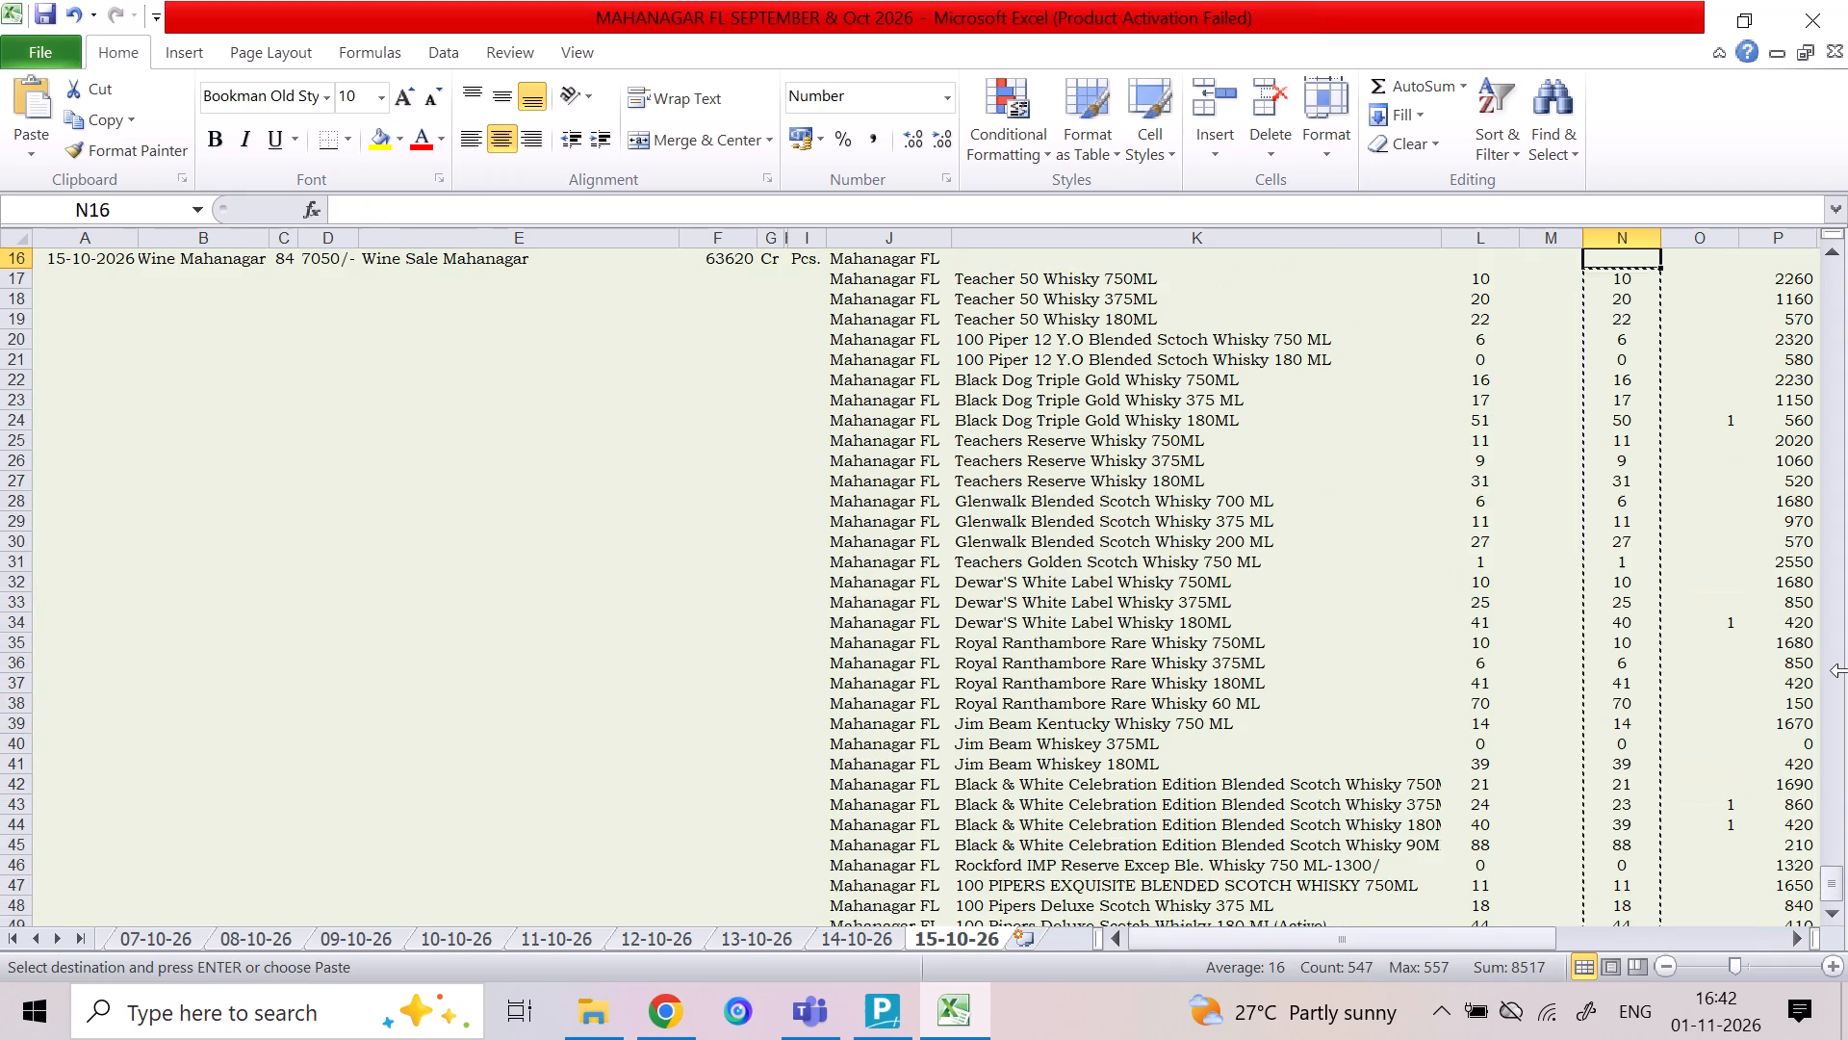
pyautogui.press('Left')
pyautogui.press('Left')
pyautogui.press('Down')
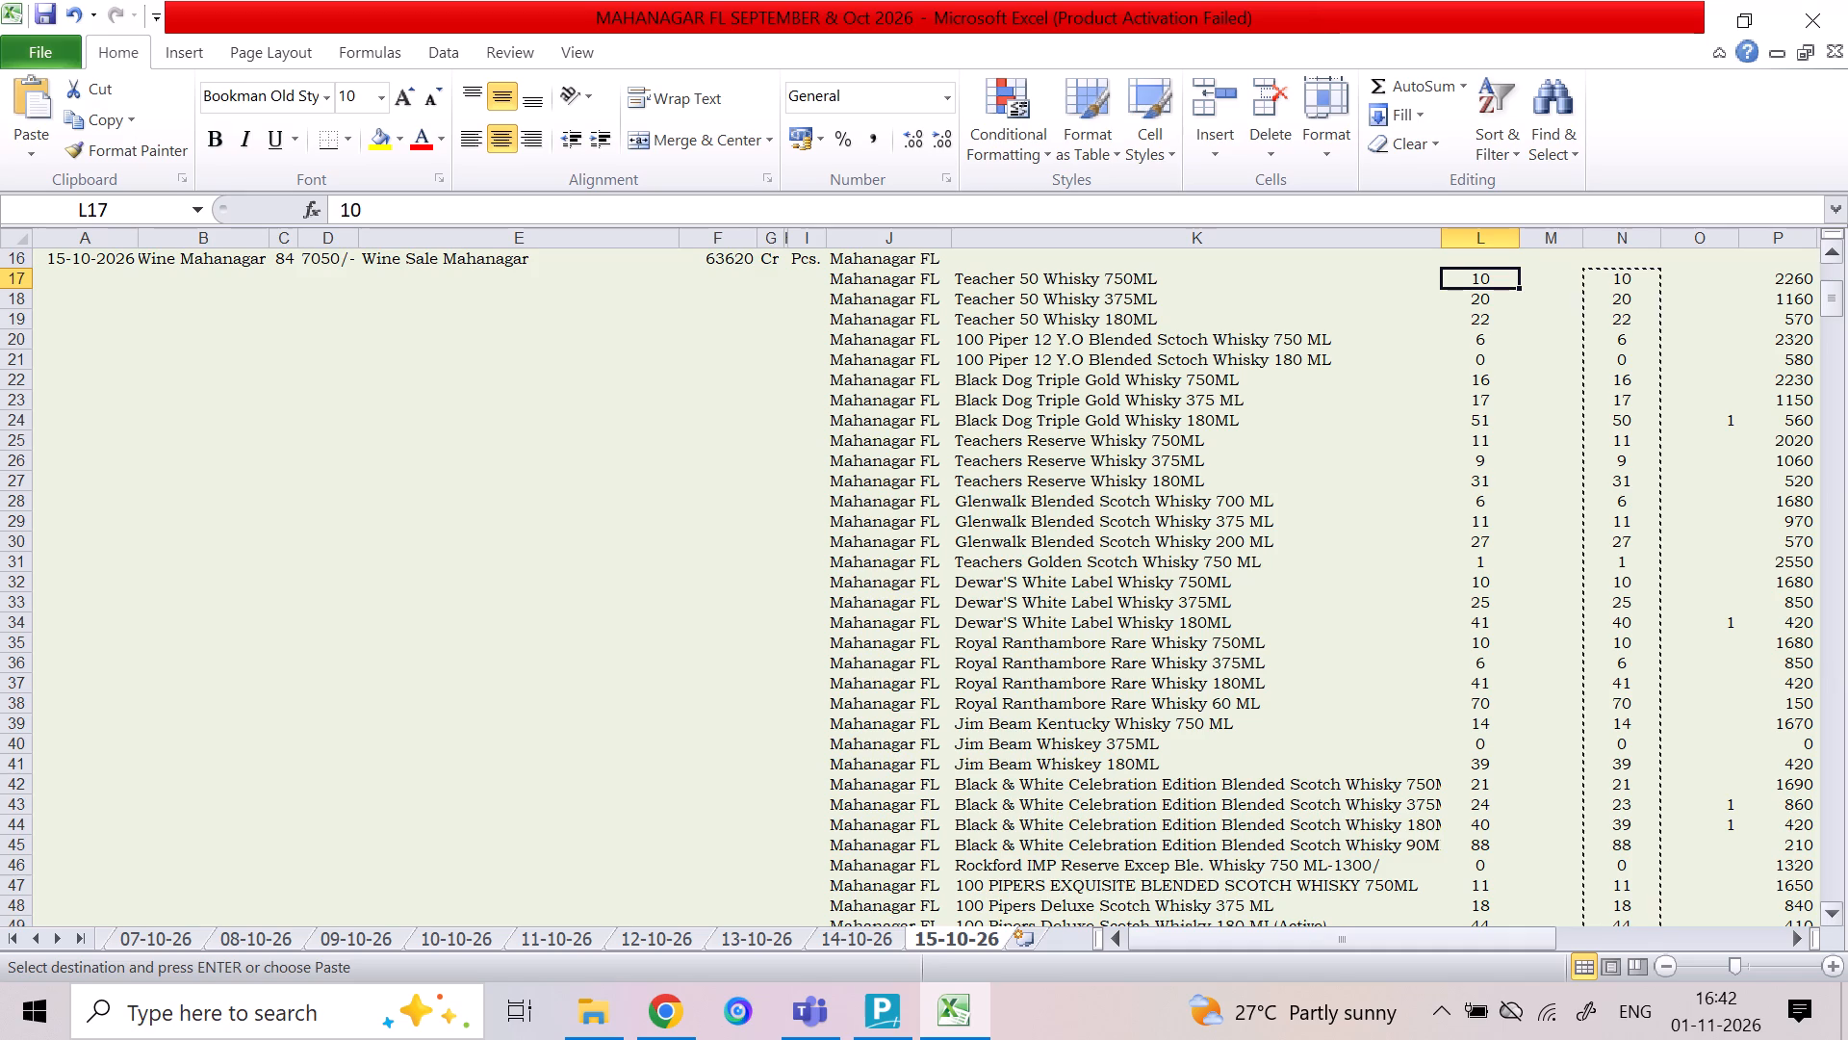
pyautogui.rightClick(1485, 277)
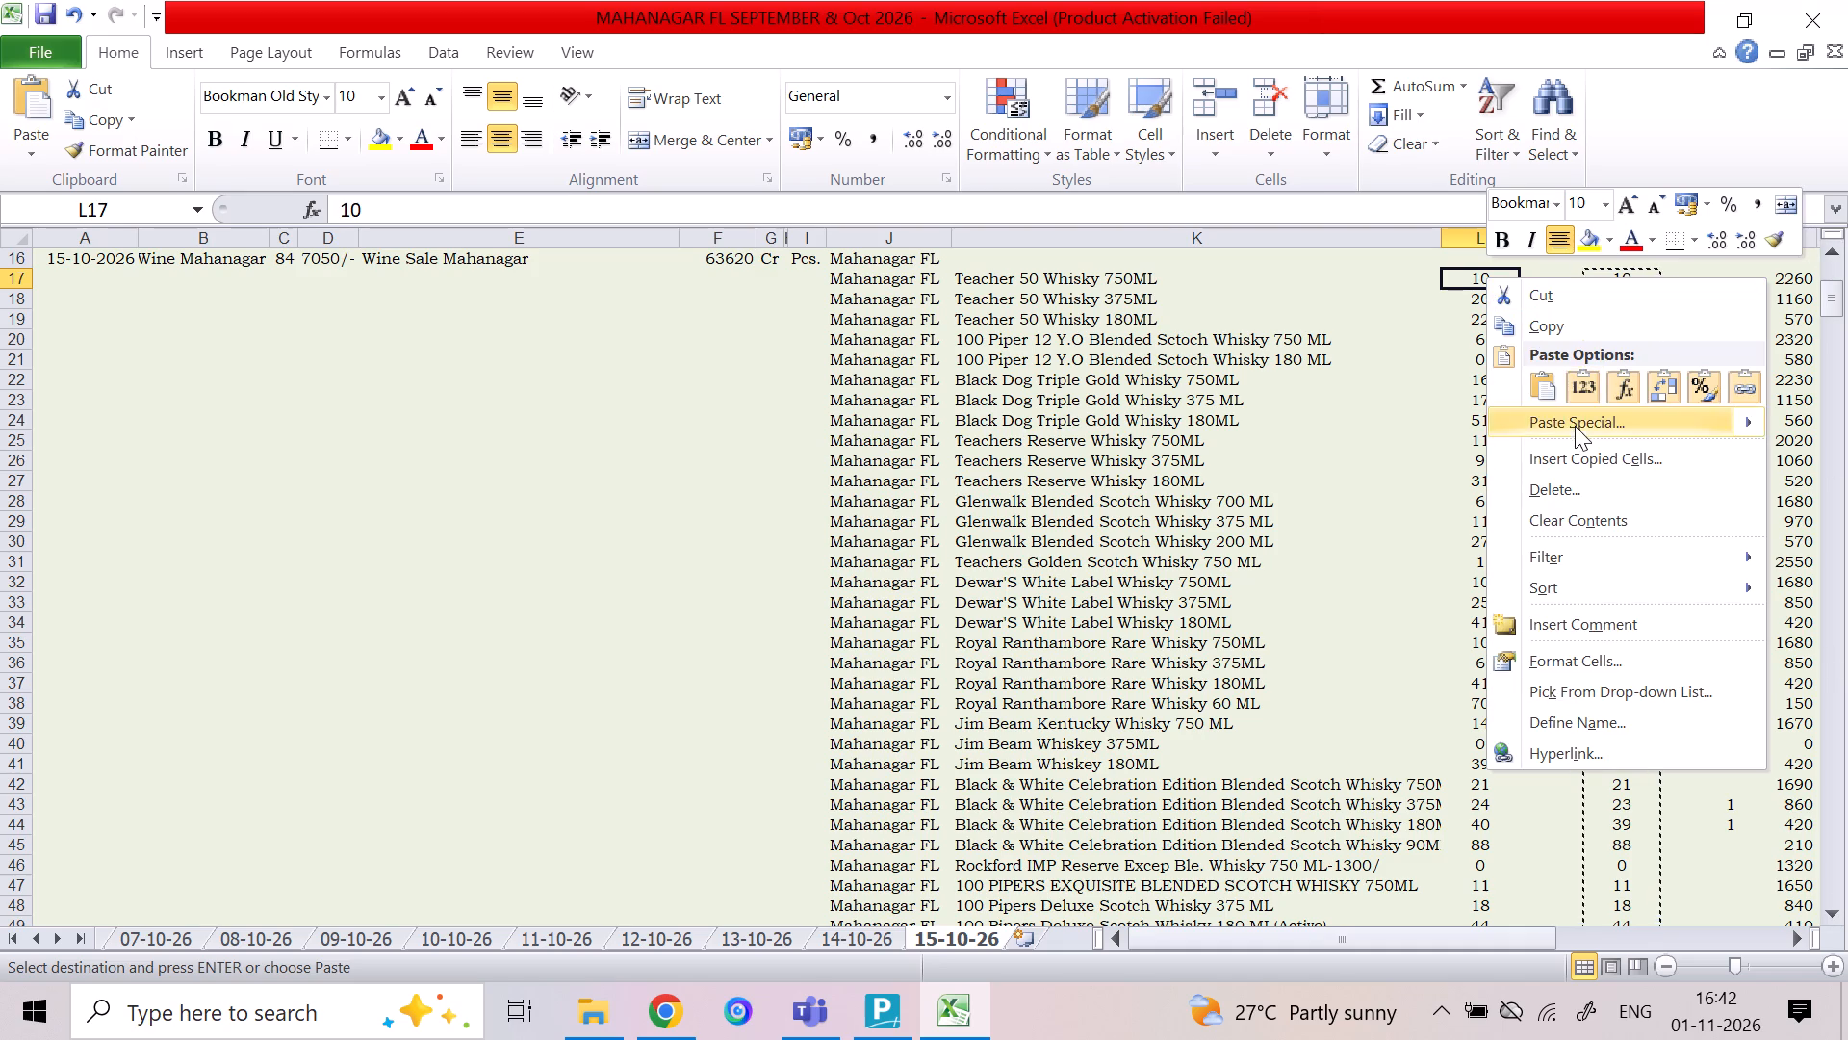
pyautogui.click(1575, 426)
pyautogui.click(1388, 321)
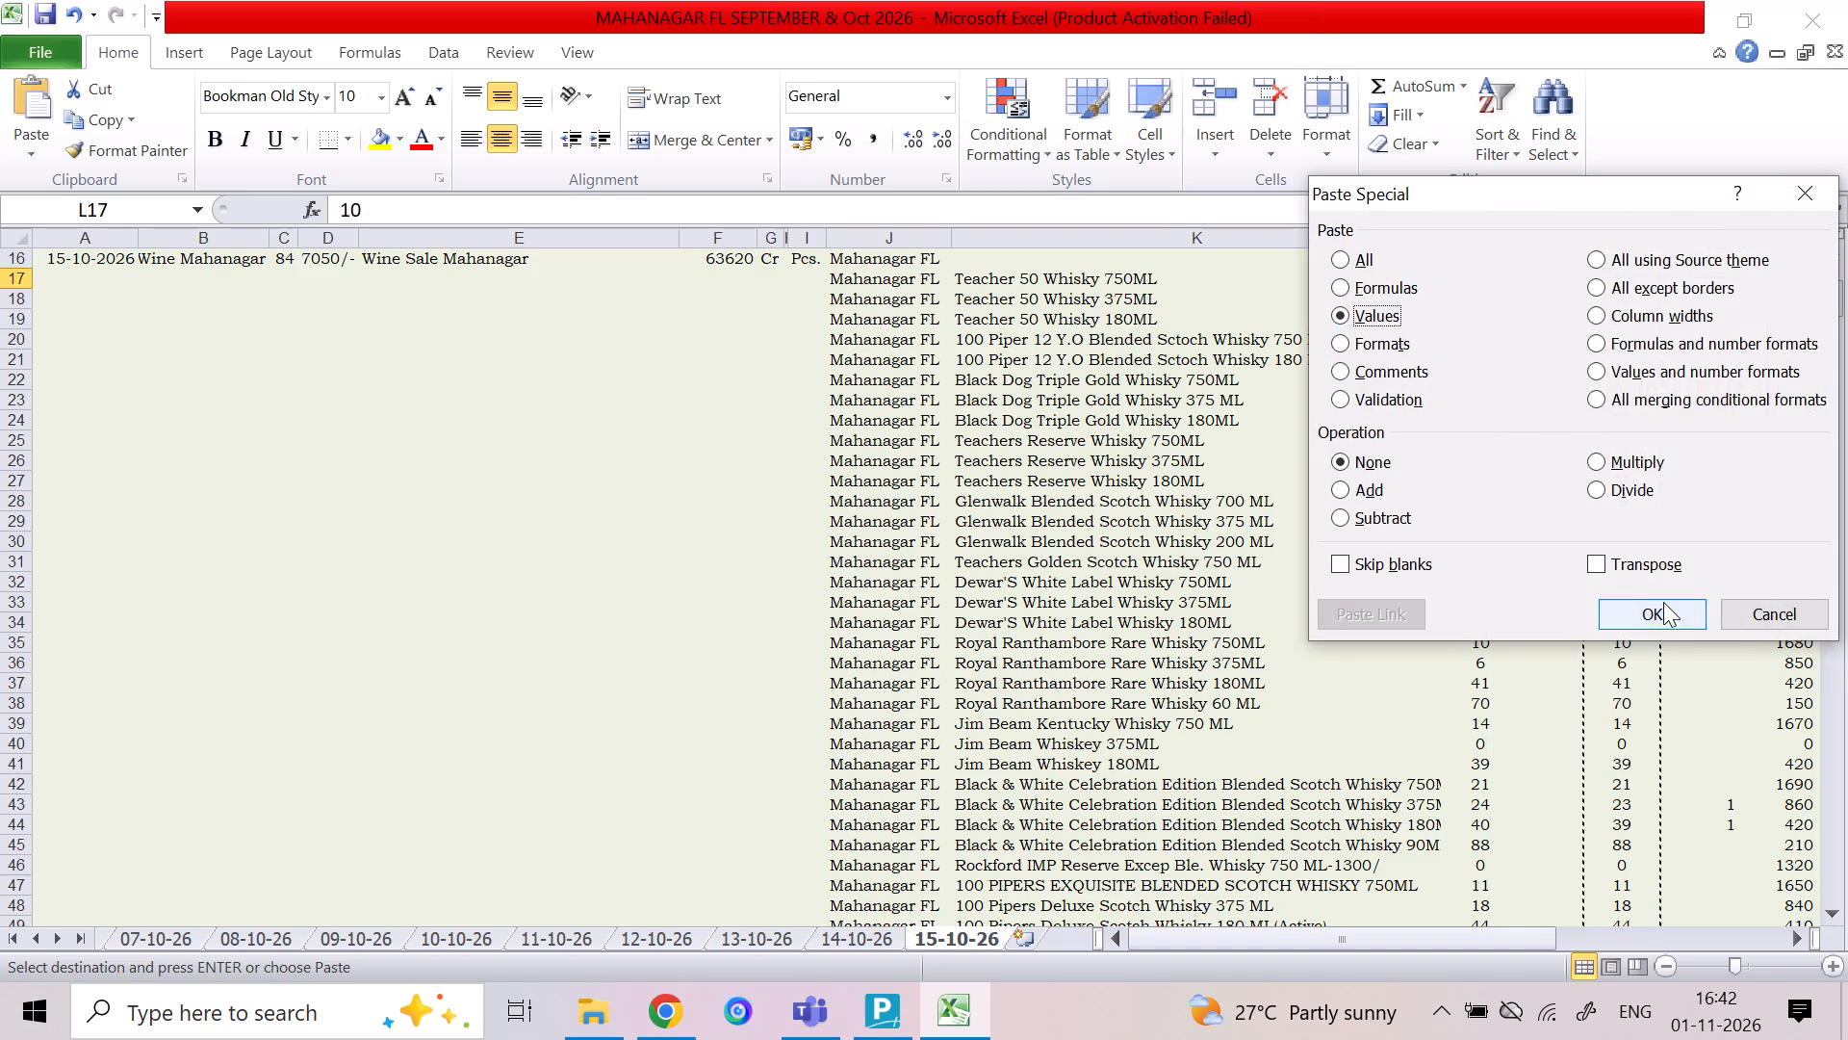
pyautogui.click(1663, 602)
# Clear the copied sale quantities in the SALE column from O17 down past the last item row.
pyautogui.click(1686, 476)
pyautogui.click(1673, 265)
pyautogui.click(1695, 275)
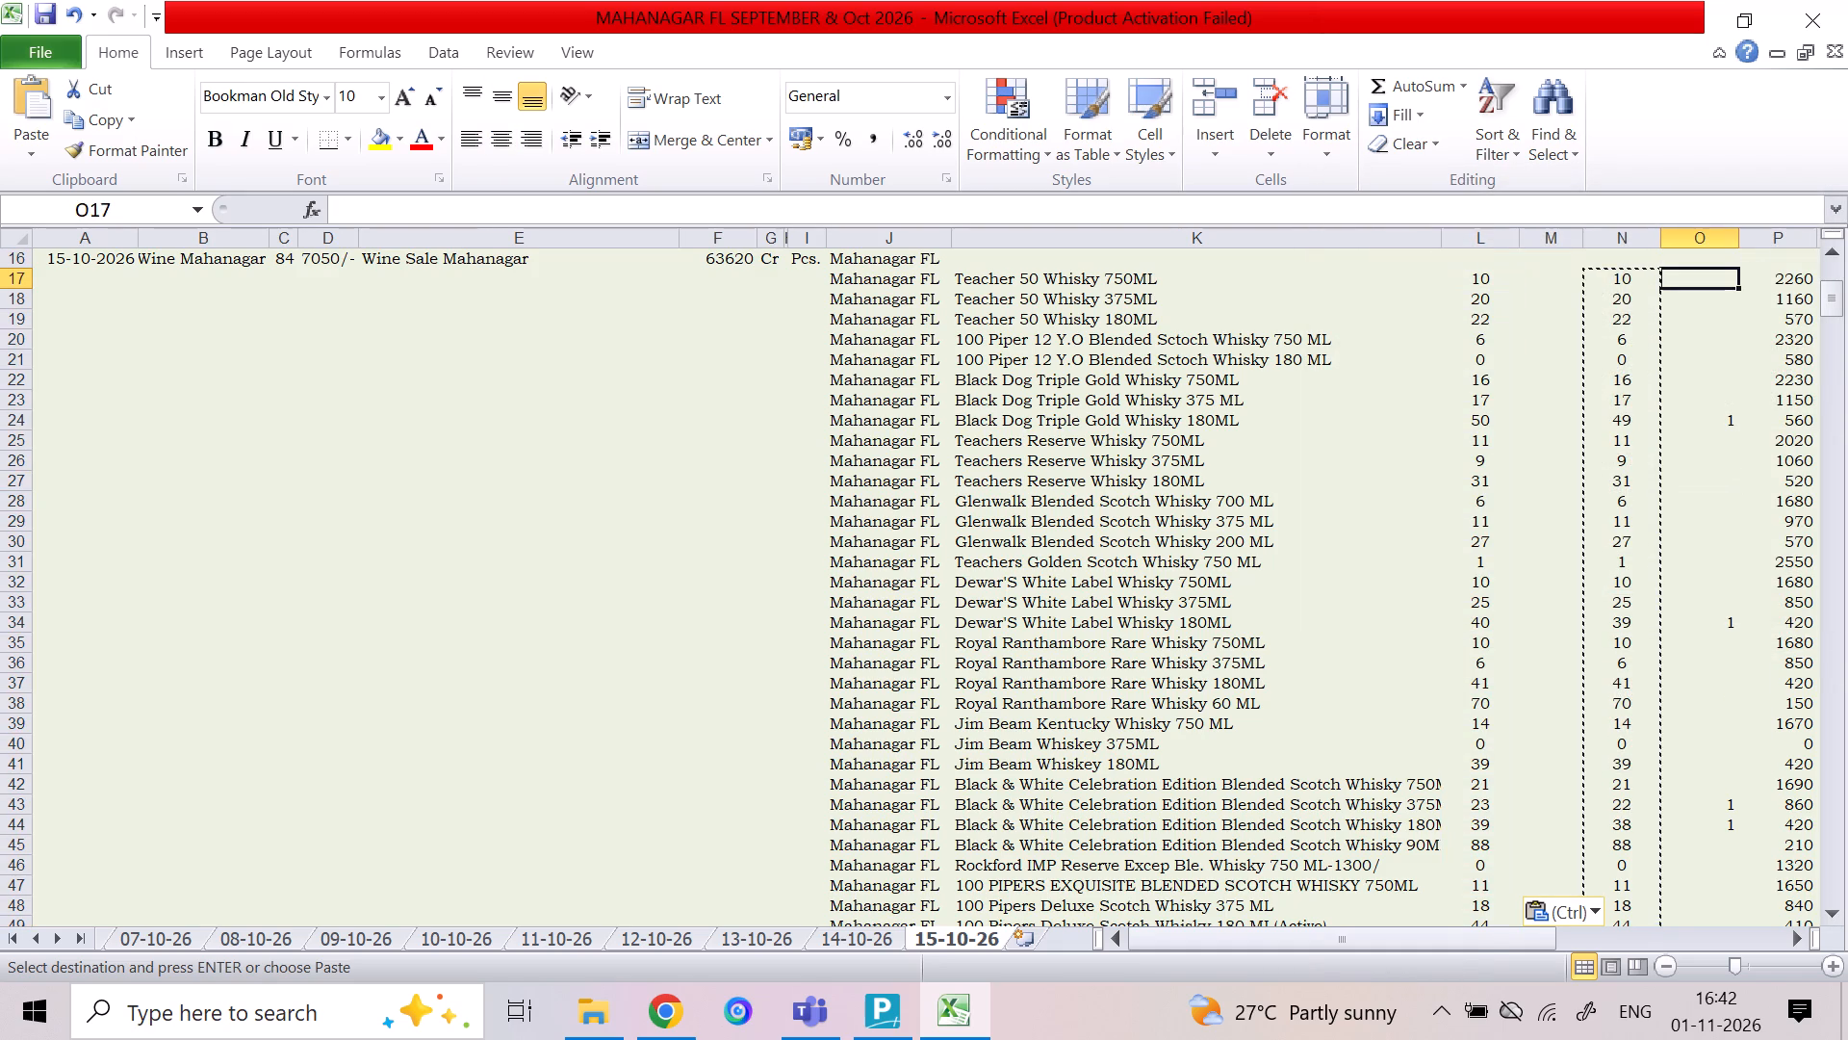
pyautogui.hotkey('shift', 'Down')
pyautogui.hotkey('shift', 'Down')
pyautogui.hotkey('shift', 'Down')
pyautogui.hotkey('shift', 'Down')
pyautogui.hotkey('shift', 'Down')
pyautogui.hotkey('shift', 'Down')
pyautogui.hotkey('shift', 'Down')
pyautogui.hotkey('shift', 'Down')
pyautogui.hotkey('shift', 'Down')
pyautogui.hotkey('shift', 'Down')
pyautogui.hotkey('shift', 'Down')
pyautogui.hotkey('shift', 'Down')
pyautogui.hotkey('shift', 'Down')
pyautogui.hotkey('shift', 'Down')
pyautogui.hotkey('shift', 'Down')
pyautogui.hotkey('shift', 'Down')
pyautogui.hotkey('shift', 'Down')
pyautogui.hotkey('shift', 'Down')
pyautogui.hotkey('shift', 'Down')
pyautogui.hotkey('shift', 'Down')
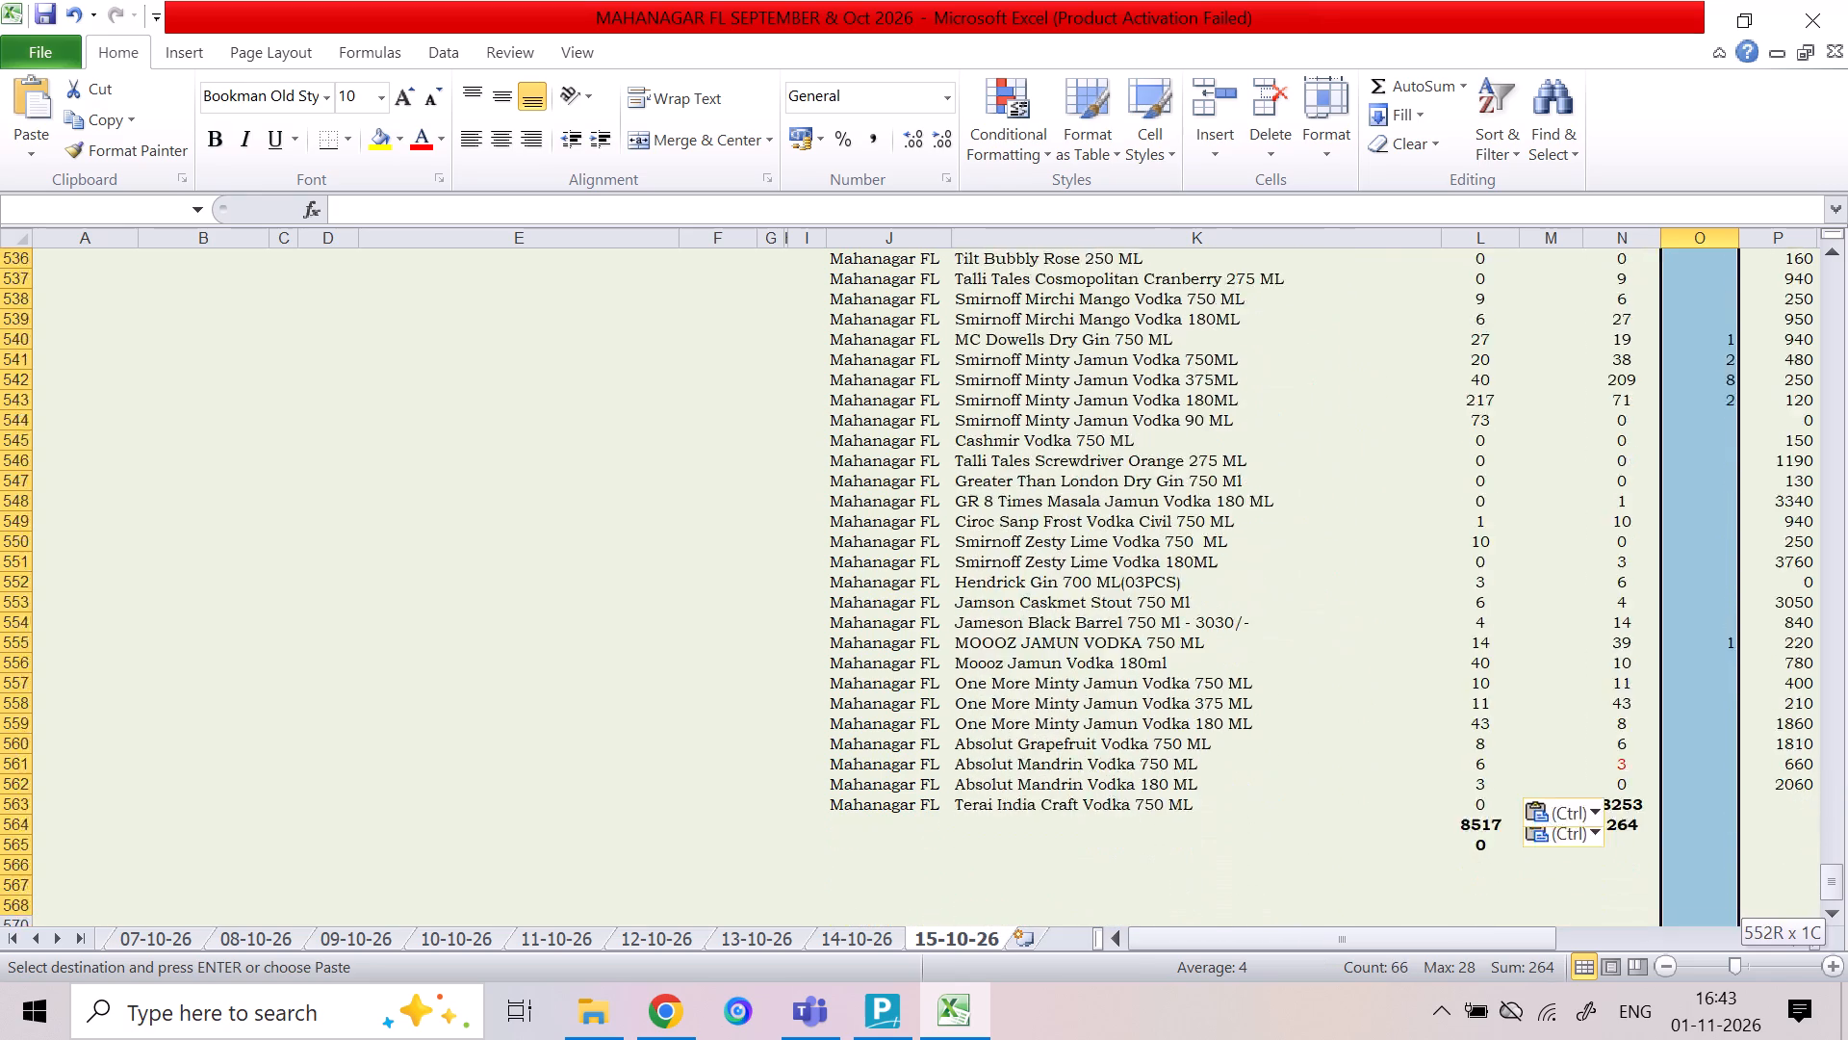
pyautogui.press('Delete')
pyautogui.press('Up')
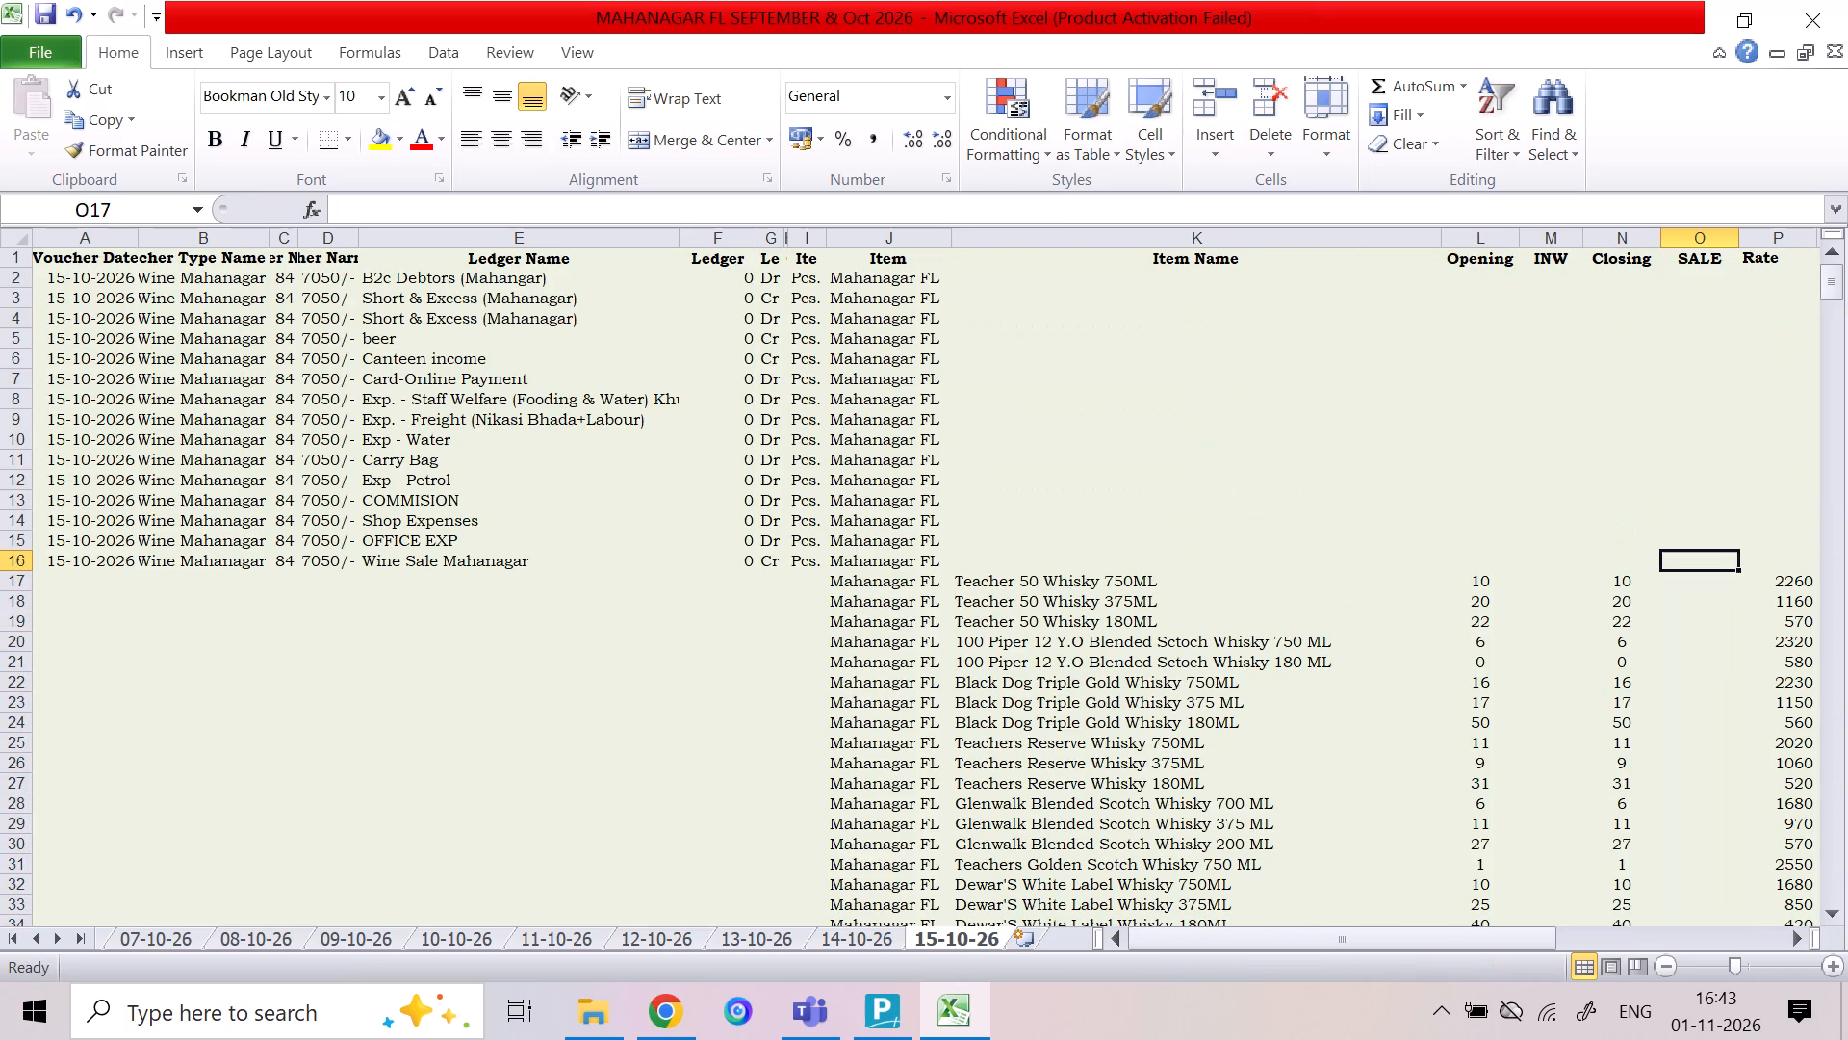
# Save the workbook with the prepared 15-10-26 sheet.
pyautogui.press('Left')
pyautogui.press('Left')
pyautogui.press('Down')
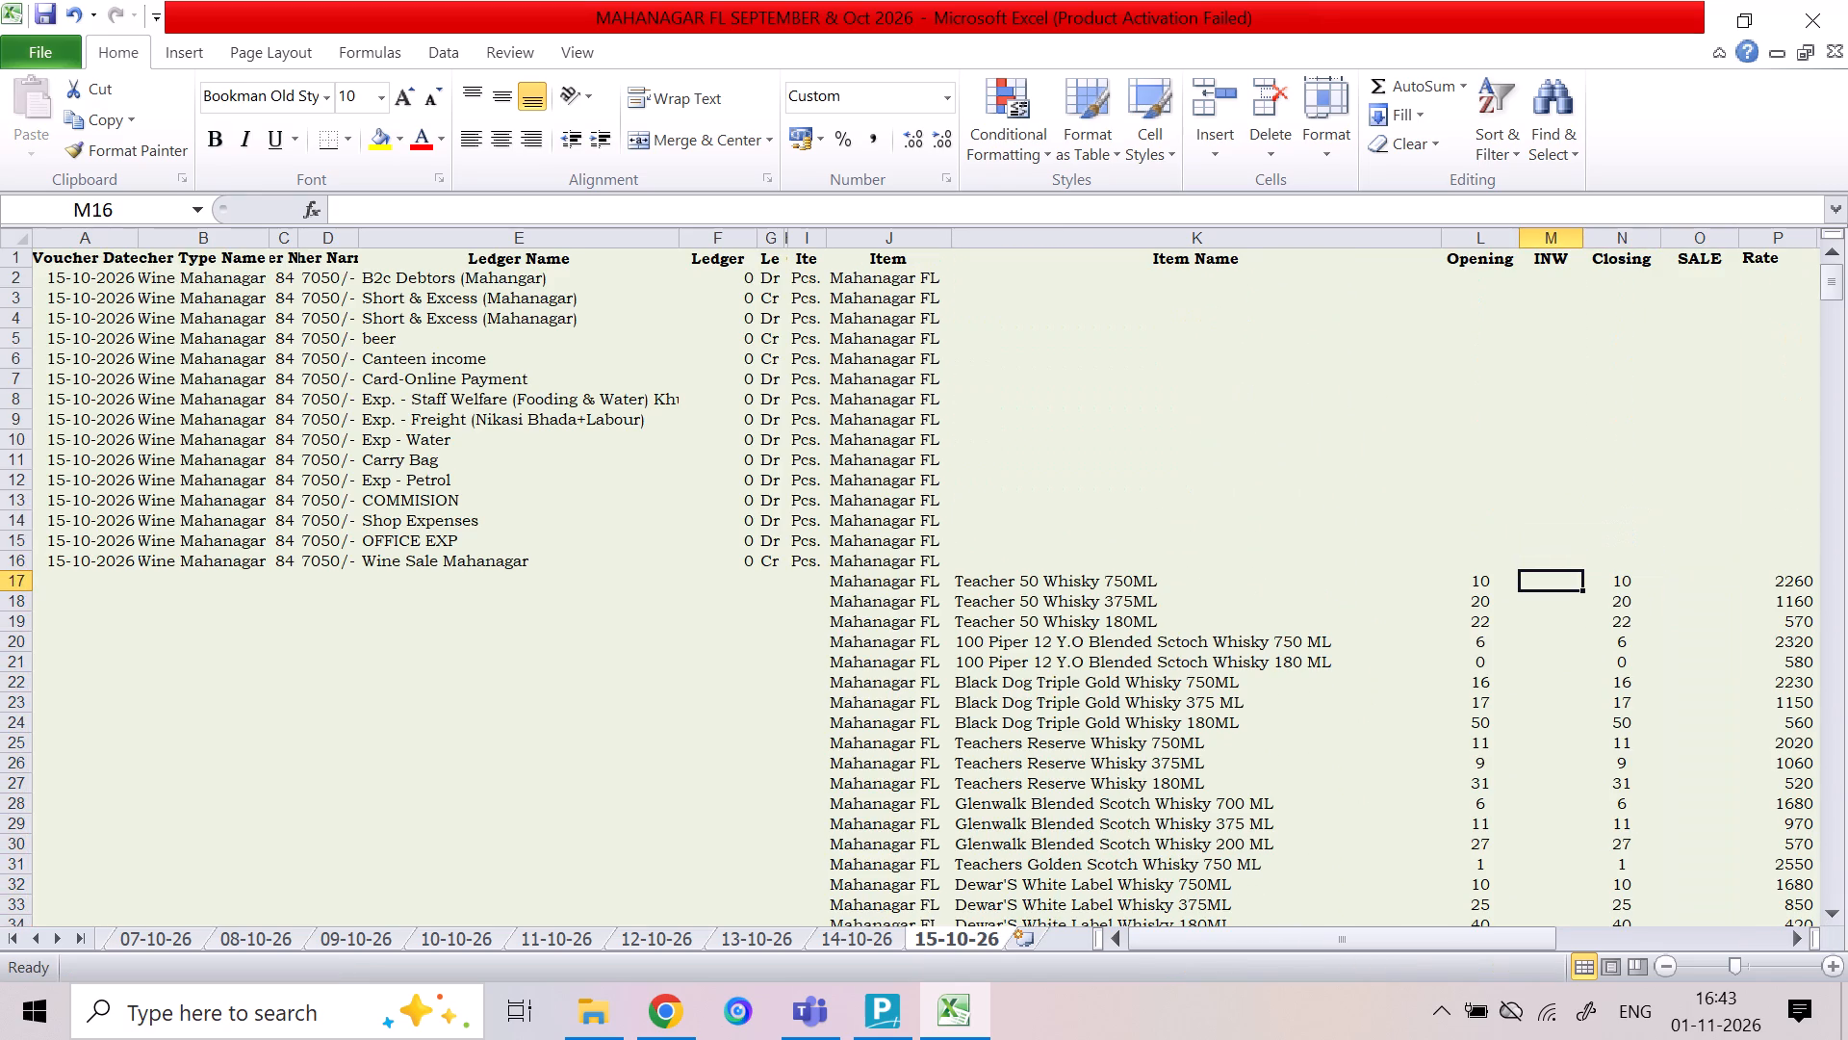
pyautogui.hotkey('ctrl', 's')
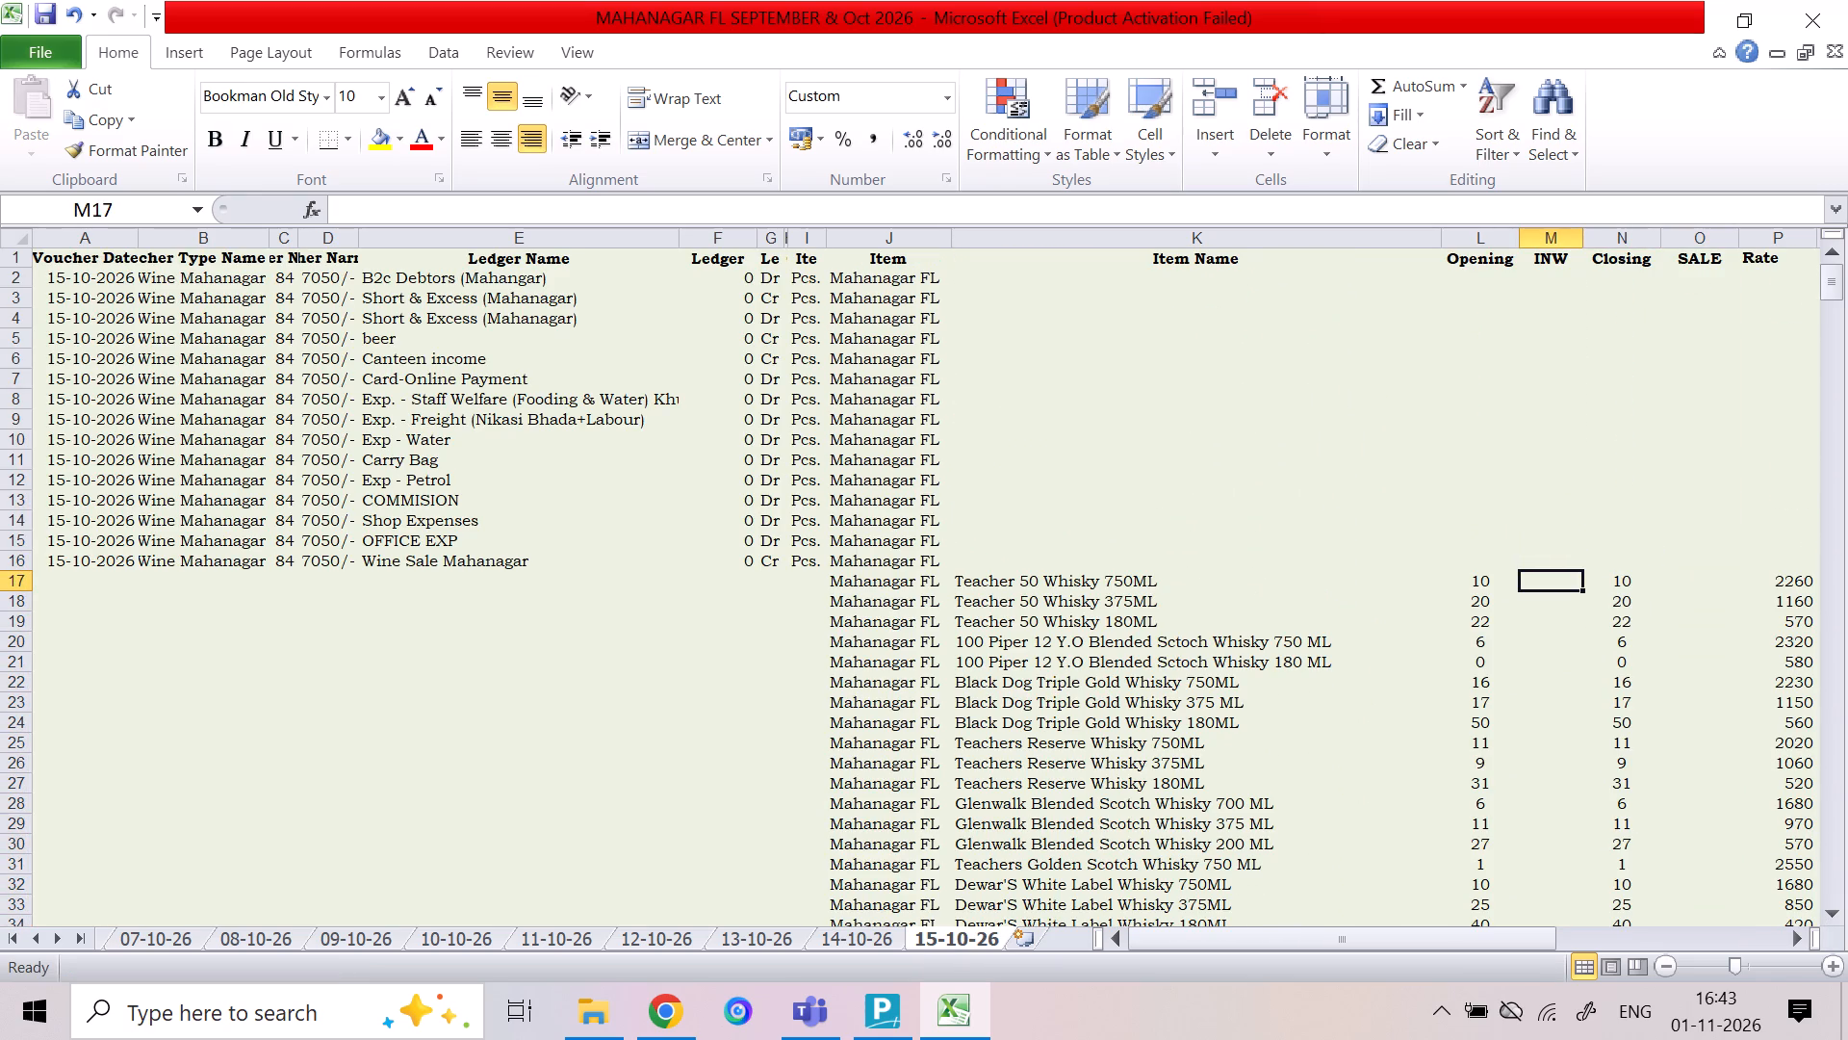
pyautogui.press('Right')
pyautogui.press('Right')
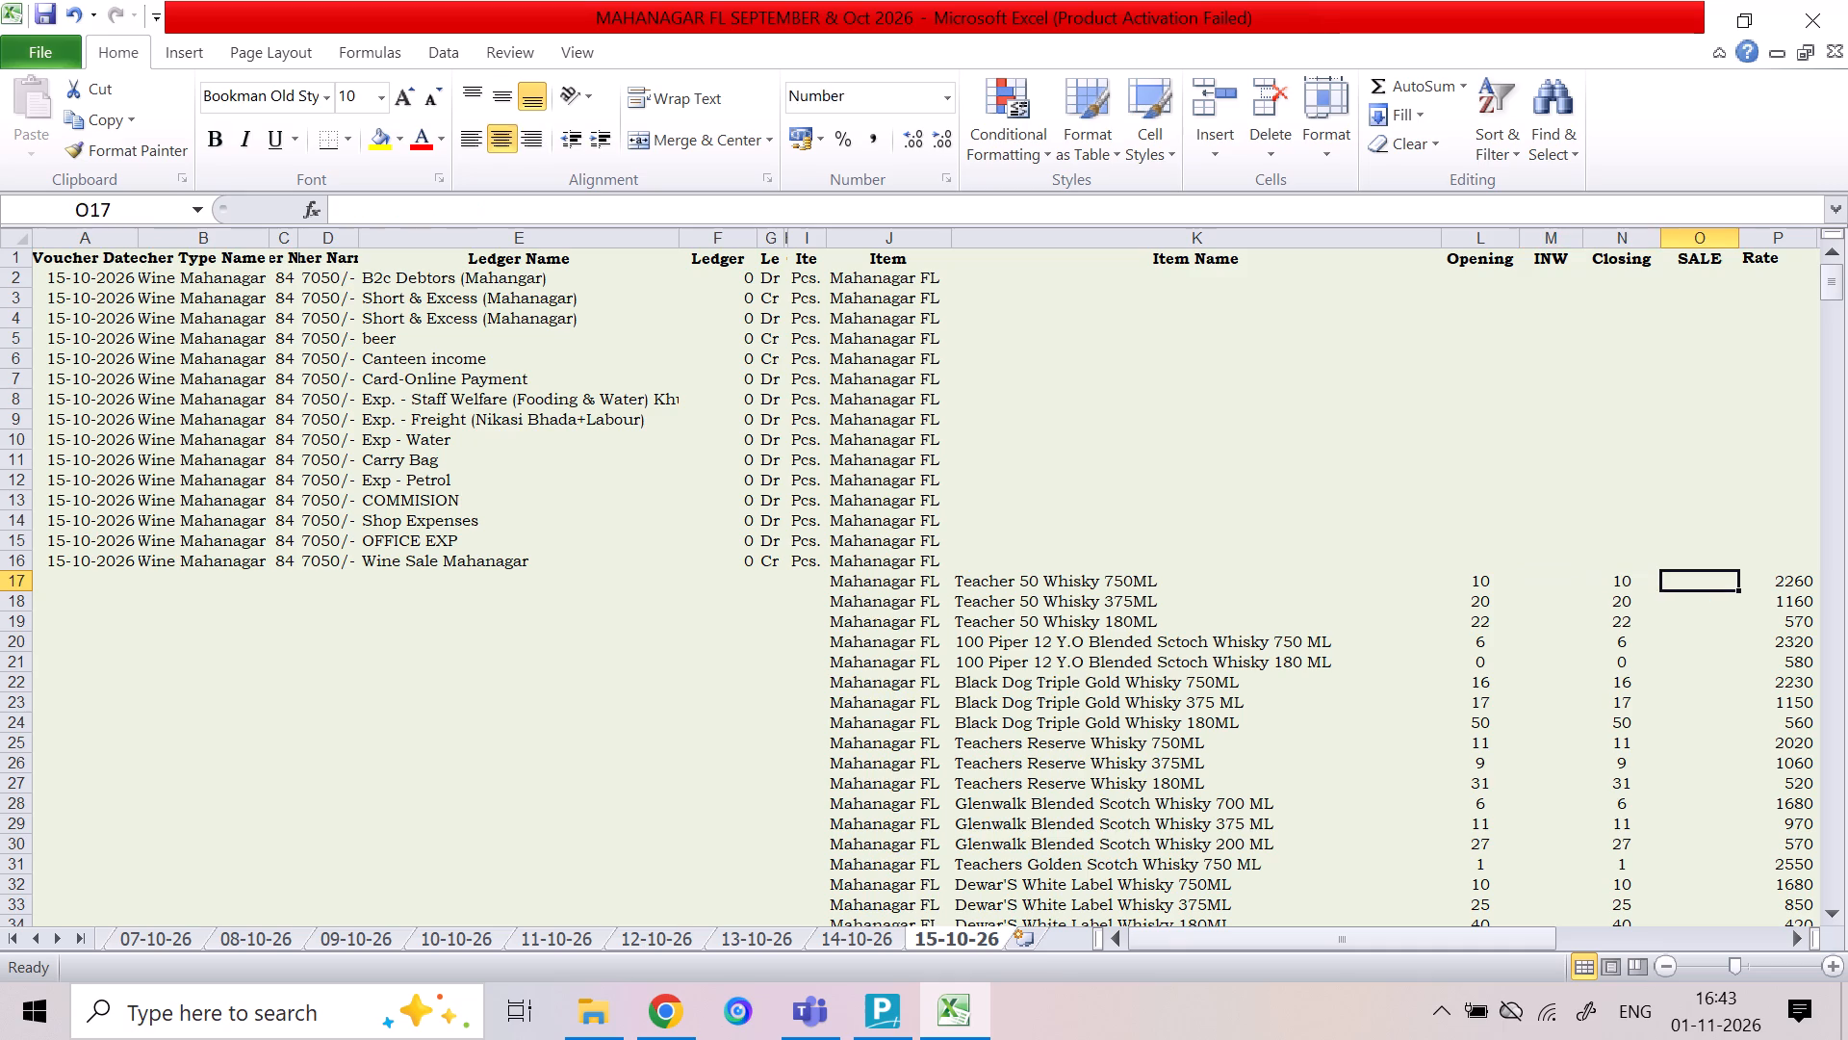
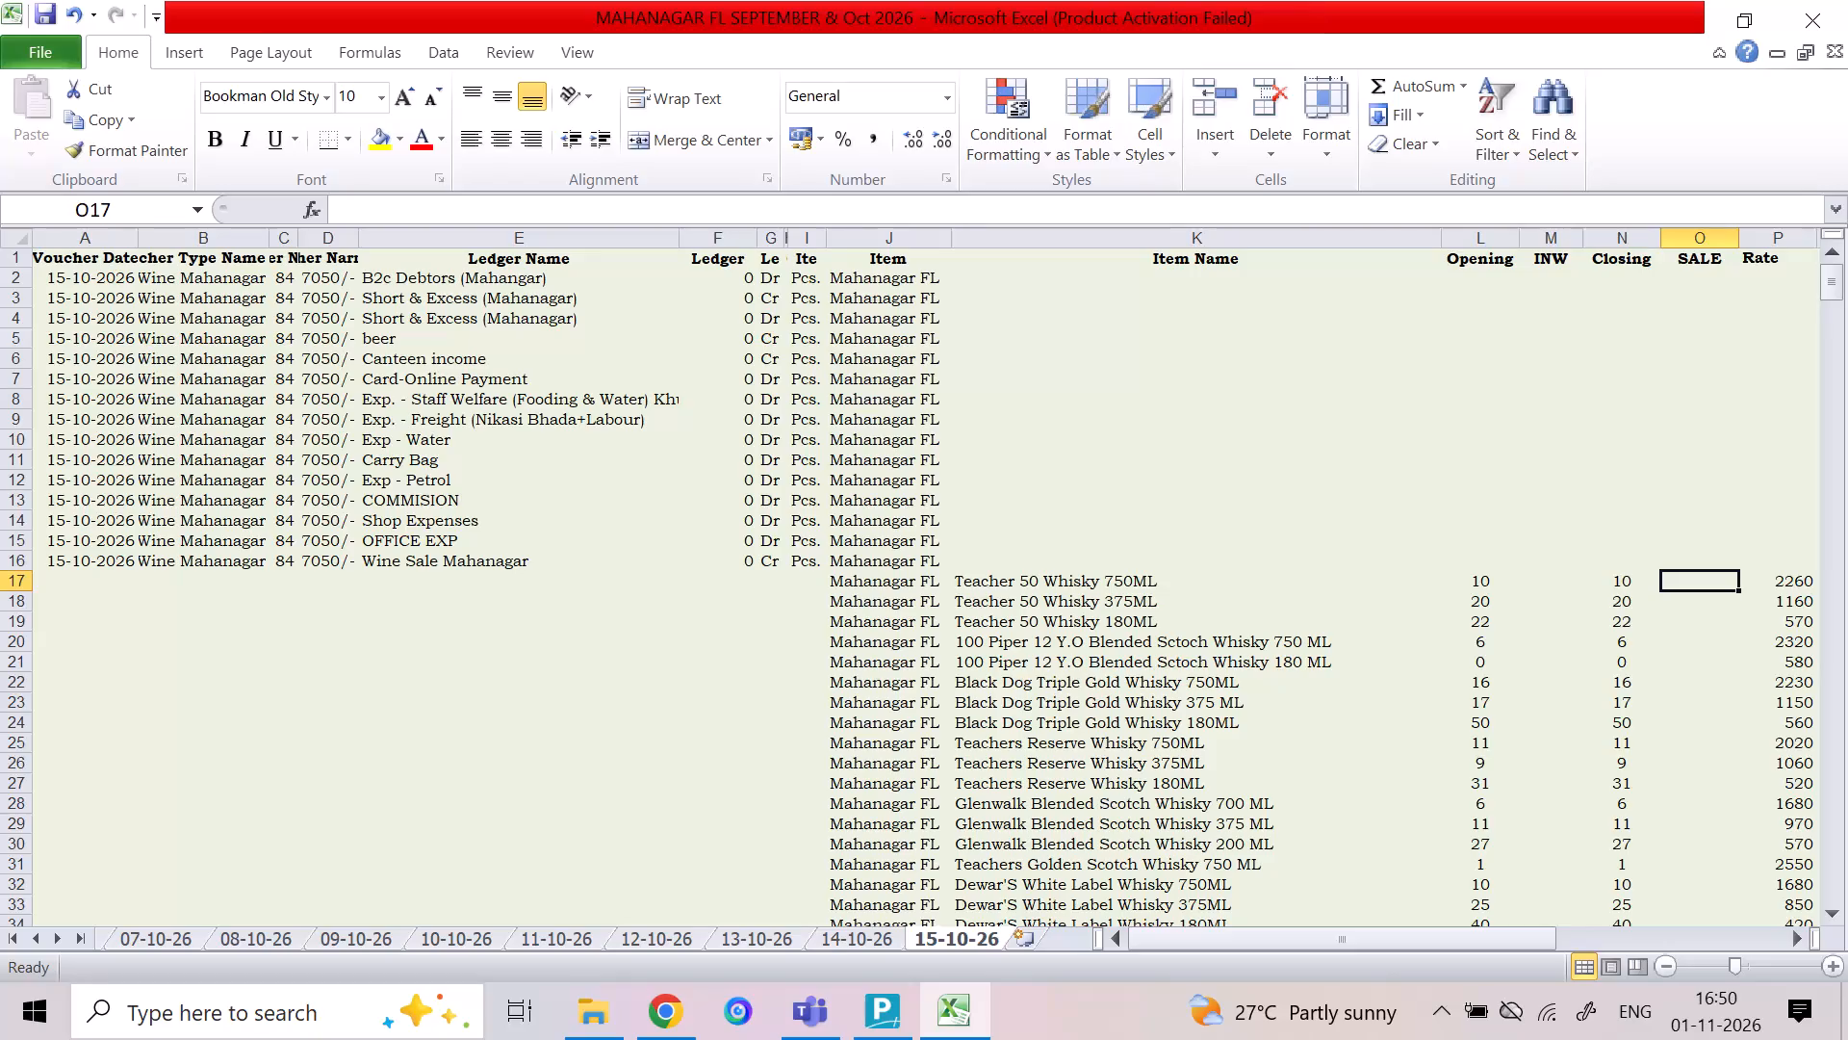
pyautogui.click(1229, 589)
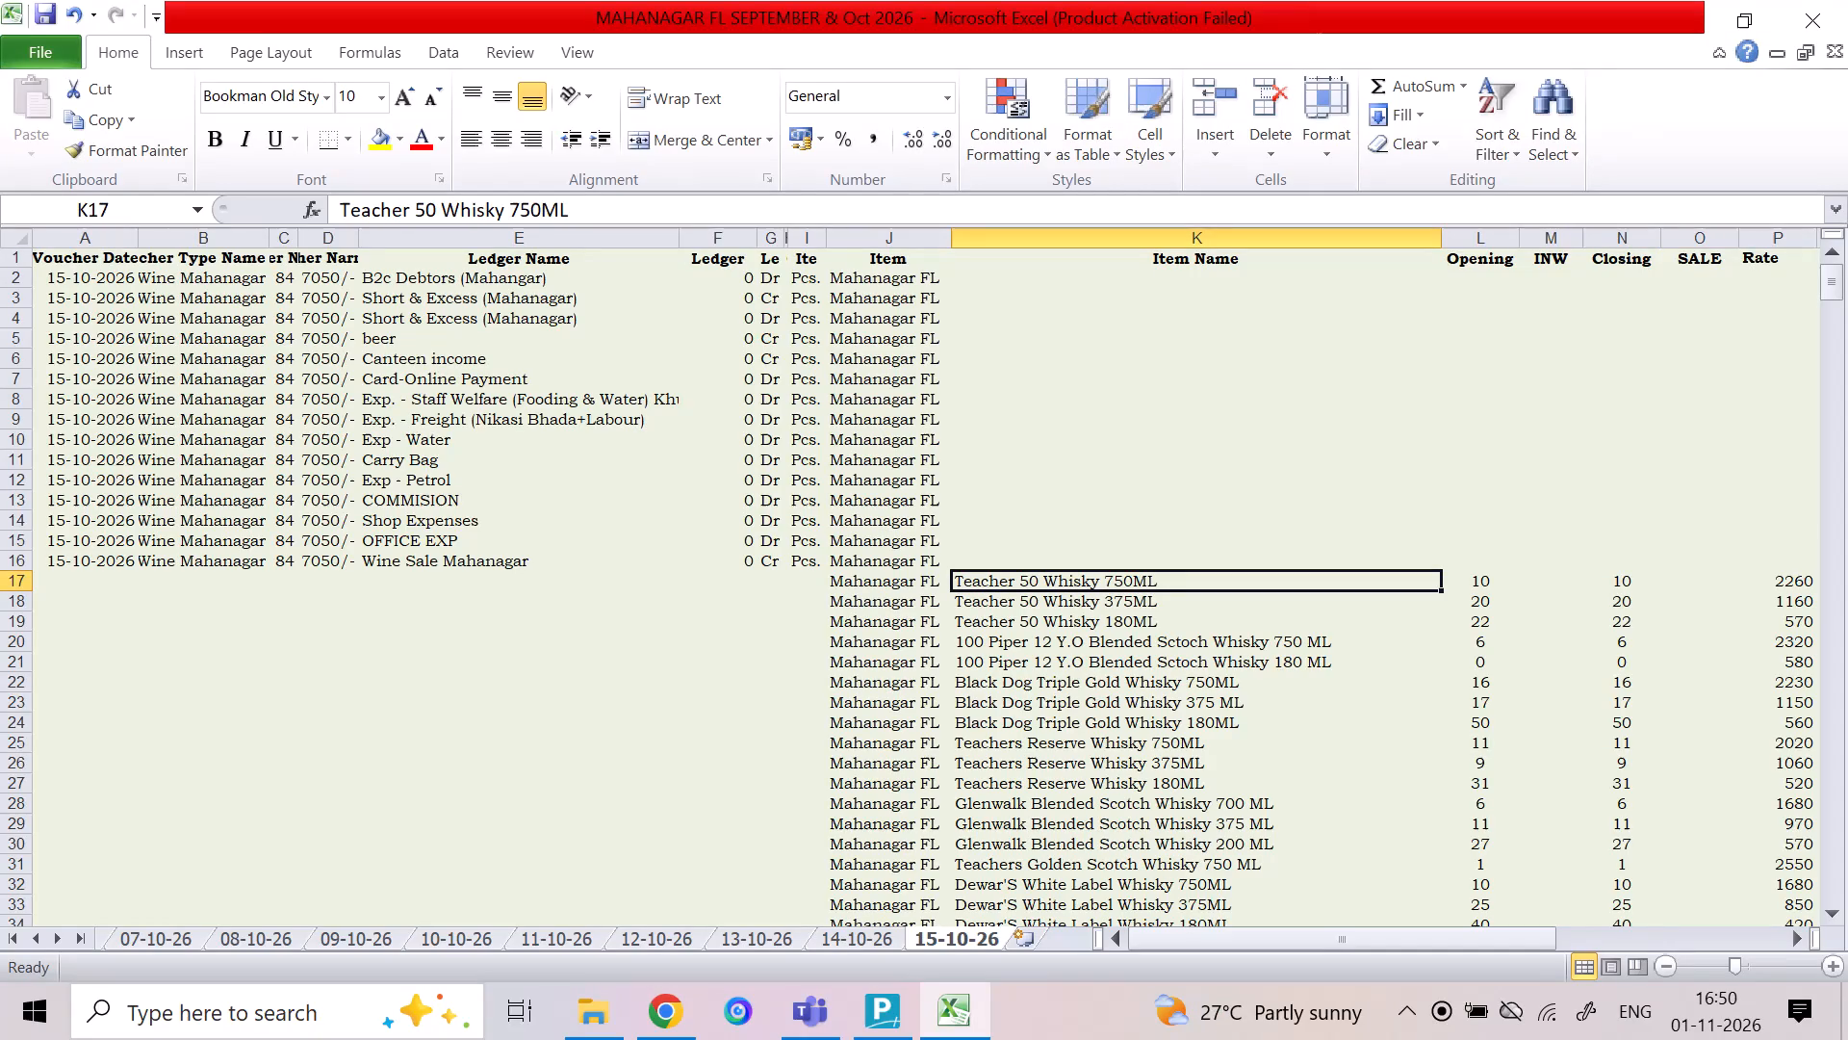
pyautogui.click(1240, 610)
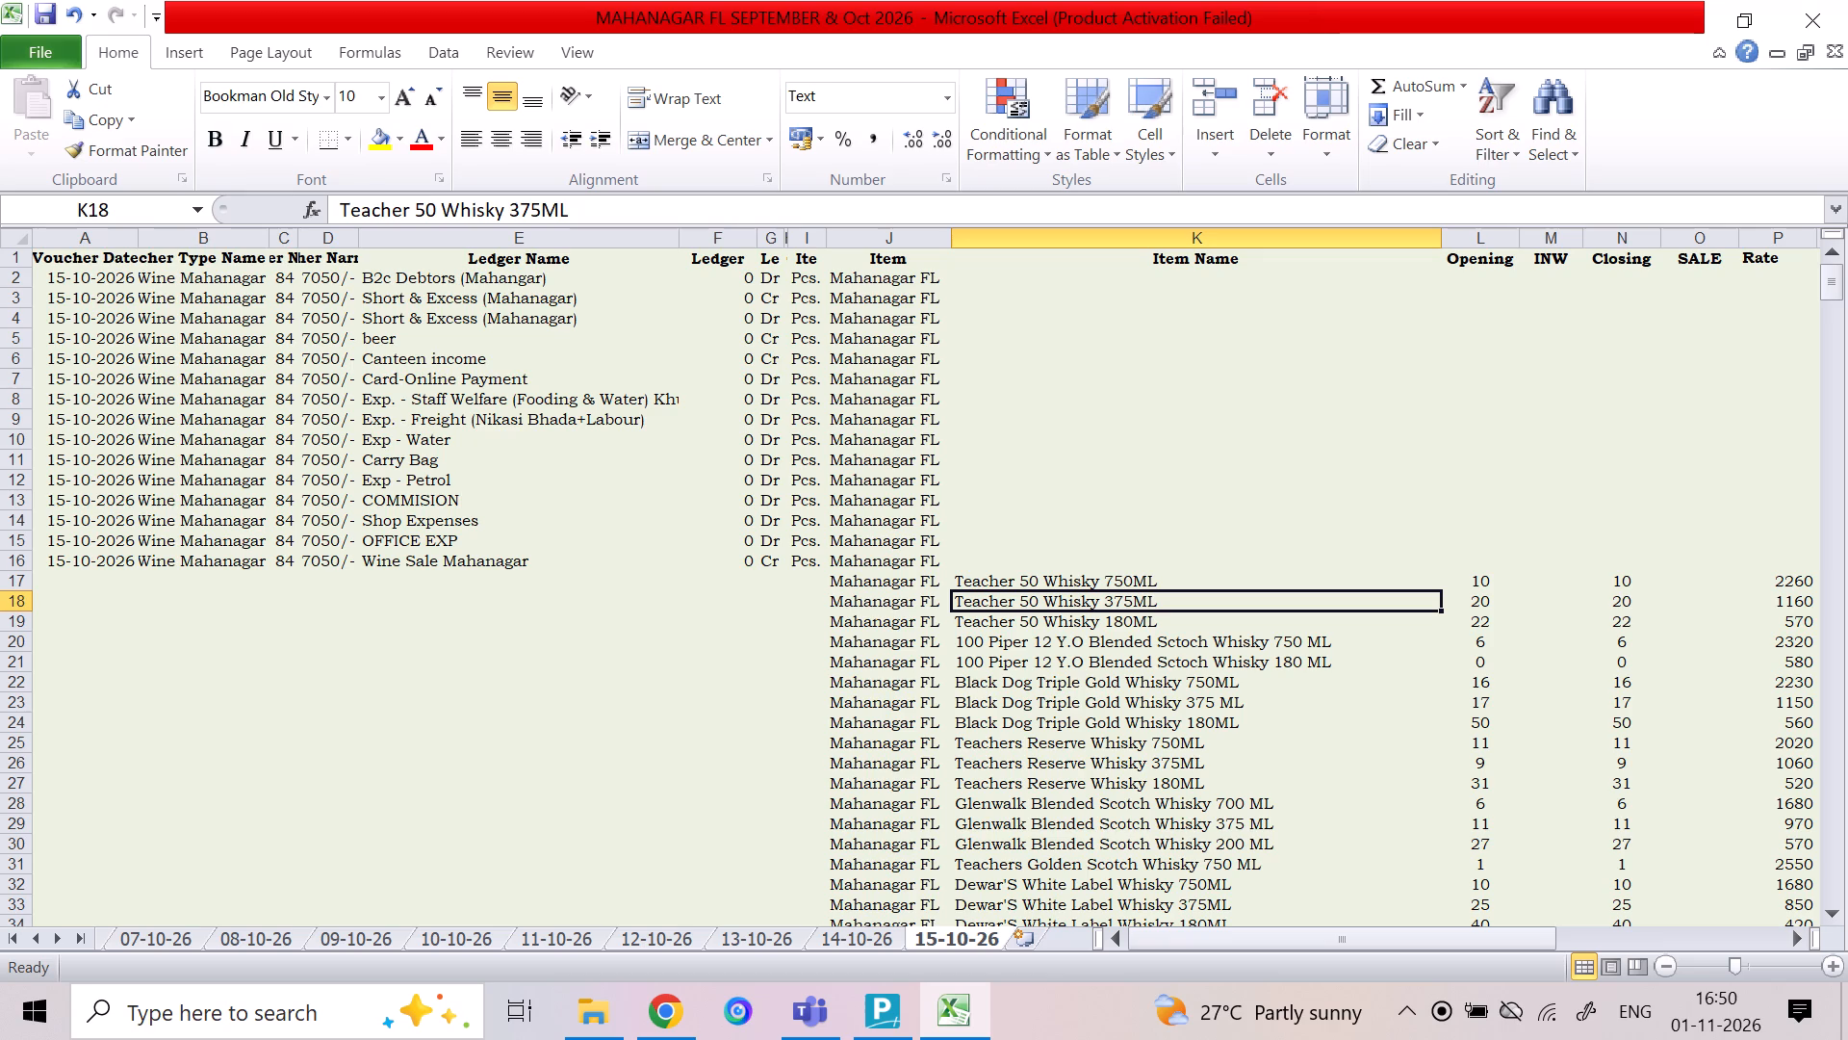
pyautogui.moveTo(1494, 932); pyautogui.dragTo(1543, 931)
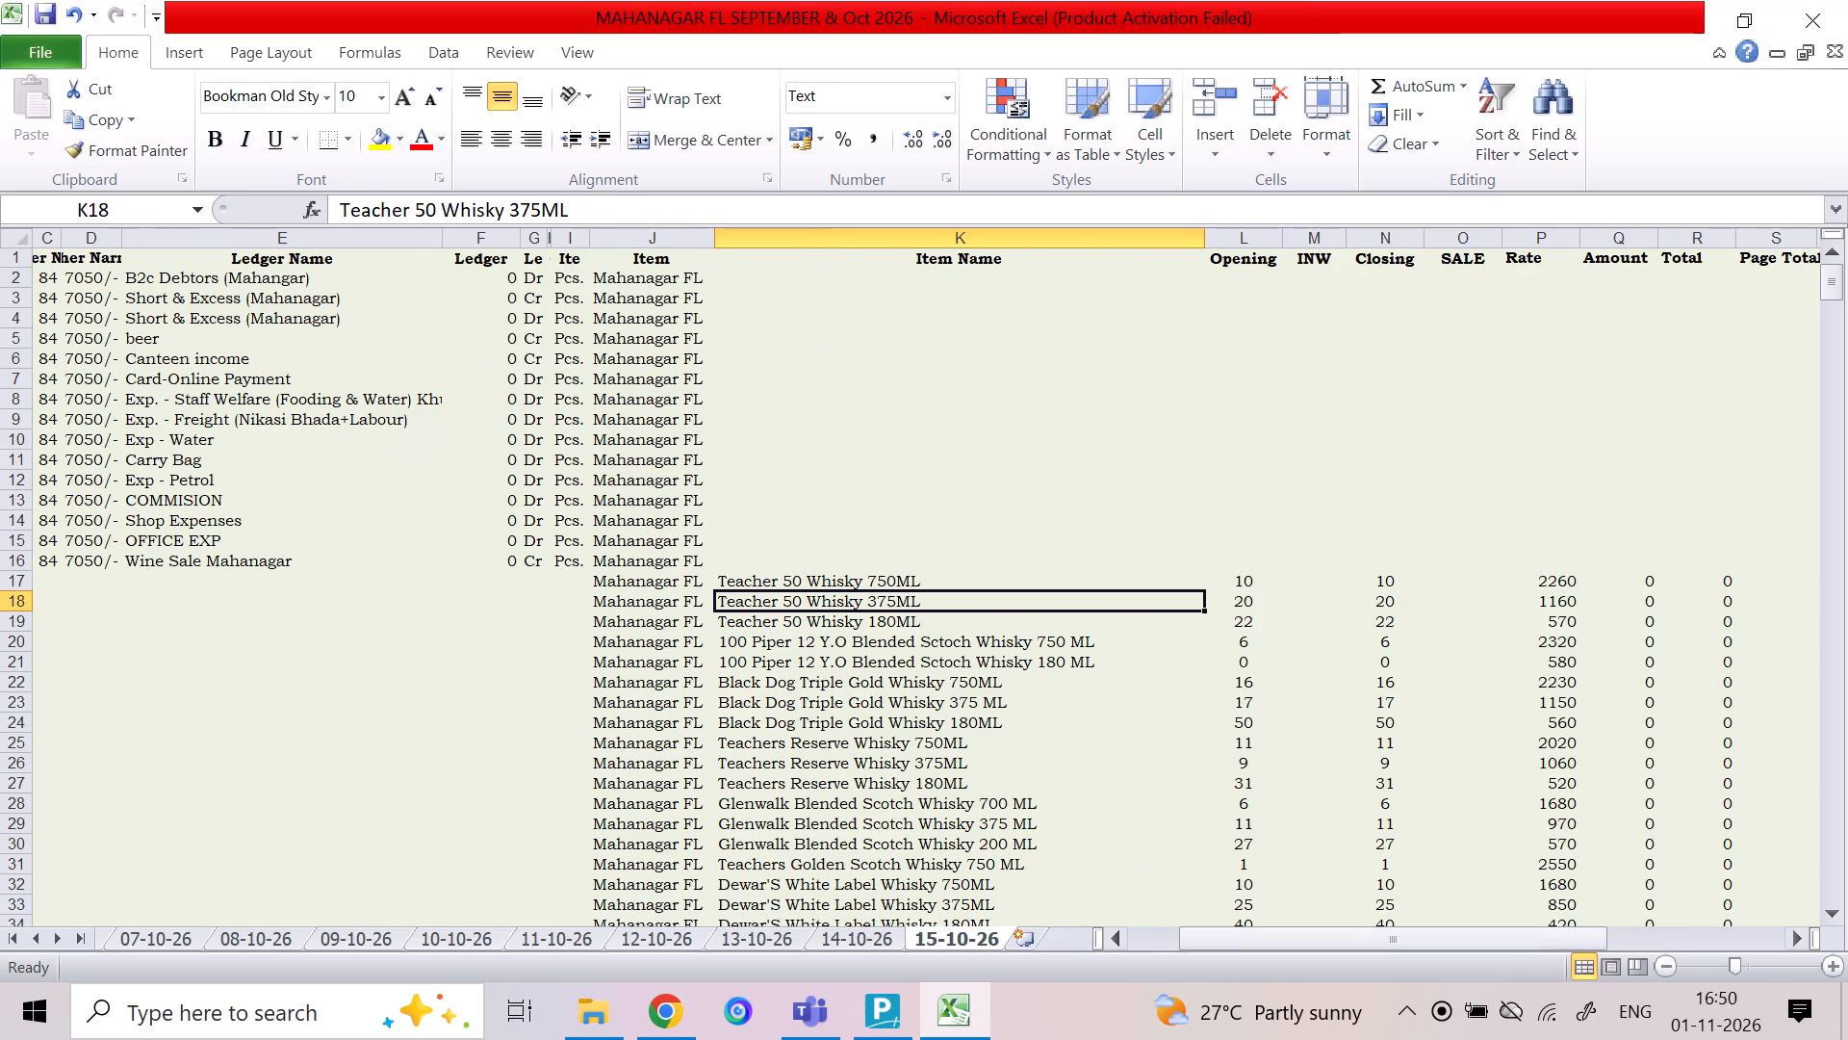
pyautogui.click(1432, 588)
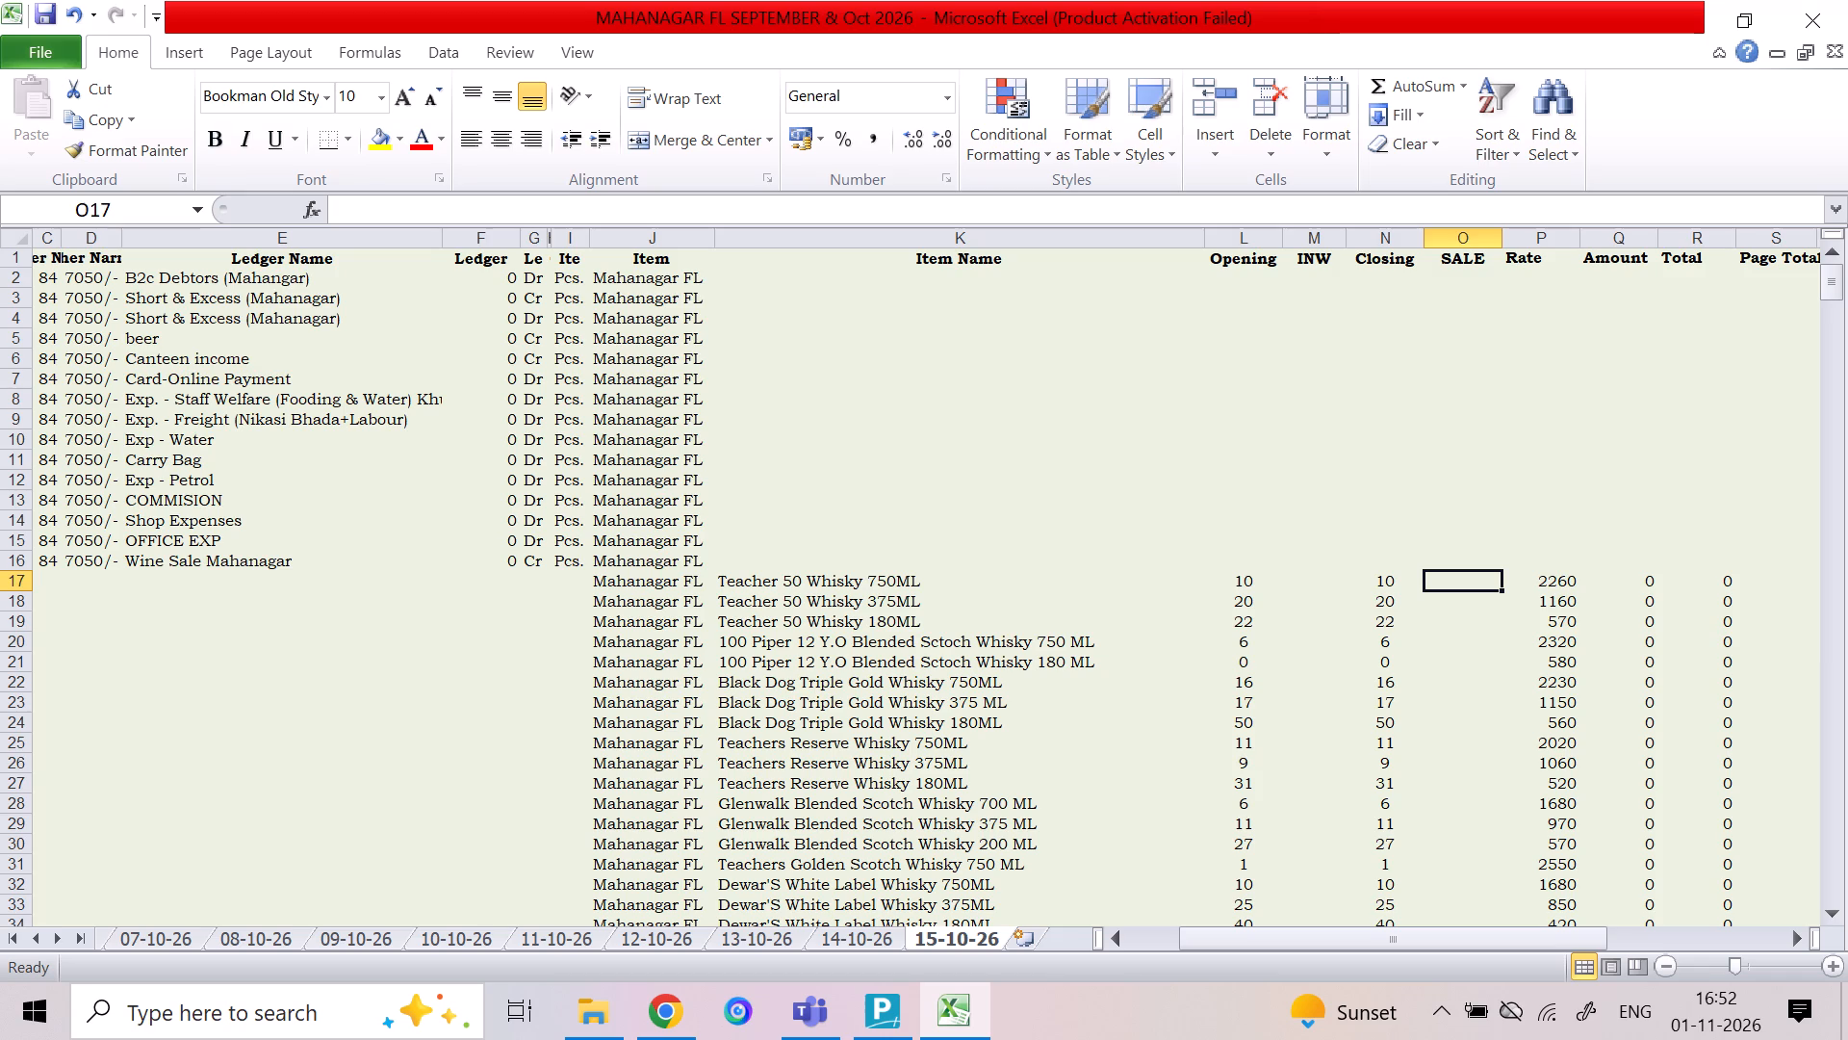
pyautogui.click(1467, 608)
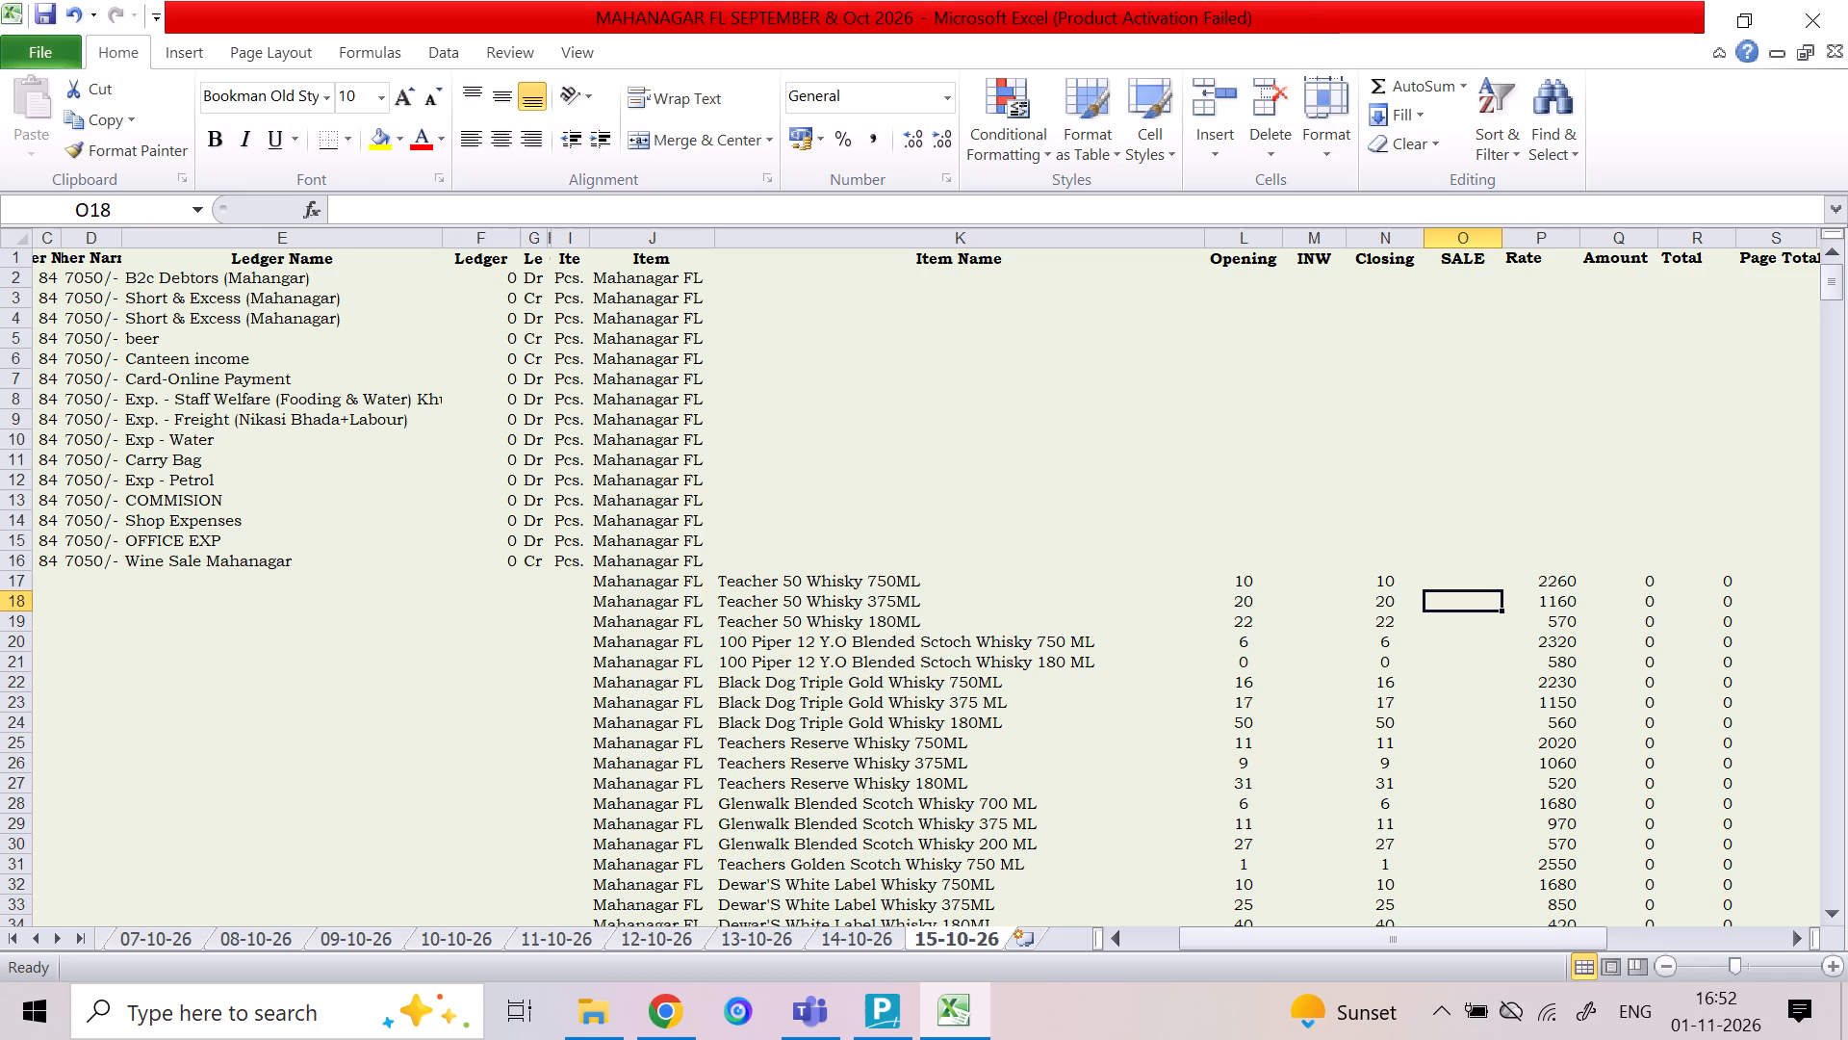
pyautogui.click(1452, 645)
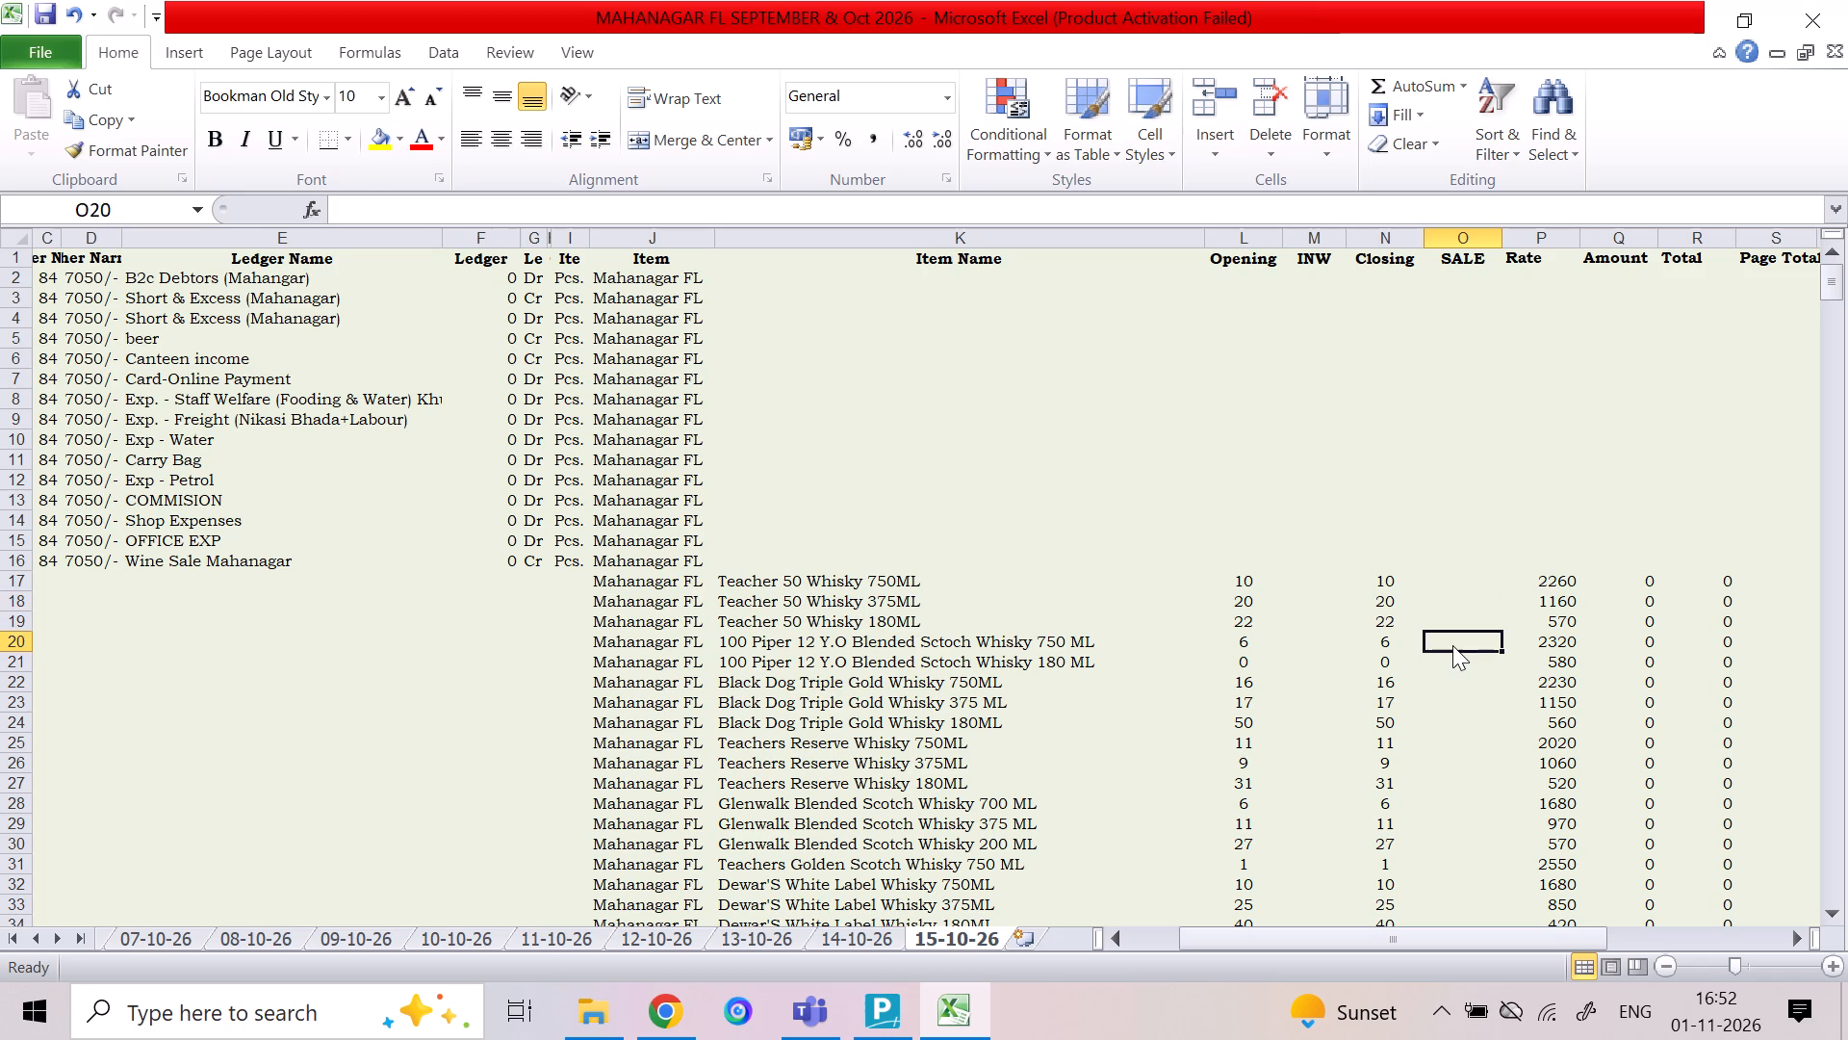
# Save the MAHANAGAR FL September & Oct 2026 workbook again.
pyautogui.hotkey('ctrl', 's')
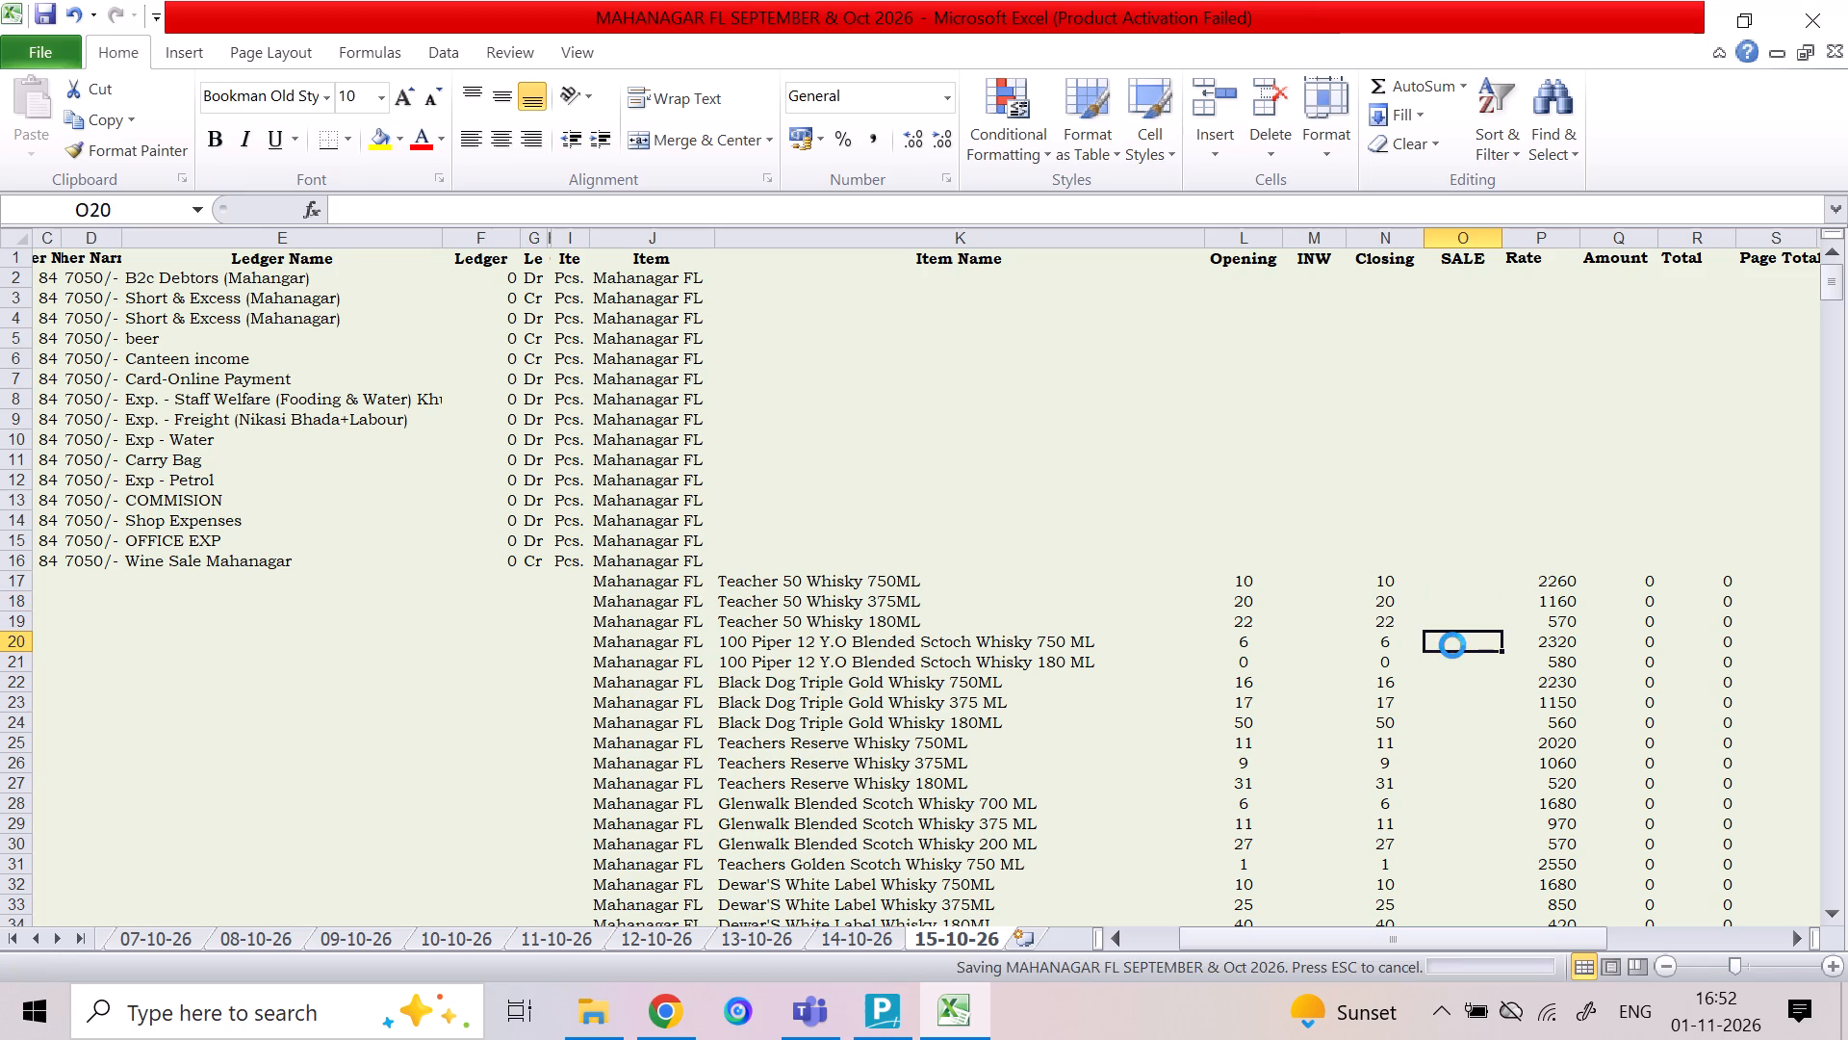
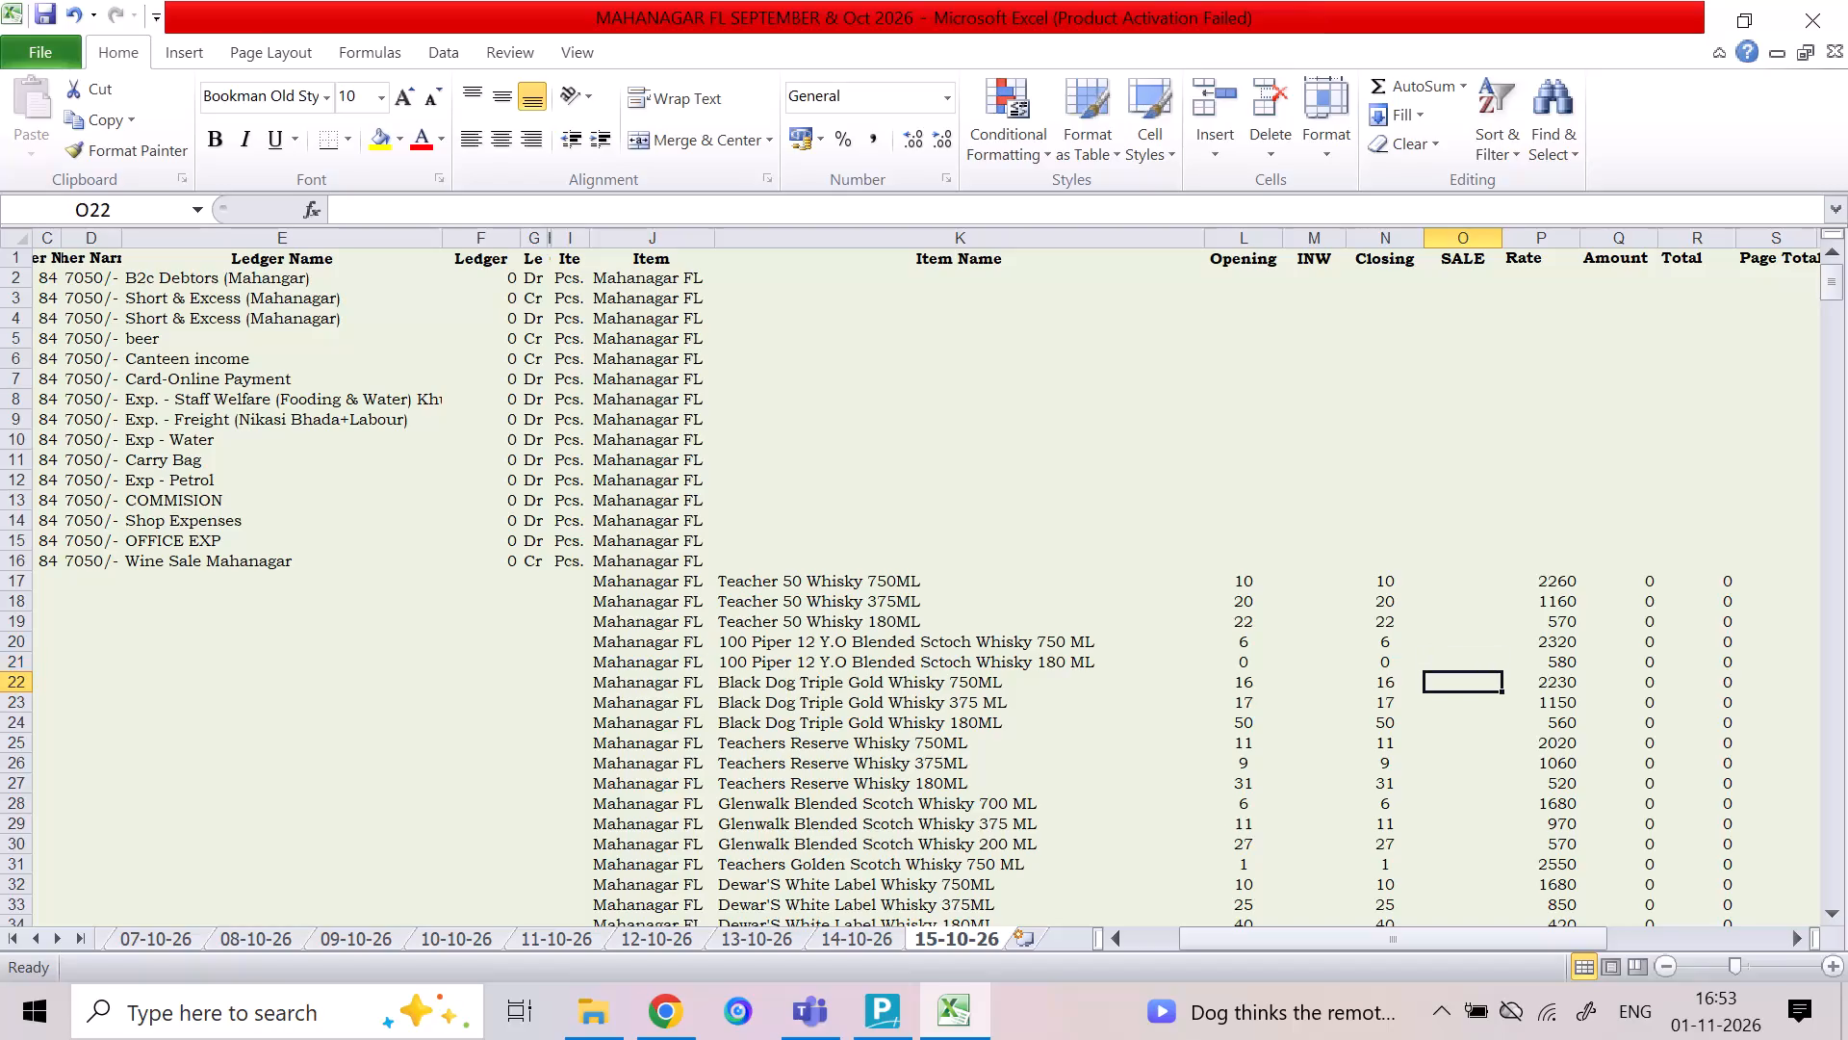
# Enter a sale quantity of 4 for Dewar'S White Label Whisky 180ML on the 15-10-26 sheet.
pyautogui.press('Down')
pyautogui.press('Down')
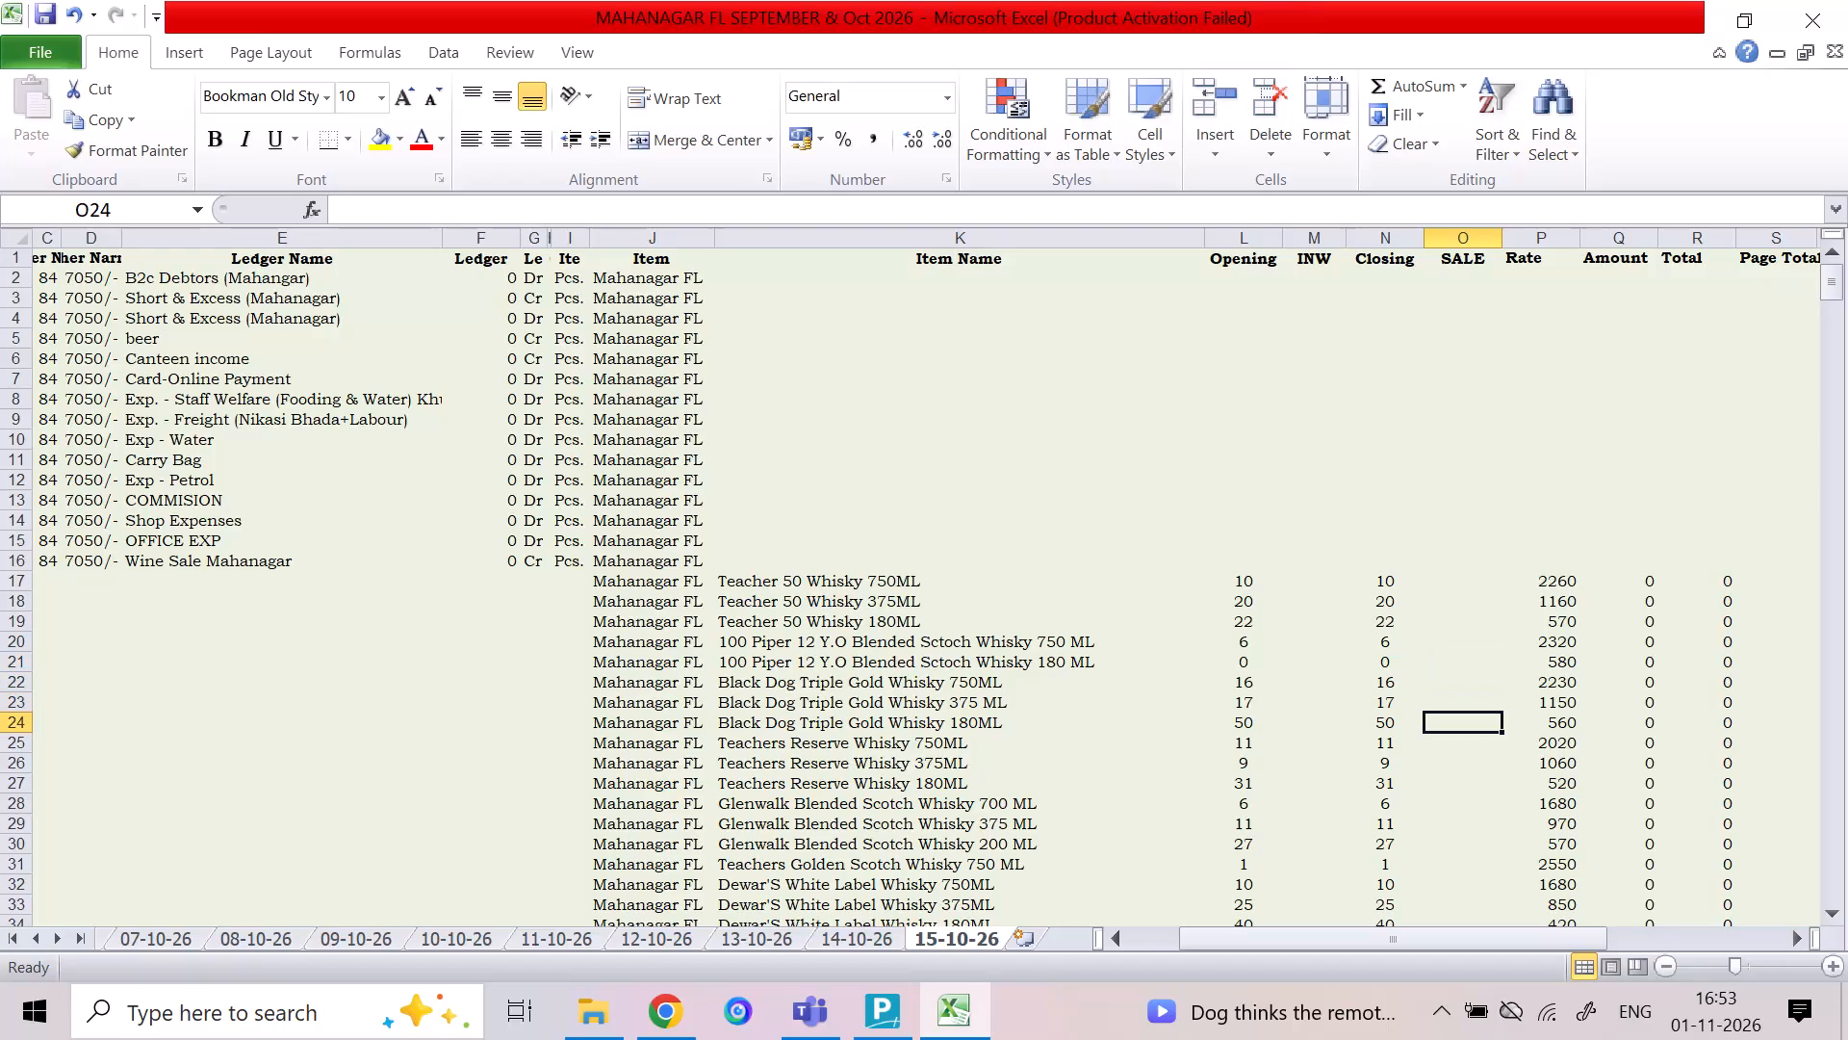
pyautogui.press('Down')
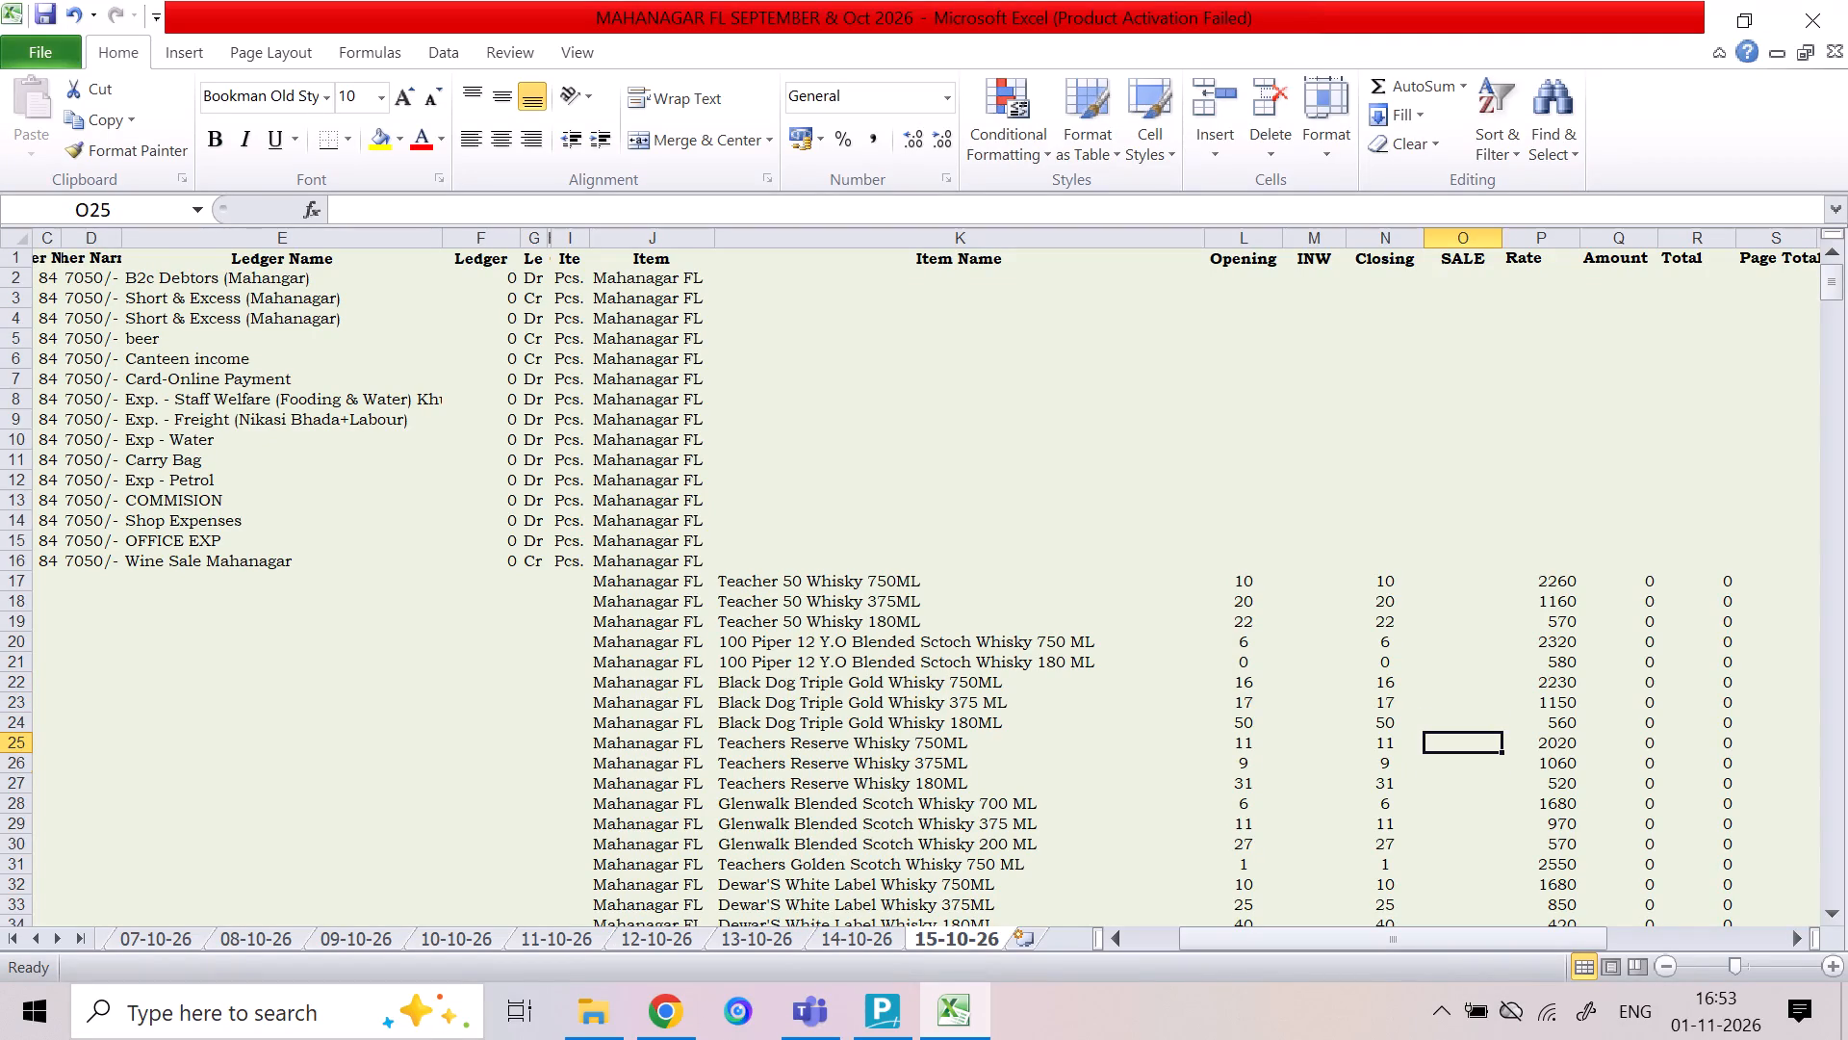
pyautogui.press('Down')
pyautogui.press('Down')
pyautogui.press('Down')
pyautogui.press('Down')
pyautogui.press('Down')
pyautogui.press('Down')
pyautogui.press('Down')
pyautogui.press('Down')
pyautogui.press('Down')
pyautogui.press('Down')
pyautogui.press('Down')
pyautogui.press('Up')
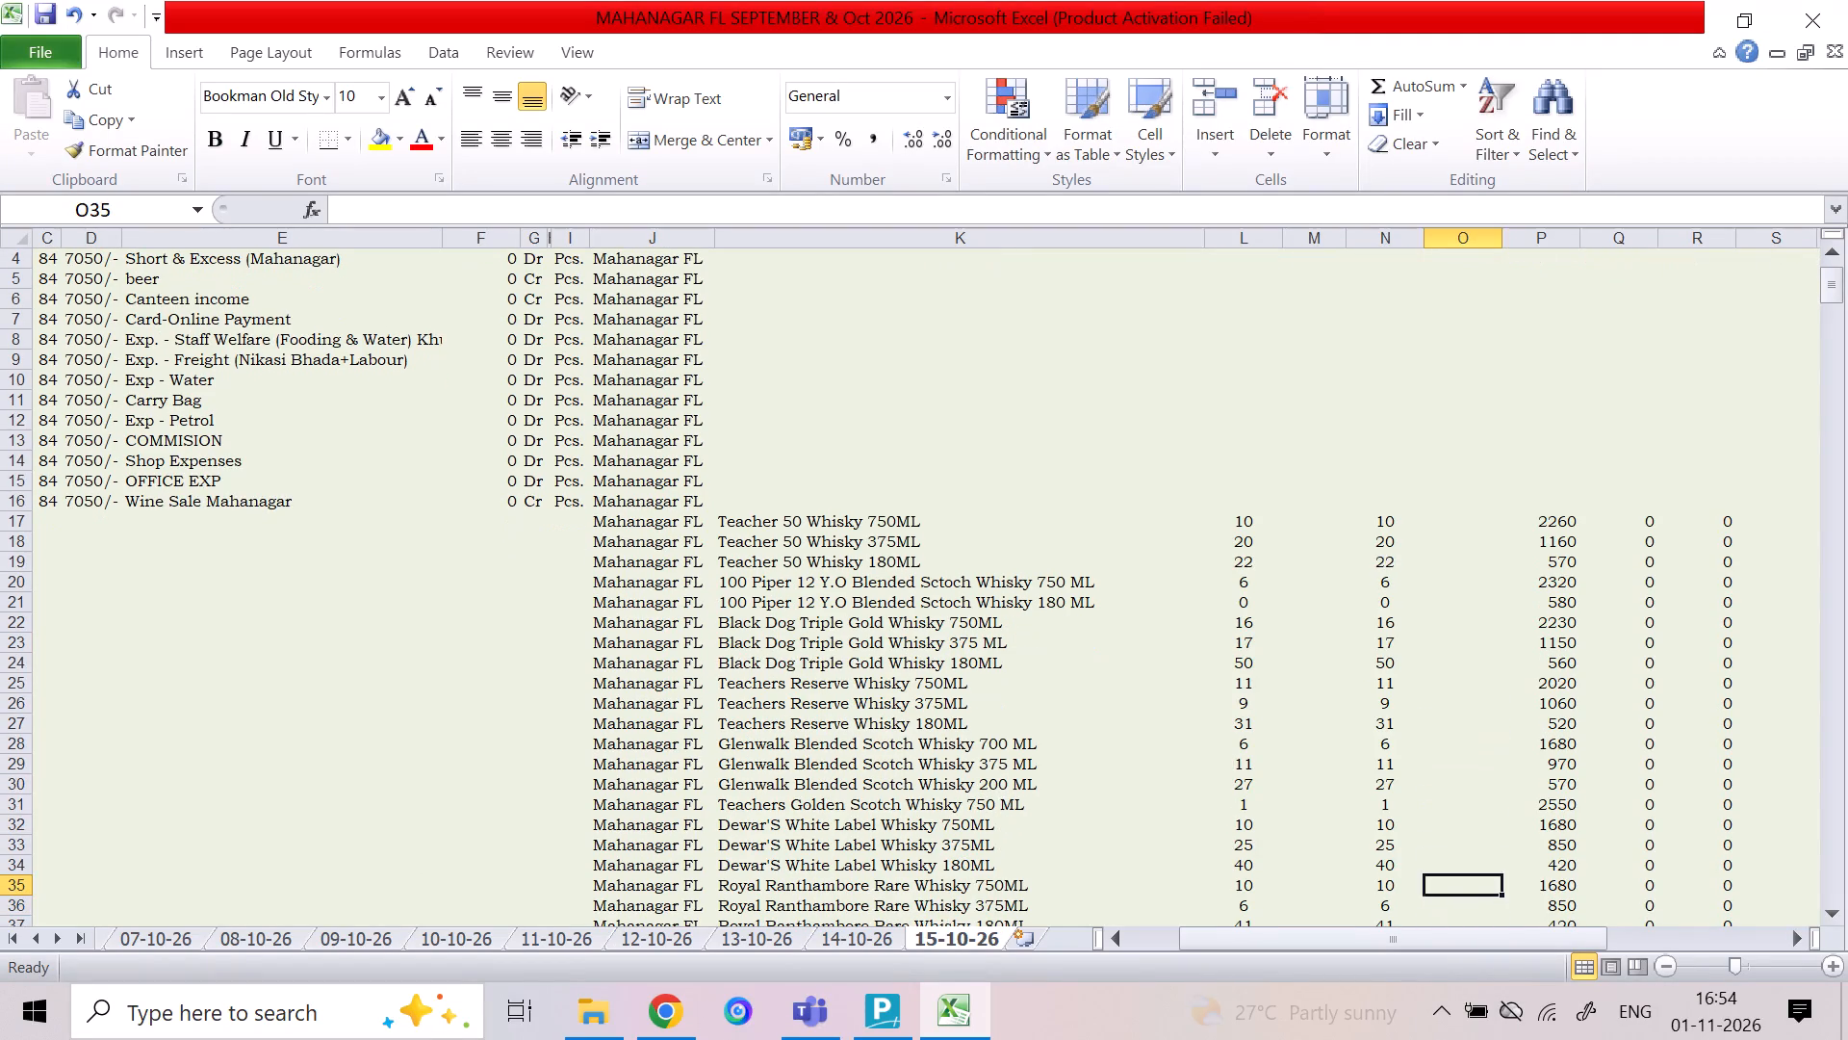
pyautogui.press('Up')
pyautogui.press('4')
pyautogui.press('Down')
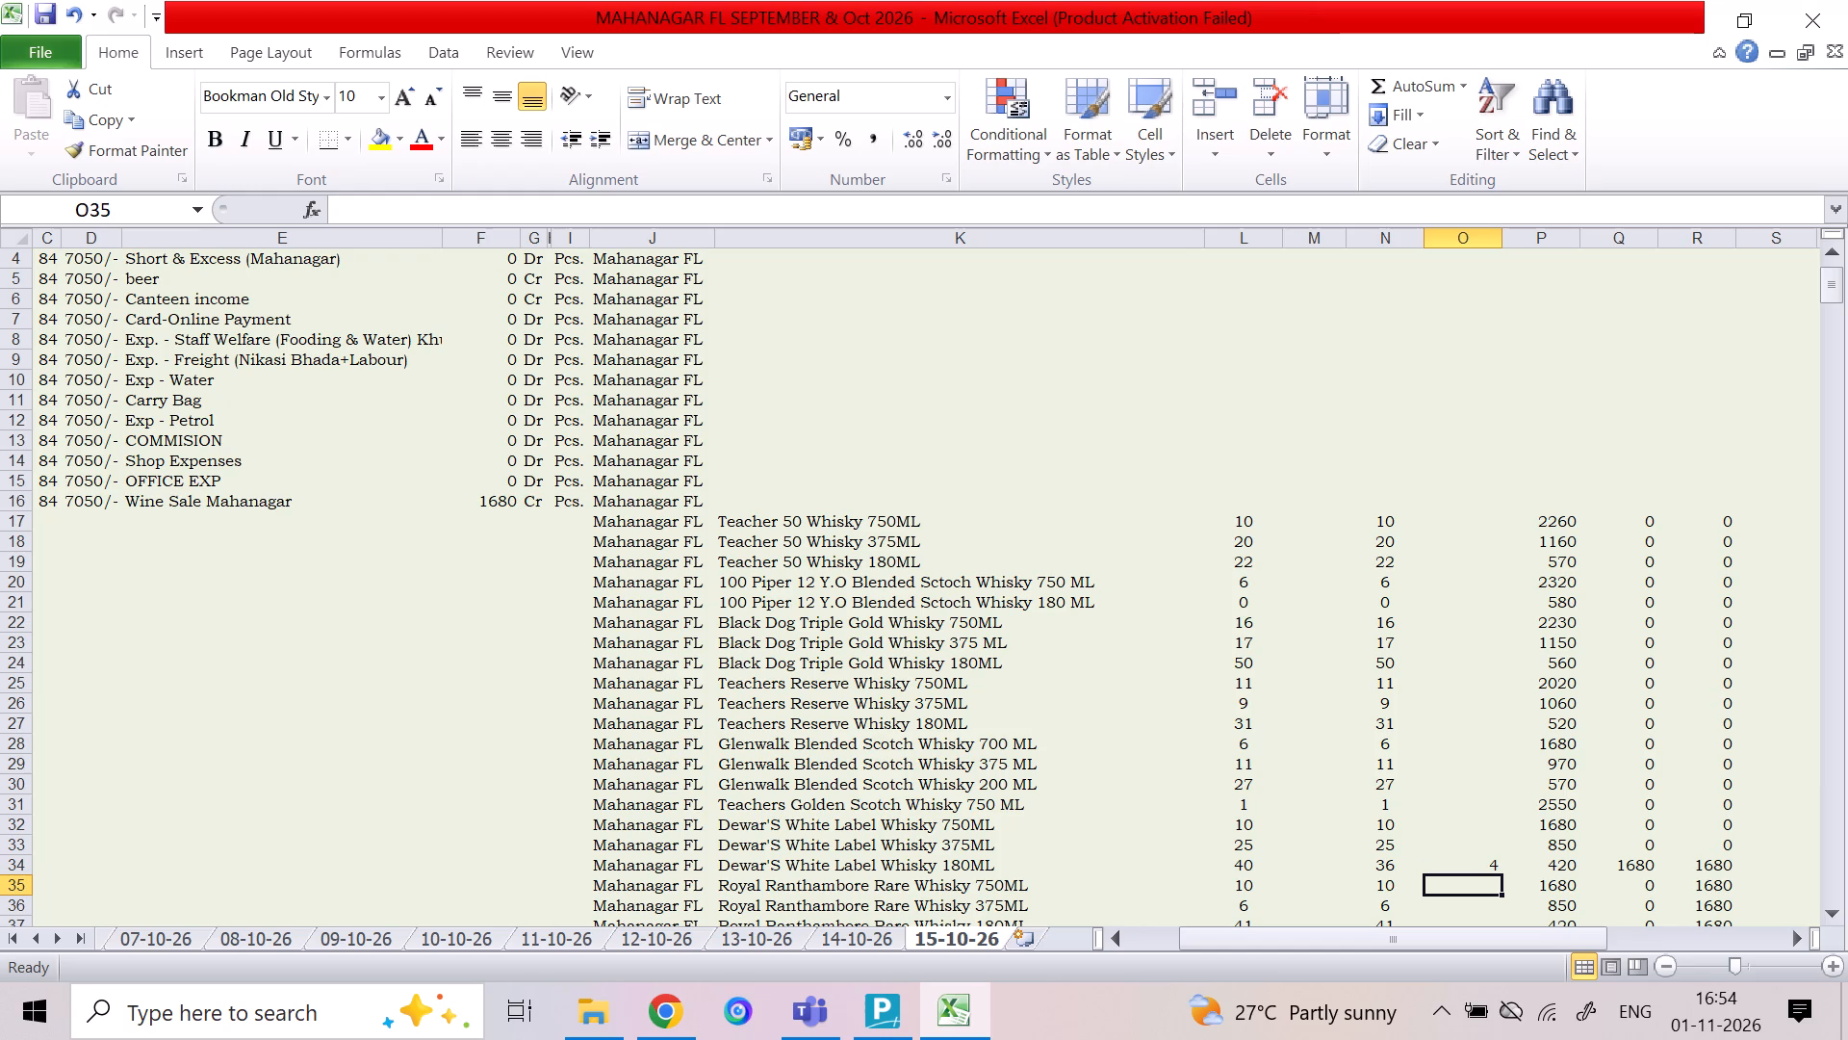
# Enter the Black & White Celebration Edition sale quantities: 1 for 750ML, 13 for 180ML and 6 for 90ML.
pyautogui.press('Down')
pyautogui.press('Down')
pyautogui.press('Down')
pyautogui.press('Down')
pyautogui.press('Down')
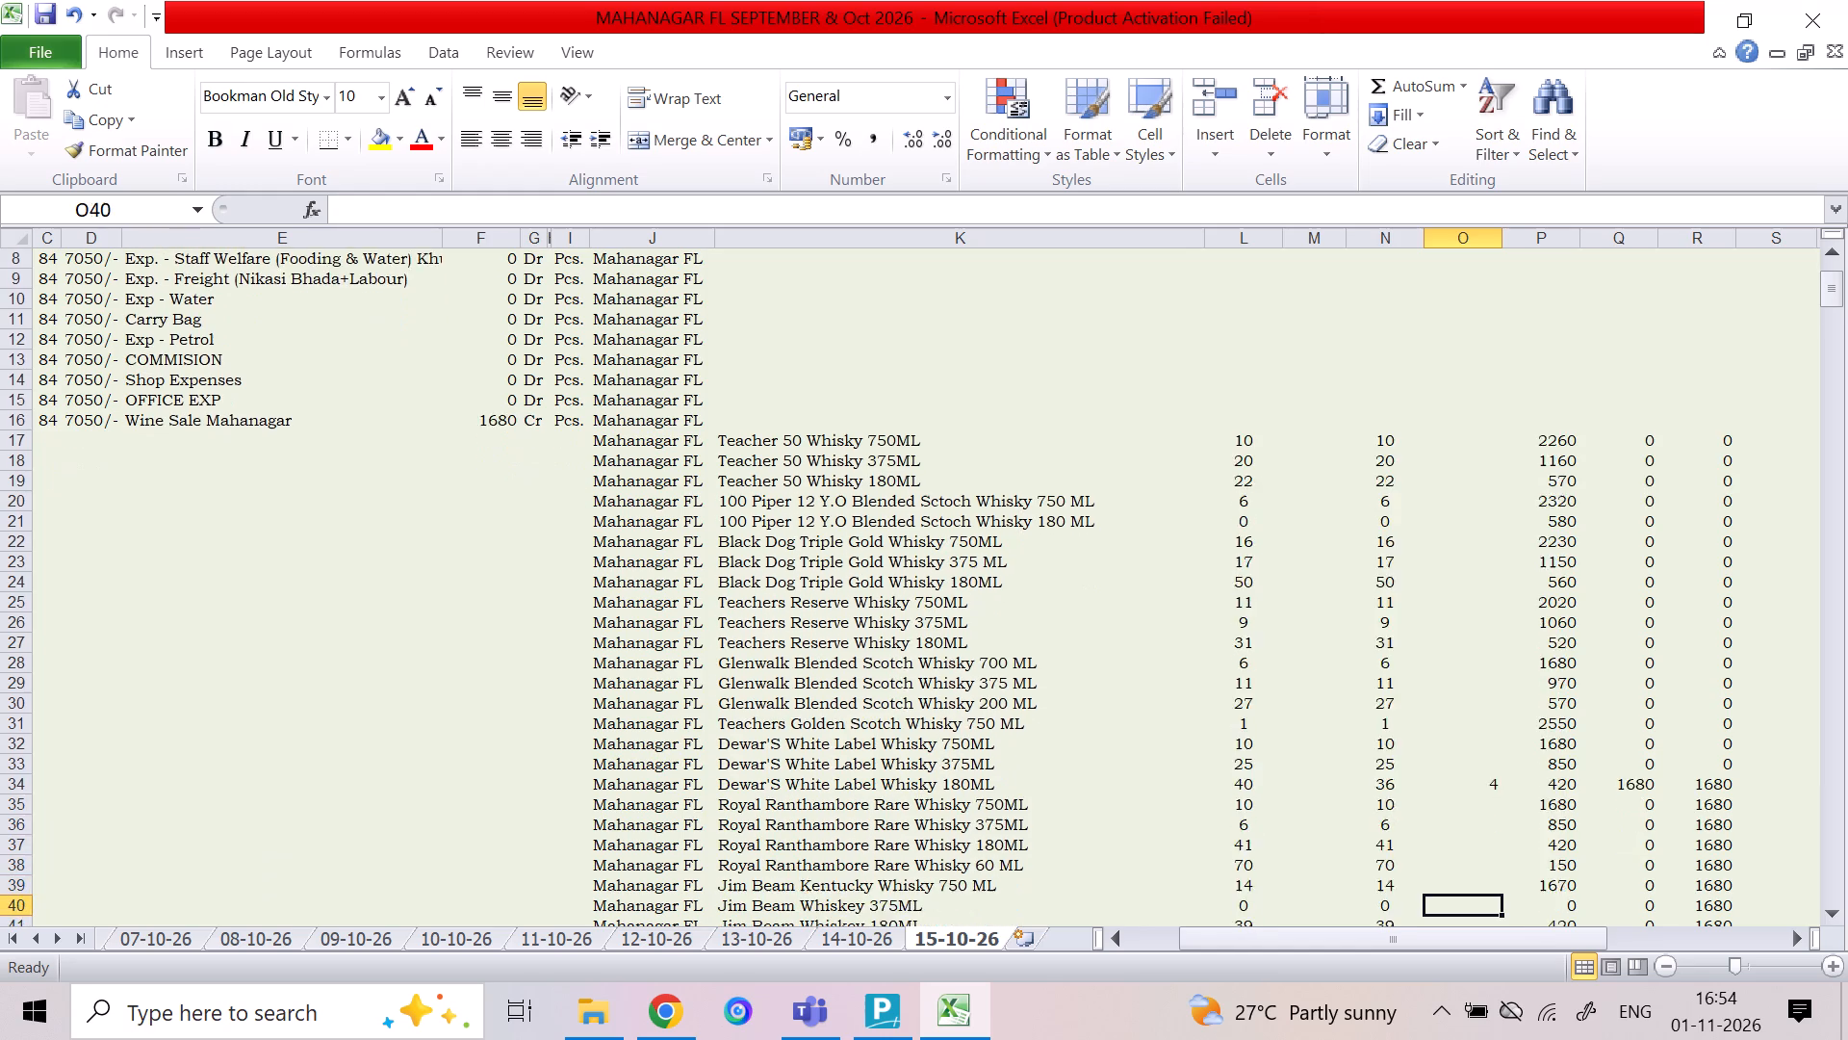
pyautogui.press('Down')
pyautogui.press('Down')
pyautogui.press('Down')
pyautogui.press('Up')
pyautogui.press('1')
pyautogui.press('Down')
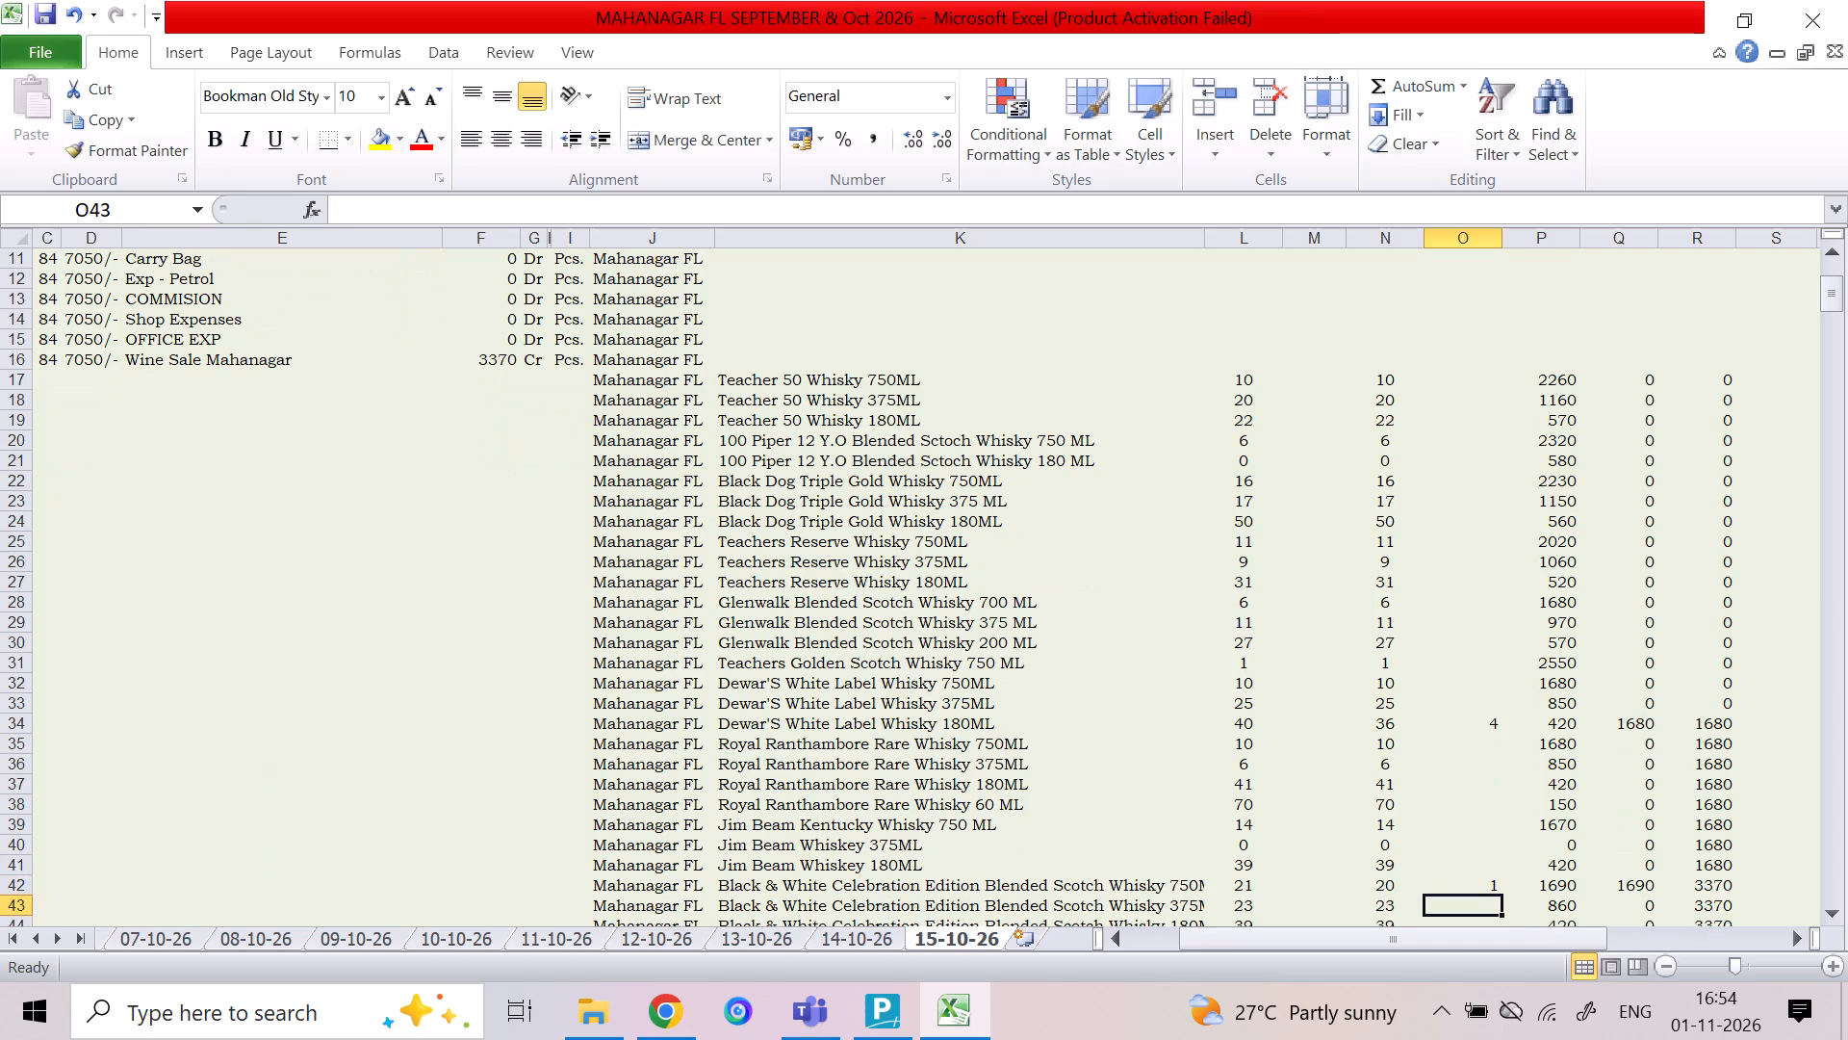
pyautogui.press('Down')
pyautogui.write('13')
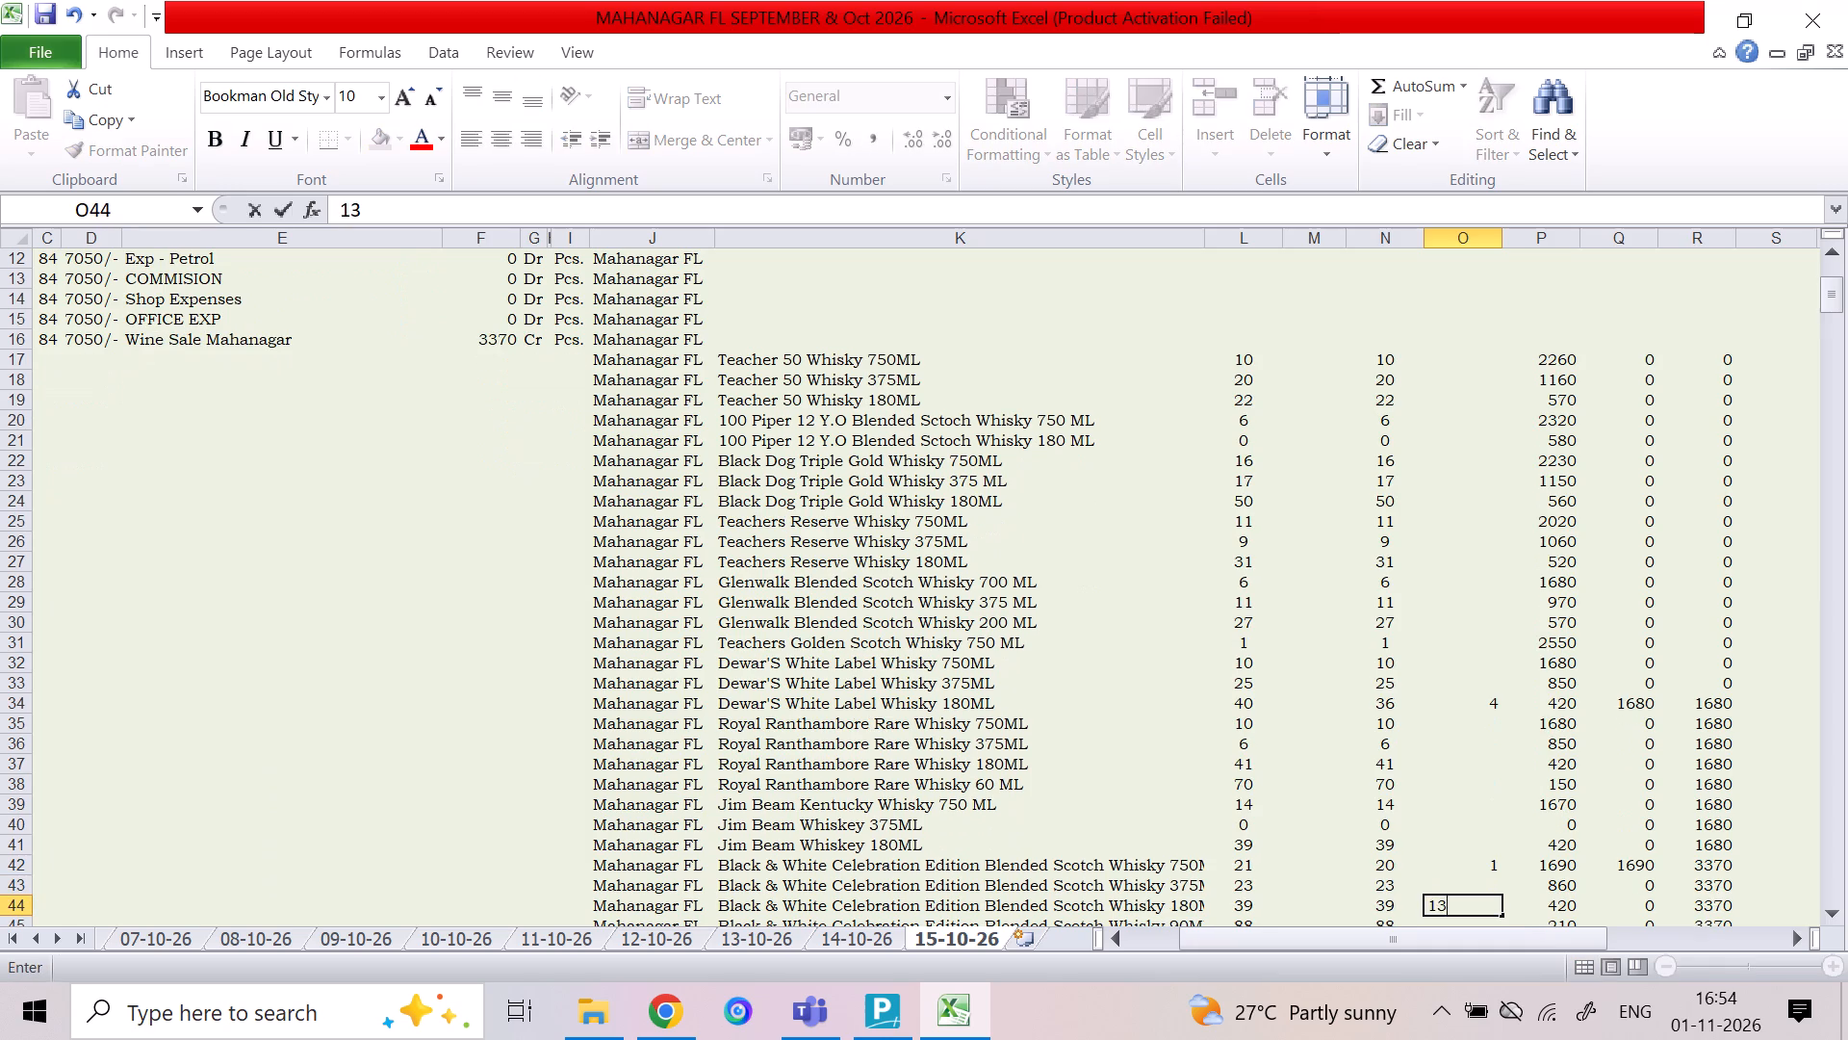
pyautogui.press('Down')
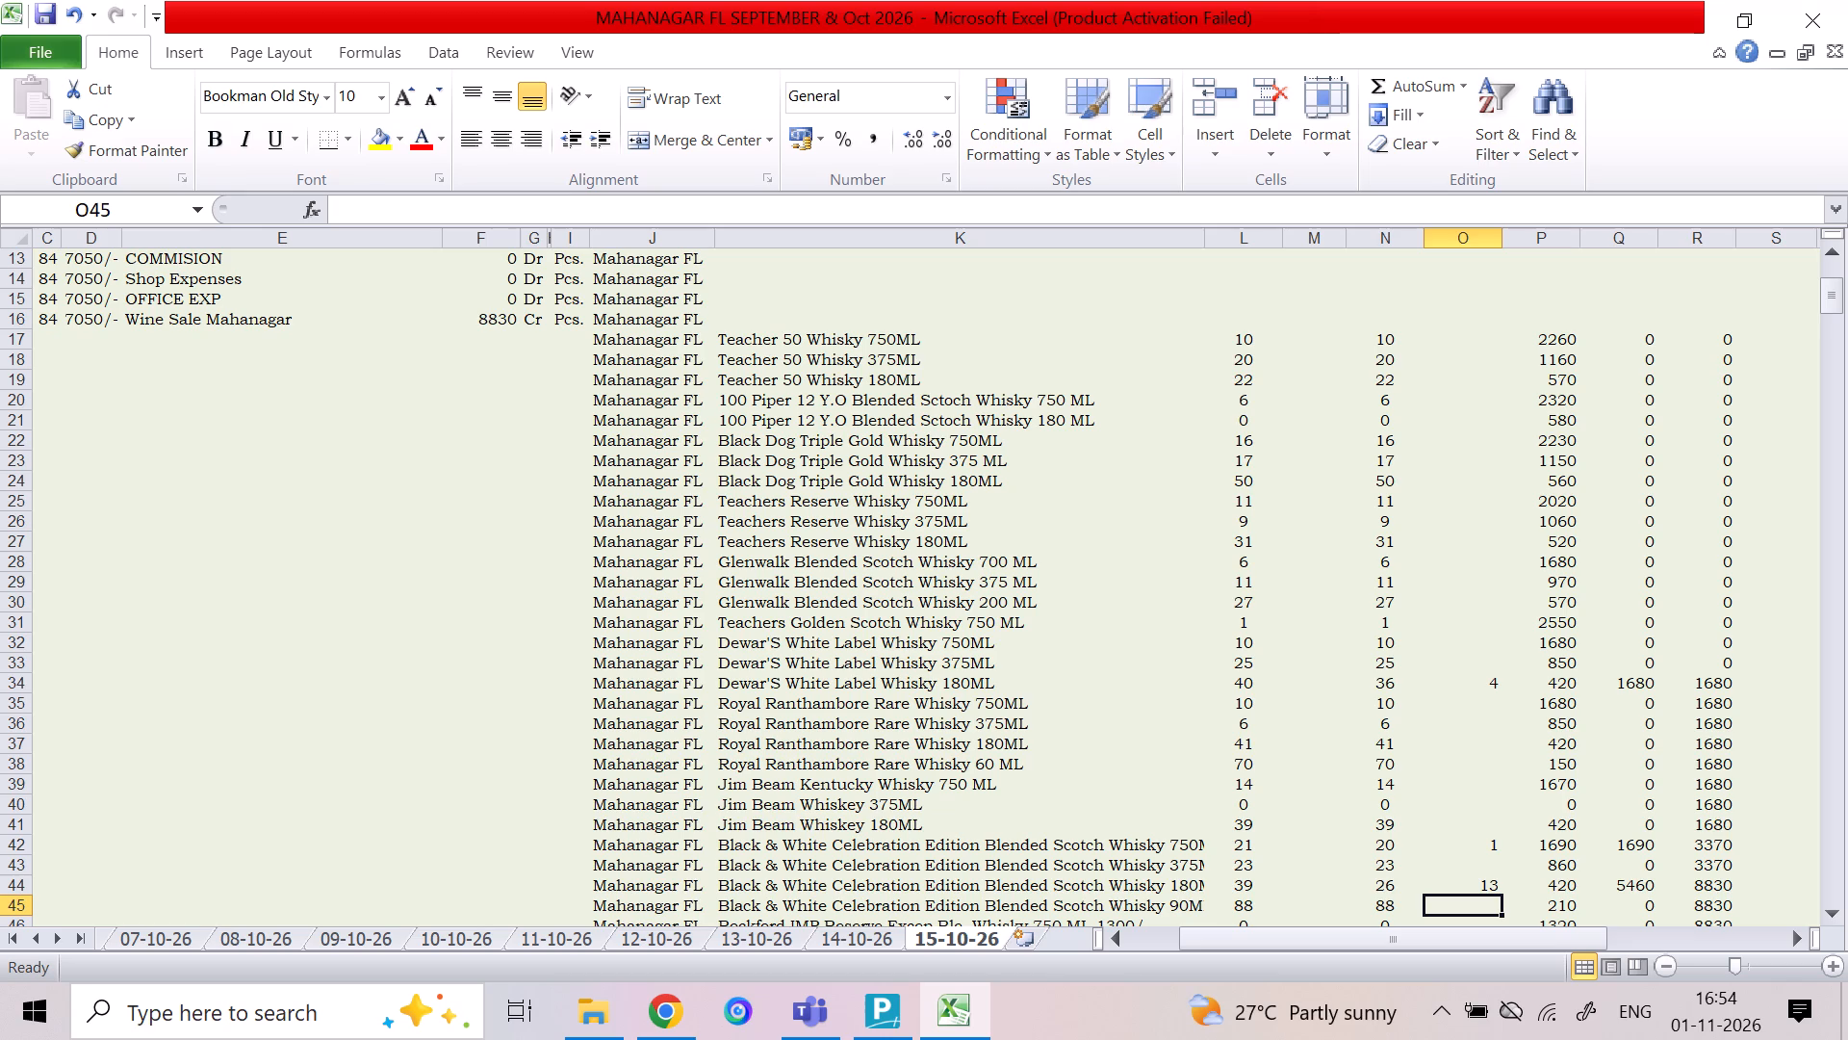
pyautogui.press('6')
pyautogui.press('Down')
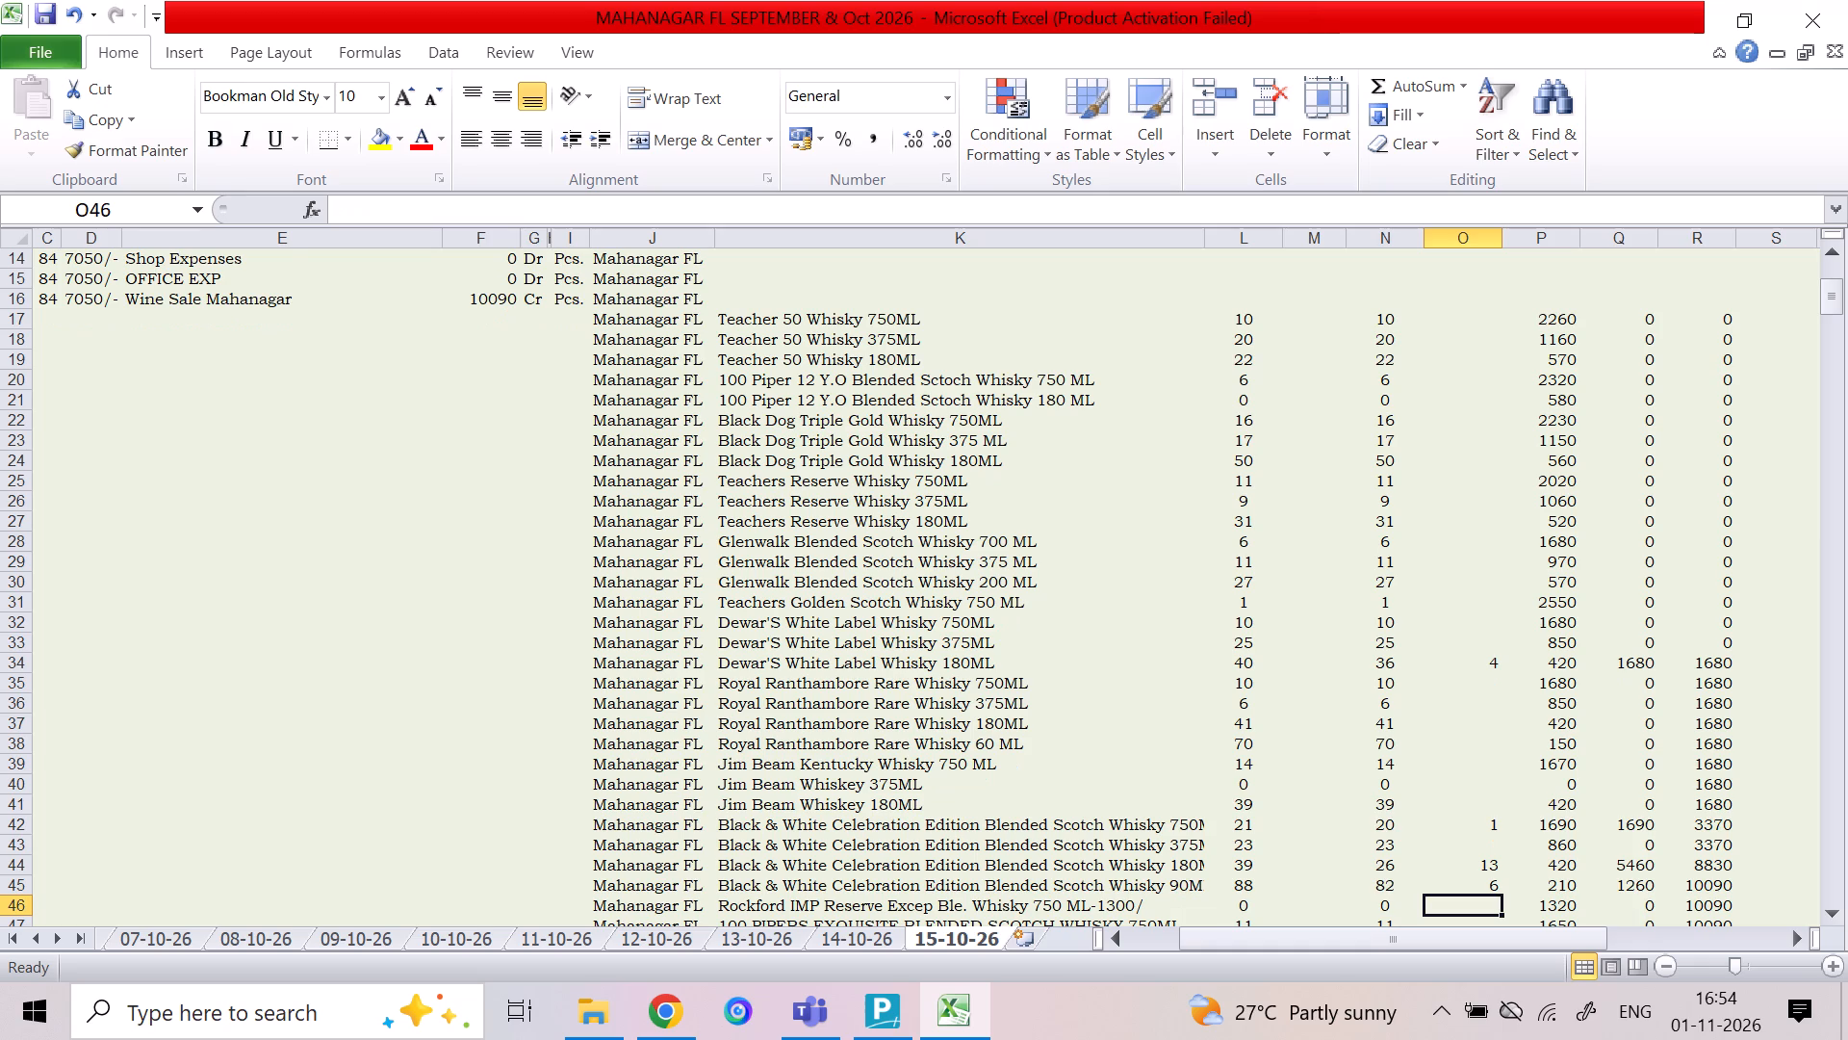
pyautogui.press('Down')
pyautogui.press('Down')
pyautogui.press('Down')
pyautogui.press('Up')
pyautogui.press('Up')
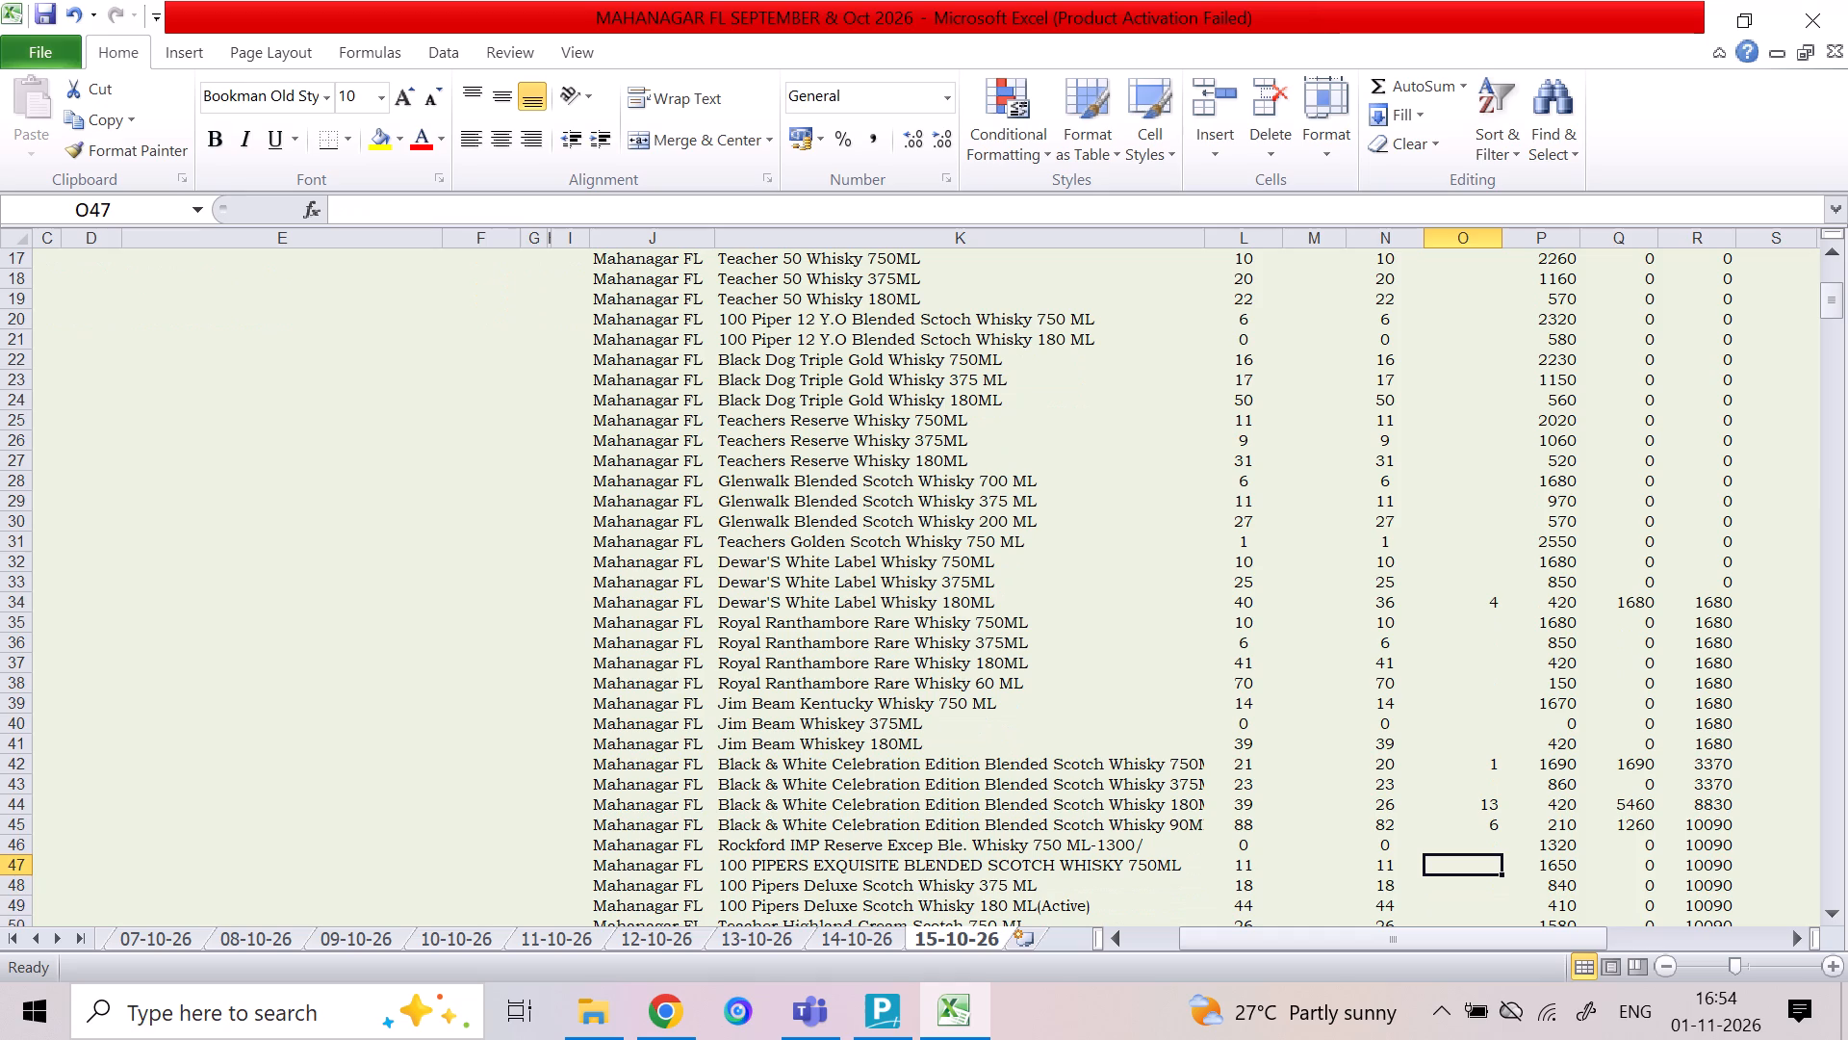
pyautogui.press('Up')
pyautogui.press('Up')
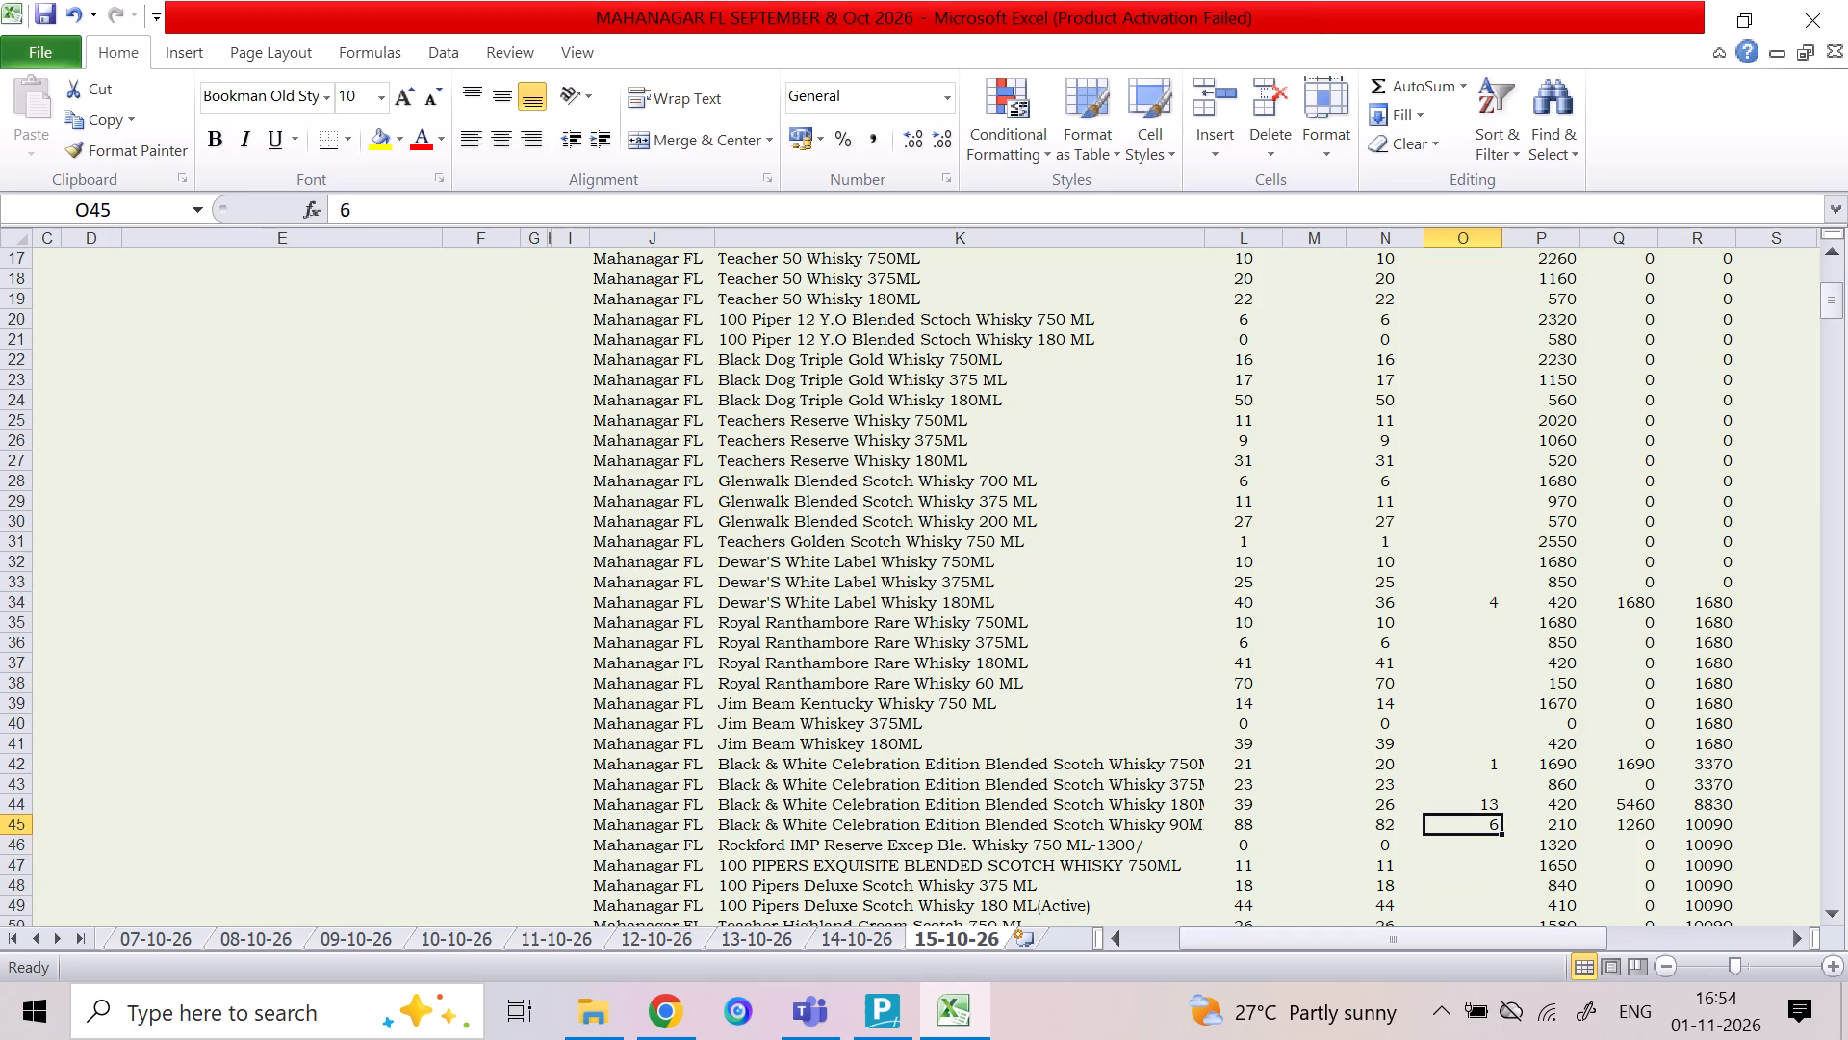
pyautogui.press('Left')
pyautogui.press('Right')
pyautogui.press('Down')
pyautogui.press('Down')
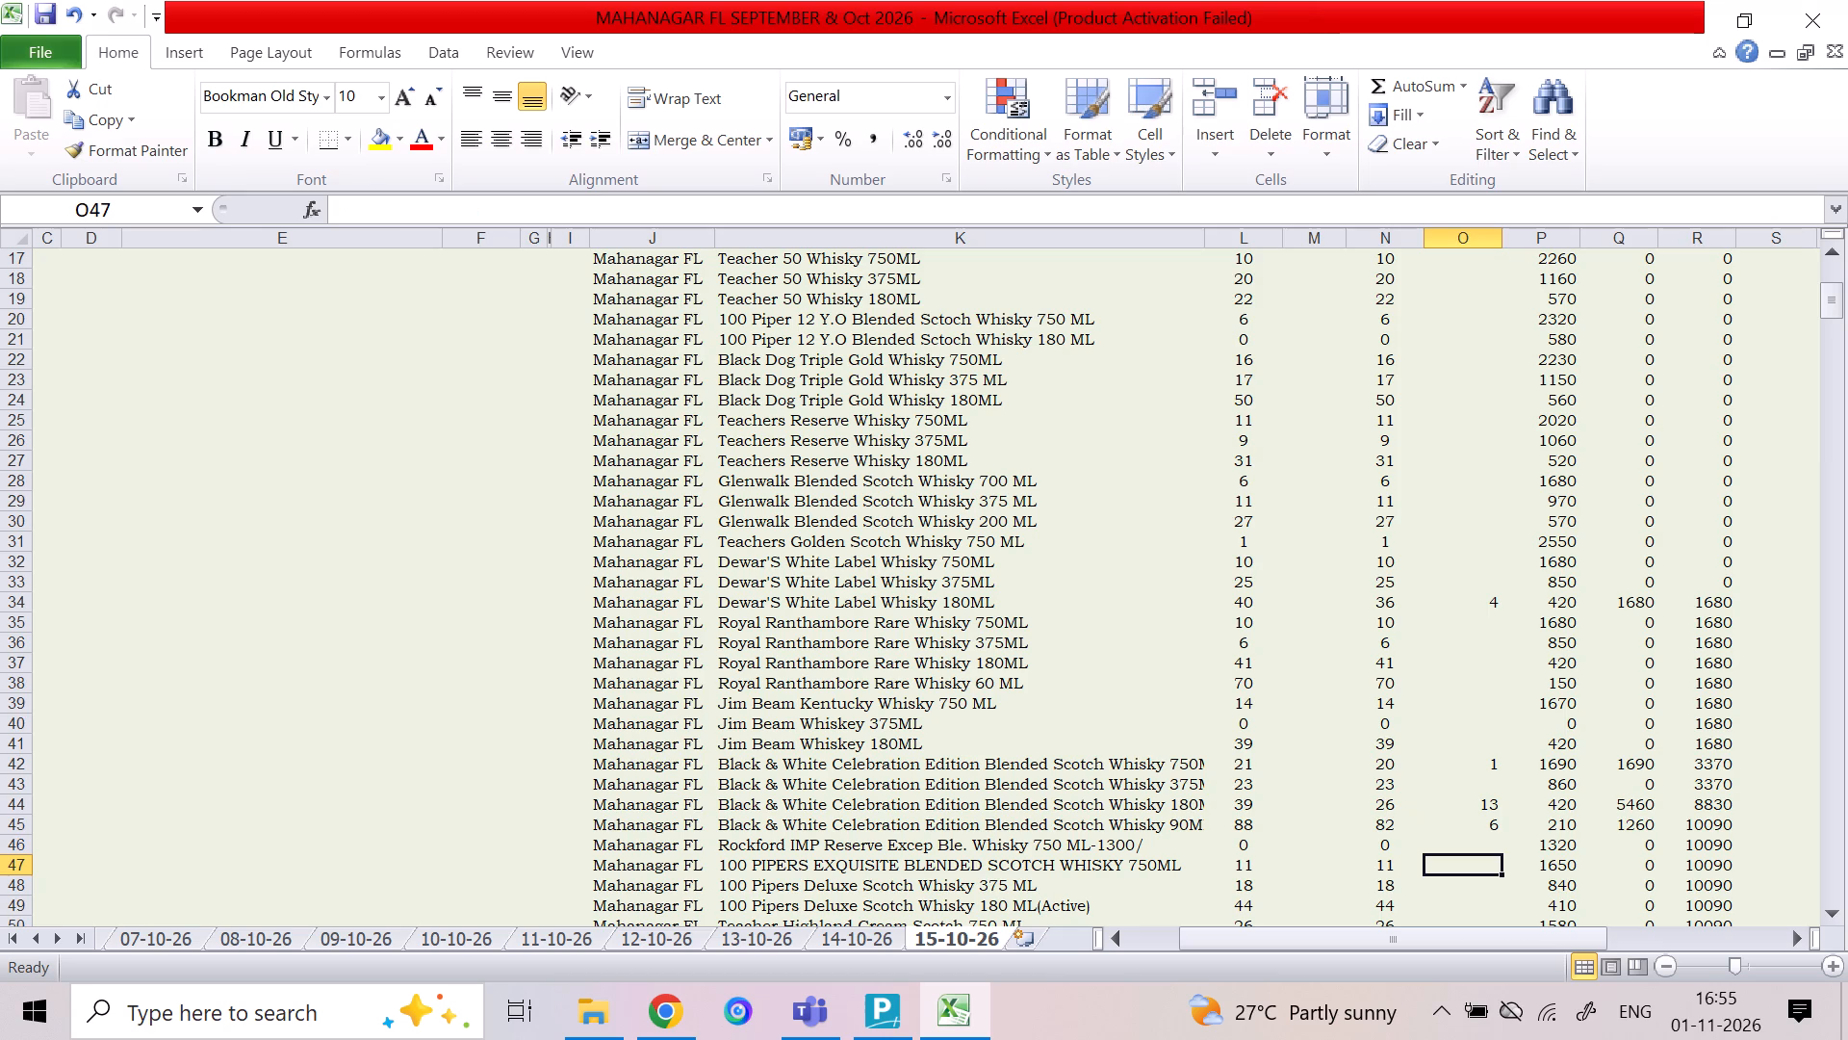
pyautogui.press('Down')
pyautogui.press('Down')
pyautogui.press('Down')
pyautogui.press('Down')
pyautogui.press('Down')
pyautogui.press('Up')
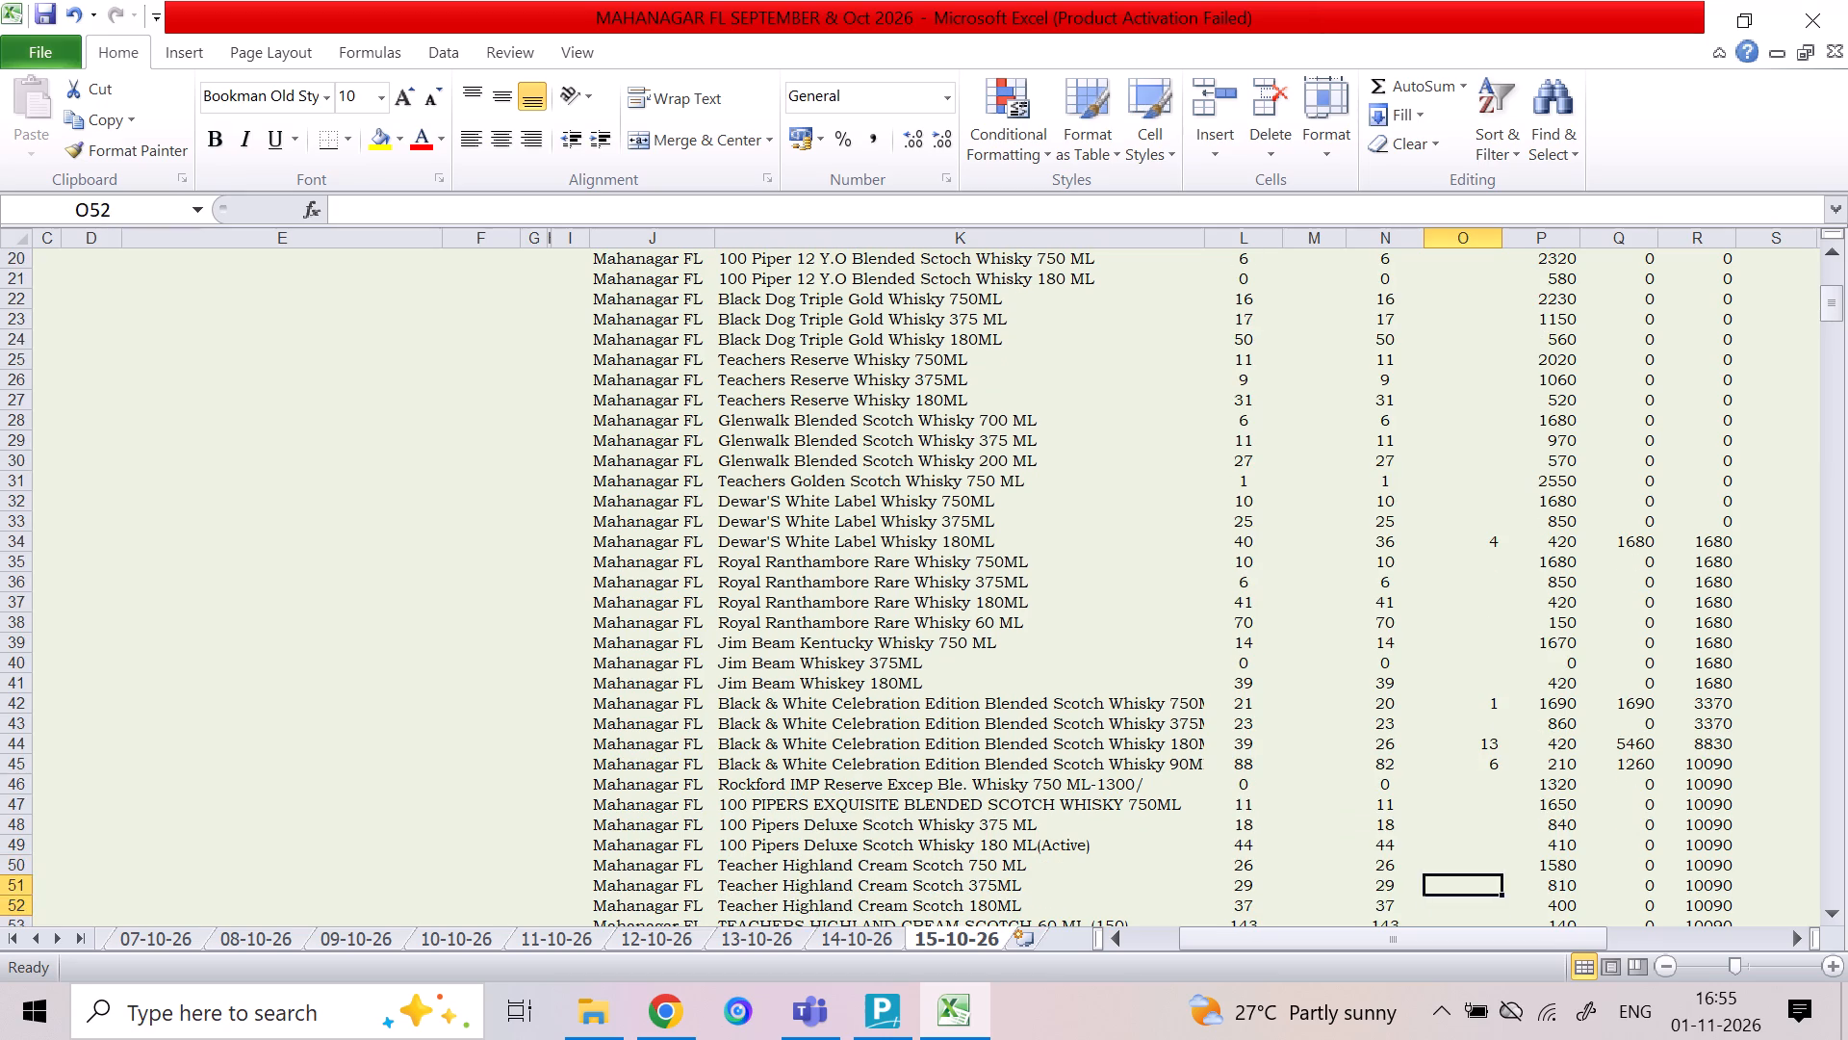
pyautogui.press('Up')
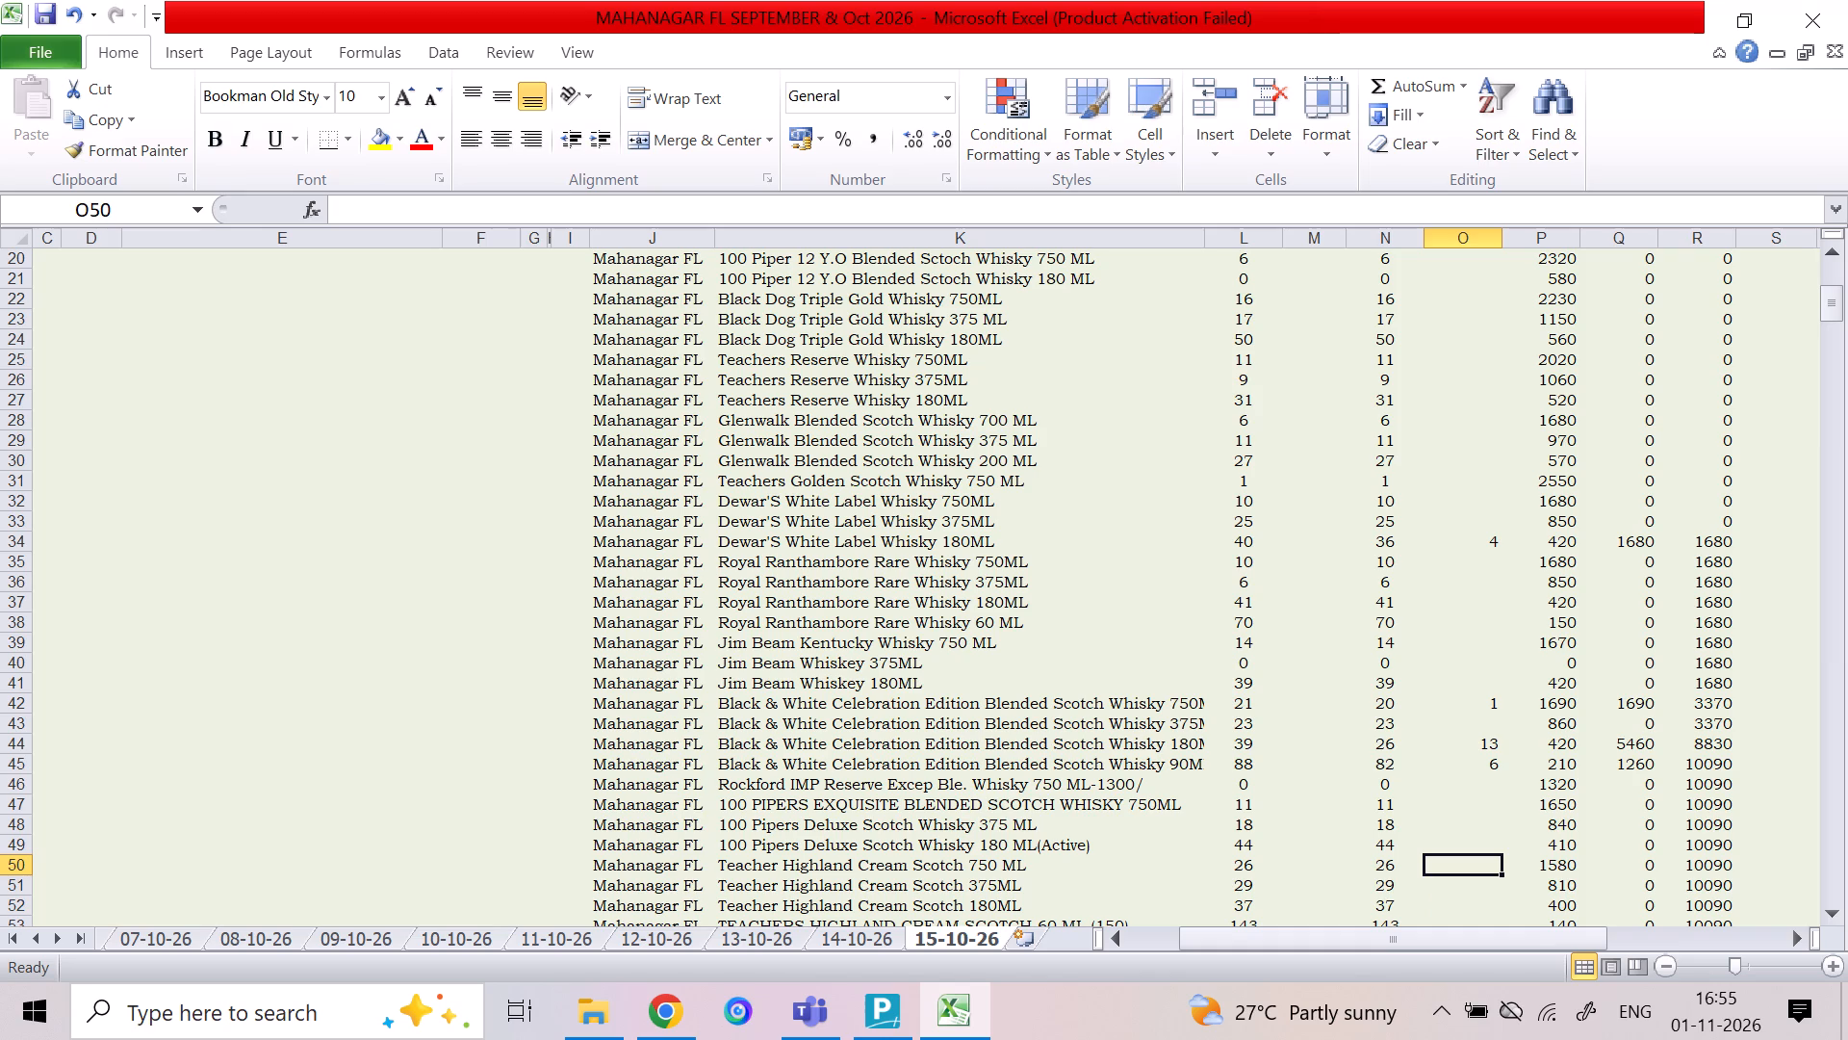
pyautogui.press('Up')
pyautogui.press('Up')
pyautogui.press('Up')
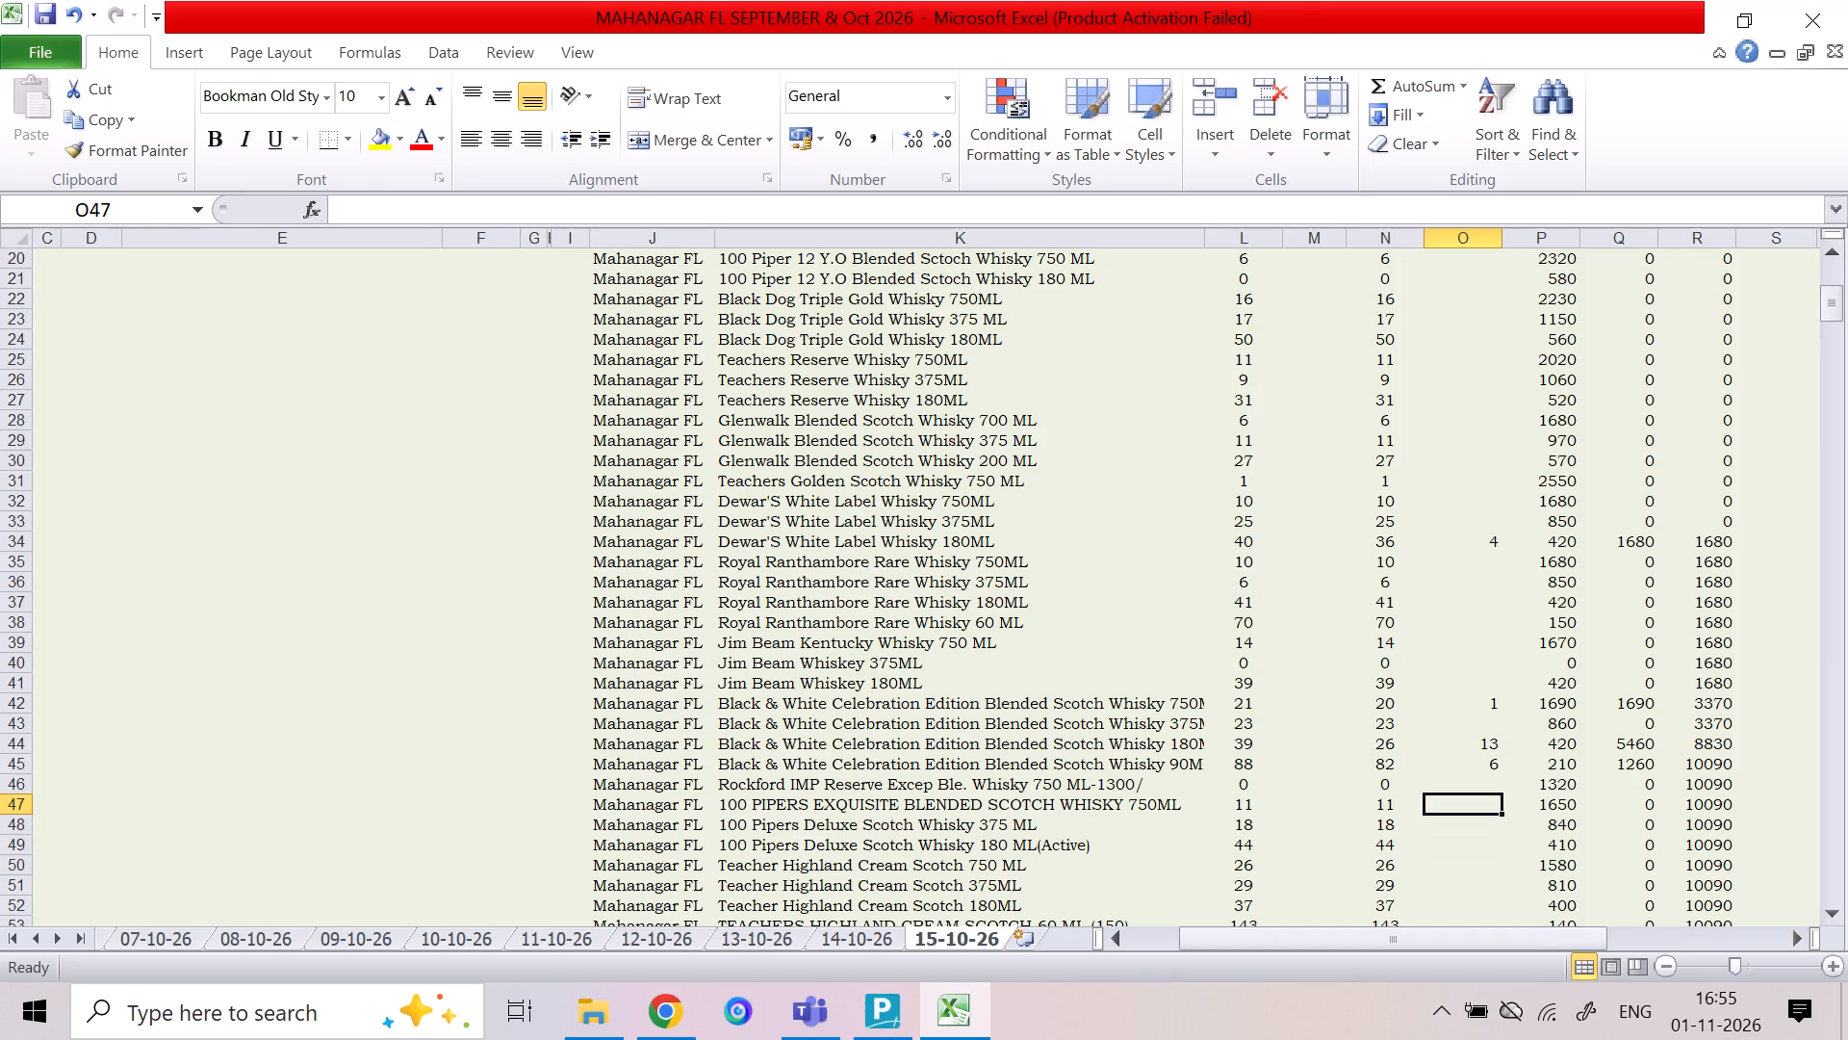
# Record an inward (INW) quantity of 12 for 100 PIPERS EXQUISITE BLENDED SCOTCH WHISKY 750ML.
pyautogui.press('Left')
pyautogui.press('Left')
pyautogui.write('12')
pyautogui.press('Down')
# Enter the 100 Pipers sale quantities: 2 for Deluxe Scotch 180 ML (Active) and 1 for Exquisite 750ML.
pyautogui.press('Right')
pyautogui.press('Up')
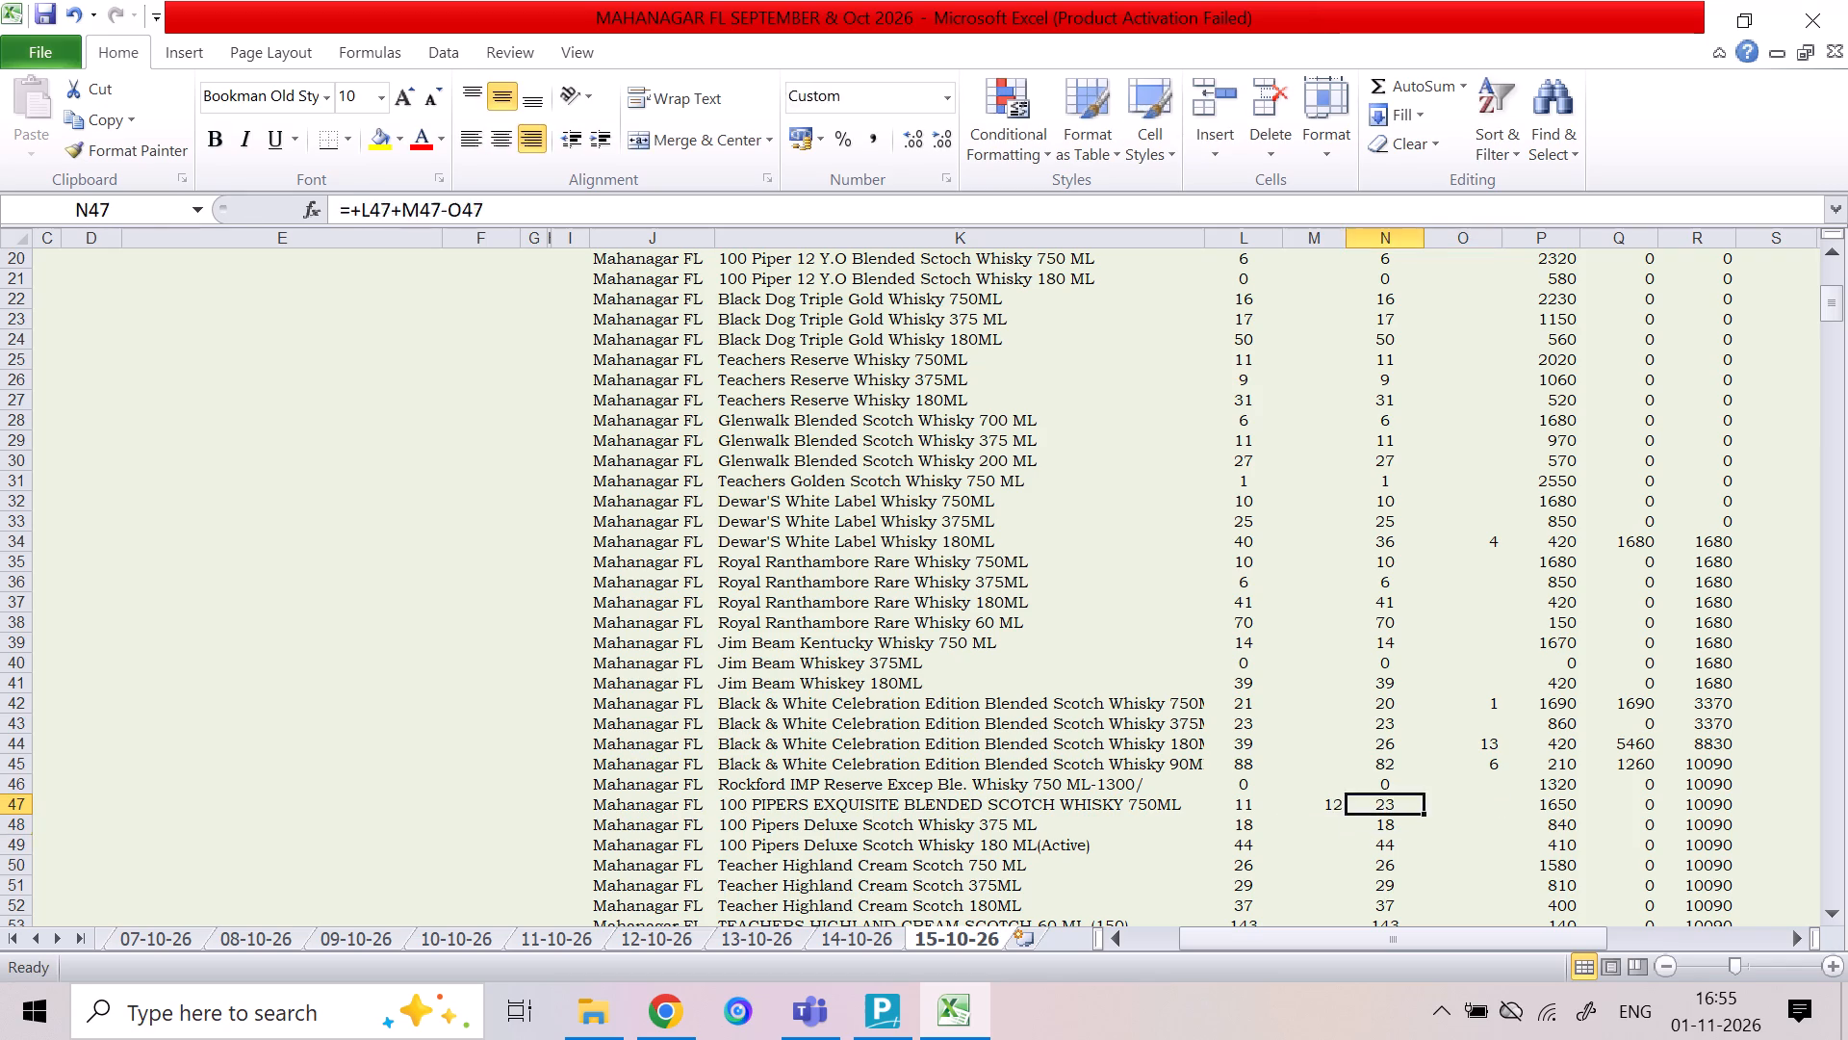
pyautogui.press('Right')
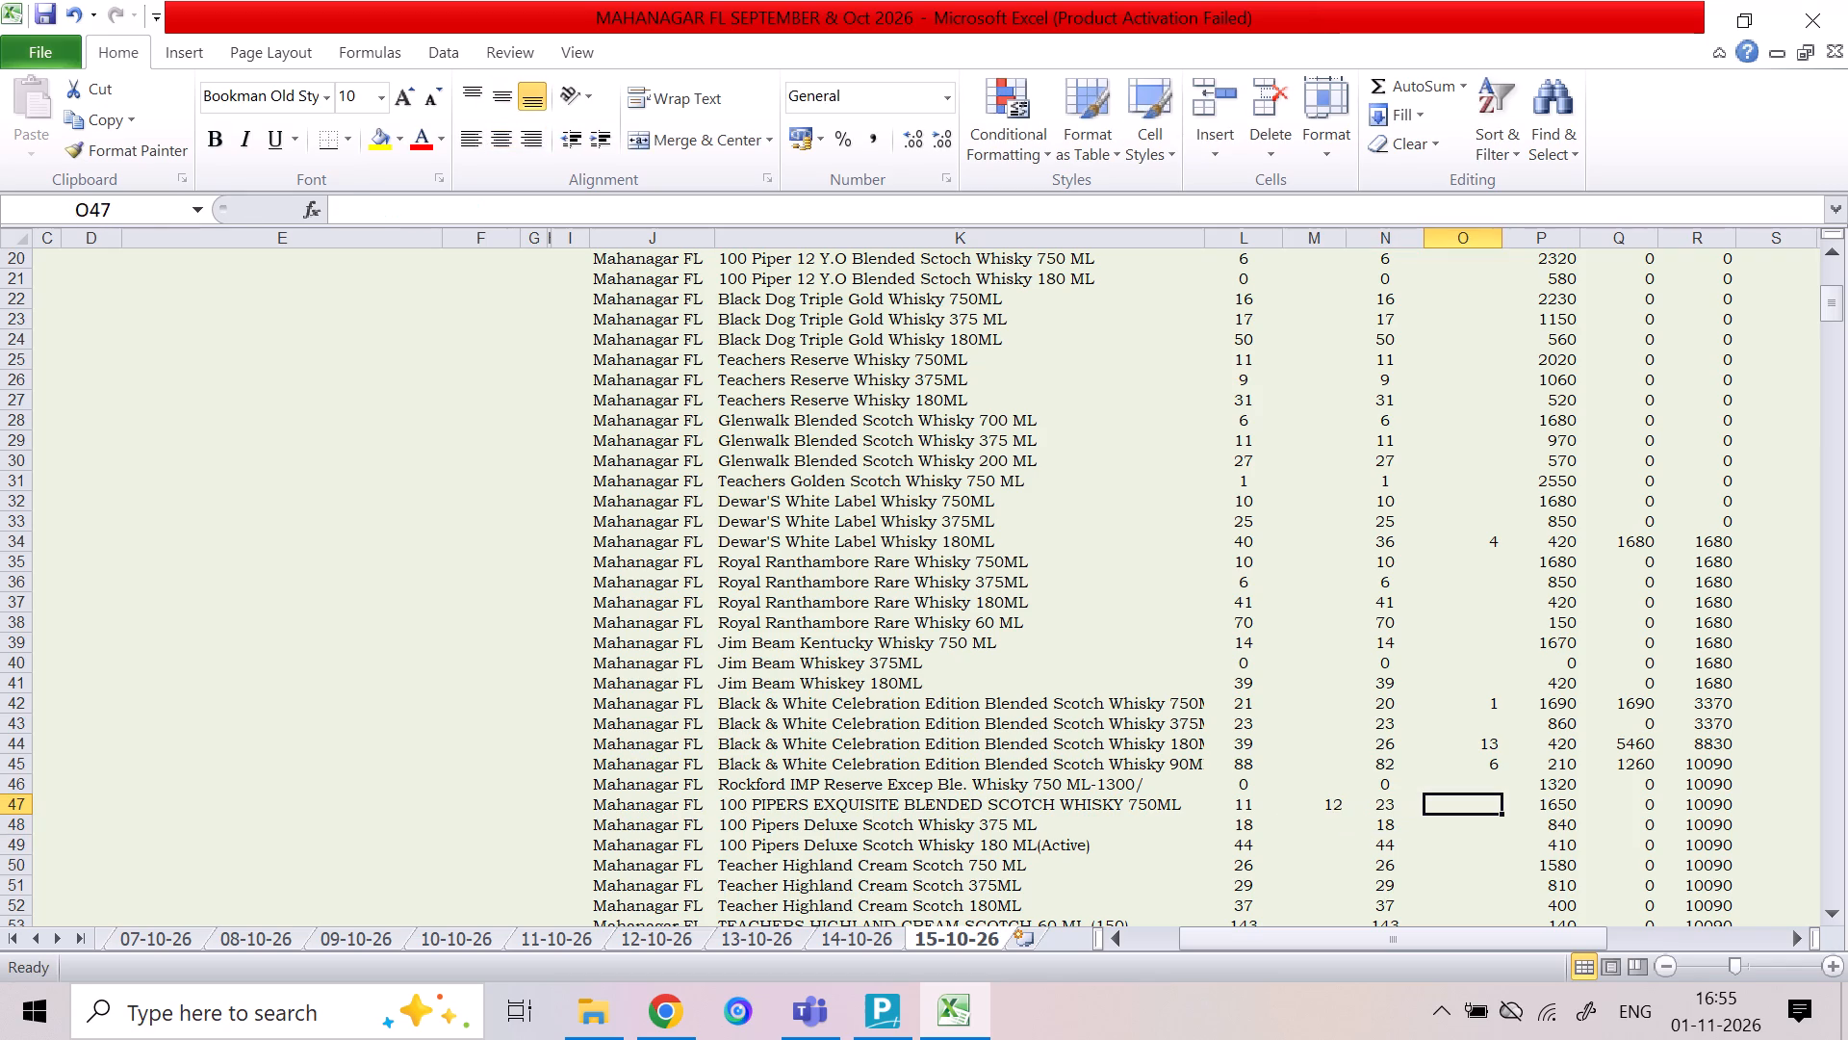
pyautogui.press('Down')
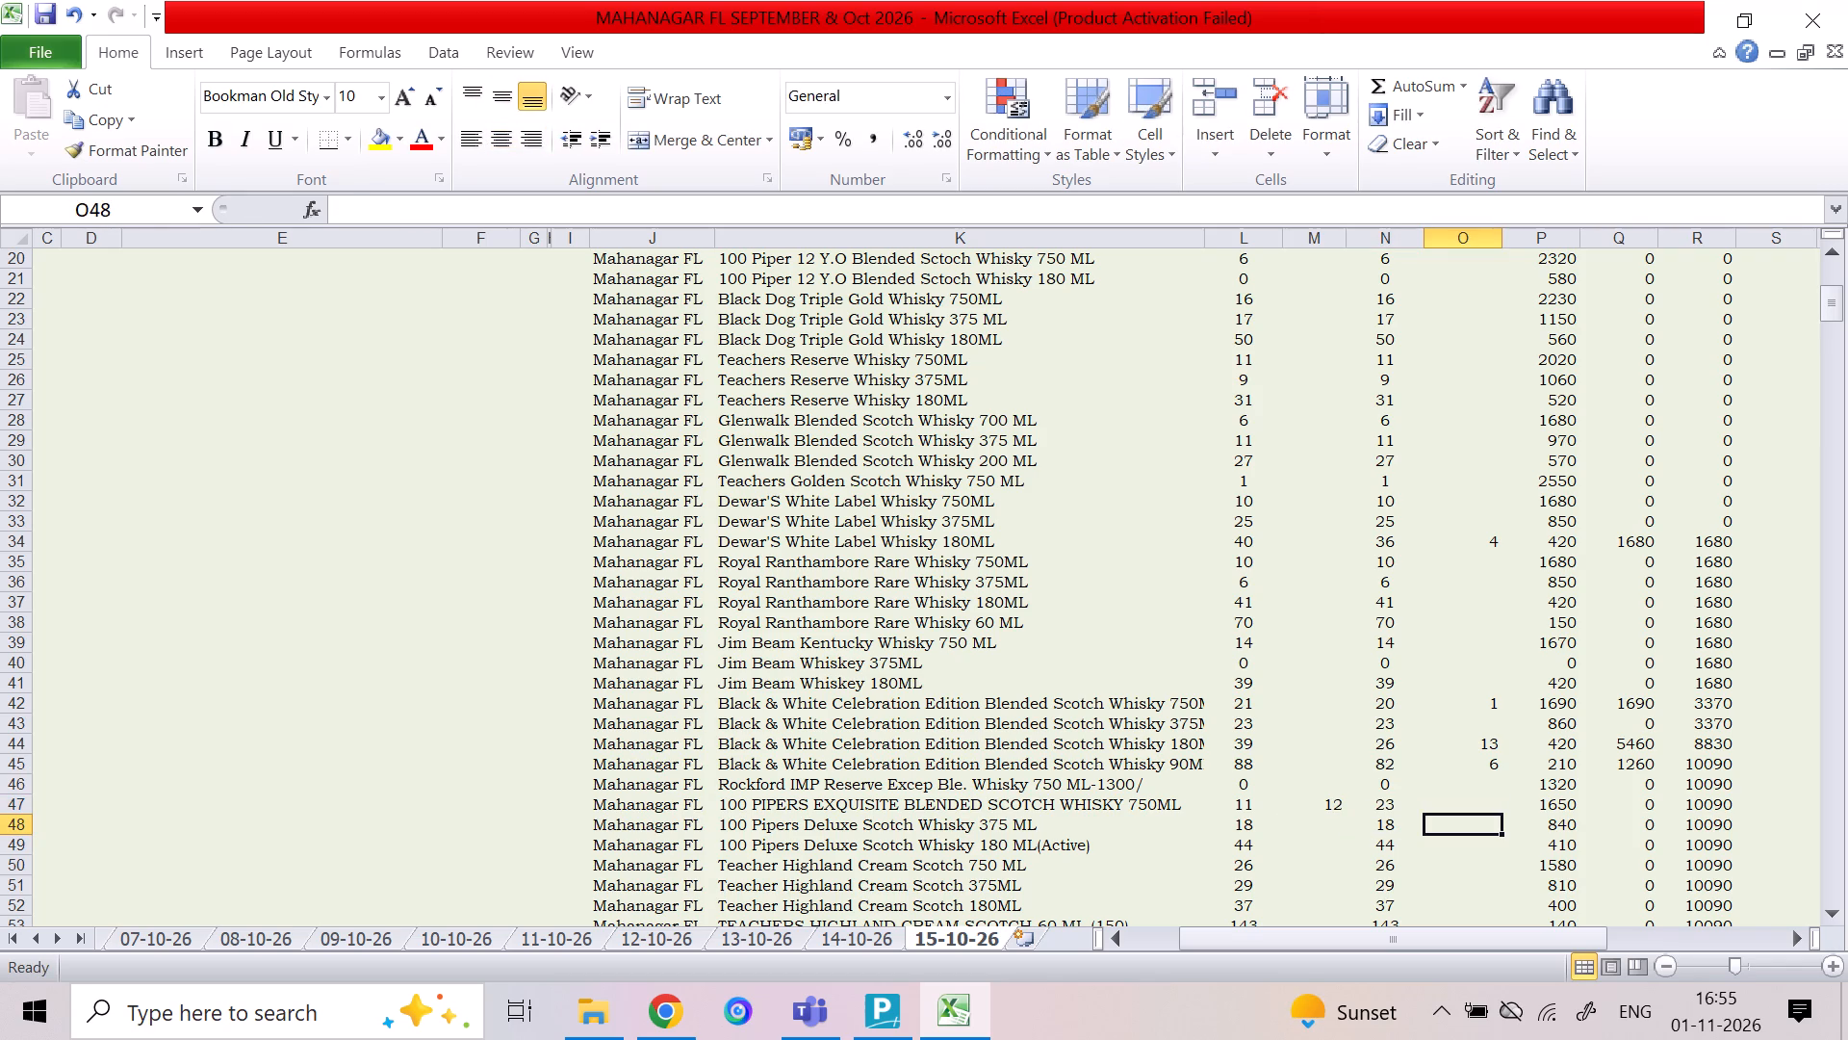
pyautogui.press('Down')
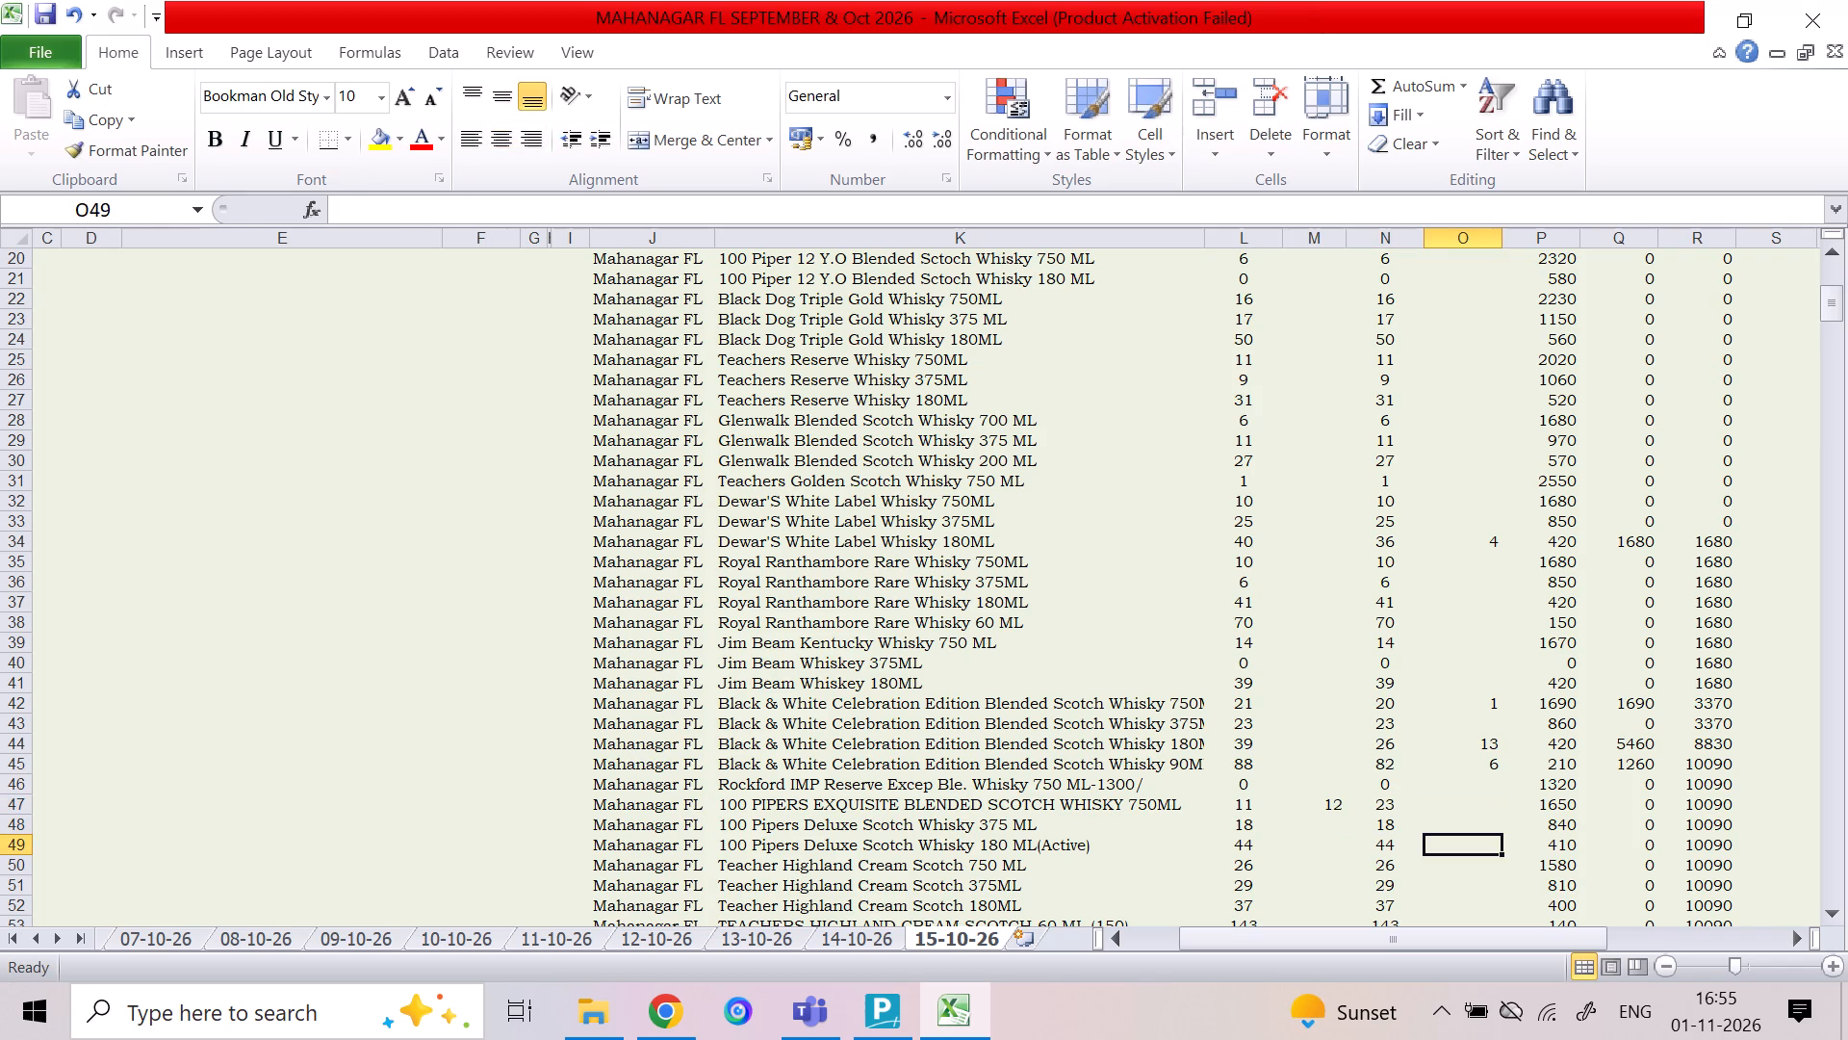
pyautogui.press('2')
pyautogui.press('Down')
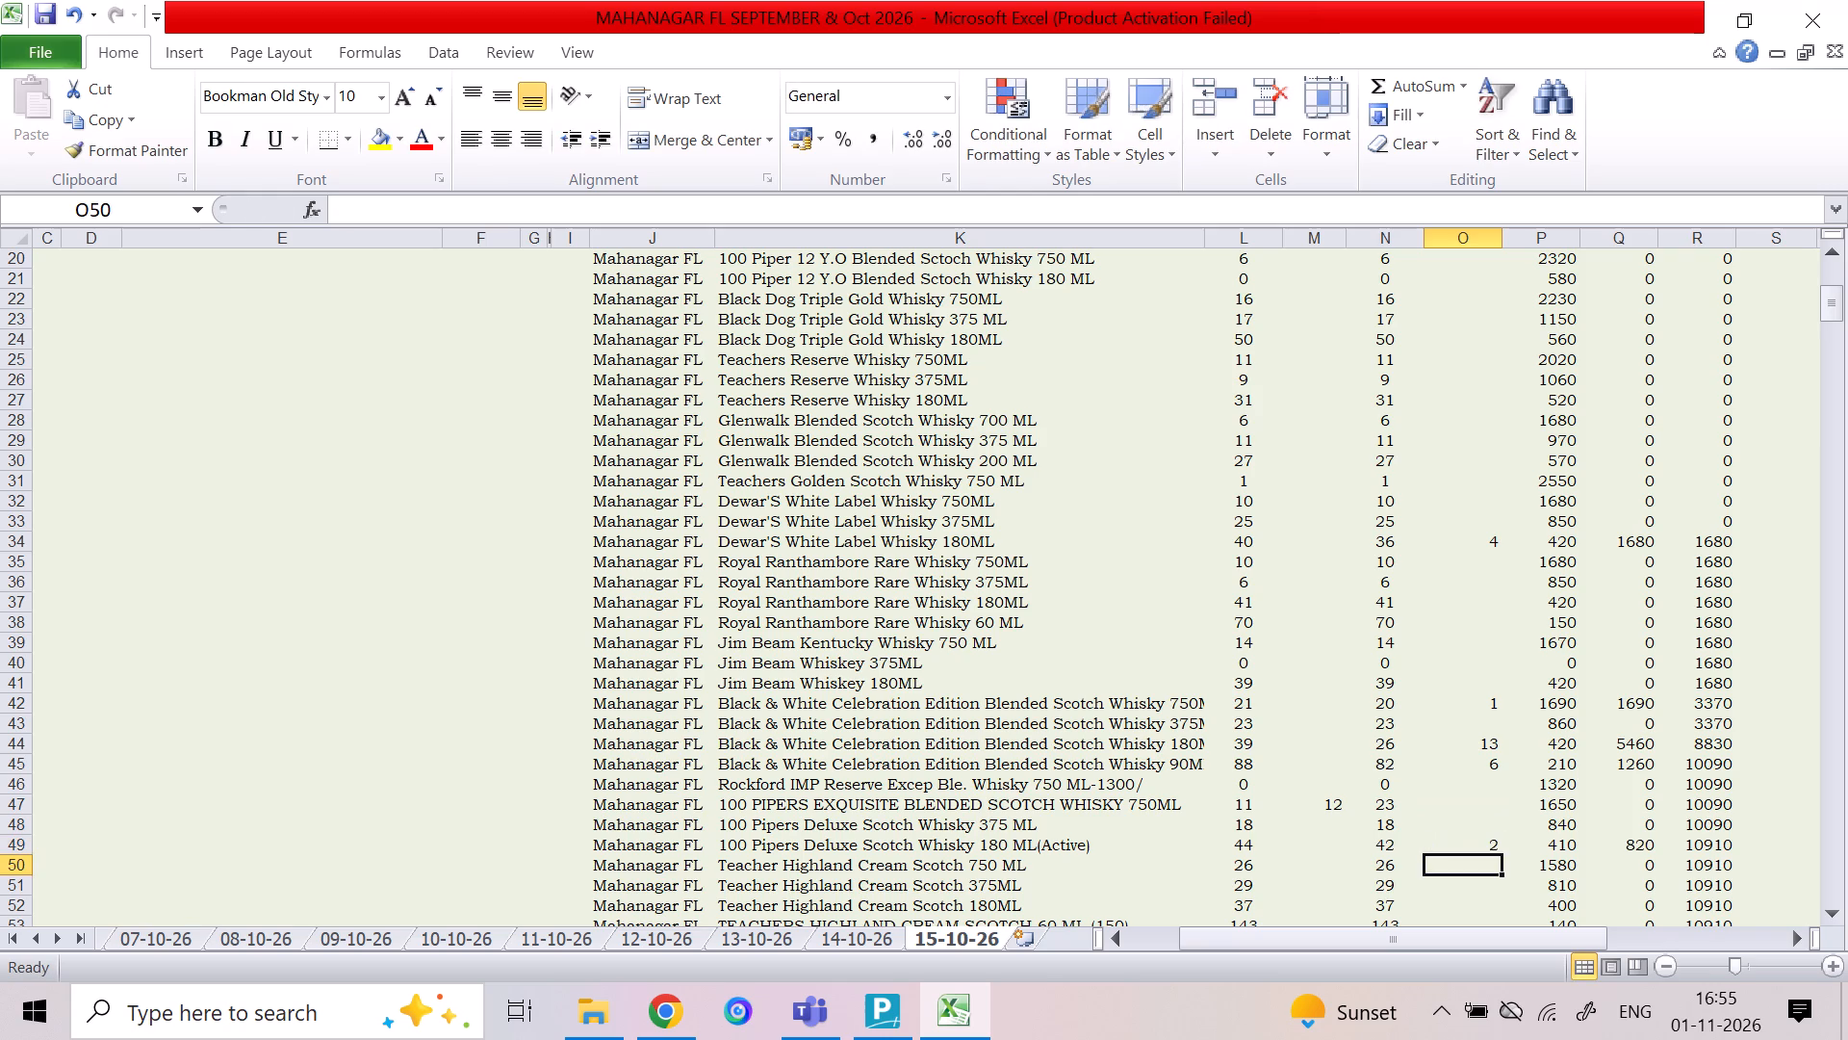
pyautogui.press('Up')
pyautogui.press('Up')
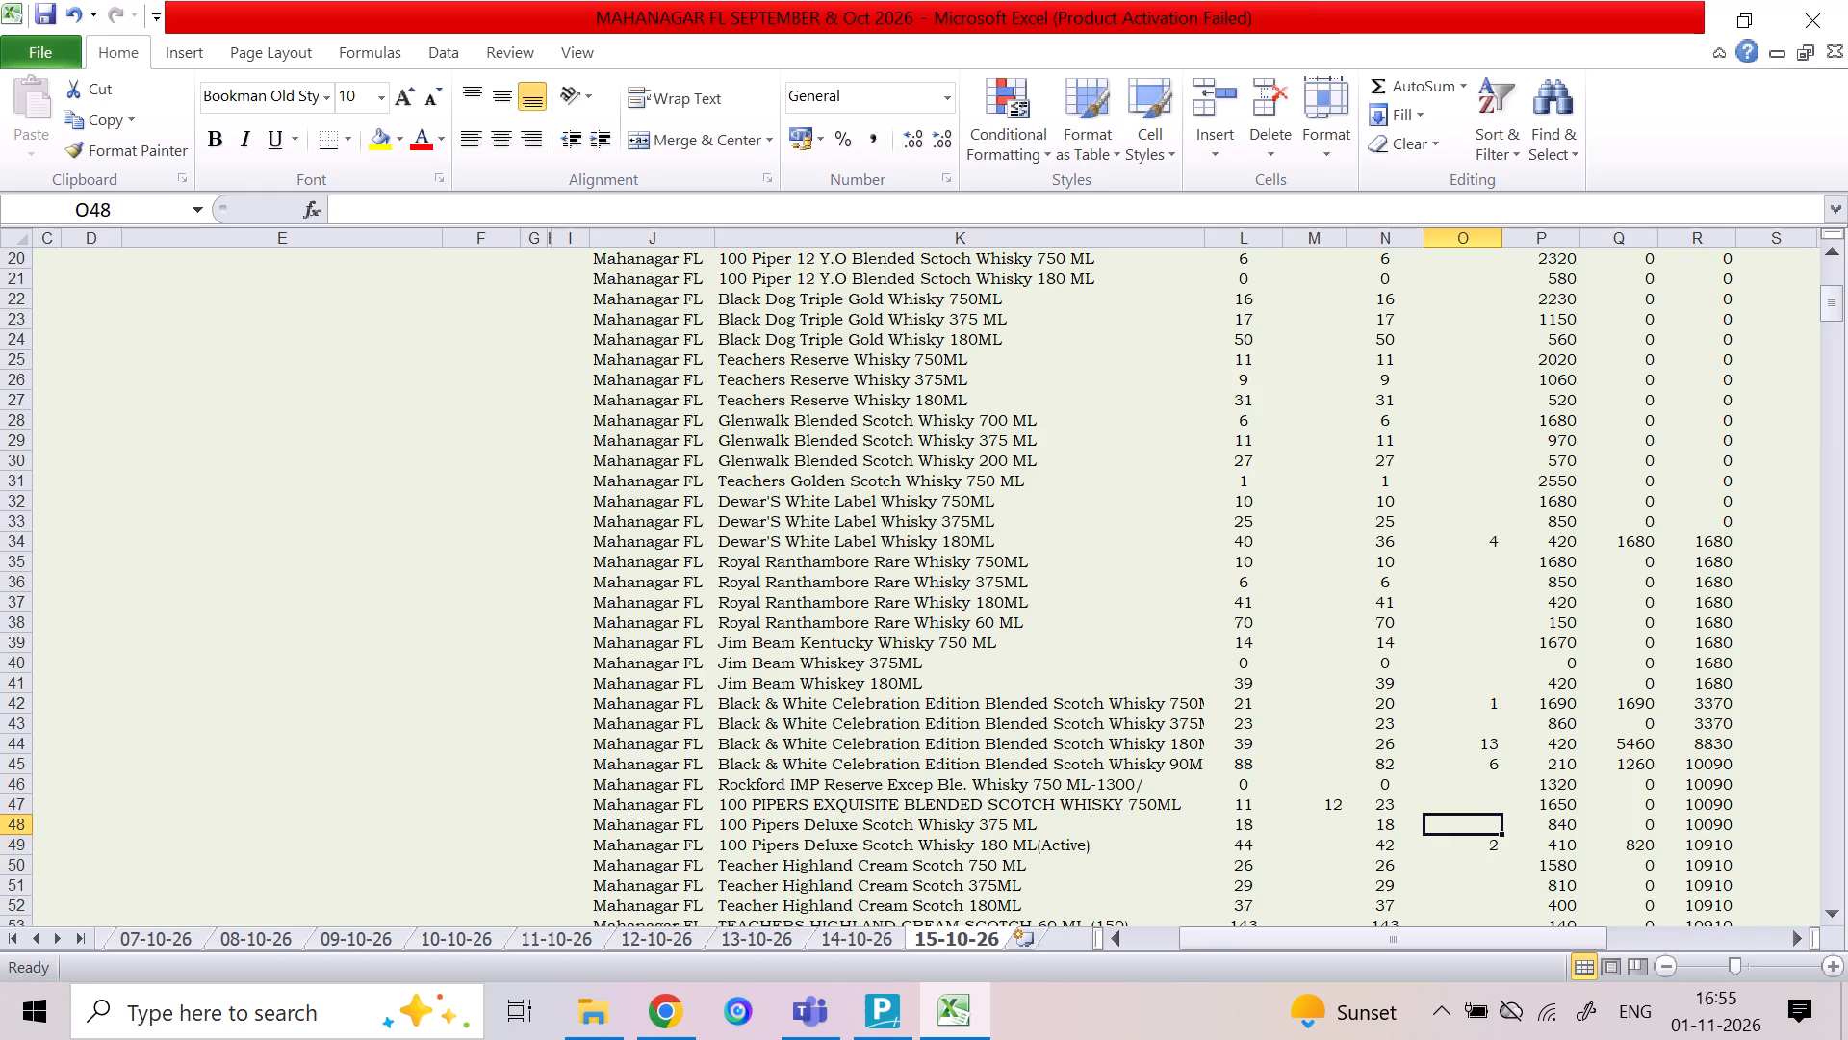
pyautogui.press('Up')
pyautogui.press('1')
pyautogui.press('Down')
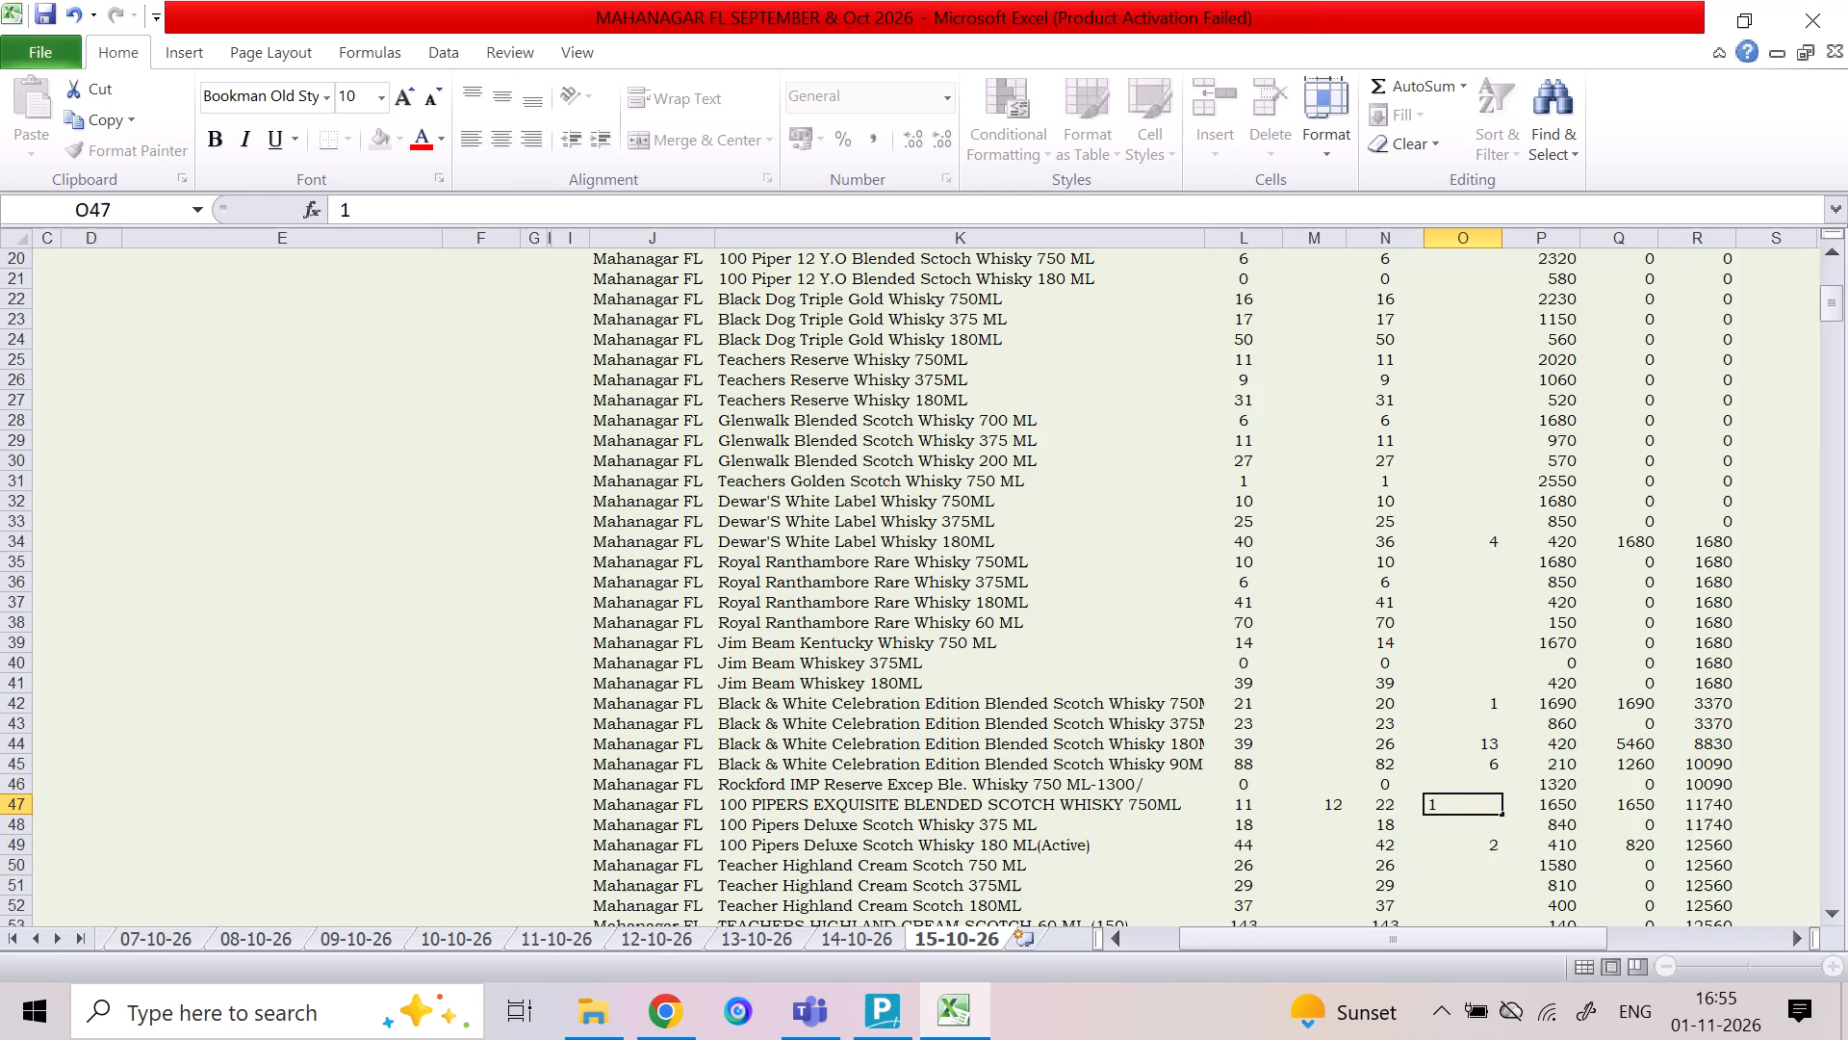
# Enter a sale quantity of 2 for Teacher Highland Cream Scotch 180ML.
pyautogui.press('Down')
pyautogui.press('Down')
pyautogui.press('Down')
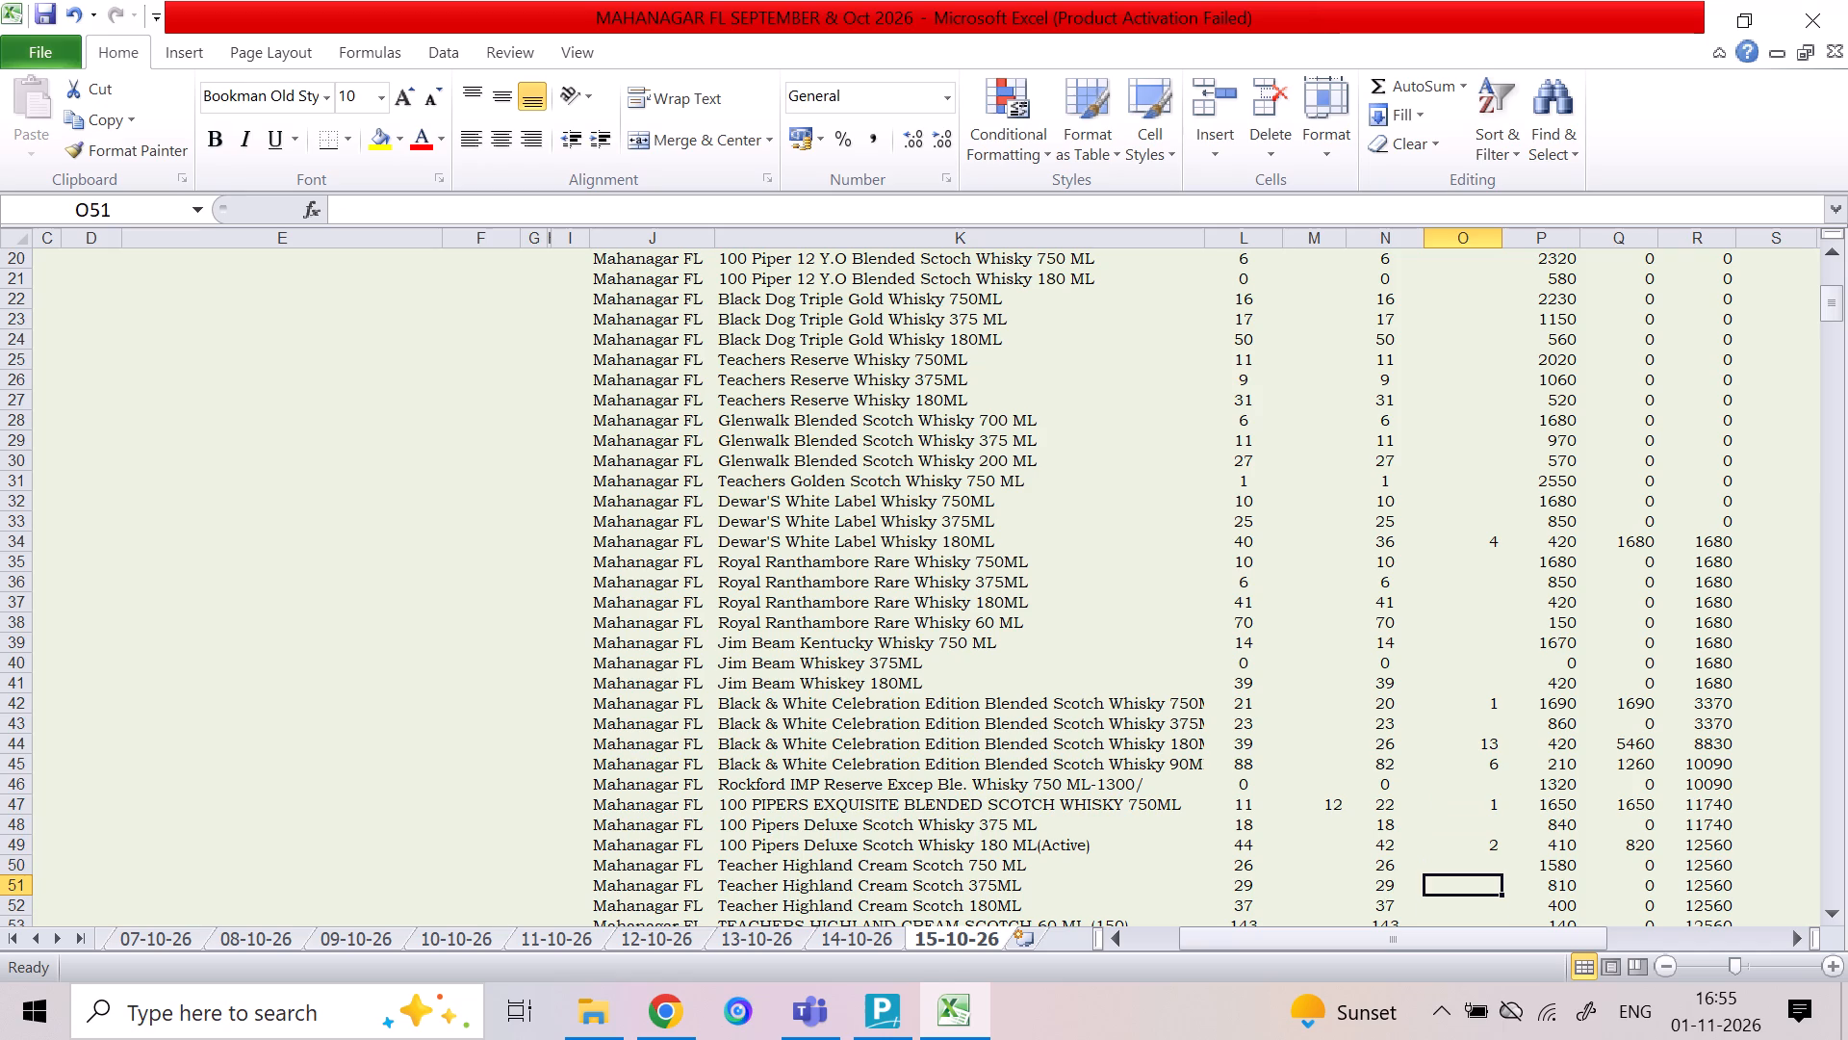
pyautogui.press('Down')
pyautogui.press('2')
pyautogui.press('Down')
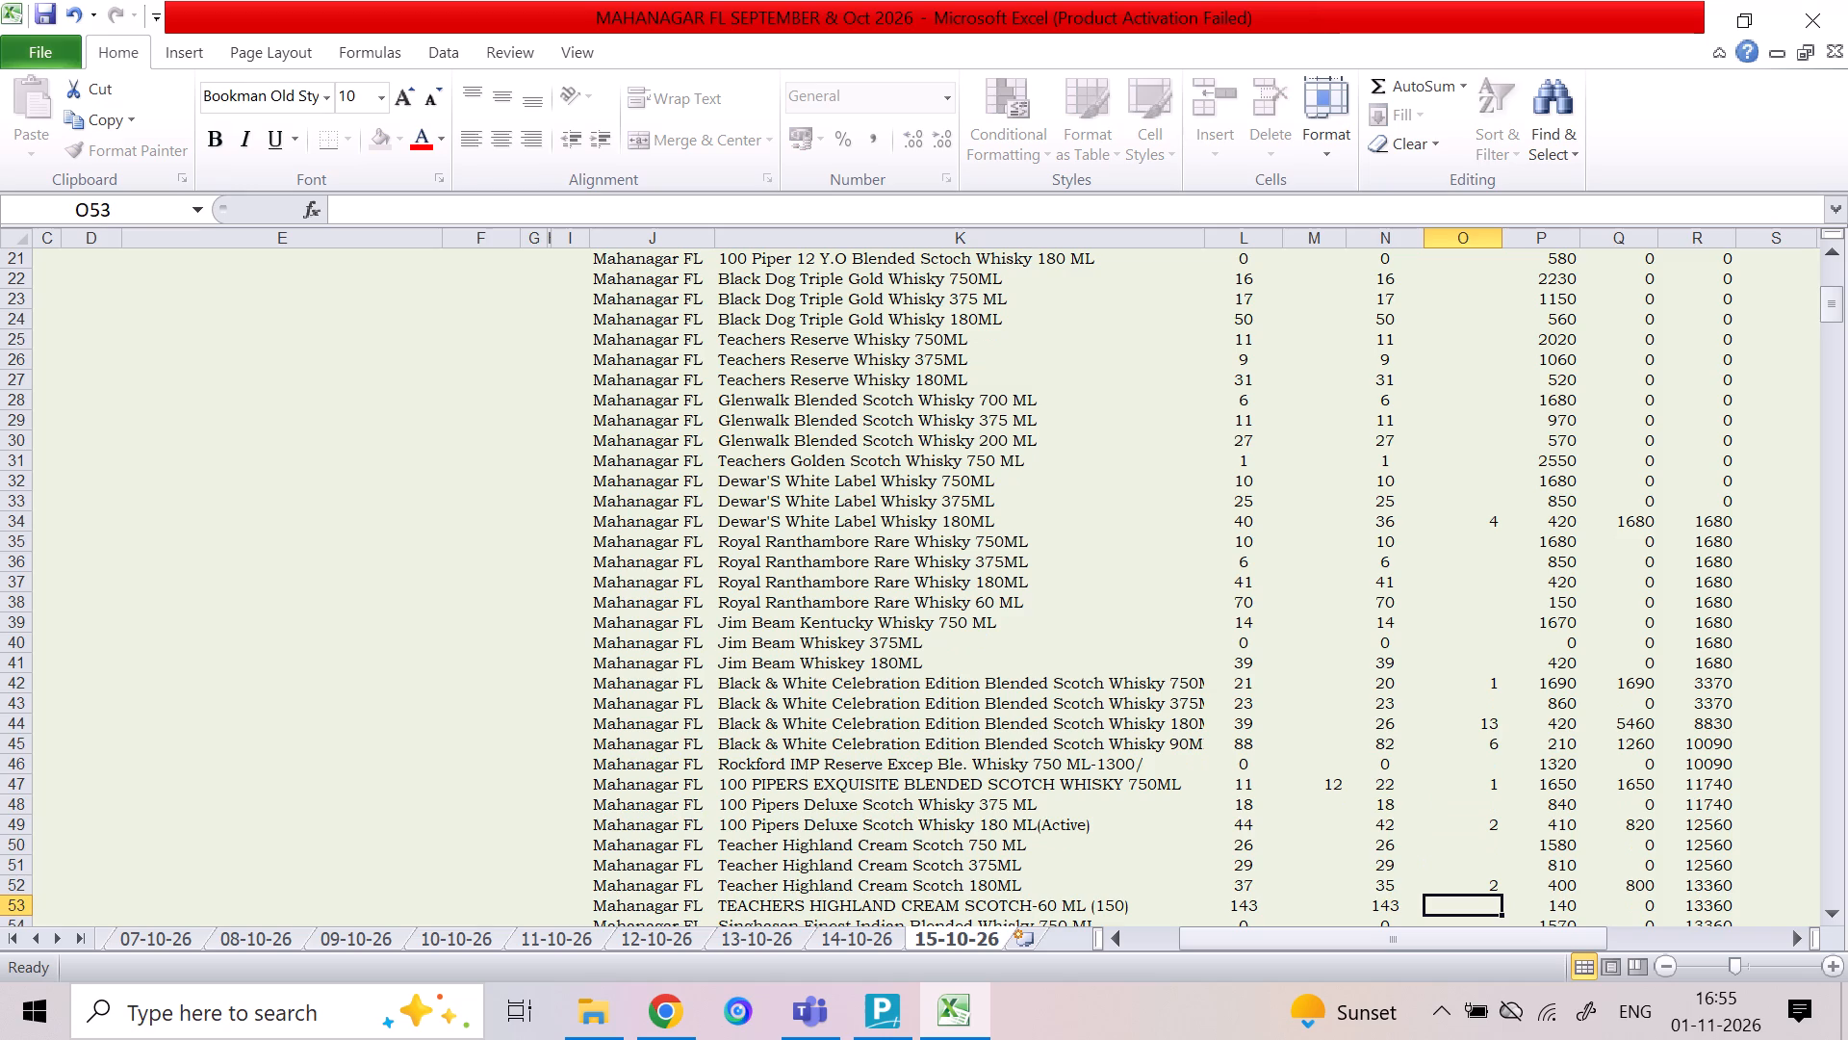
# Record an inward (INW) quantity of 24 for Black Dog Centenary Whisky 375ML.
pyautogui.press('Down')
pyautogui.press('Down')
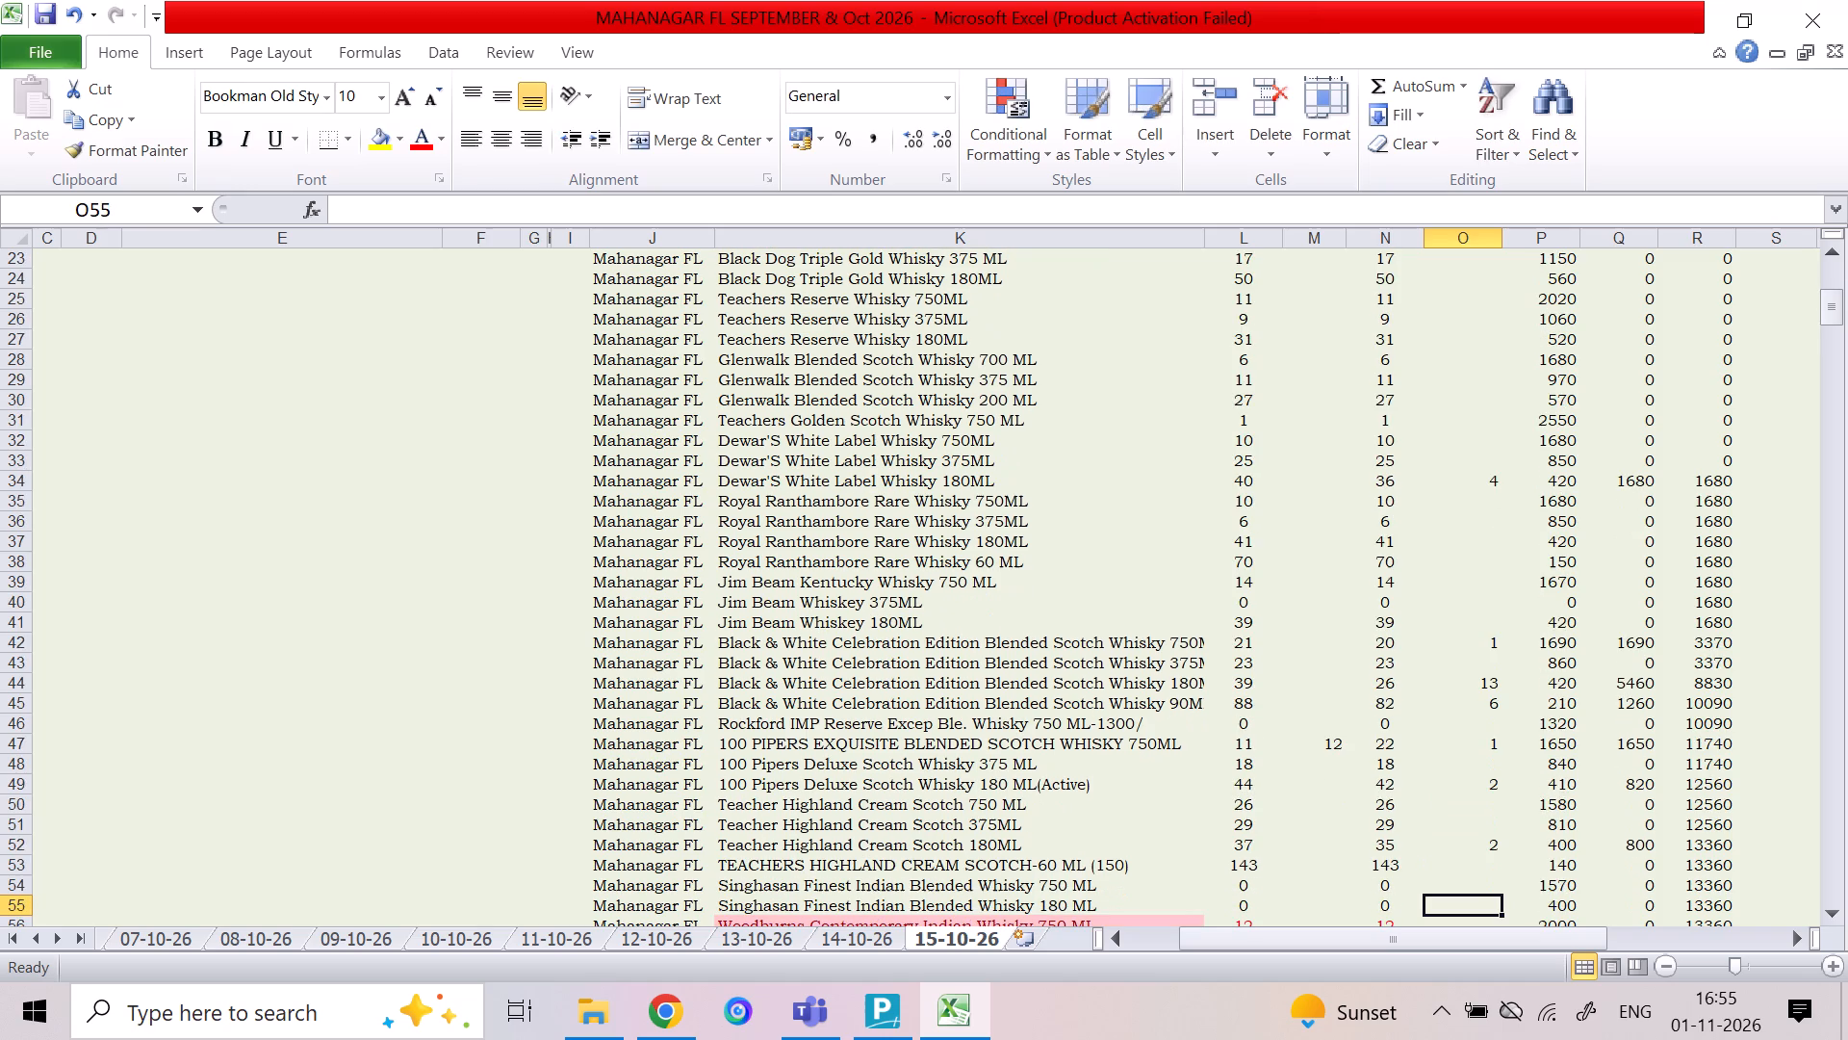
pyautogui.press('Down')
pyautogui.press('Down')
pyautogui.press('Down')
pyautogui.press('Left')
pyautogui.press('Left')
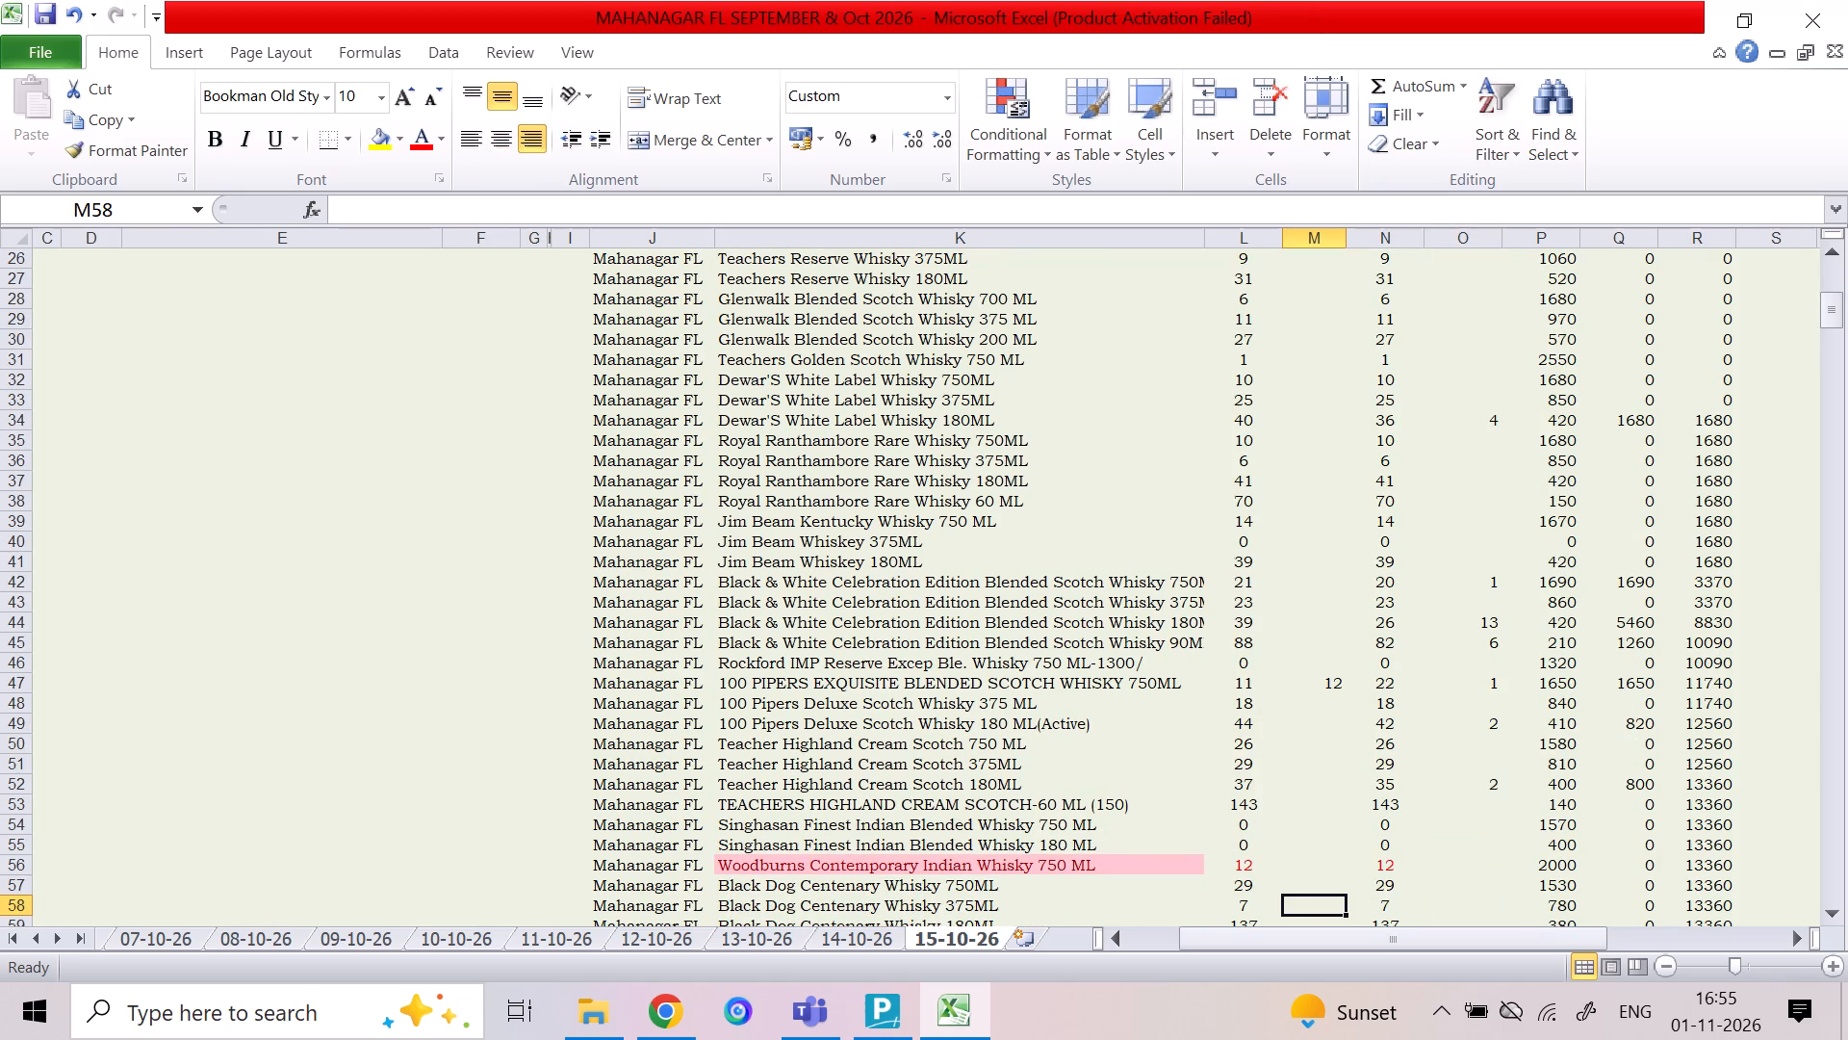
pyautogui.write('24')
pyautogui.press('Right')
# Enter the Black Dog Centenary Whisky sale quantities: 1 for 375ML, 10 for 180ML and 6 for 90ML.
pyautogui.press('Up')
pyautogui.press('Right')
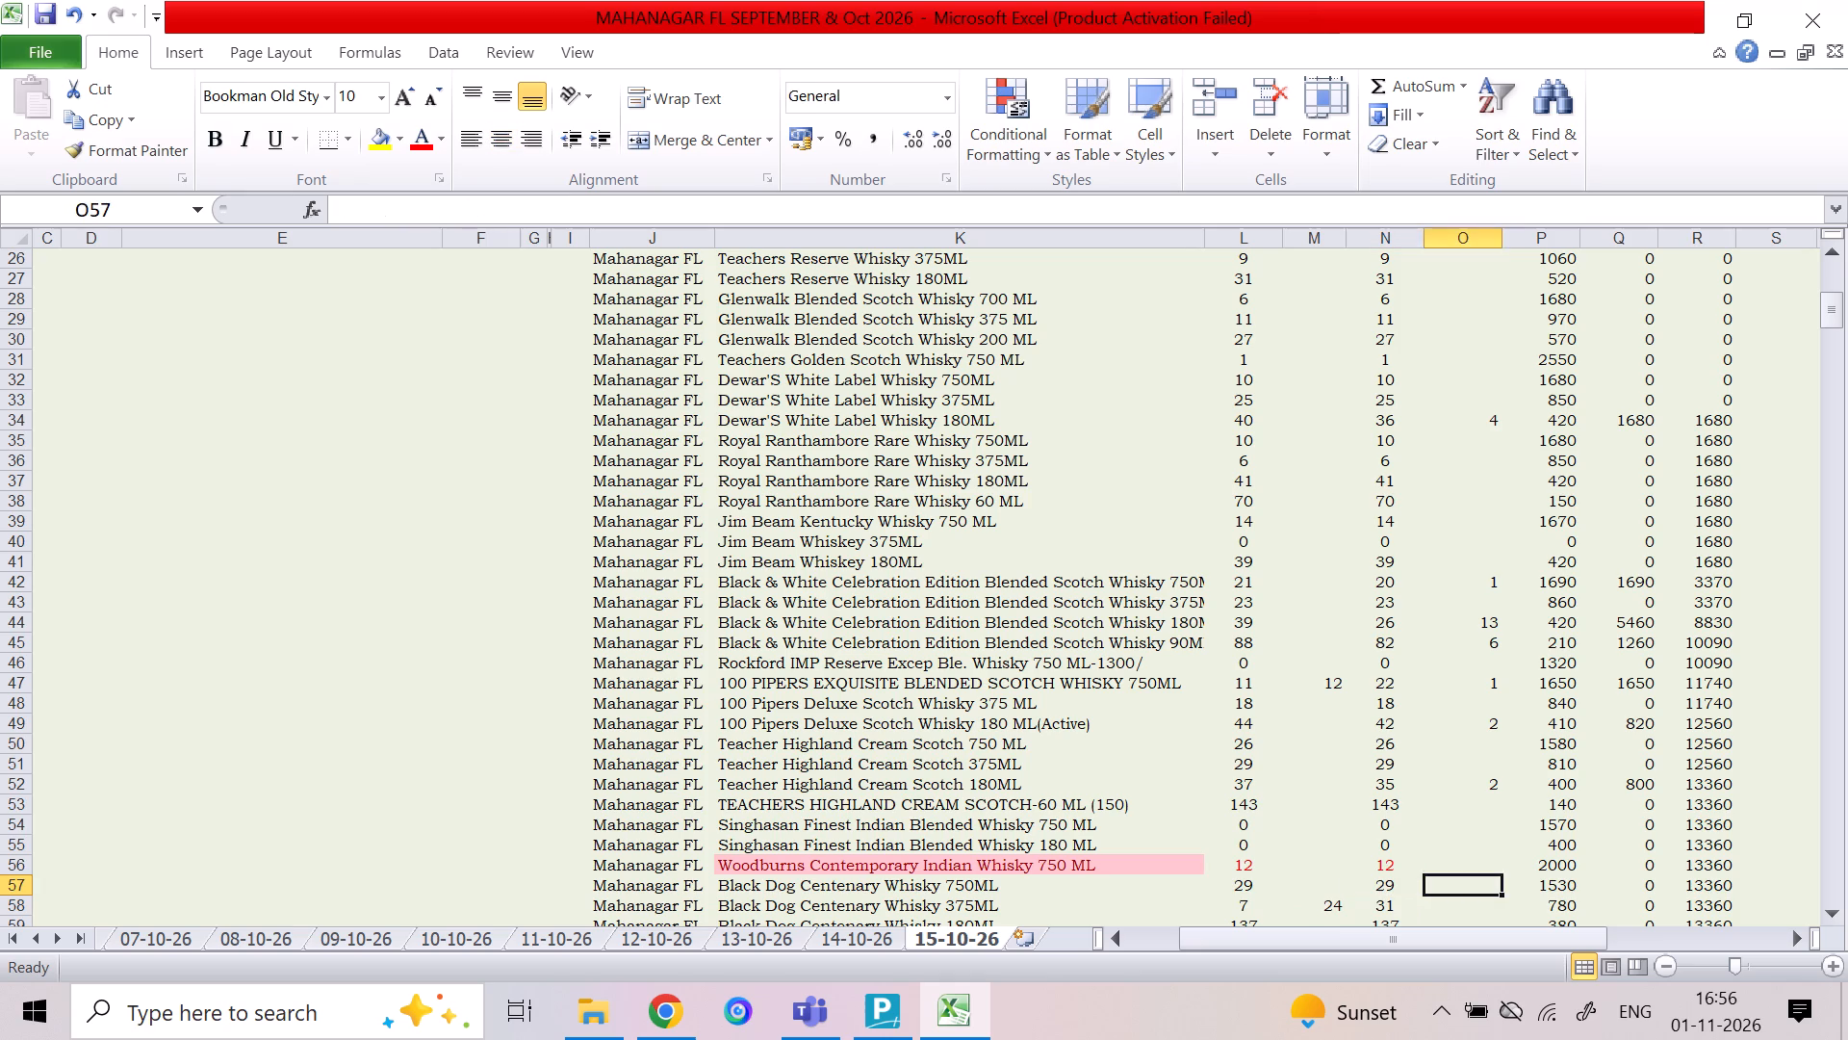
pyautogui.press('Right')
pyautogui.press('Left')
pyautogui.press('Down')
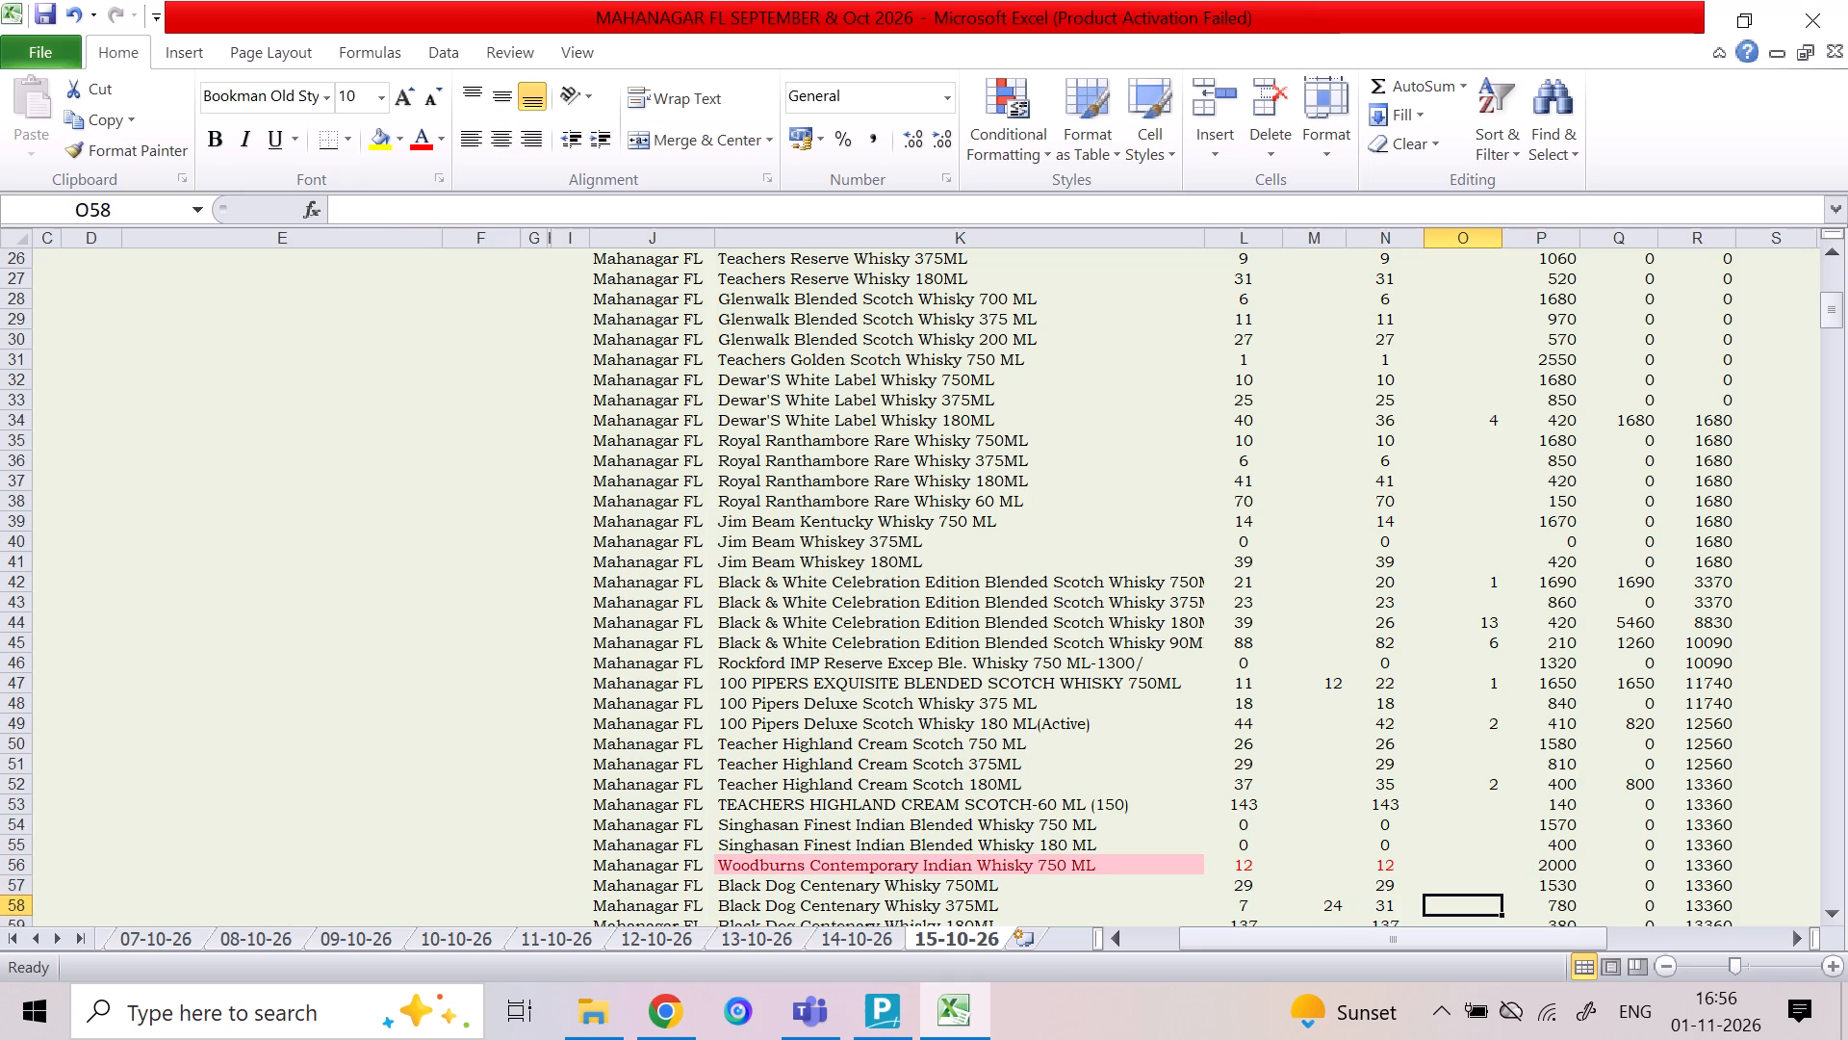
pyautogui.press('1')
pyautogui.press('Down')
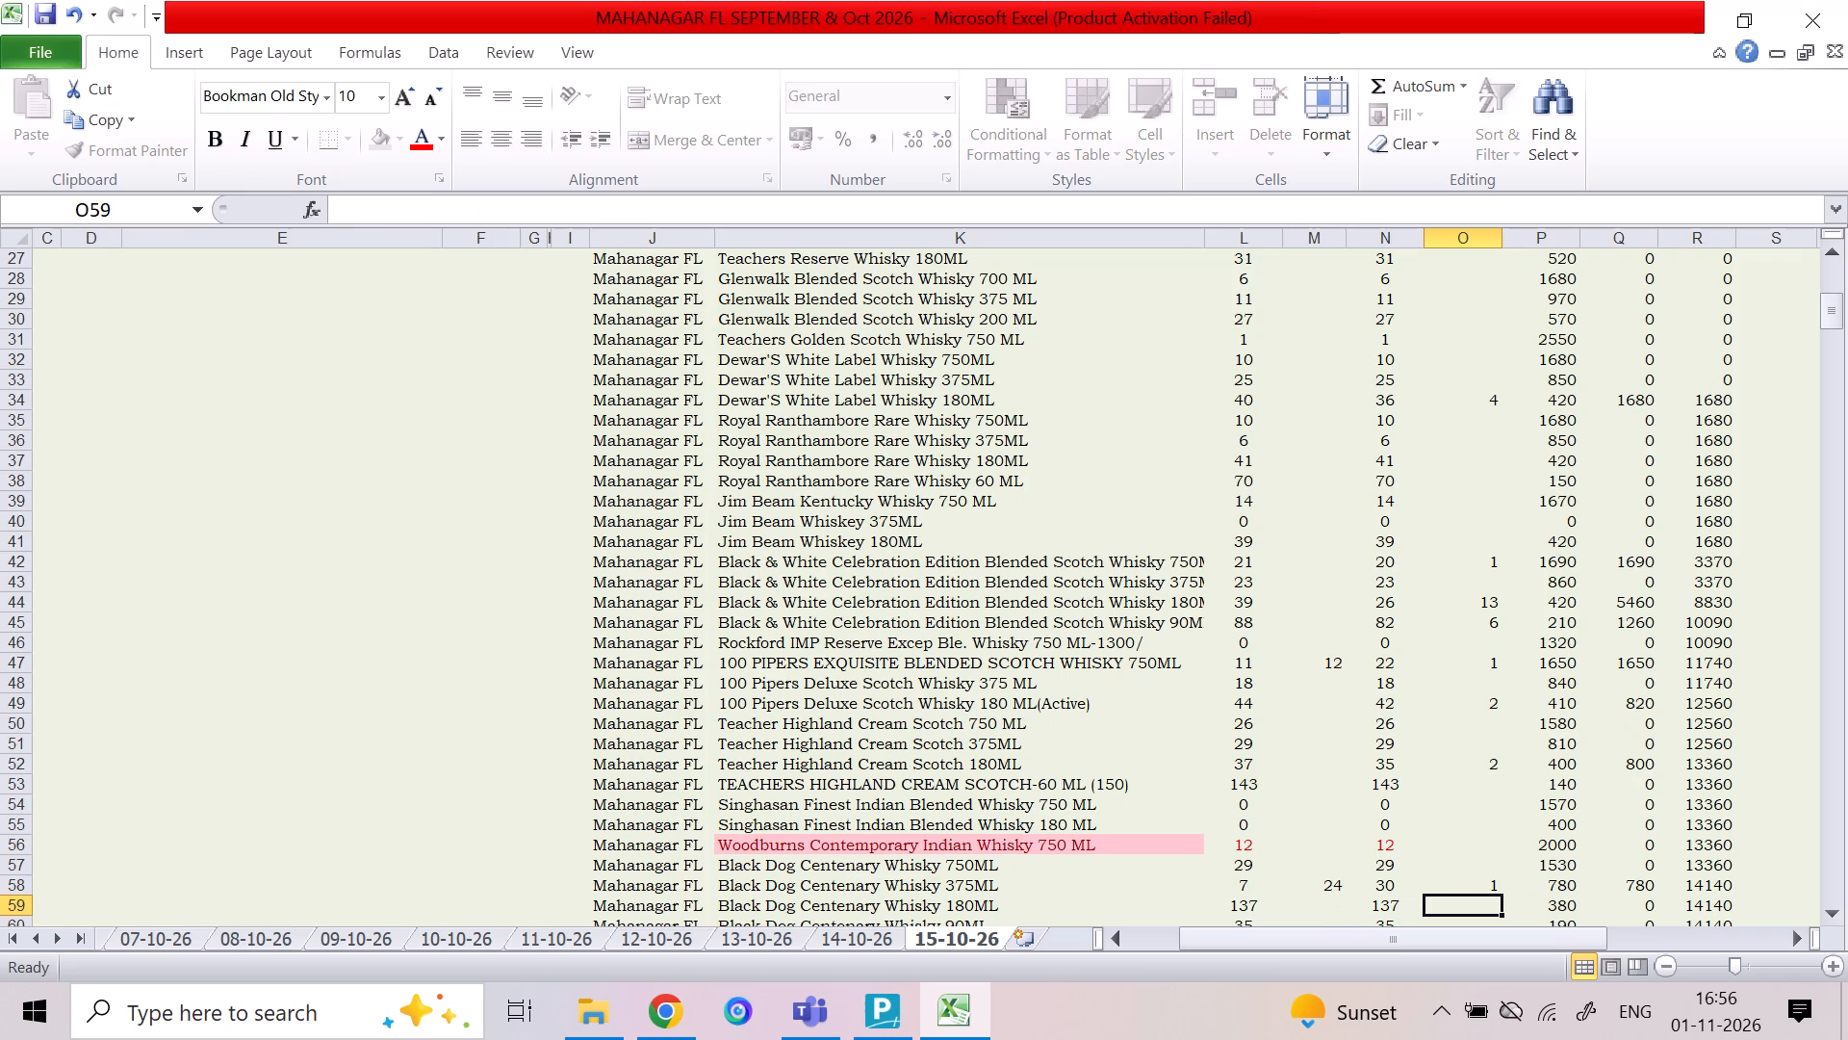
pyautogui.write('10')
pyautogui.press('Down')
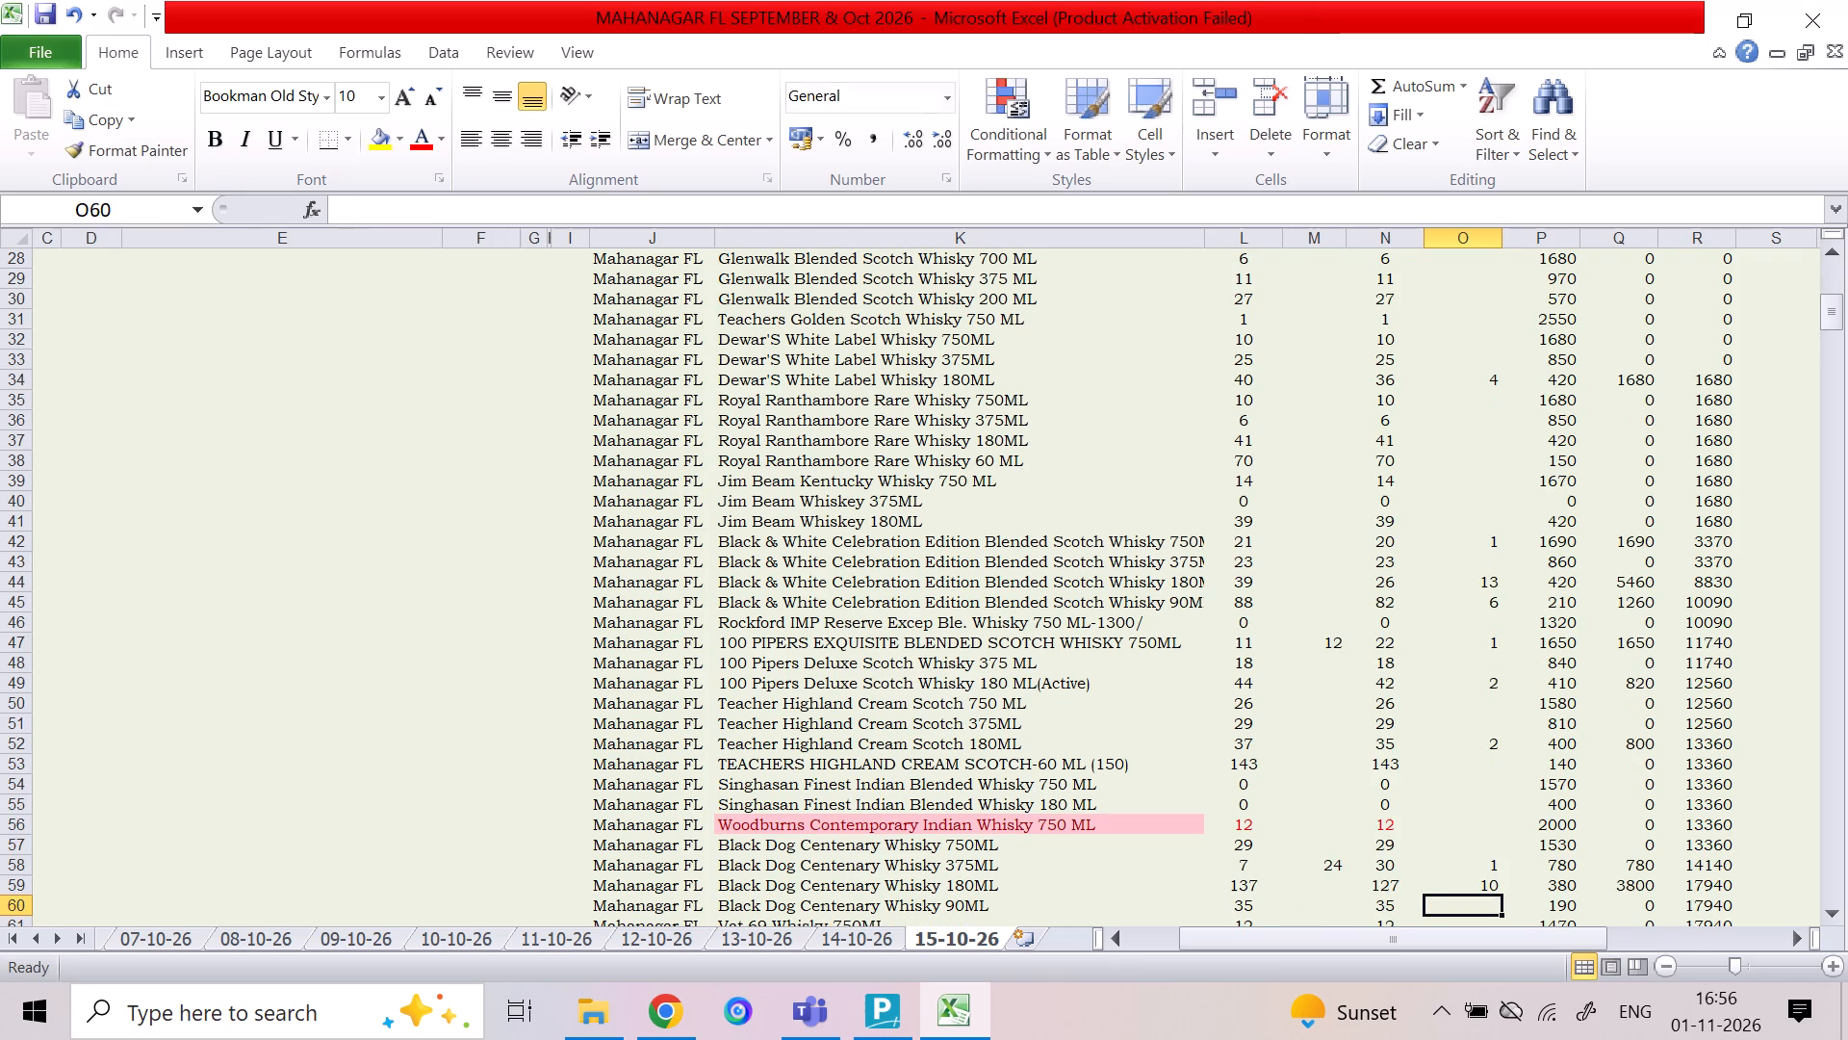
pyautogui.press('6')
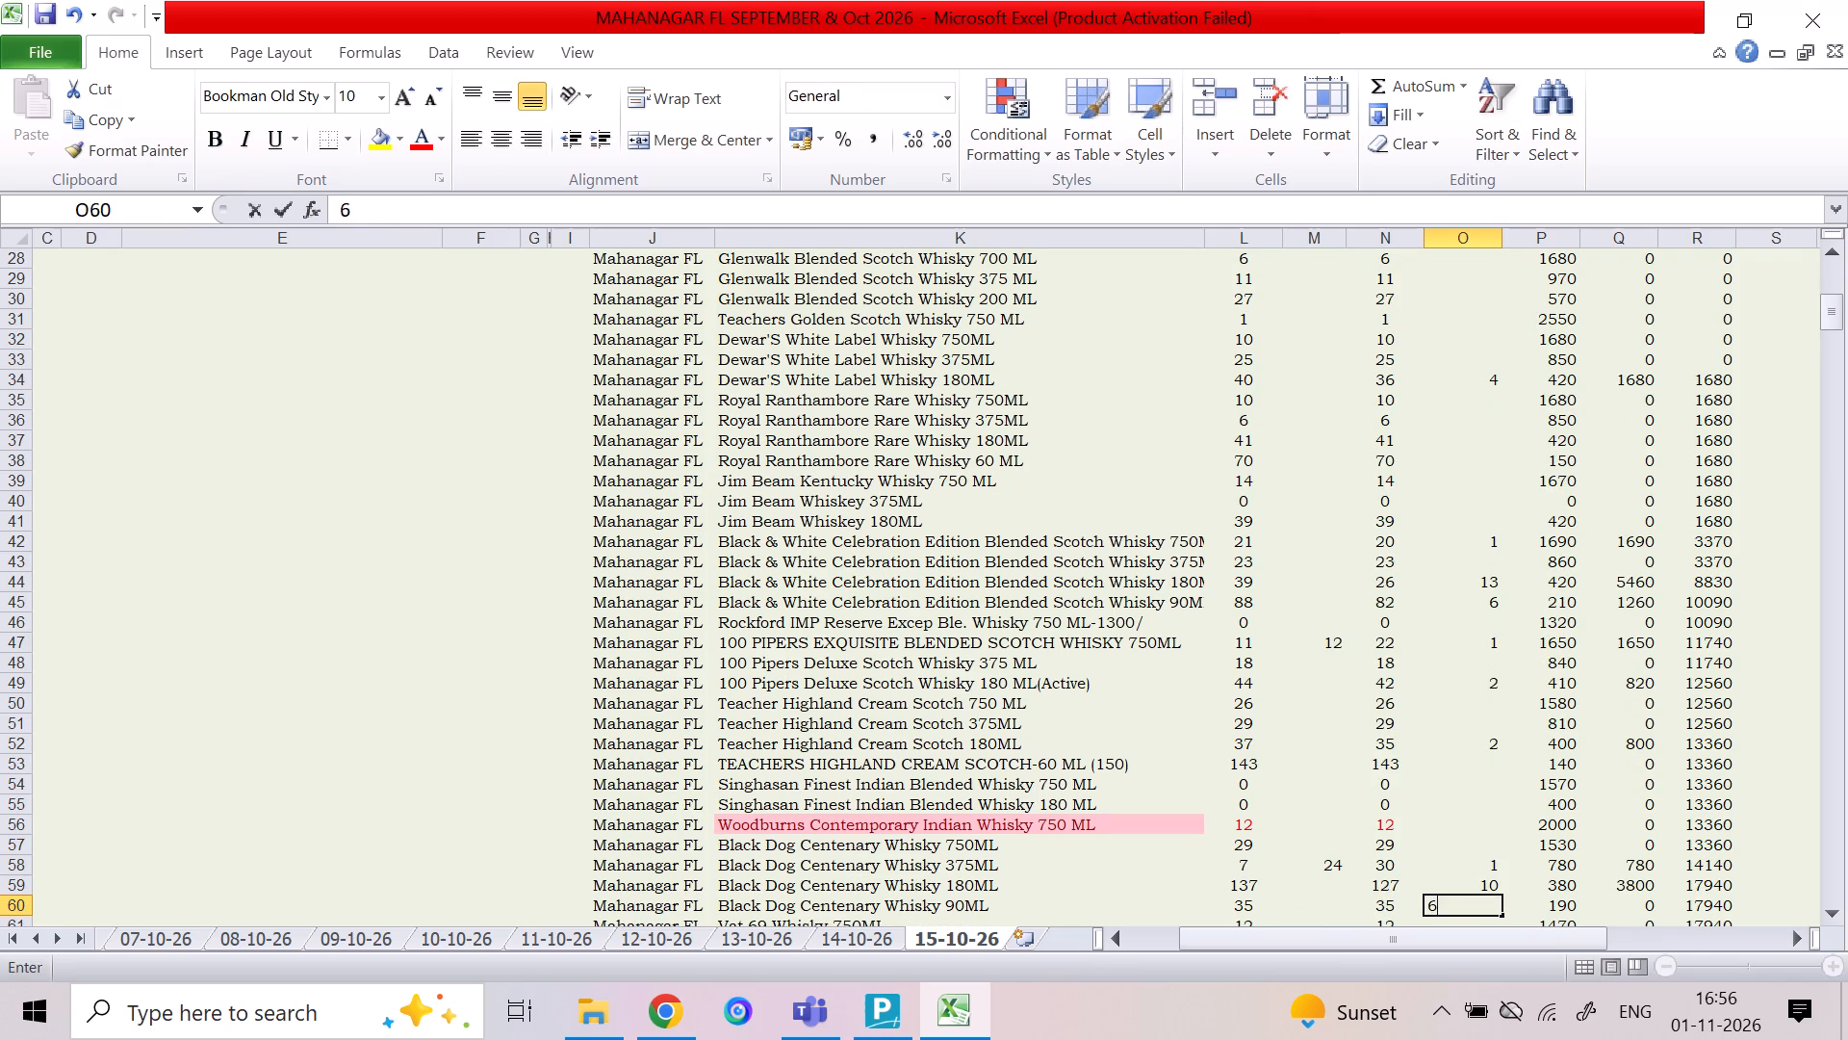
pyautogui.press('Down')
# Enter a sale quantity of 2 for Golden Oak Barrel Whisky 180 ML.
pyautogui.press('Left')
pyautogui.press('Right')
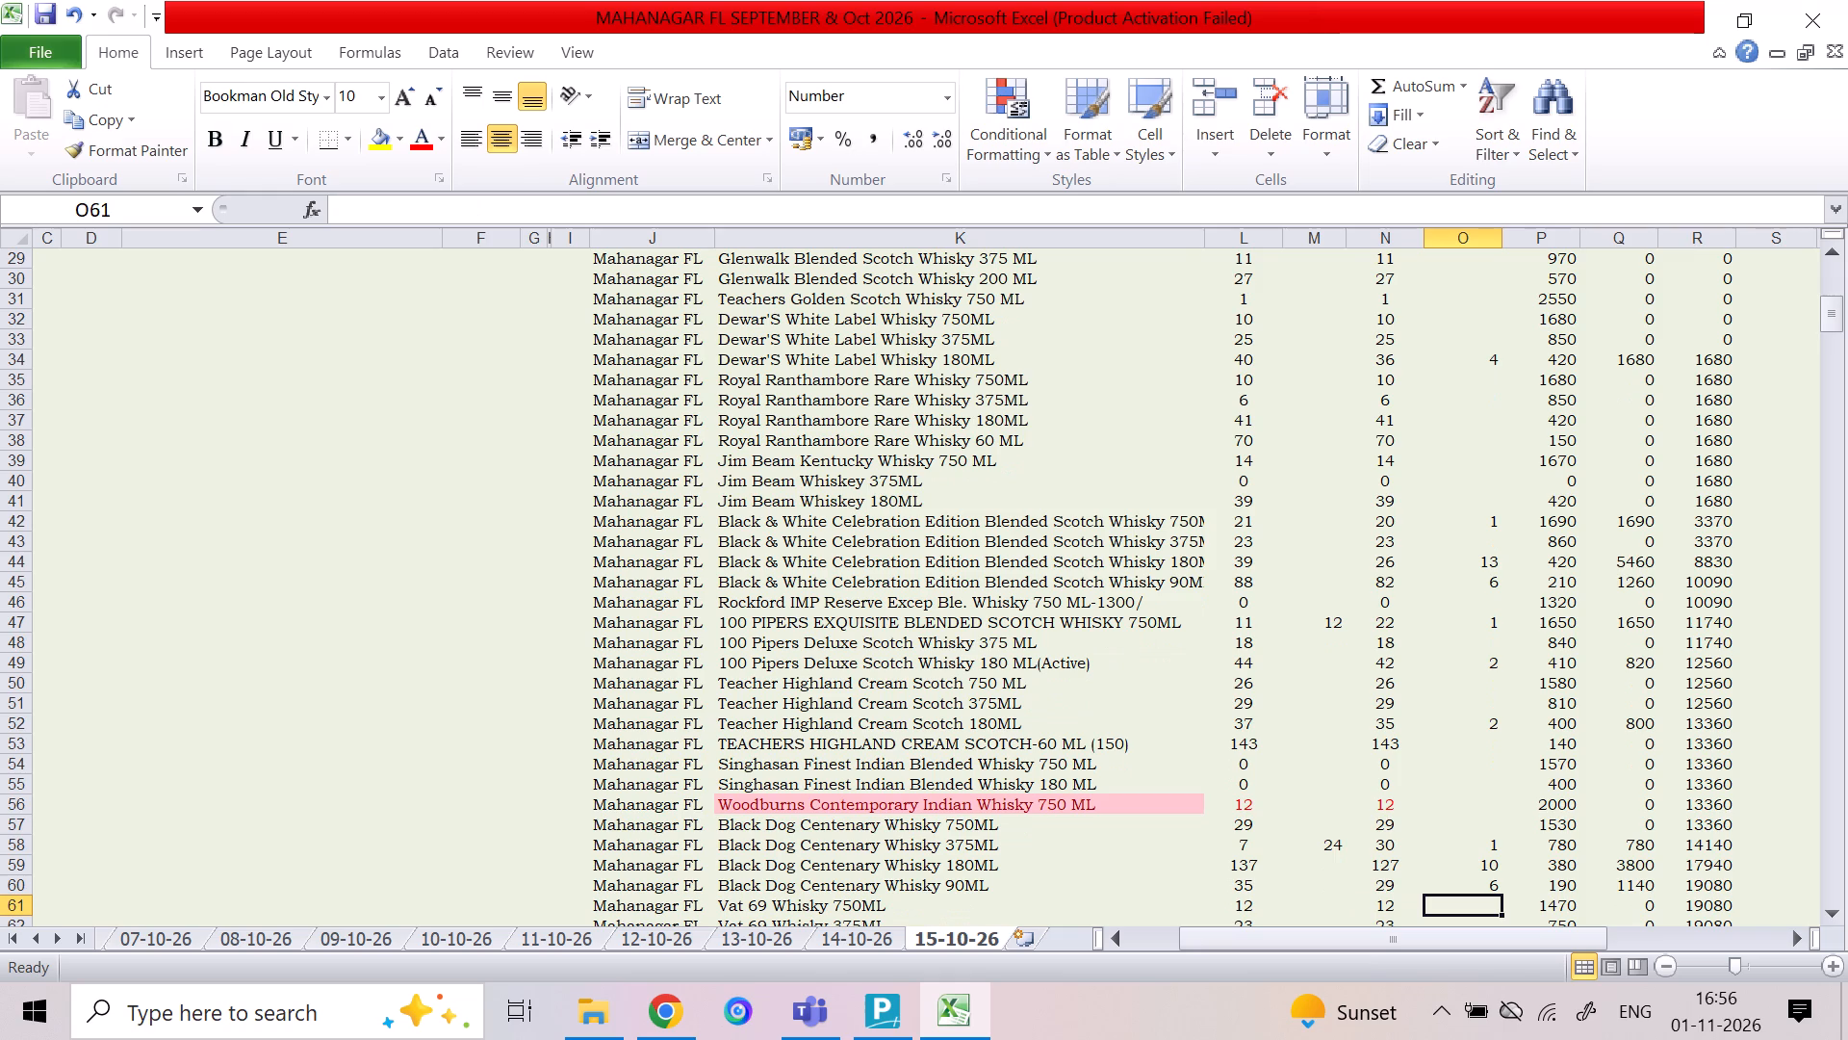
pyautogui.press('Down')
pyautogui.press('Down')
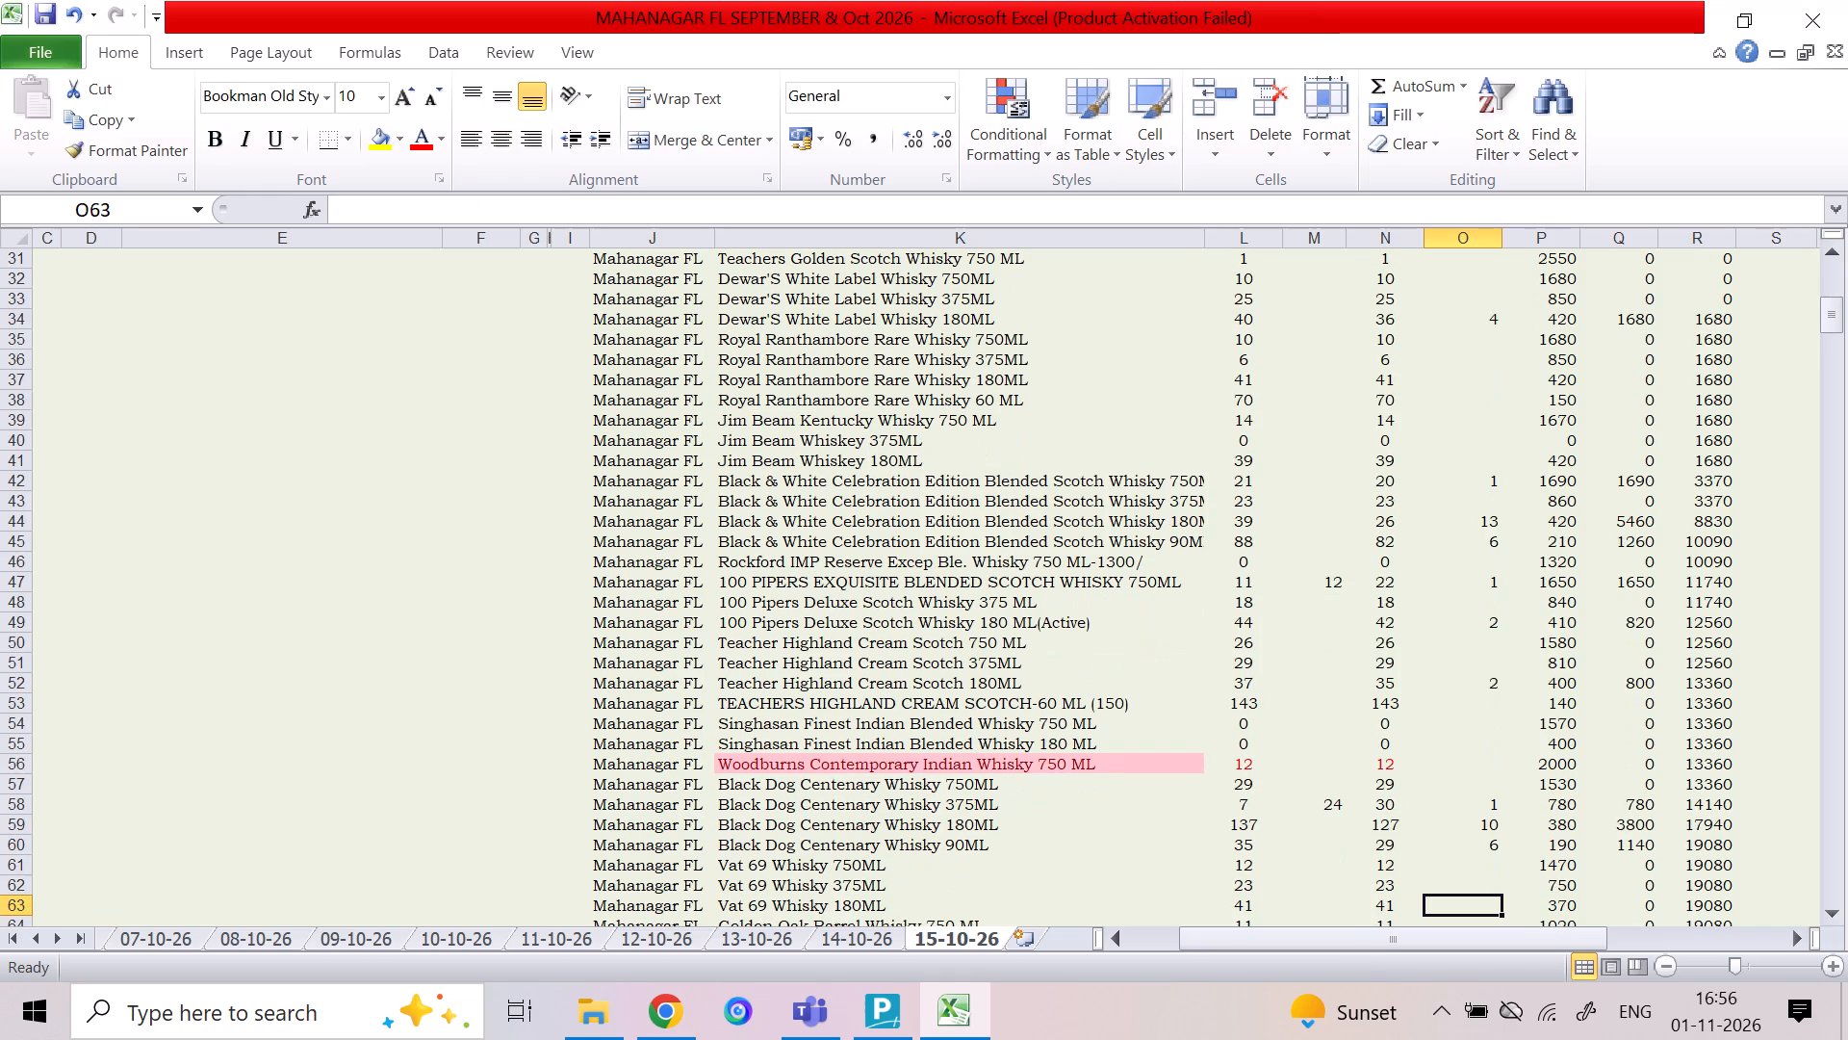
pyautogui.press('Down')
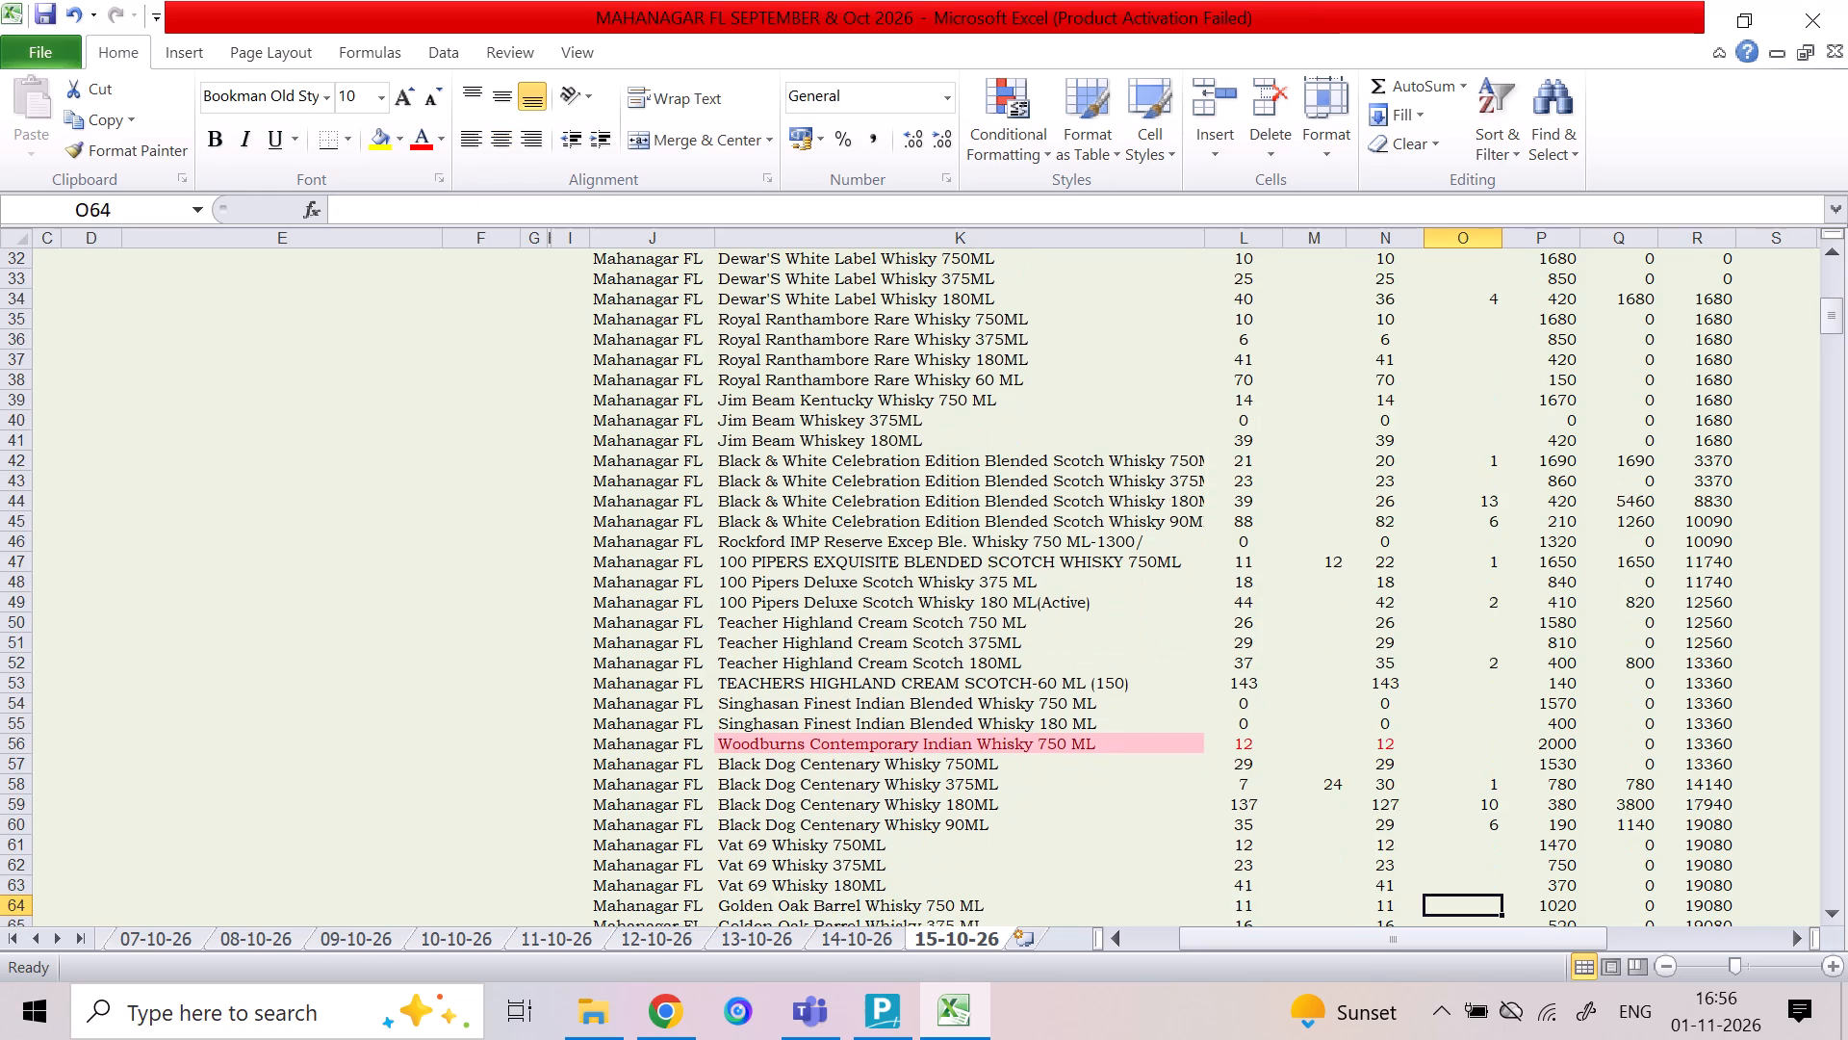
pyautogui.press('Down')
pyautogui.press('Down')
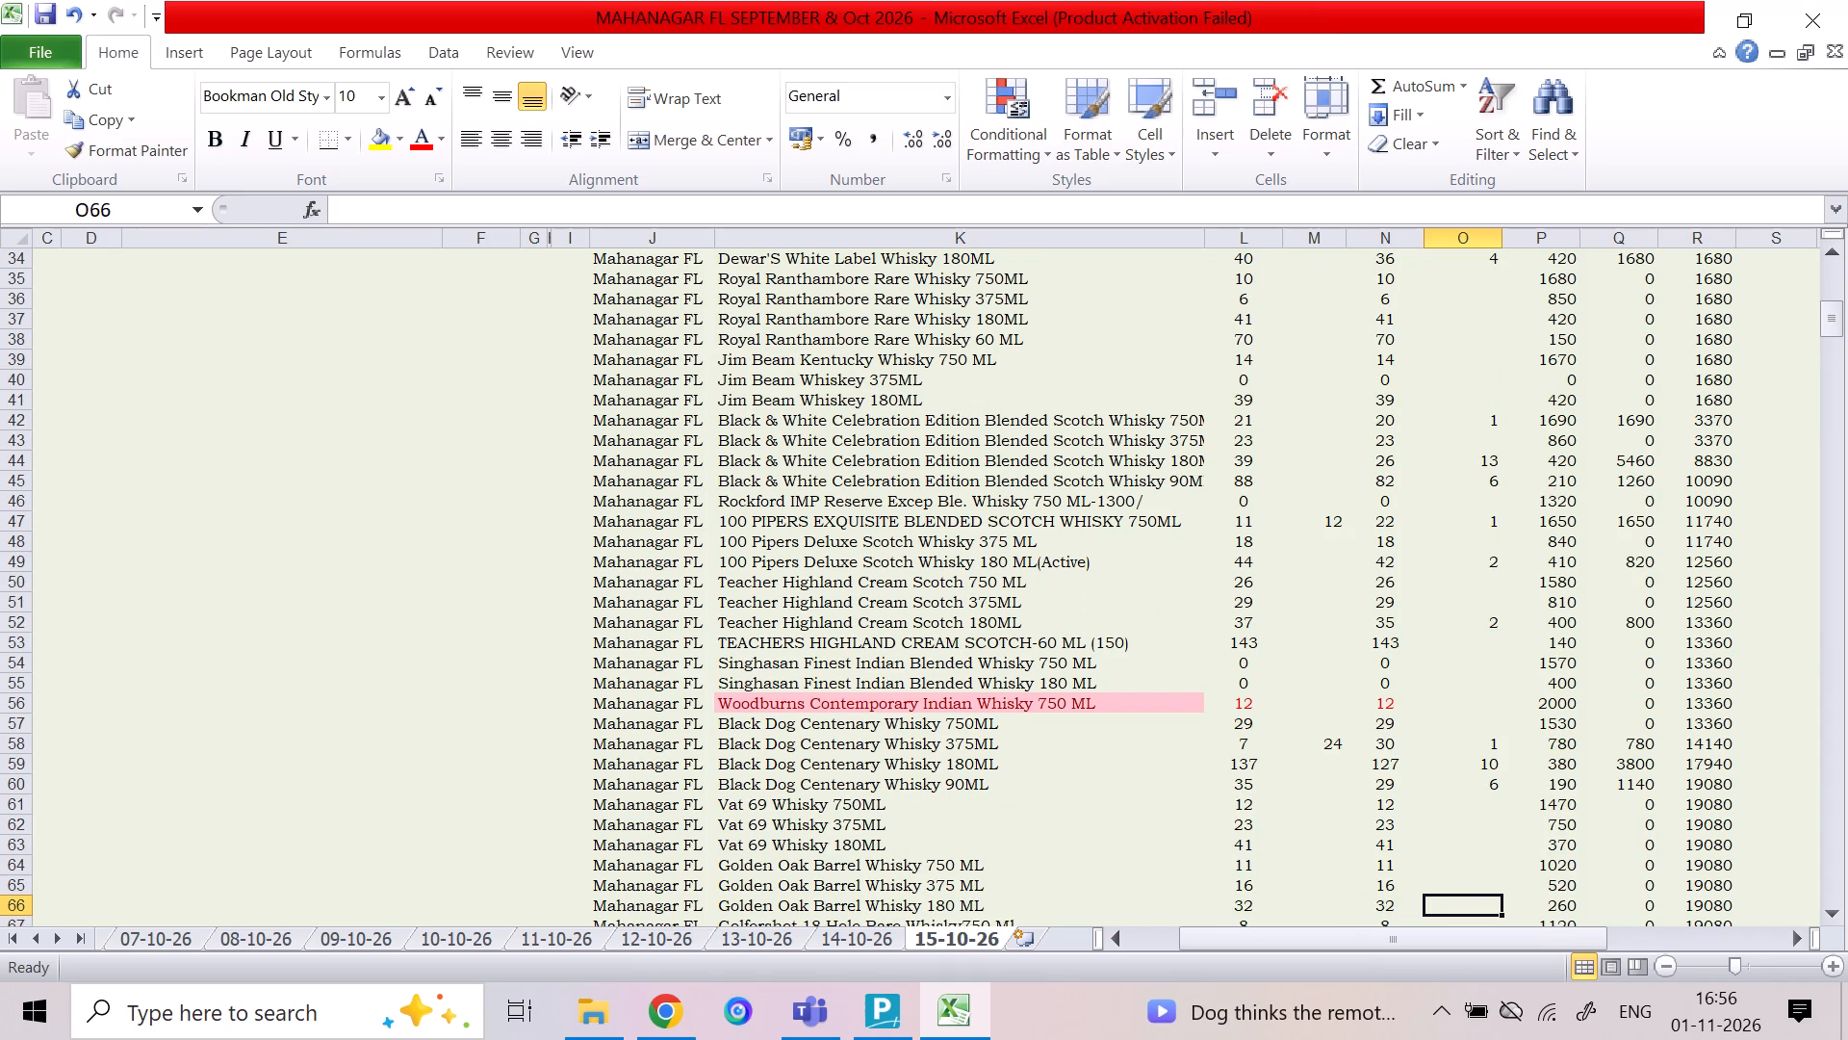
pyautogui.press('2')
pyautogui.press('Down')
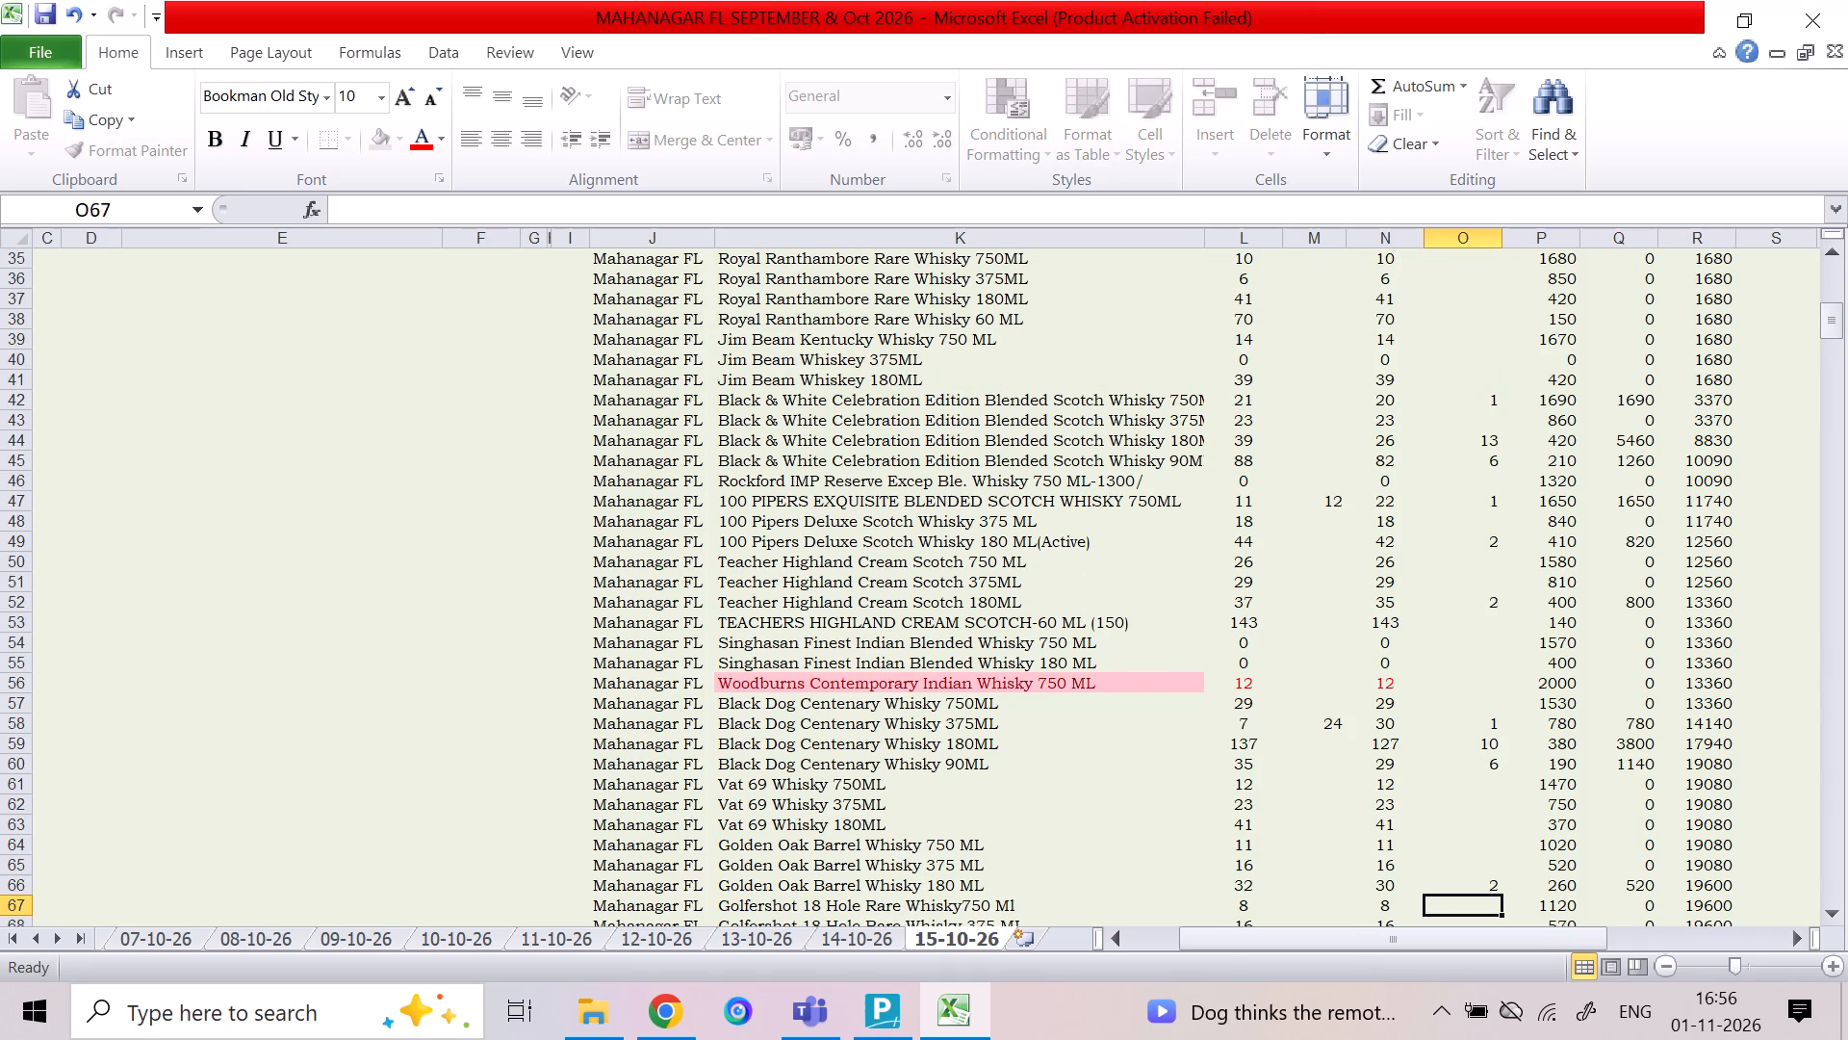
# Record the American Pride Gold Whisky inward (INW) quantities: 48 for 180ML and 96 for 90 ML.
pyautogui.press('Down')
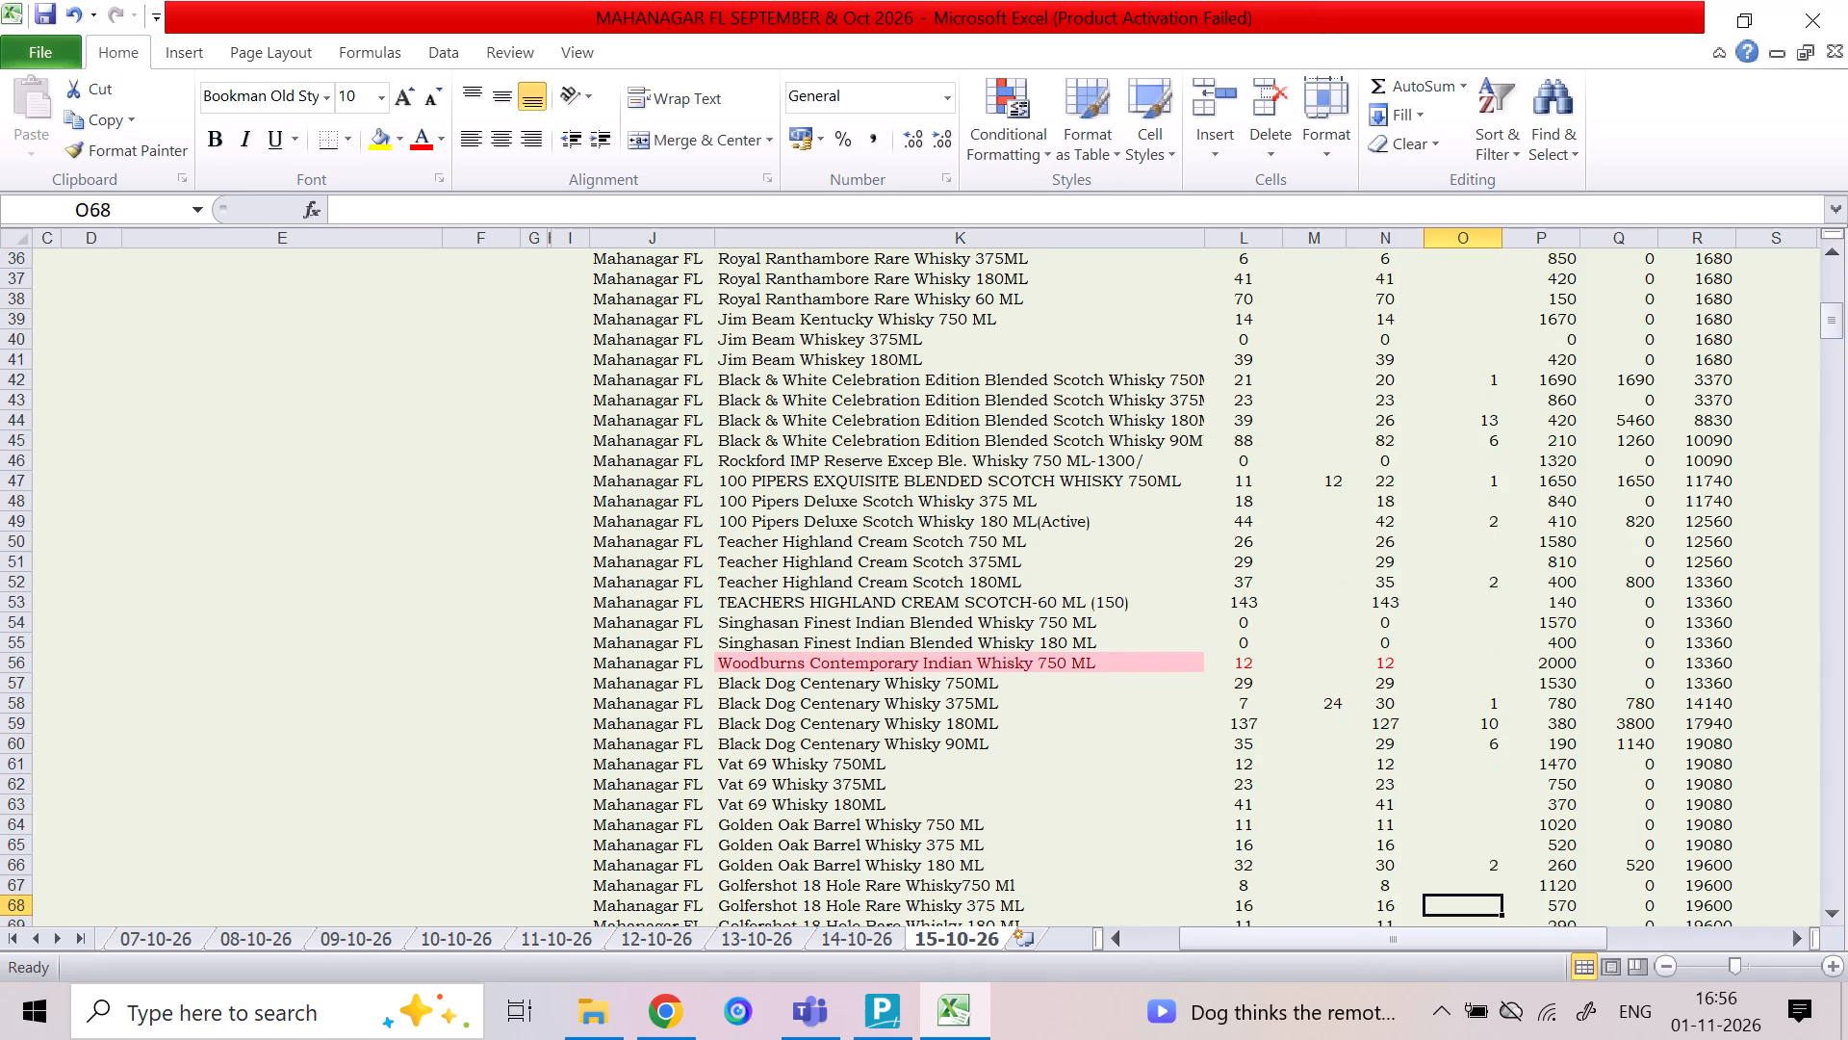
pyautogui.press('Down')
pyautogui.press('Down')
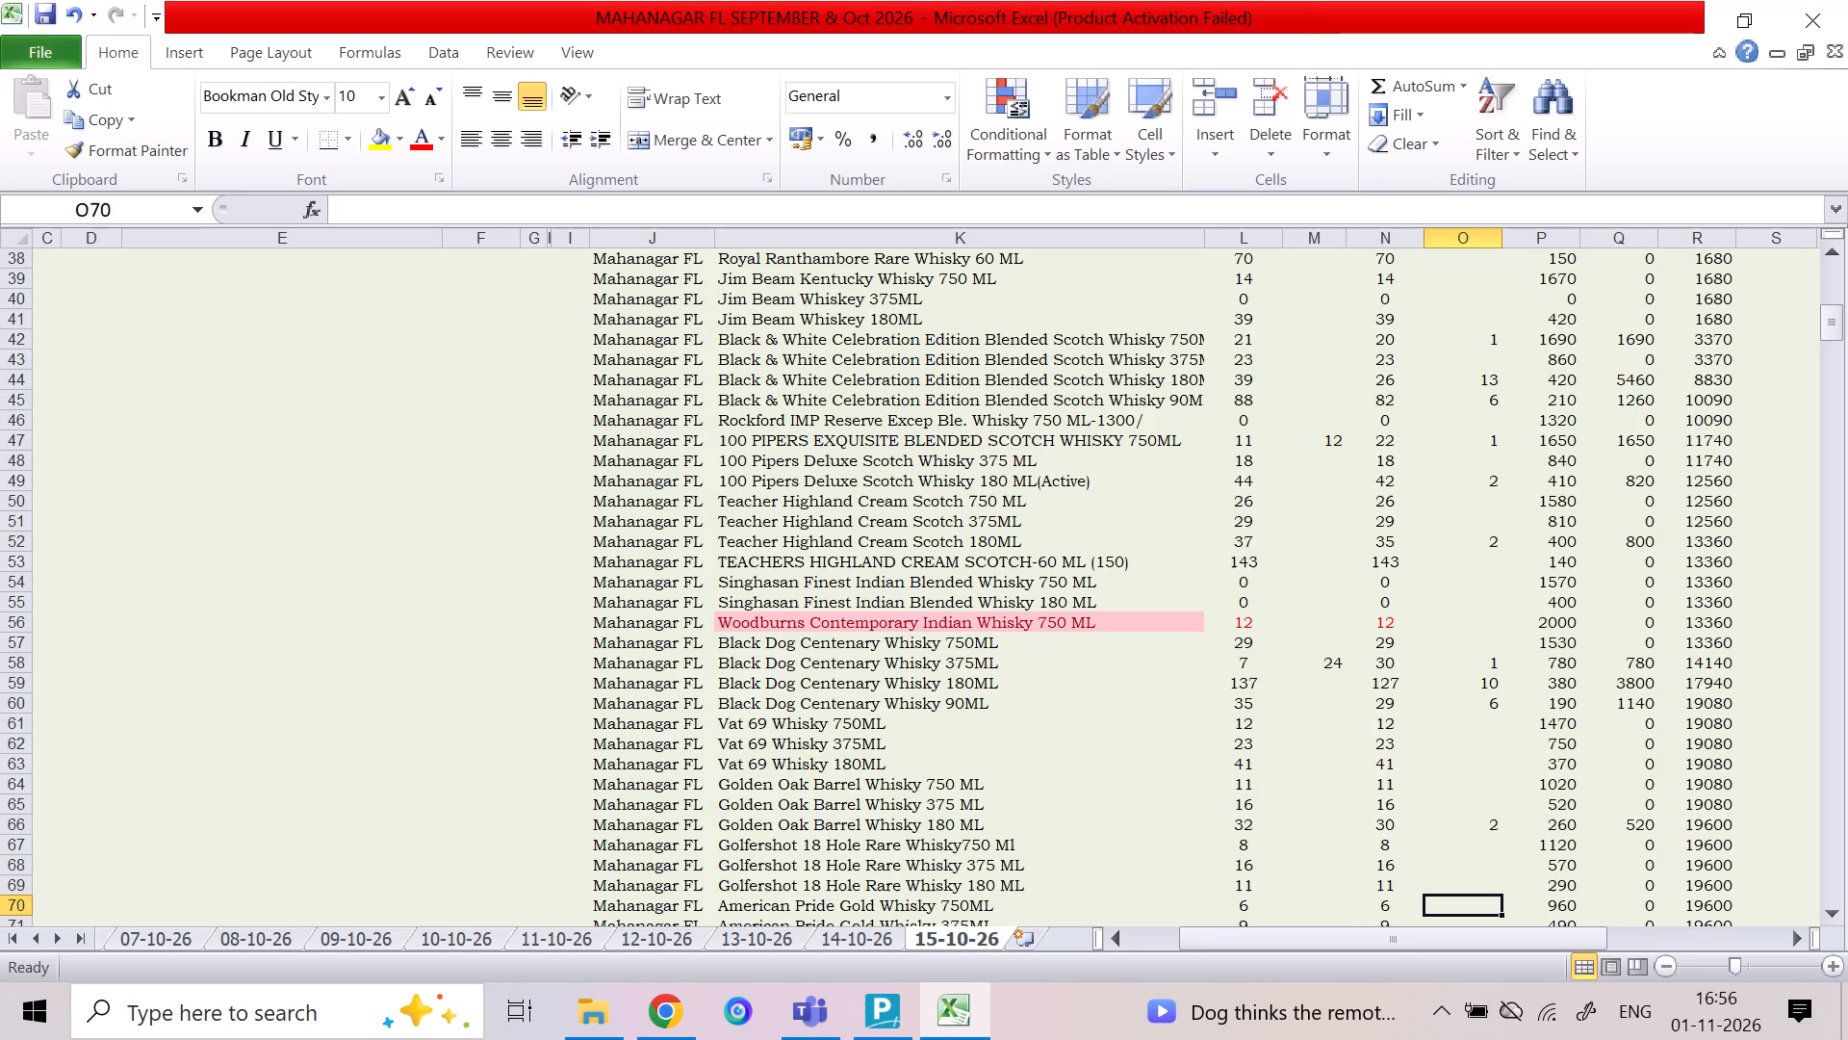
pyautogui.press('Down')
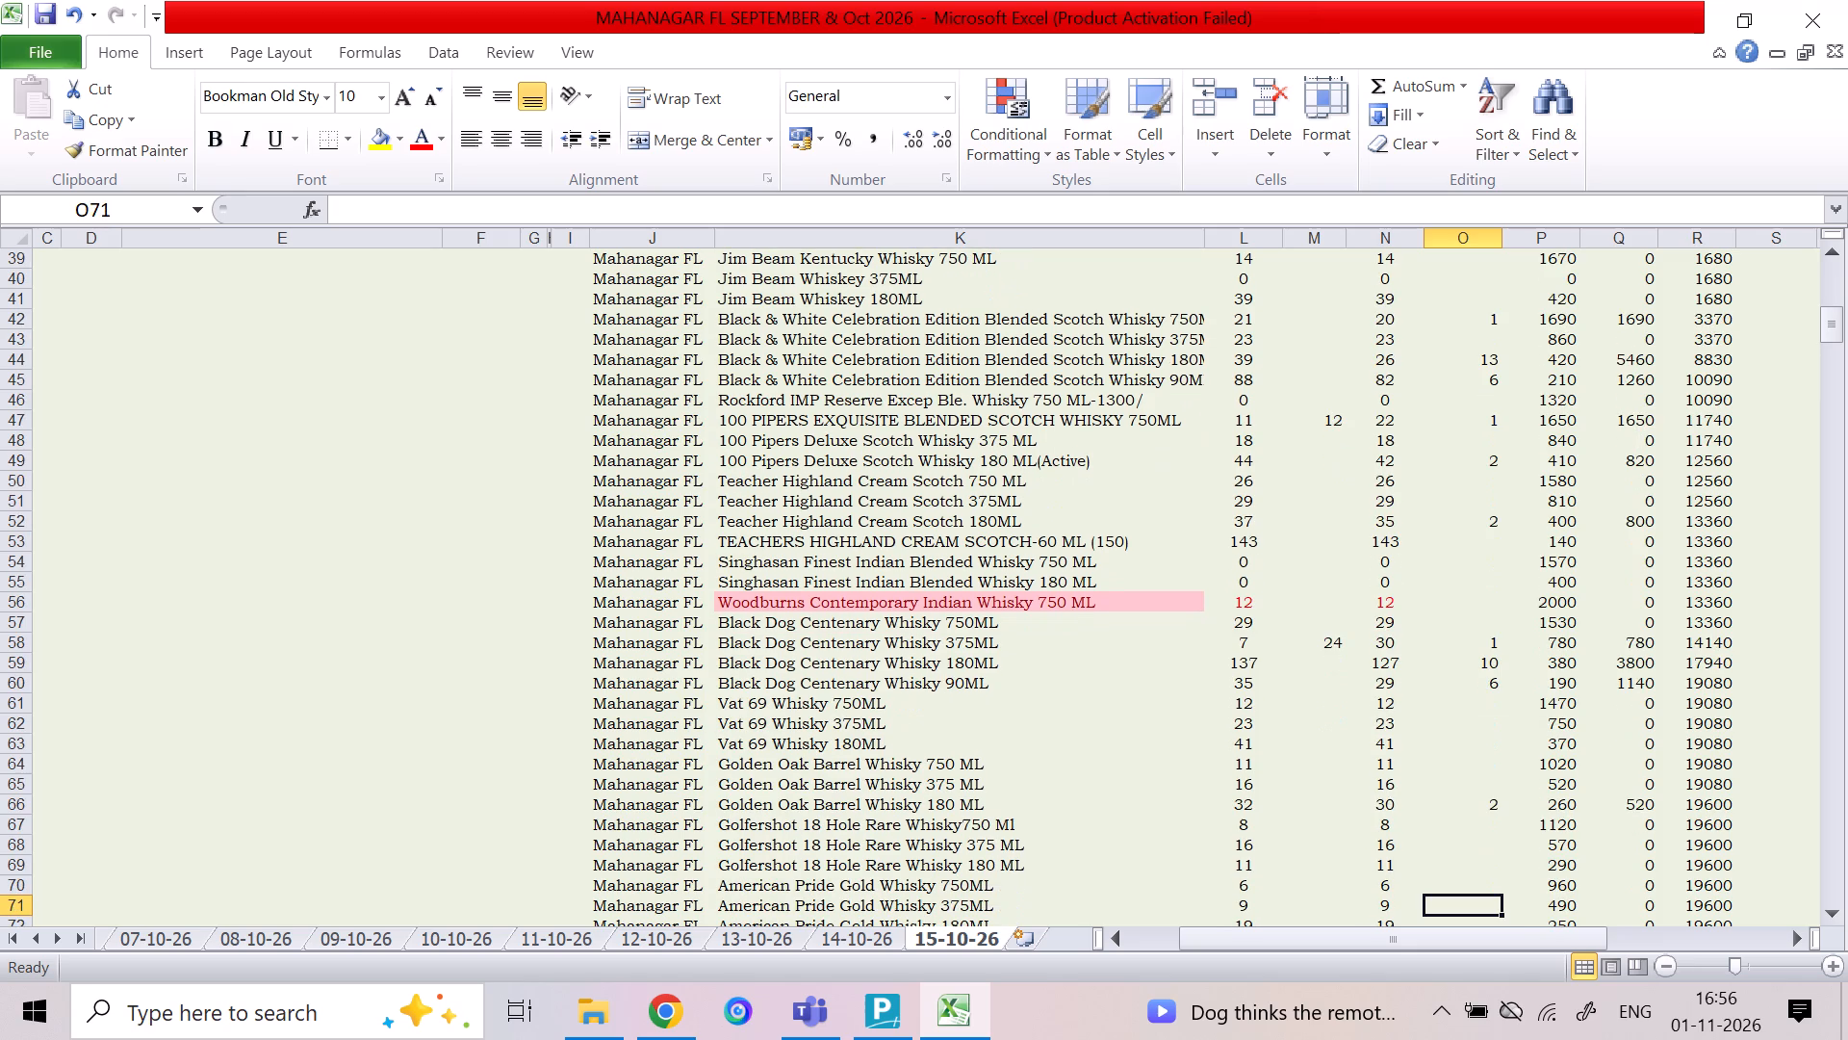
pyautogui.press('Down')
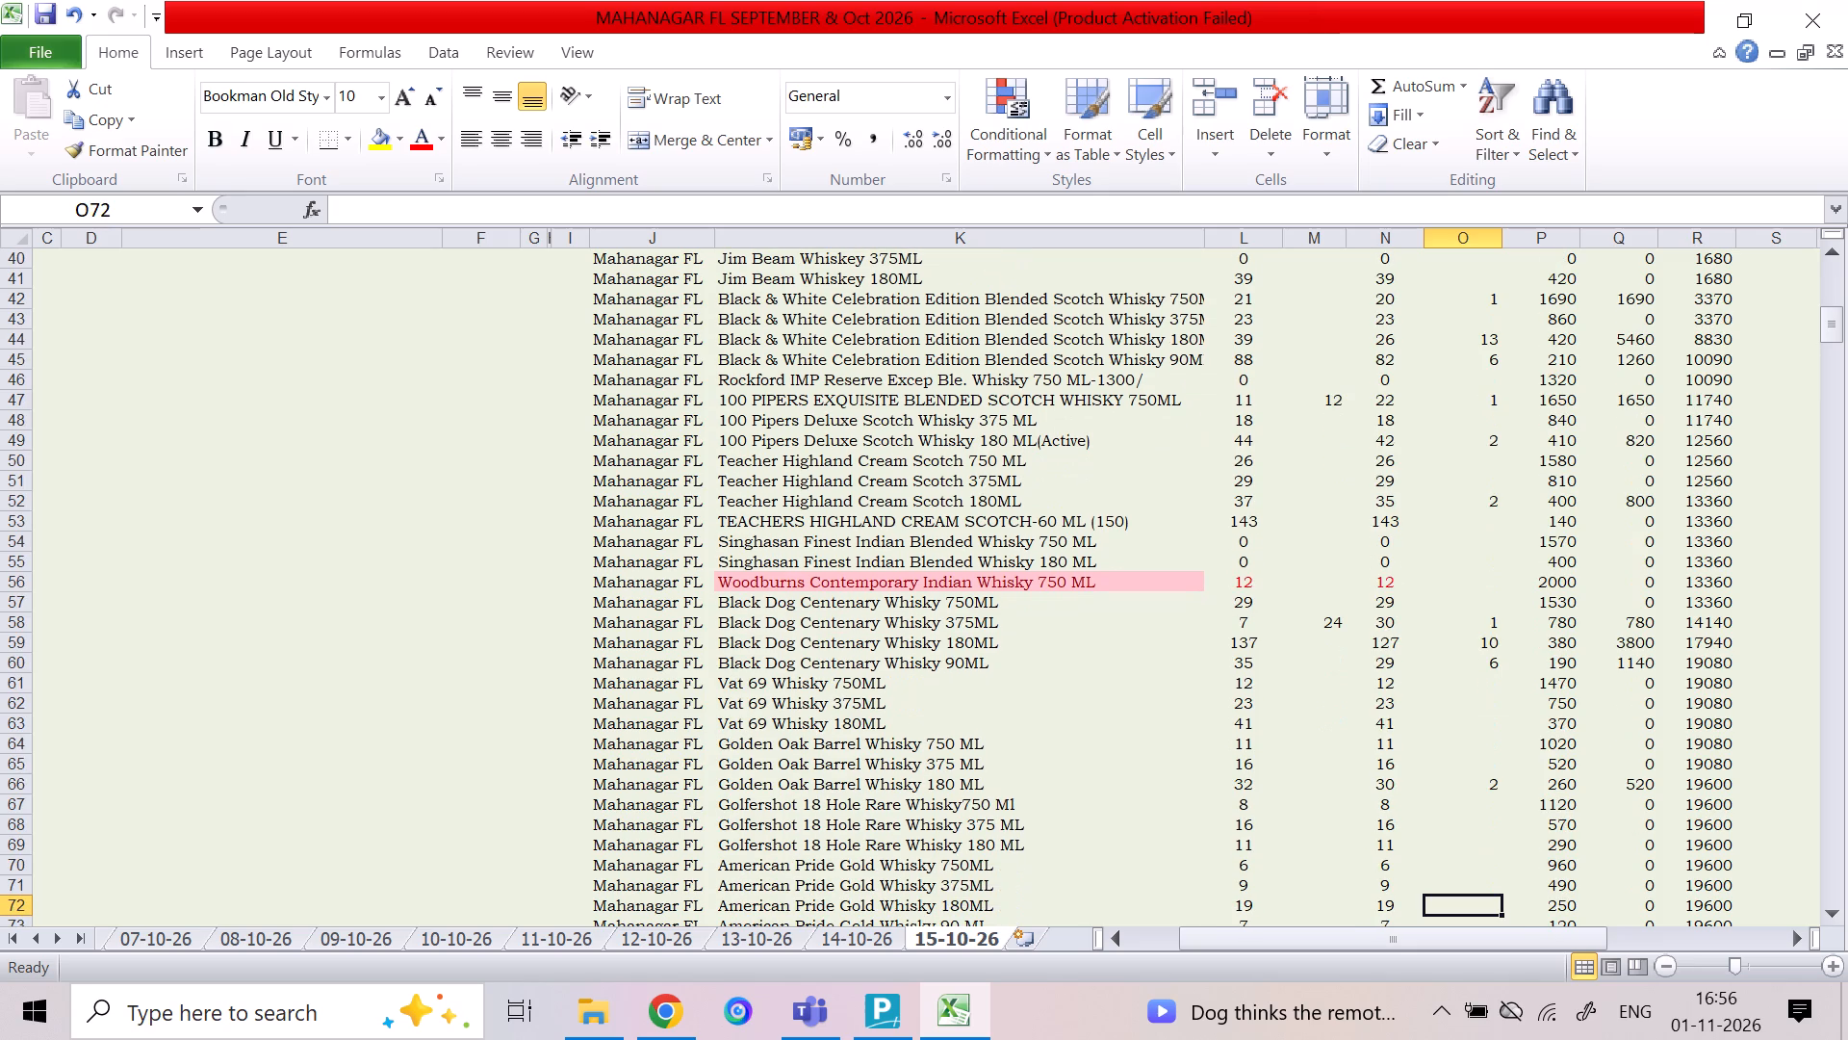
pyautogui.press('Left')
pyautogui.press('Left')
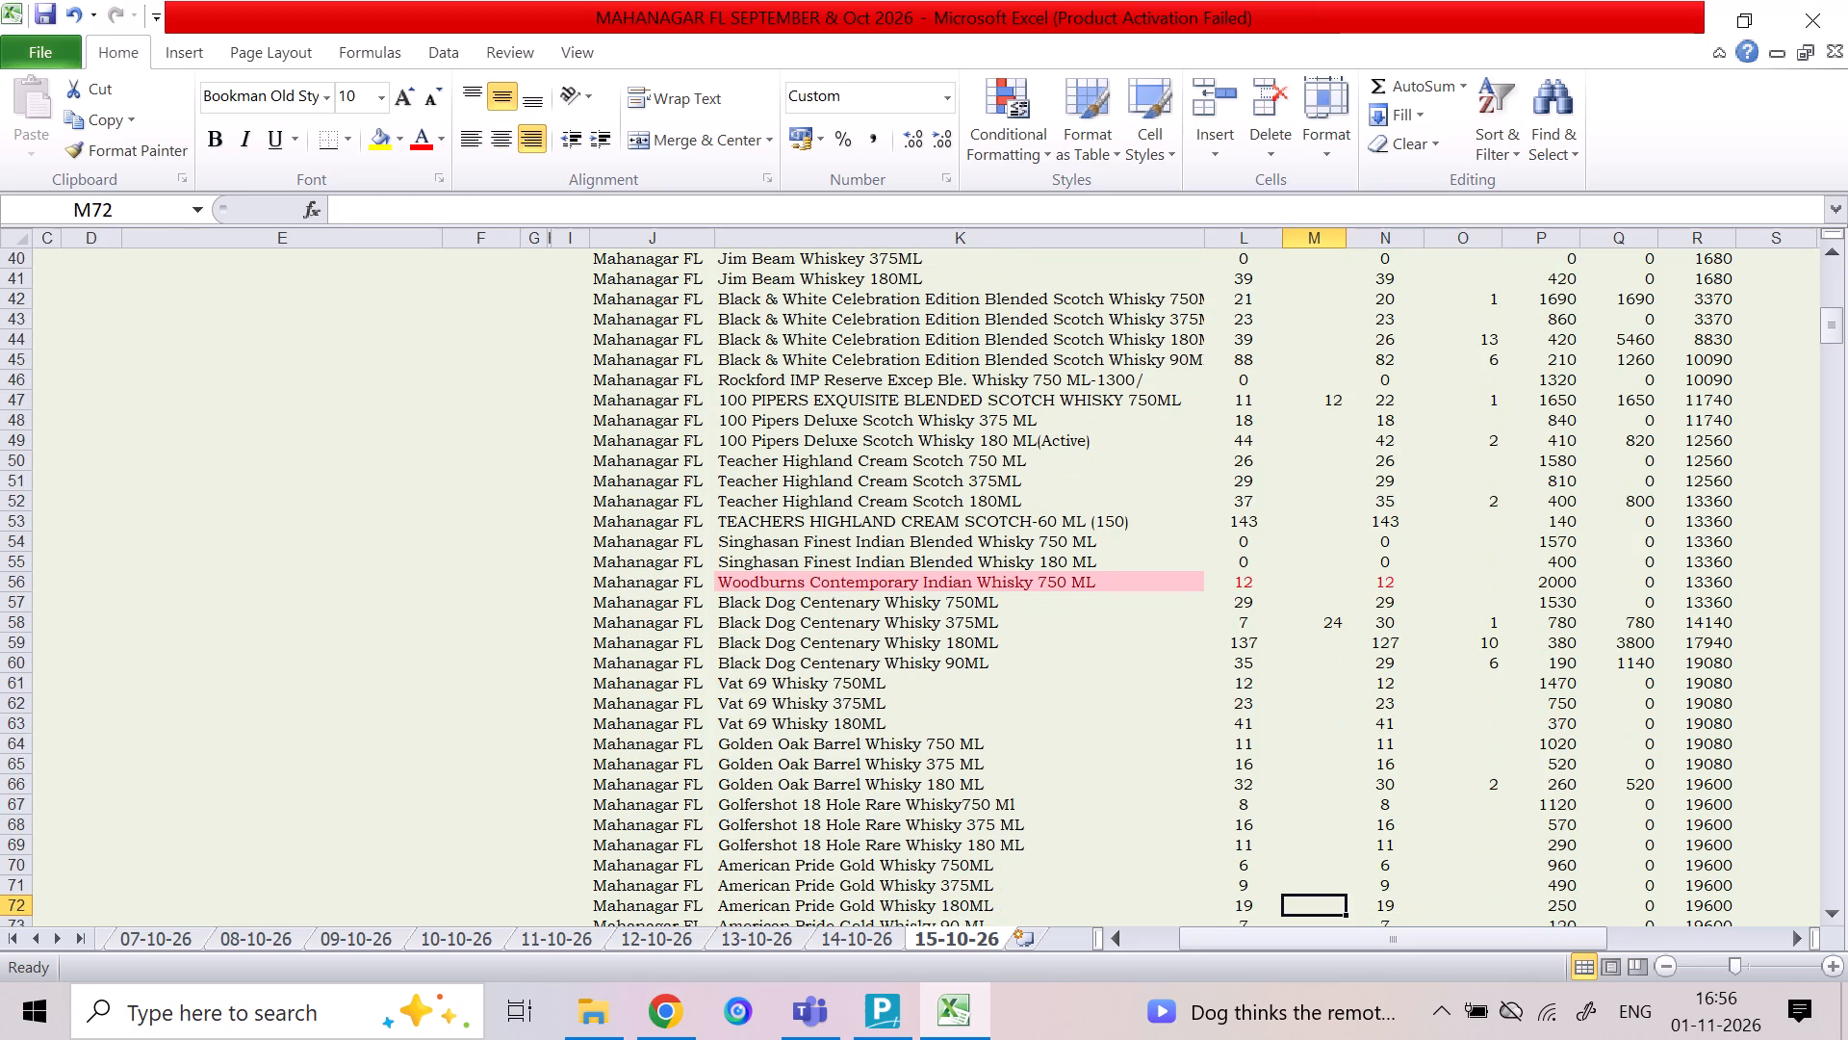
pyautogui.write('48')
pyautogui.press('Down')
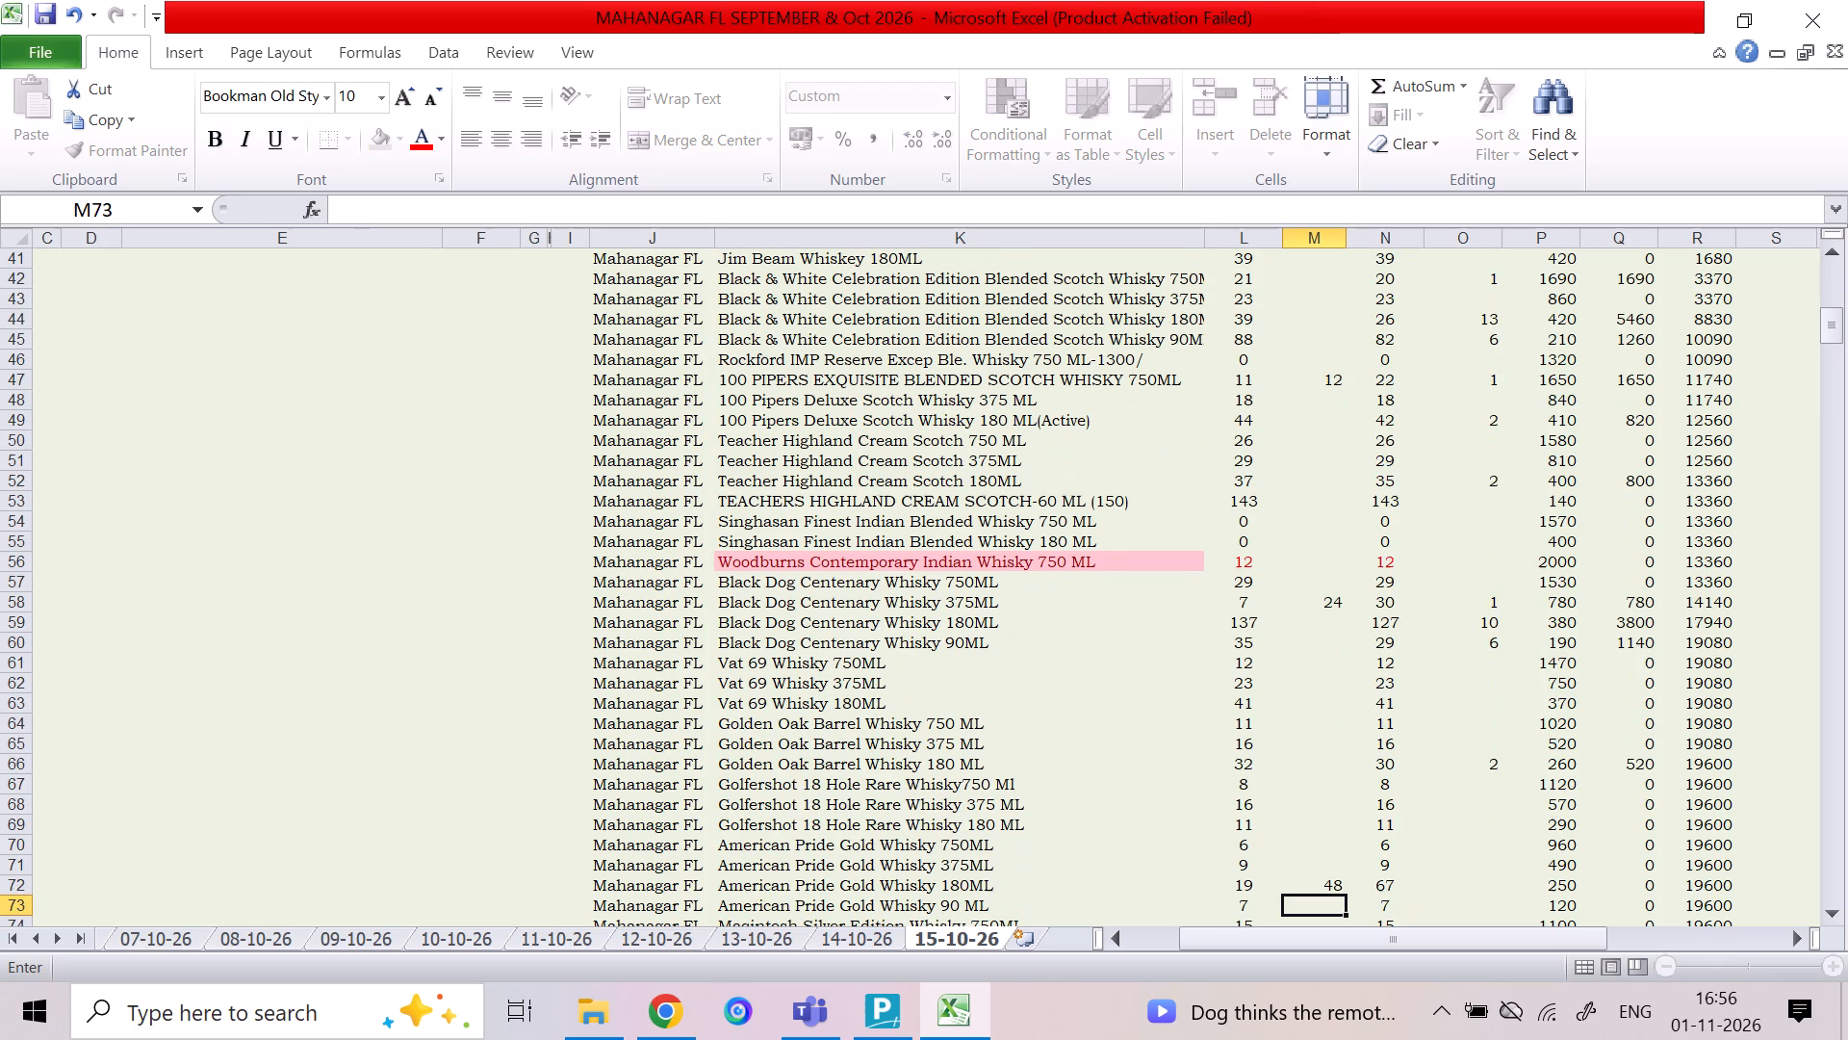
pyautogui.write('96')
pyautogui.press('Up')
# Enter the American Pride Gold Whisky sale quantities: 2 for 180ML and 2 for 90 ML.
pyautogui.press('Up')
pyautogui.press('Right')
pyautogui.press('Down')
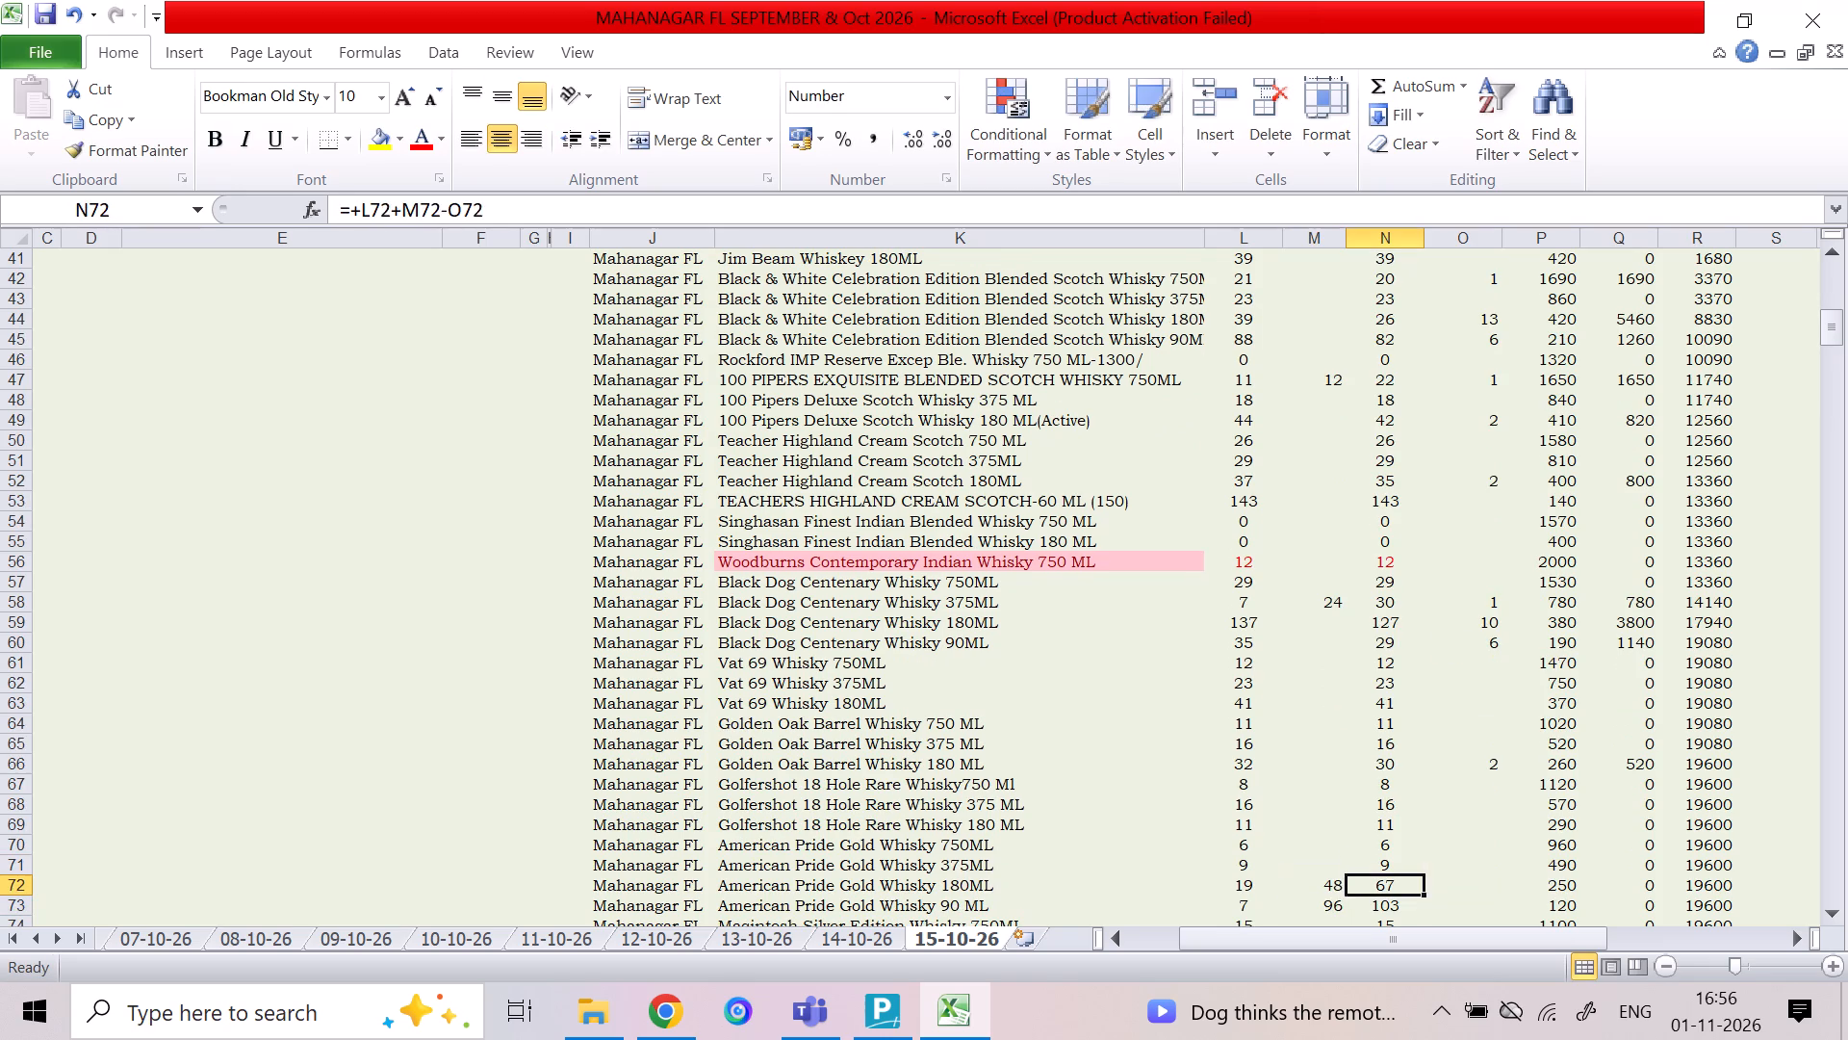
pyautogui.press('Right')
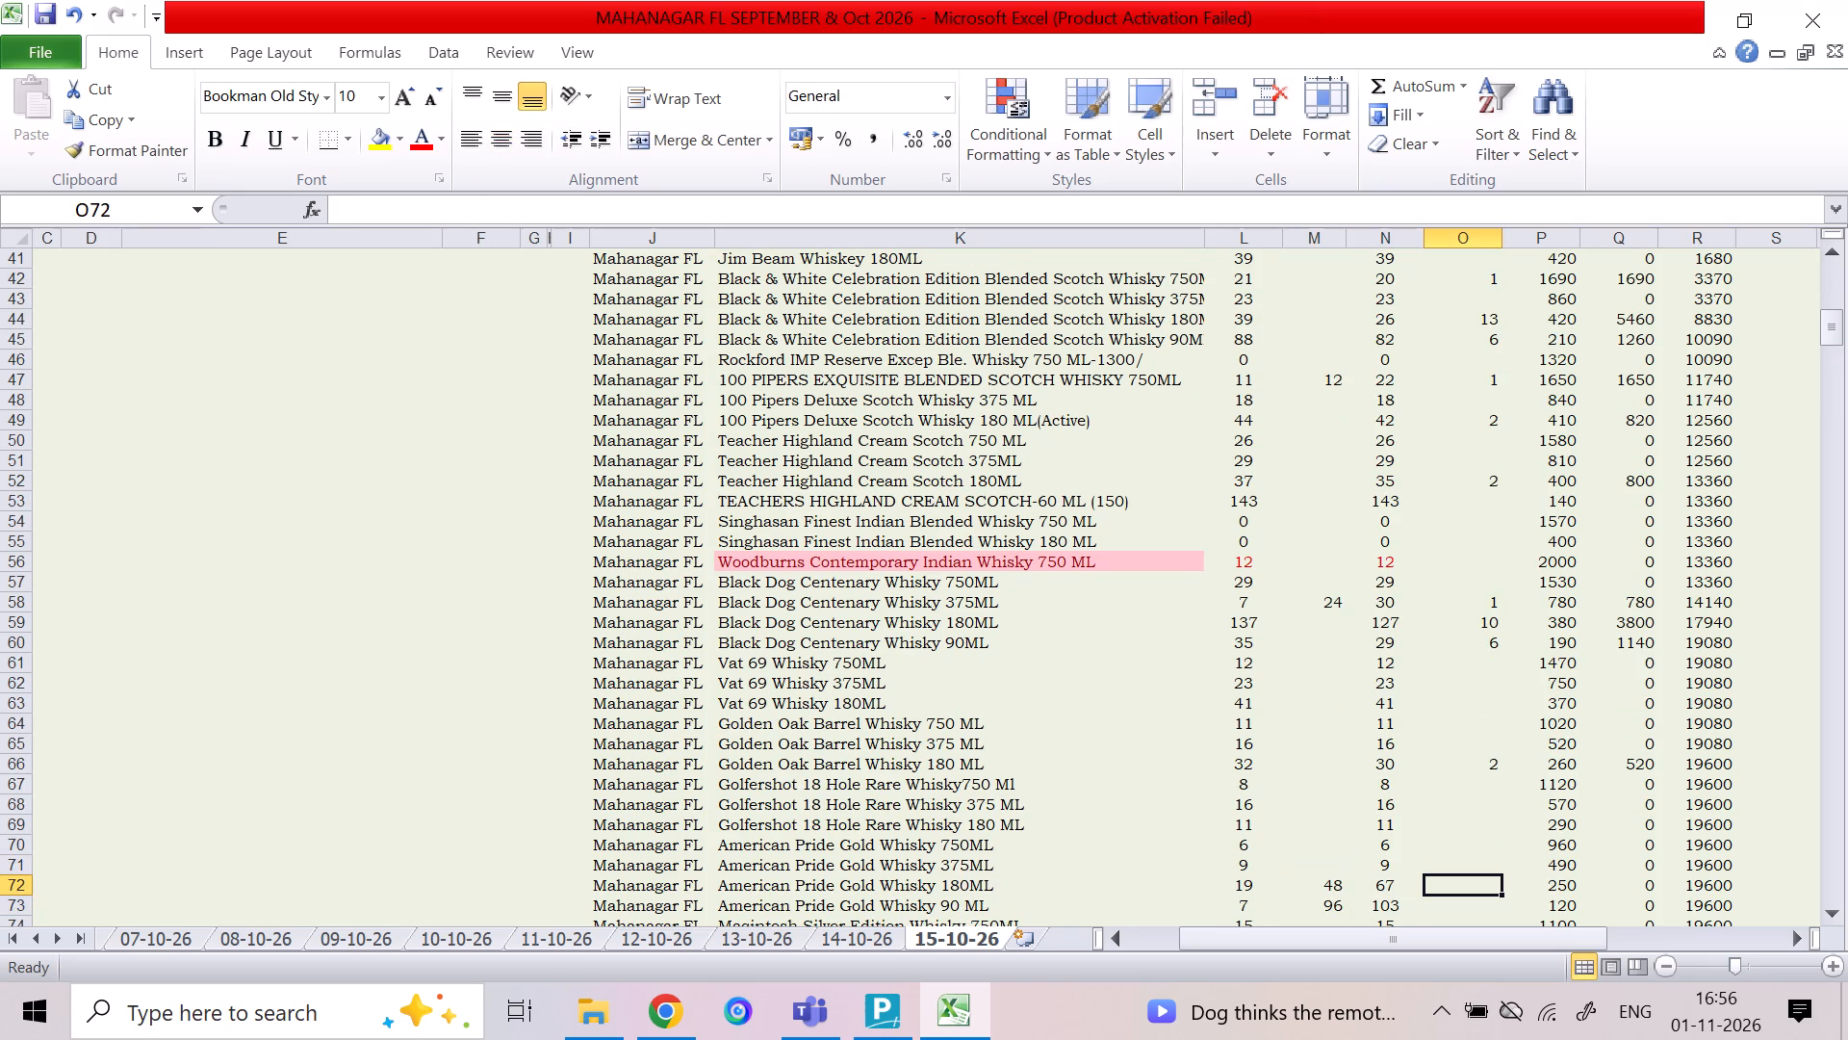
pyautogui.press('2')
pyautogui.press('Down')
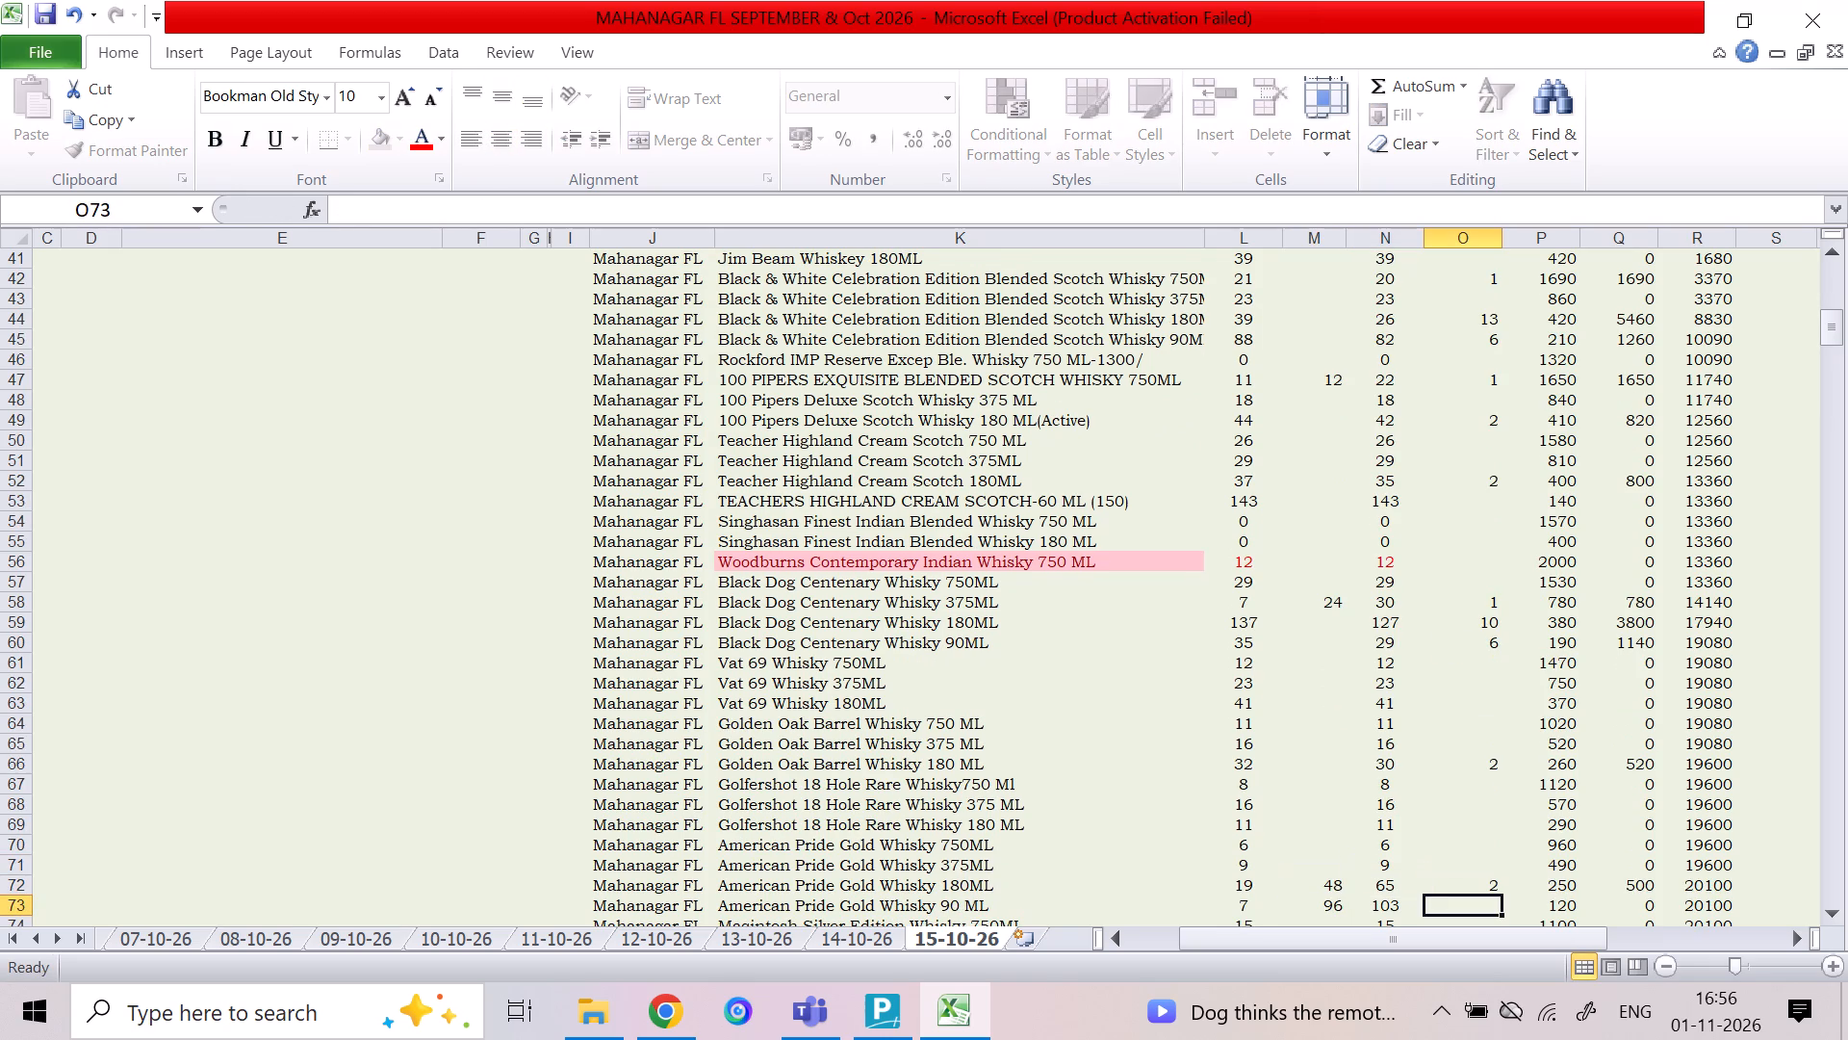
pyautogui.press('2')
pyautogui.press('Down')
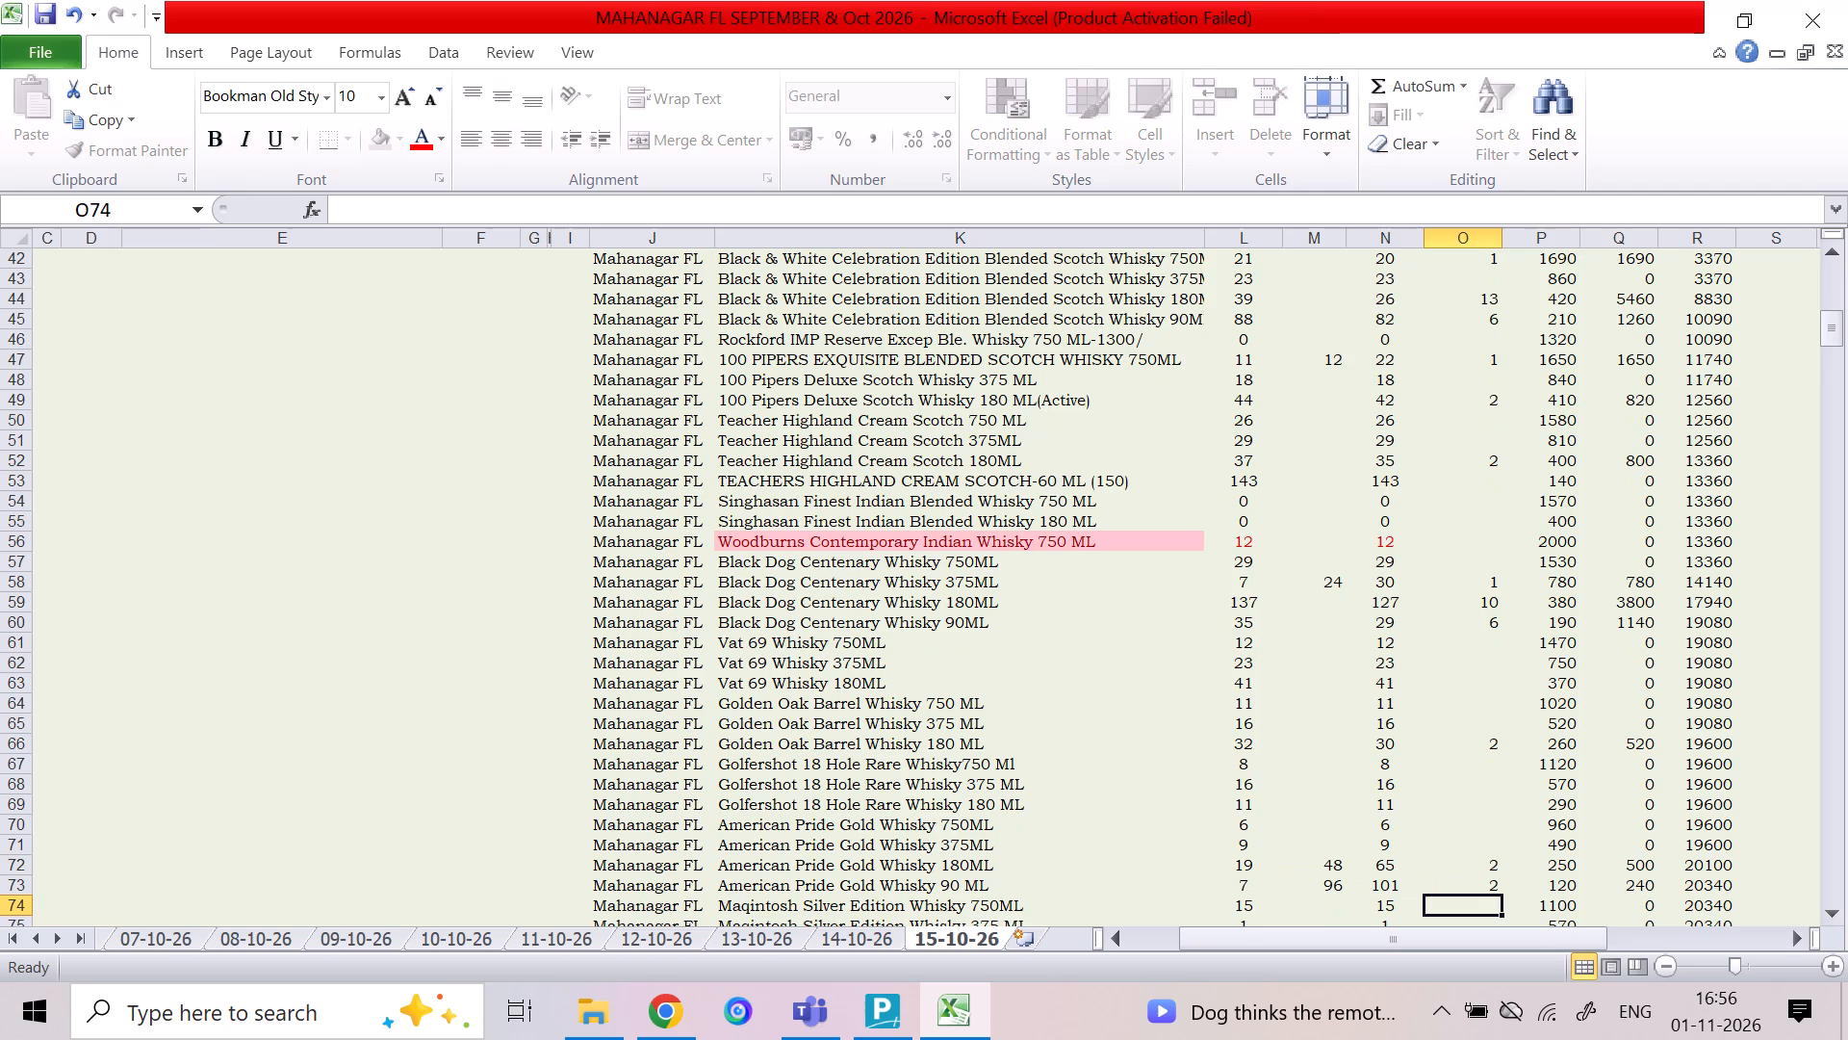
# Enter a sale quantity of 2 for Maqintosh Silver Edition Whisky 750ML.
pyautogui.press('Down')
pyautogui.press('Up')
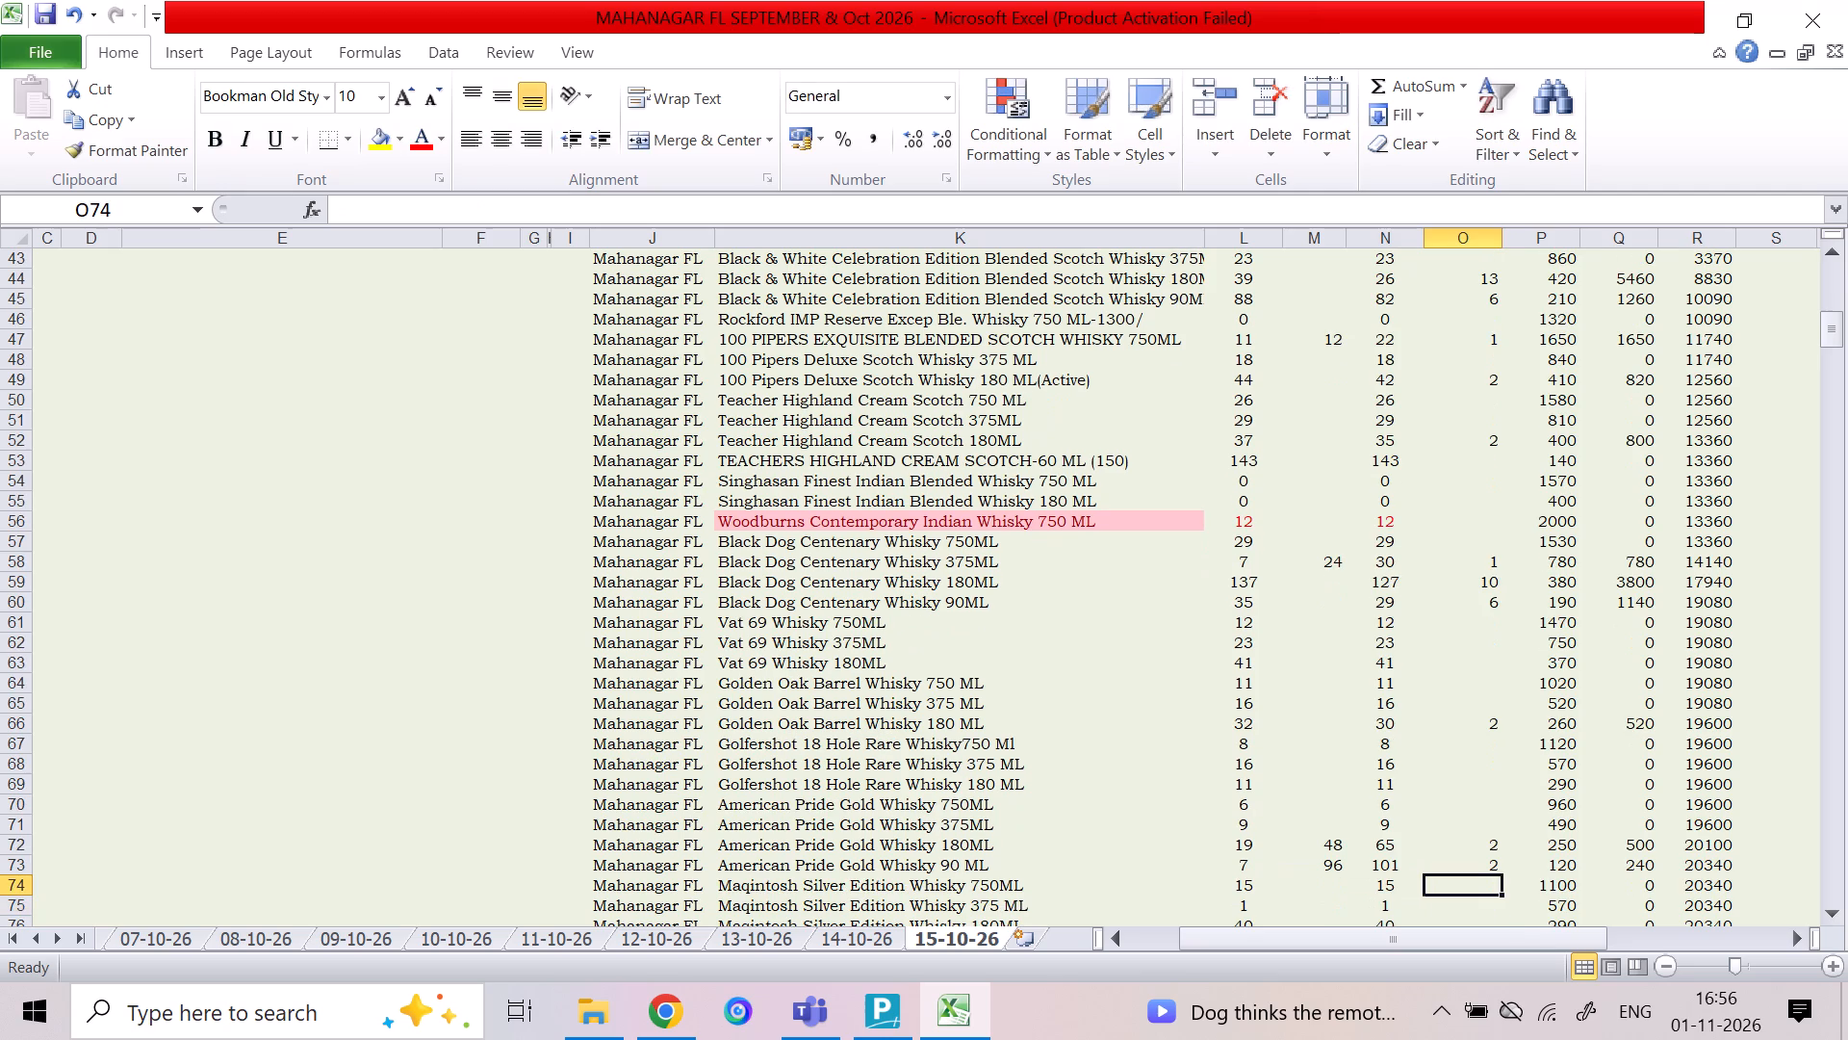
pyautogui.press('2')
pyautogui.press('Down')
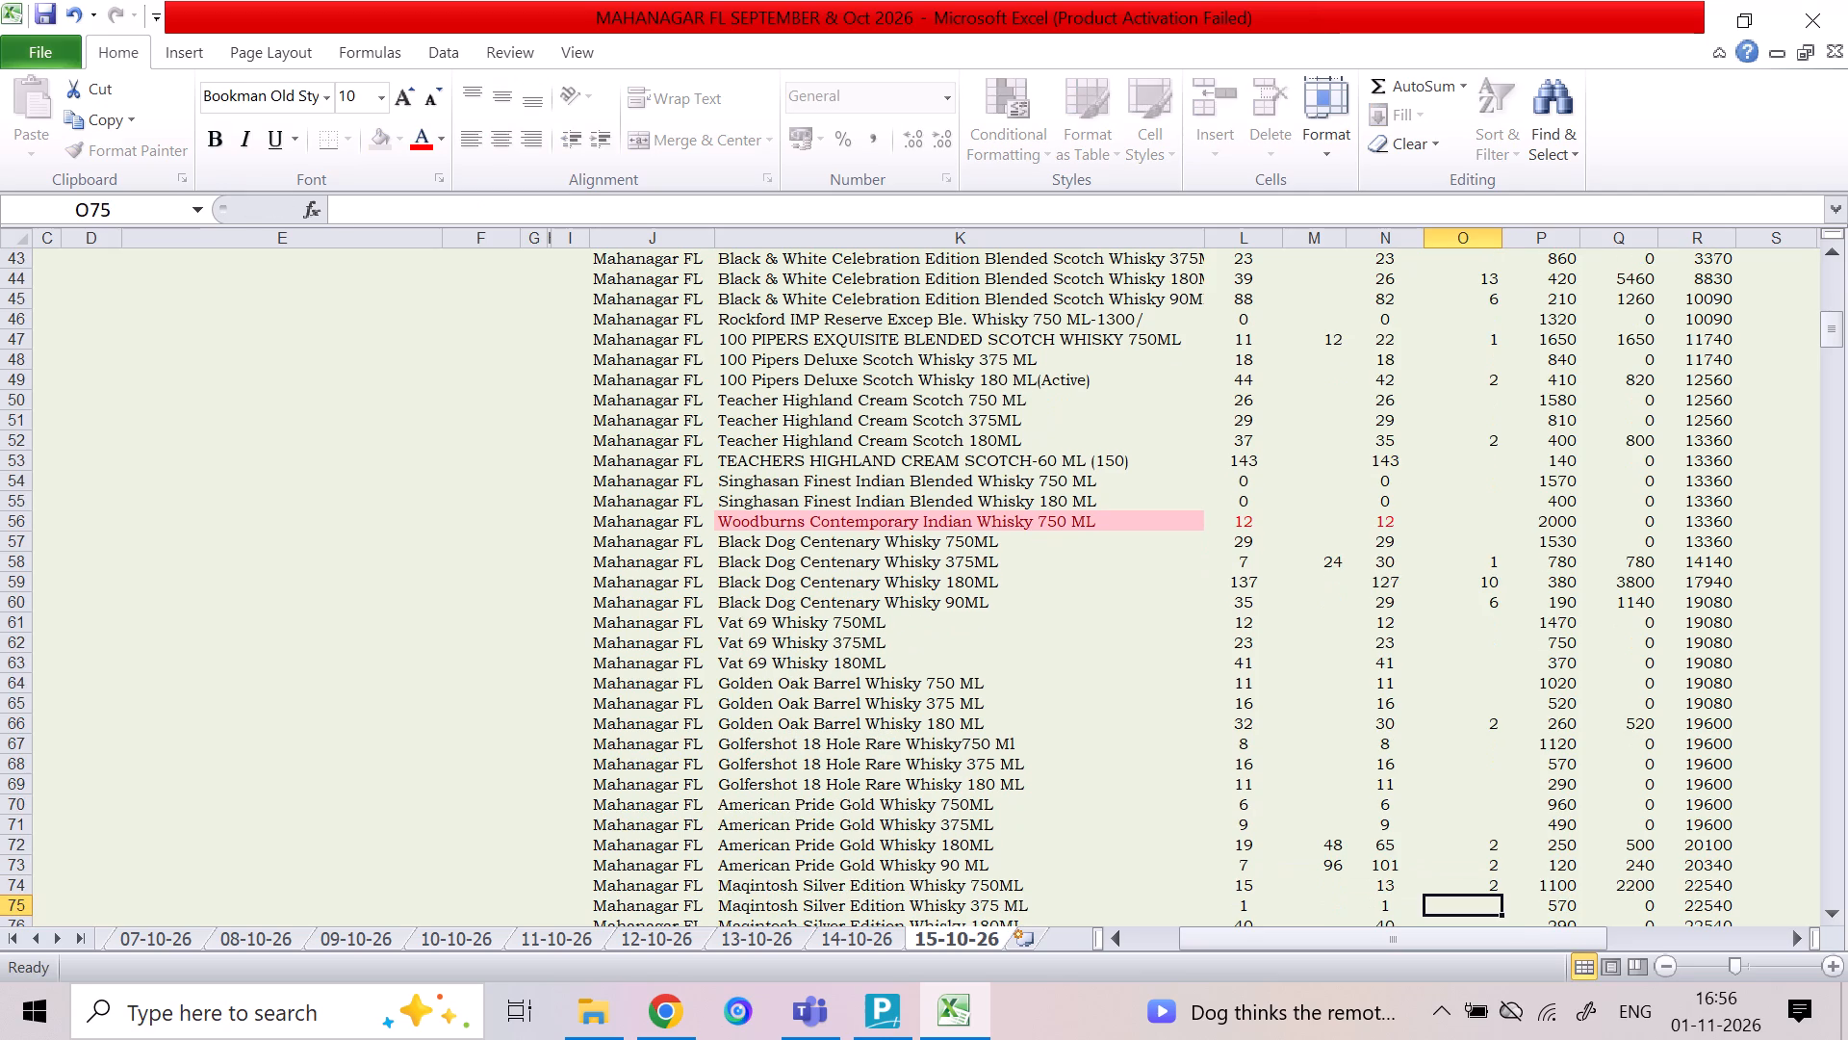
# Record an inward (INW) quantity of 24 for Maqintosh Silver Edition Whisky 375 ML.
pyautogui.press('Left')
pyautogui.press('Left')
pyautogui.write('24')
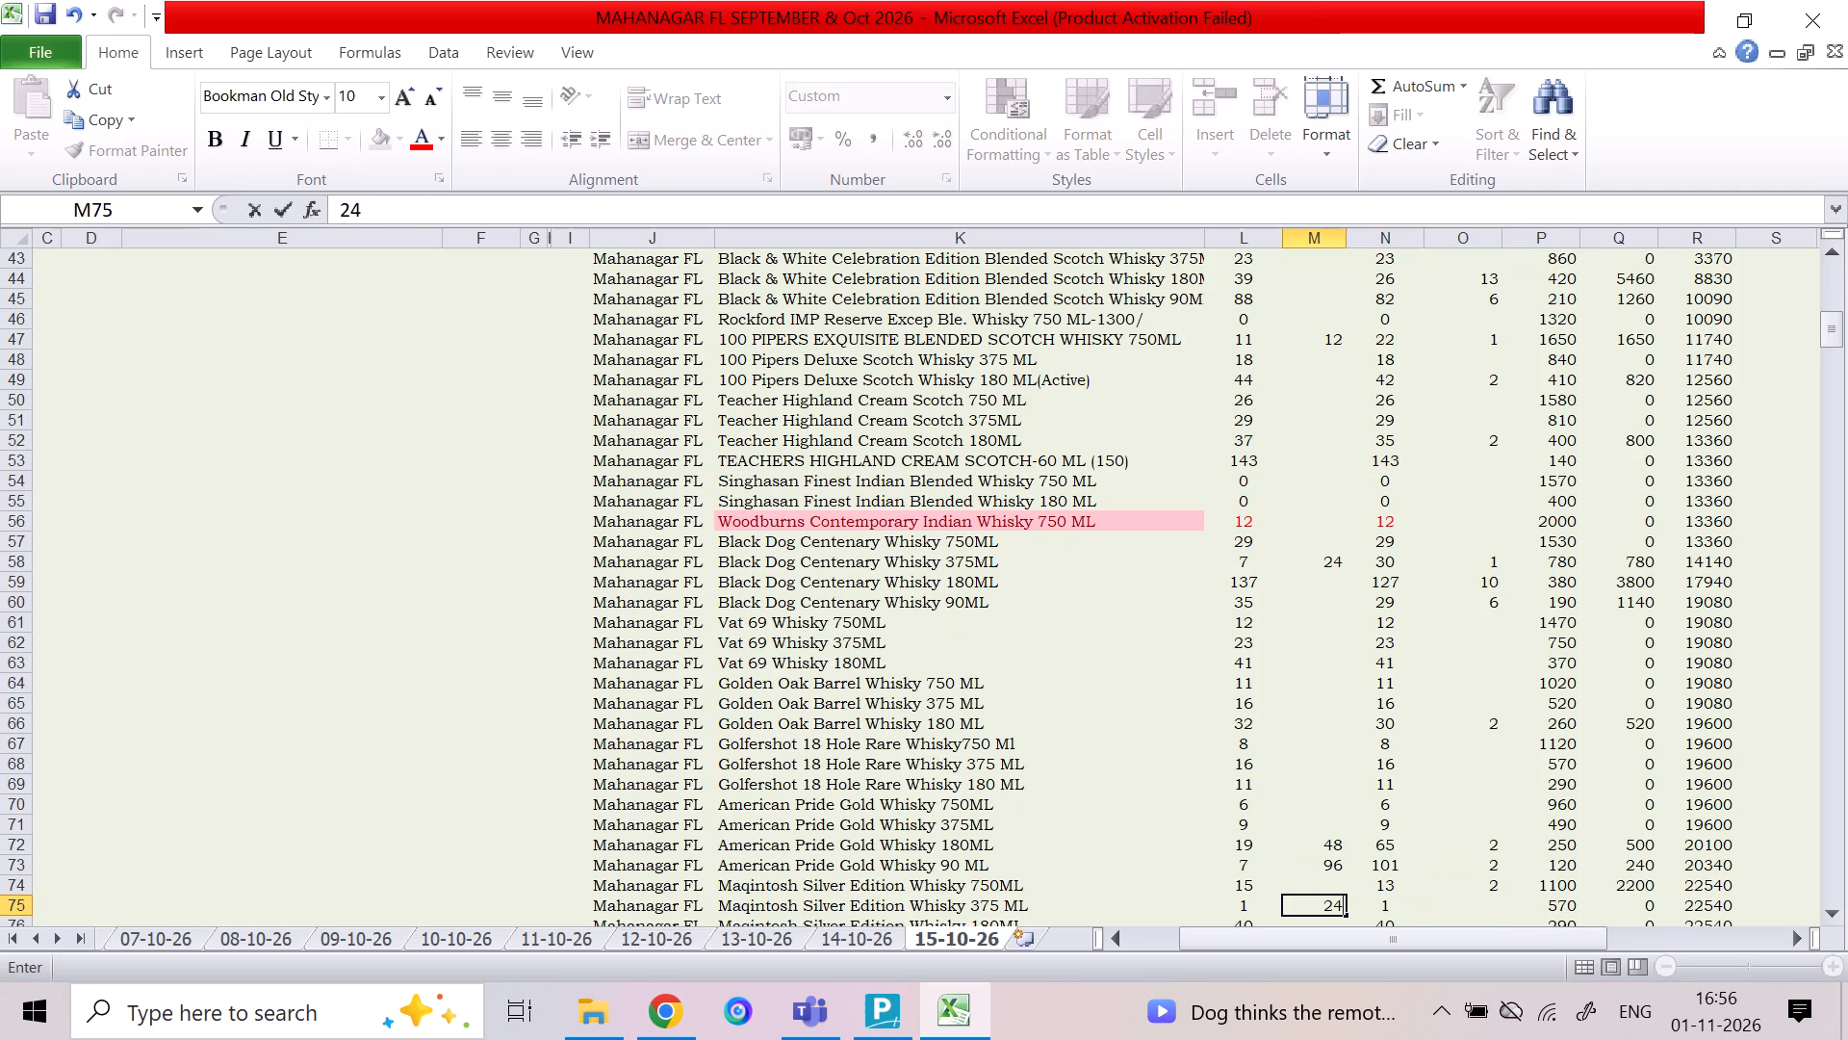
pyautogui.press('Right')
# Enter the Blenders Pride Reserve Whisky sale quantities: 4 for 375ML, 10 for 180ML and 2 for 90ML.
pyautogui.press('Right')
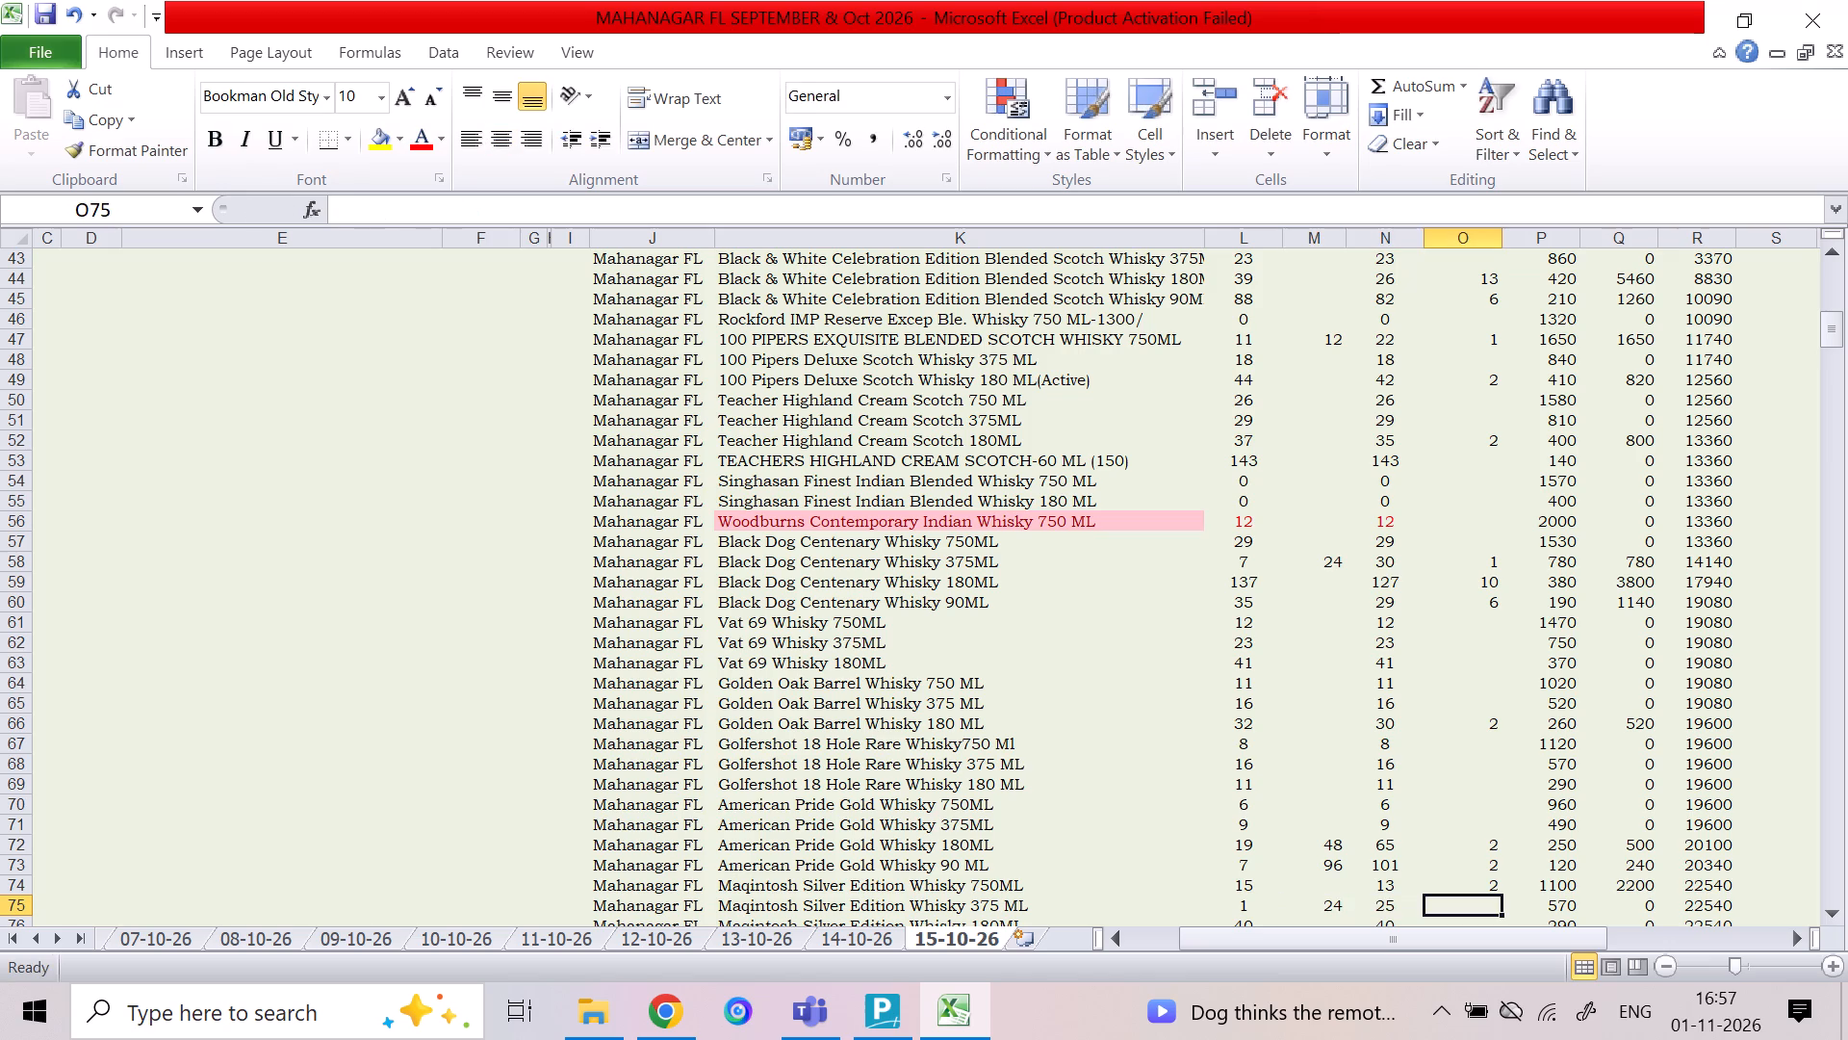
pyautogui.press('Down')
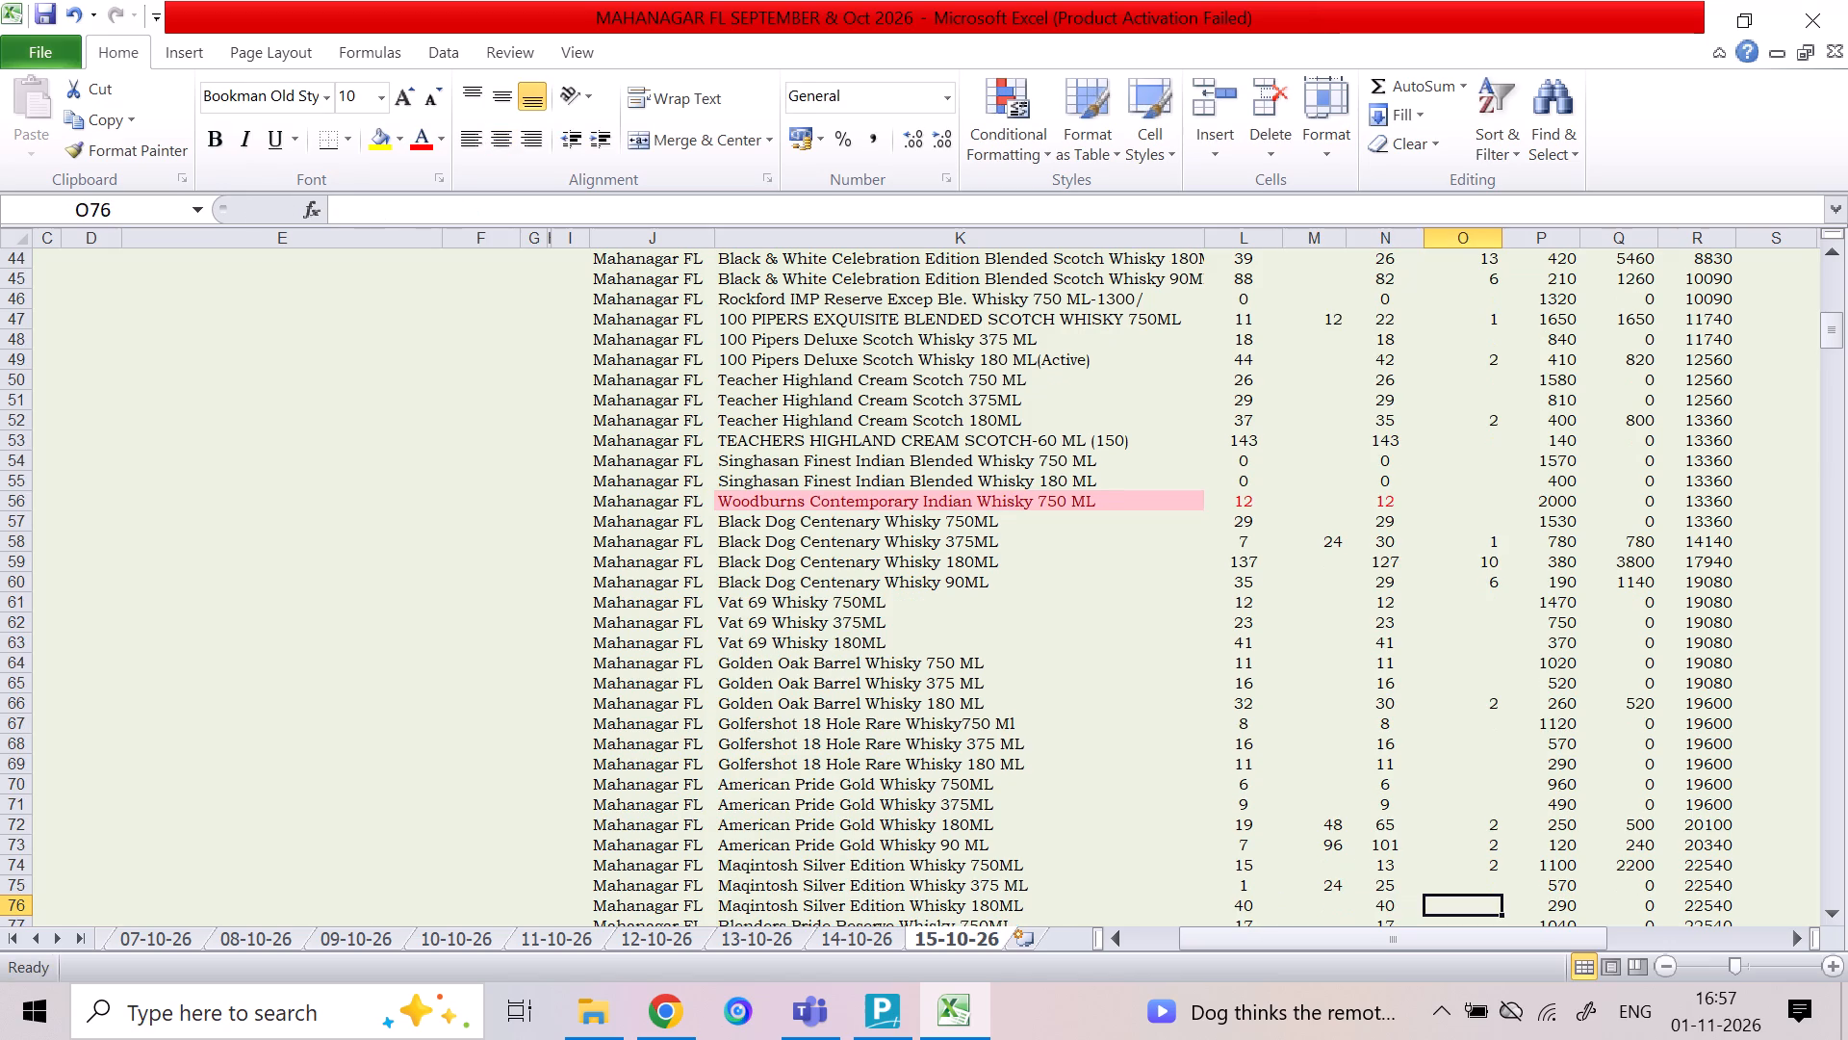
pyautogui.press('Down')
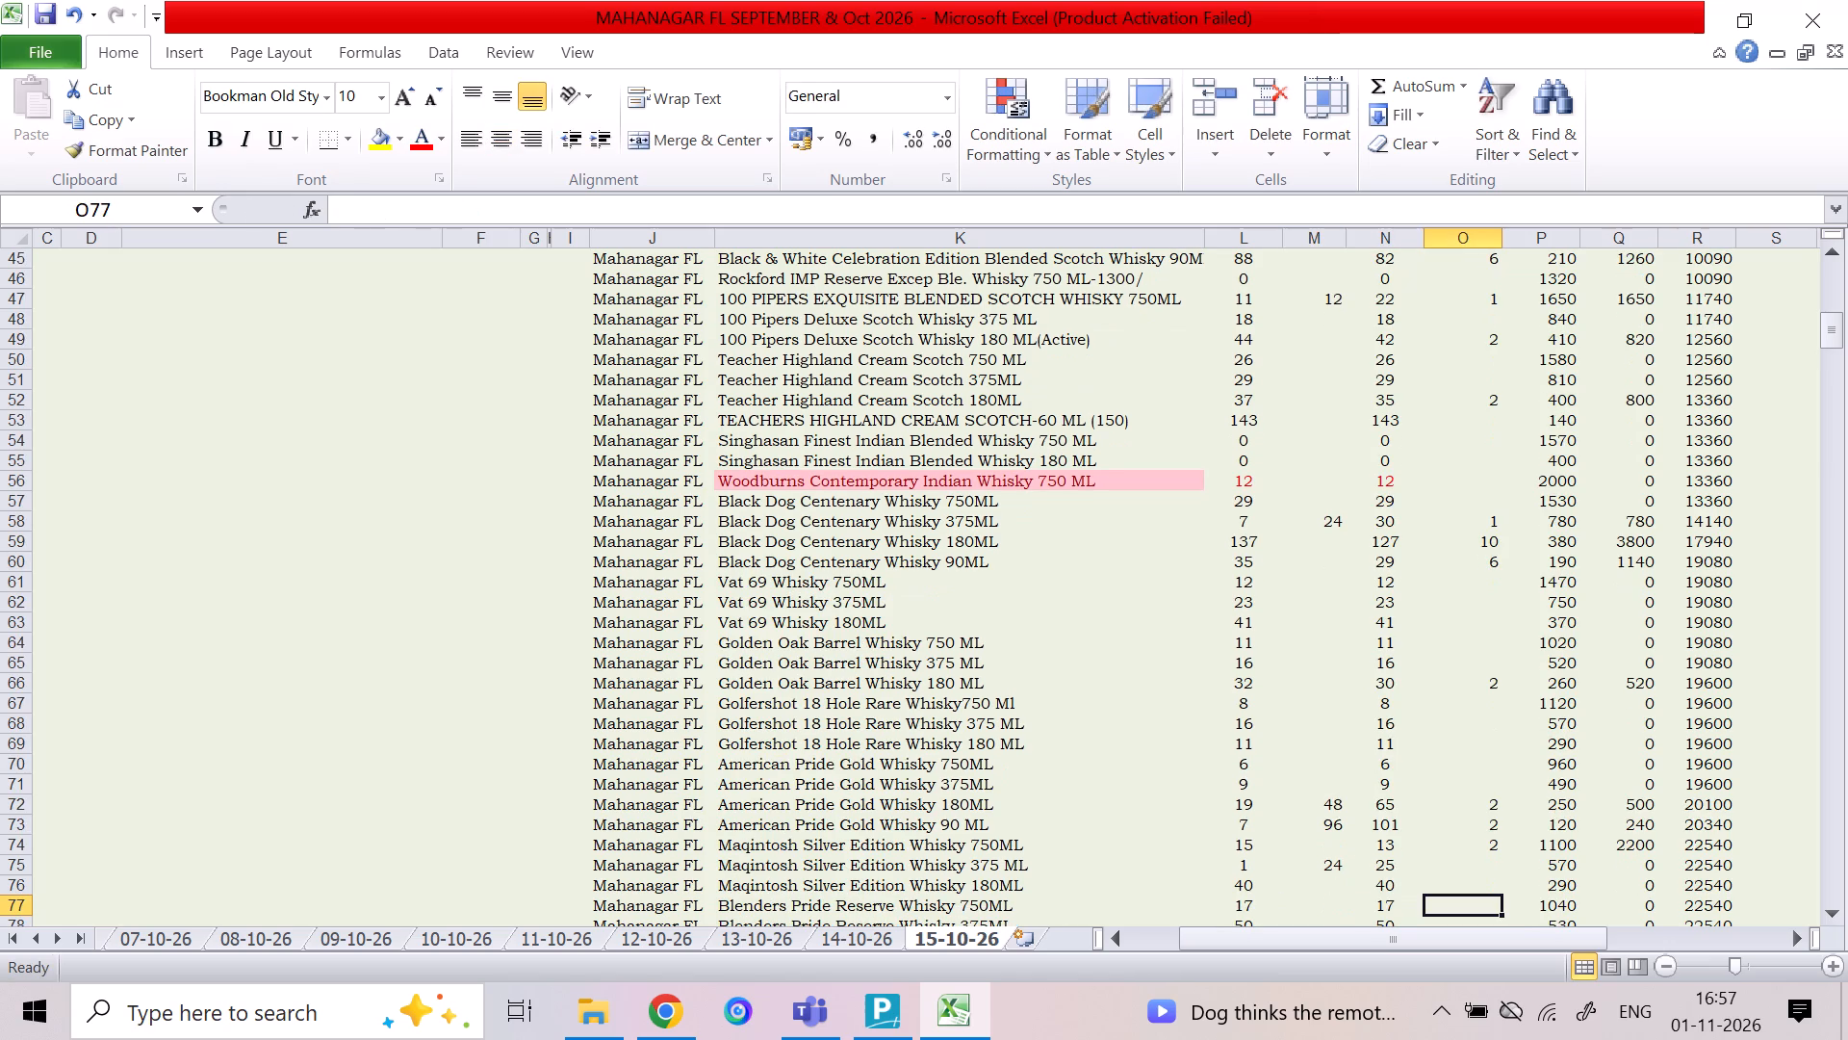
pyautogui.press('Down')
pyautogui.press('4')
pyautogui.press('Down')
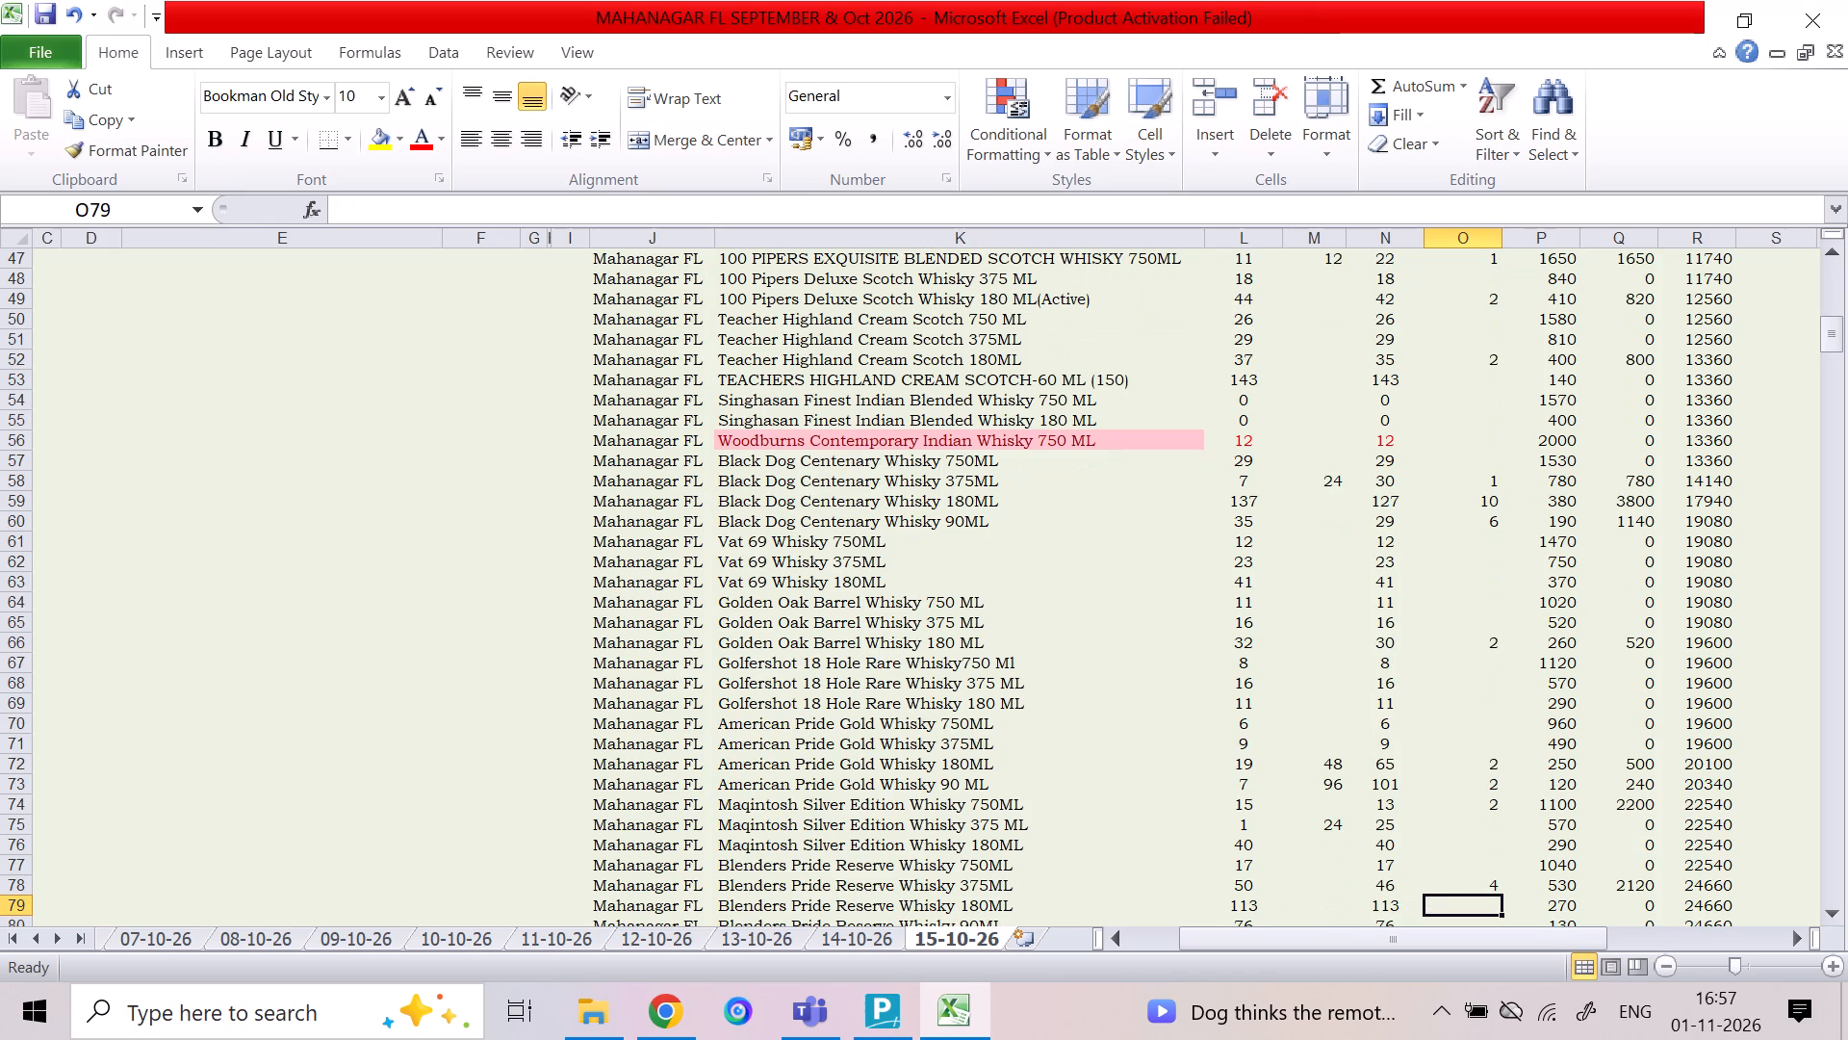
pyautogui.write('10')
pyautogui.press('Down')
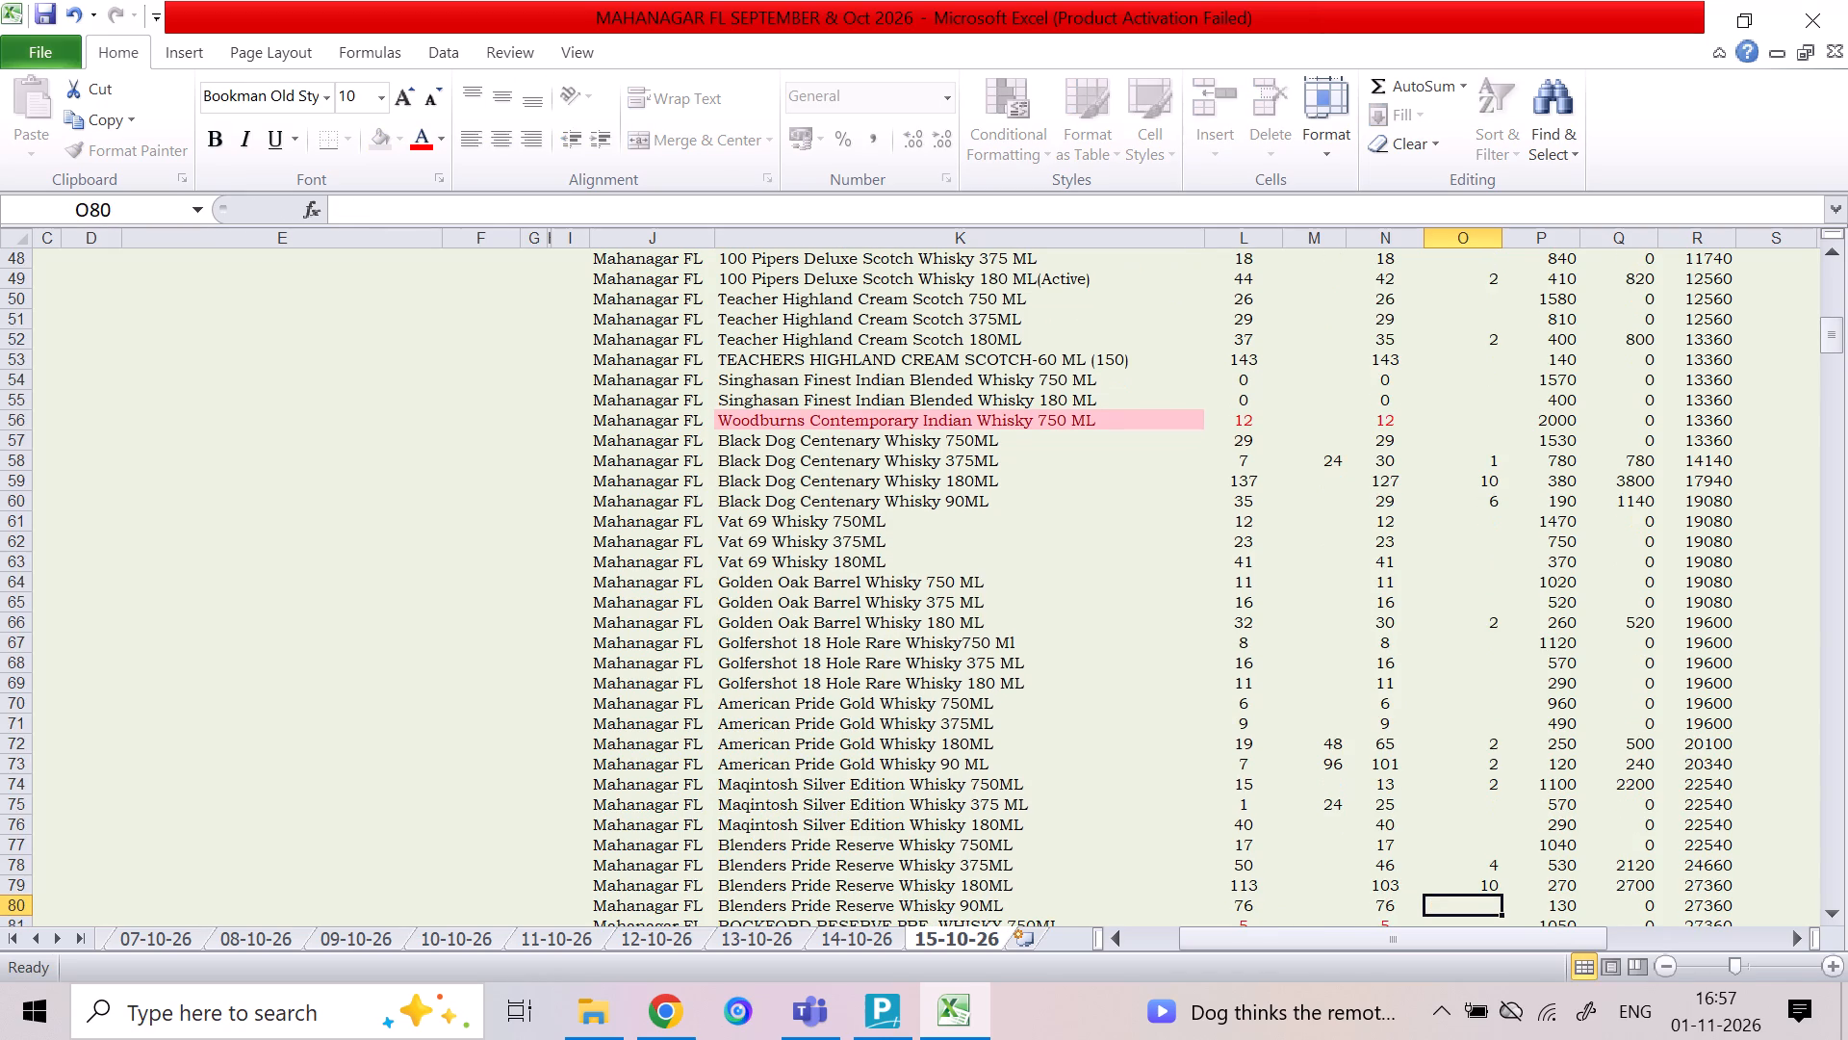
pyautogui.press('2')
pyautogui.press('Down')
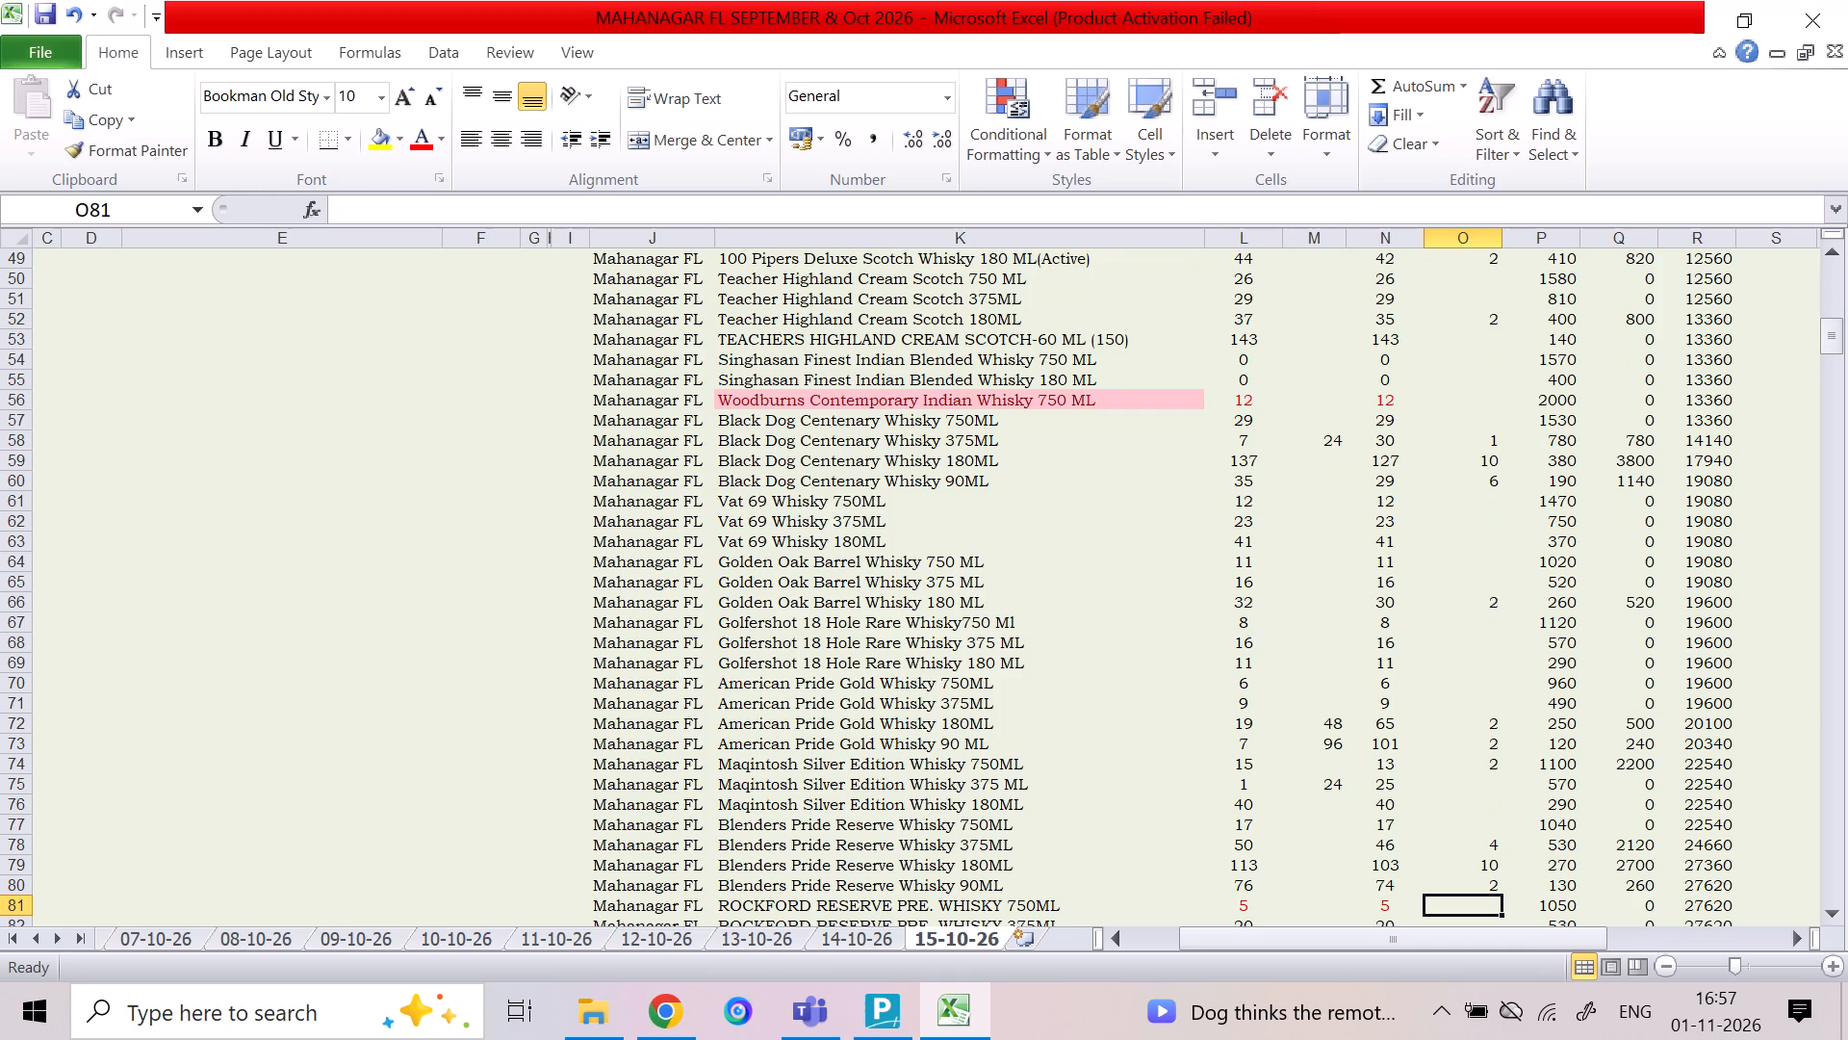
# Record an inward (INW) quantity of 12 for Rockford Reserve Pre. Whisky 750ML.
pyautogui.press('Down')
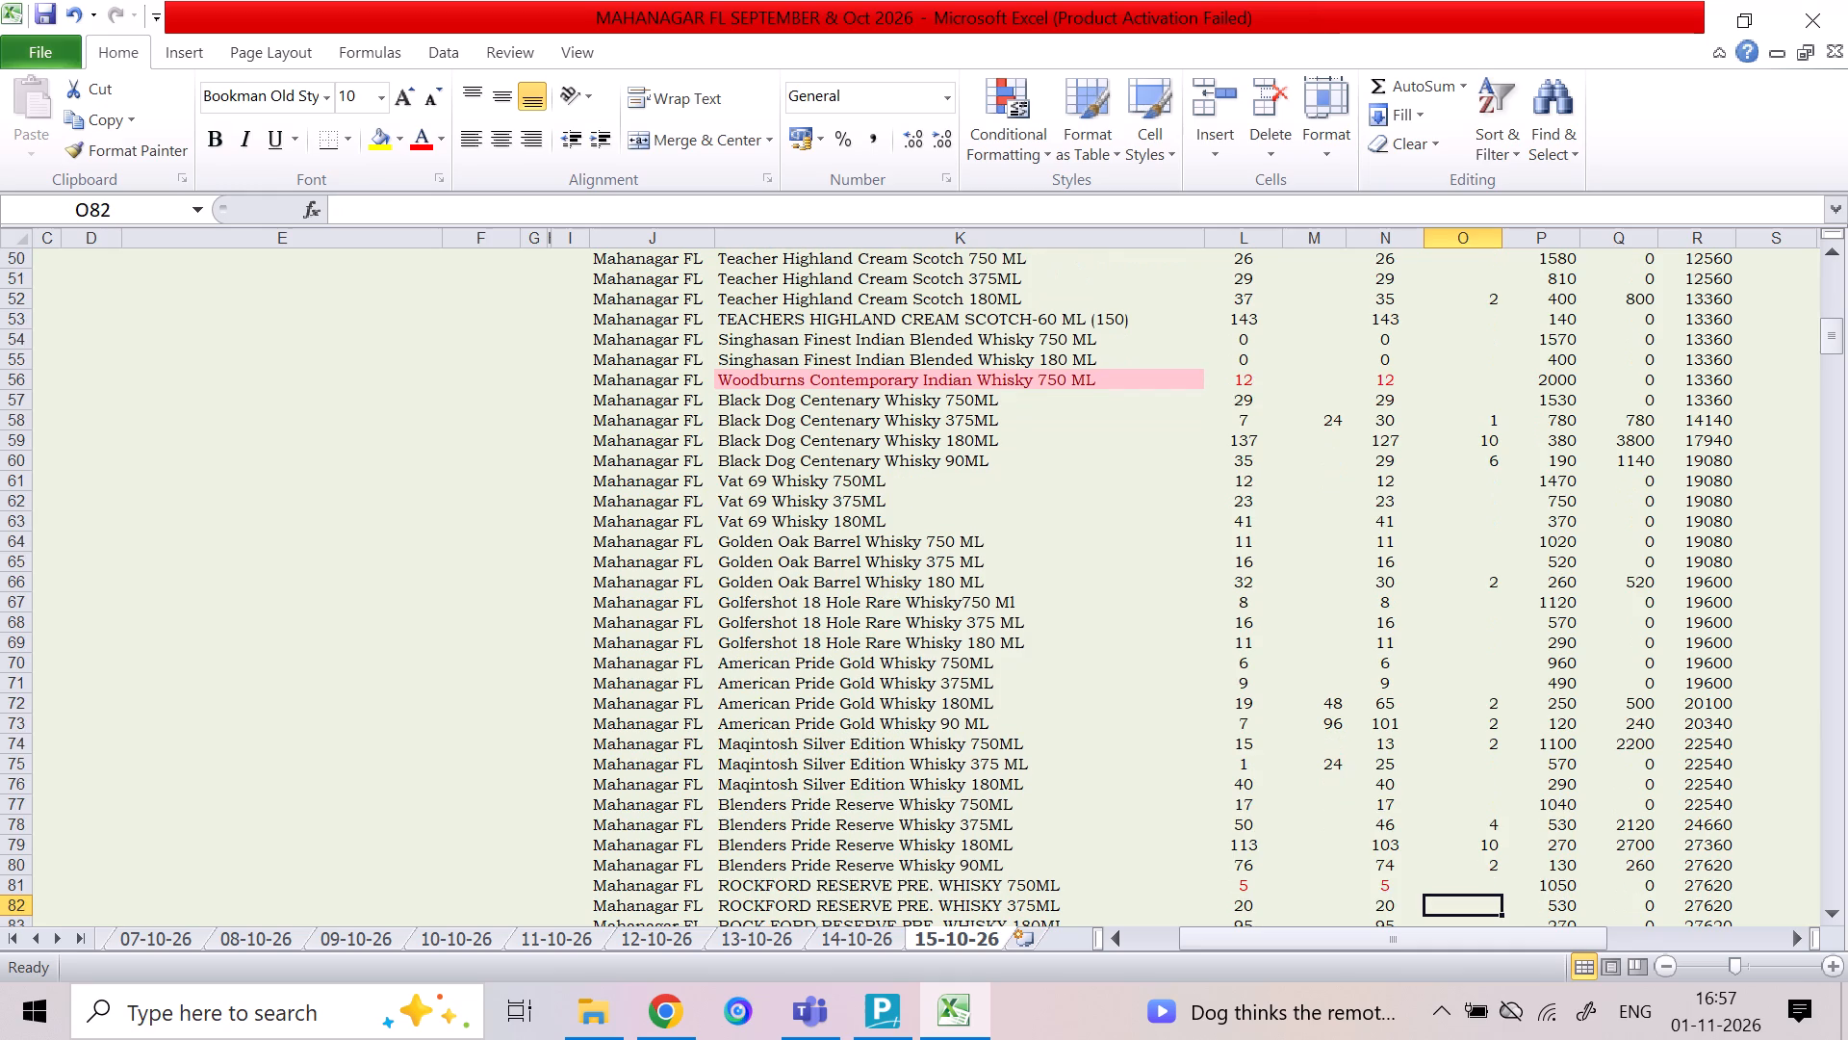
pyautogui.press('Up')
pyautogui.press('Left')
pyautogui.press('Left')
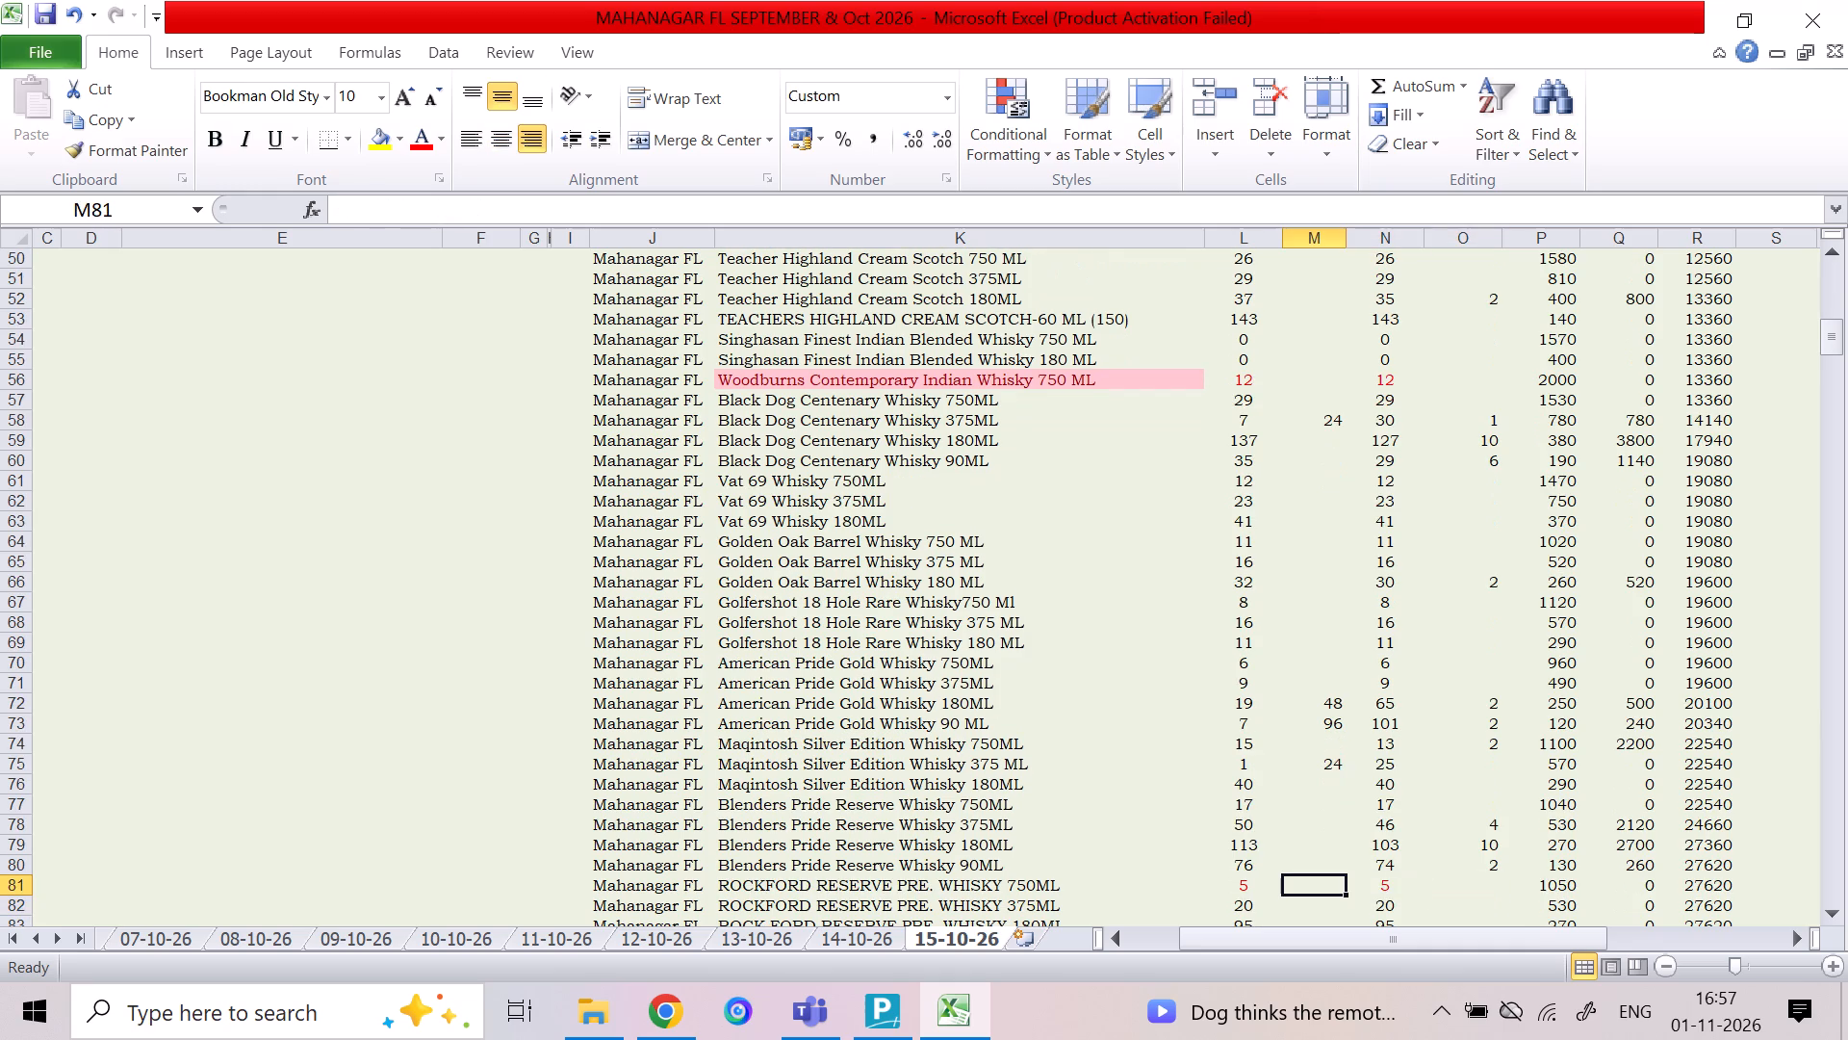
pyautogui.write('12')
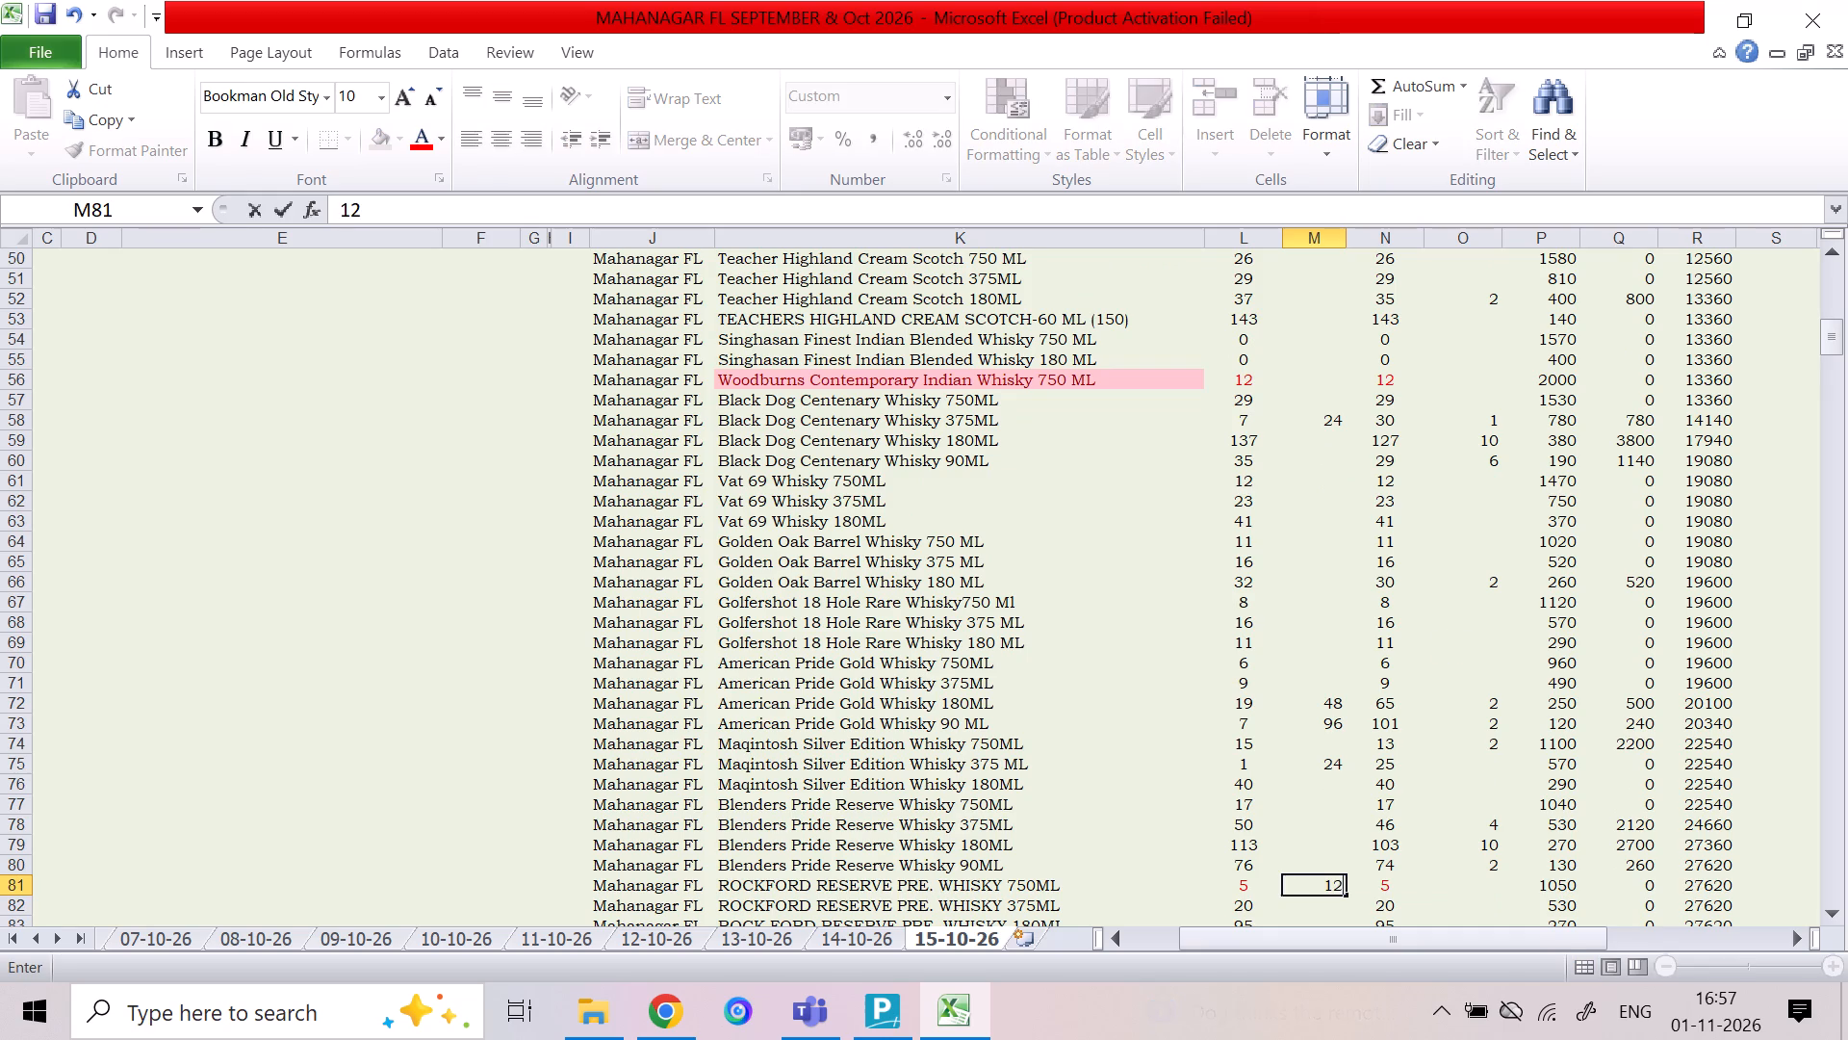
pyautogui.press('Right')
# Enter the Rockford Reserve Pre. Whisky sale quantities: 1 for 750ML, 6 for 375ML and 6 for 180ML.
pyautogui.press('Right')
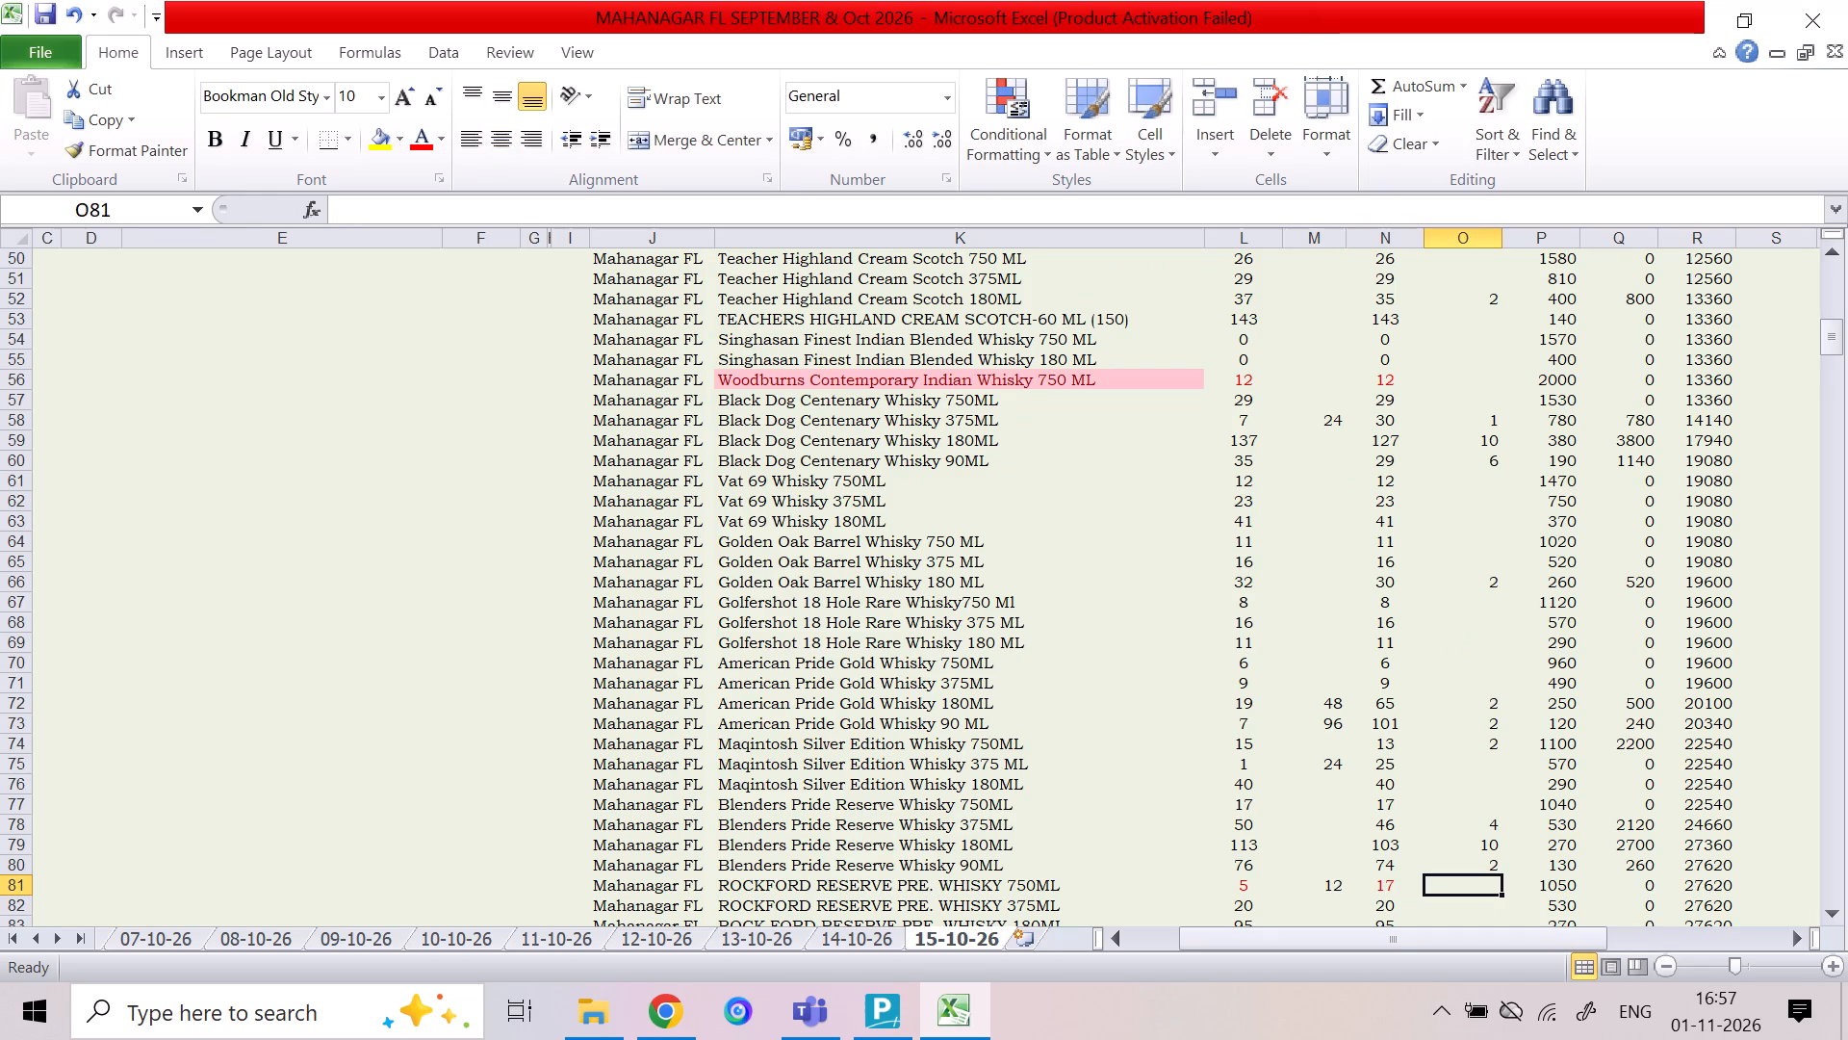
pyautogui.press('1')
pyautogui.press('Down')
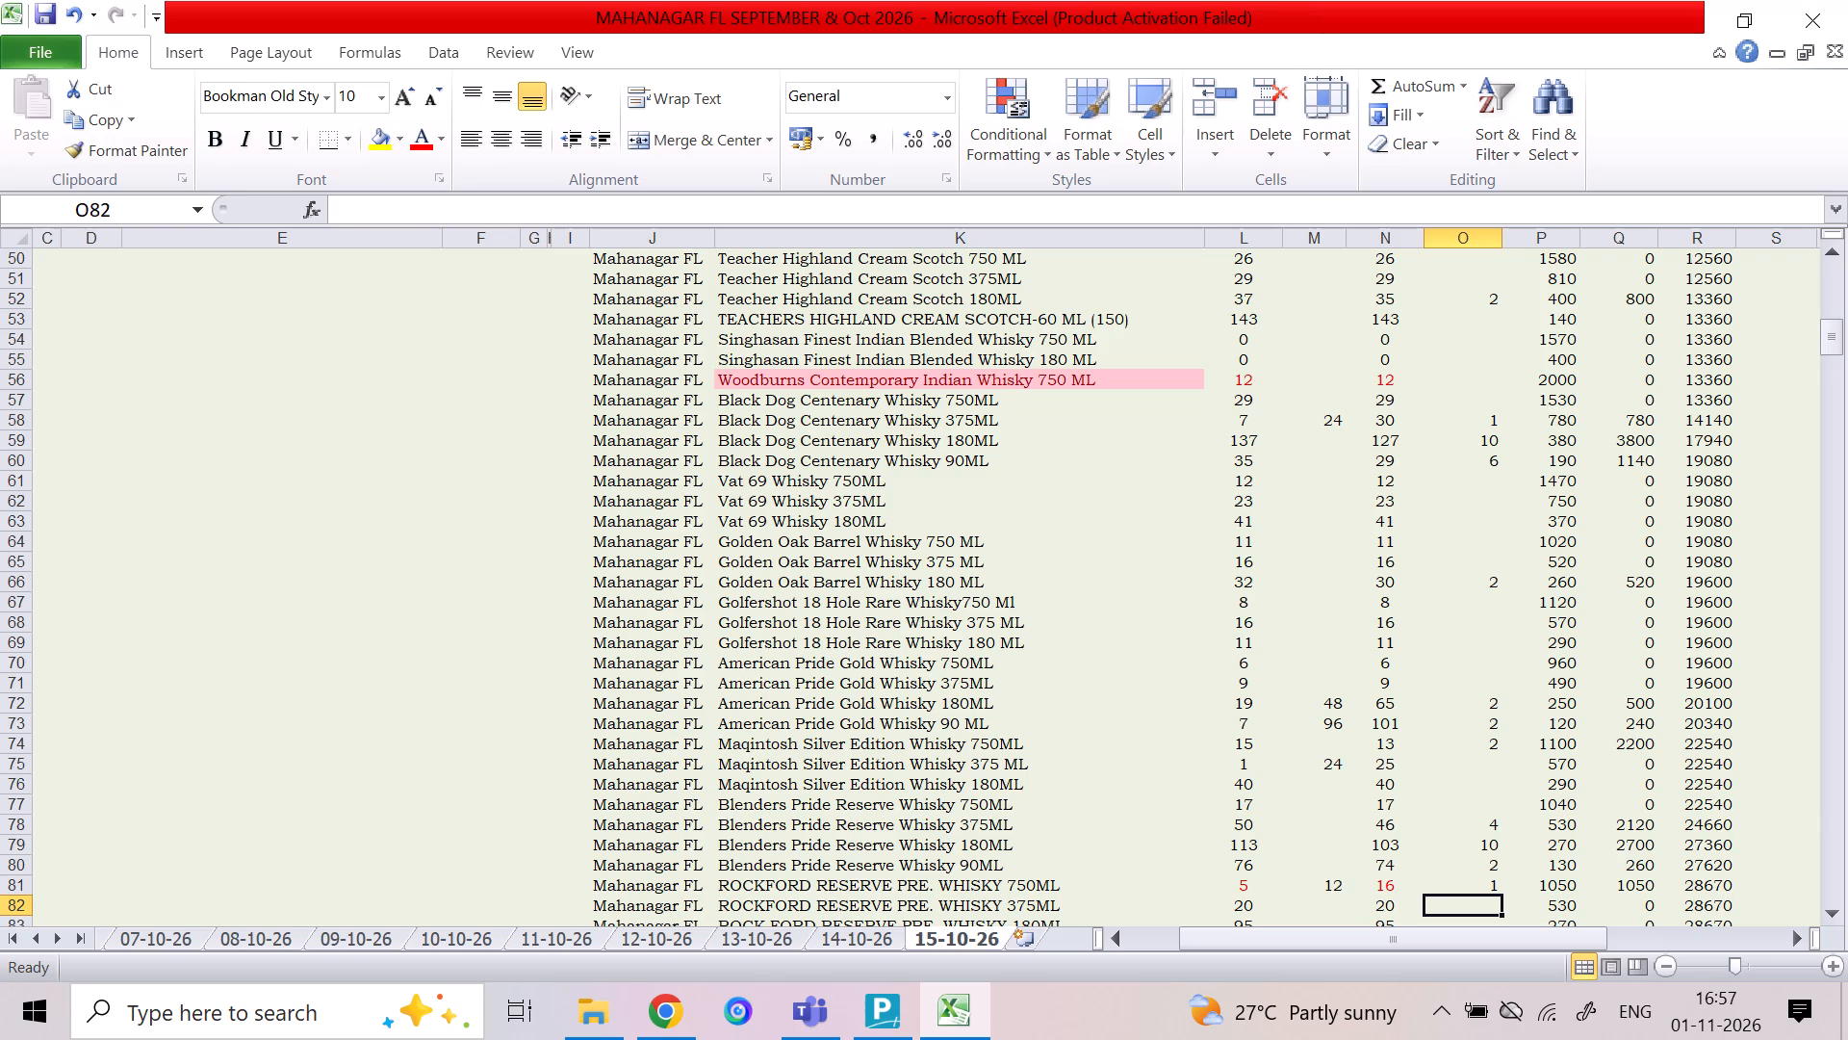
pyautogui.press('6')
pyautogui.press('Down')
pyautogui.press('6')
pyautogui.press('Down')
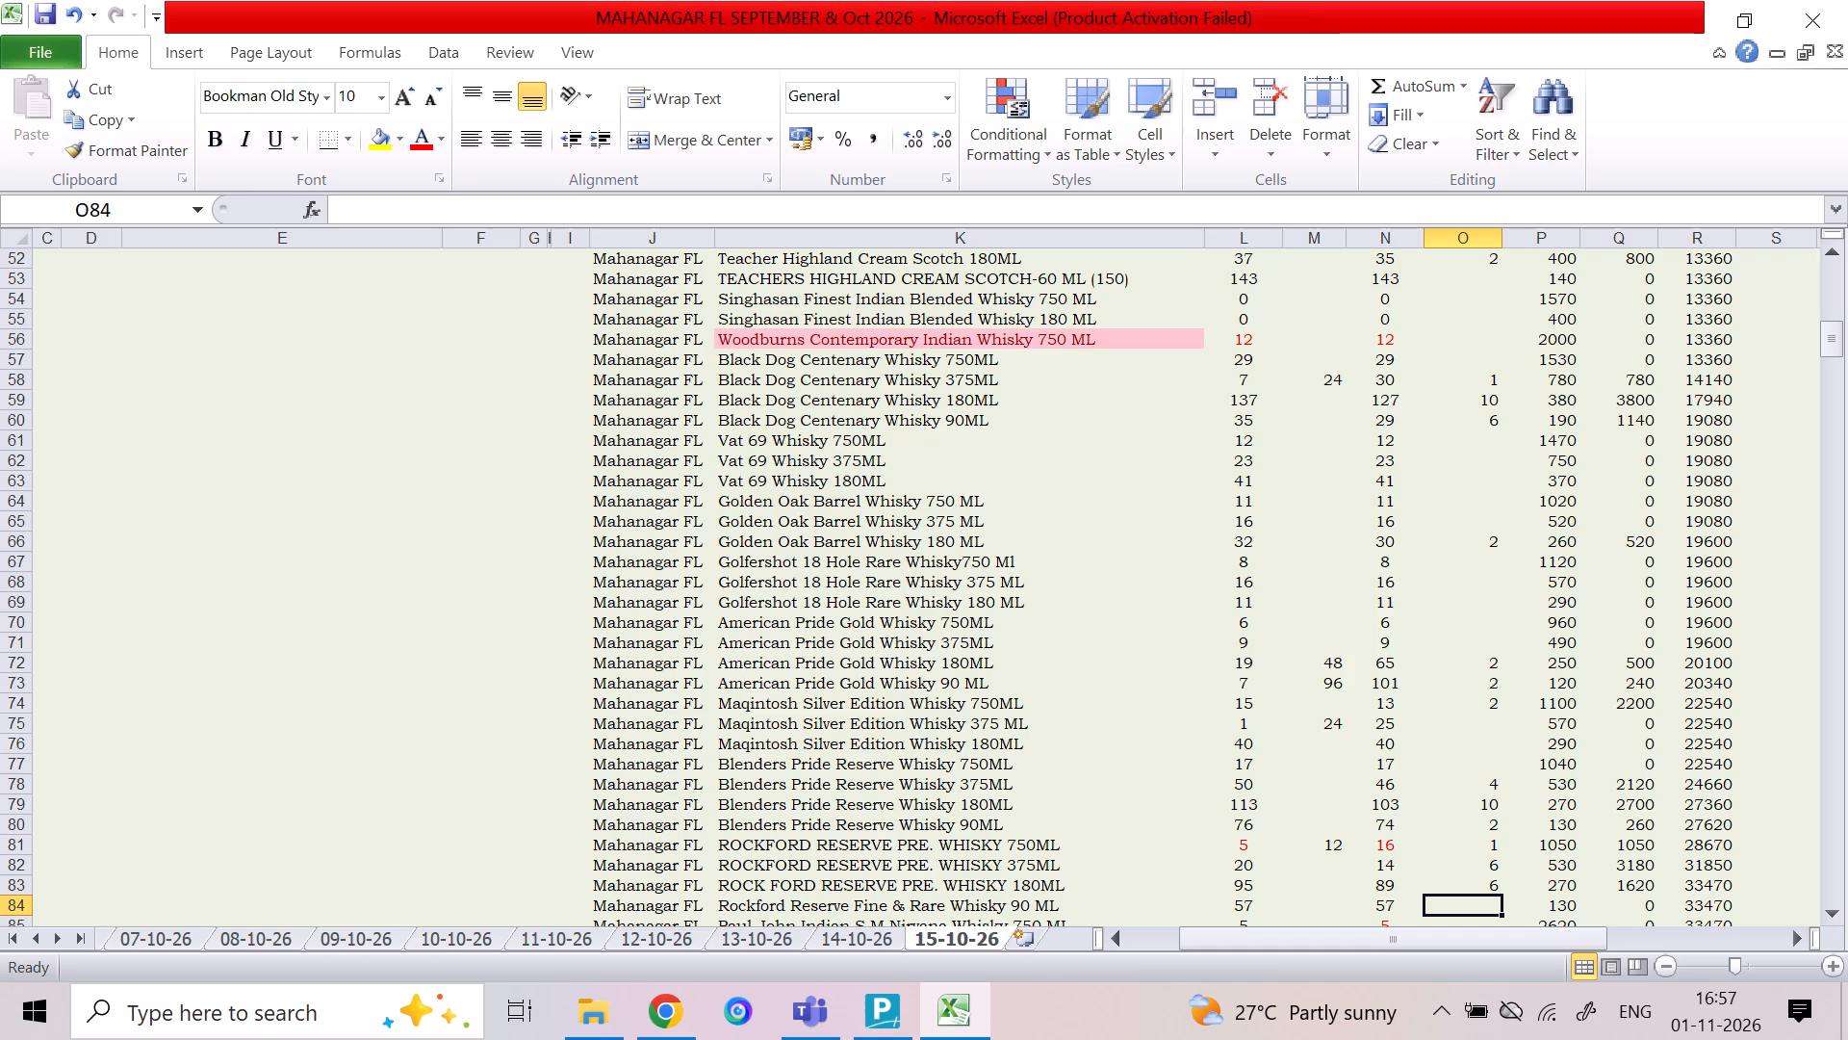
# Change the font colour of the Rockford Reserve Pre. Whisky 750ML balance in cell N81 to black.
pyautogui.click(1386, 847)
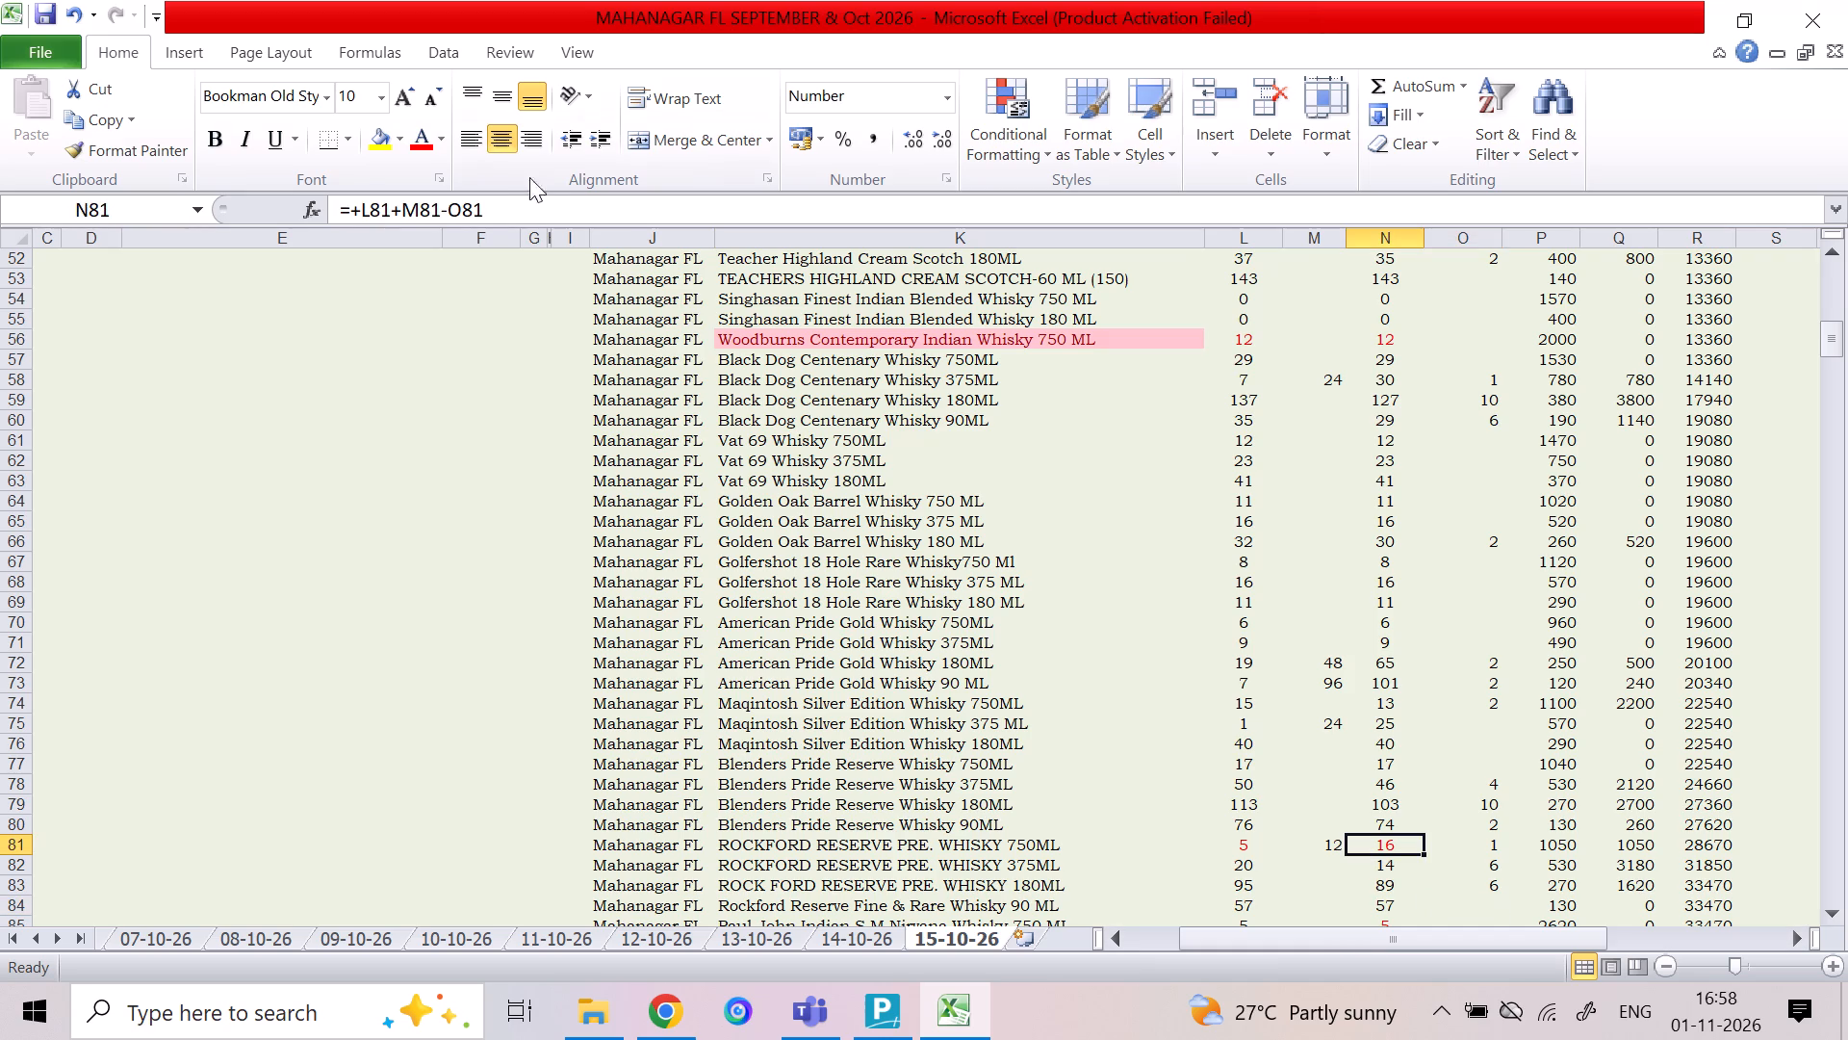
pyautogui.click(439, 129)
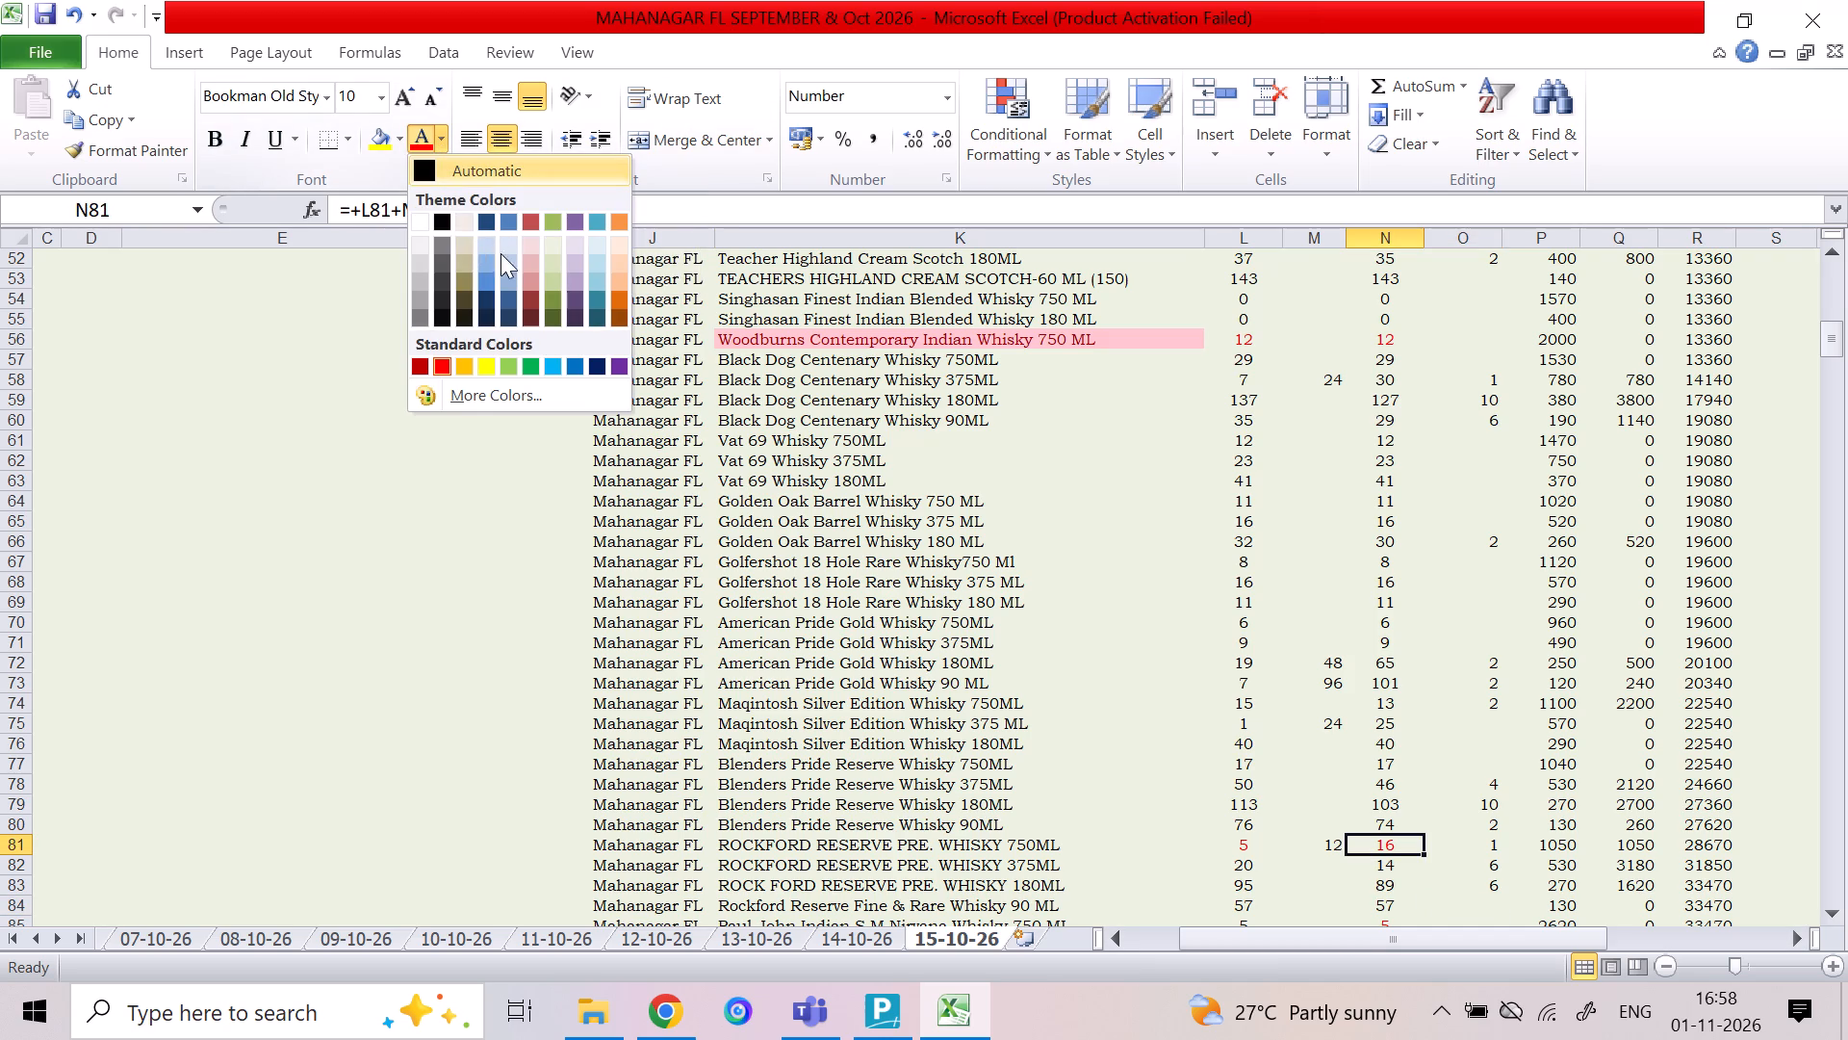
pyautogui.click(441, 213)
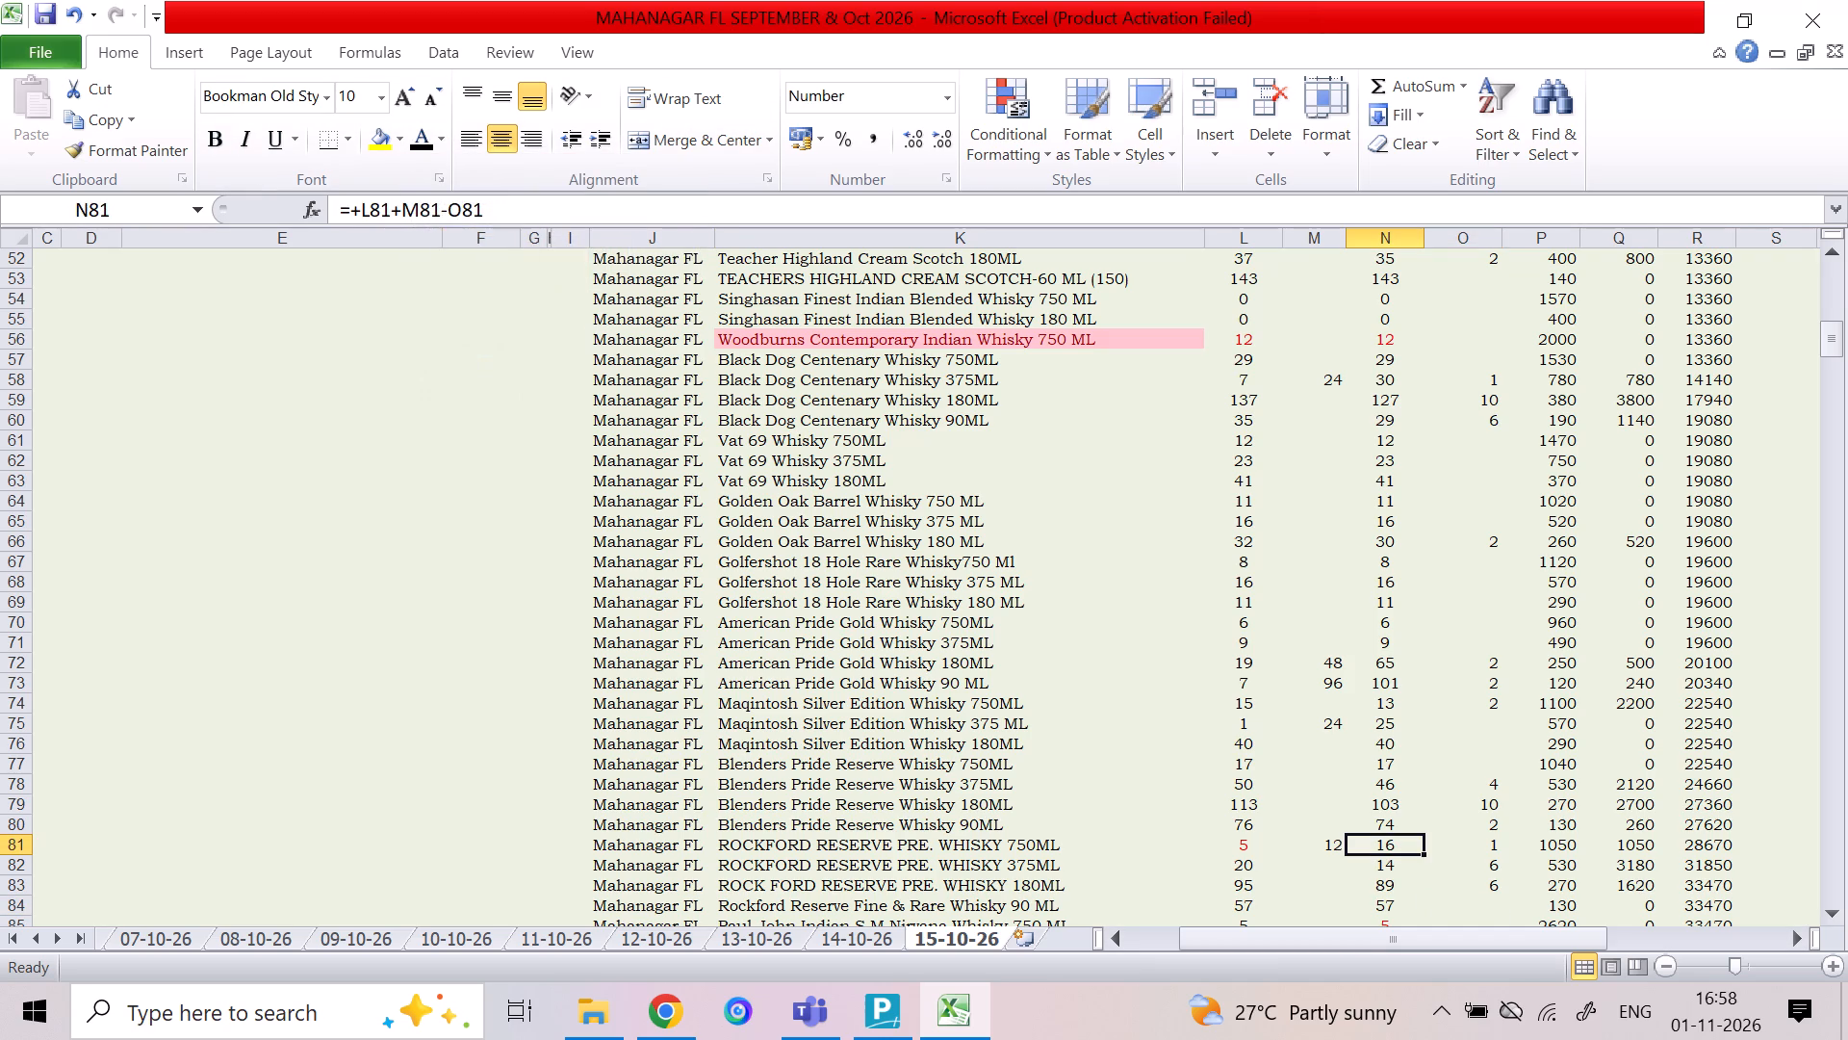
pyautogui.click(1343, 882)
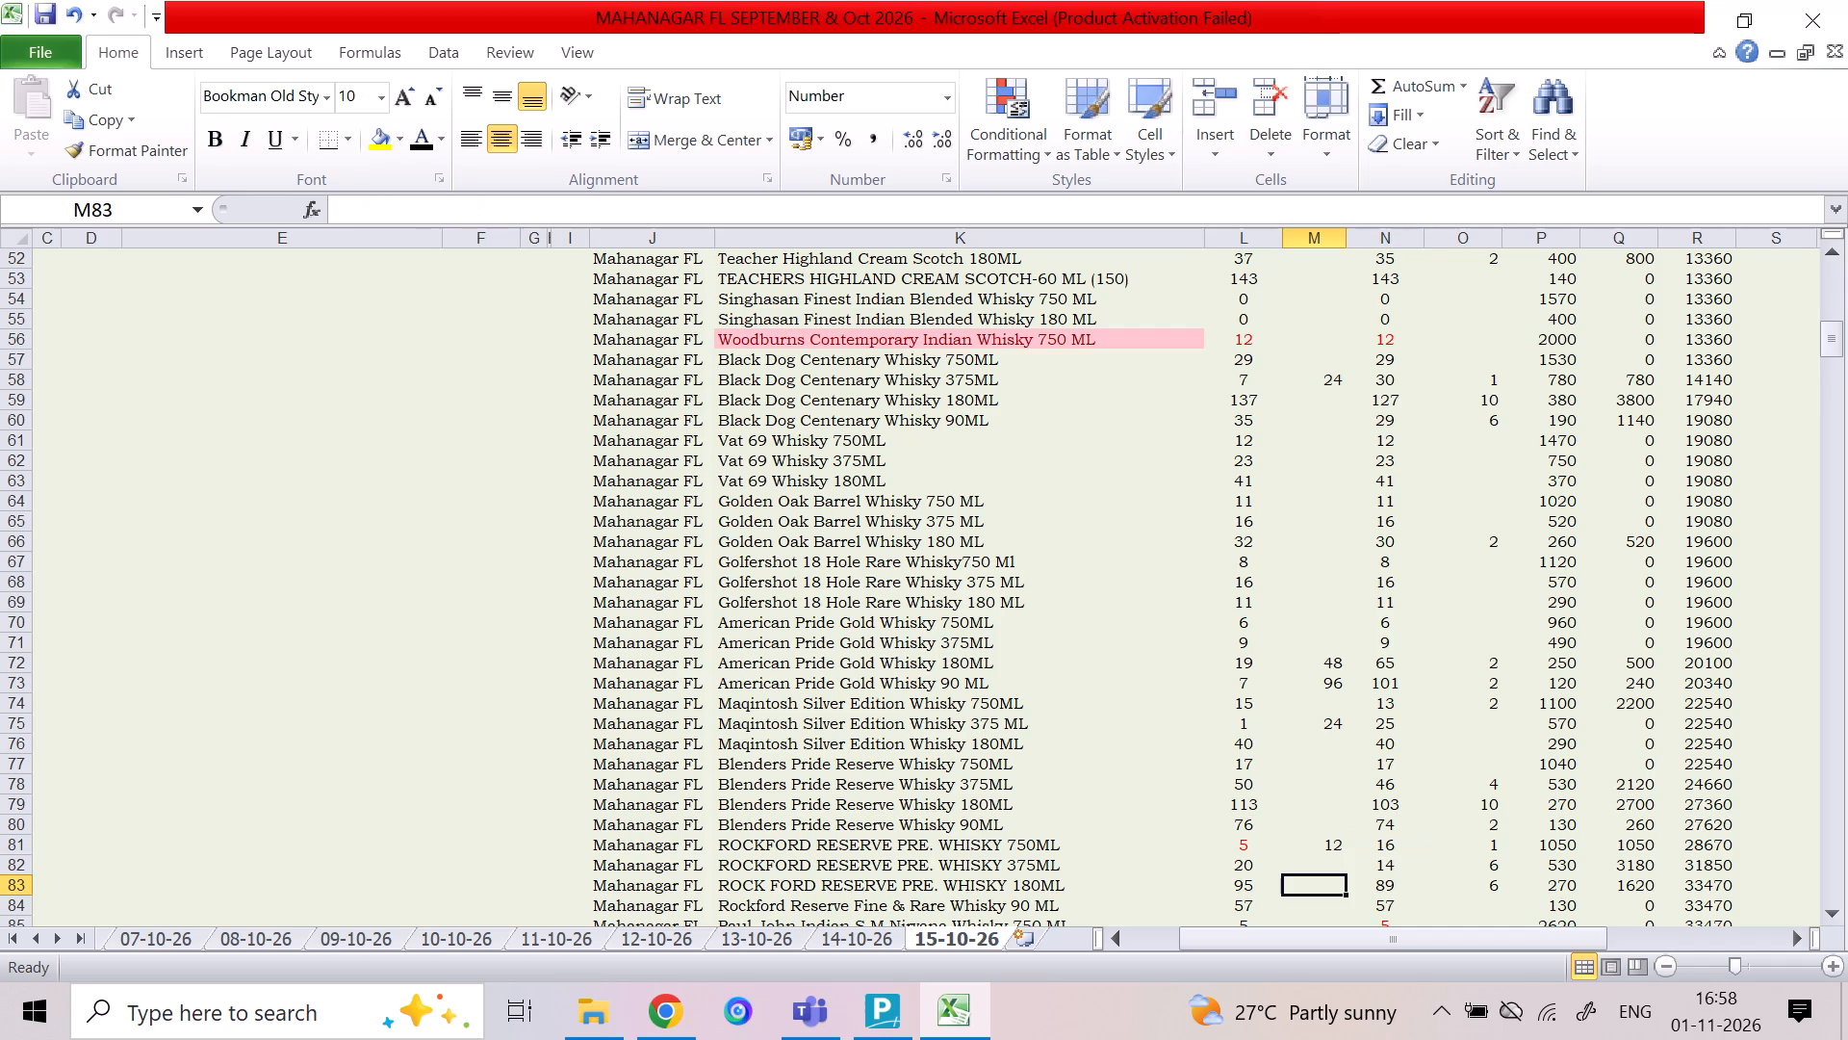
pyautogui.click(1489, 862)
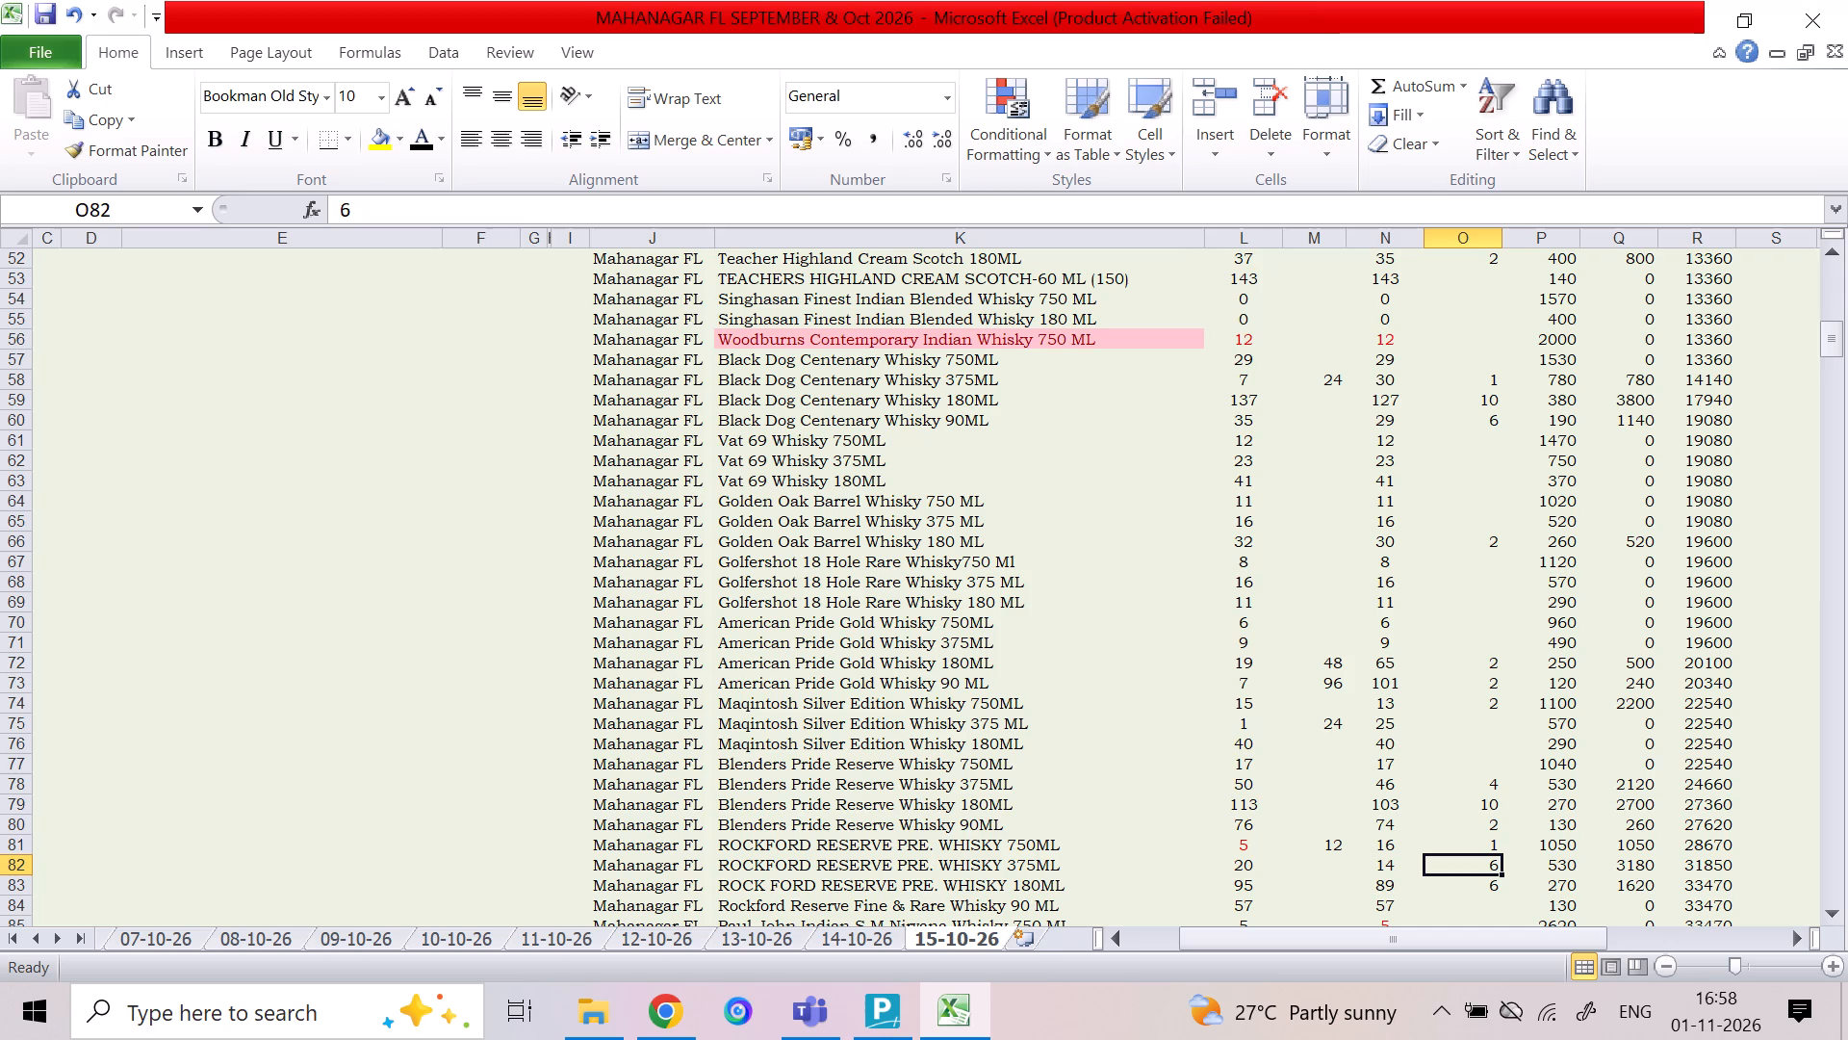
# Record an inward (INW) quantity of 48 for Oaksmith Gold Whisky 180ML.
pyautogui.press('Down')
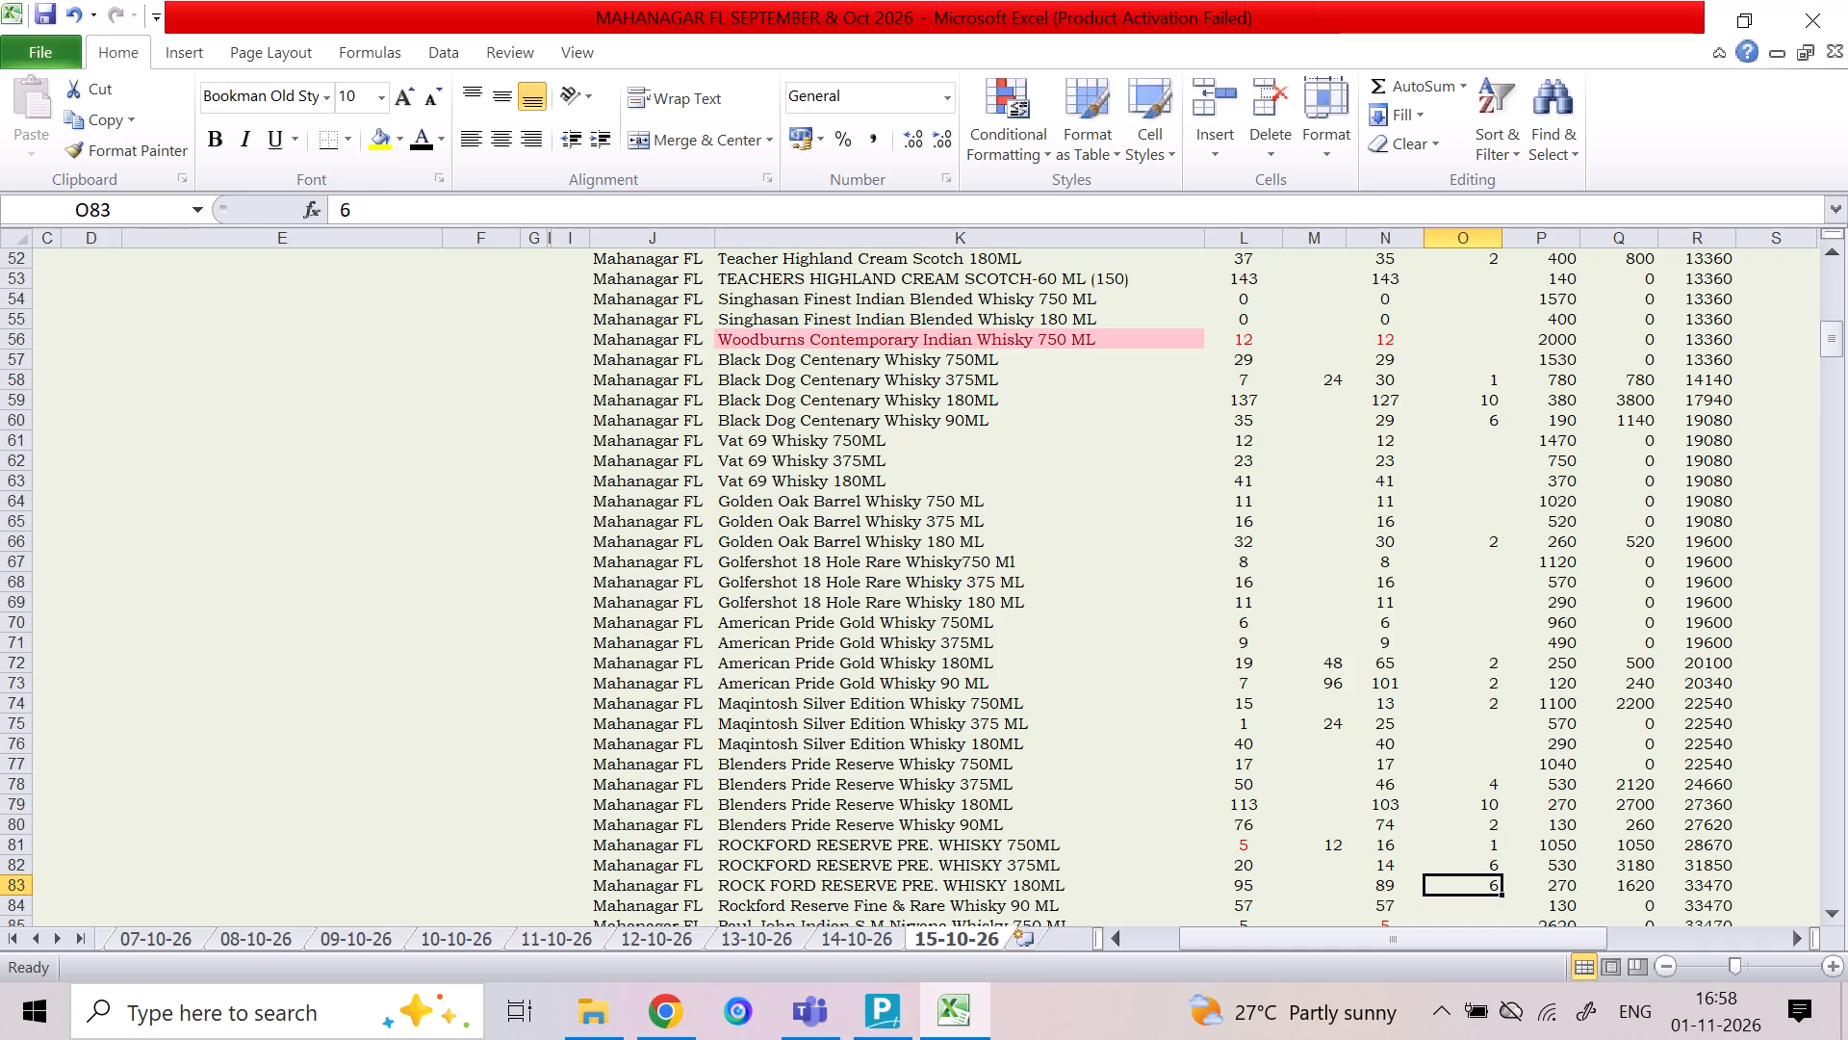
pyautogui.press('Down')
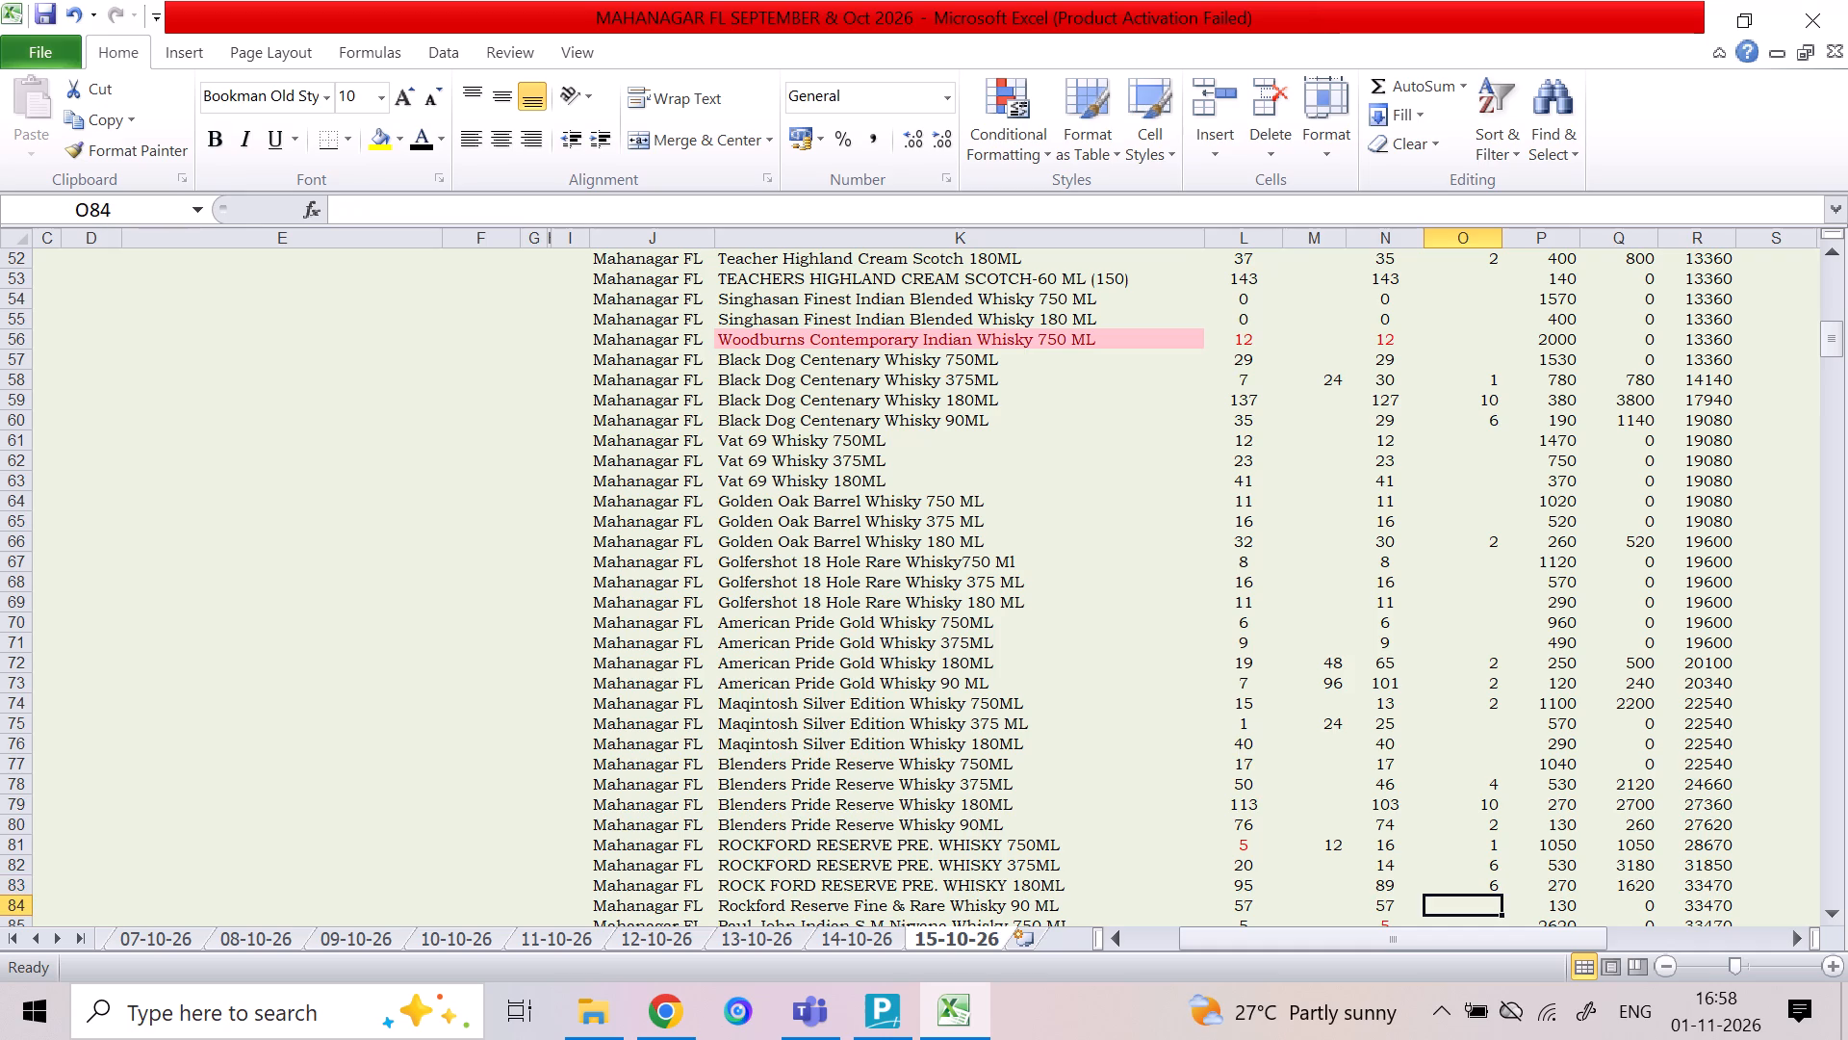
pyautogui.press('Down')
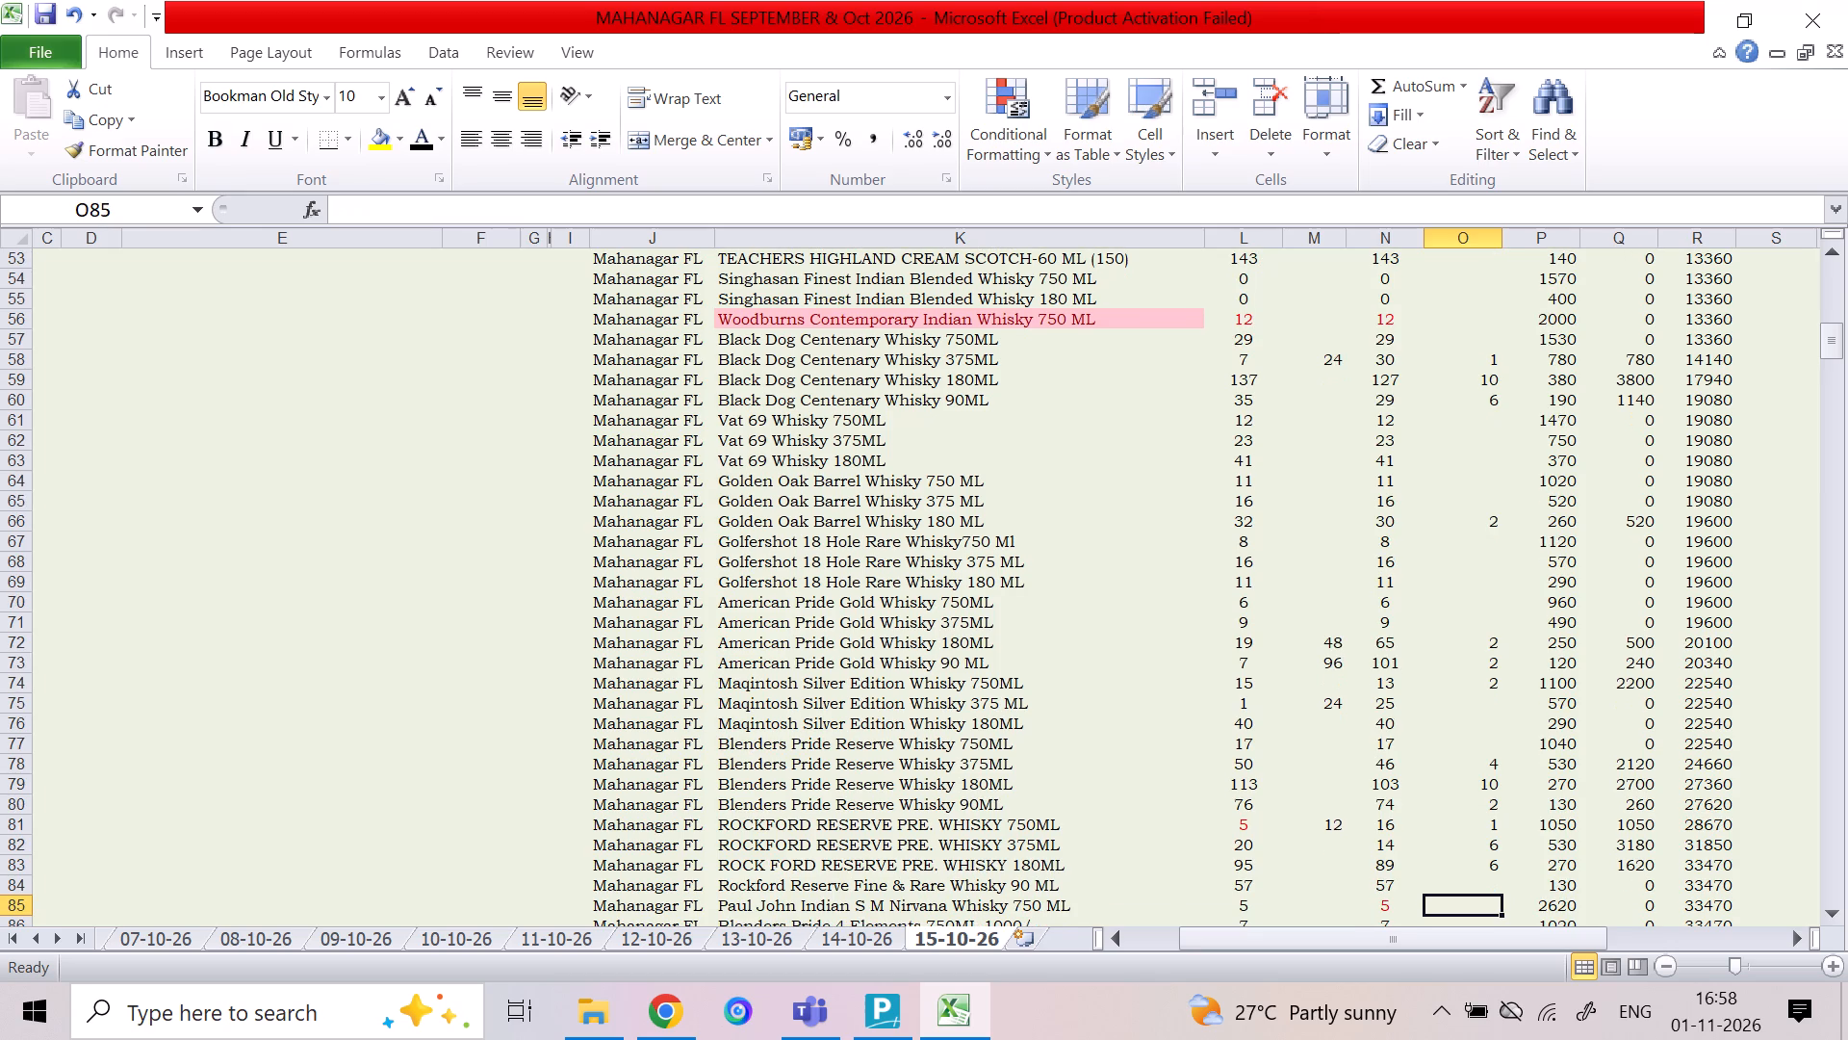
pyautogui.press('Down')
pyautogui.press('Down')
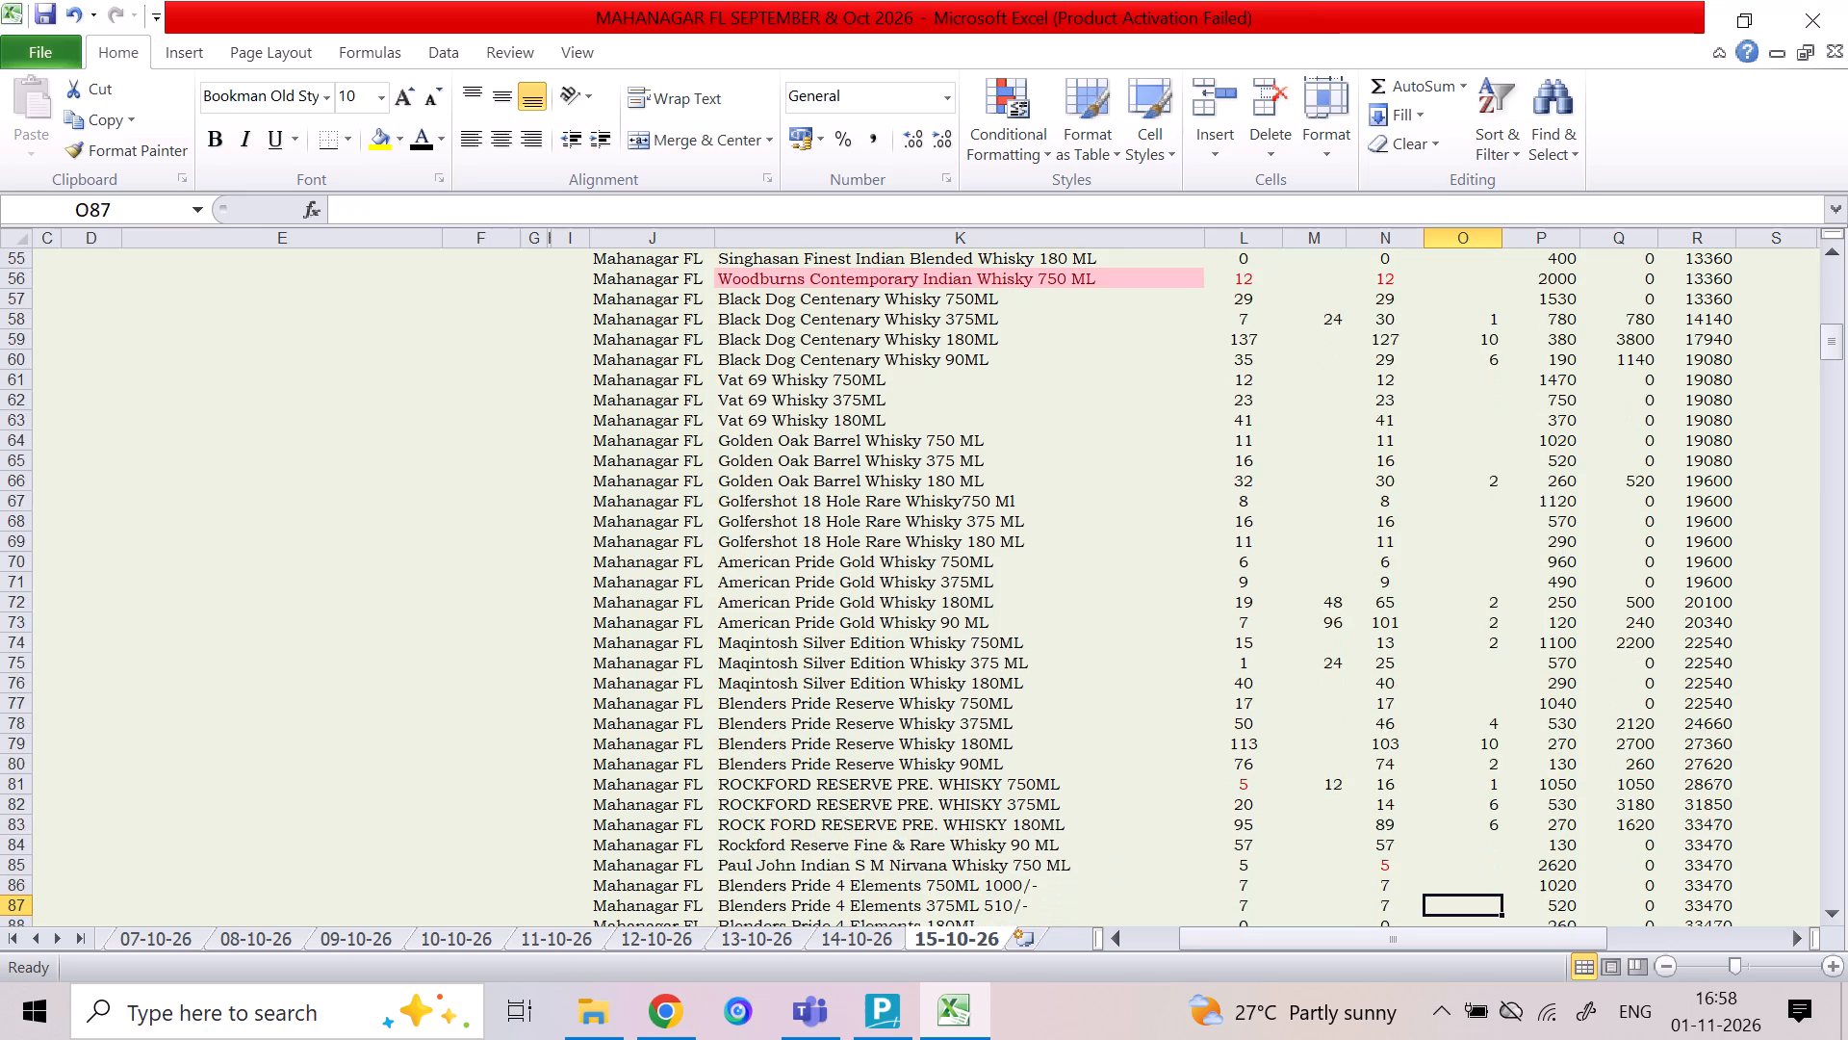
pyautogui.press('Down')
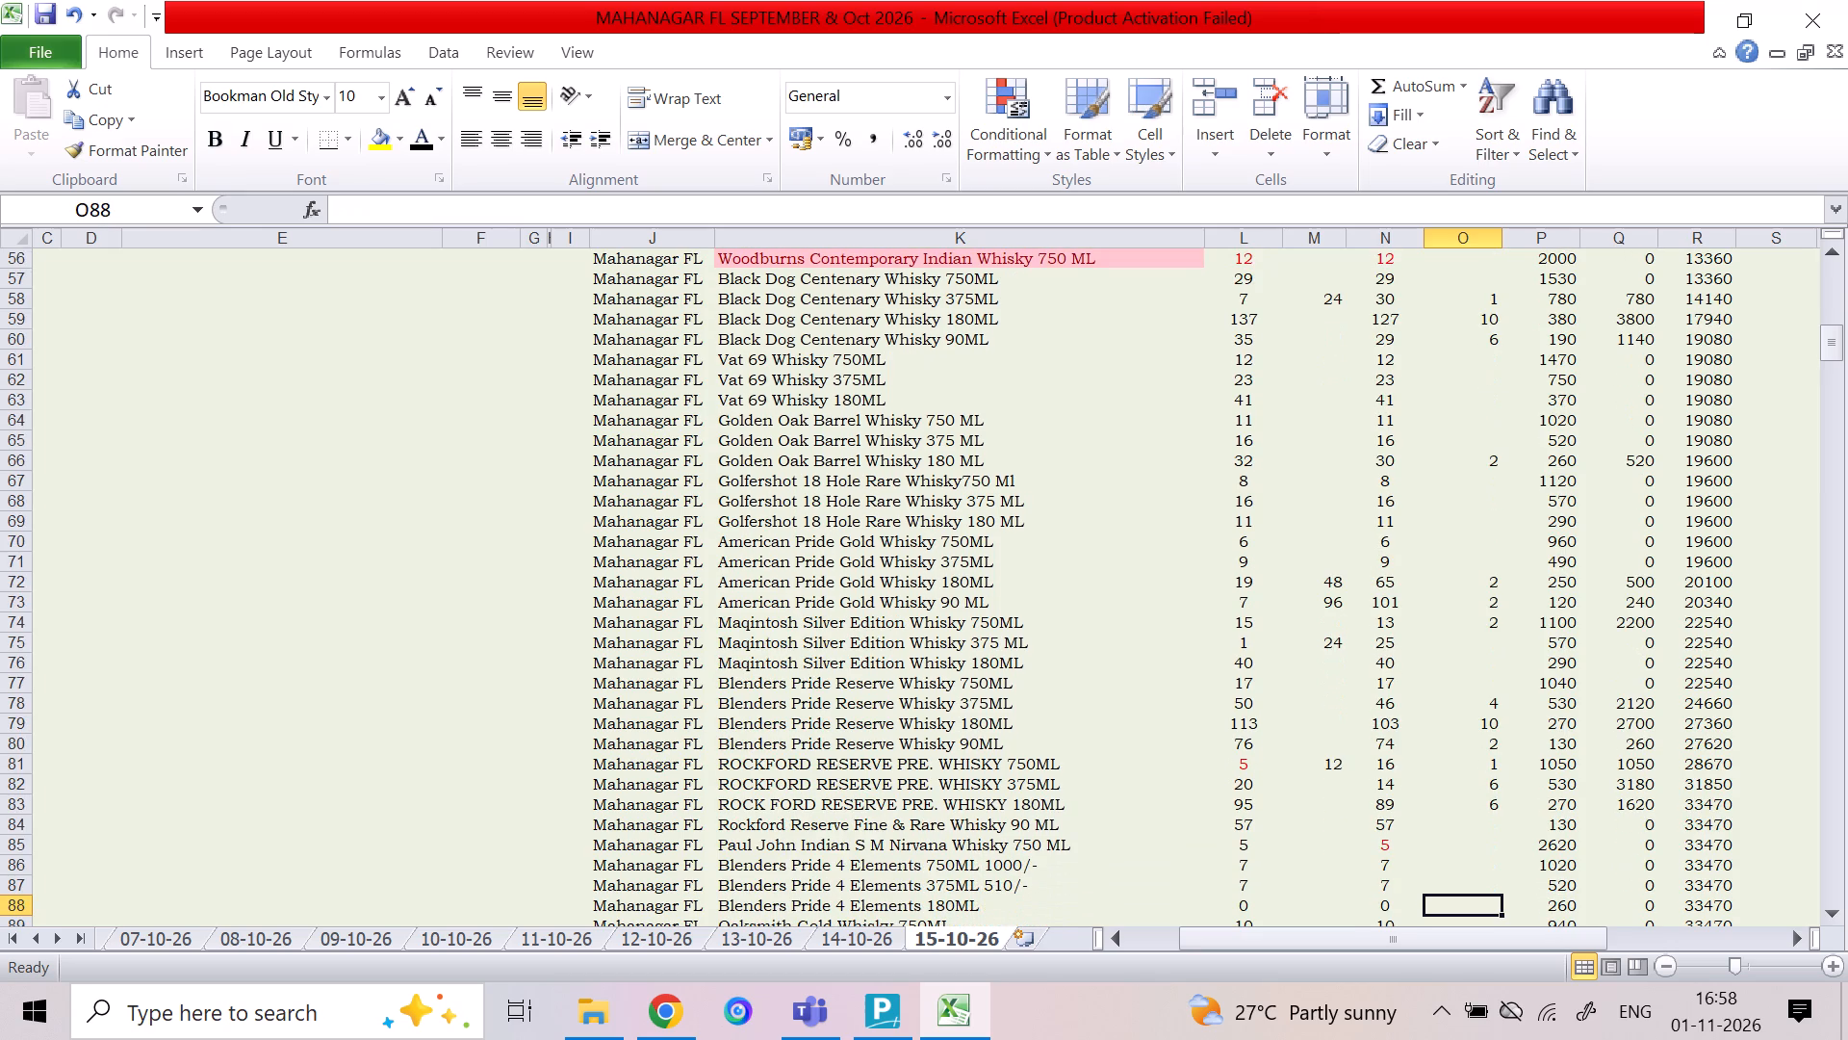
pyautogui.press('Down')
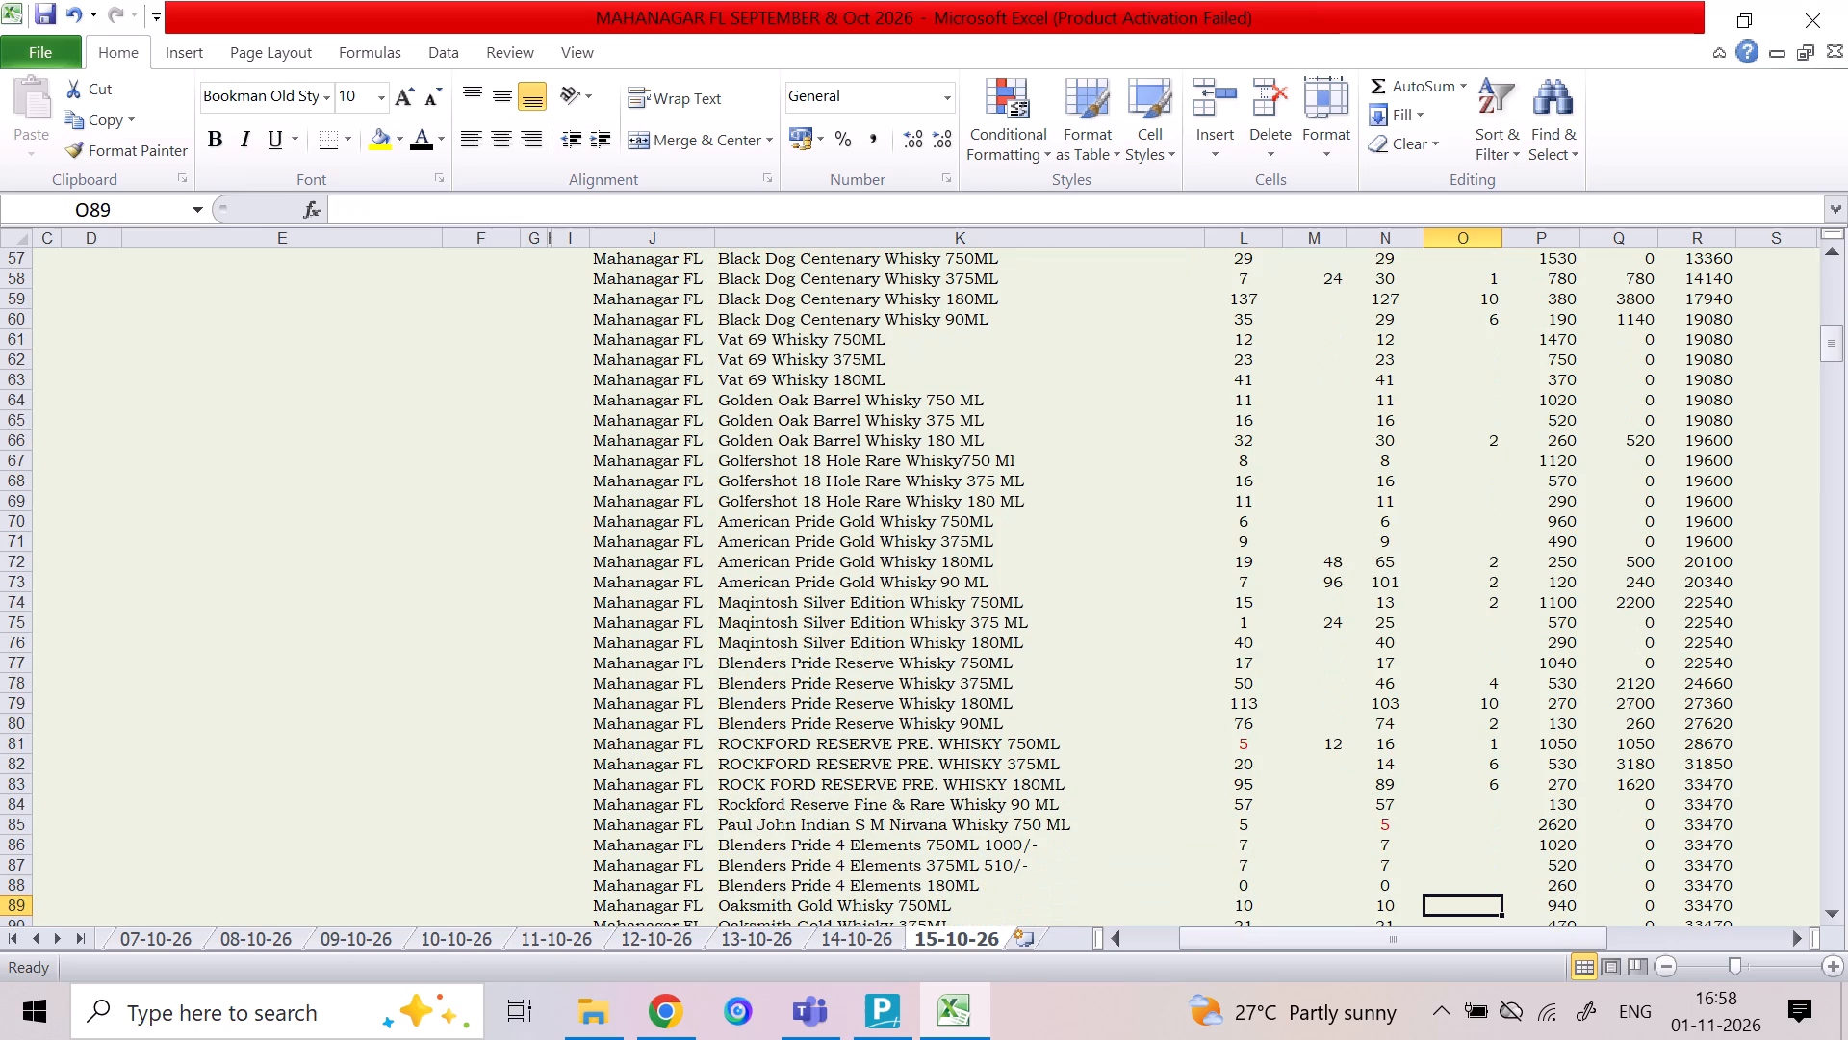
pyautogui.press('Down')
pyautogui.press('Down')
pyautogui.press('Down')
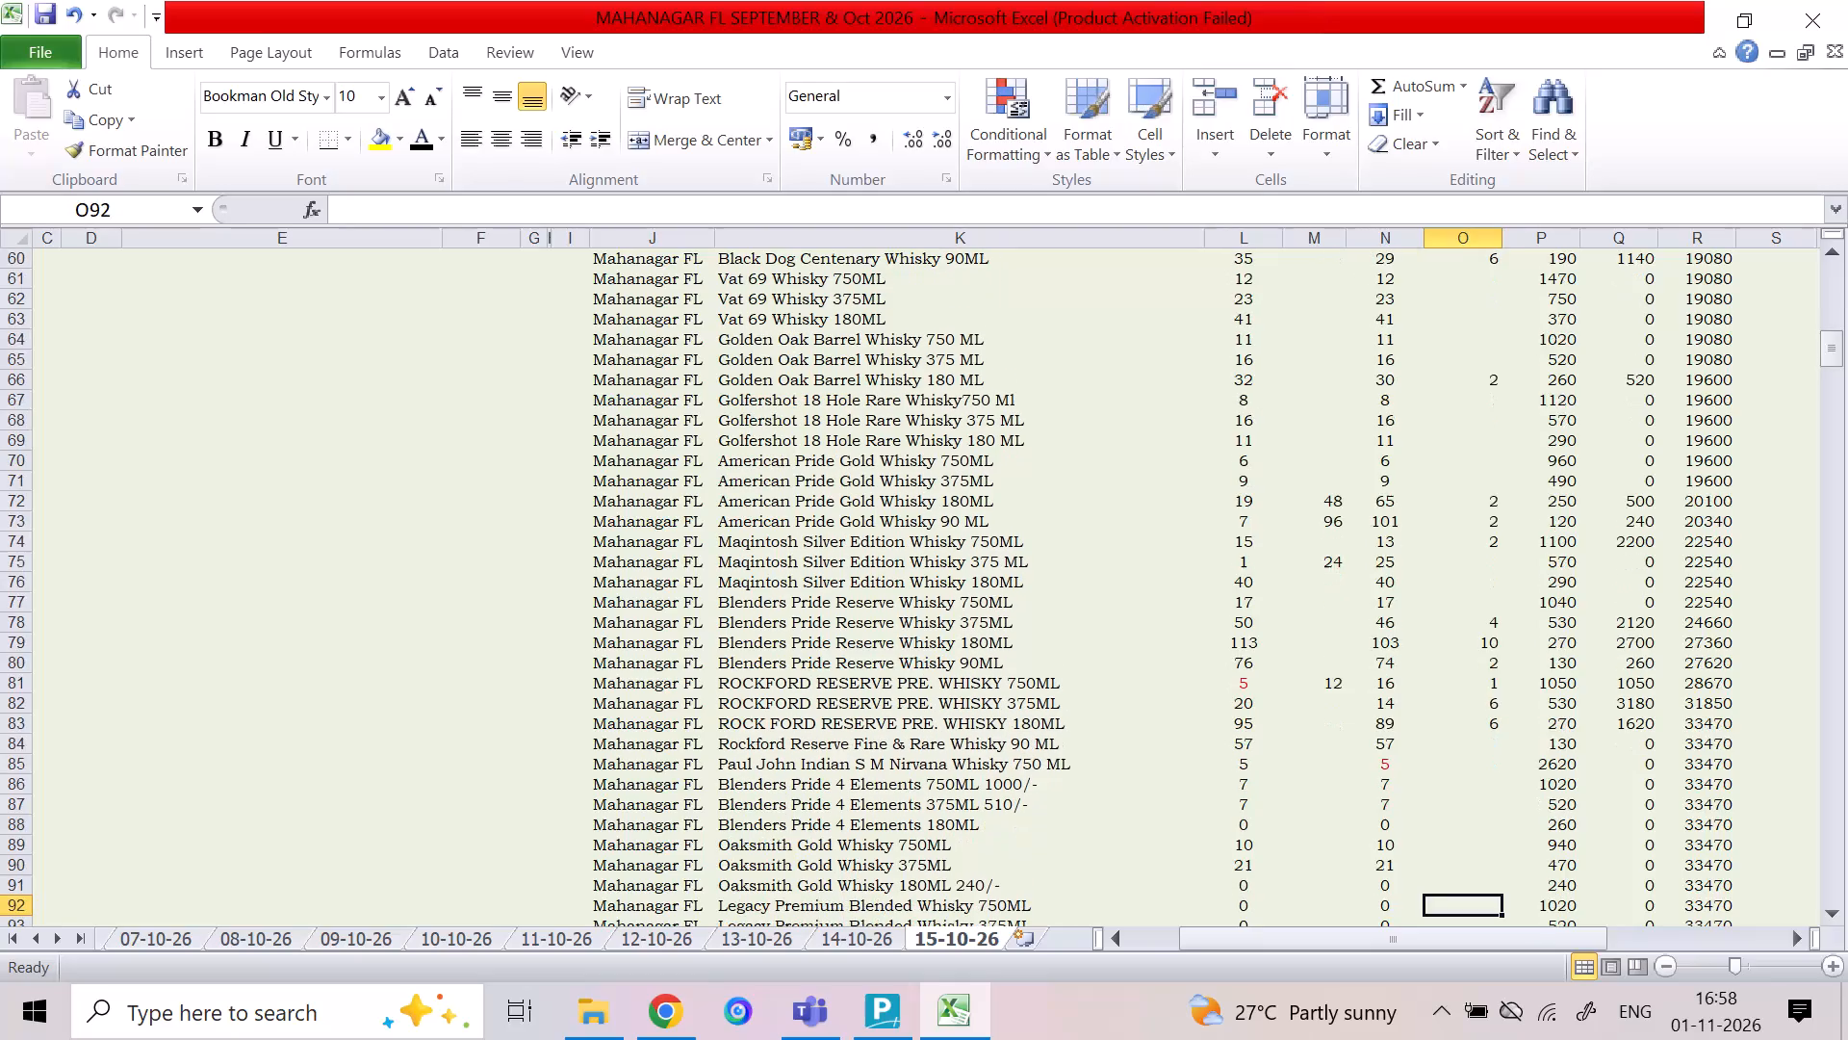
pyautogui.press('Down')
pyautogui.press('Up')
pyautogui.press('Up')
pyautogui.press('Left')
pyautogui.press('Left')
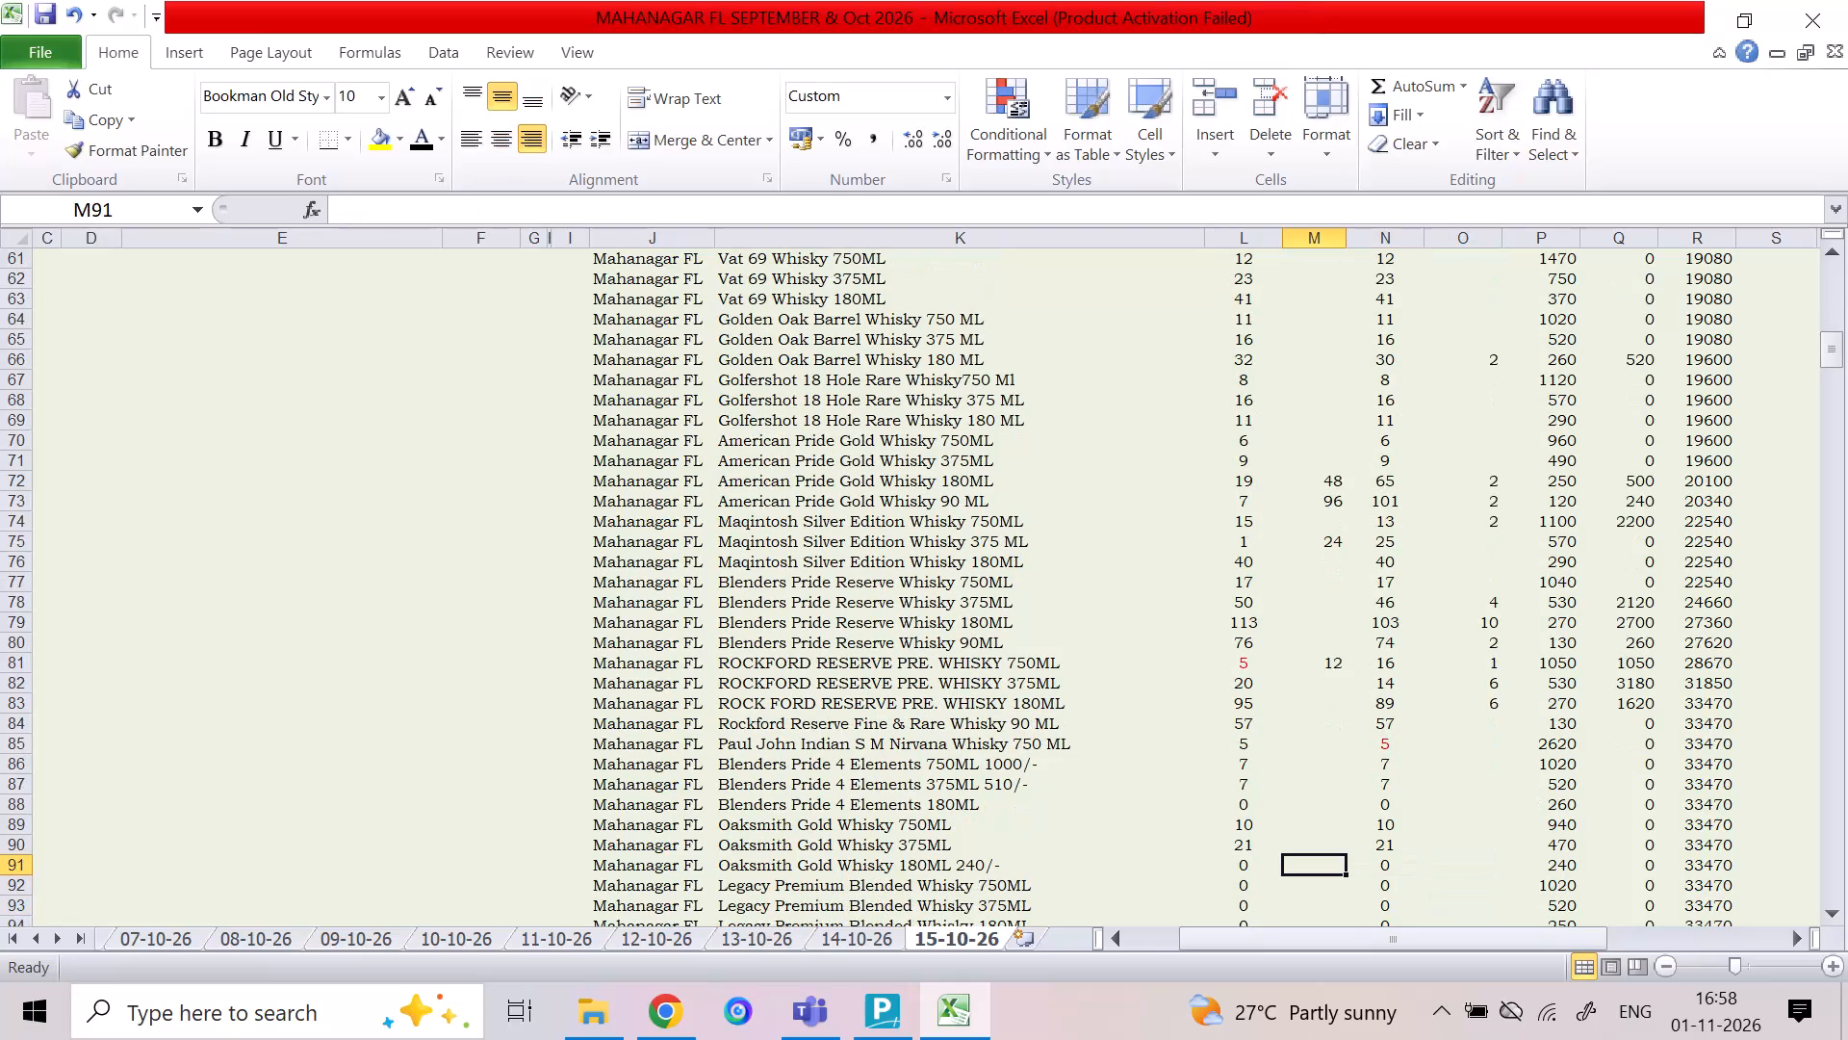
pyautogui.write('48')
pyautogui.press('Right')
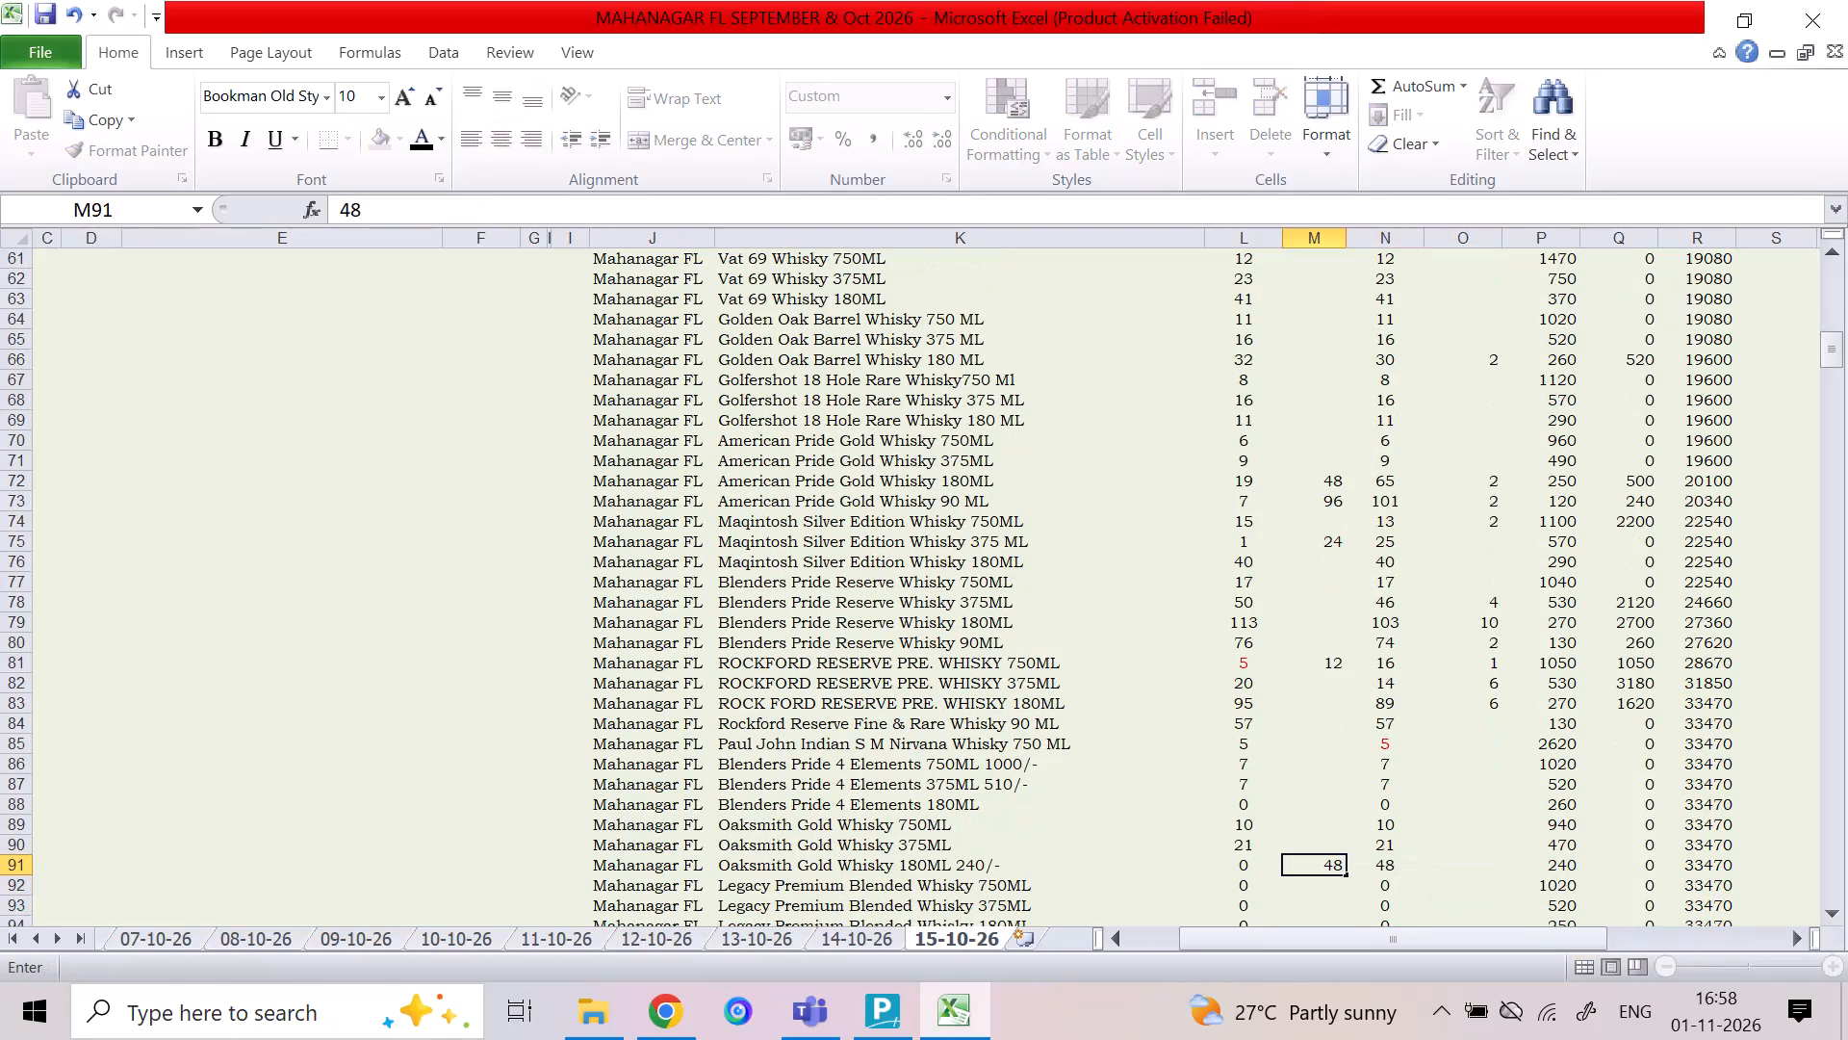
pyautogui.press('Right')
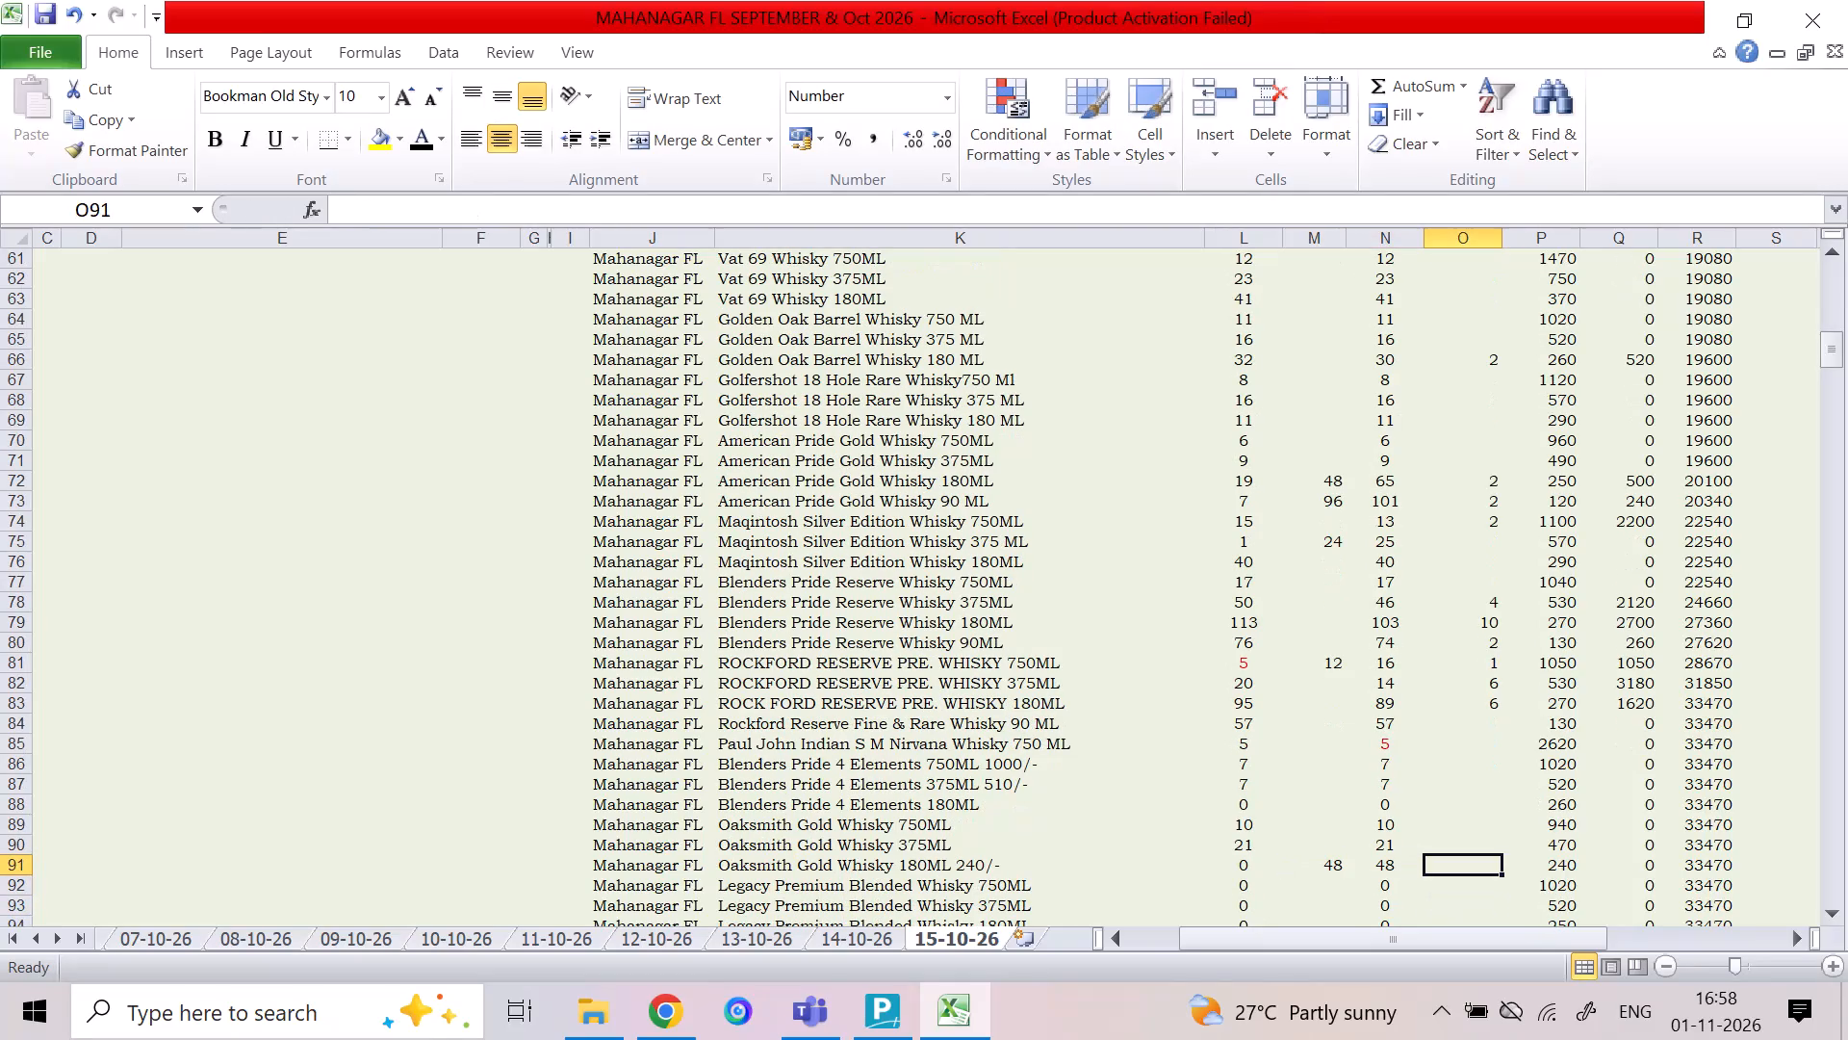
# Enter the Antiquity Blue Premium Whisky sale quantities: 1 for 375ML, 1 for 180ML and 2 for 90 ML.
pyautogui.press('Down')
pyautogui.press('Down')
pyautogui.press('Down')
pyautogui.press('Down')
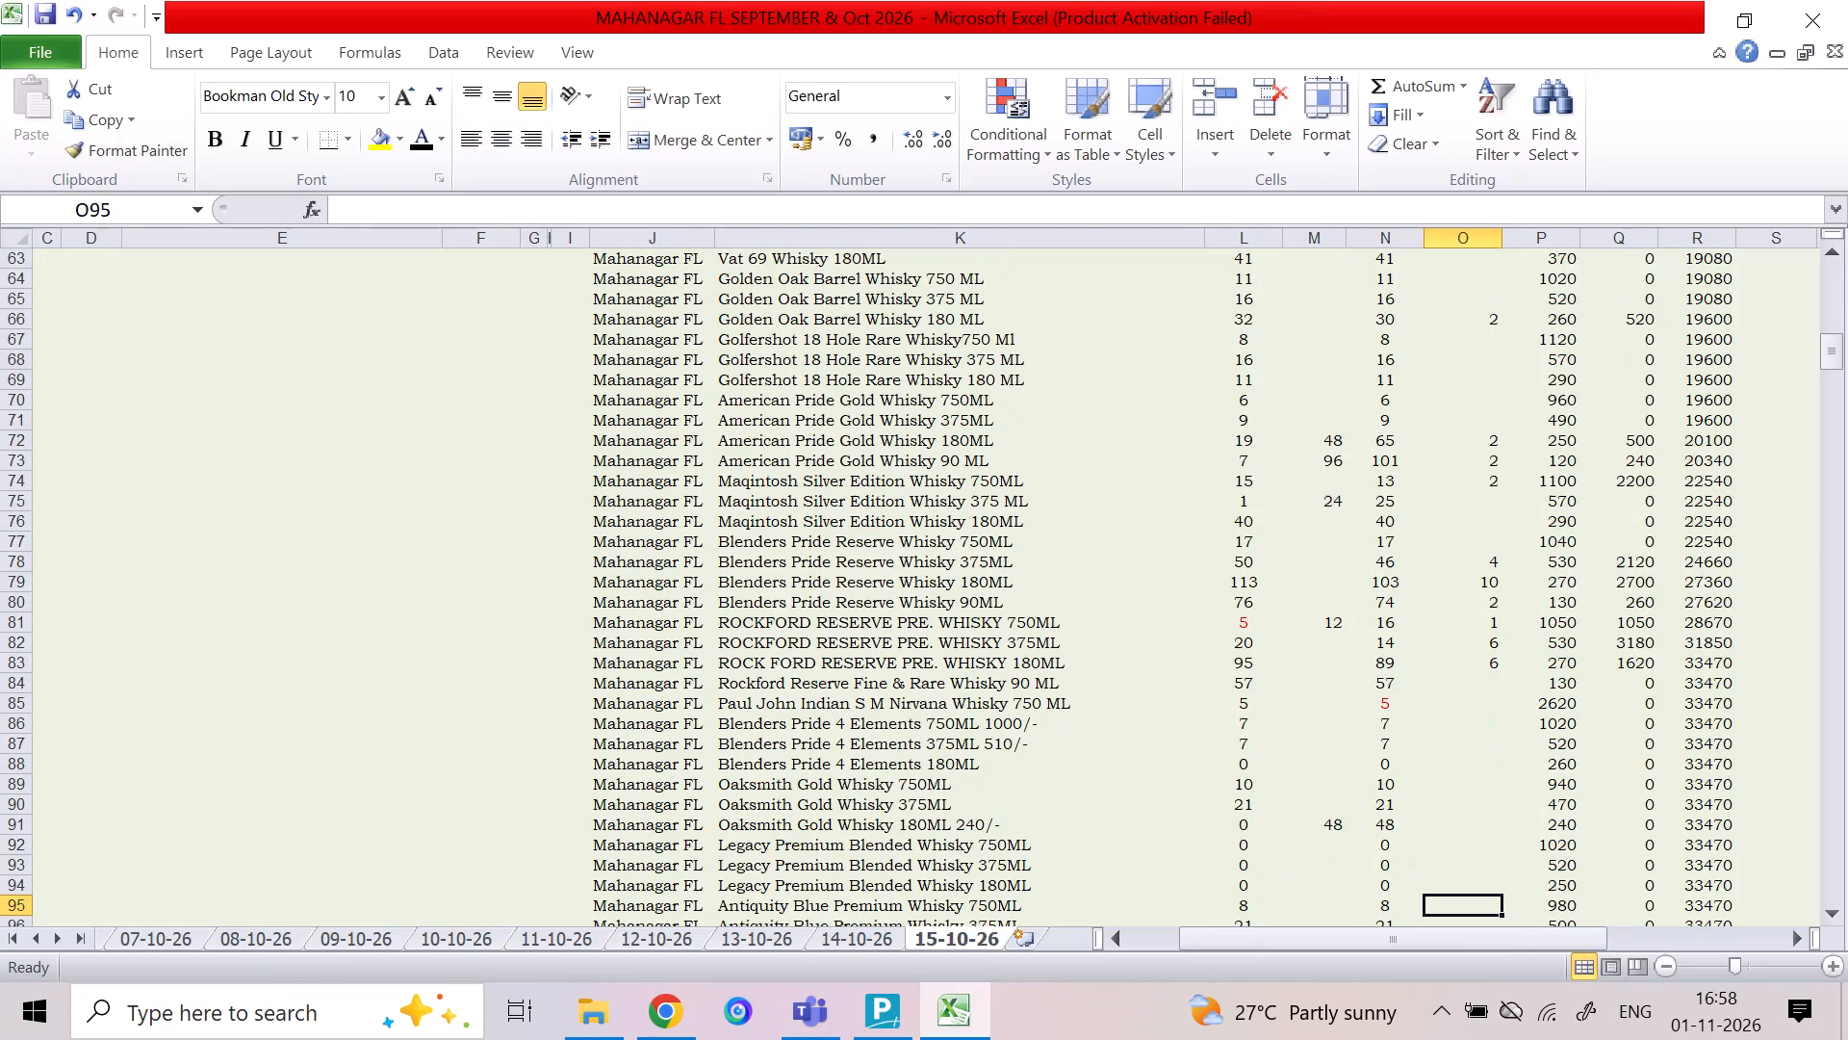
pyautogui.press('Down')
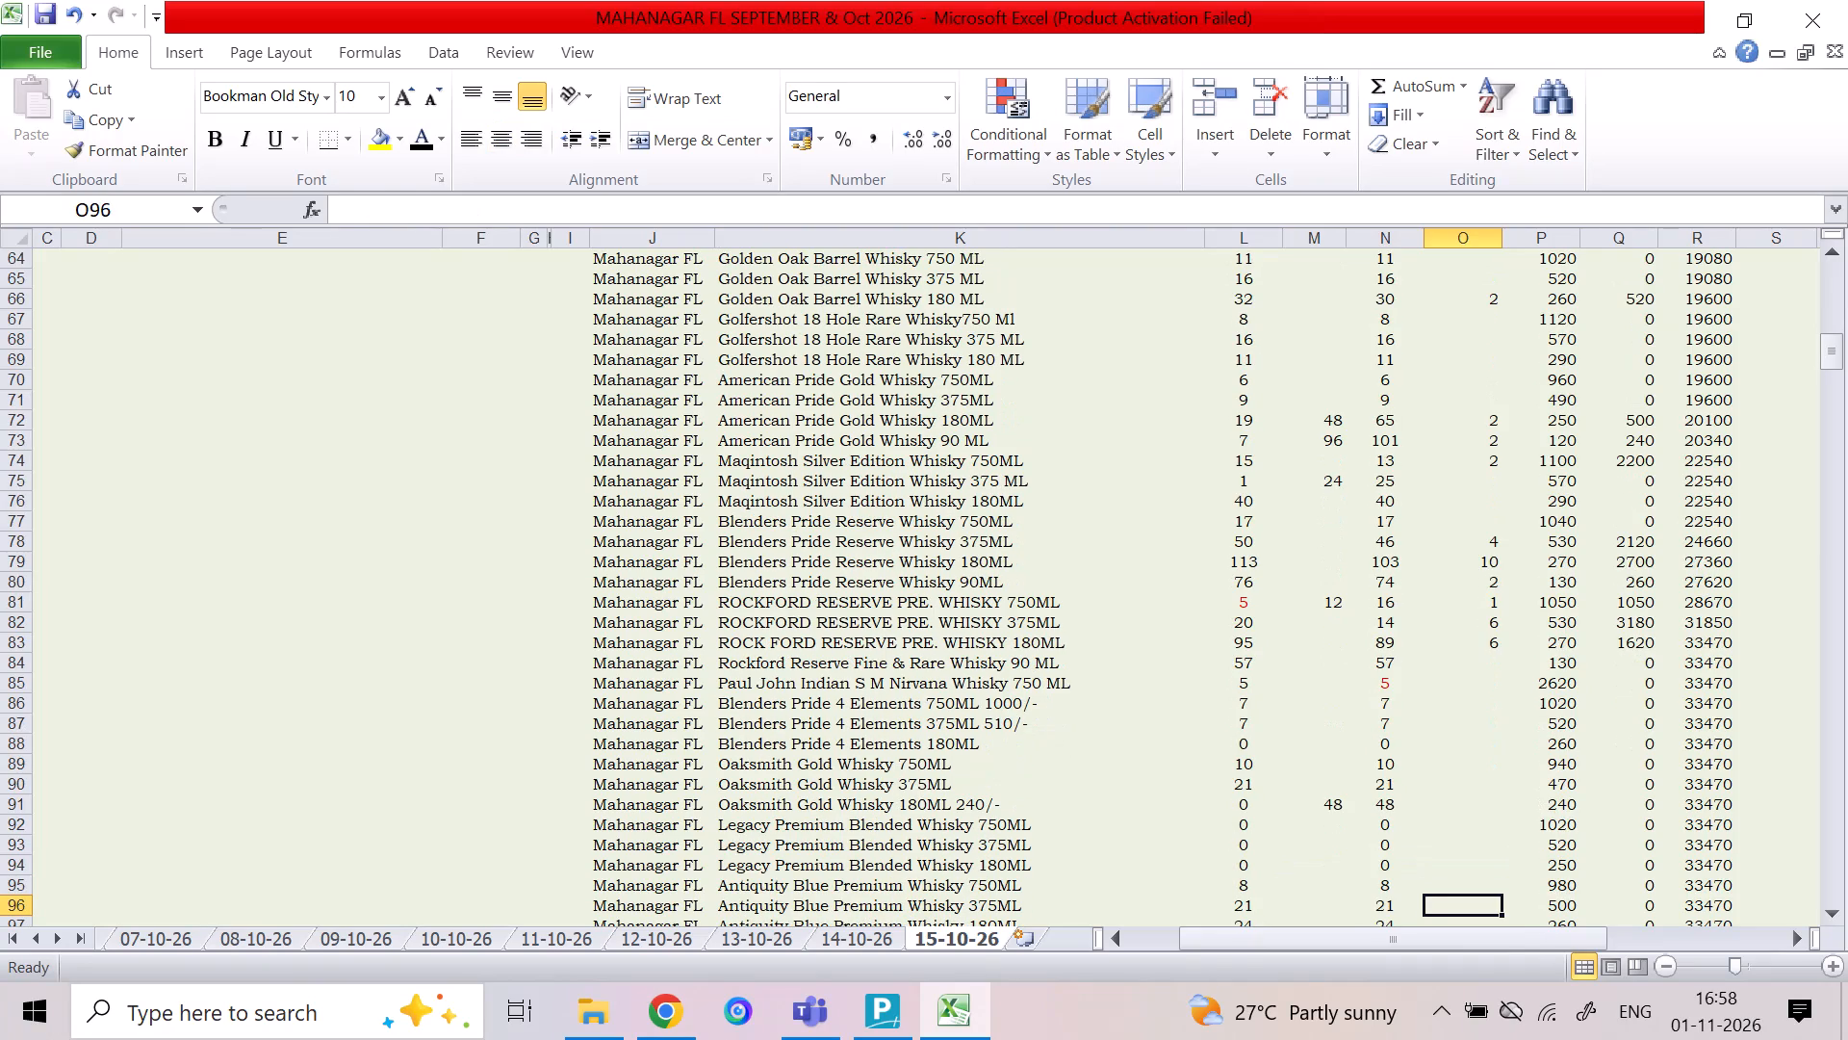
pyautogui.press('1')
pyautogui.press('Down')
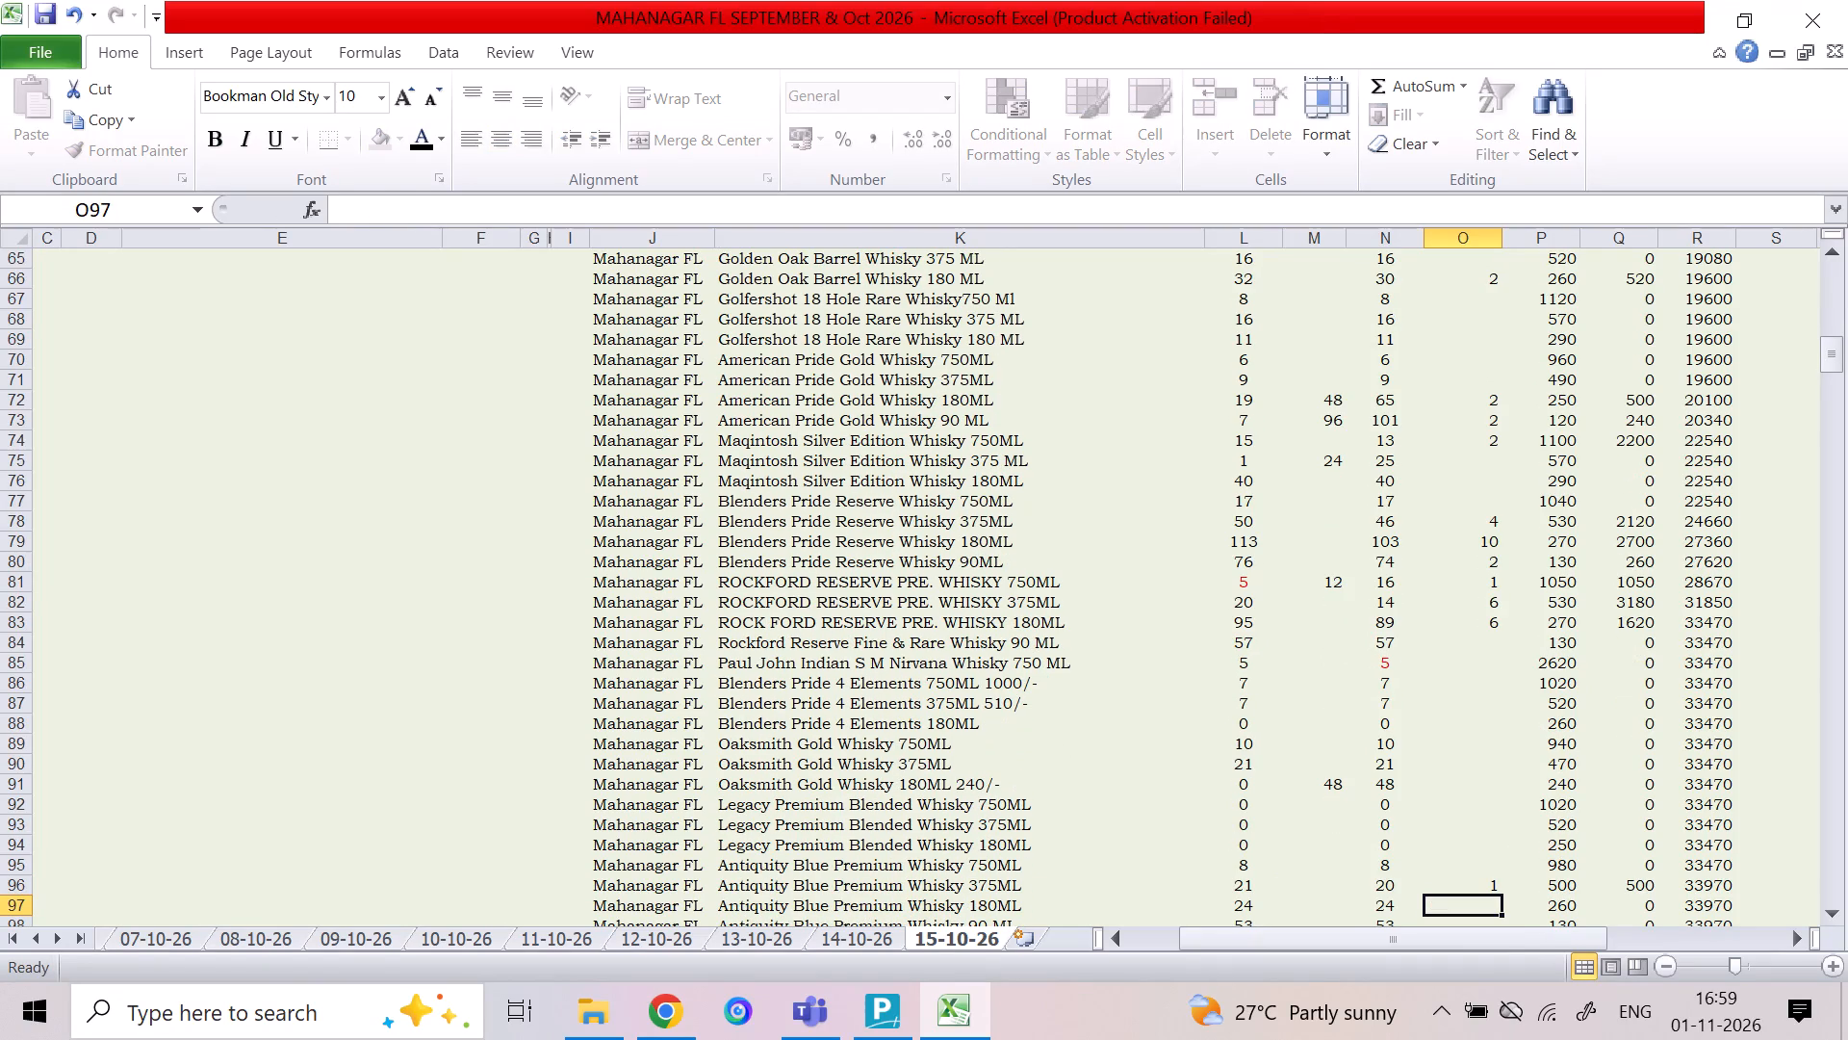
pyautogui.press('1')
pyautogui.press('Down')
pyautogui.press('2')
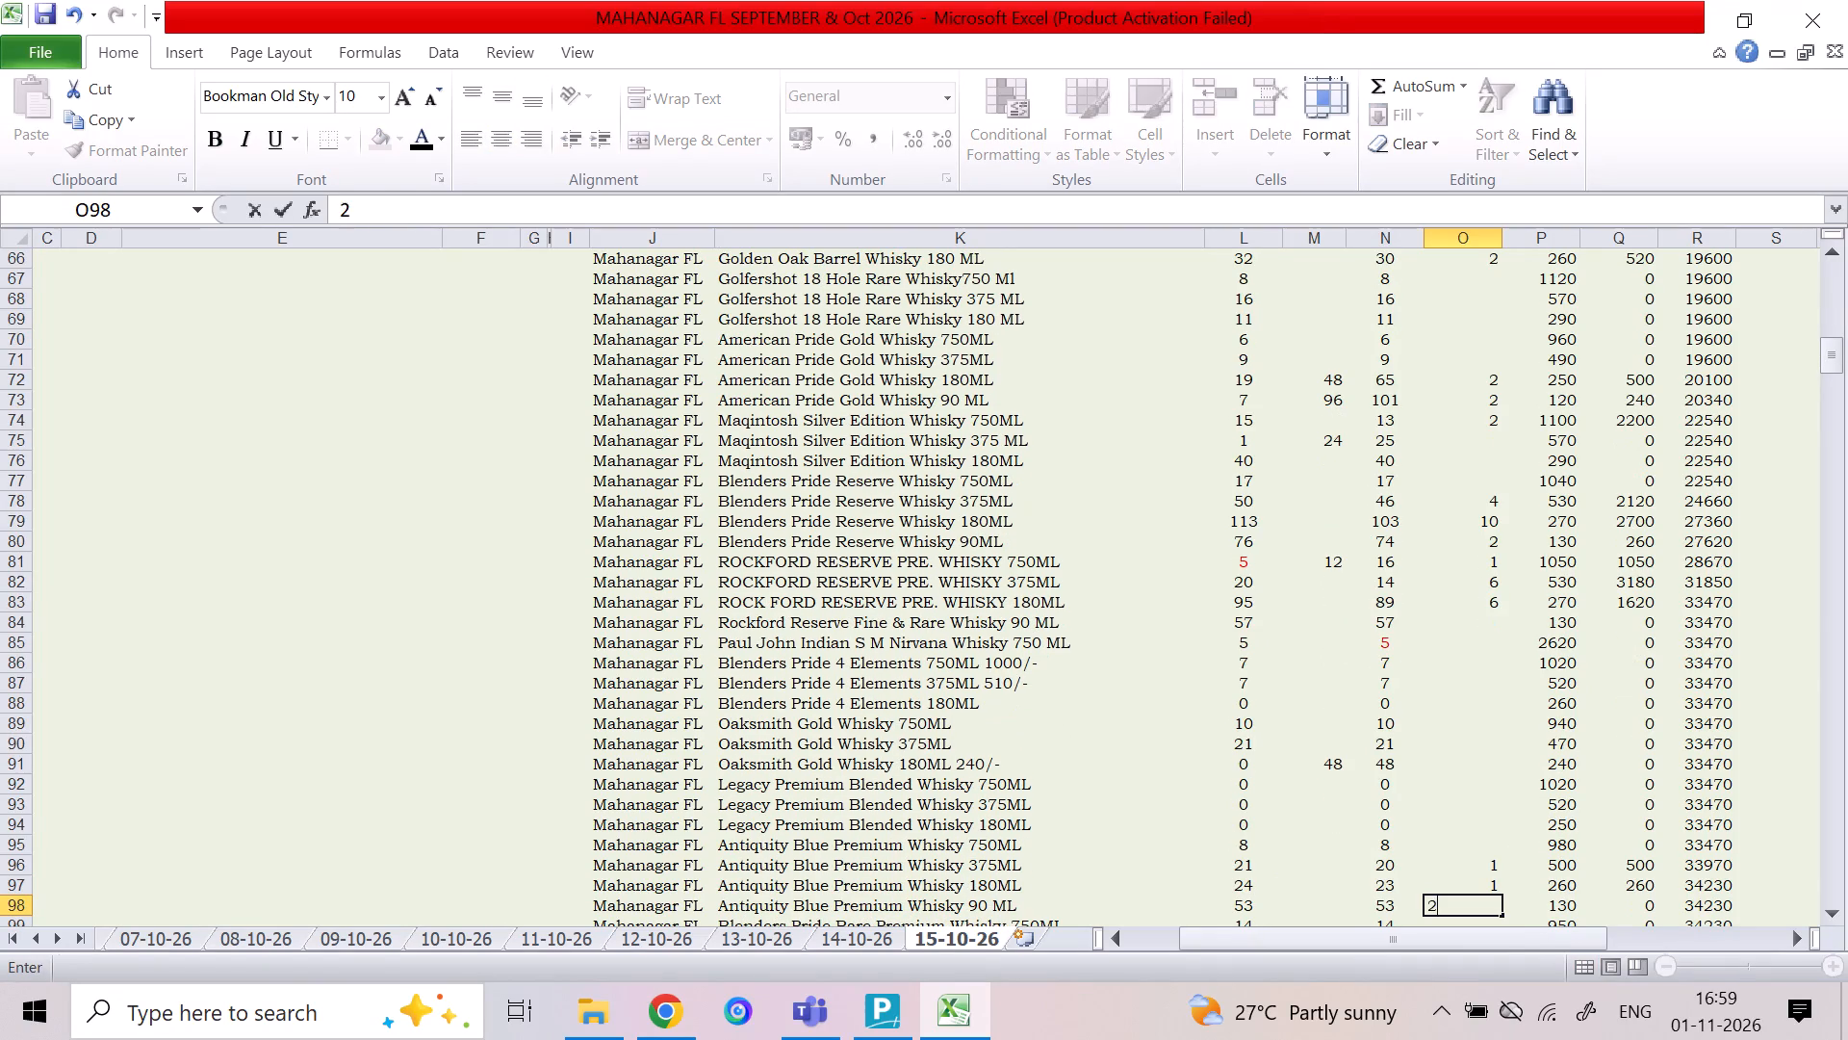
pyautogui.press('Down')
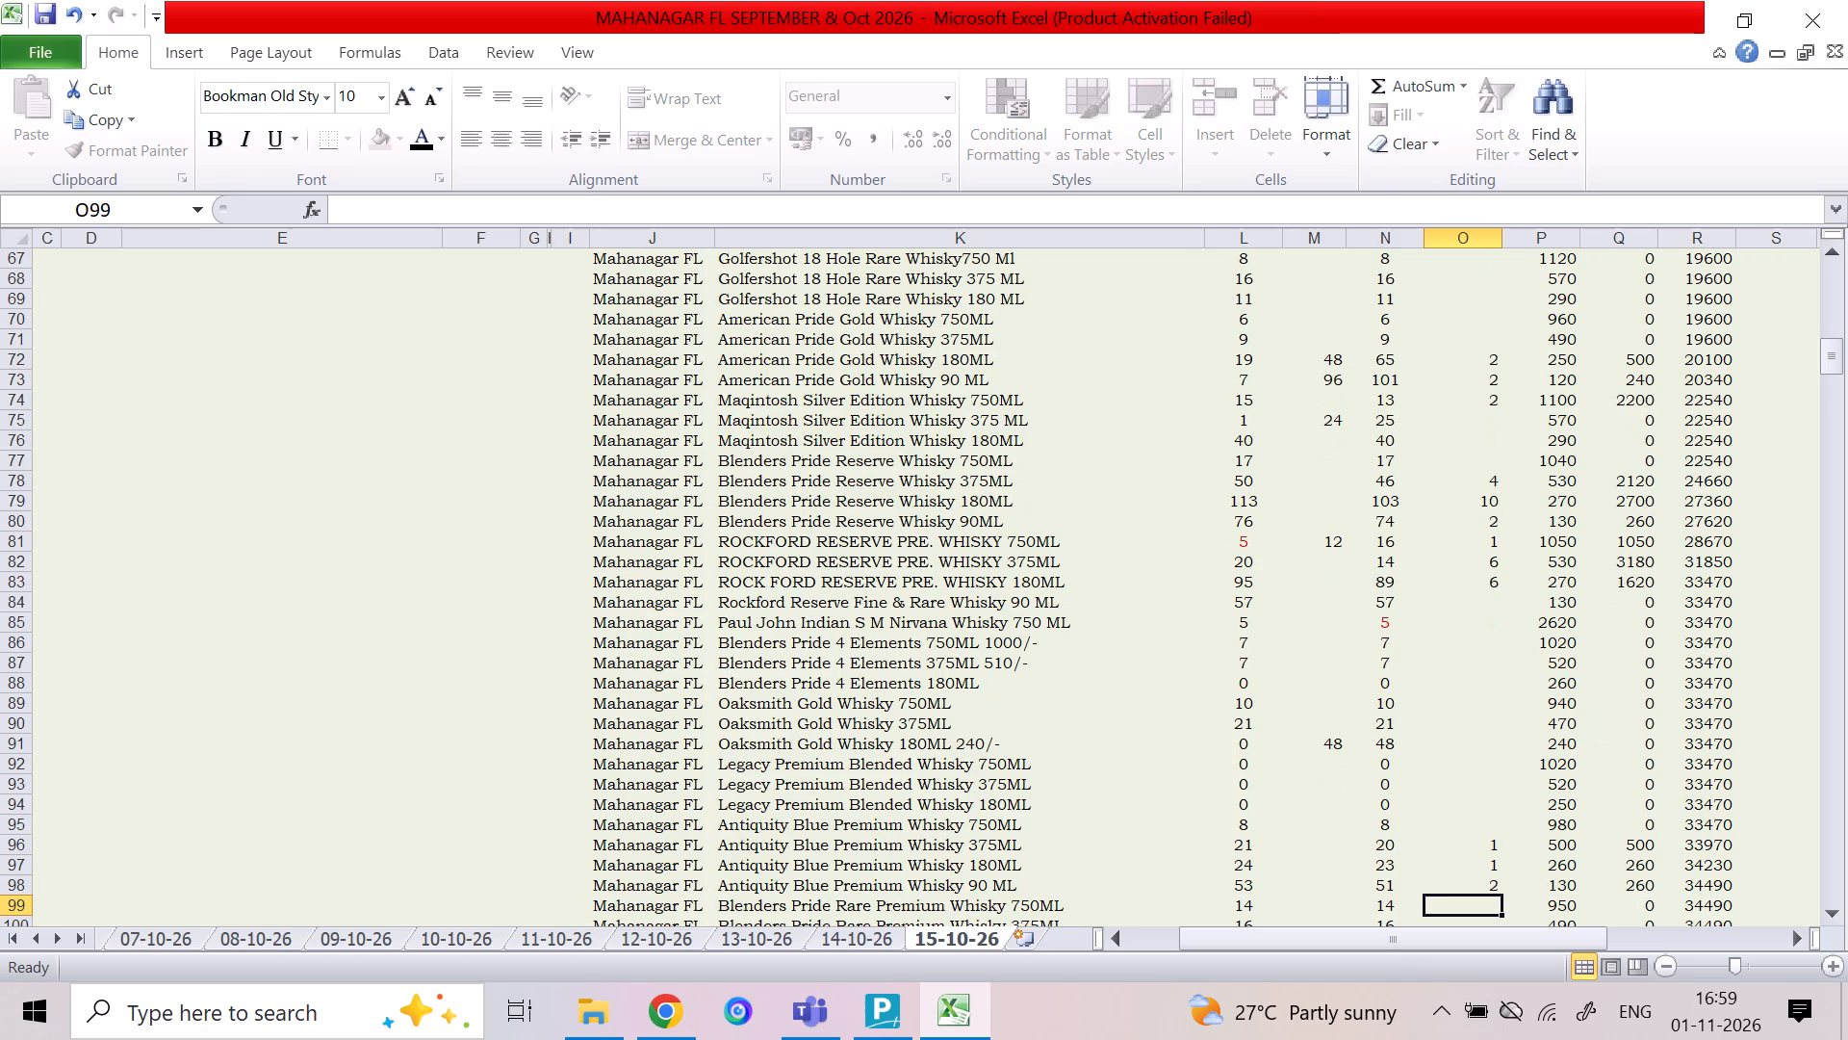
# Enter the Blenders Pride Rare Premium Whisky sale quantities: 1 for 750ML and 5 for 375ML.
pyautogui.press('1')
pyautogui.press('Down')
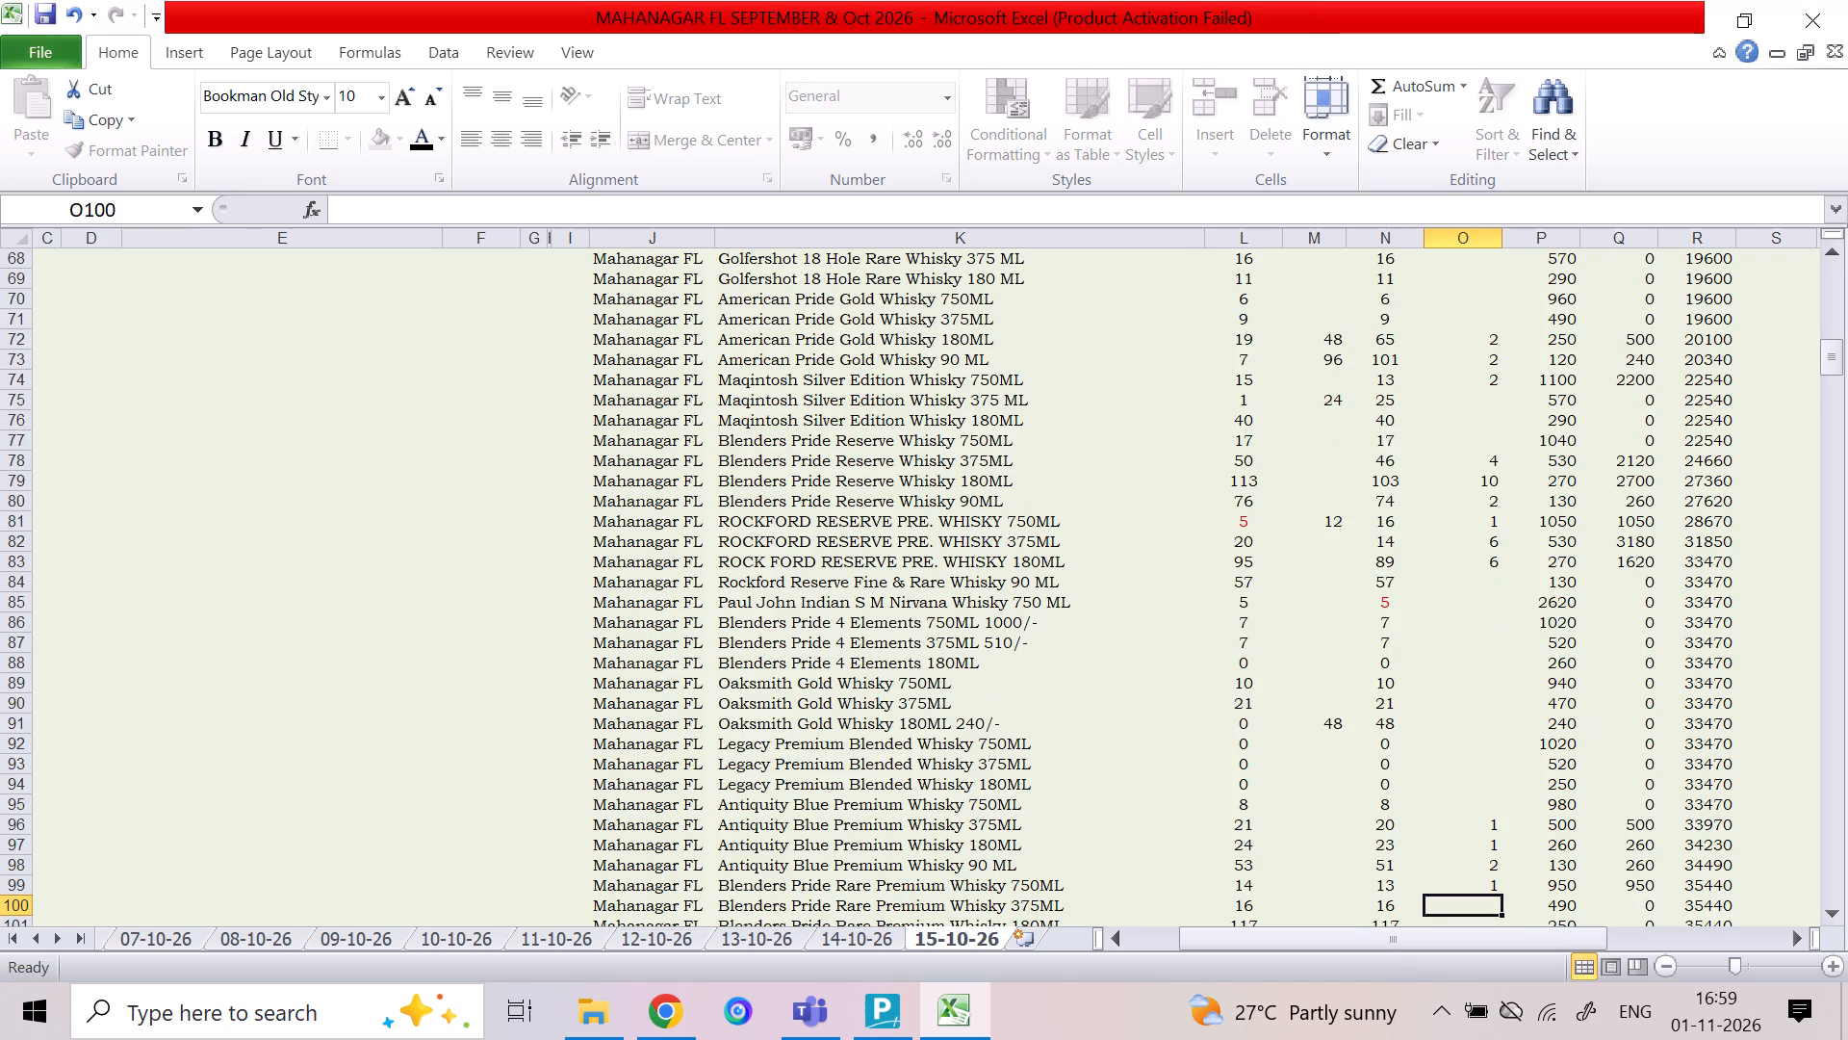
pyautogui.press('5')
pyautogui.press('Down')
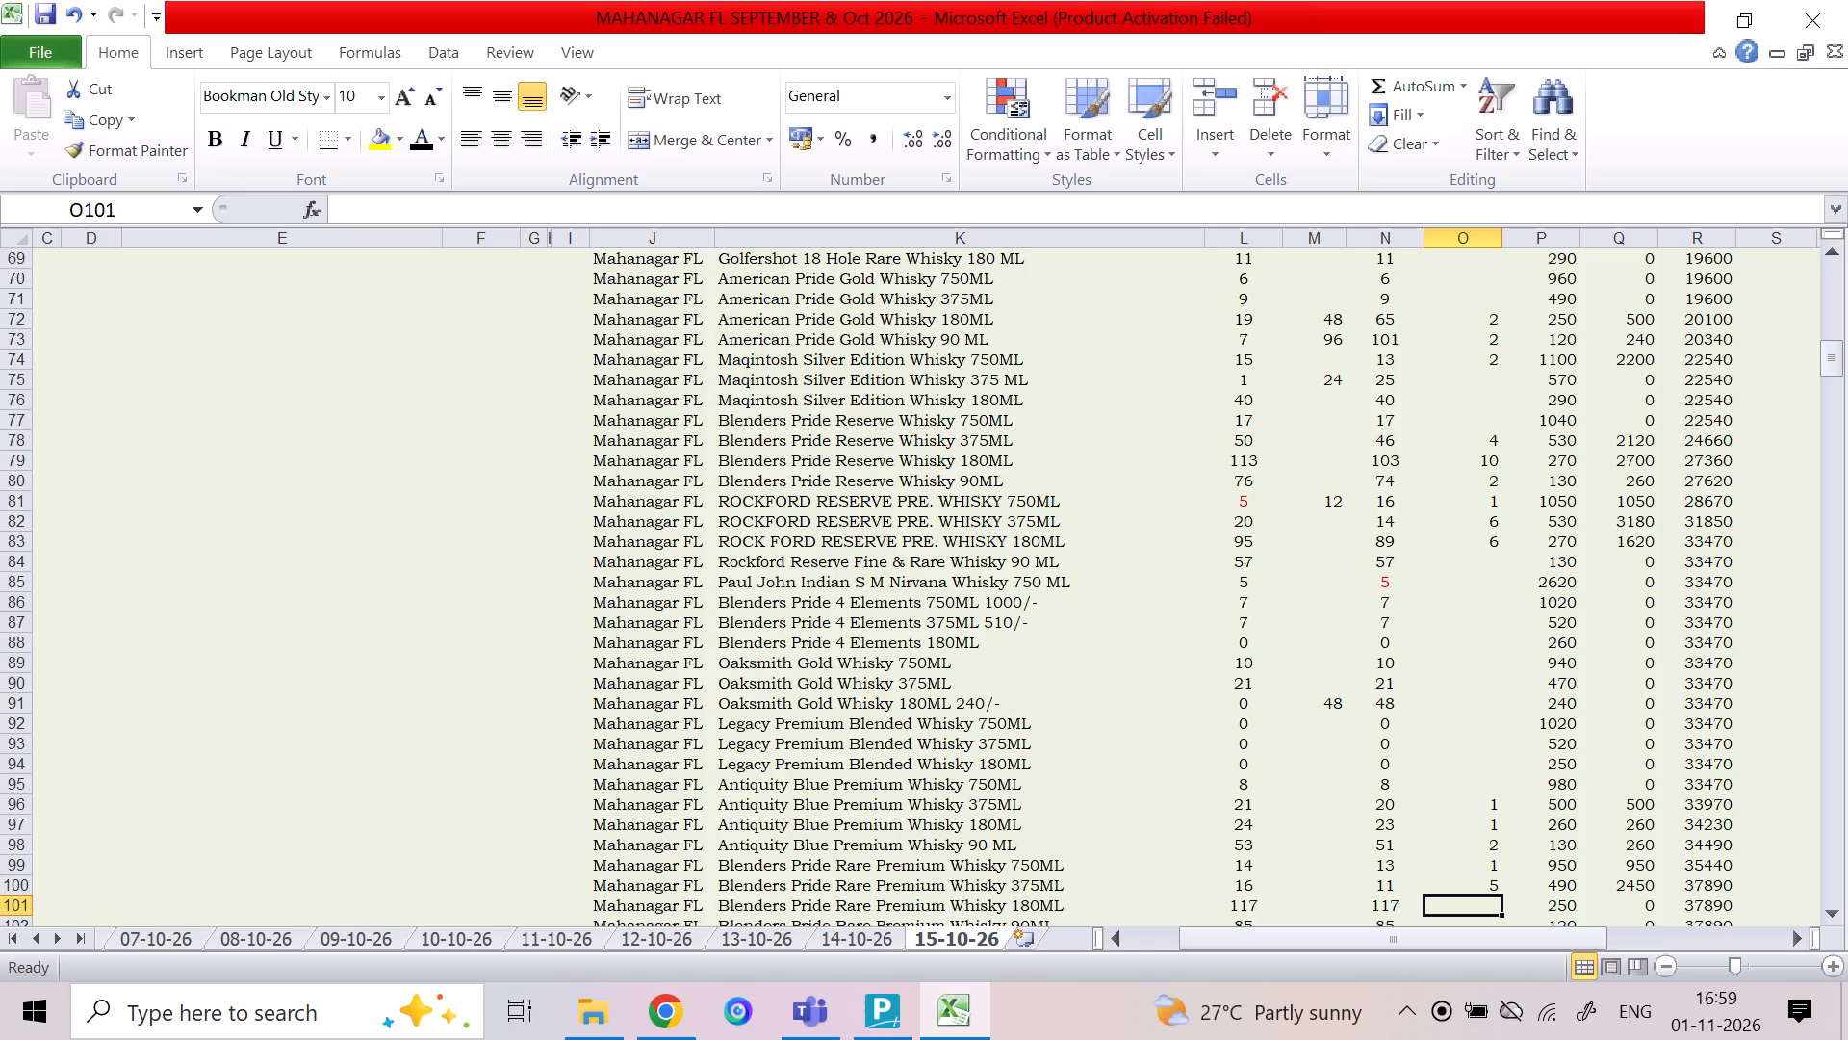
# Record an inward (INW) quantity of 24 for Blenders Pride Rare Premium Whisky 375ML.
pyautogui.press('Up')
pyautogui.press('Left')
pyautogui.press('Left')
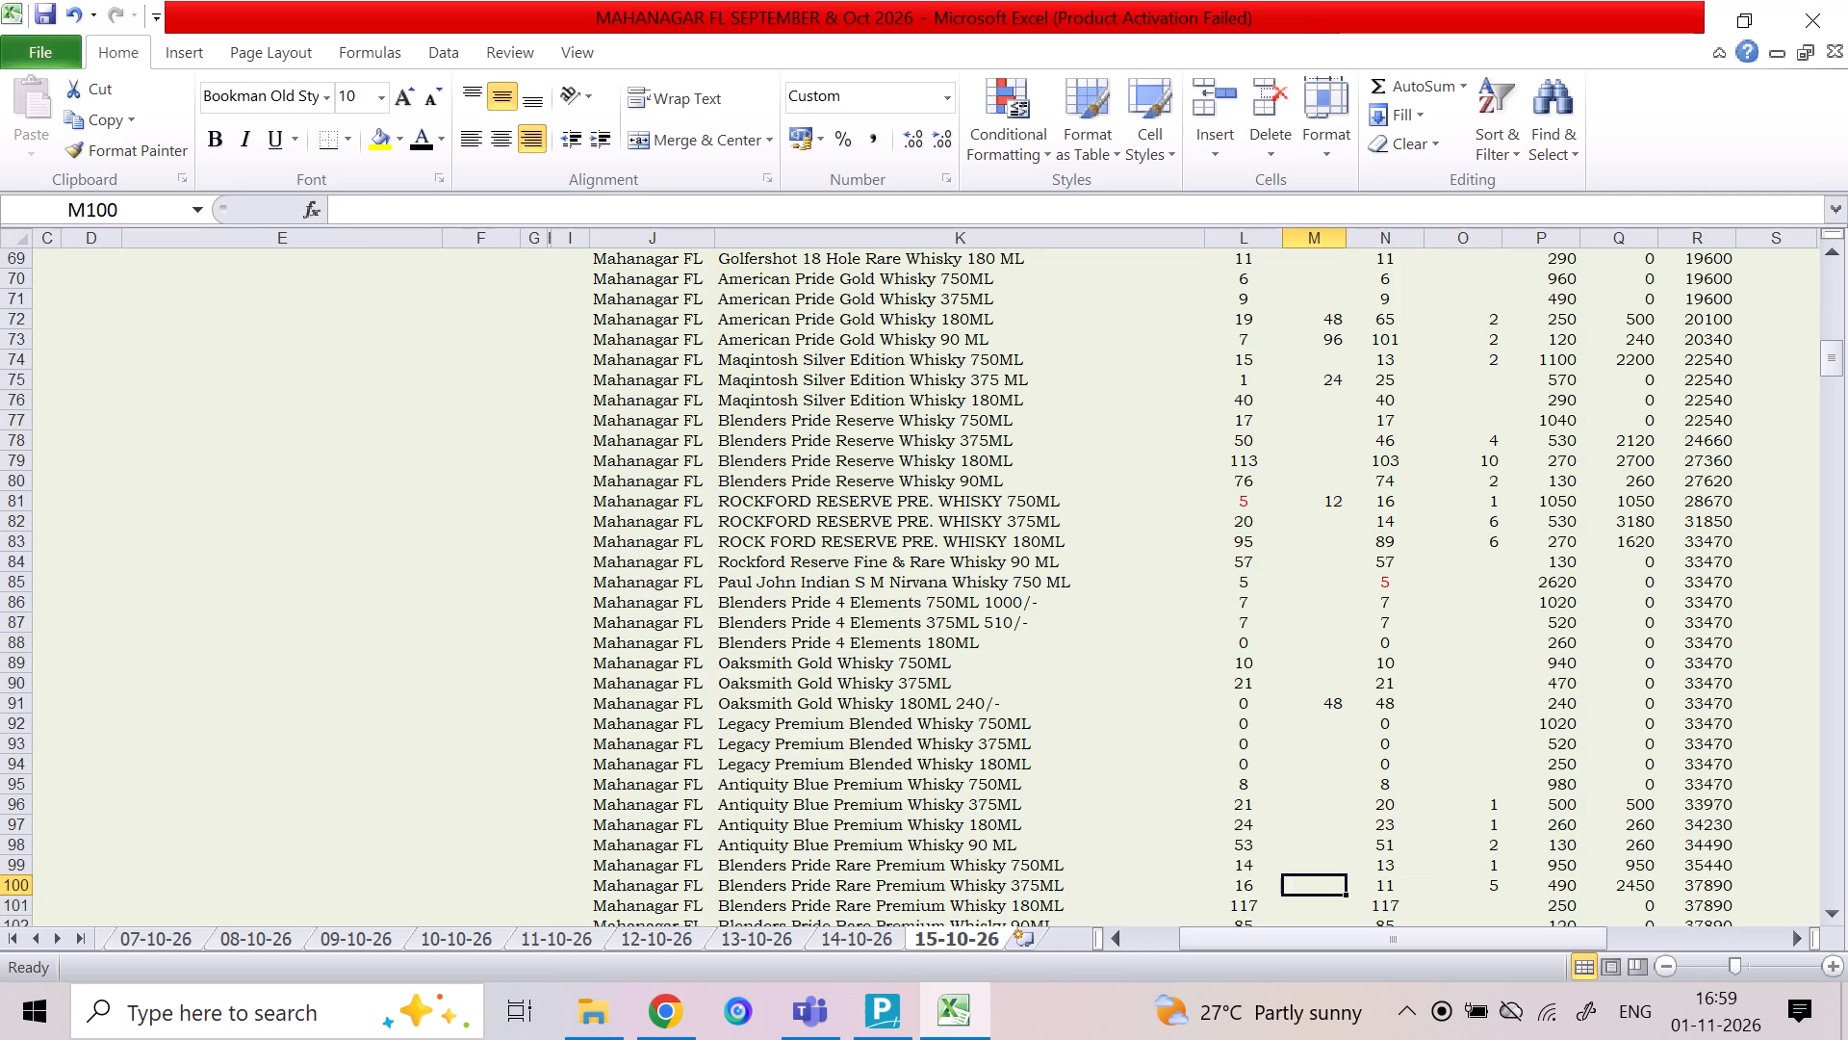
pyautogui.write('24')
pyautogui.press('Right')
pyautogui.press('Right')
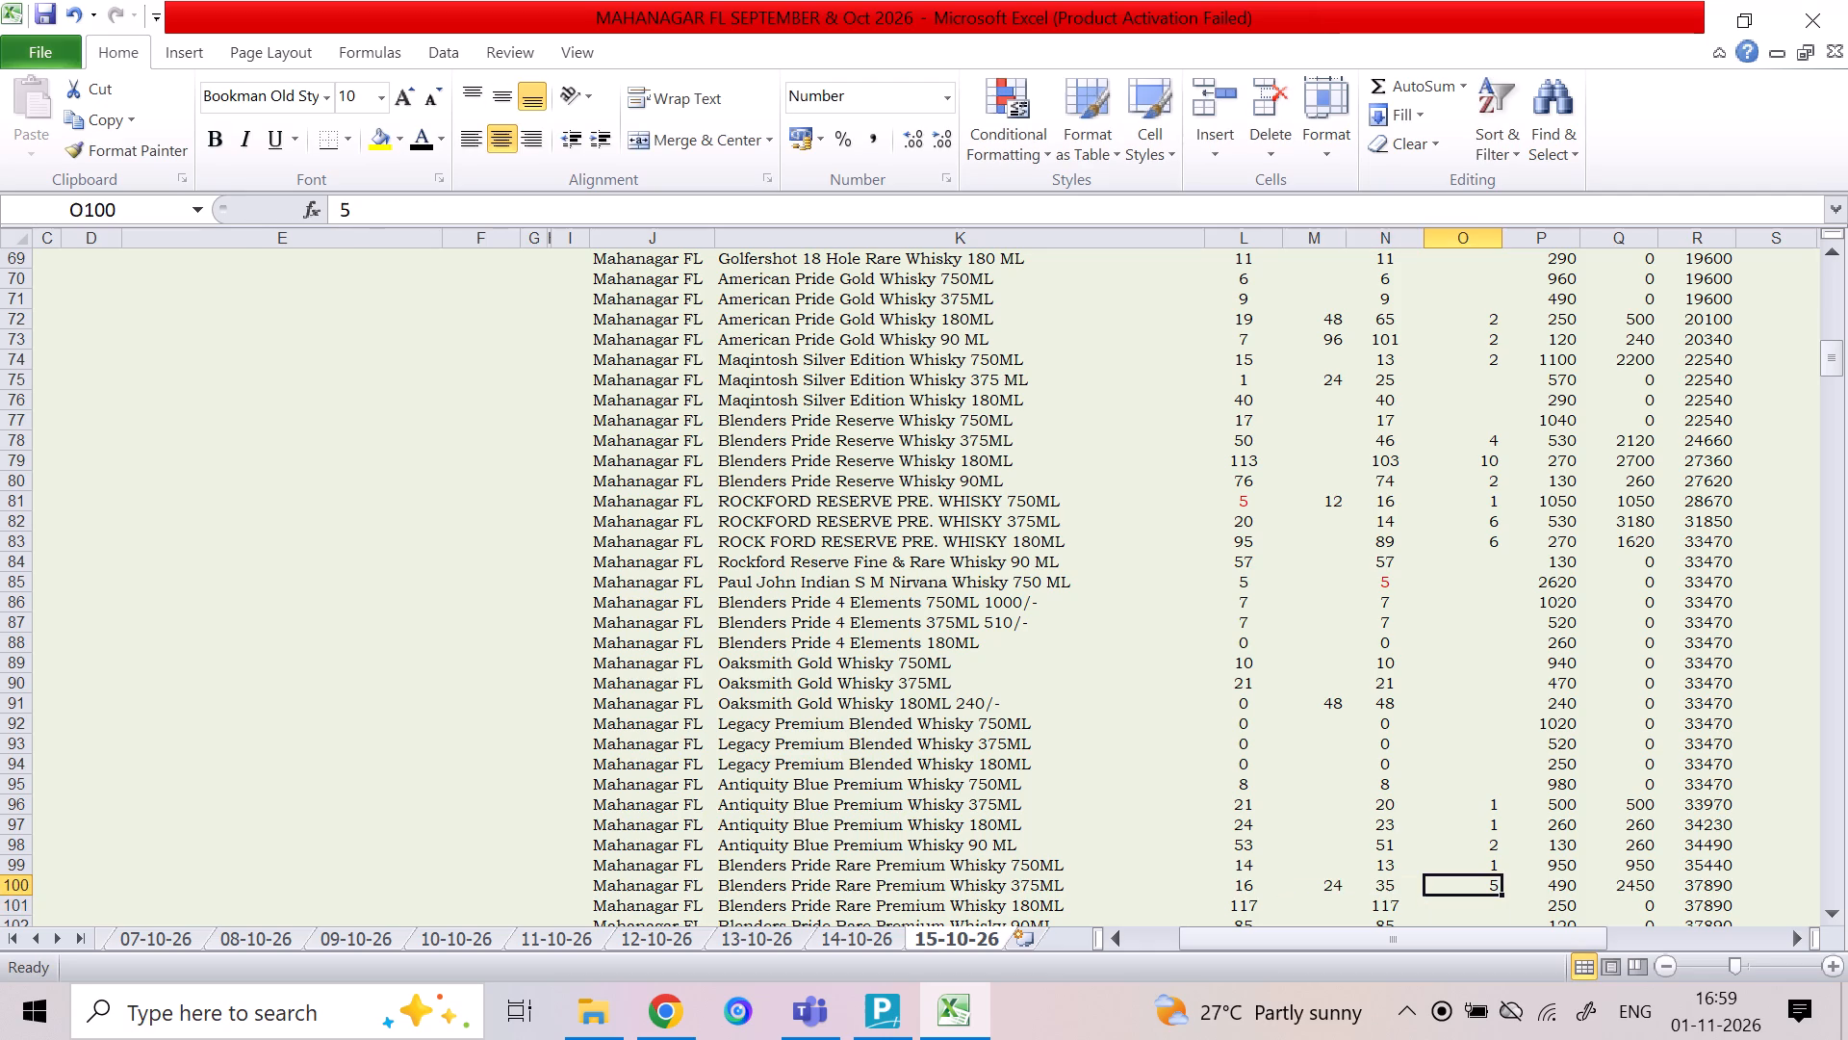
# Enter the Blenders Pride Rare Premium Whisky sale quantities: 10 for 180ML and 3 for 90ML.
pyautogui.press('Down')
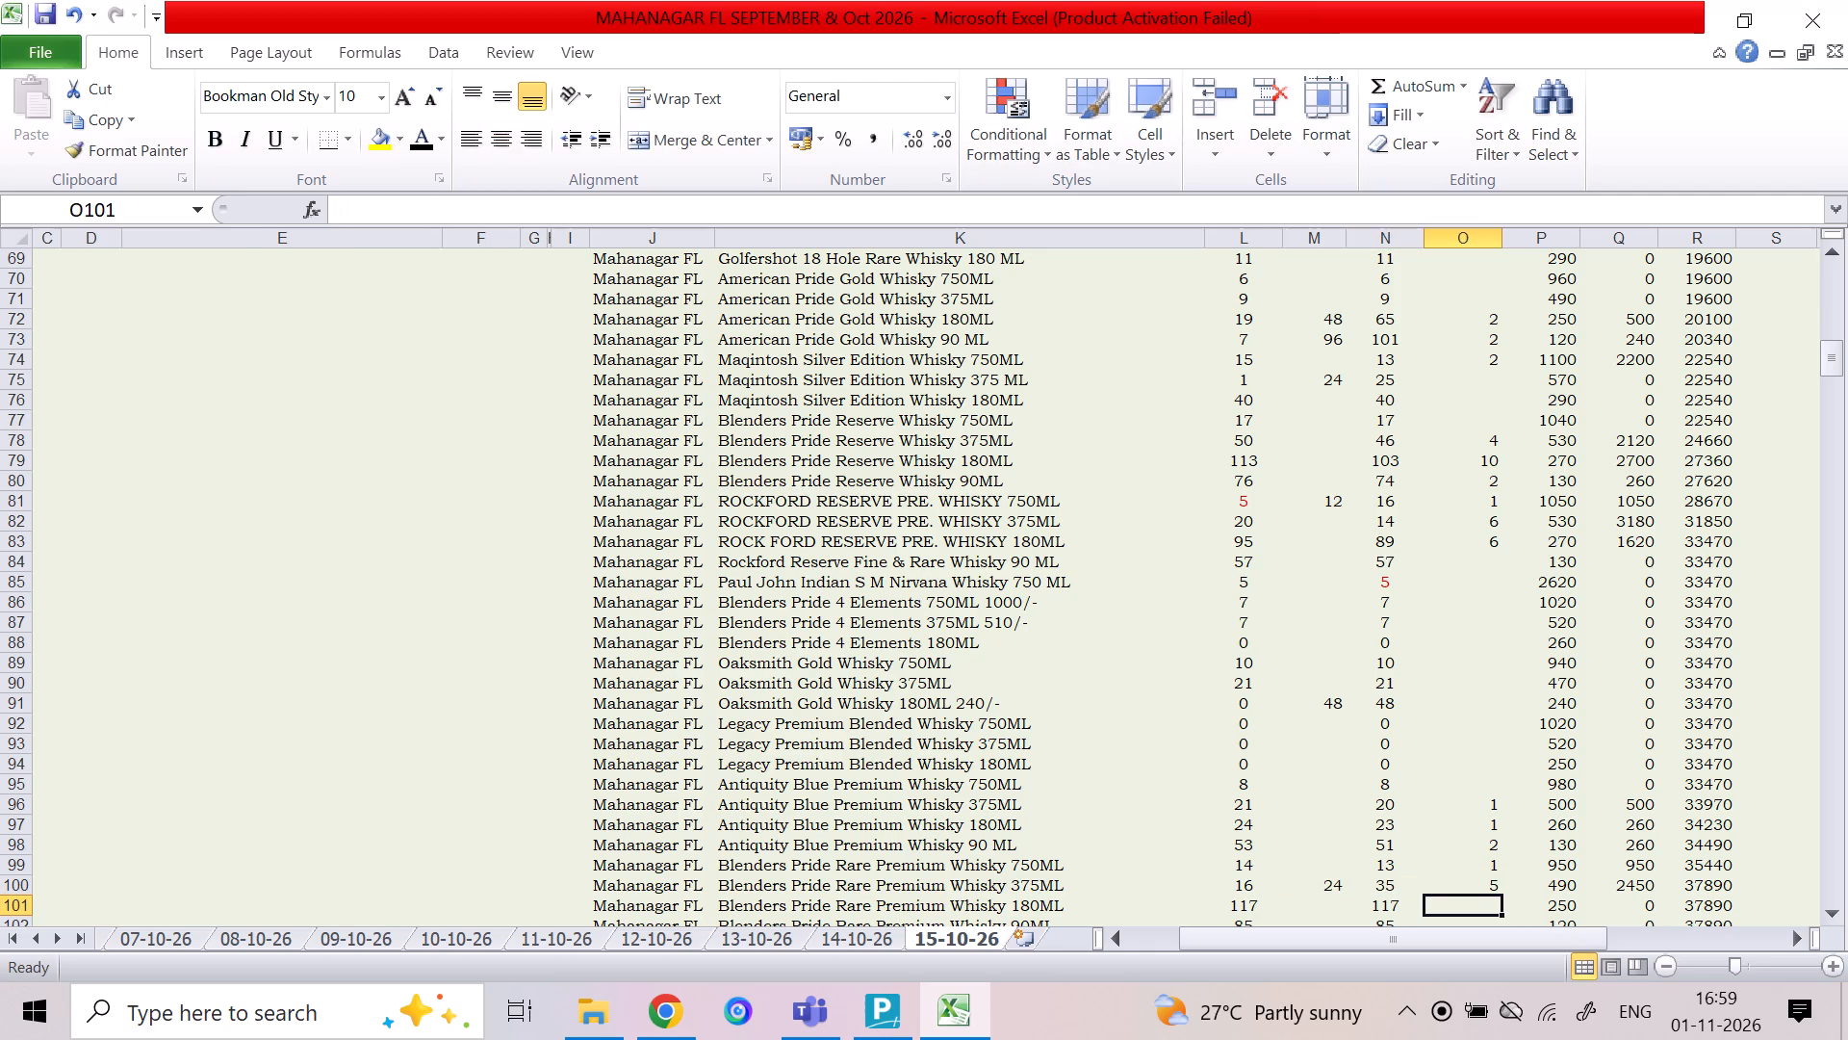
pyautogui.write('10')
pyautogui.press('Down')
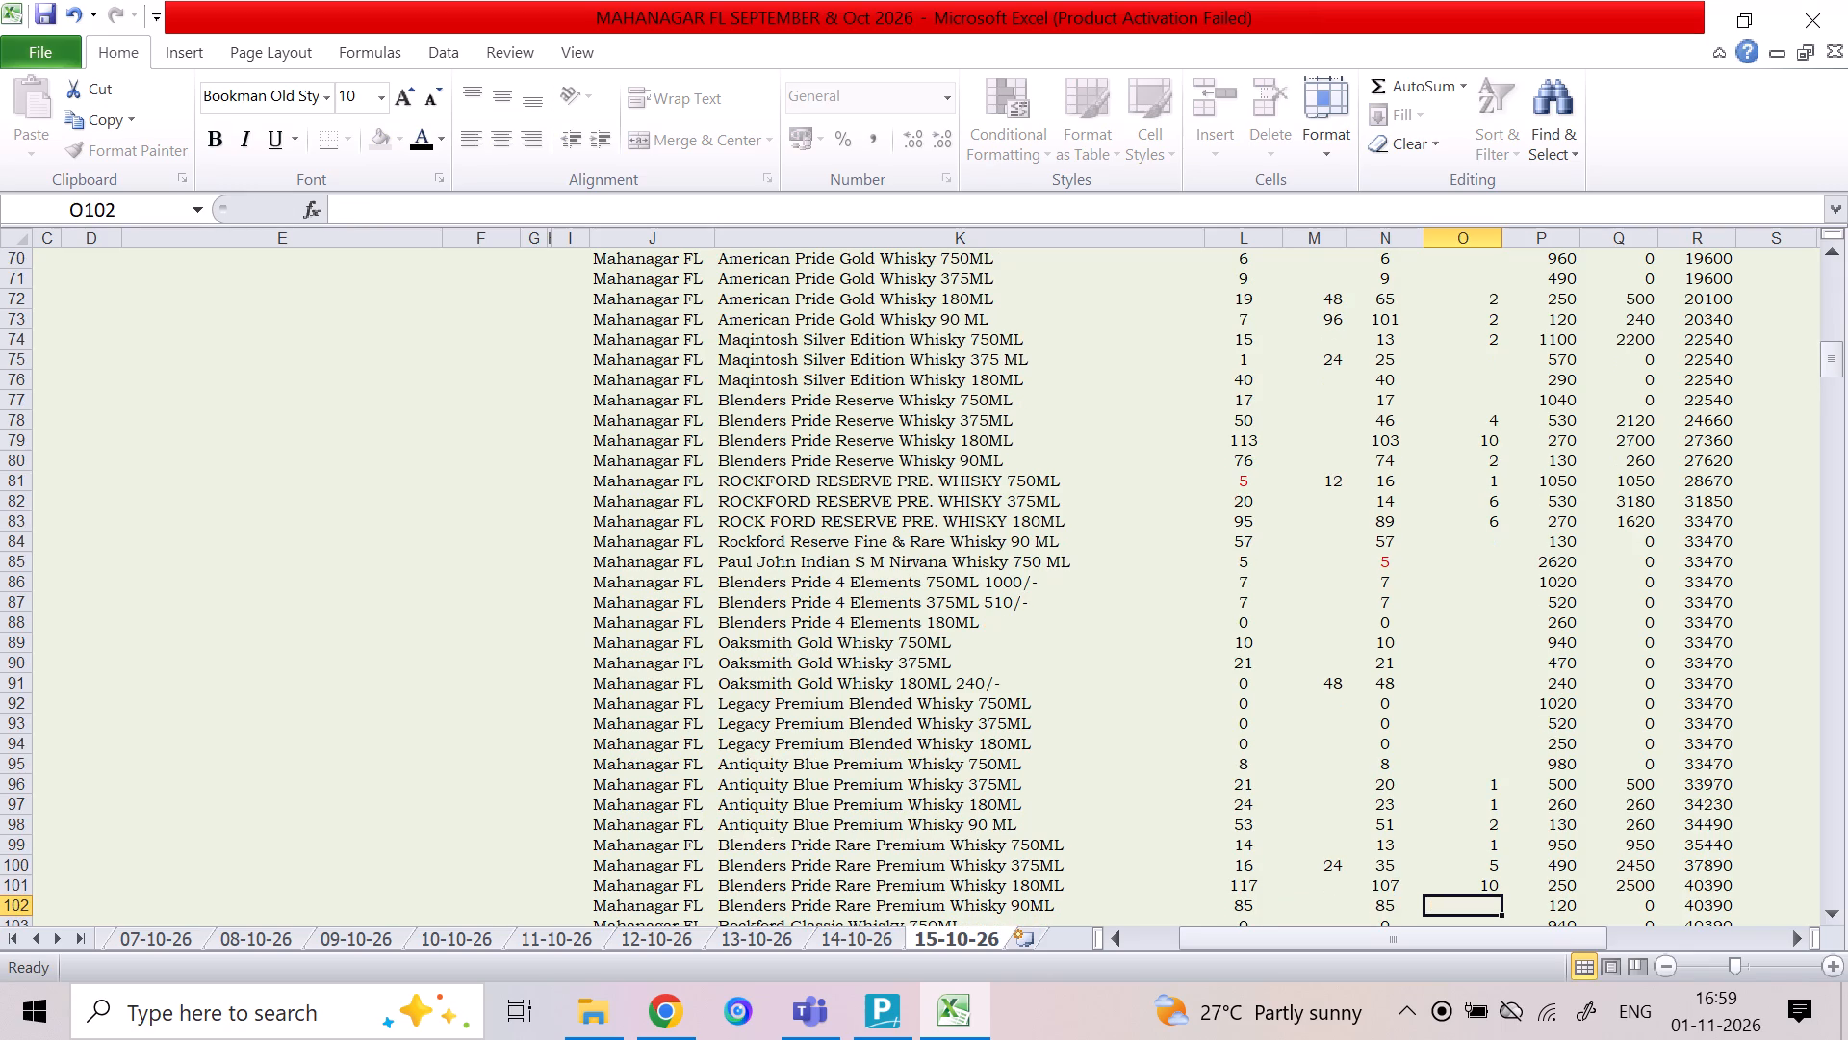
pyautogui.press('3')
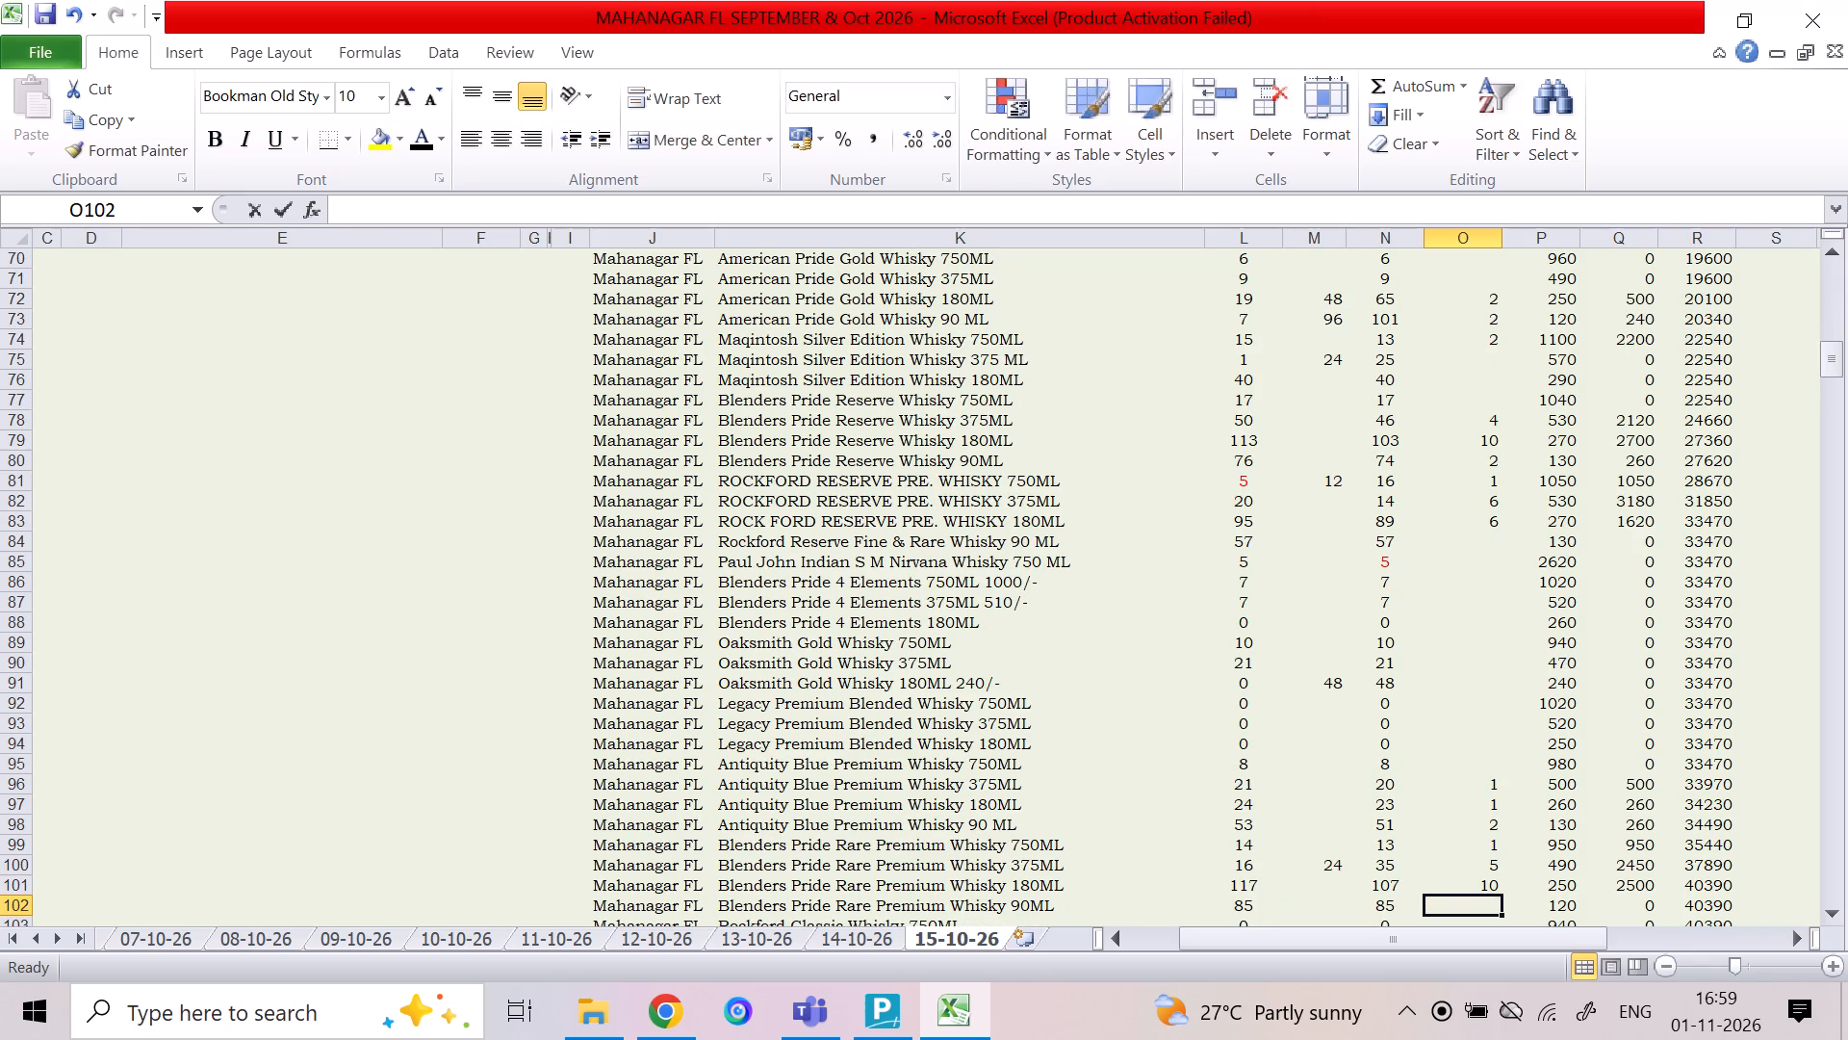
pyautogui.press('Down')
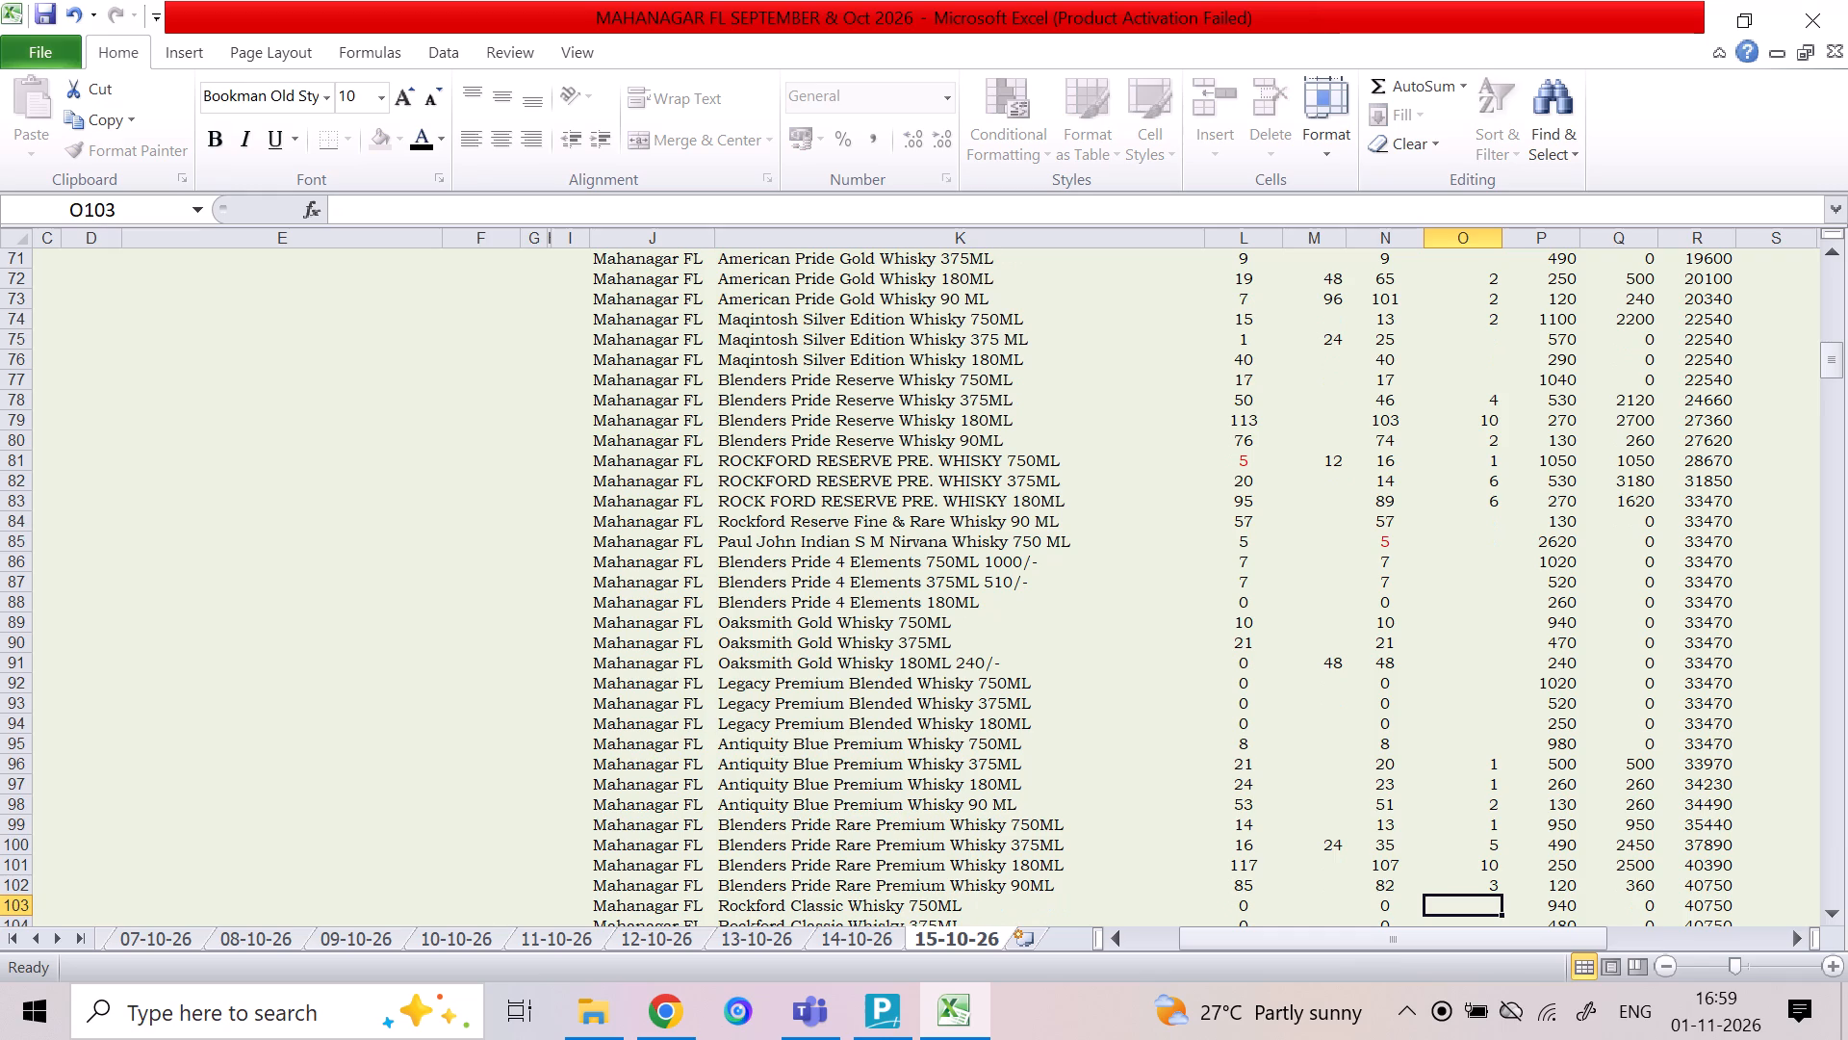
# Enter the Signature Premier Grain Whisky sale quantities: 3 for 375ML and 3 for 180ML.
pyautogui.press('Down')
pyautogui.press('Down')
pyautogui.press('Down')
pyautogui.press('Down')
pyautogui.press('Up')
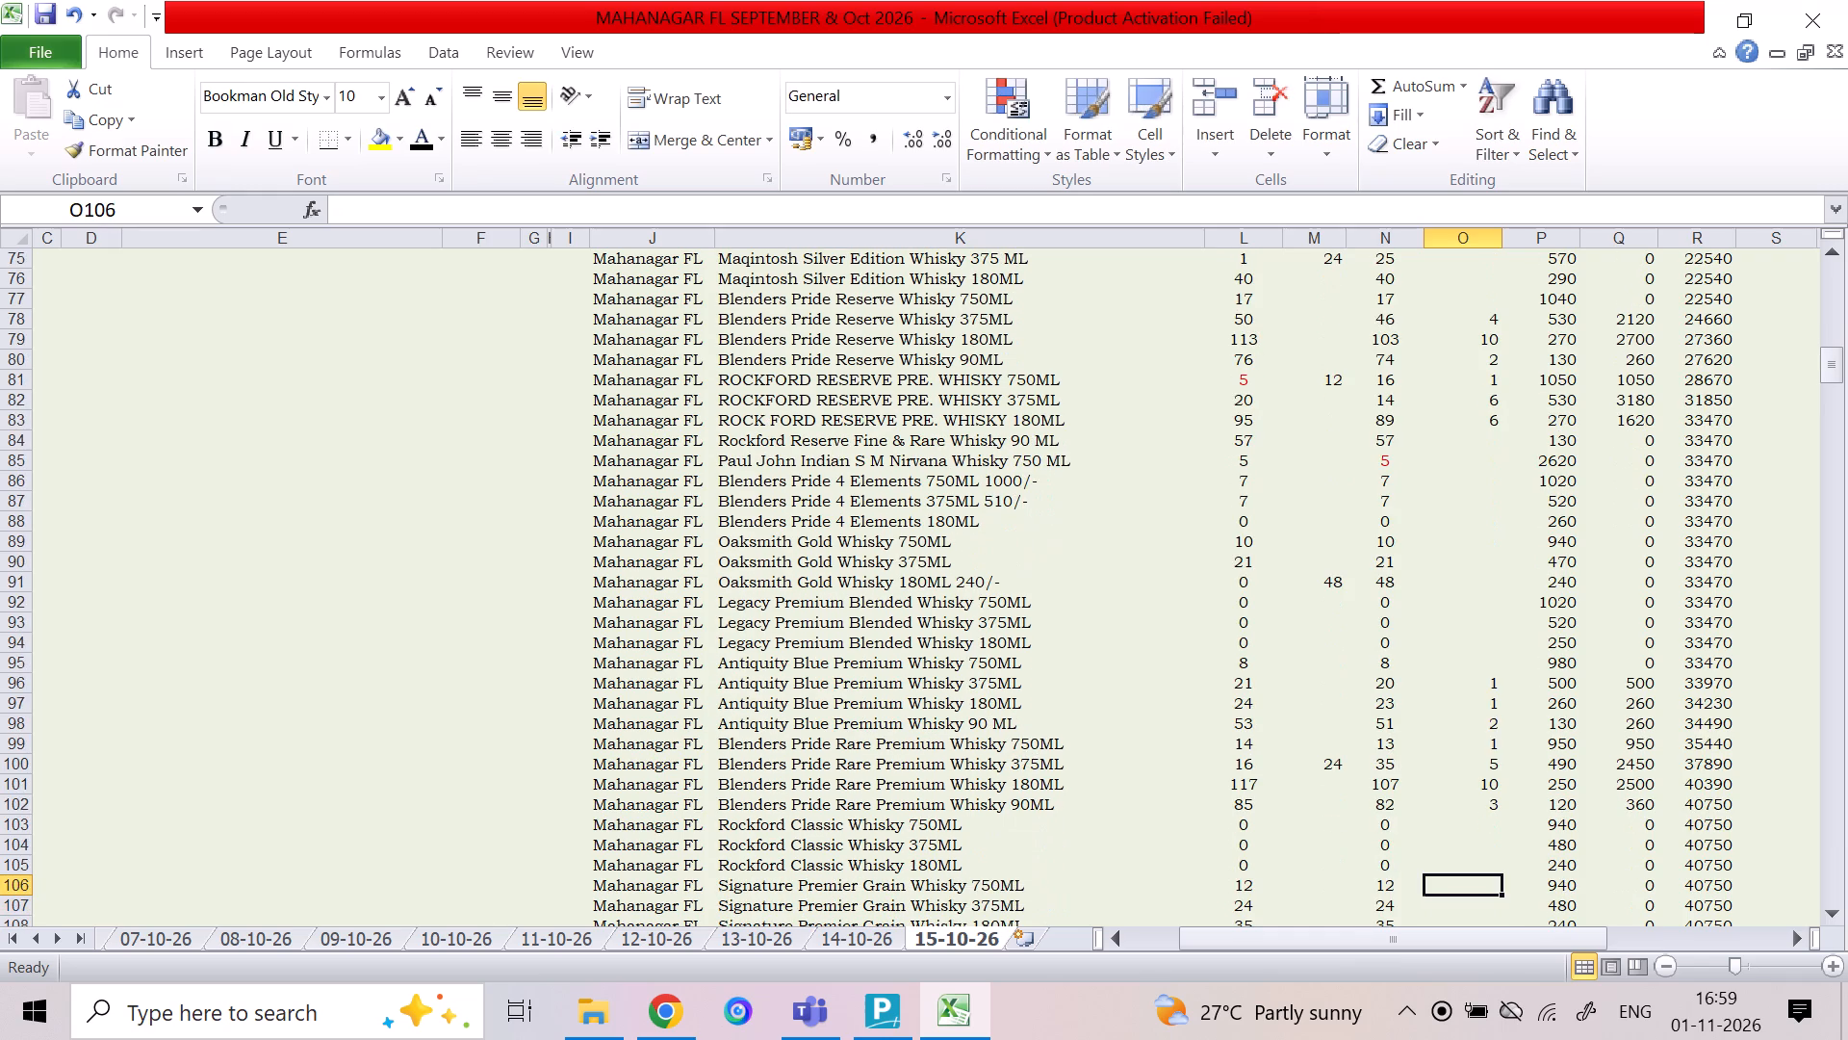
pyautogui.press('Down')
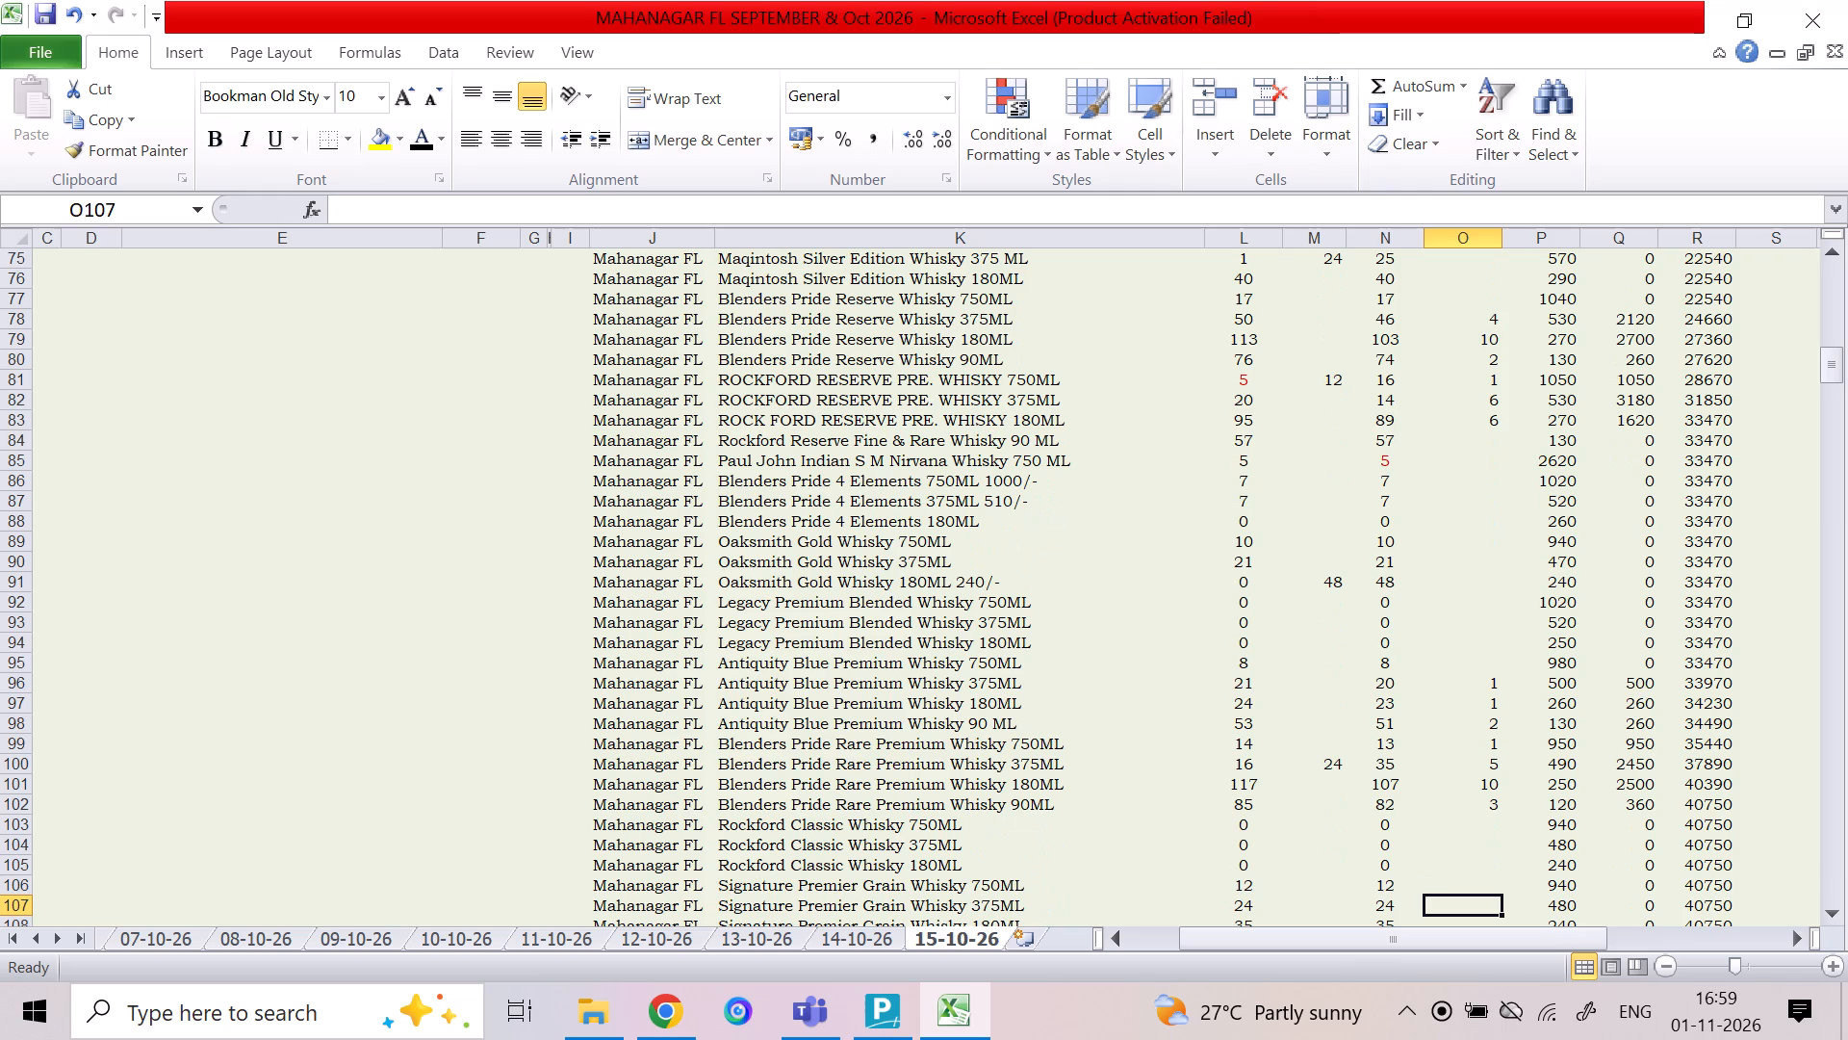
pyautogui.press('3')
pyautogui.press('Down')
pyautogui.press('3')
pyautogui.press('Down')
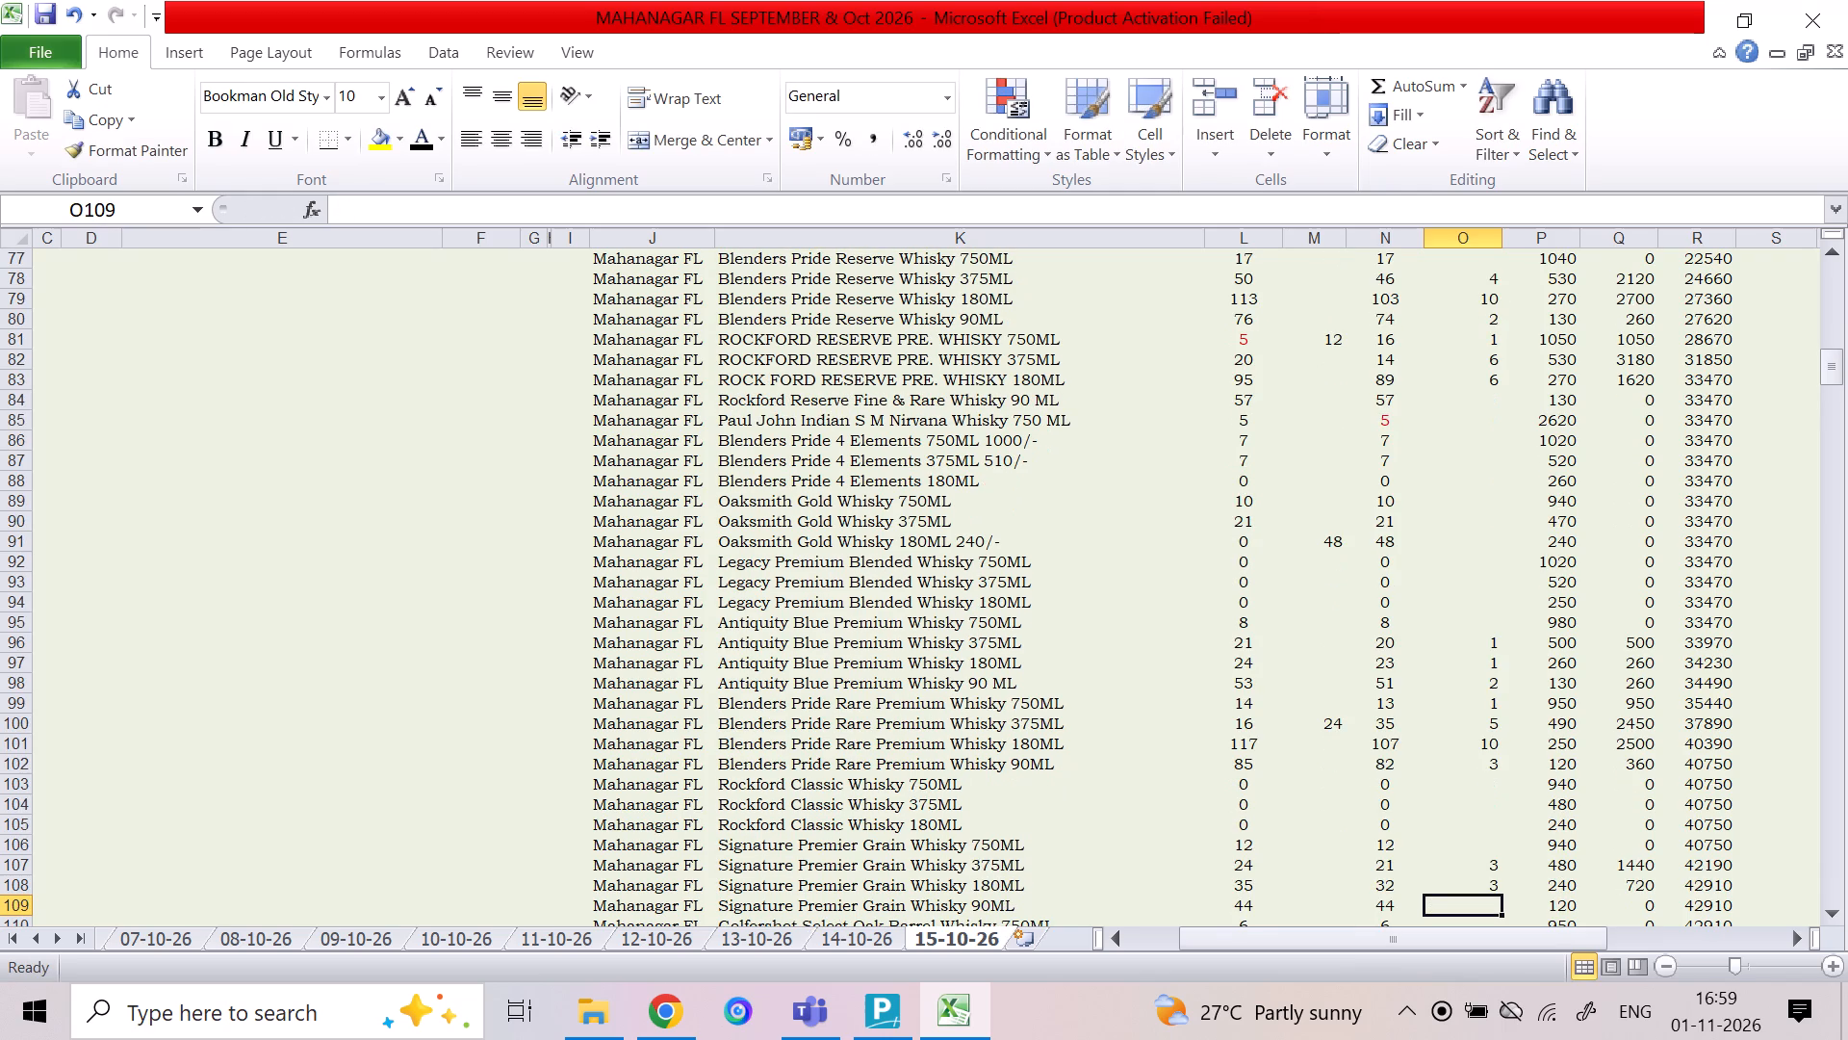
# Enter a sale quantity of 1 for Golfershot Select Oak Barrel Whisky 375ML, leaving the 180ML PET sale blank.
pyautogui.press('Down')
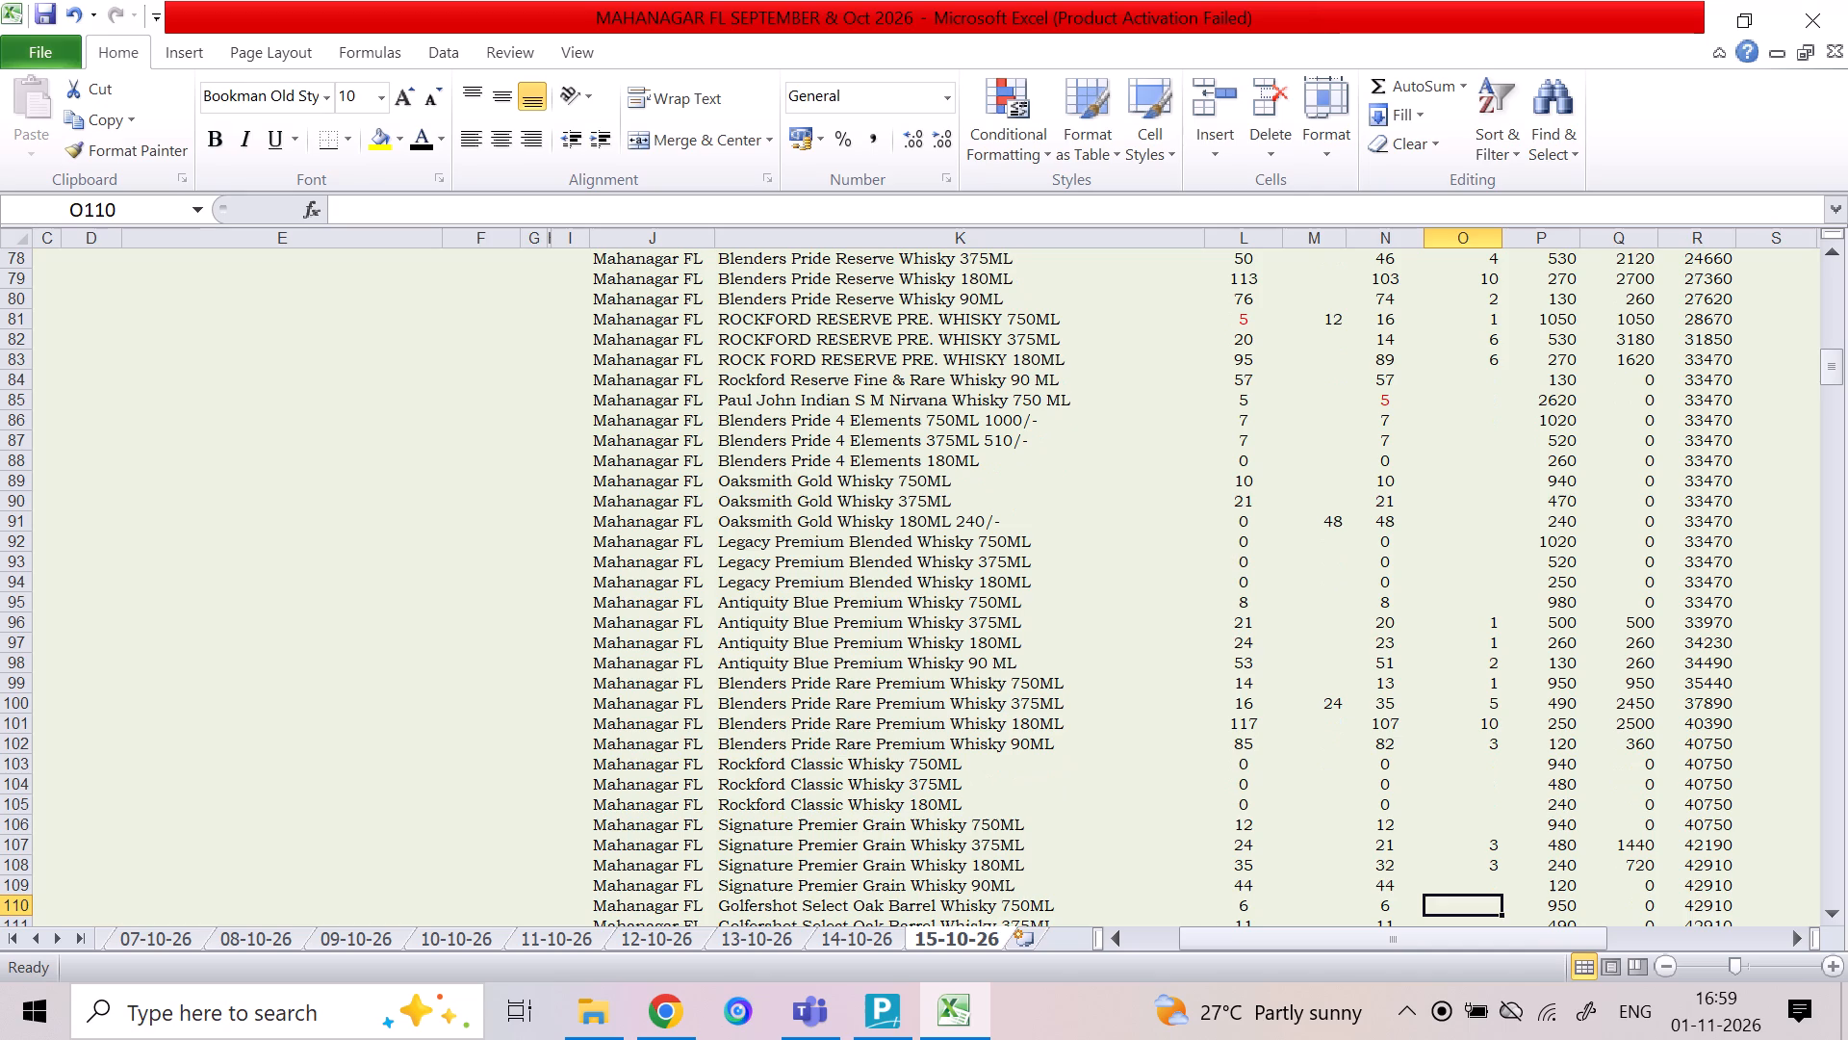
pyautogui.press('Down')
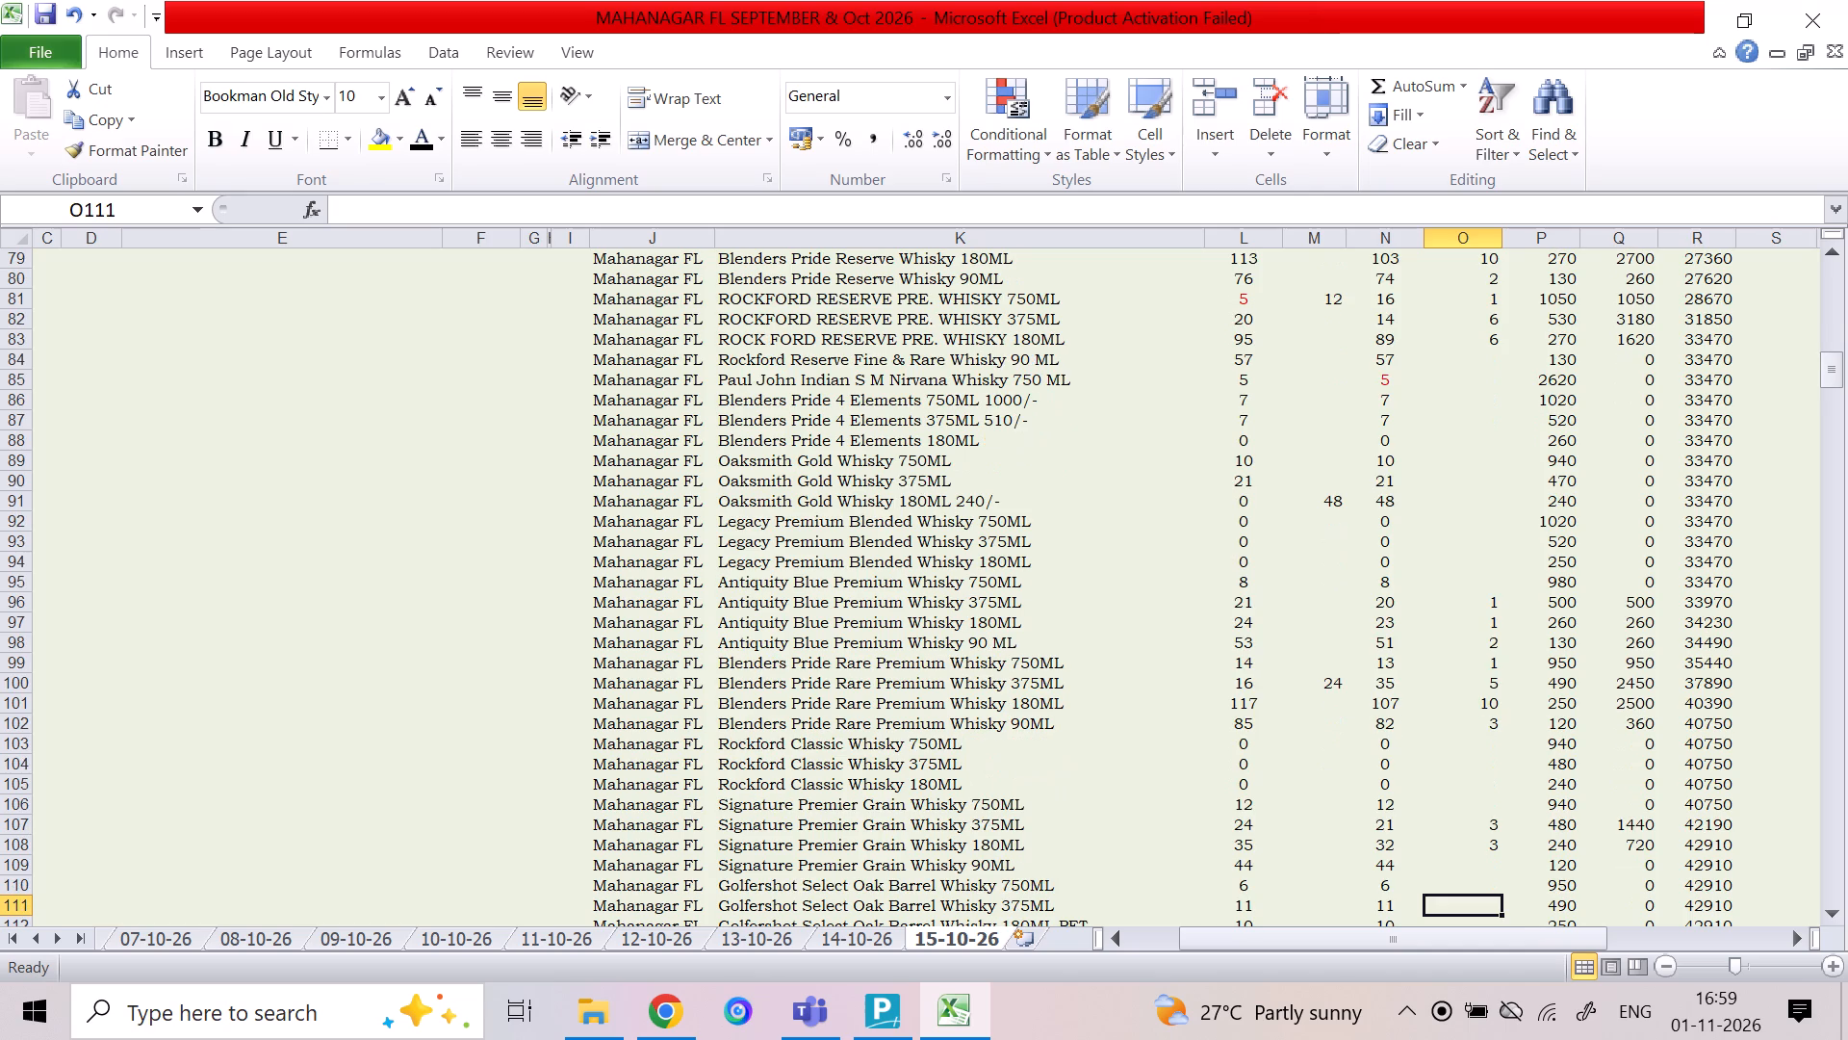
pyautogui.press('1')
pyautogui.press('Down')
pyautogui.press('1')
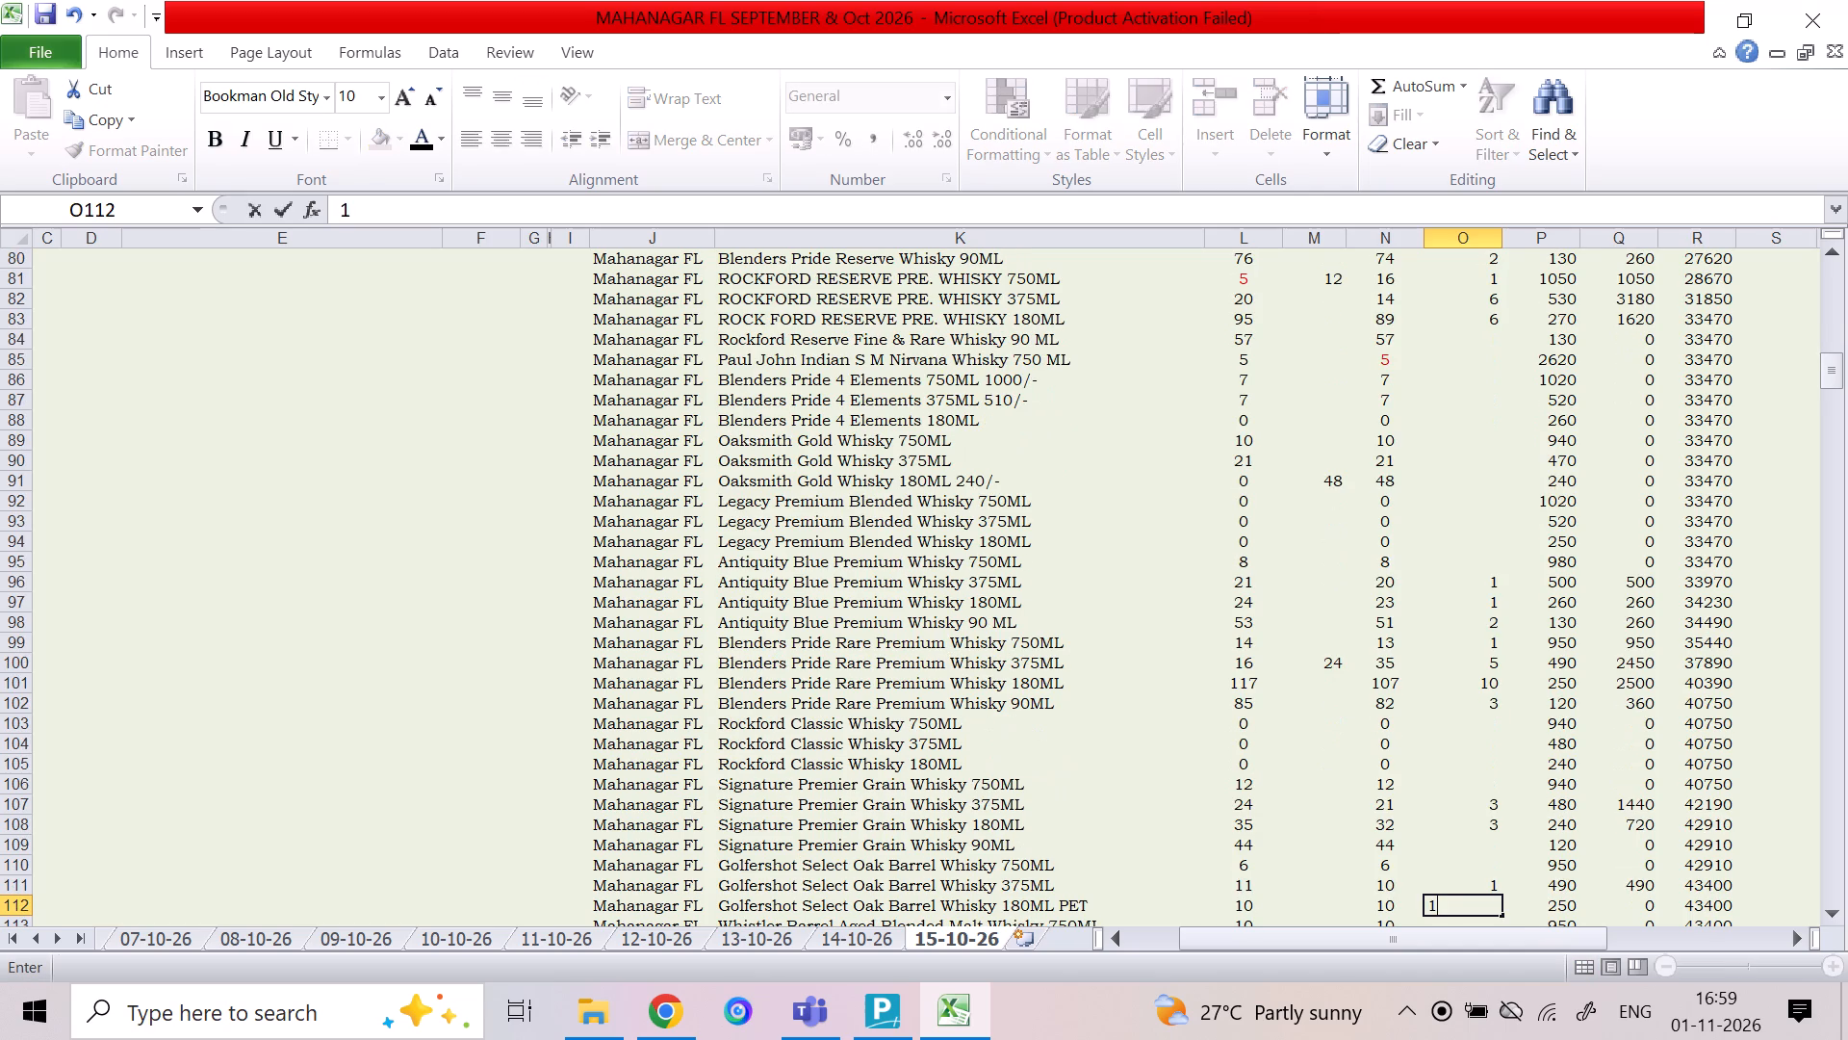
pyautogui.press('BackSpace')
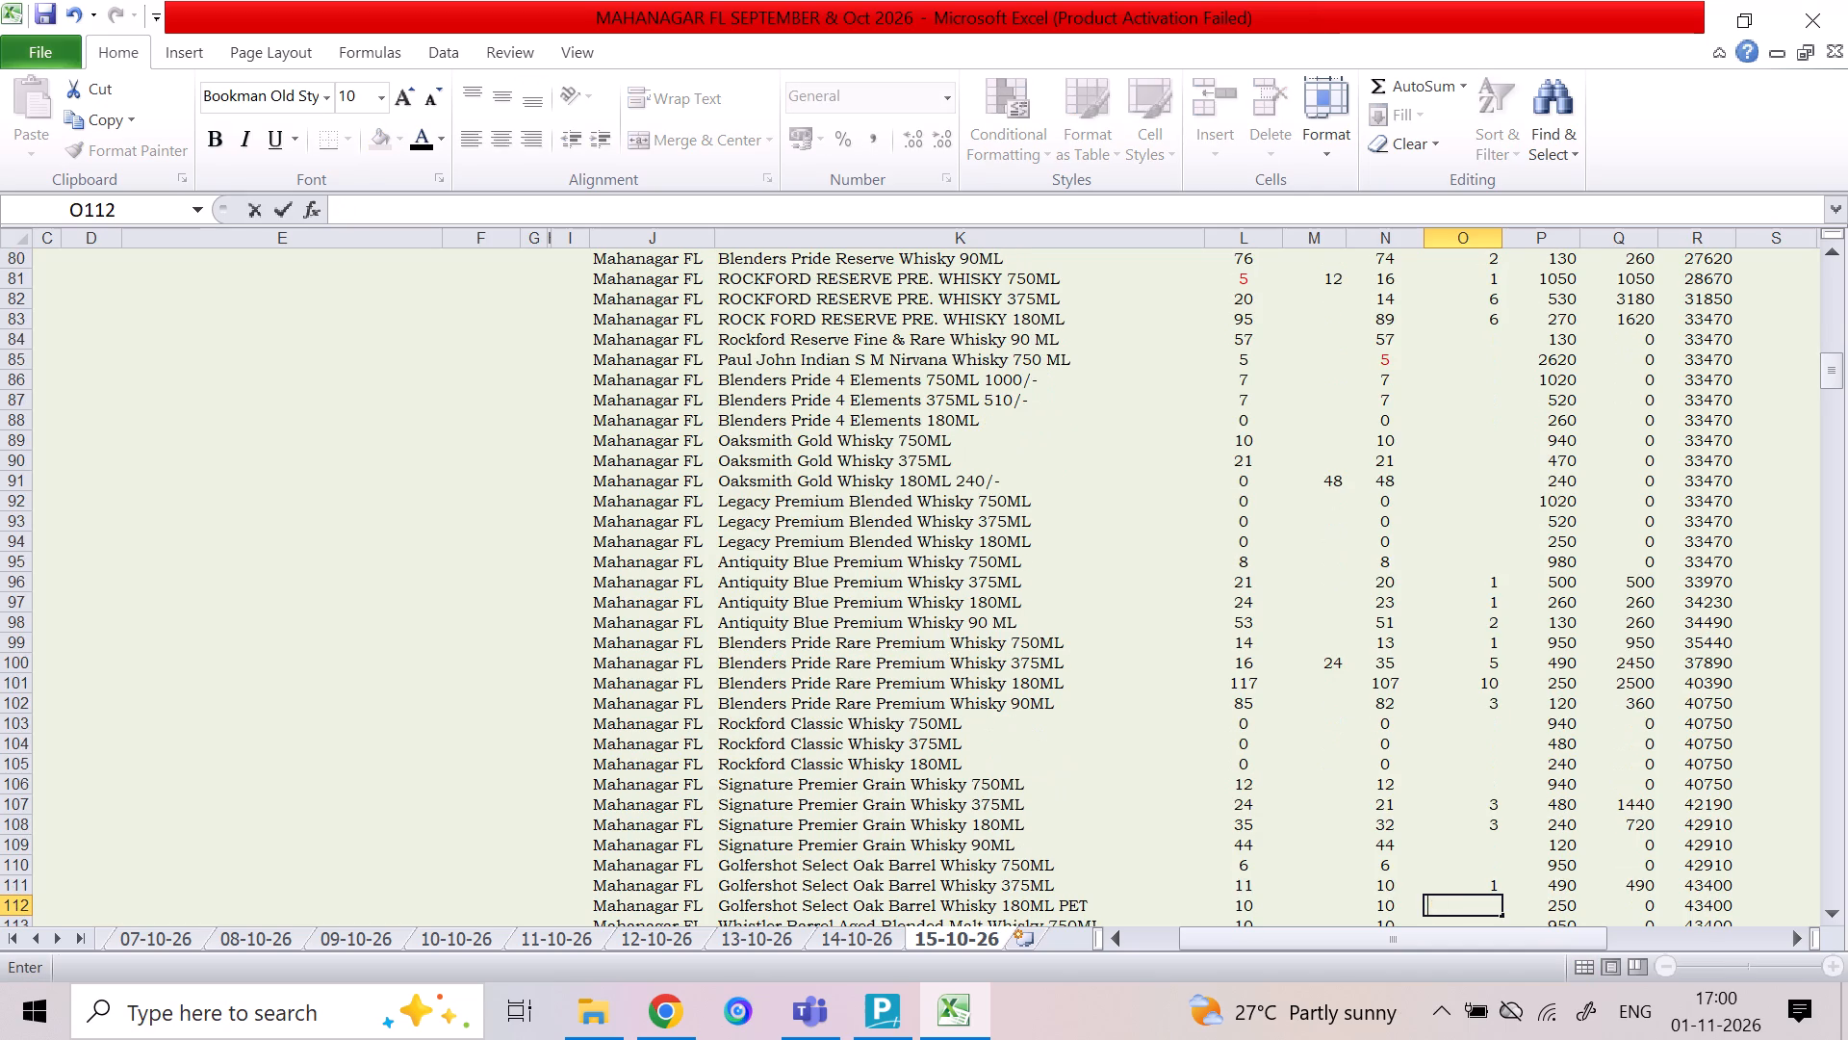
pyautogui.press('Down')
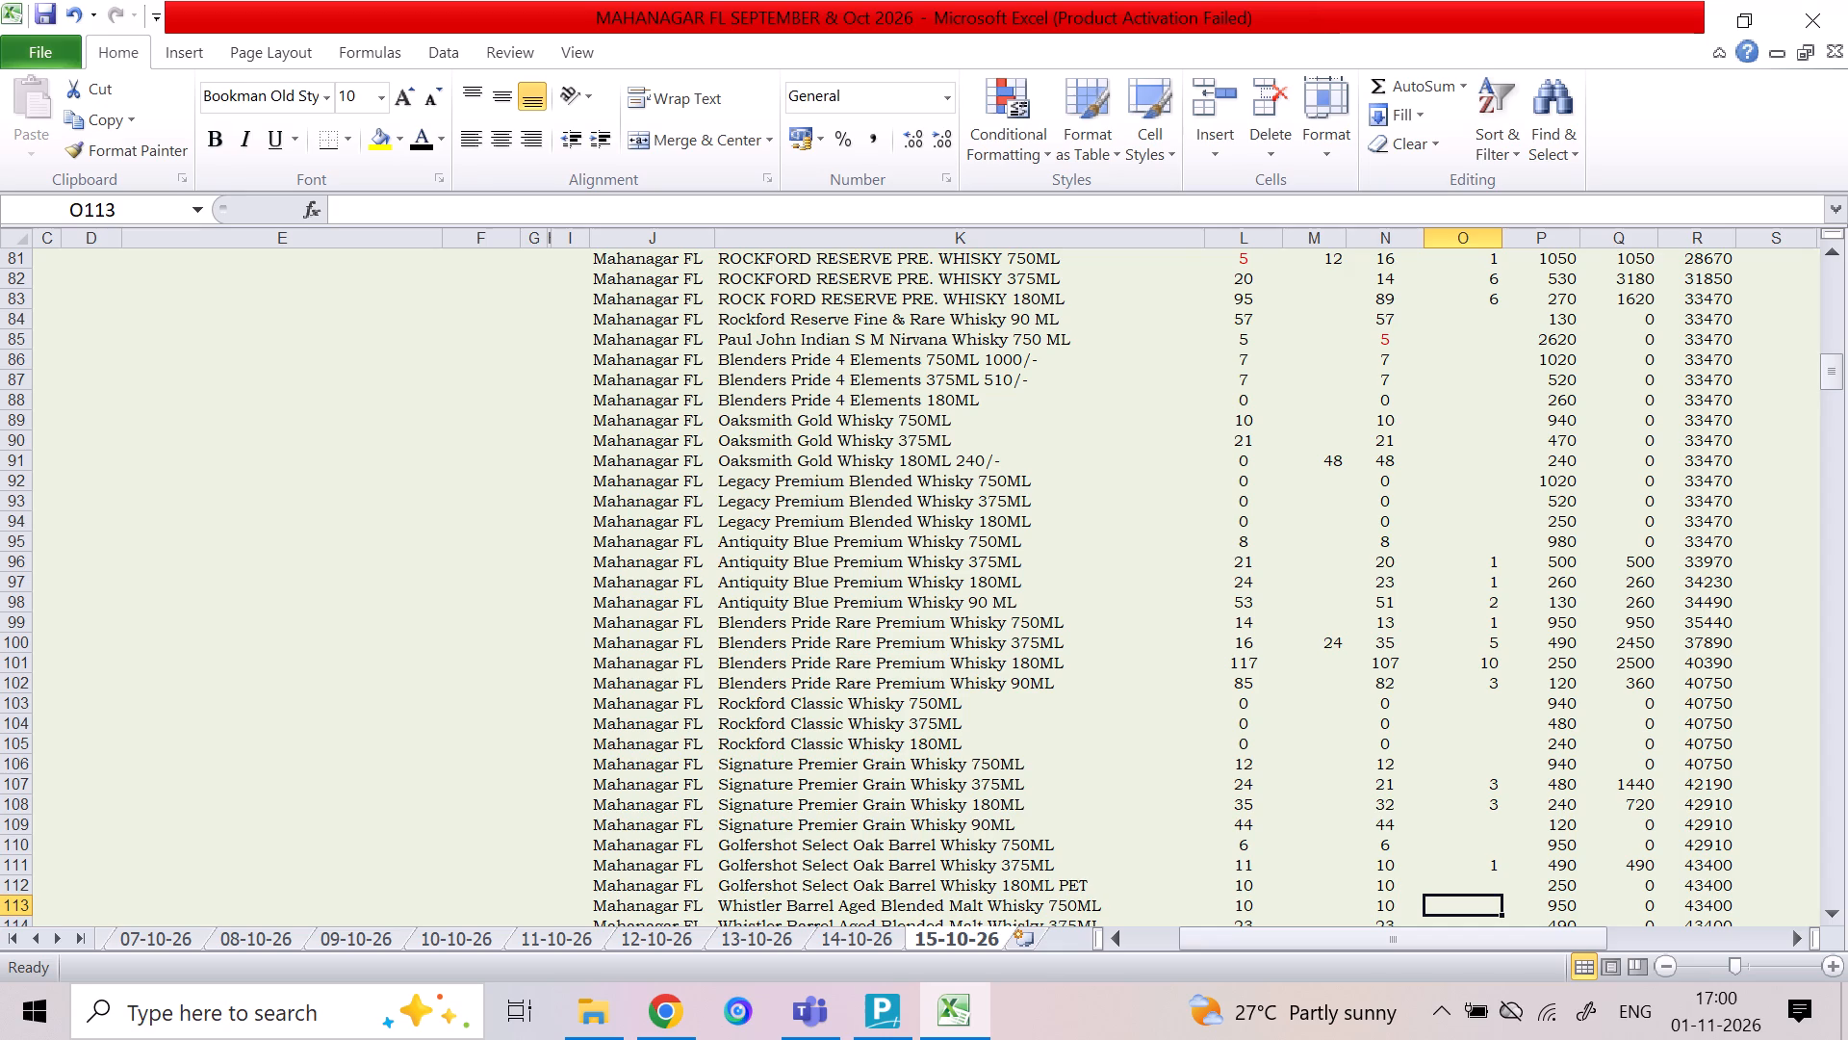
# Enter the Whistler Barrel Aged Blended Malt Whisky sale quantities: 1 for 375ML and 1 for 180ML.
pyautogui.press('Down')
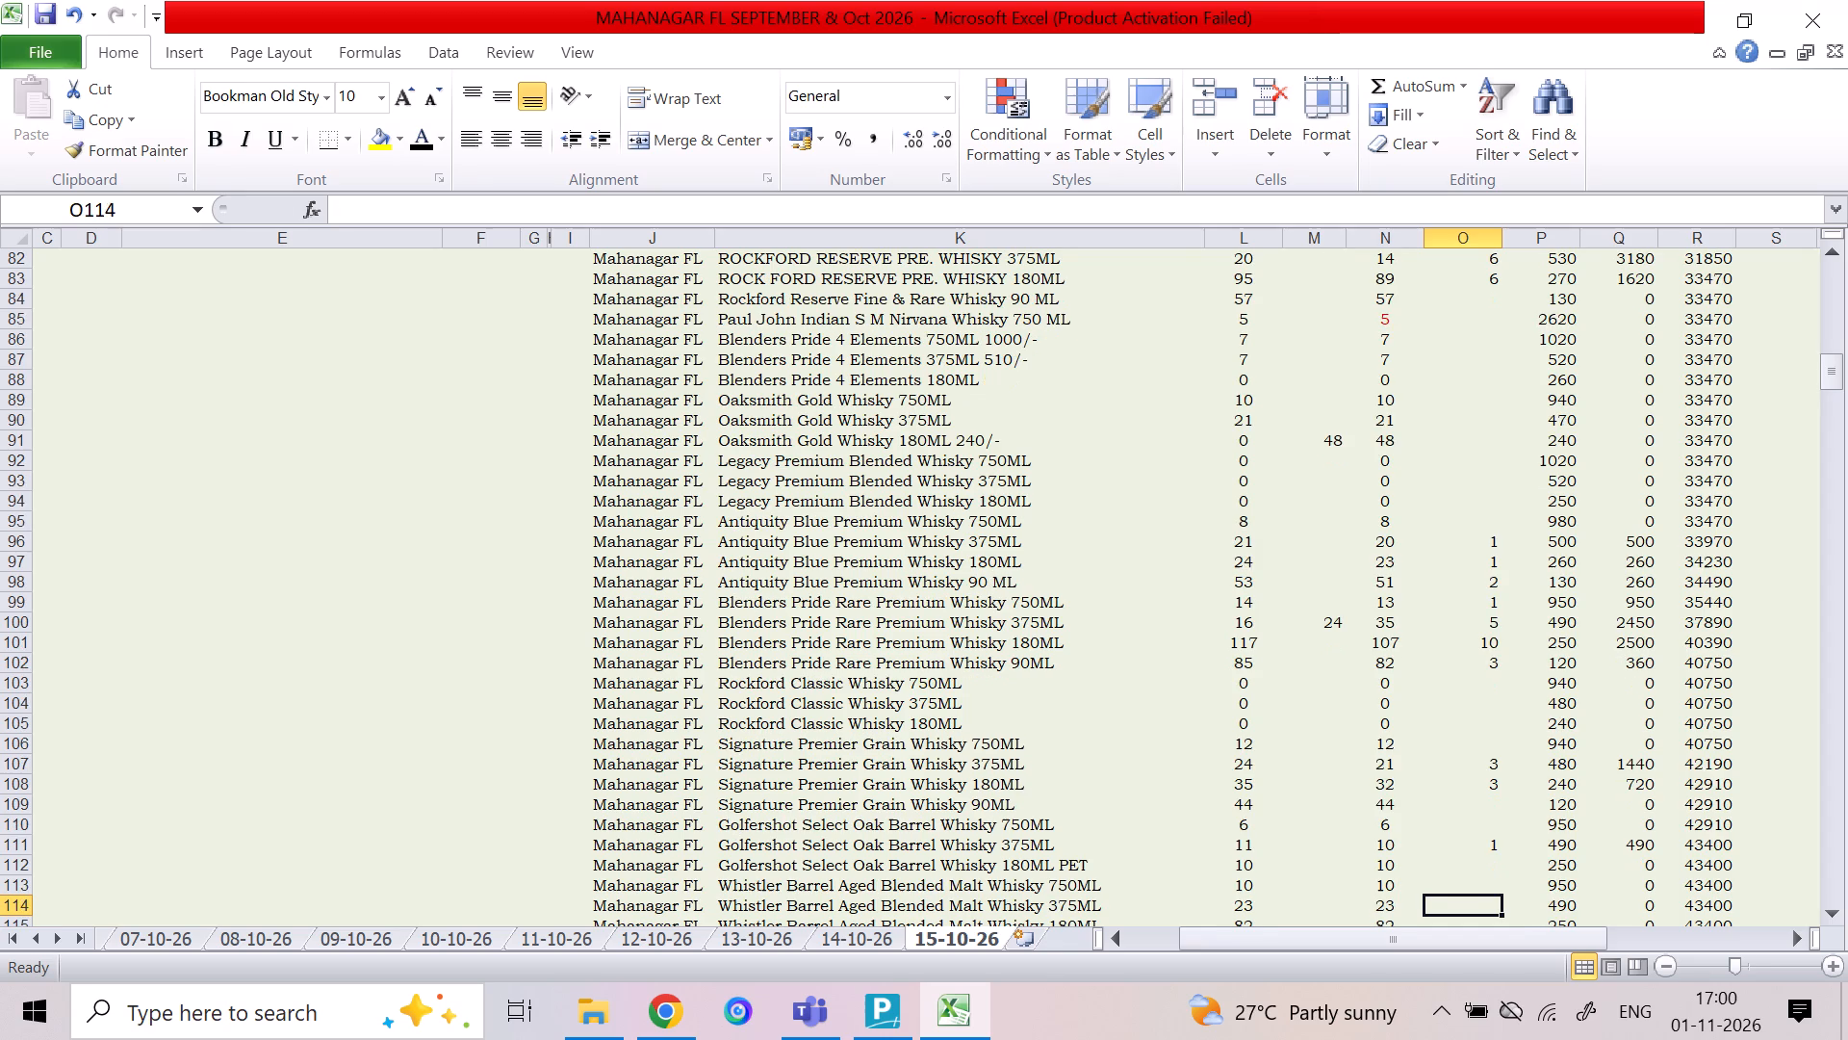
pyautogui.press('1')
pyautogui.press('Down')
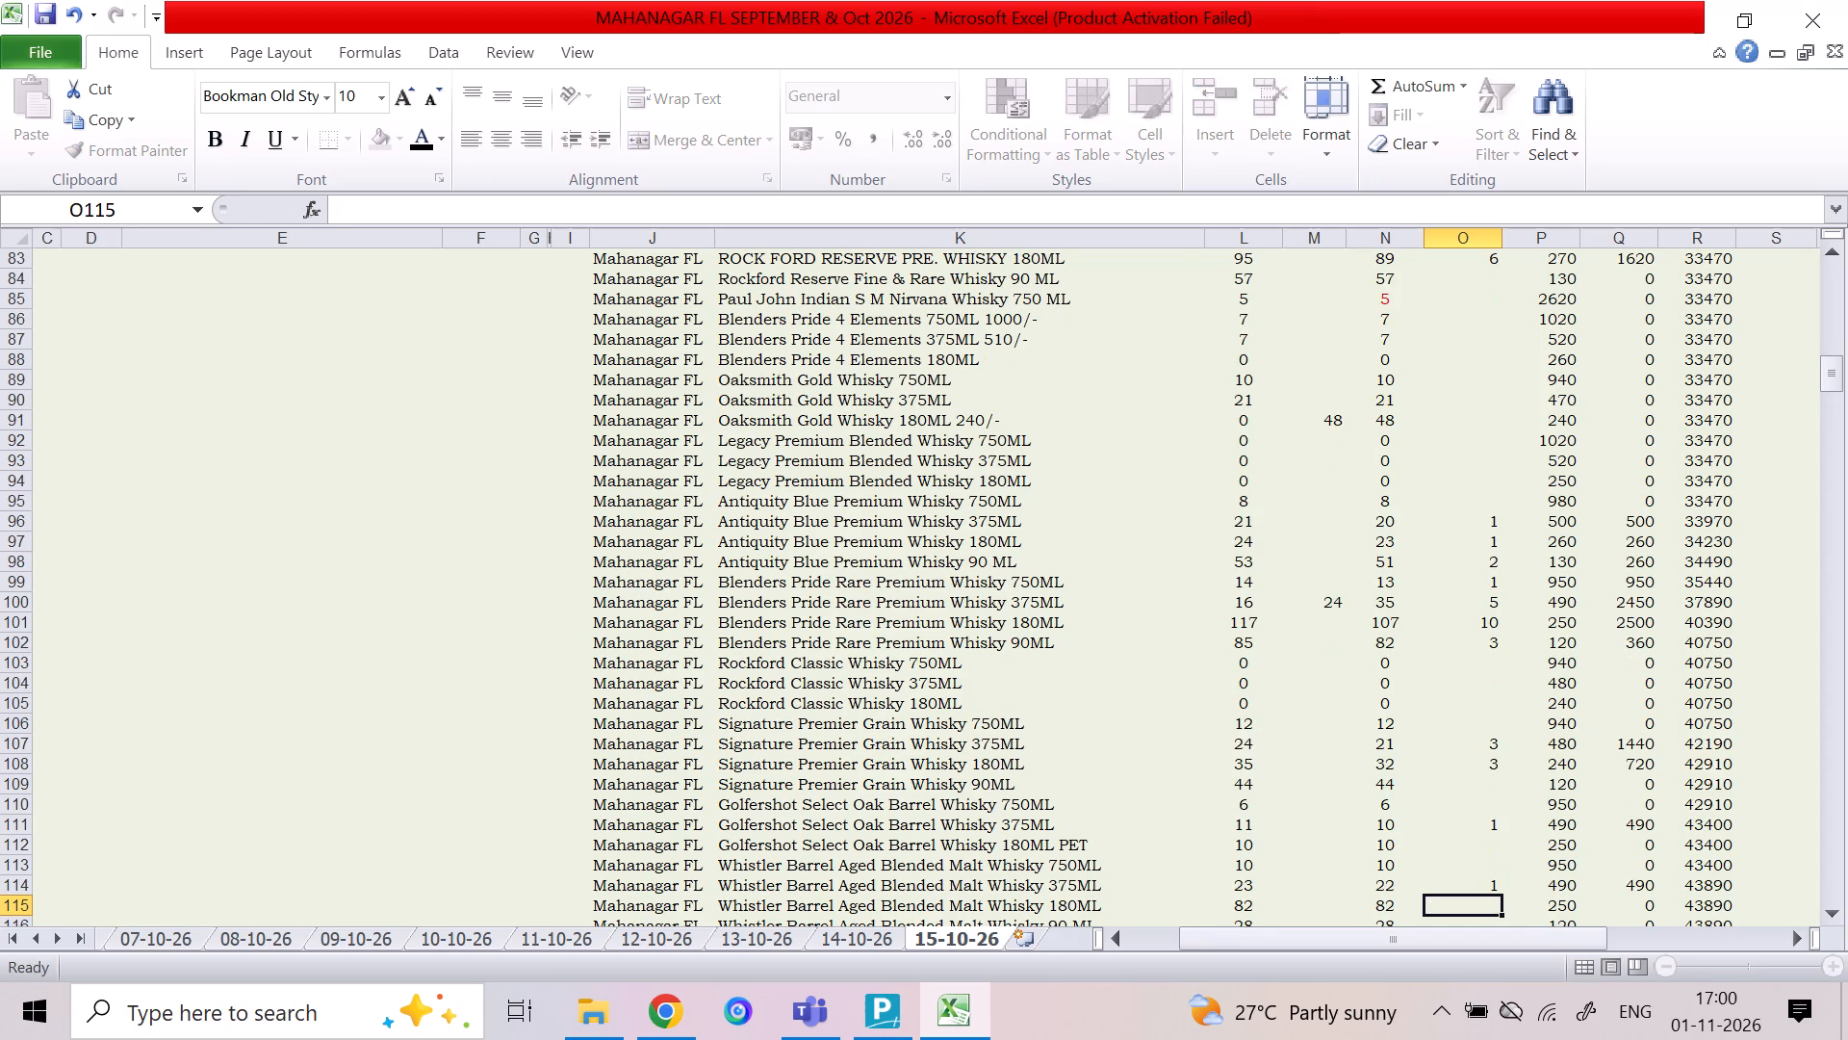
pyautogui.press('Down')
pyautogui.press('Up')
pyautogui.press('1')
pyautogui.press('Down')
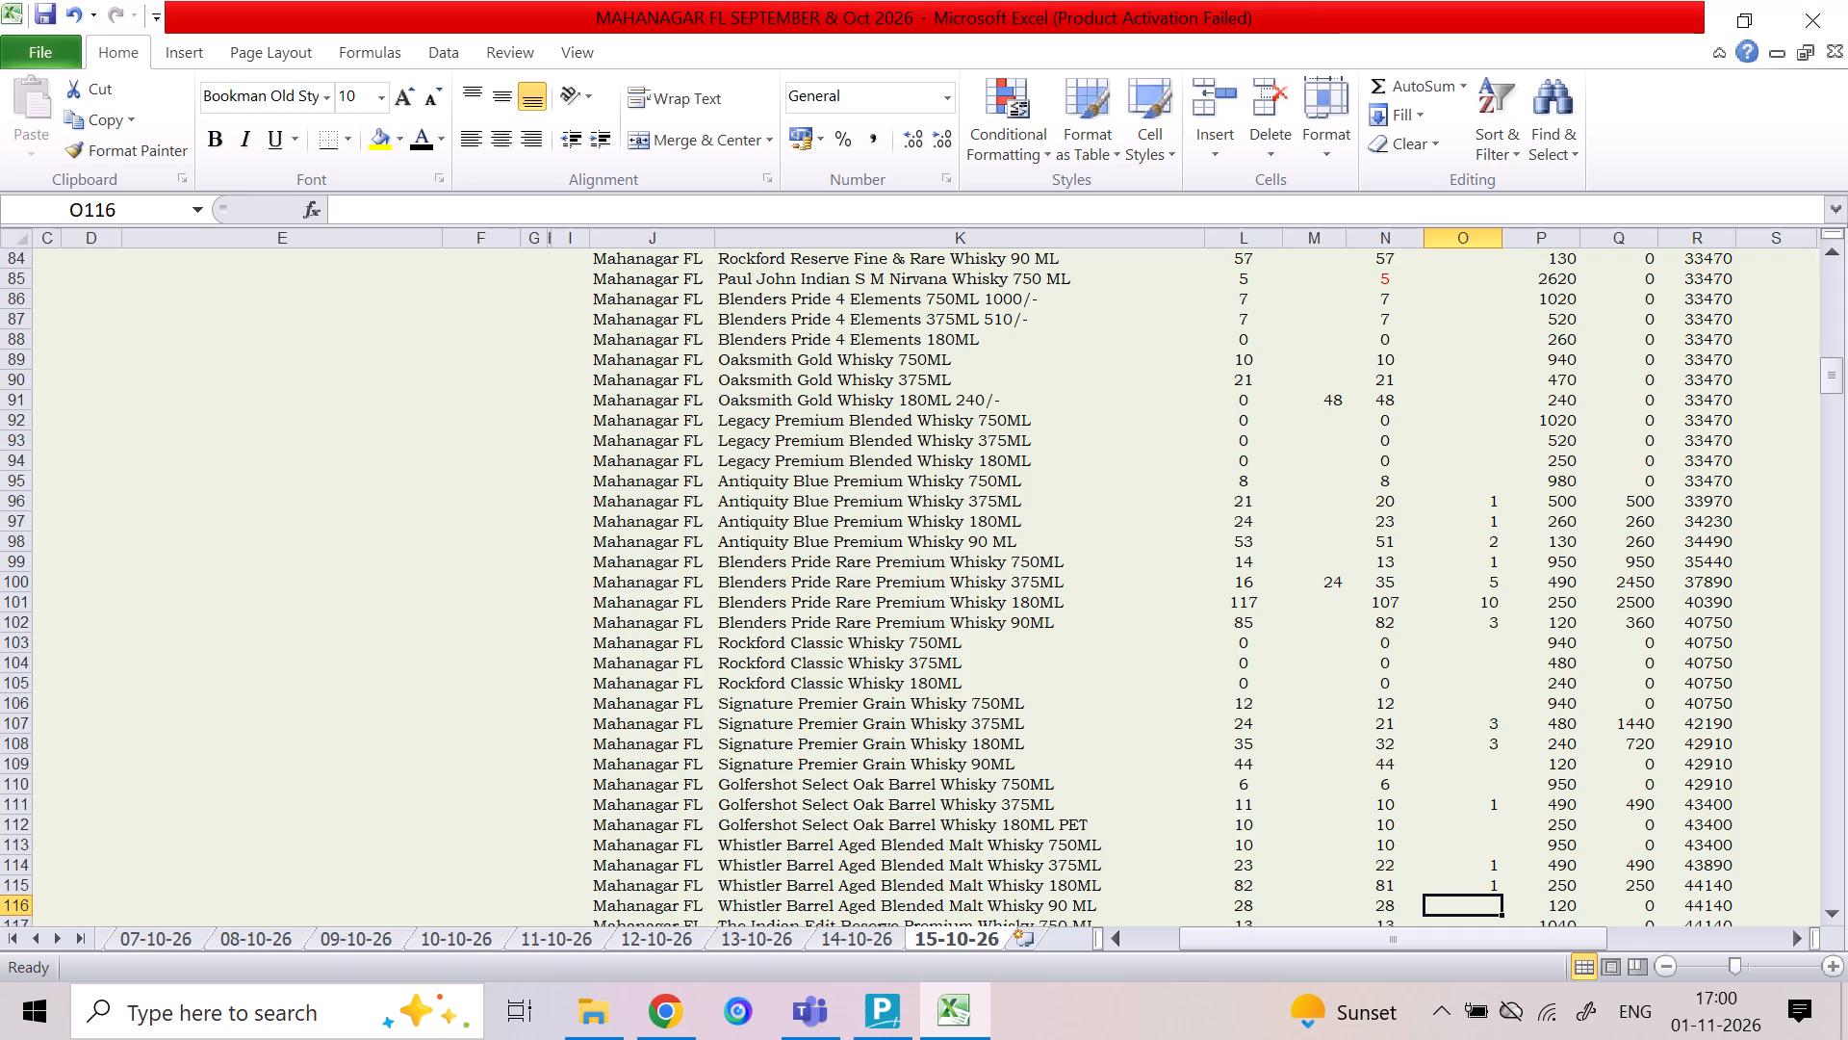
# Enter a sale quantity of 2 for XClamation Pre Whisky 180 ML, leaving the sale cells of the rows before it blank.
pyautogui.press('Down')
pyautogui.press('Down')
pyautogui.press('Down')
pyautogui.press('Down')
pyautogui.press('Down')
pyautogui.press('Down')
pyautogui.press('Down')
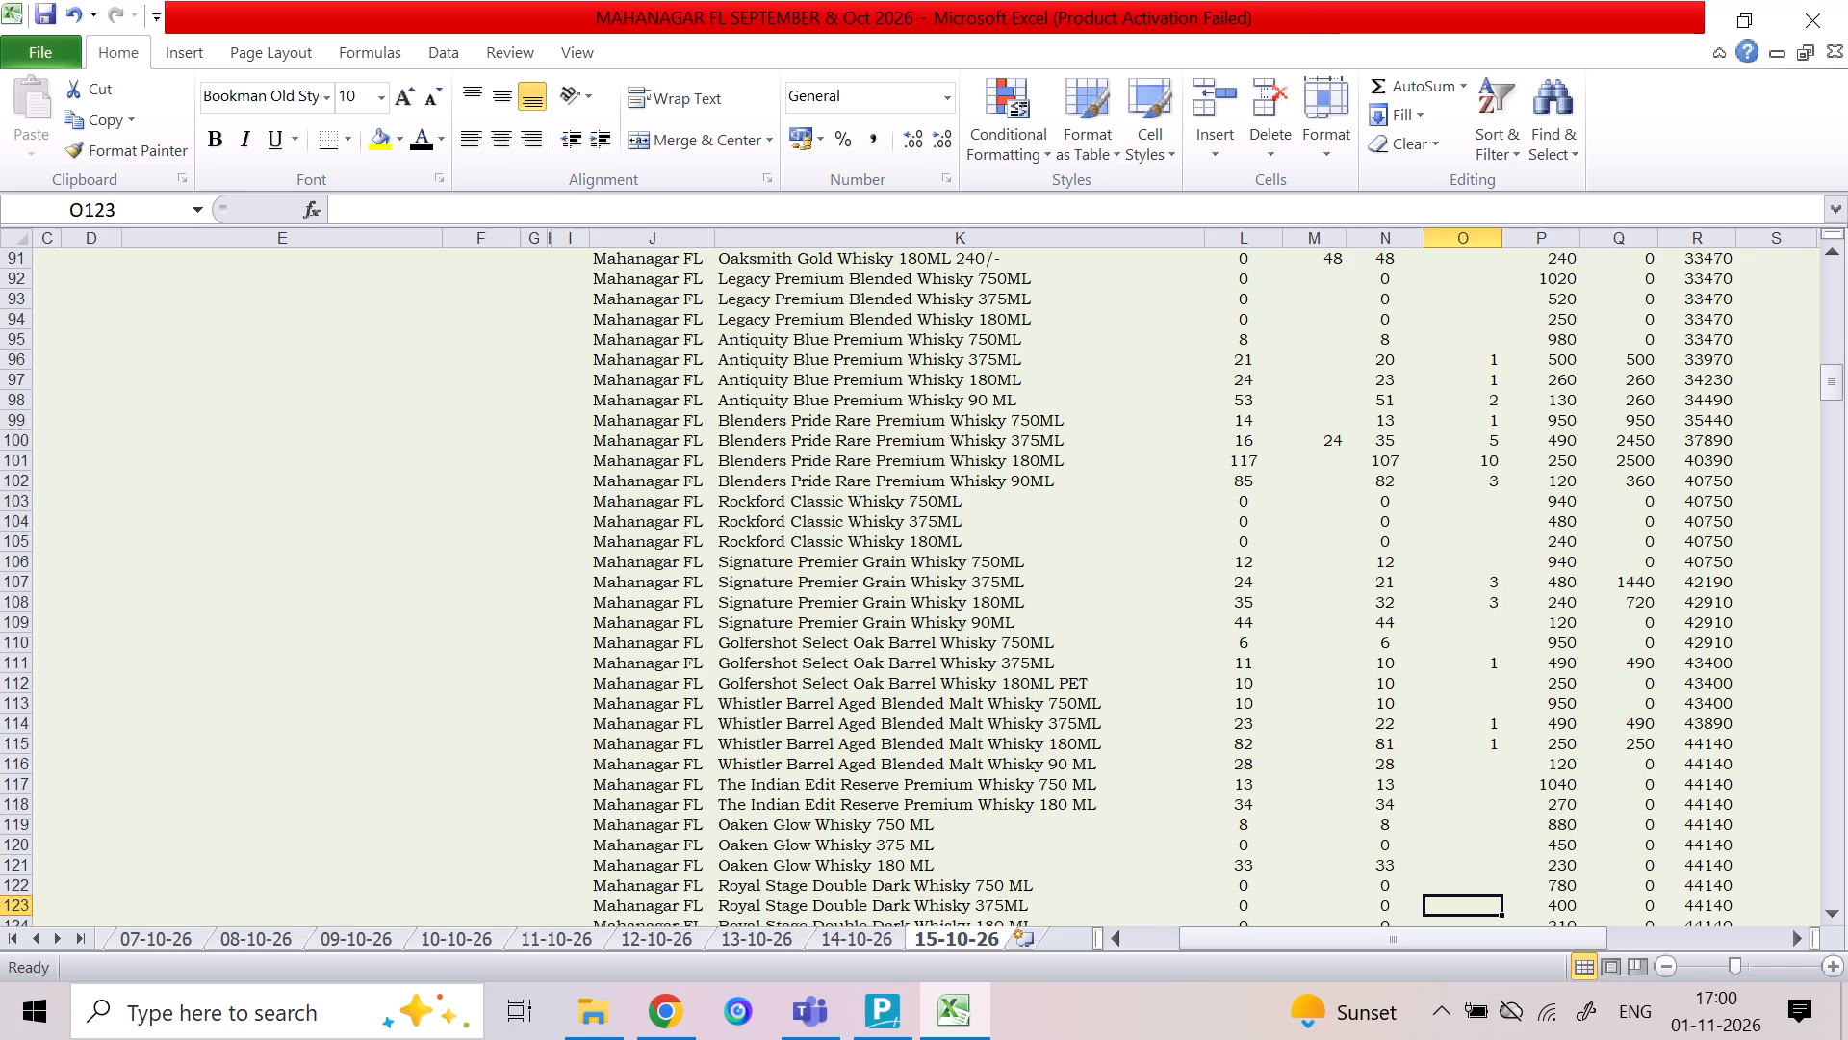
pyautogui.press('Down')
pyautogui.press('Down')
pyautogui.press('Down')
pyautogui.press('Down')
pyautogui.press('Down')
pyautogui.press('Down')
pyautogui.press('Down')
pyautogui.press('Down')
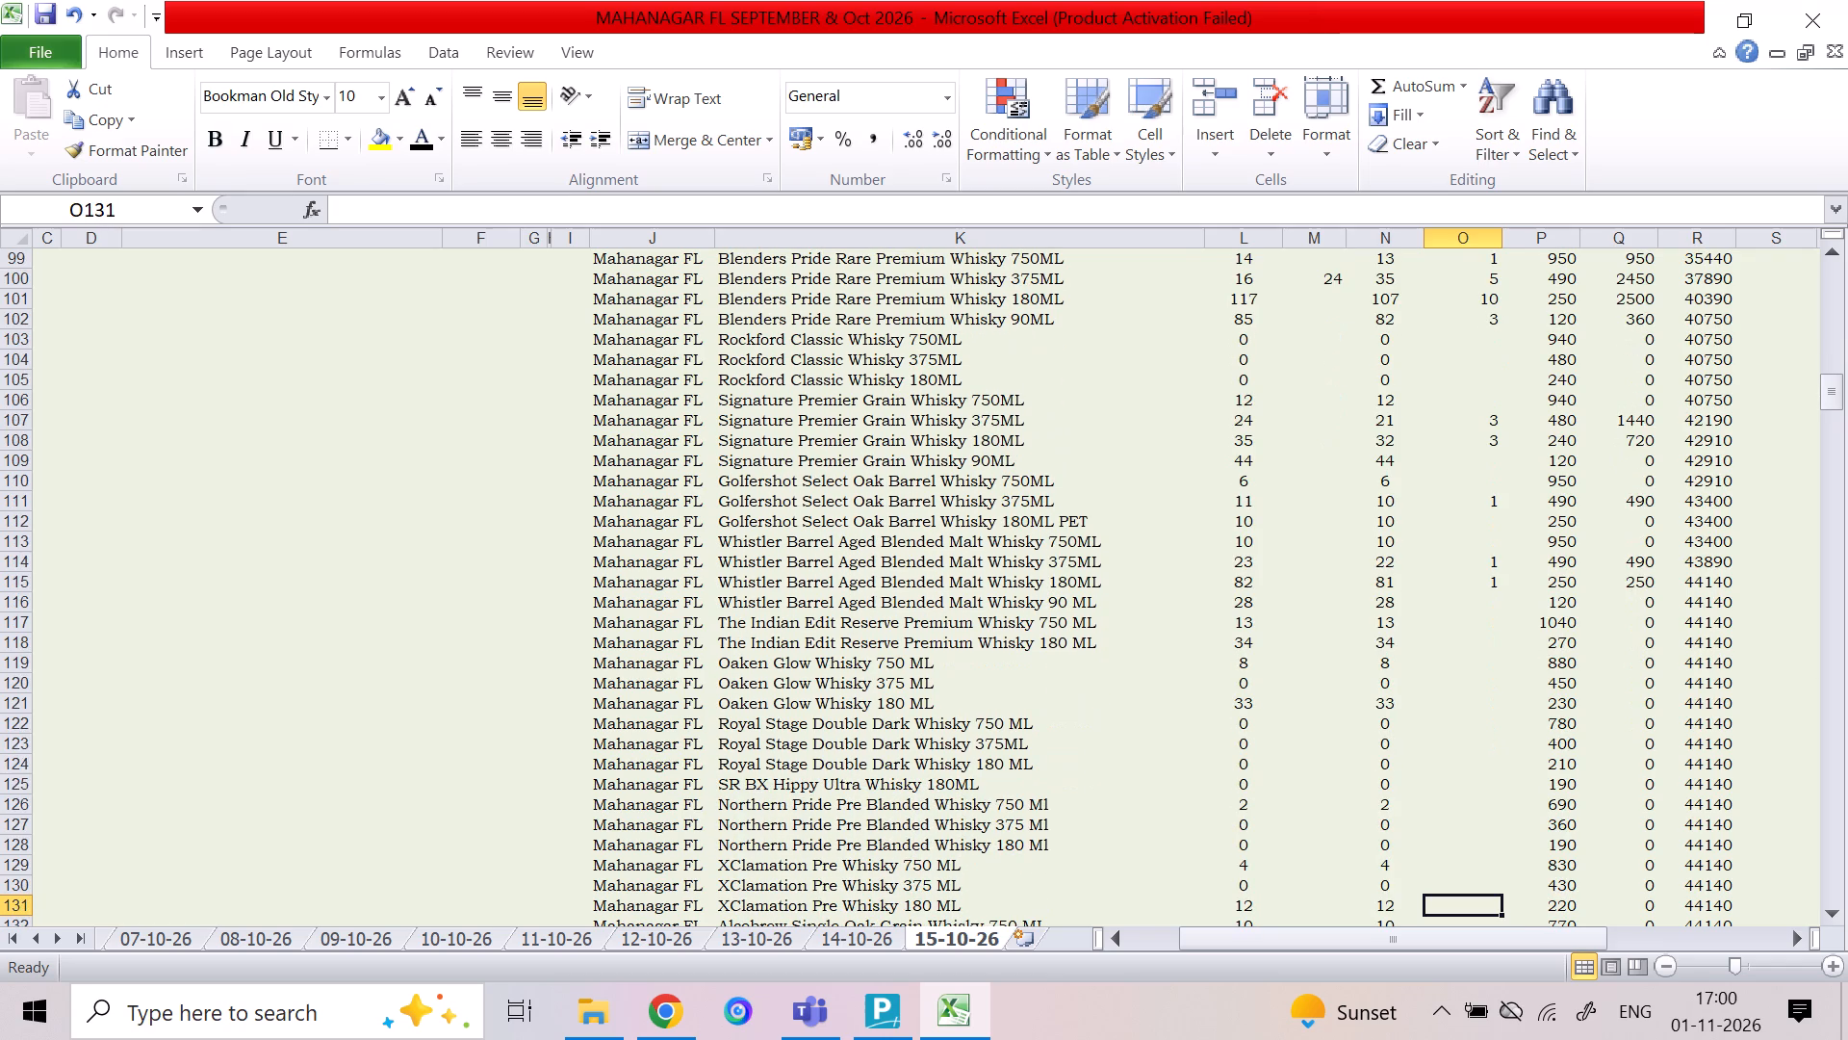
pyautogui.press('2')
pyautogui.press('Down')
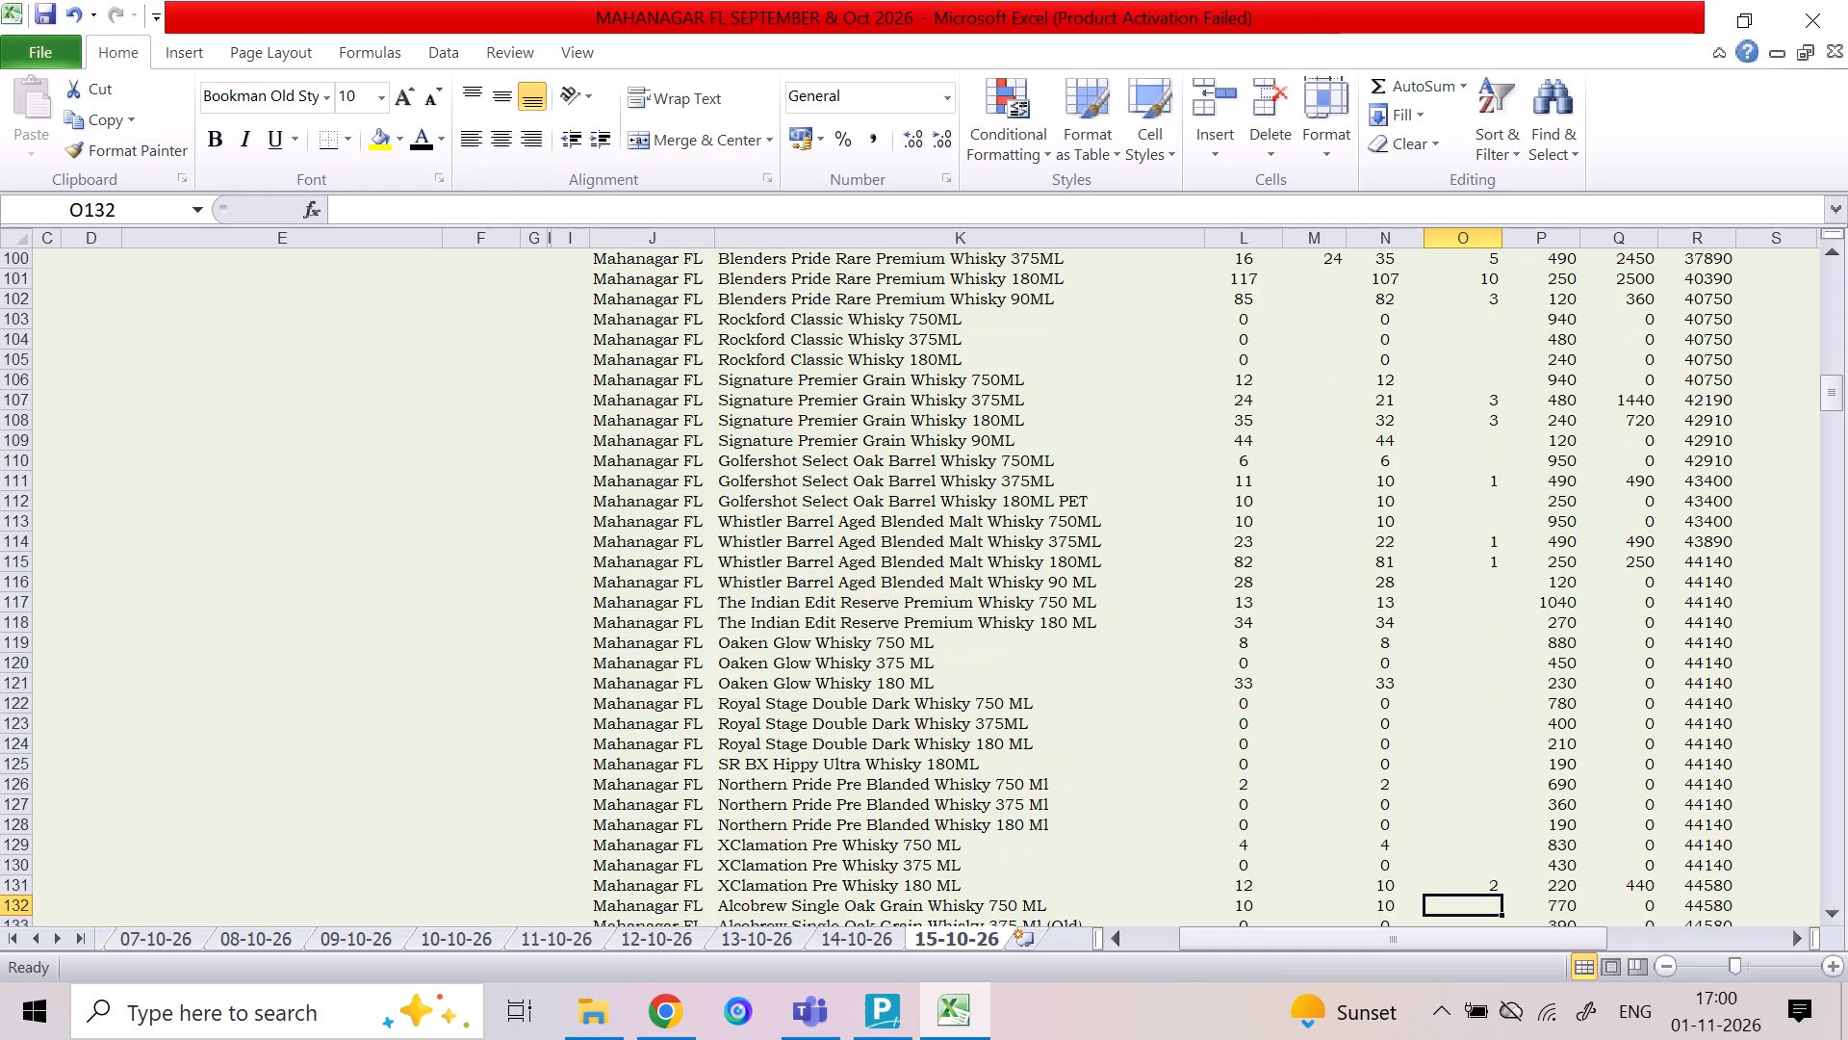
# Enter the IGL'S Amazing Deluxe Craft Whisky sale quantities: 2 for 375 ML and 1 for 180 ML.
pyautogui.press('Down')
pyautogui.press('Down')
pyautogui.press('Down')
pyautogui.press('Down')
pyautogui.press('Down')
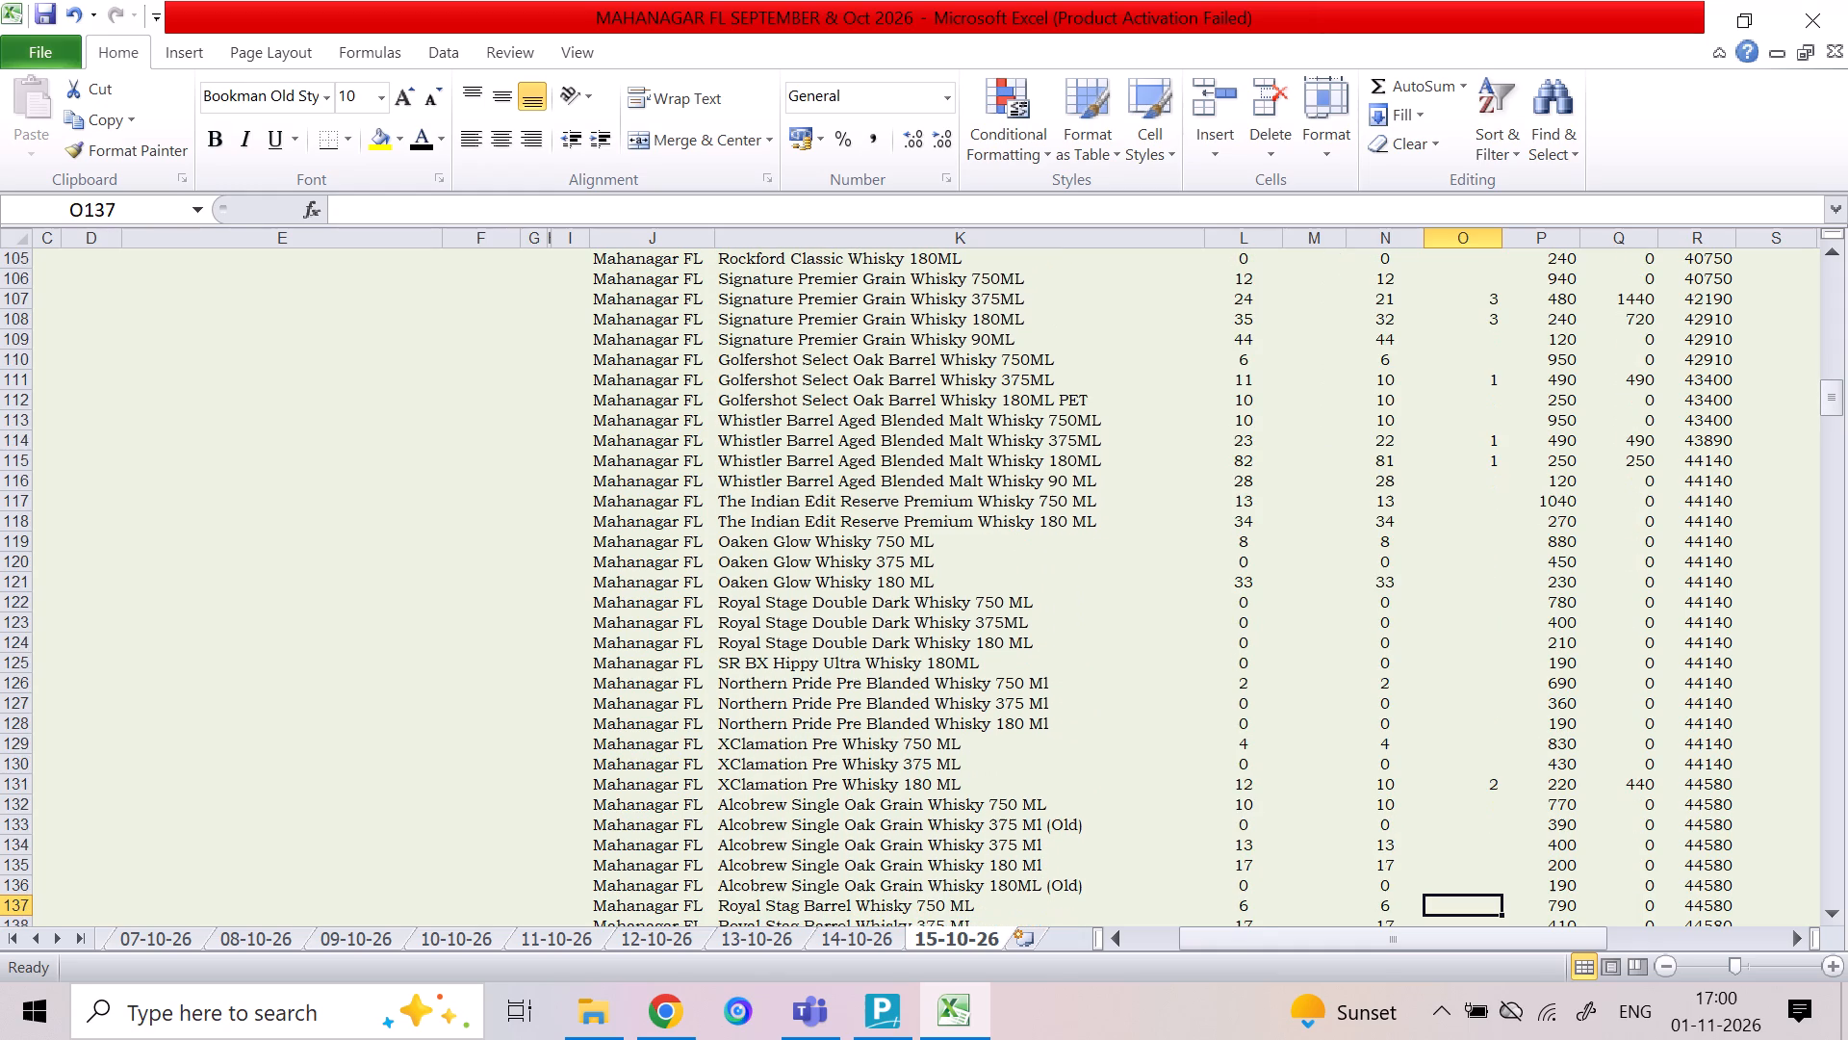
pyautogui.press('Down')
pyautogui.press('Down')
pyautogui.press('Down')
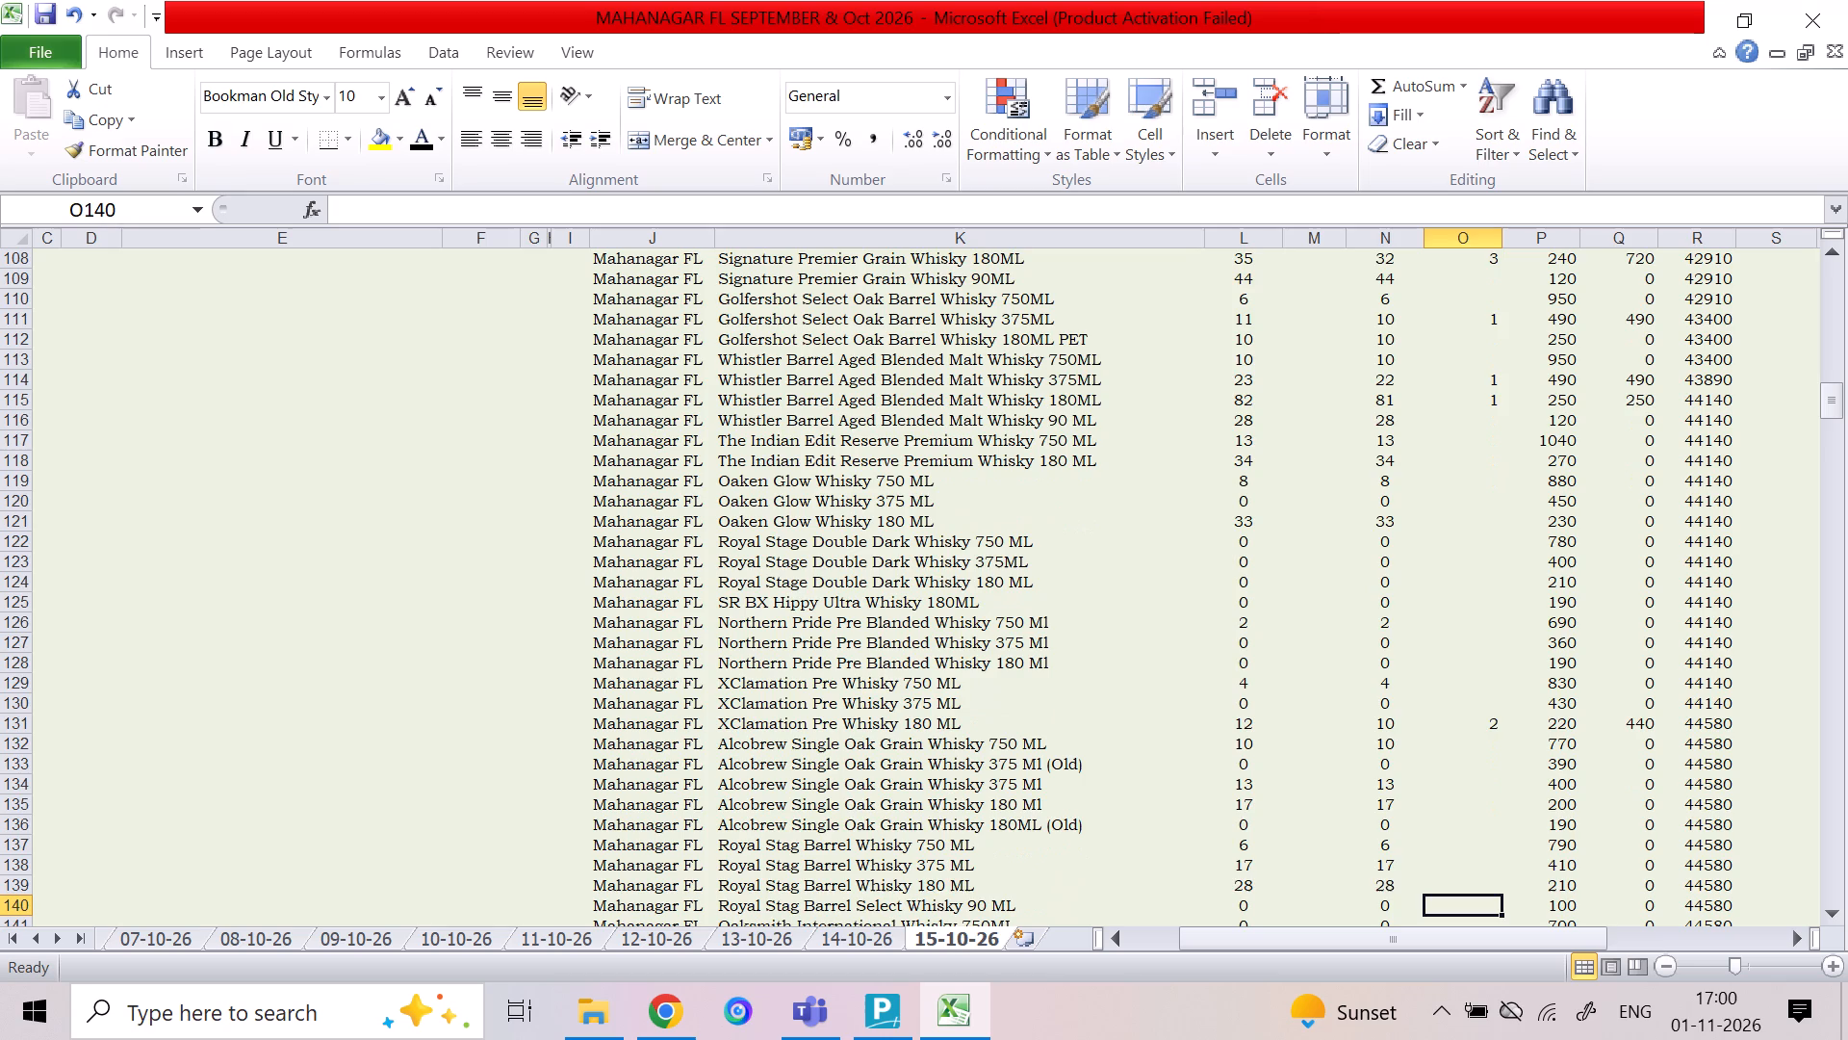
pyautogui.press('Down')
pyautogui.press('Down')
pyautogui.press('Down')
pyautogui.press('Down')
pyautogui.press('Up')
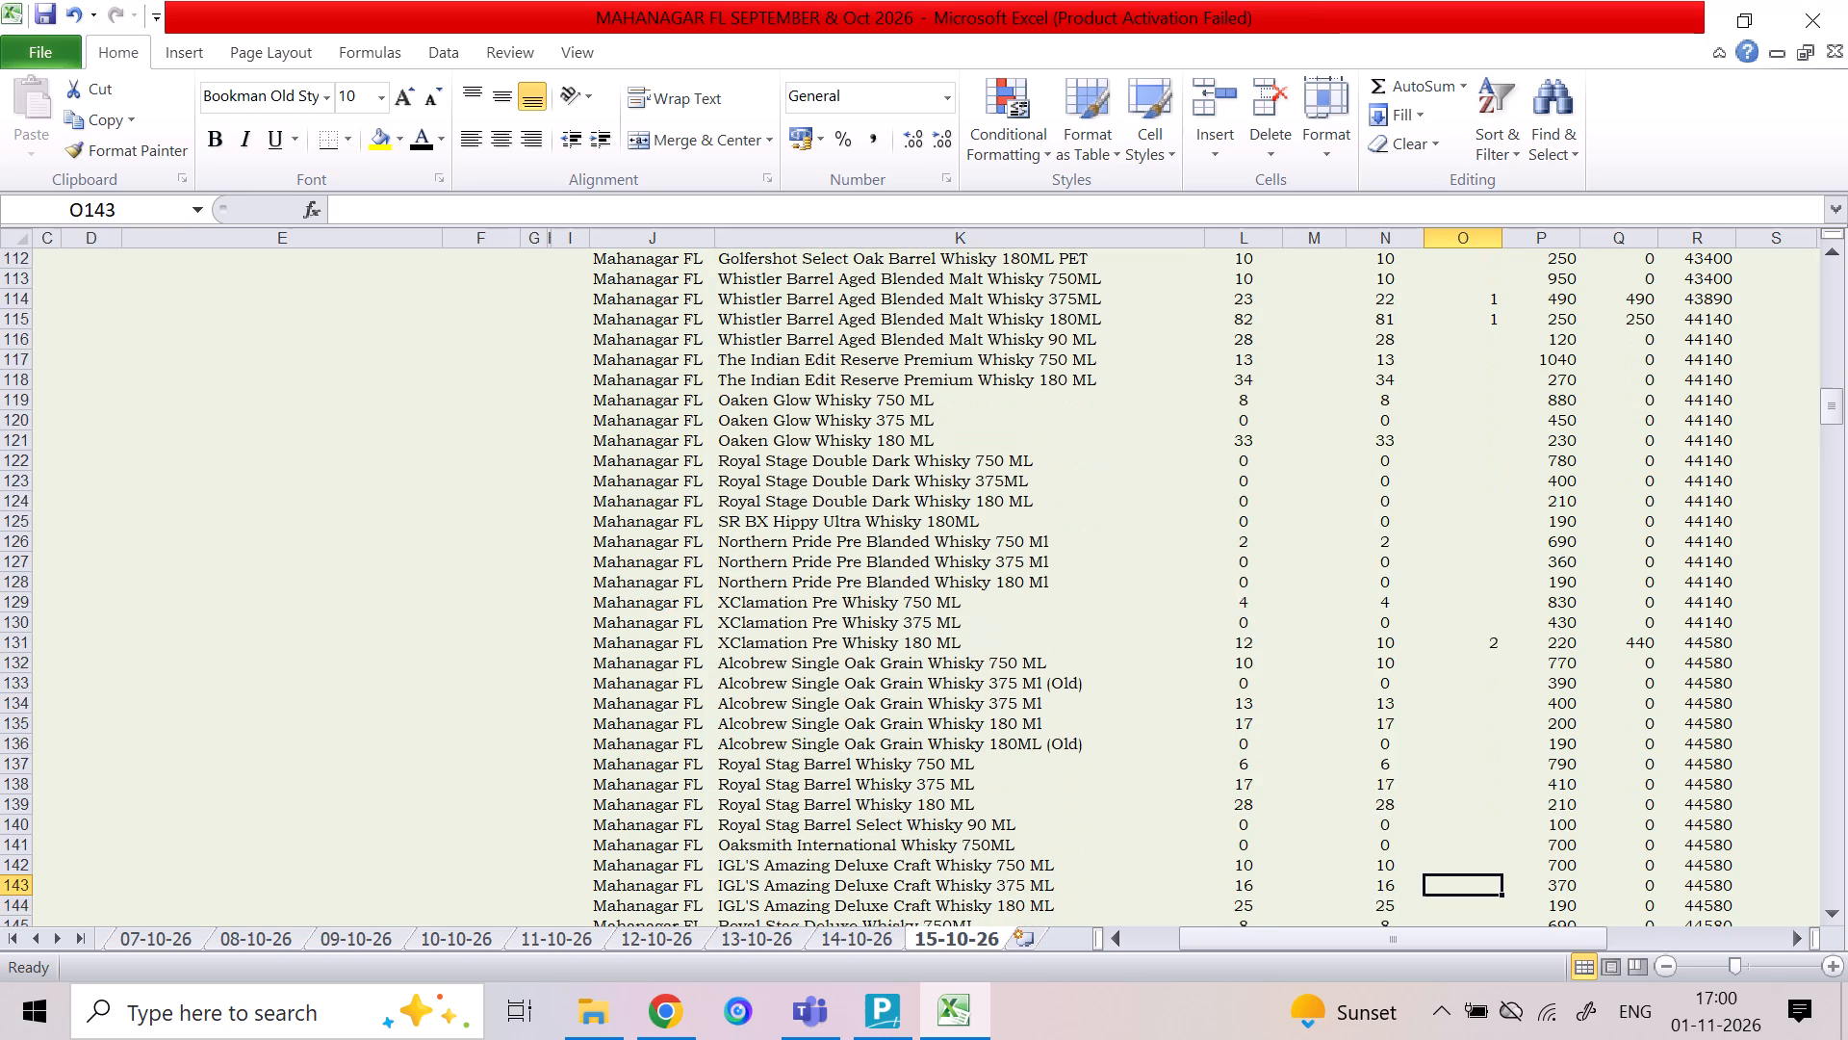
pyautogui.press('2')
pyautogui.press('Down')
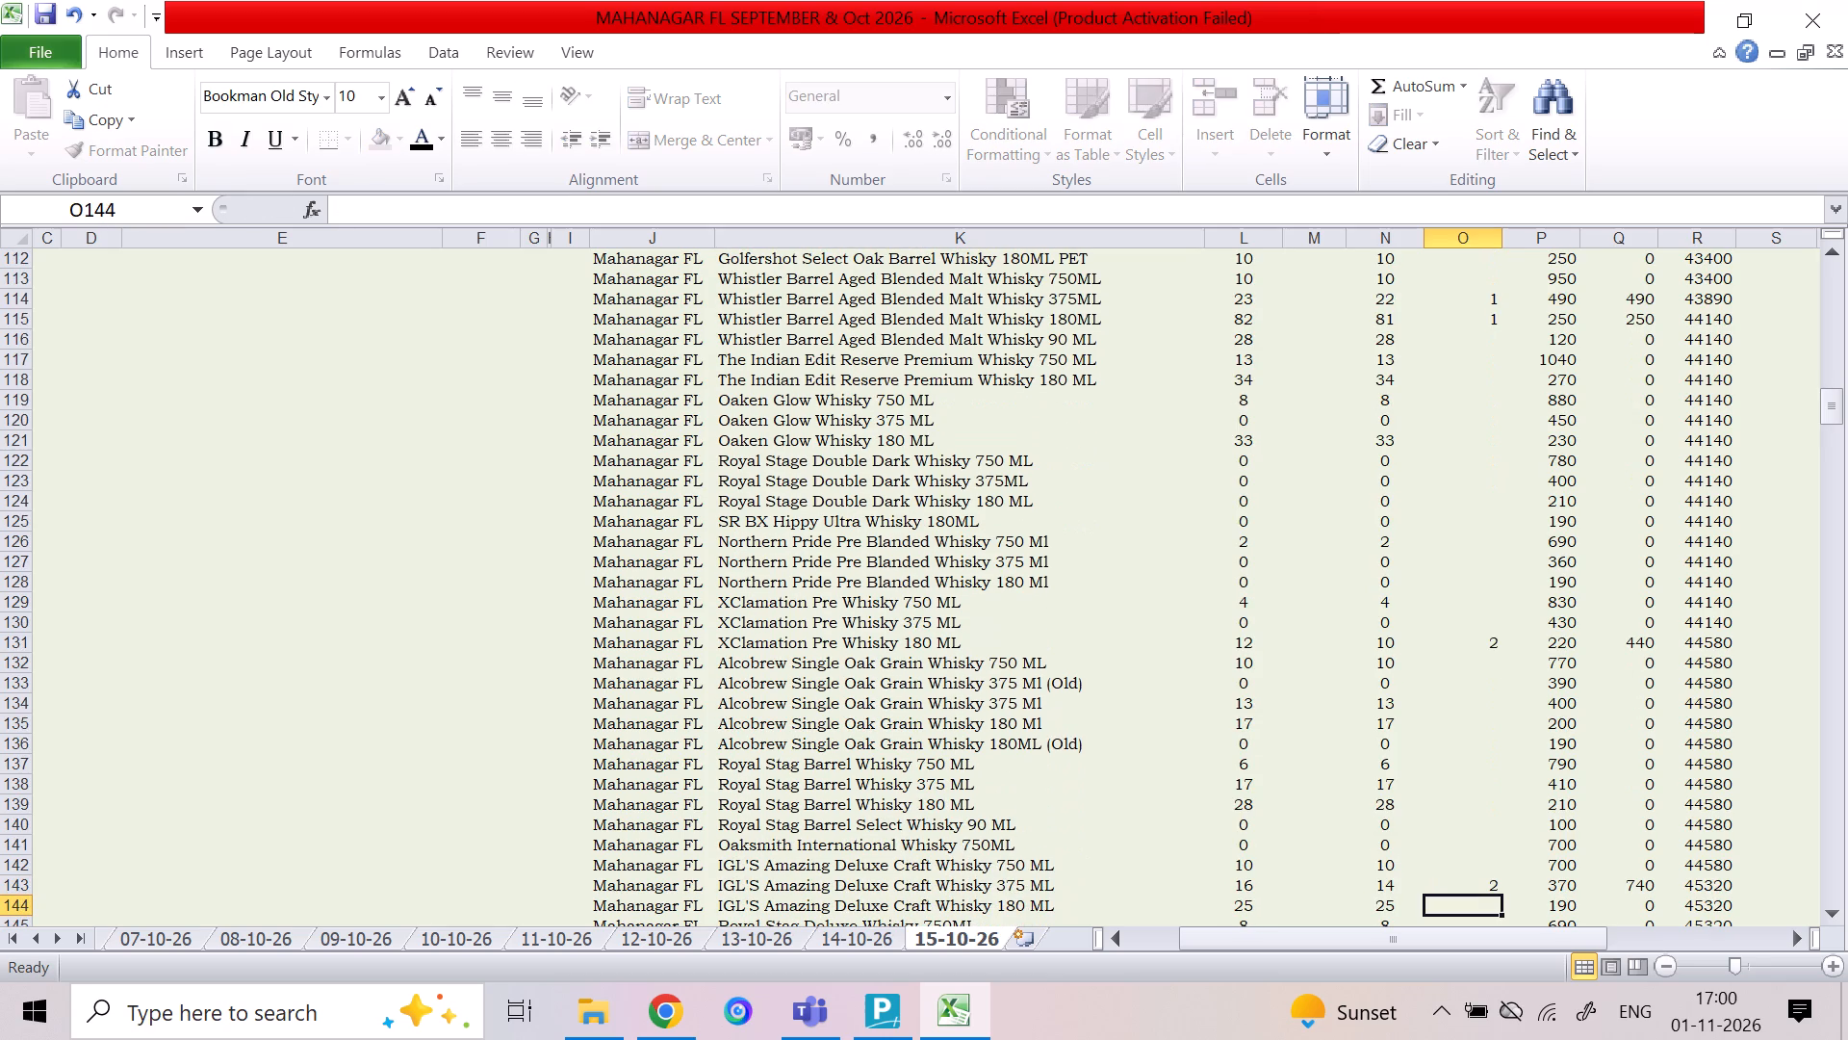
pyautogui.press('1')
pyautogui.press('Down')
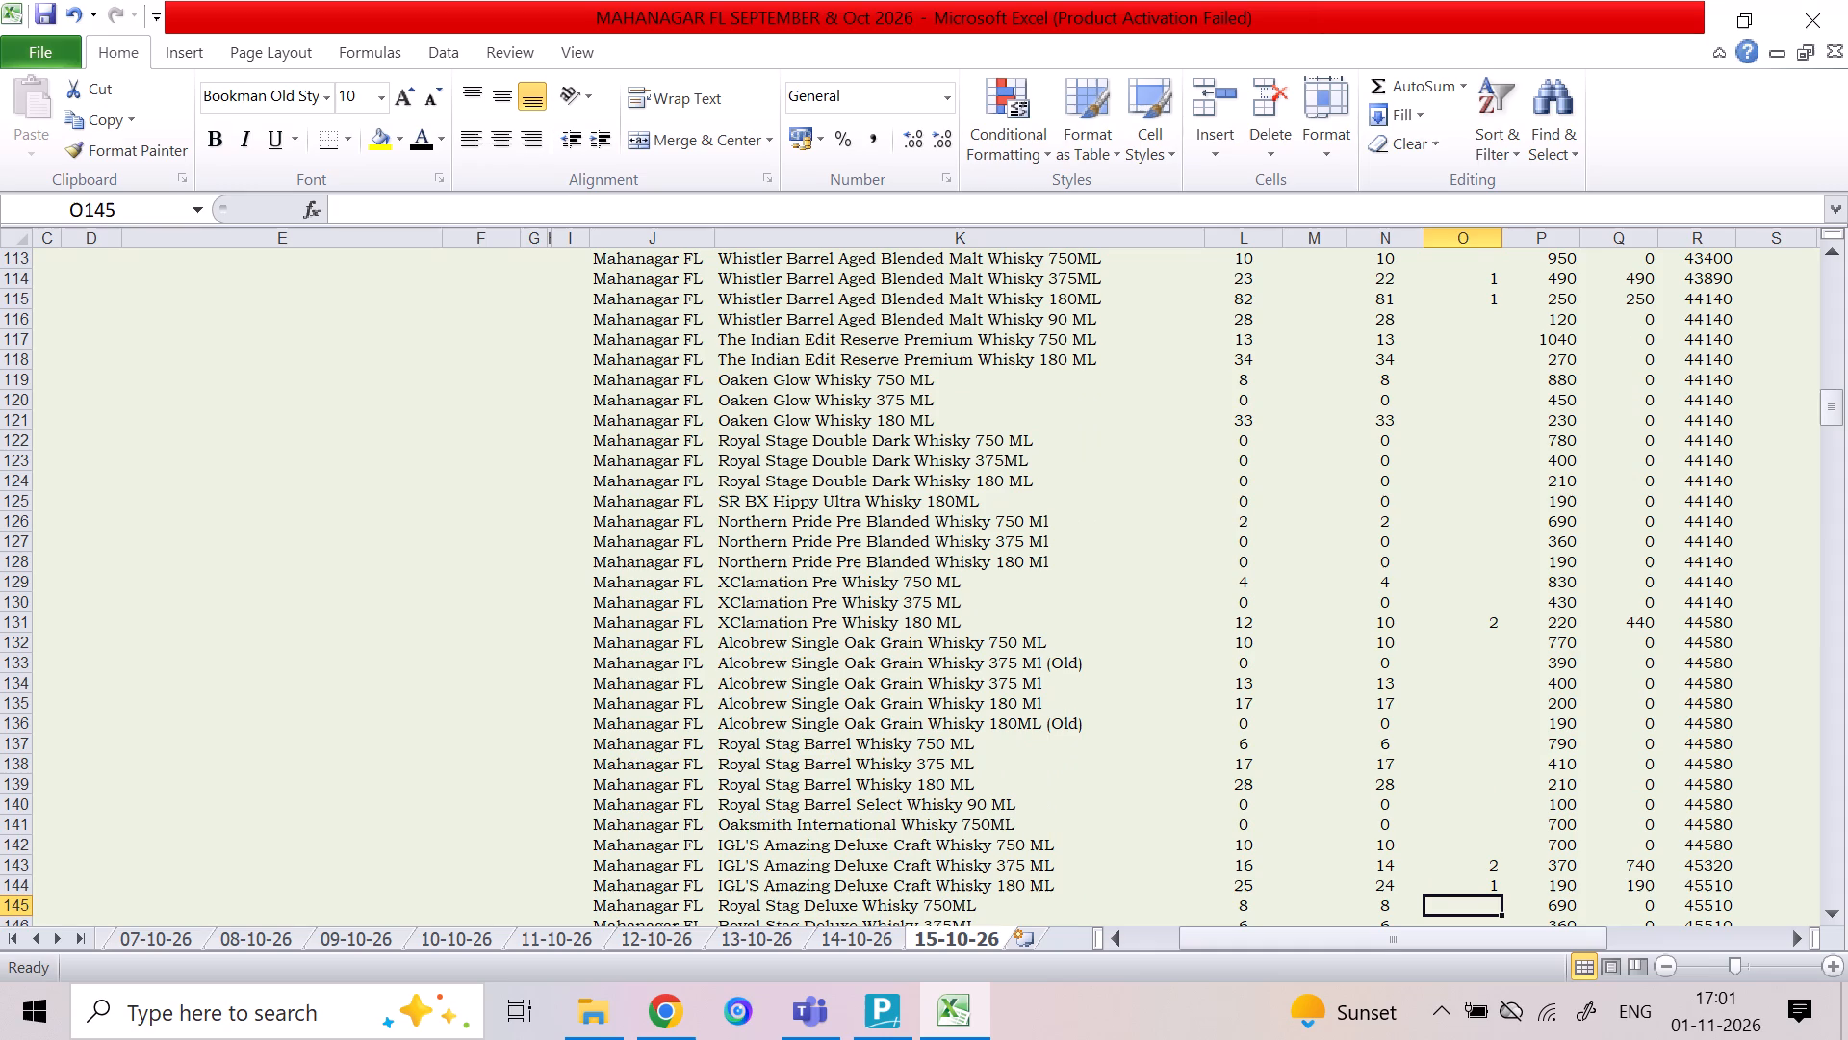
# Enter the Royal Stag Deluxe Whisky sale quantities: 1 for 750ML, 2 for 375ML and 18 for 180ML.
pyautogui.press('1')
pyautogui.press('Down')
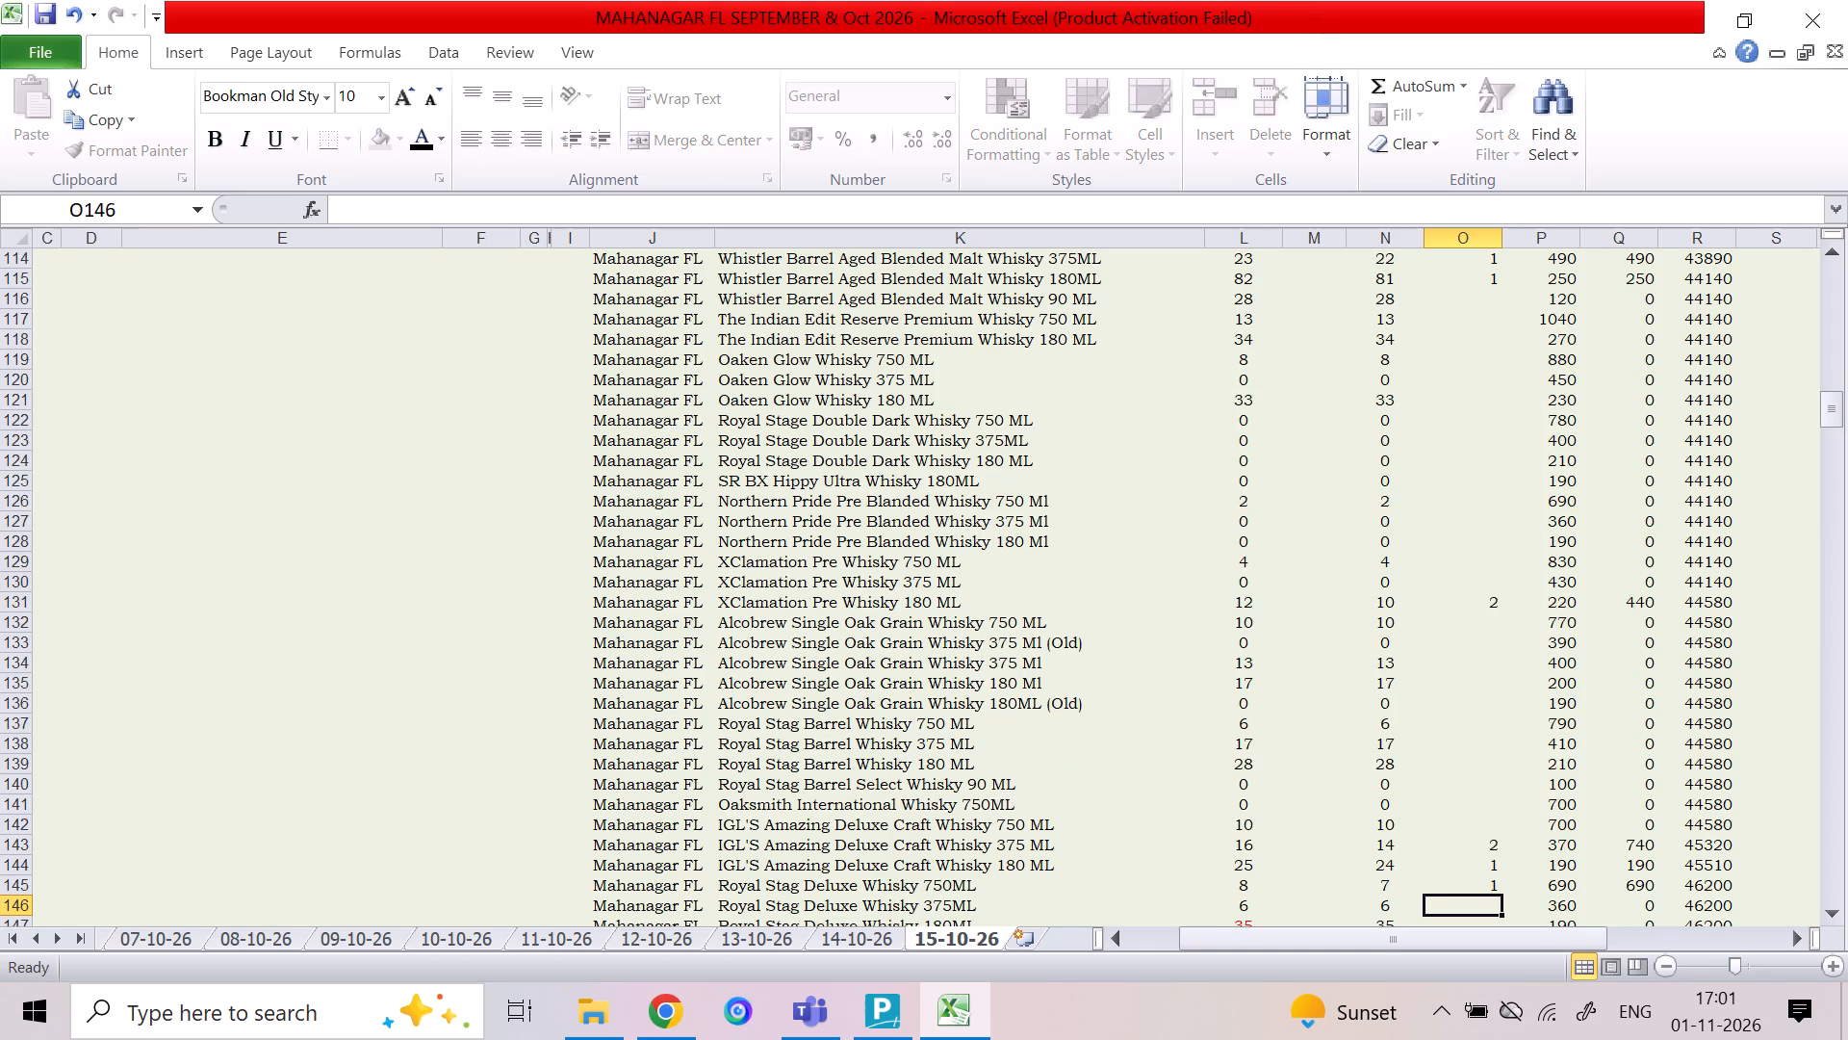
pyautogui.press('2')
pyautogui.press('Down')
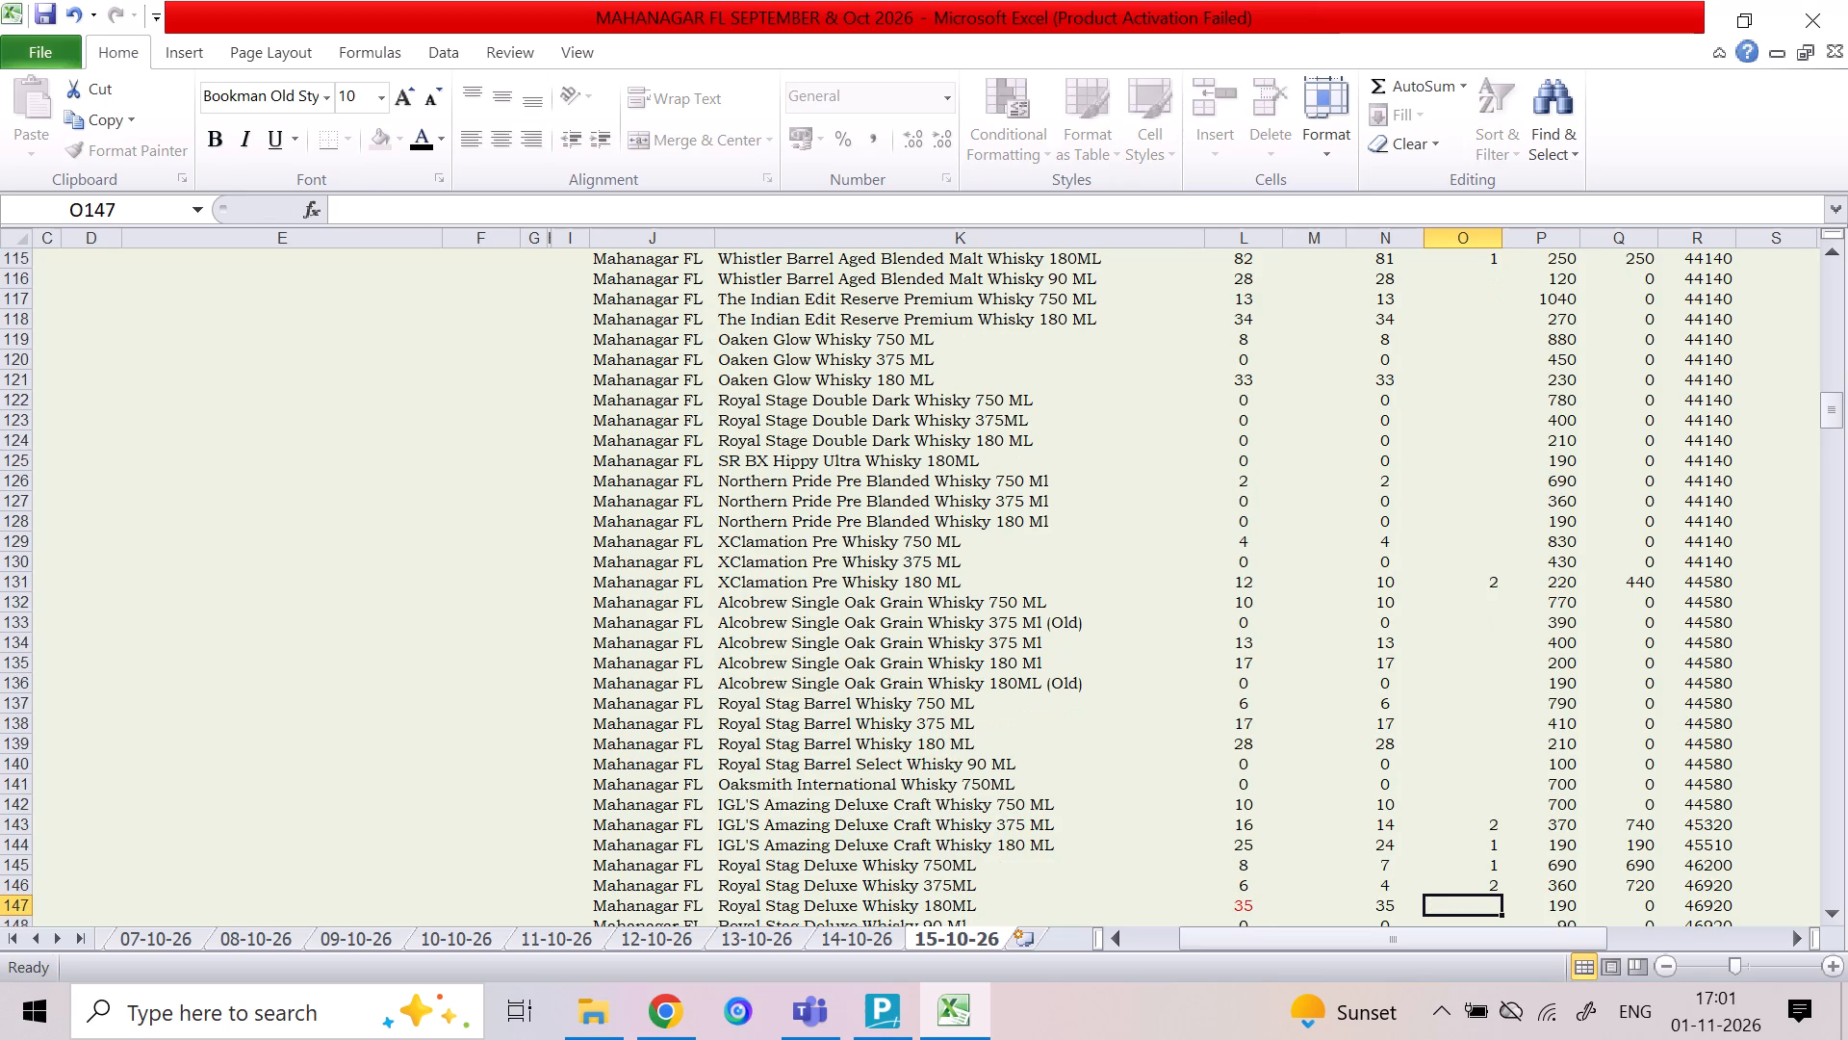
pyautogui.write('18')
pyautogui.press('Down')
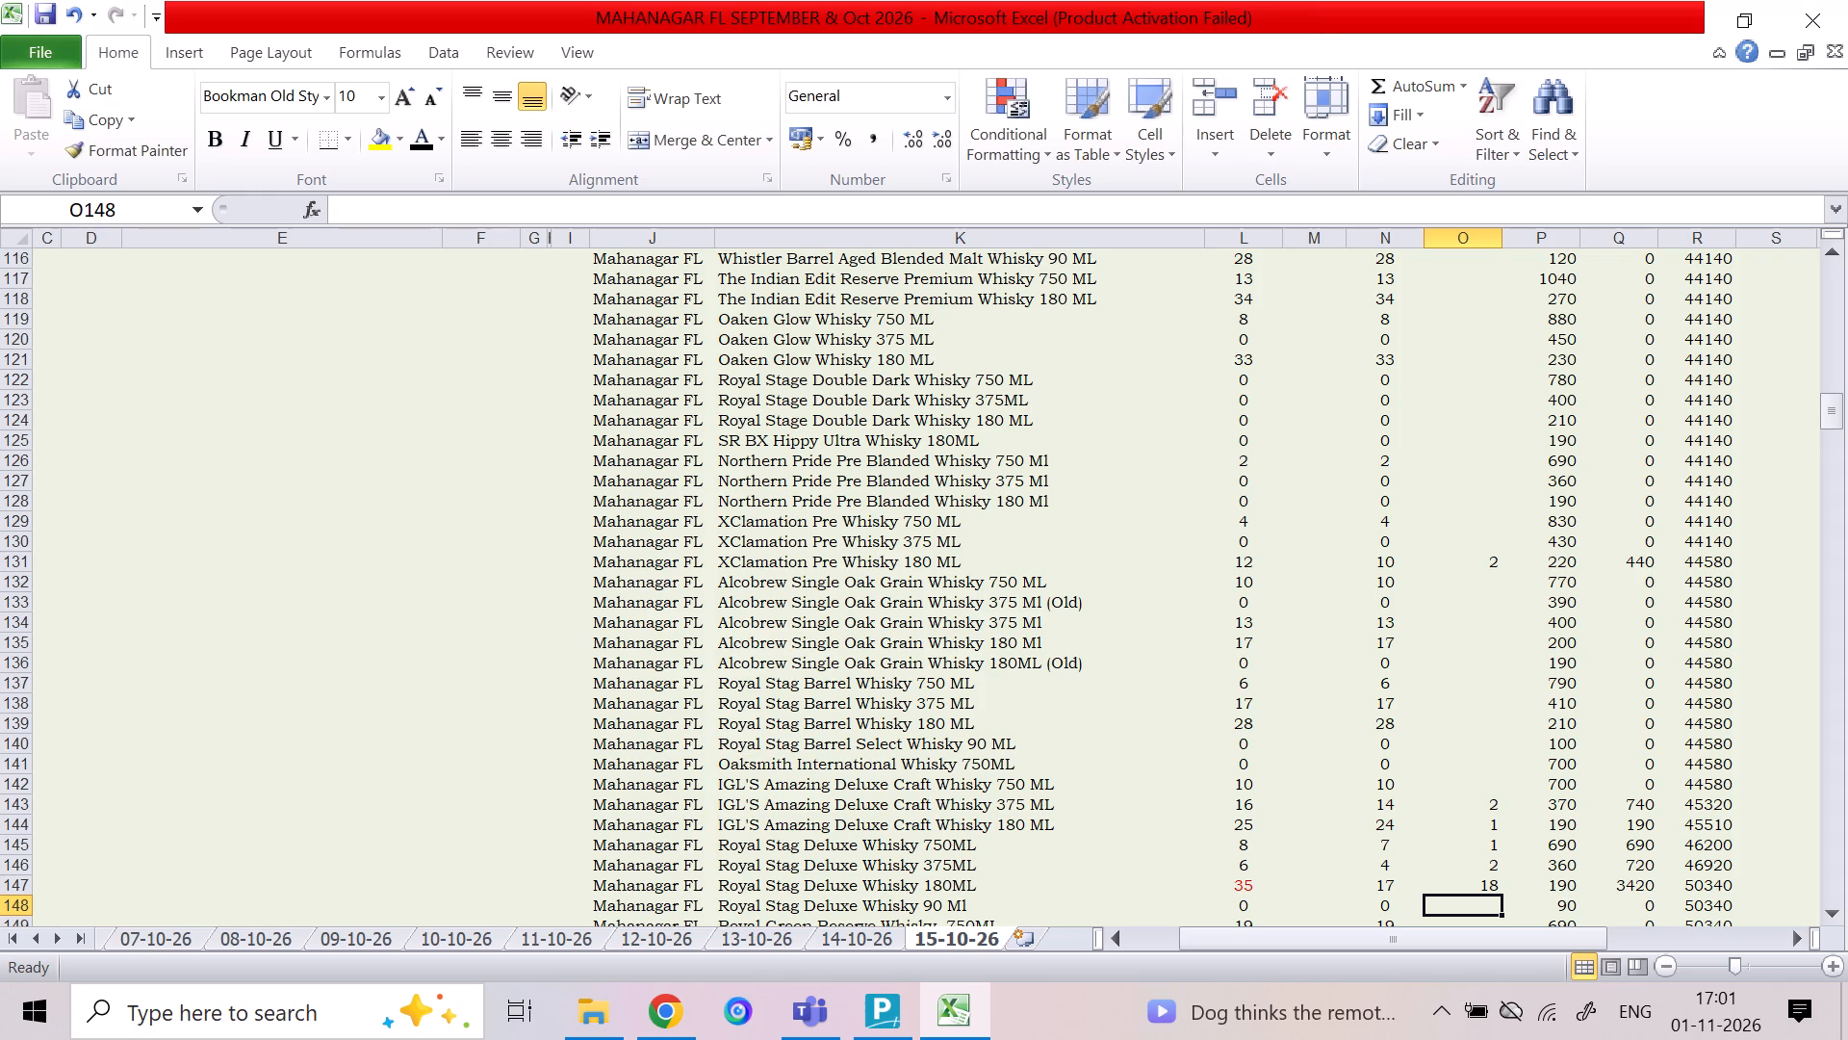
# Enter the SR B7 sale quantities: 2 for 750ML, 1 for 375ML, 8 for 180ML and 8 for 90 ML PET.
pyautogui.press('Down')
pyautogui.press('Down')
pyautogui.press('Down')
pyautogui.press('Down')
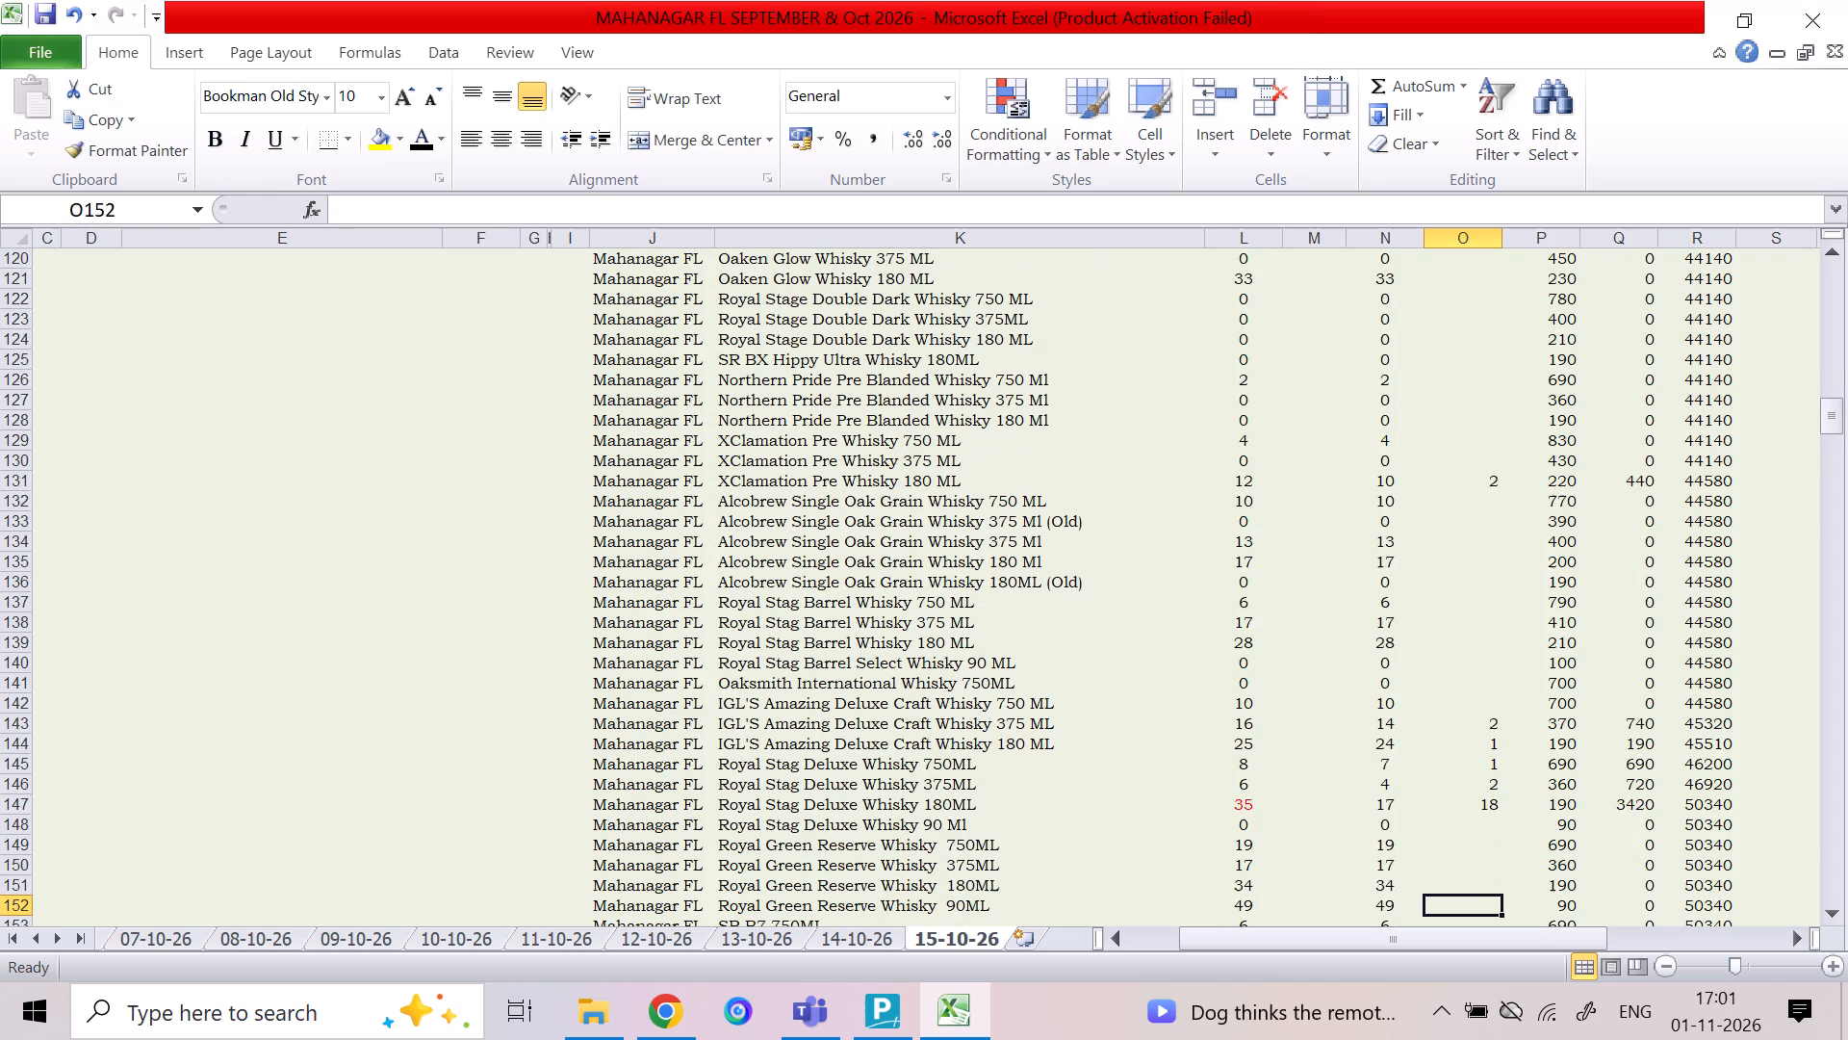
pyautogui.press('Down')
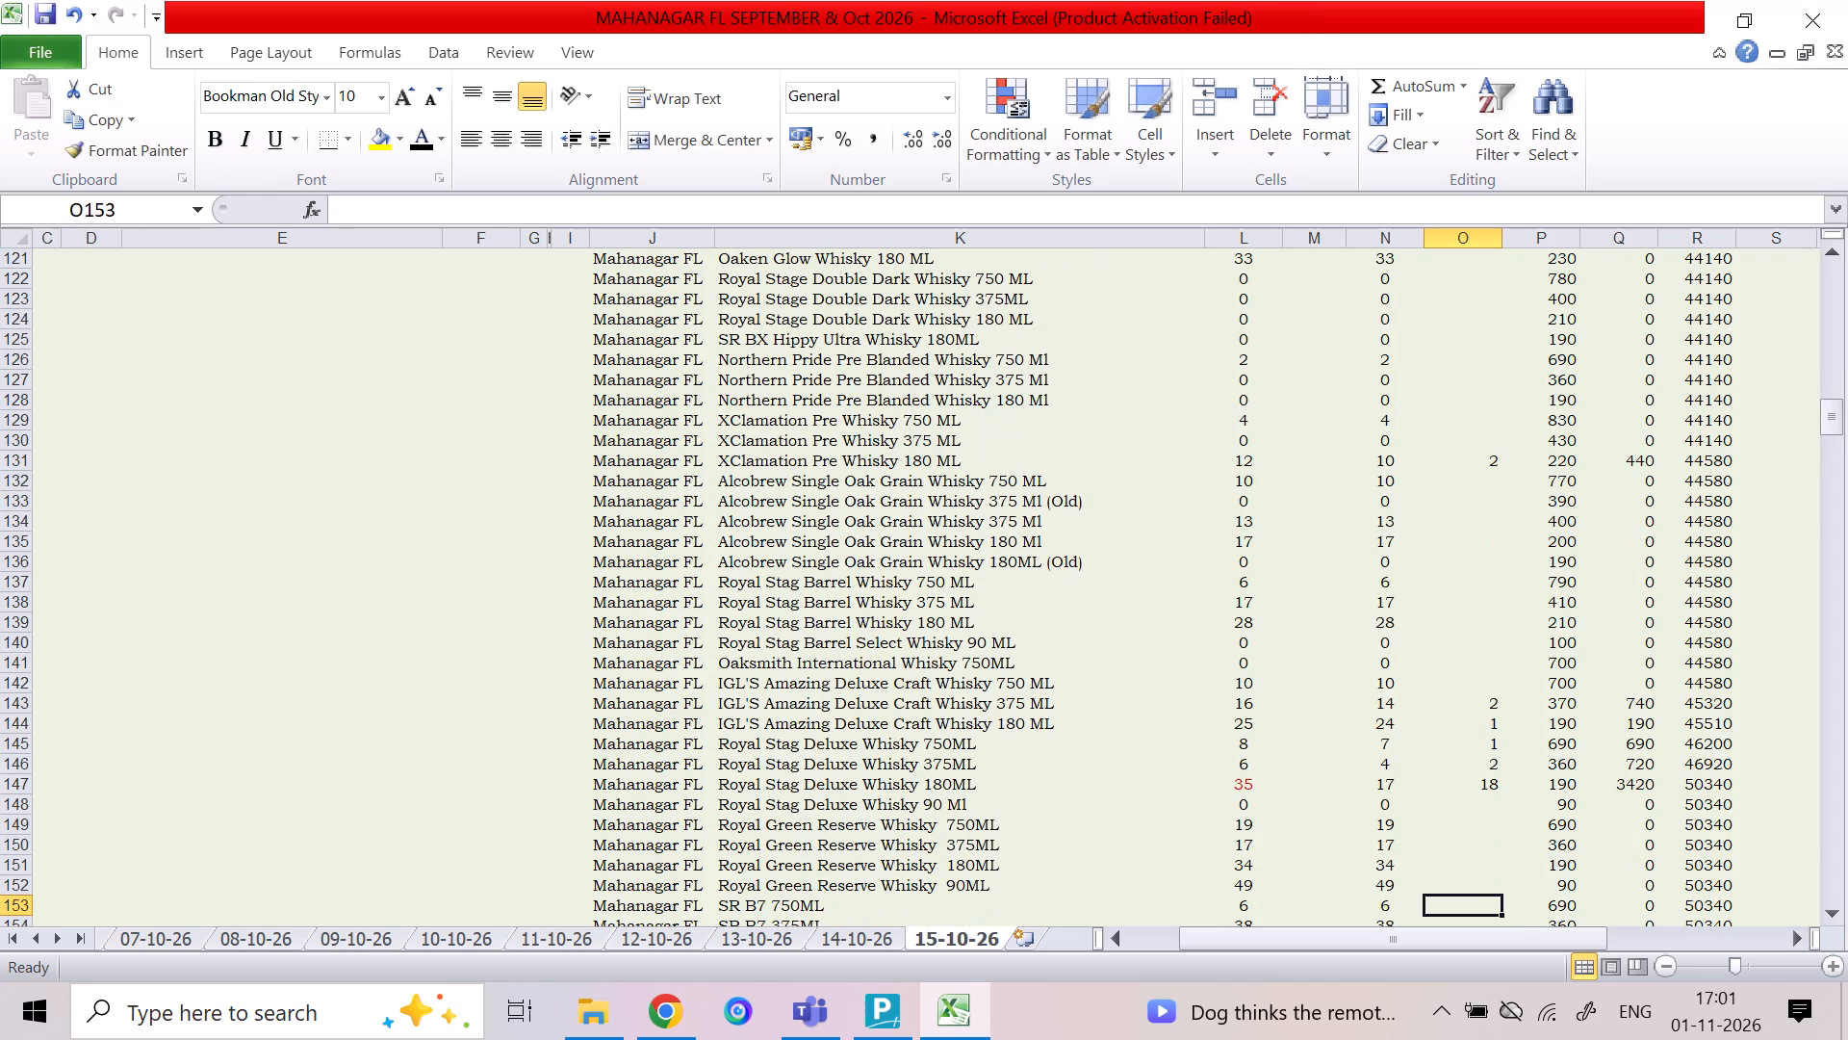
pyautogui.press('2')
pyautogui.press('Down')
pyautogui.press('1')
pyautogui.press('Down')
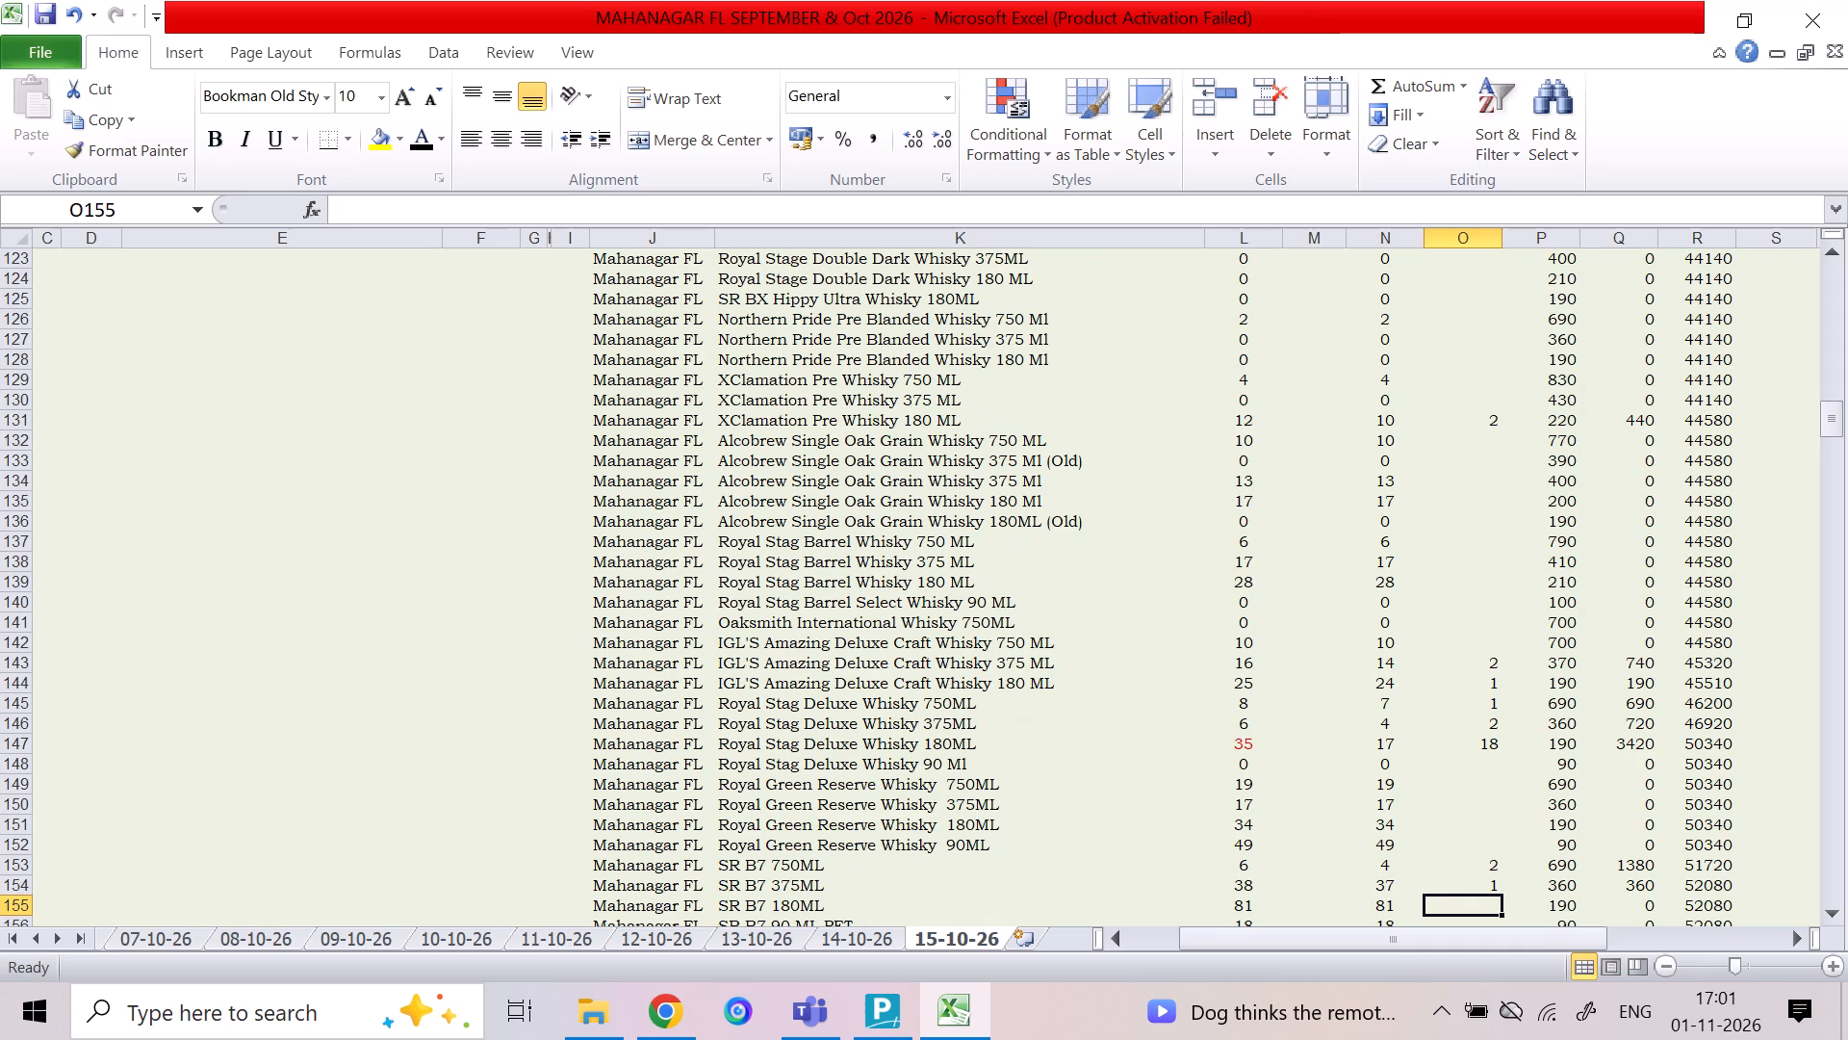
pyautogui.press('8')
pyautogui.press('Down')
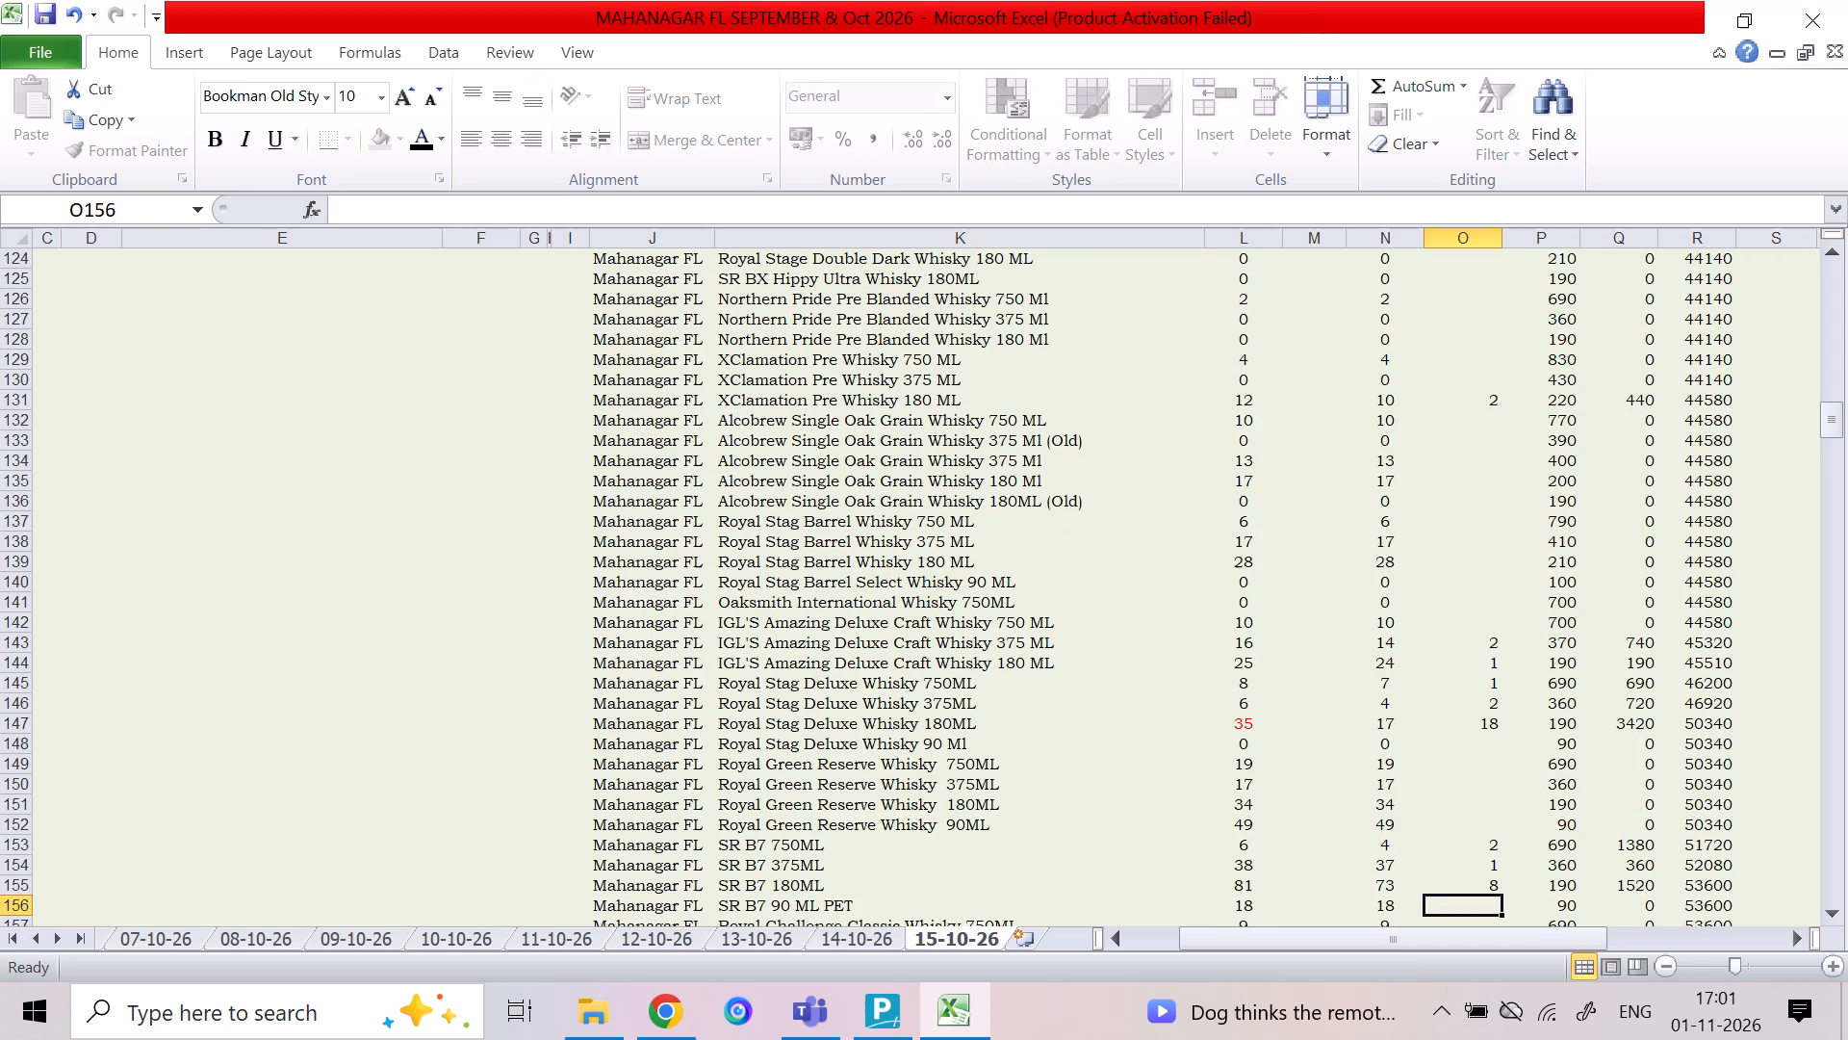
pyautogui.press('8')
pyautogui.press('Down')
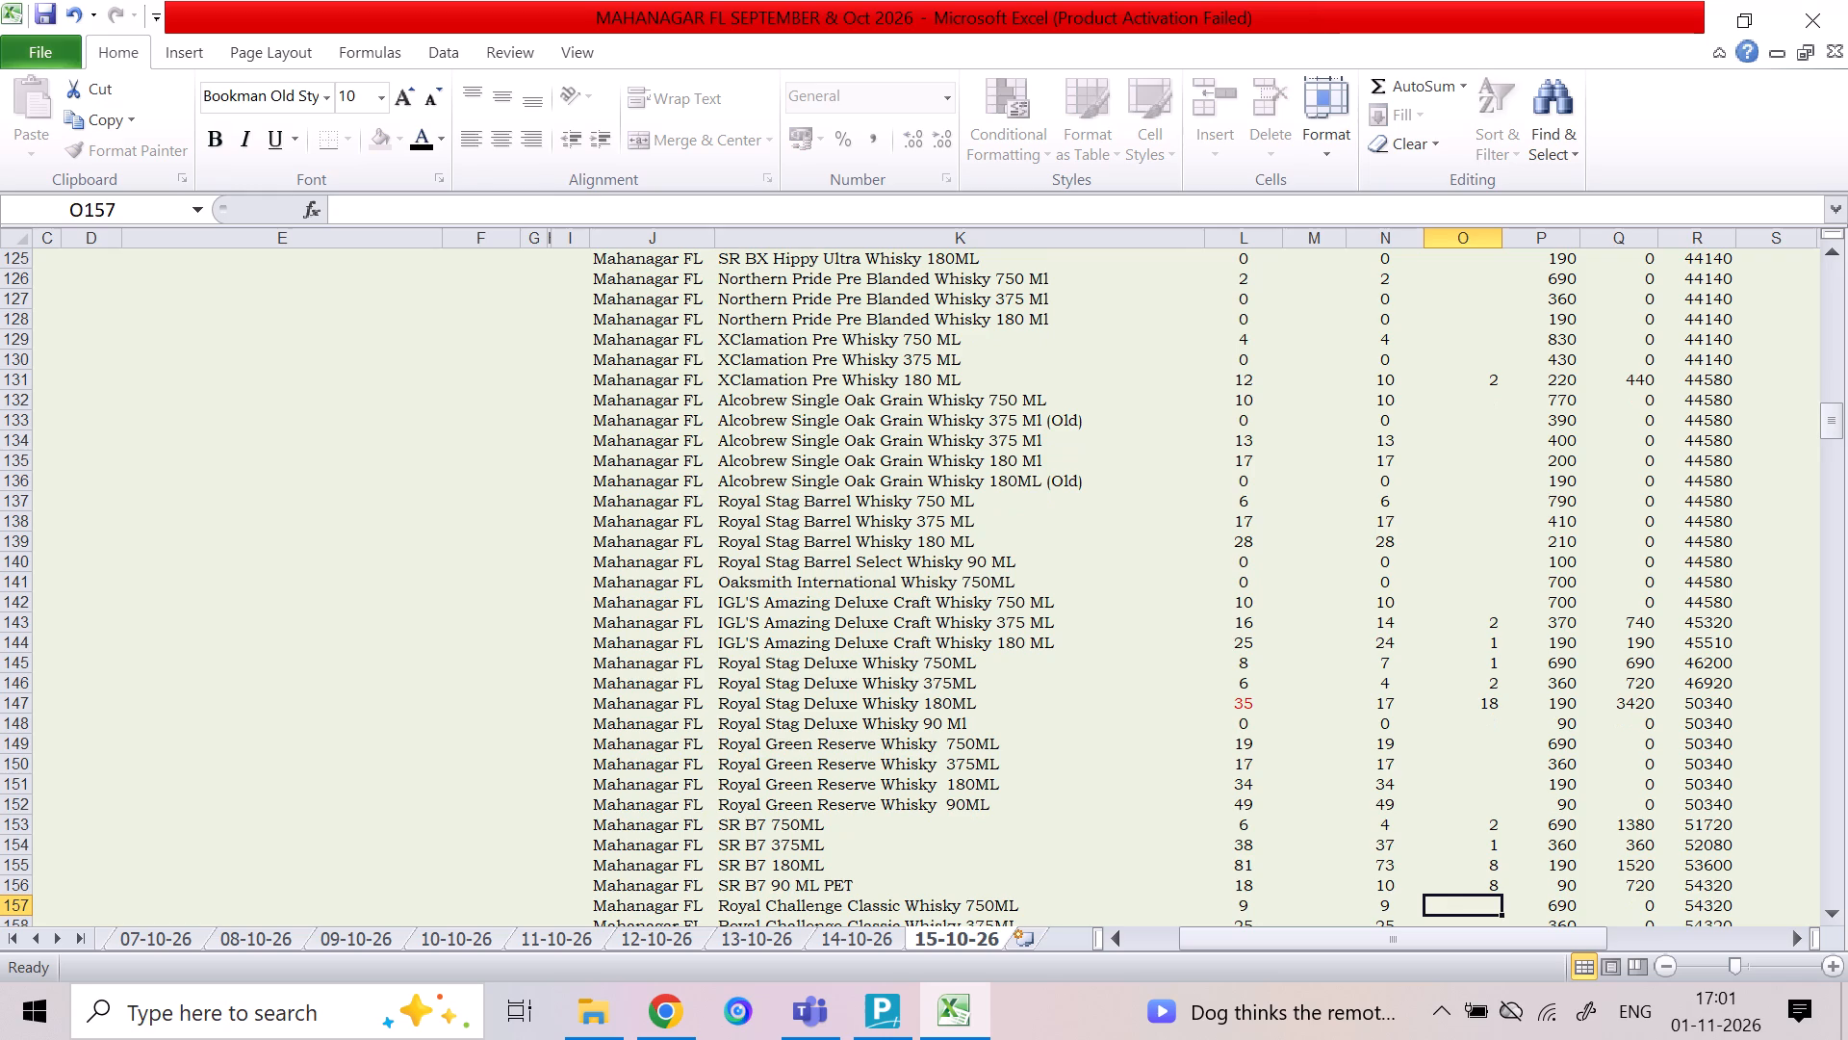
# Enter the Royal Challenge Classic Whisky sale quantities: 1 for 375ML and 1 for 90 ML.
pyautogui.press('Down')
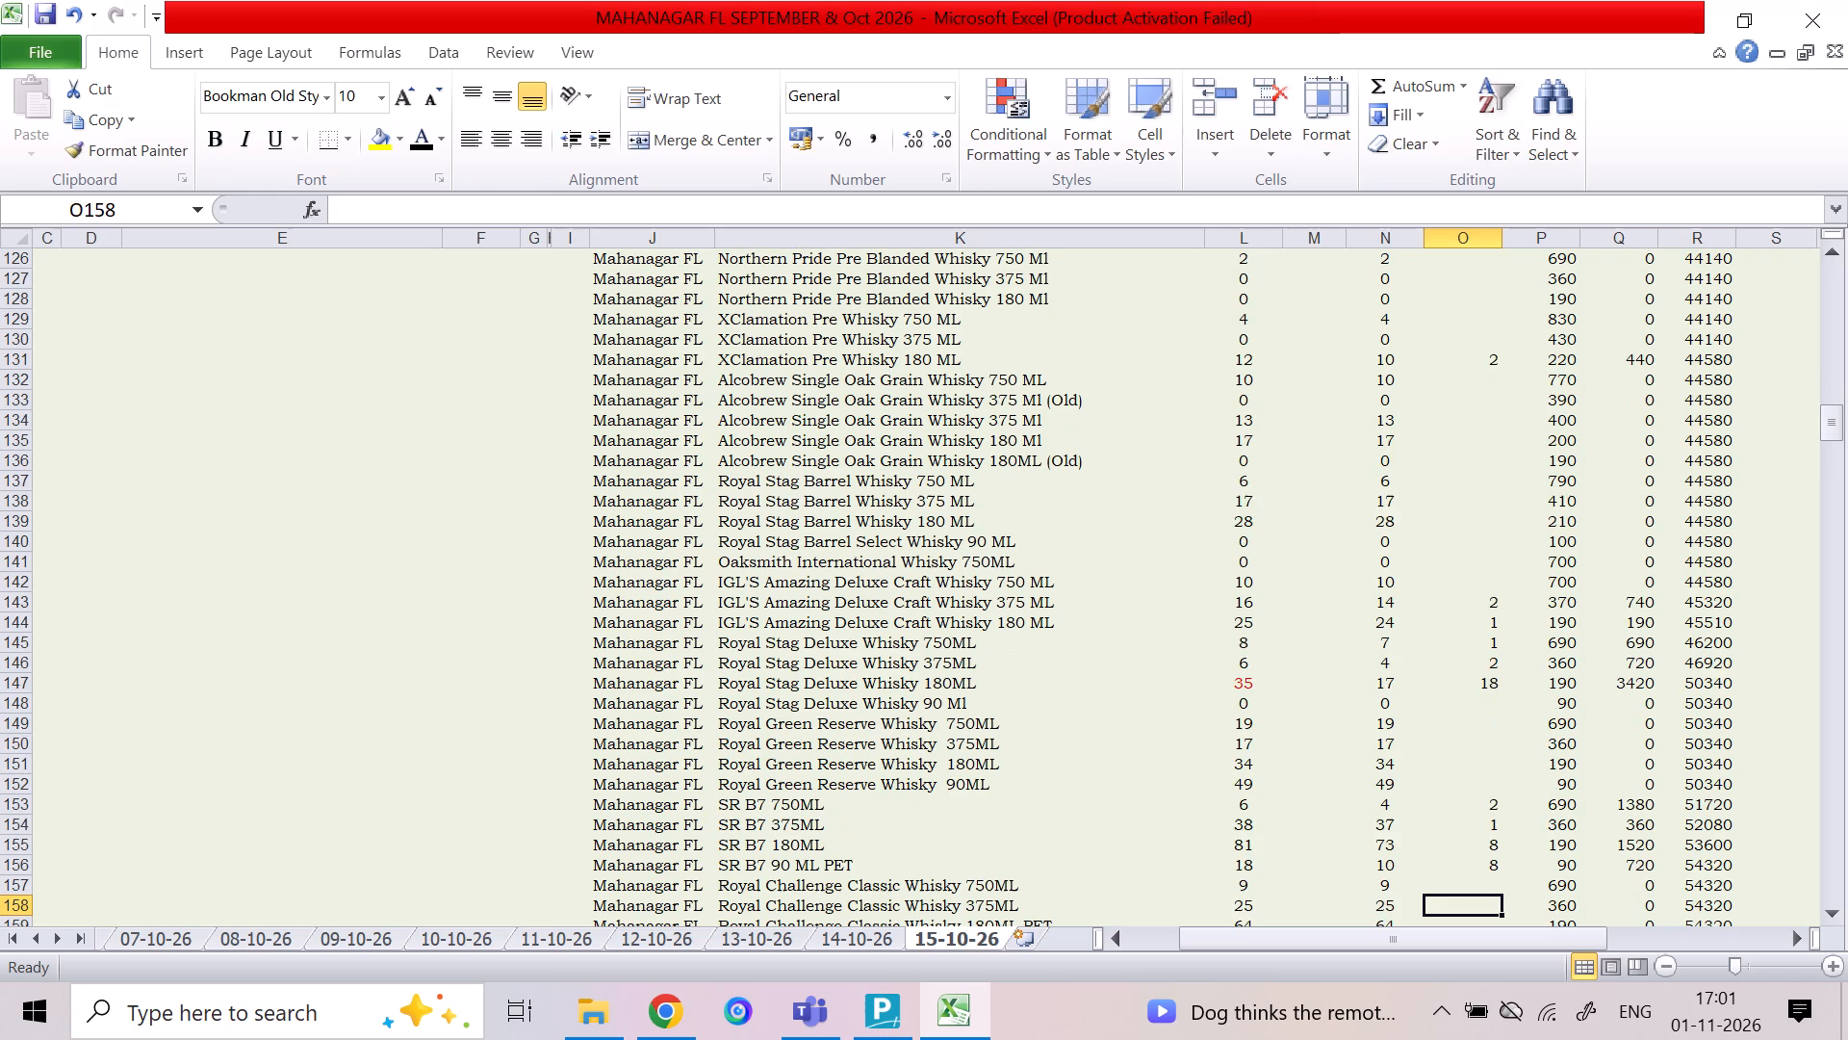
pyautogui.press('1')
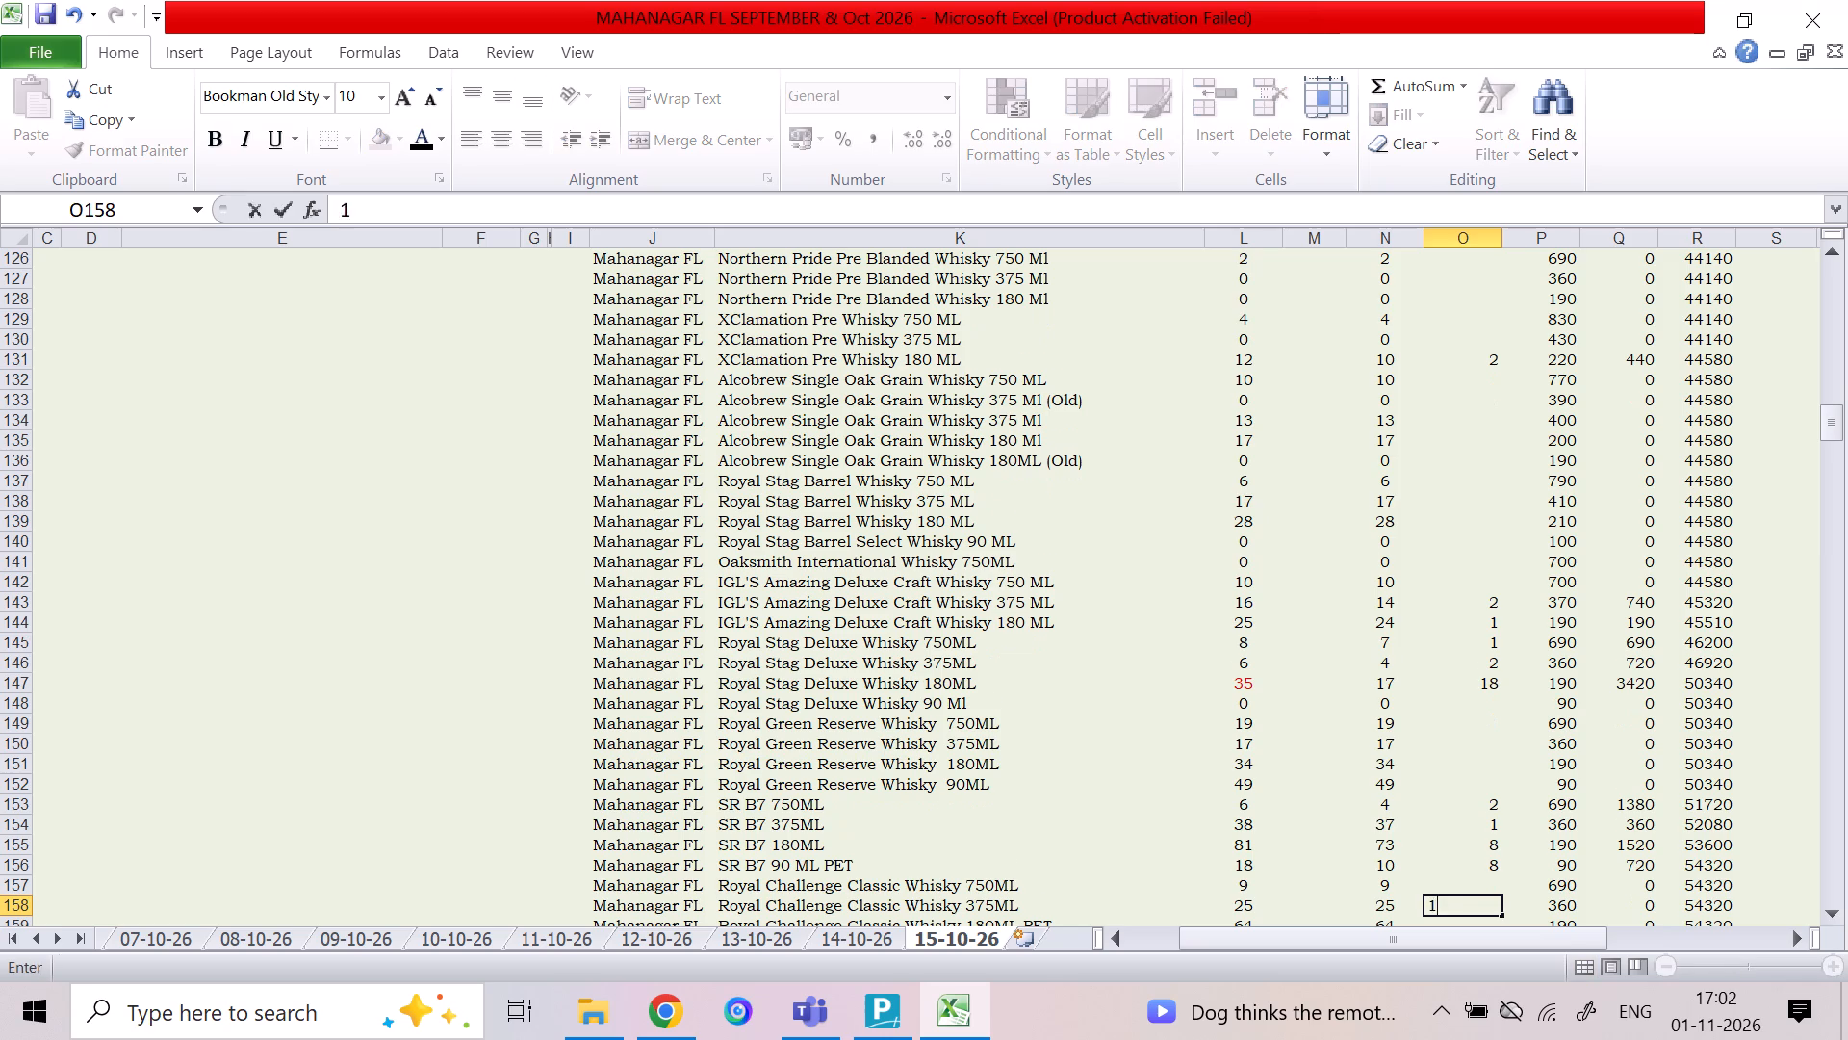
pyautogui.press('Down')
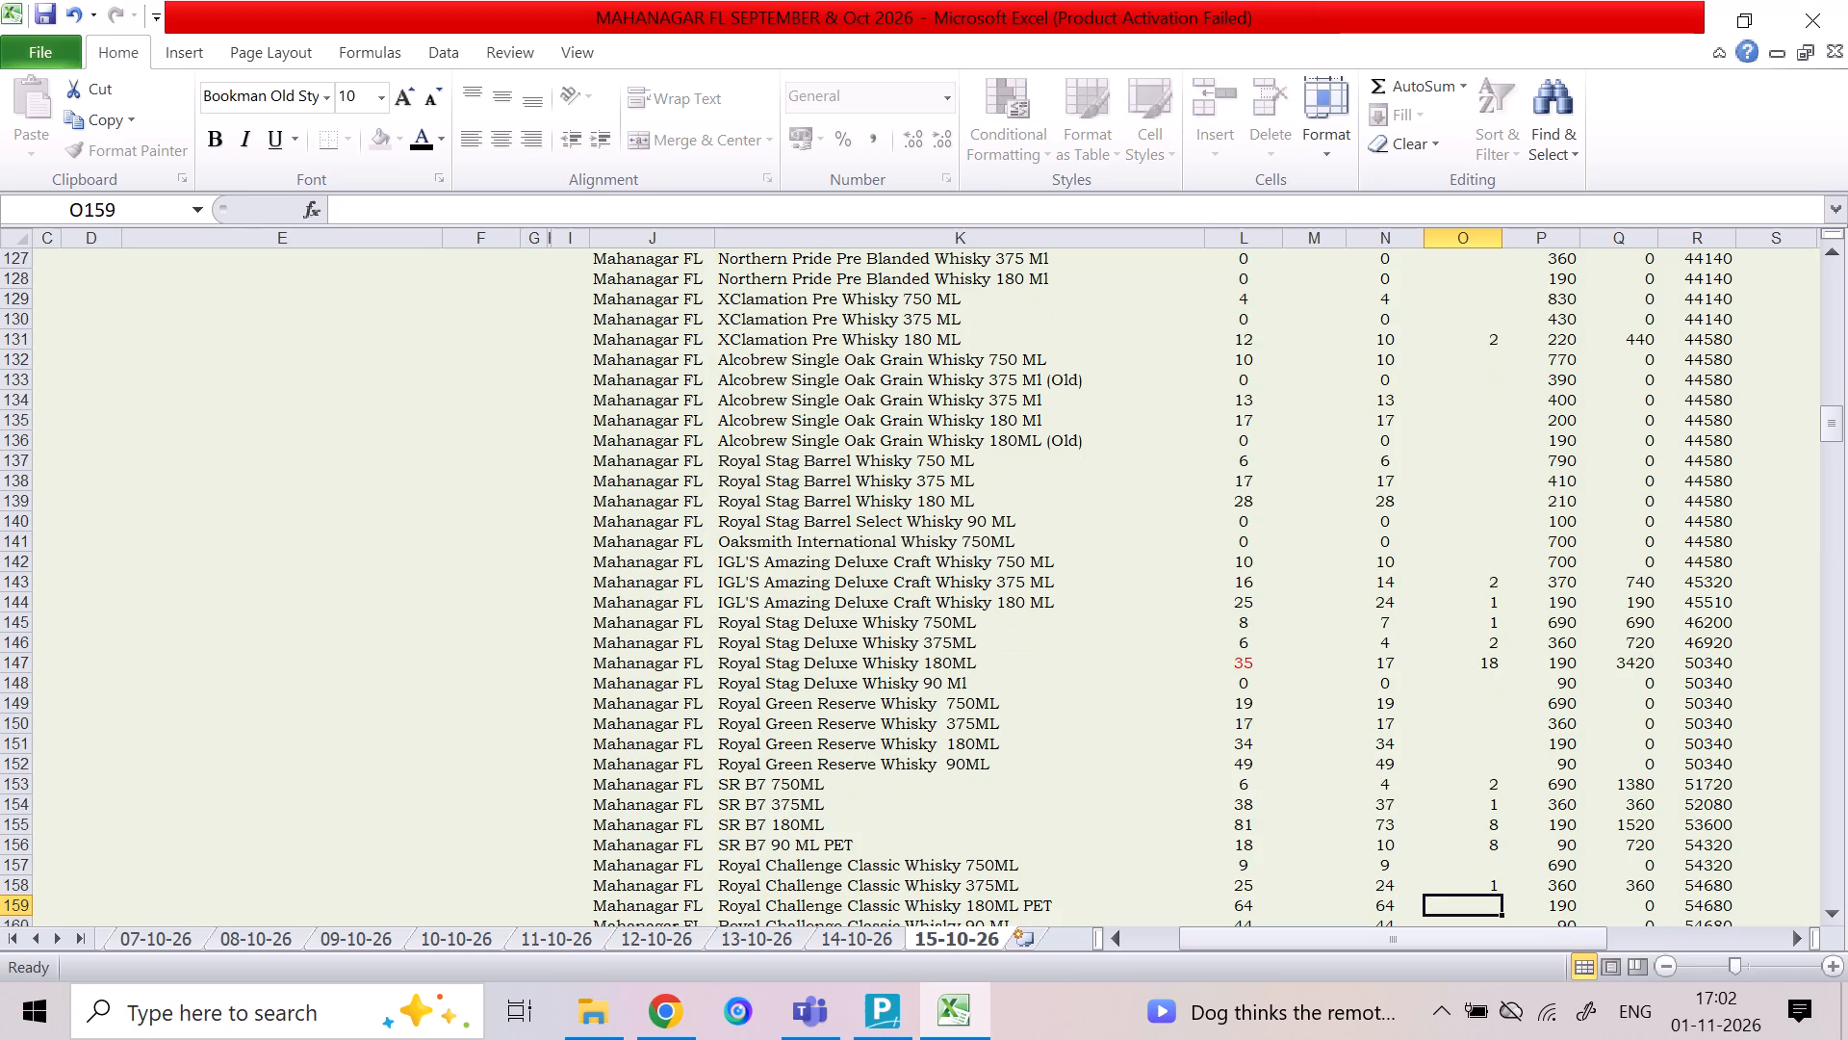
pyautogui.press('Down')
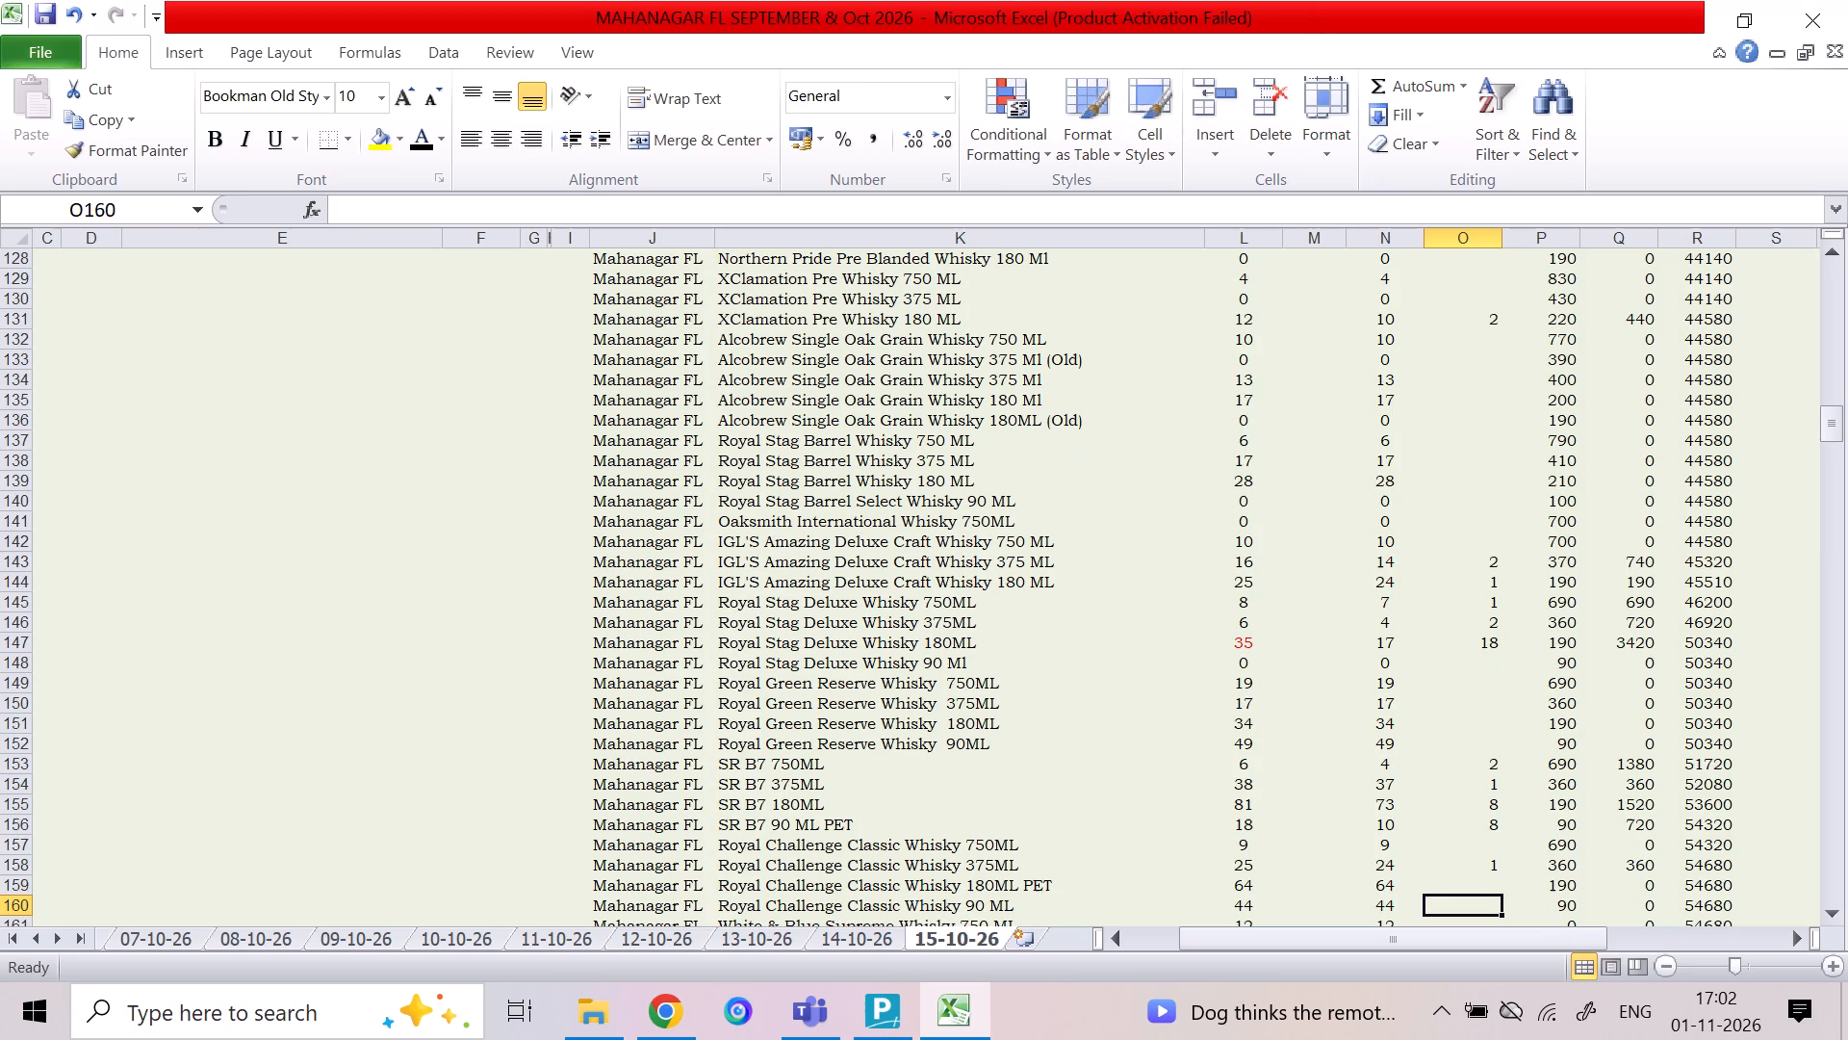
pyautogui.press('1')
pyautogui.press('Down')
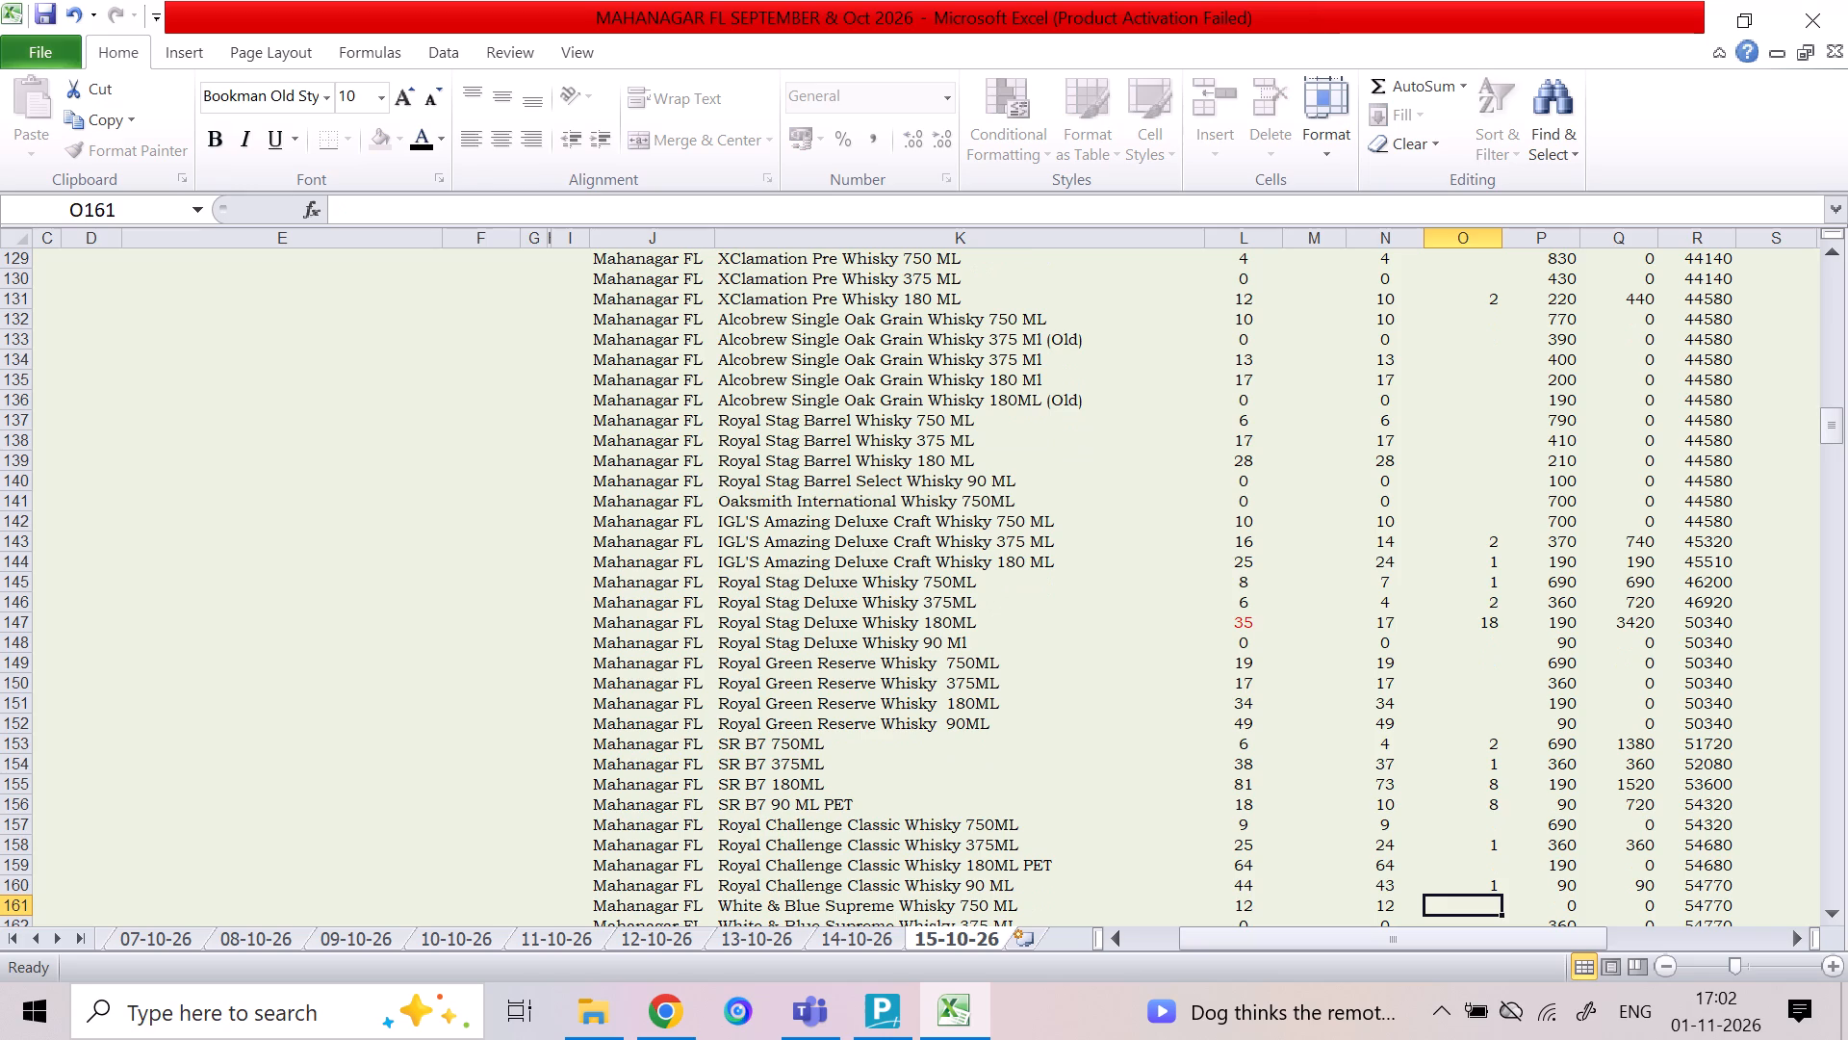
# Enter the All Seasons Rare Reserve Whisky sale quantities: 1 for 750ML, 3 for 375ML and 9 for 180ML.
pyautogui.press('Down')
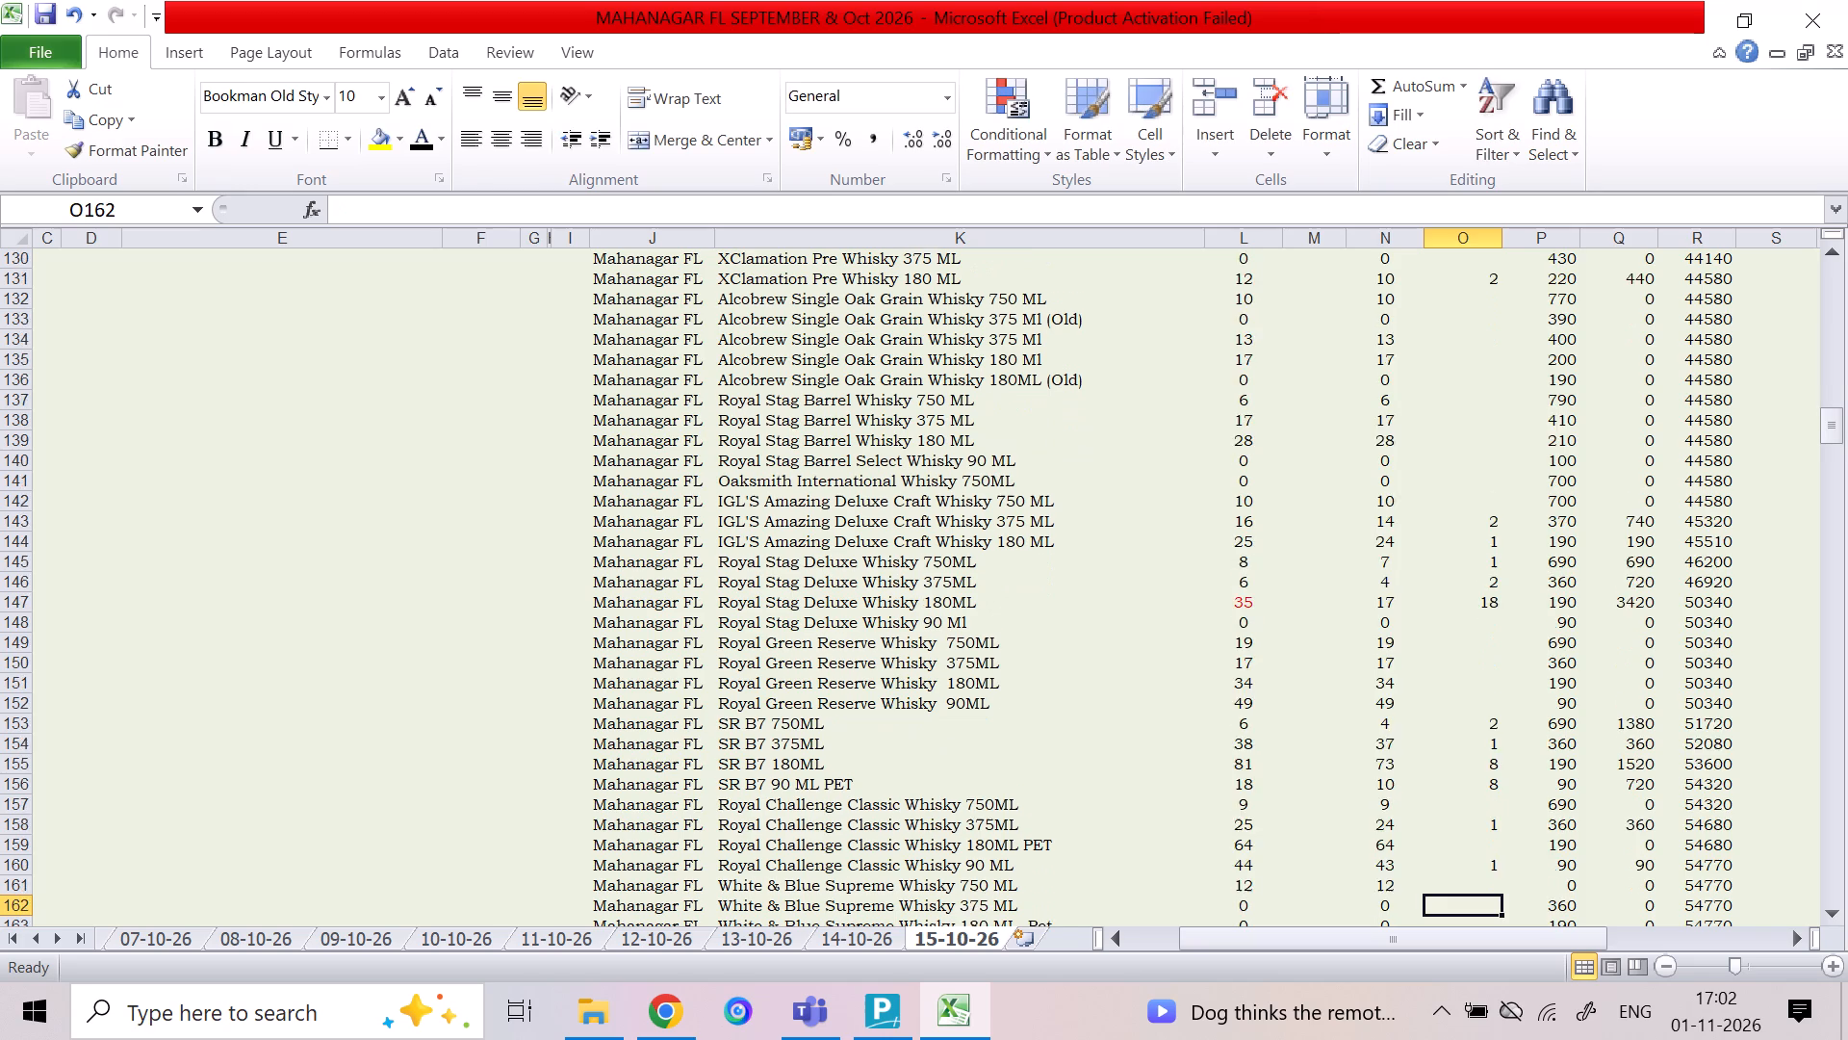
pyautogui.press('Down')
pyautogui.press('Down')
pyautogui.press('Down')
pyautogui.press('Up')
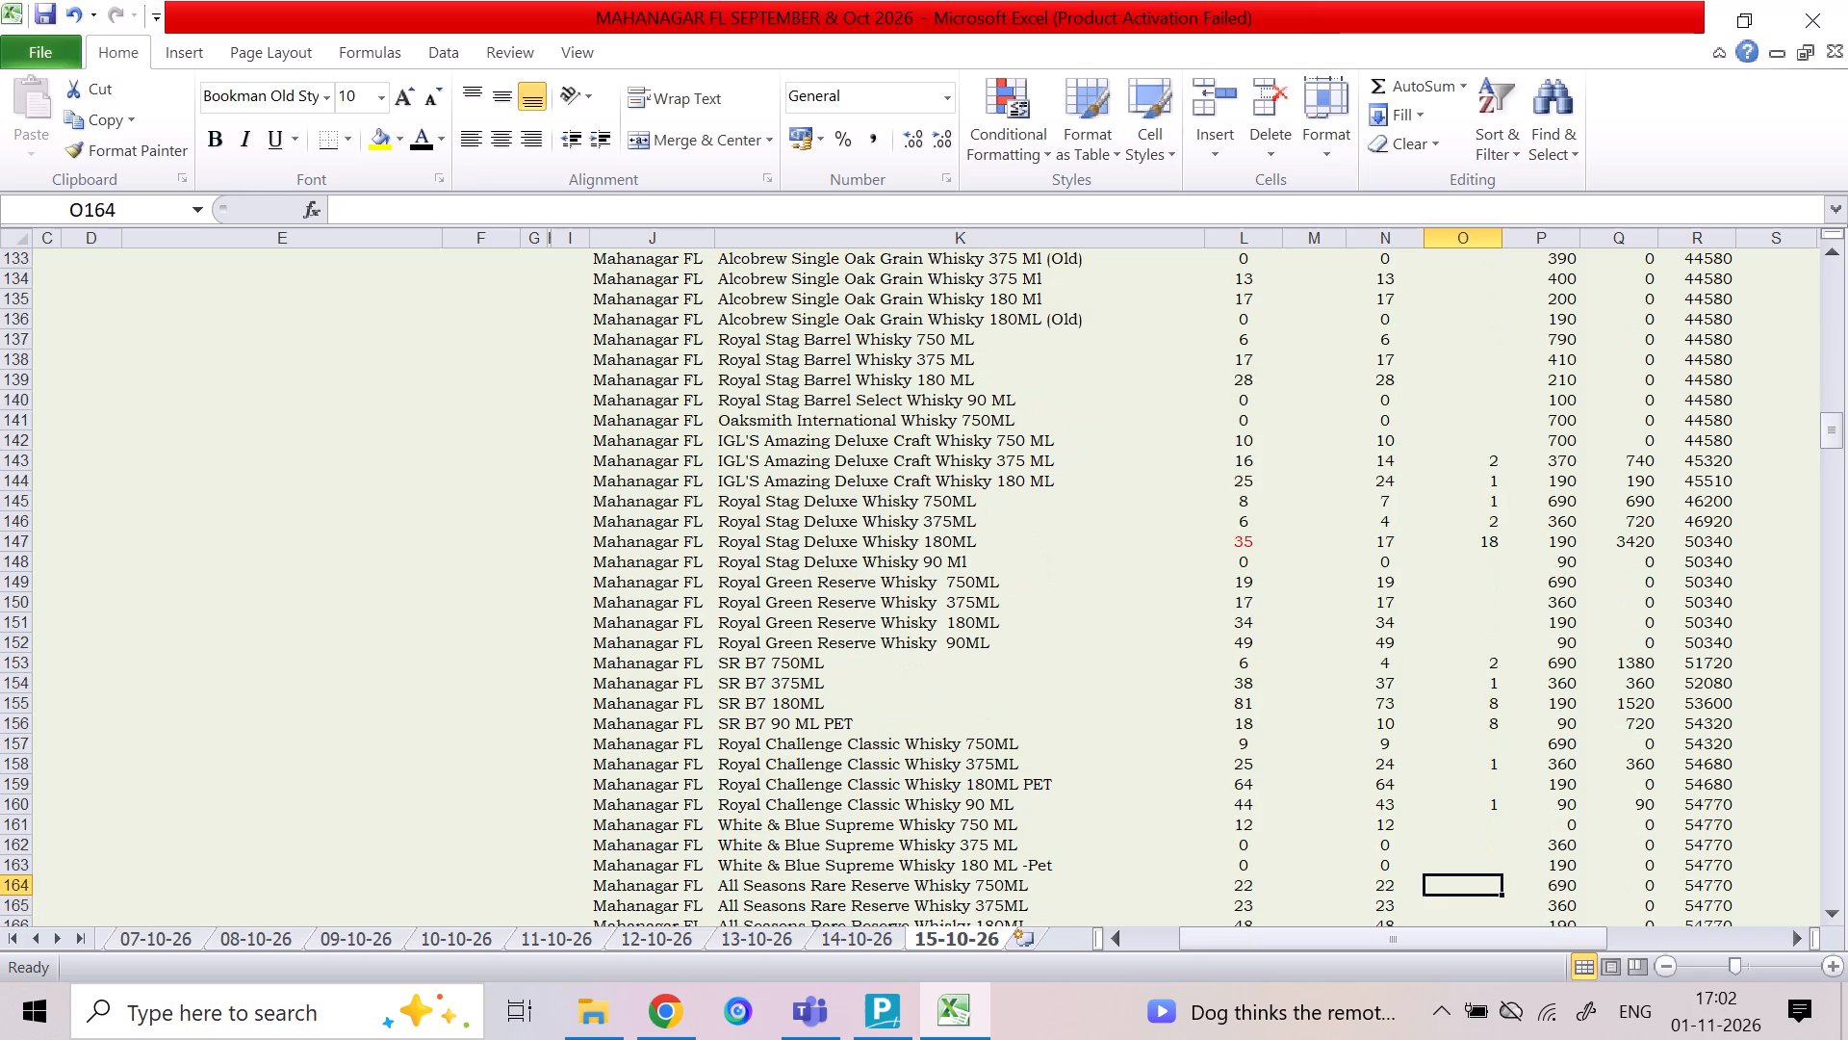
pyautogui.press('1')
pyautogui.press('Down')
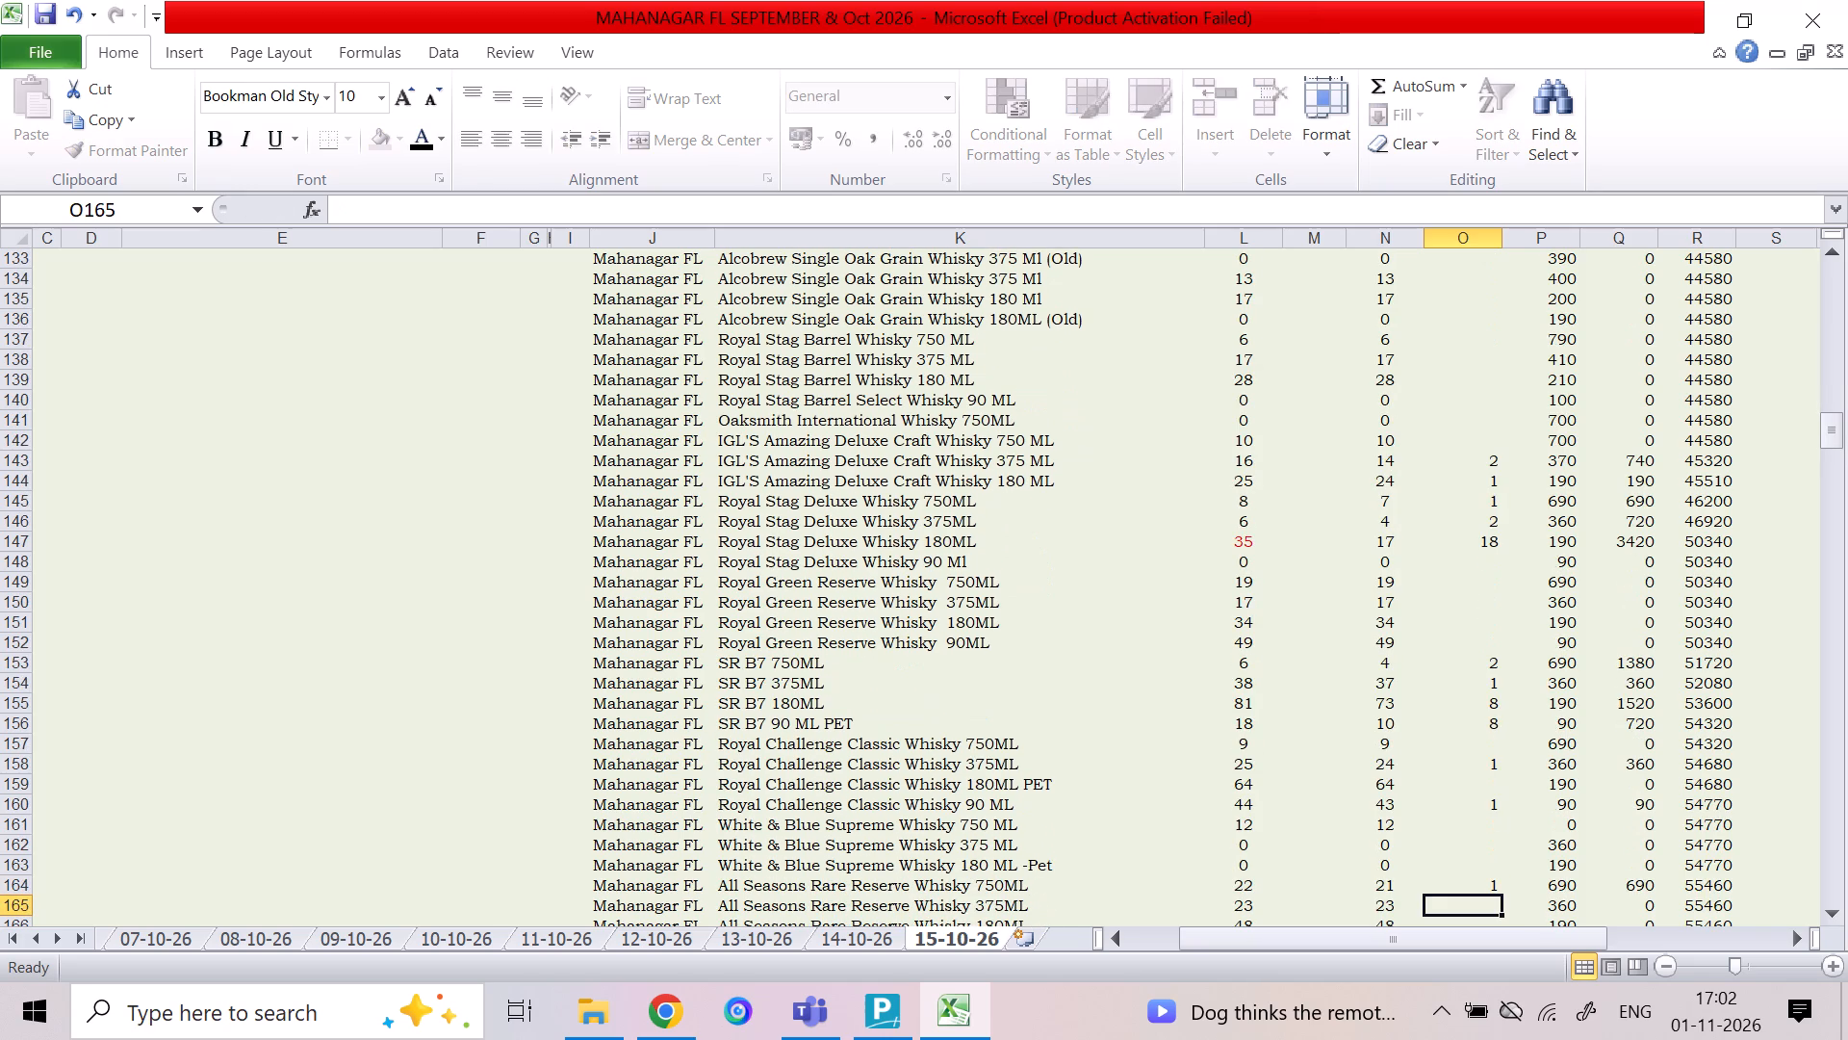
pyautogui.press('3')
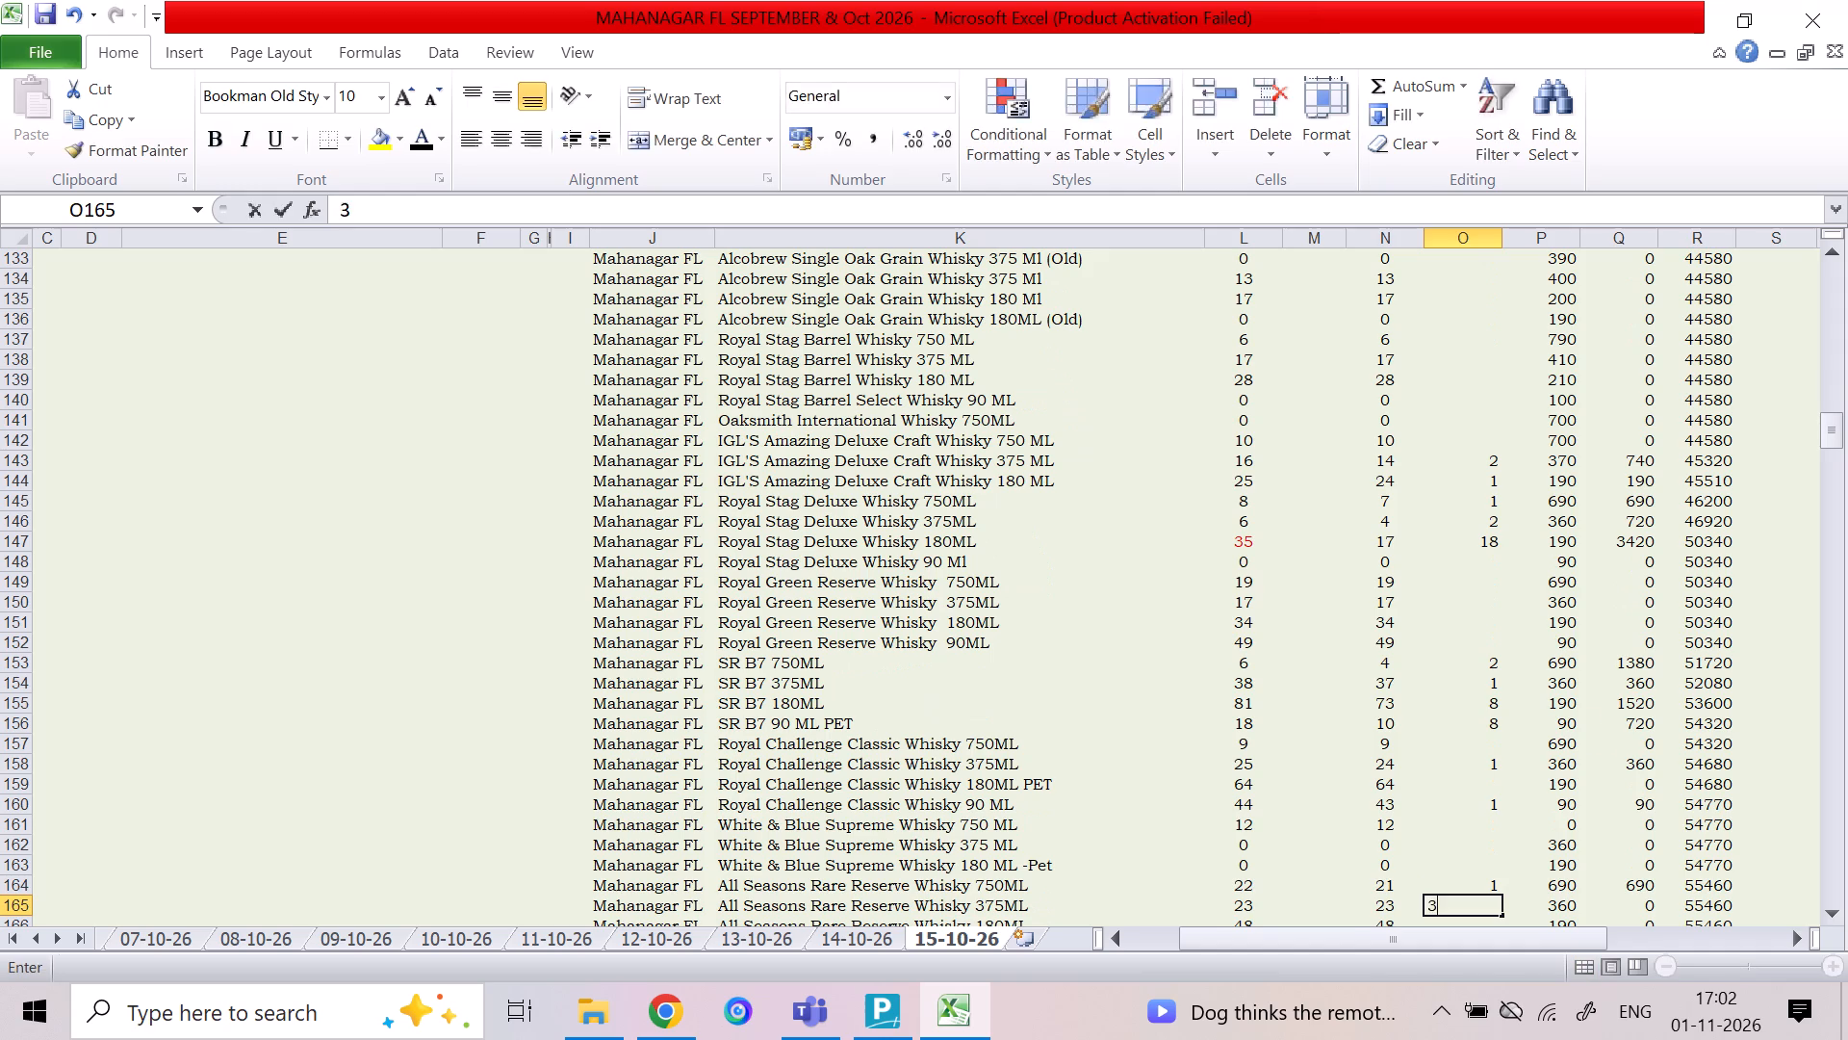
pyautogui.press('Down')
pyautogui.press('9')
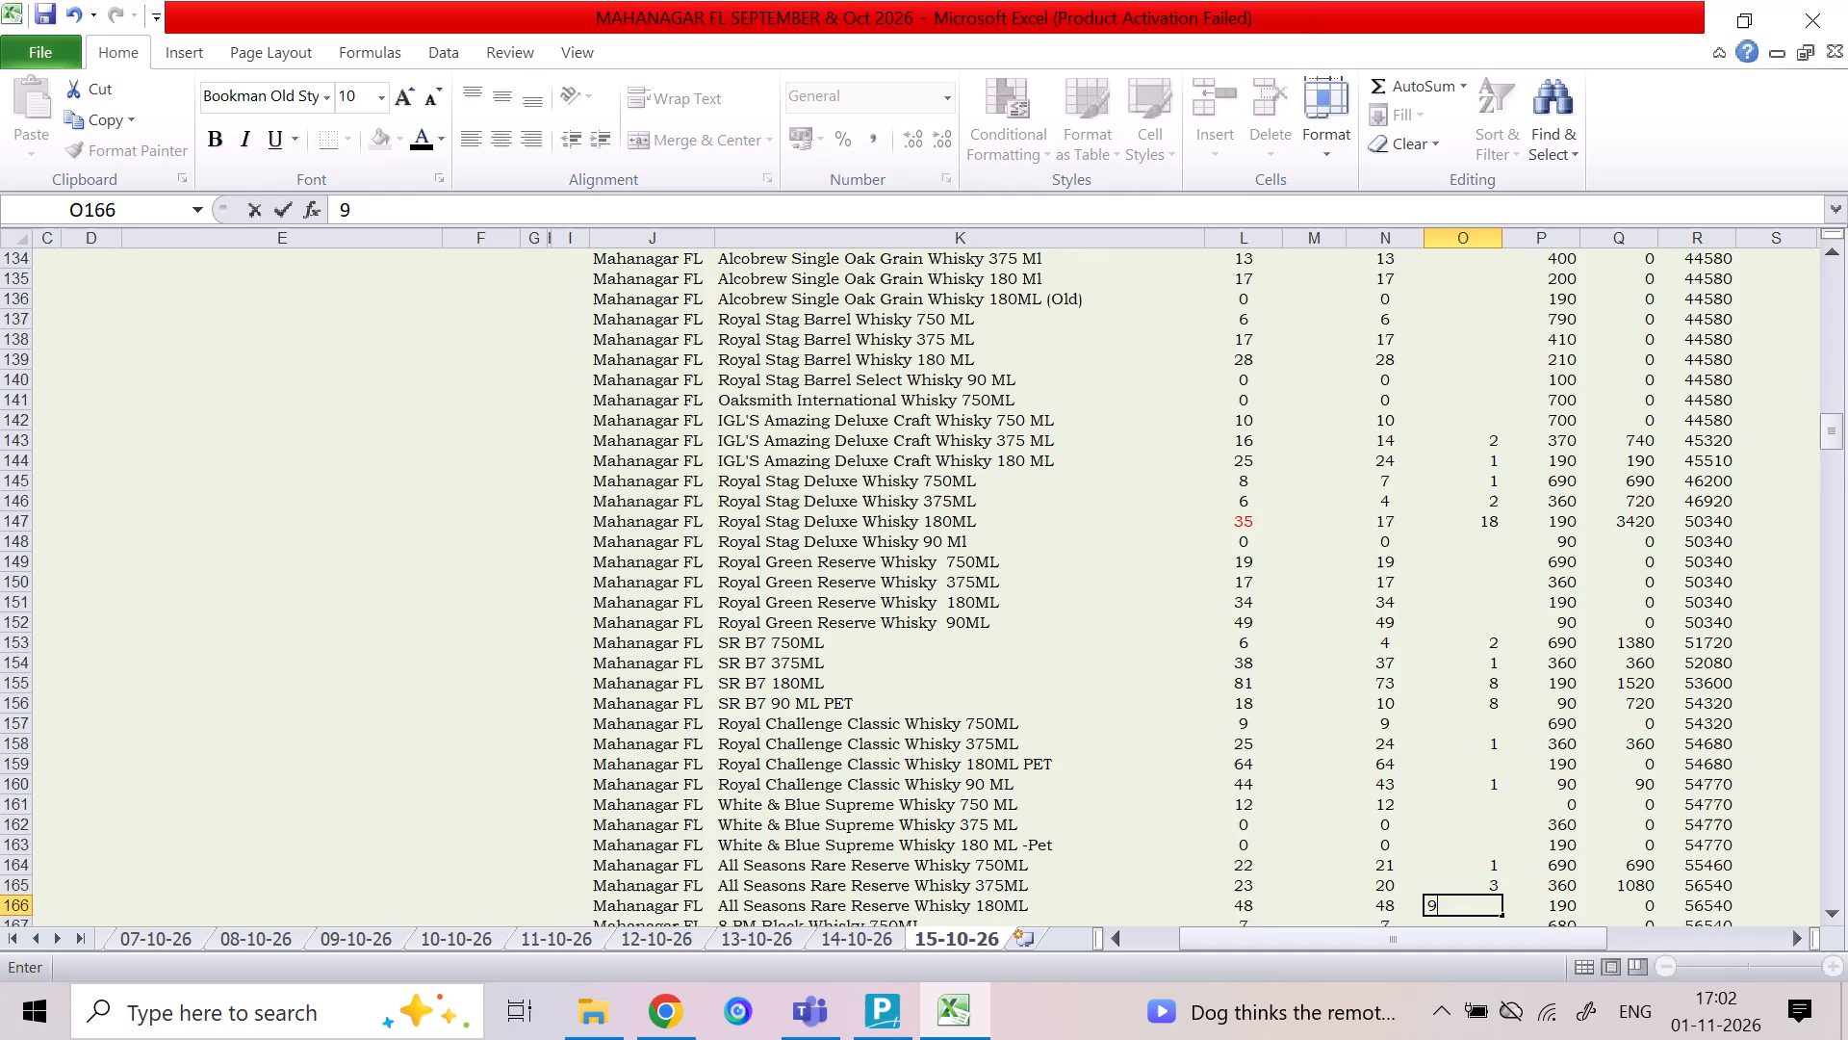
pyautogui.press('Down')
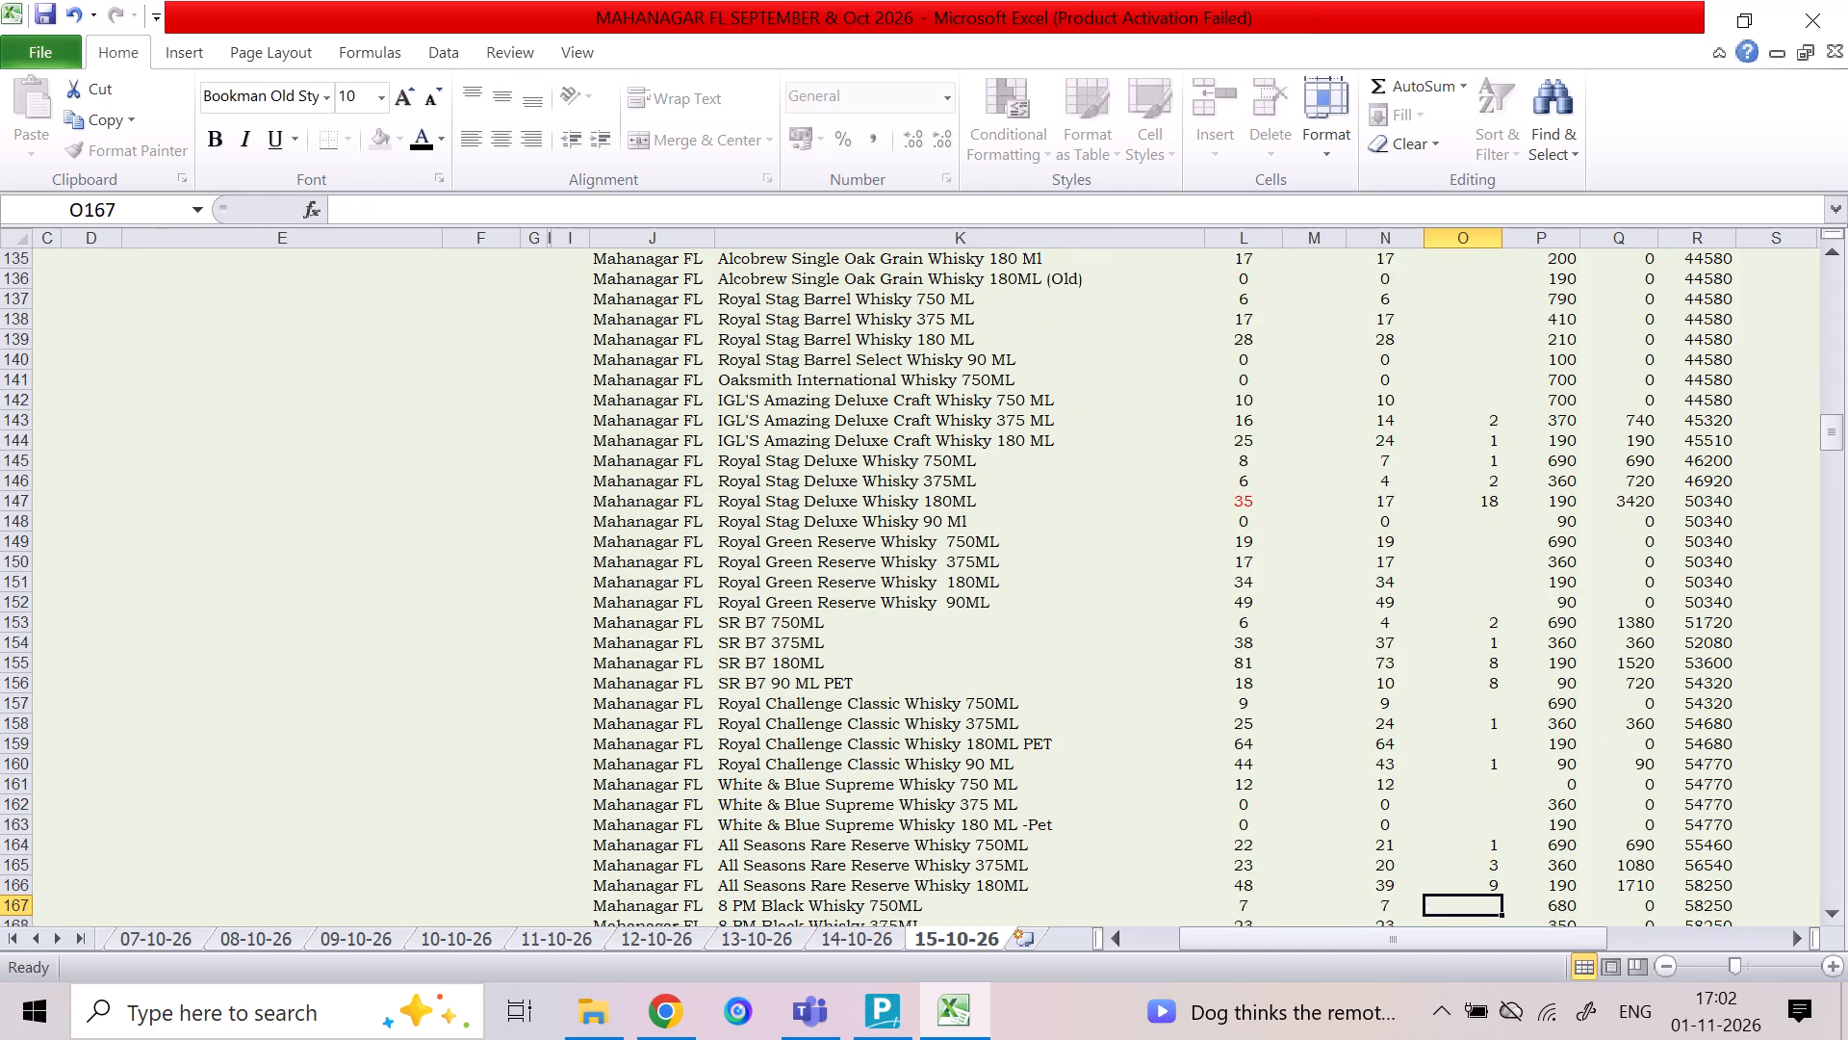
# Enter a sale quantity of 3 for 8 PM Black Whisky 375ML, leaving the 750ML sale blank.
pyautogui.press('Down')
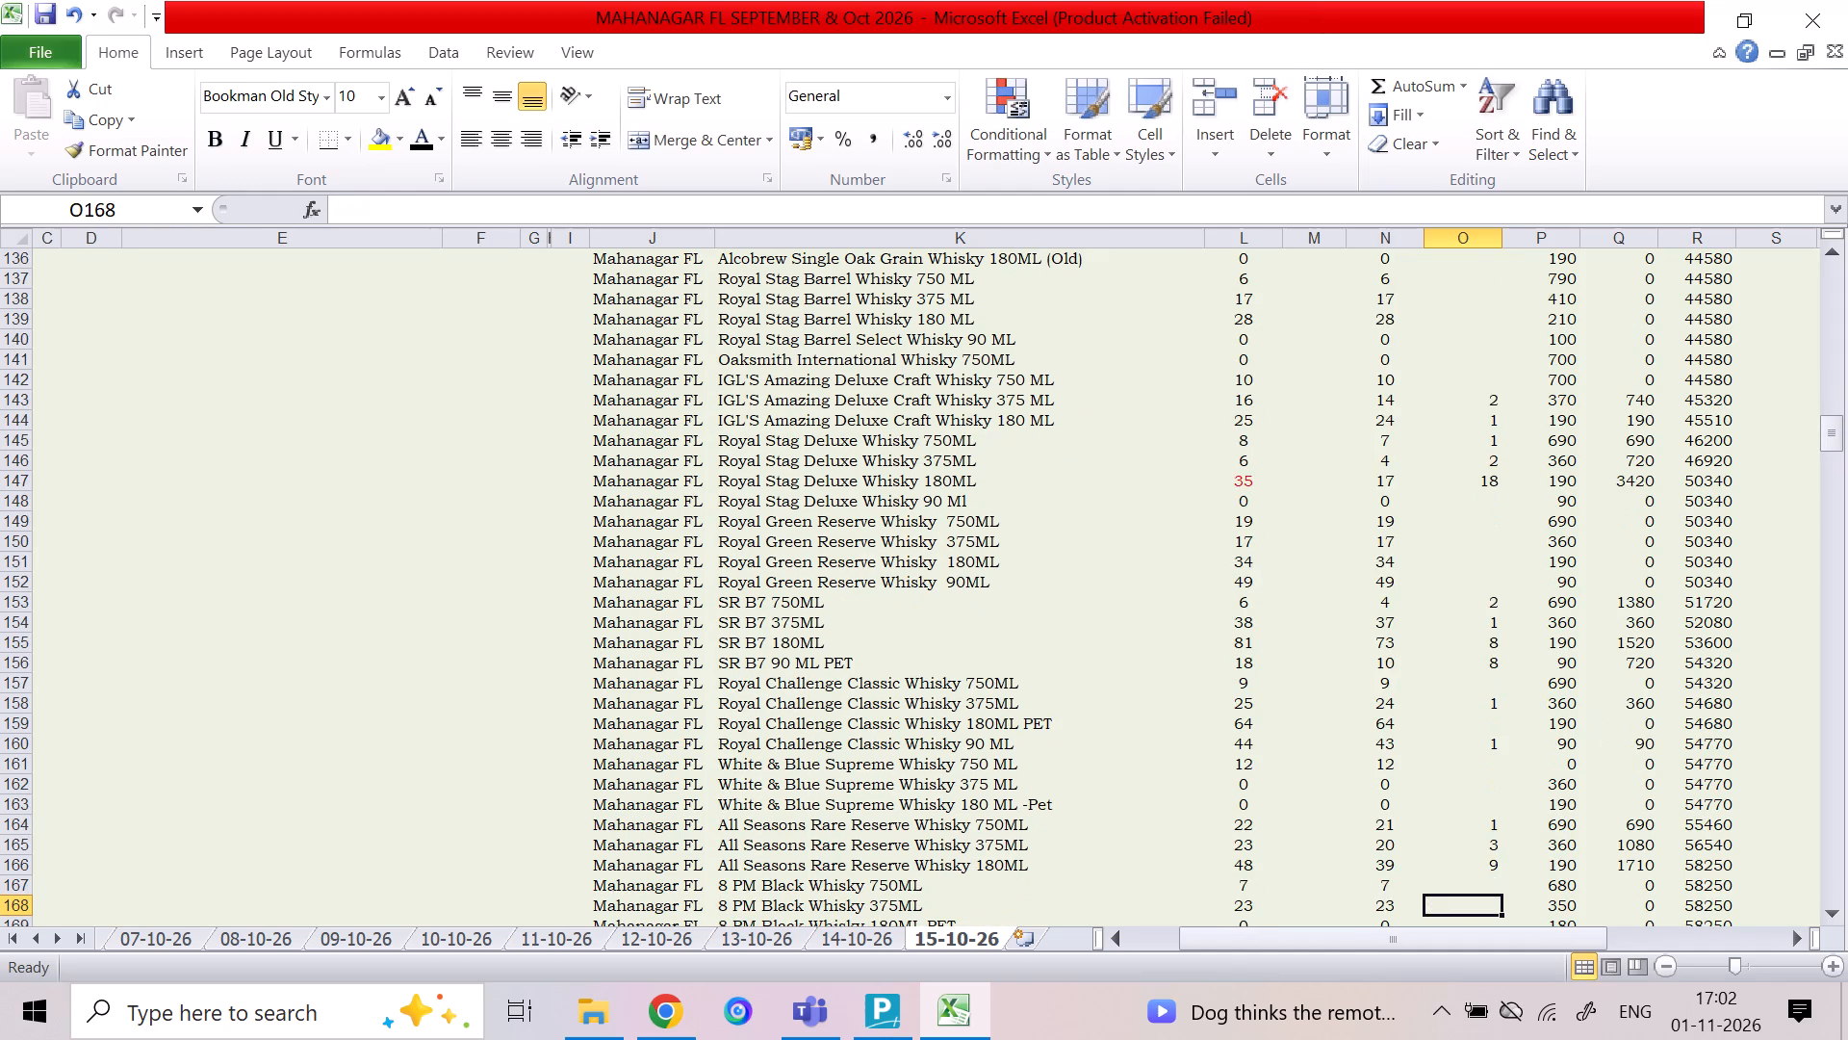
pyautogui.press('3')
pyautogui.press('Down')
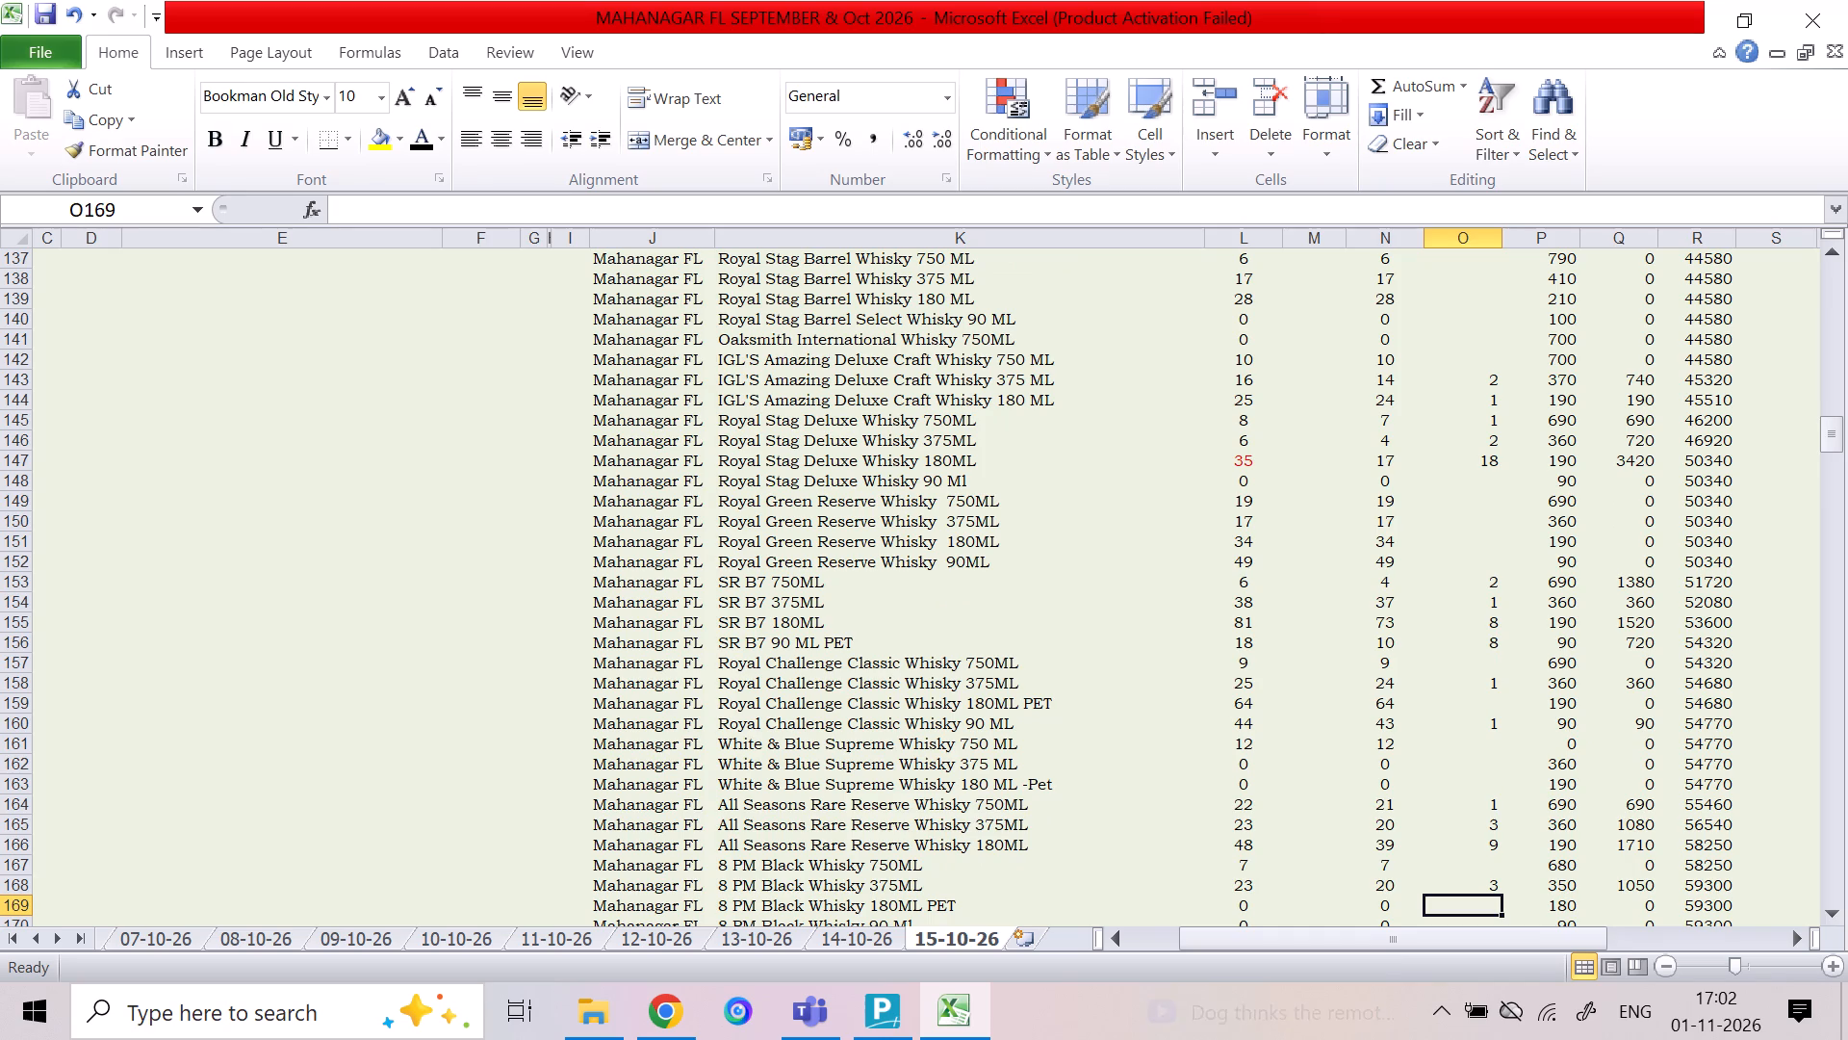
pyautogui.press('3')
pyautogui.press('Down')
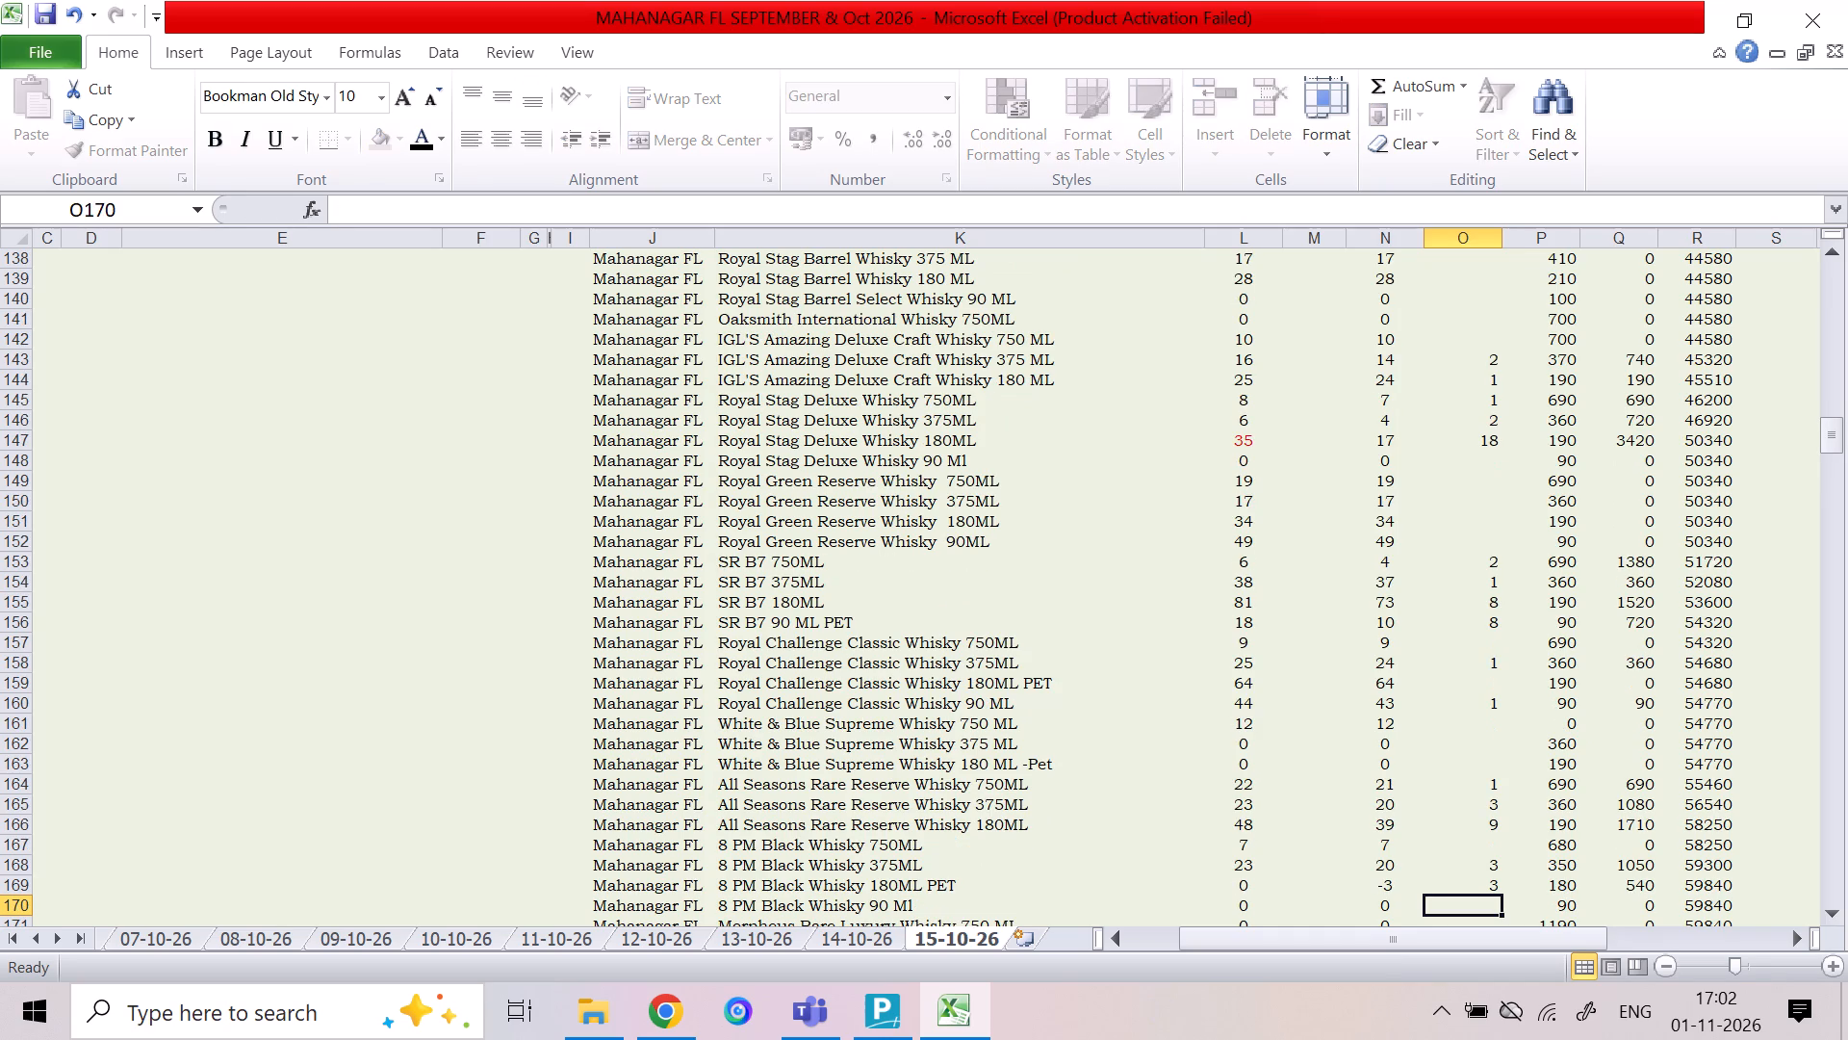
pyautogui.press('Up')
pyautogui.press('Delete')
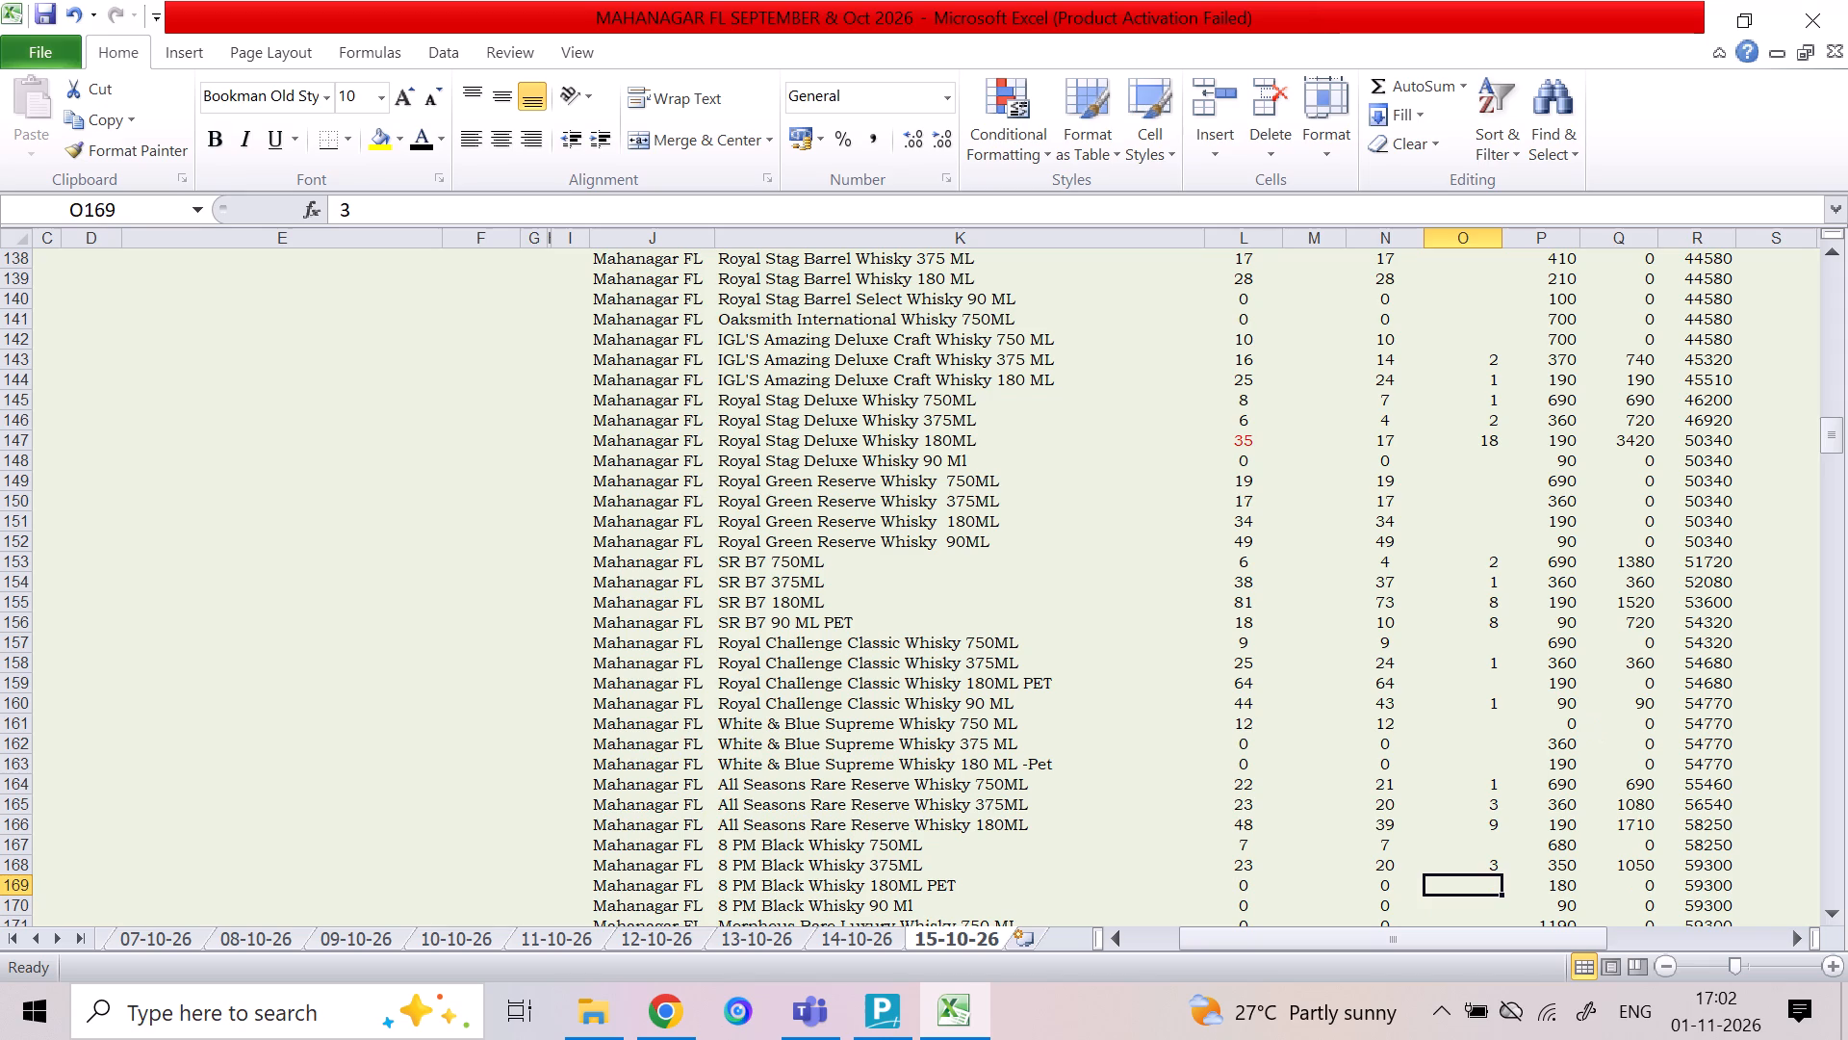
# Enter an inward quantity of 48 for 8 PM Black Whisky 180ML PET.
pyautogui.press('Left')
pyautogui.press('Left')
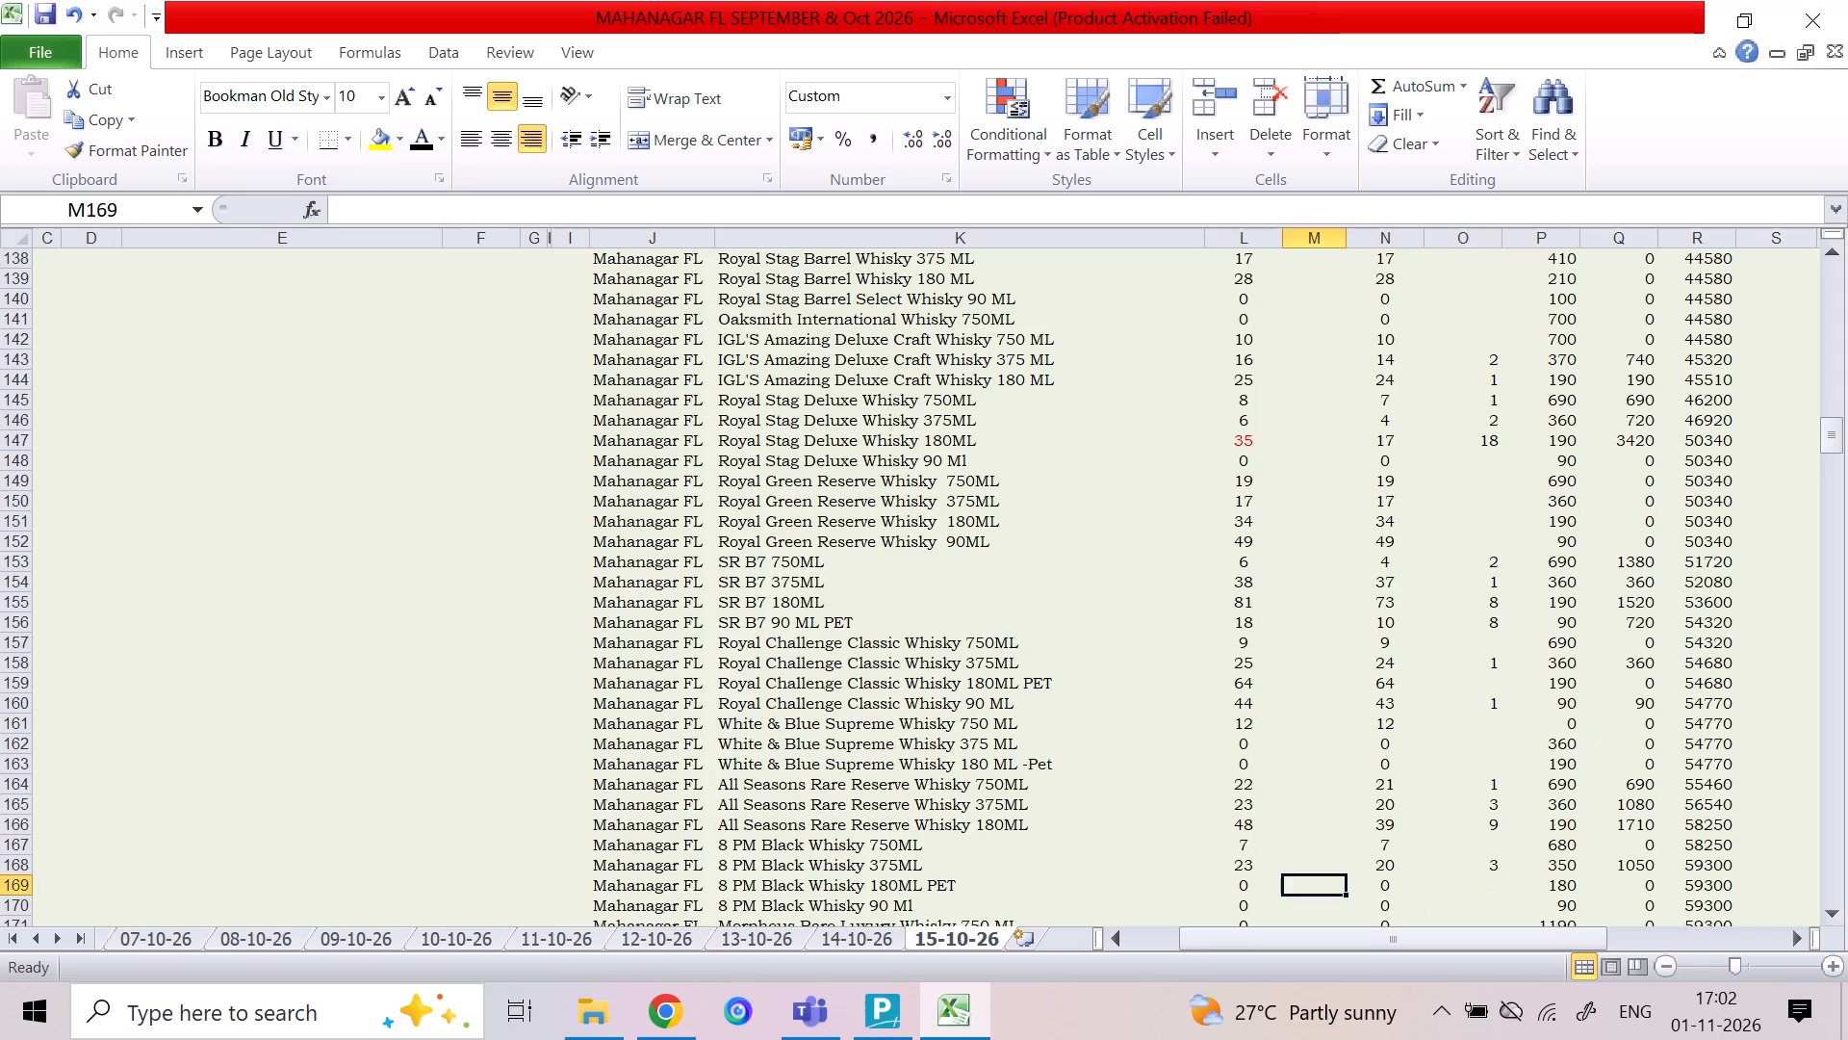
pyautogui.write('48')
pyautogui.press('Right')
pyautogui.press('Right')
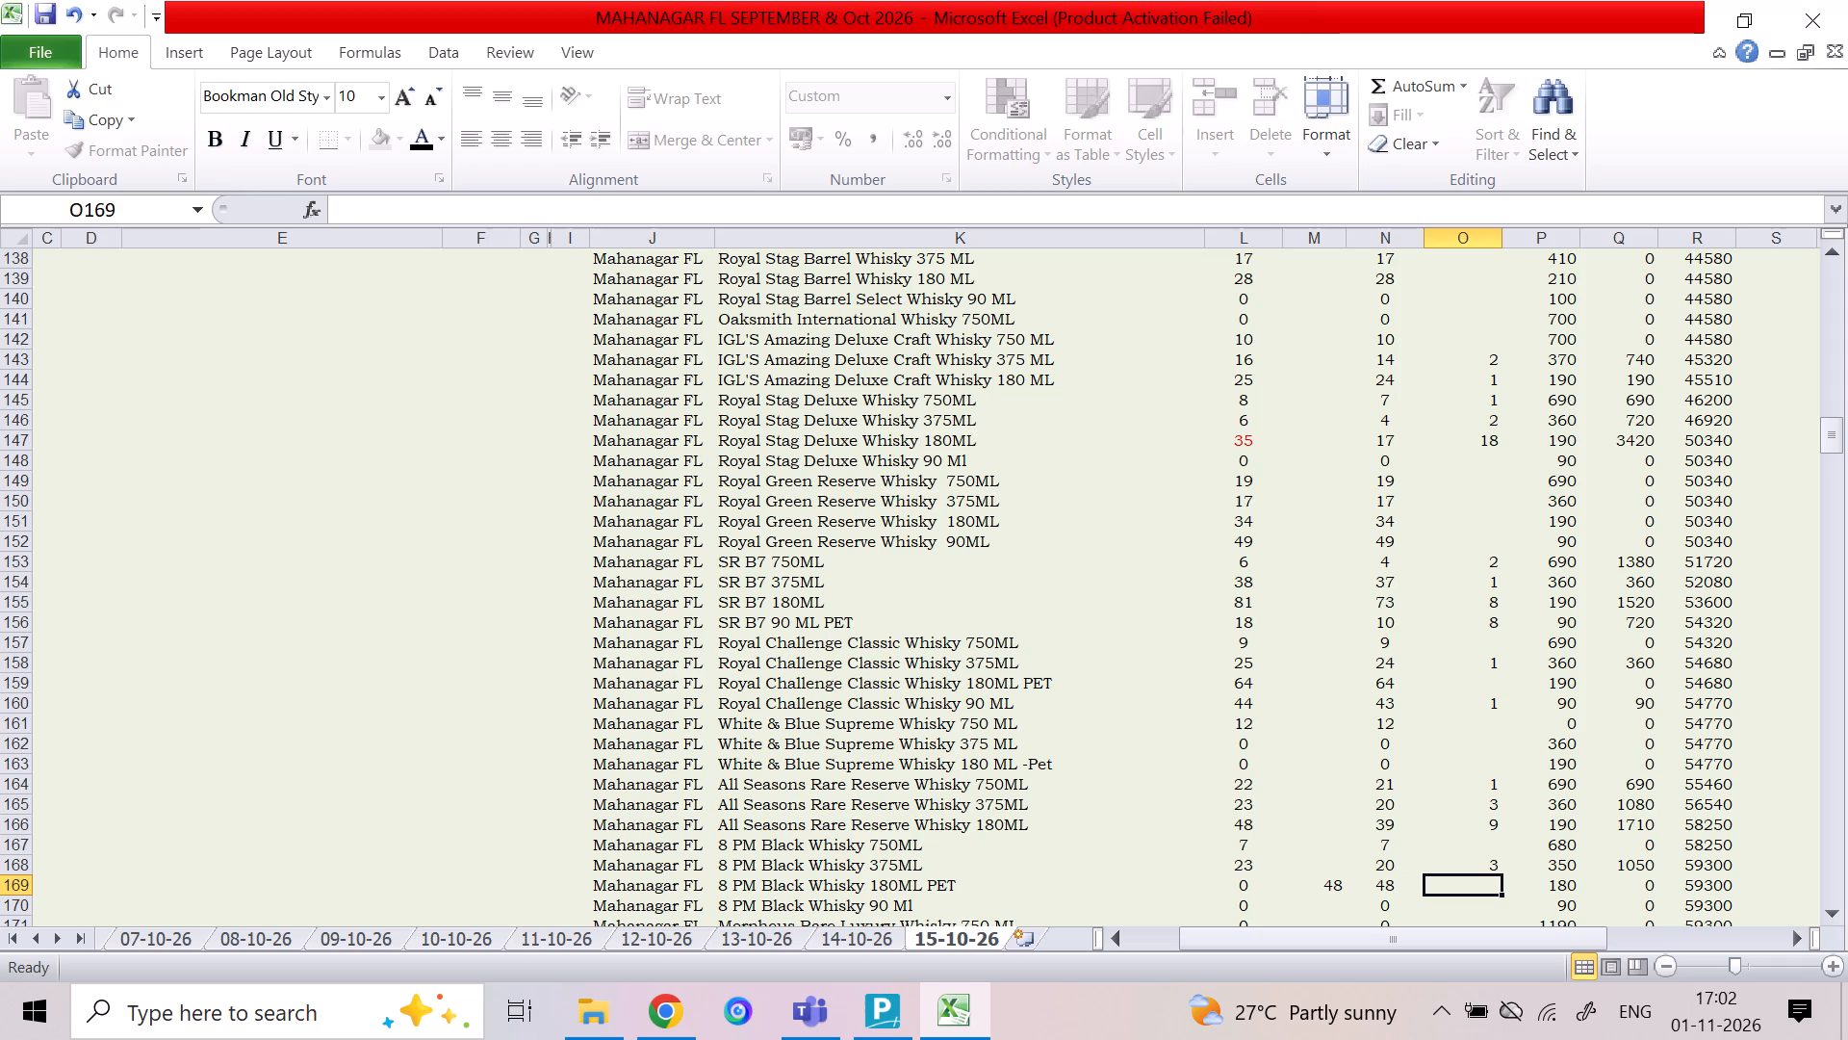
# Enter a sale quantity of 3 for 9 RACE COURCE SUPERIOR GRAIN WHISKY 180ML.
pyautogui.press('Down')
pyautogui.press('Down')
pyautogui.press('Down')
pyautogui.press('Down')
pyautogui.press('Down')
pyautogui.press('Down')
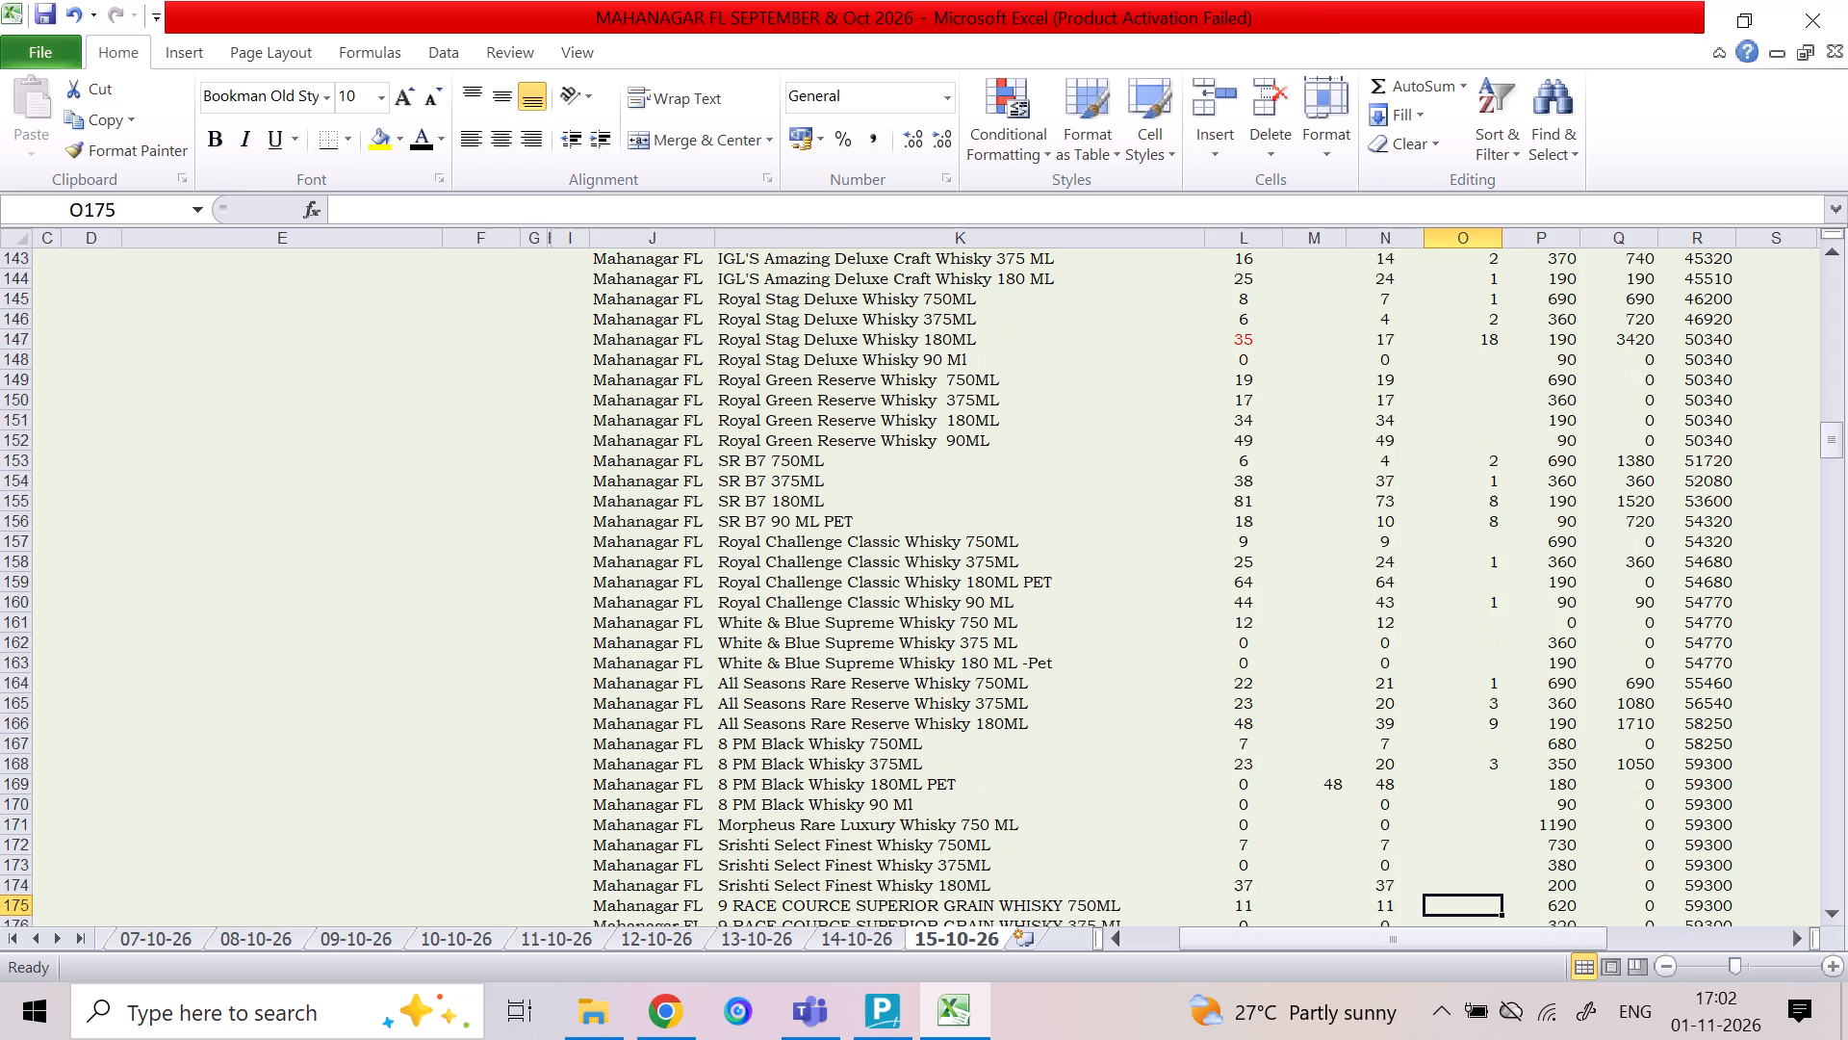
pyautogui.press('Down')
pyautogui.press('Down')
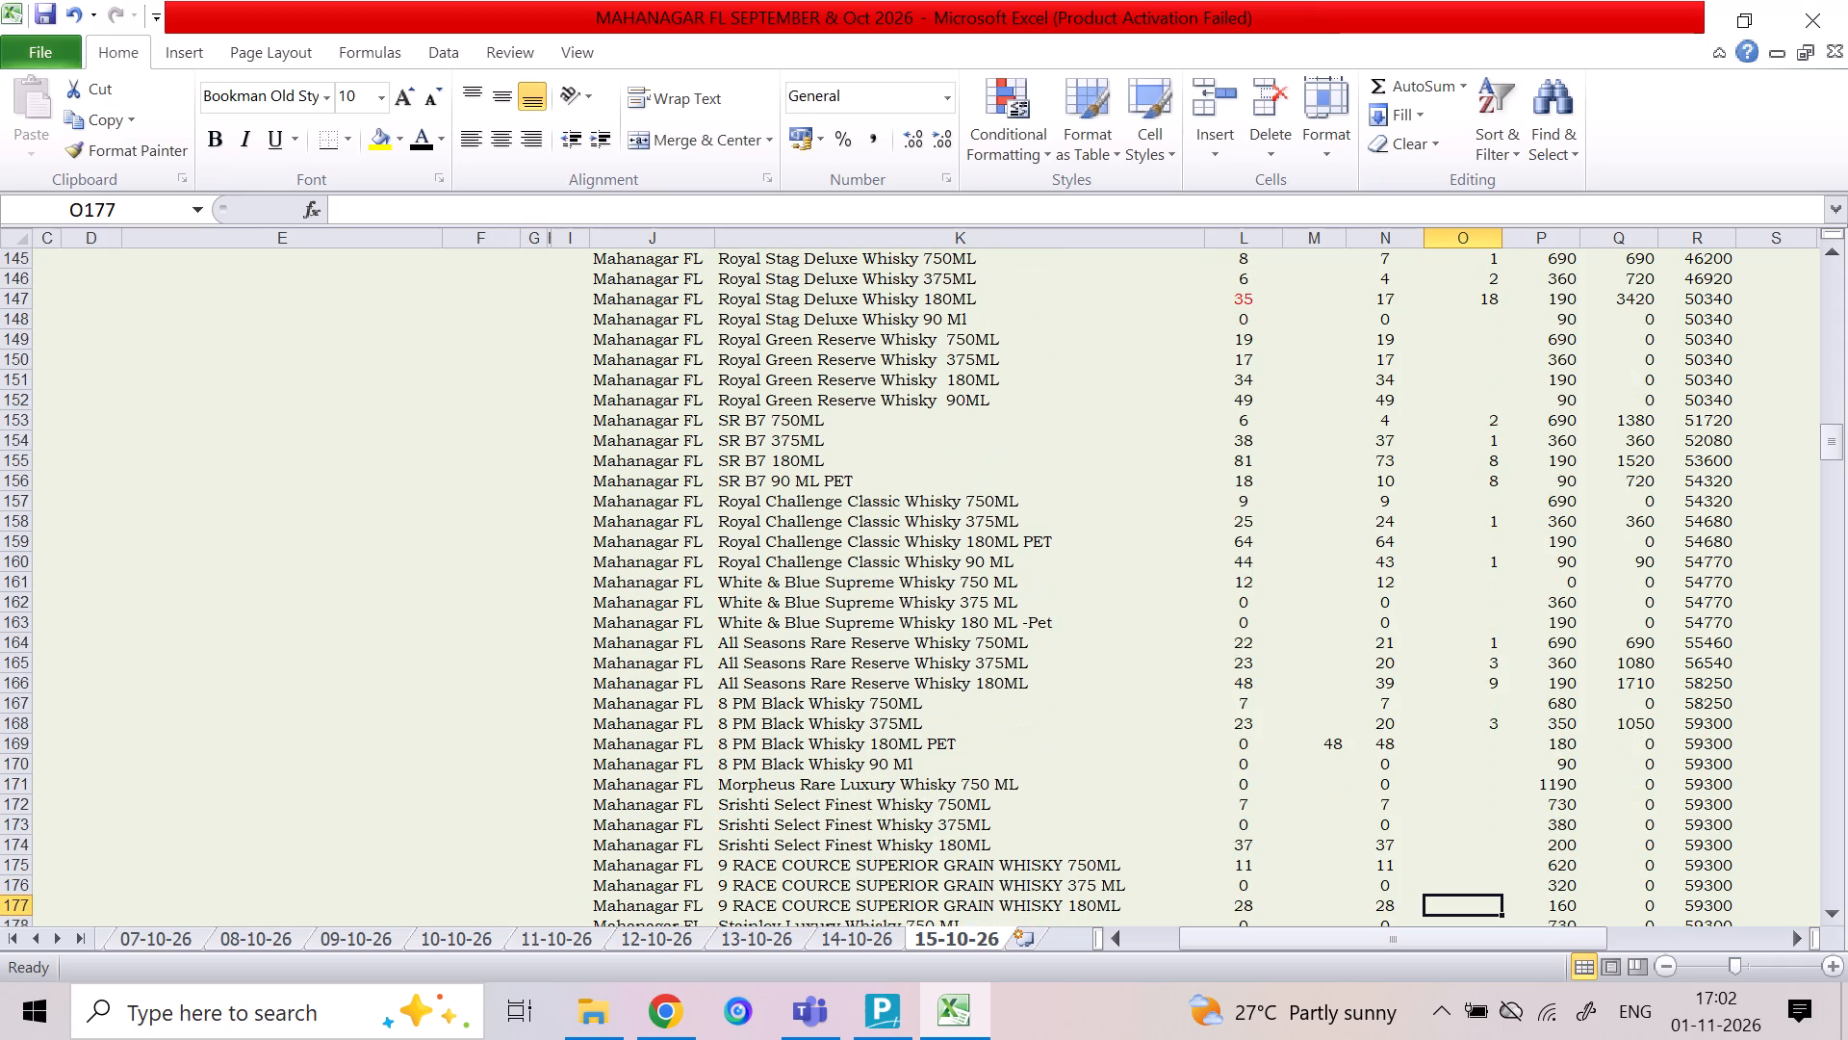
pyautogui.press('3')
pyautogui.press('Down')
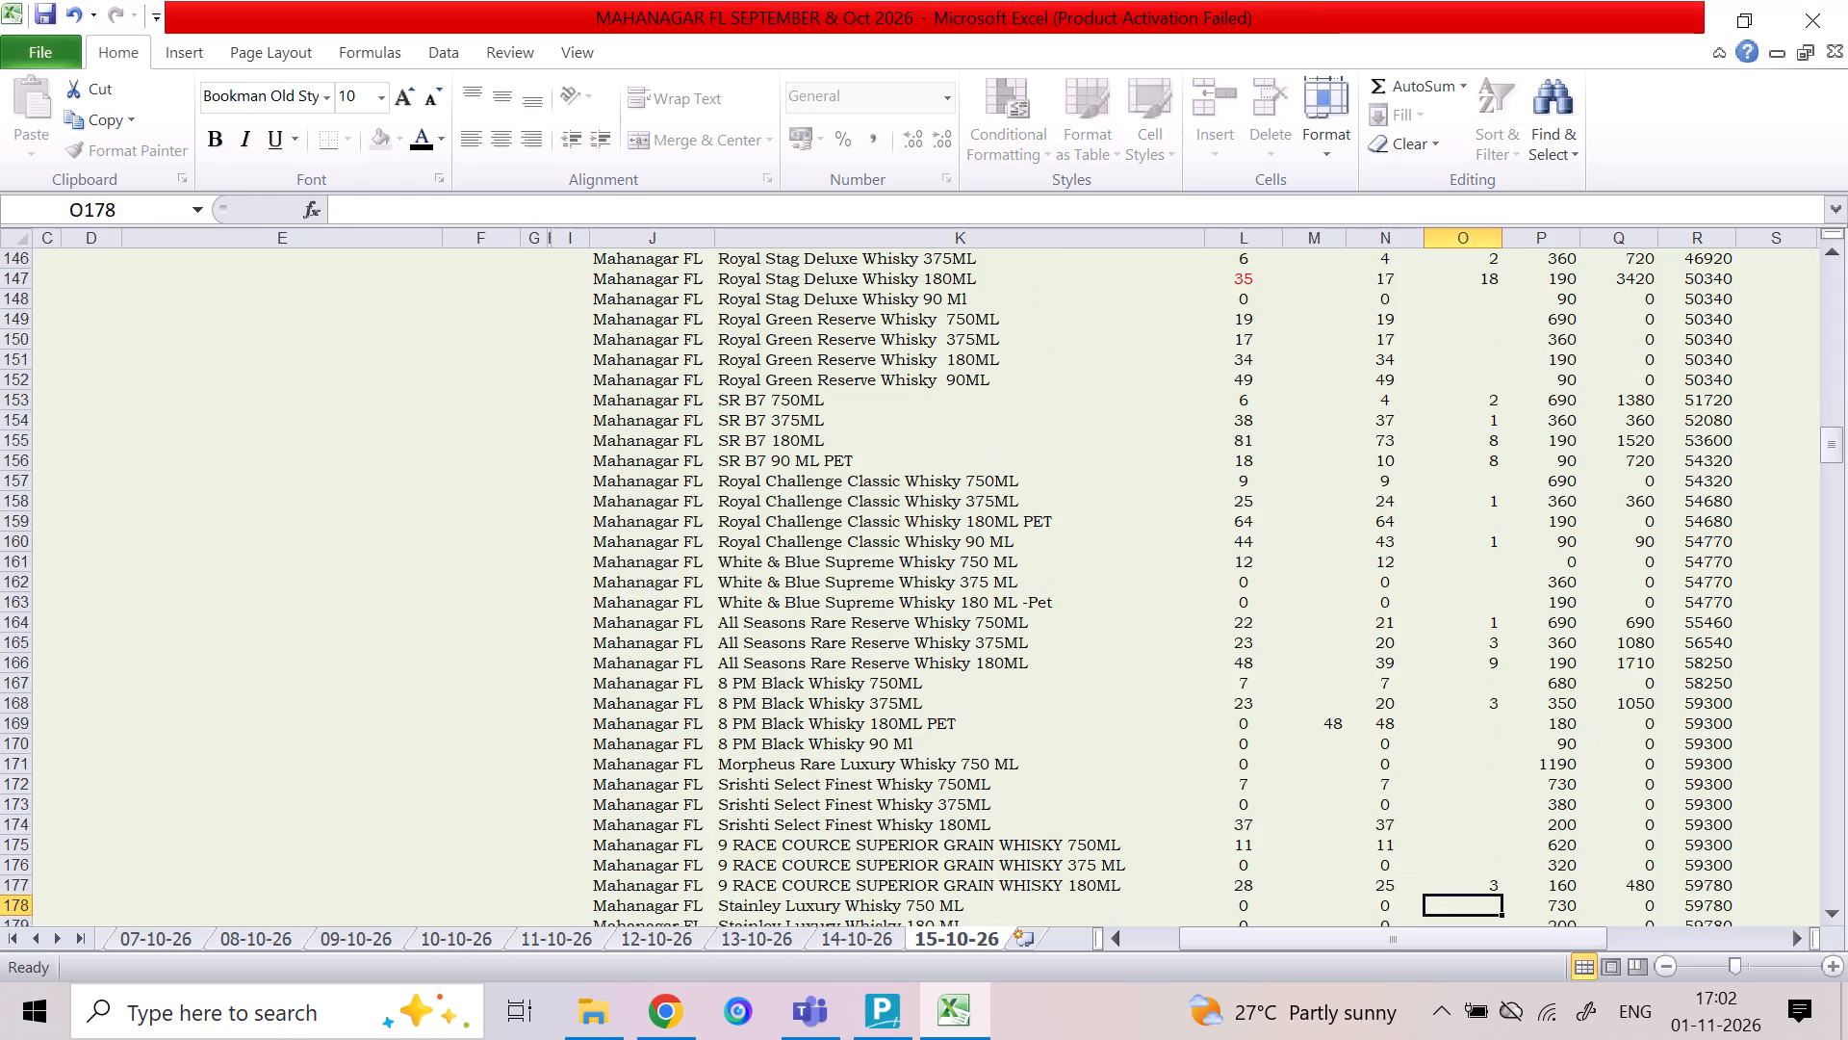
# Enter the Imperial Blue Dual Cask Smooth Whisky sale quantities: 2 for 375ML and 14 for 180ML.
pyautogui.press('Down')
pyautogui.press('Down')
pyautogui.press('Down')
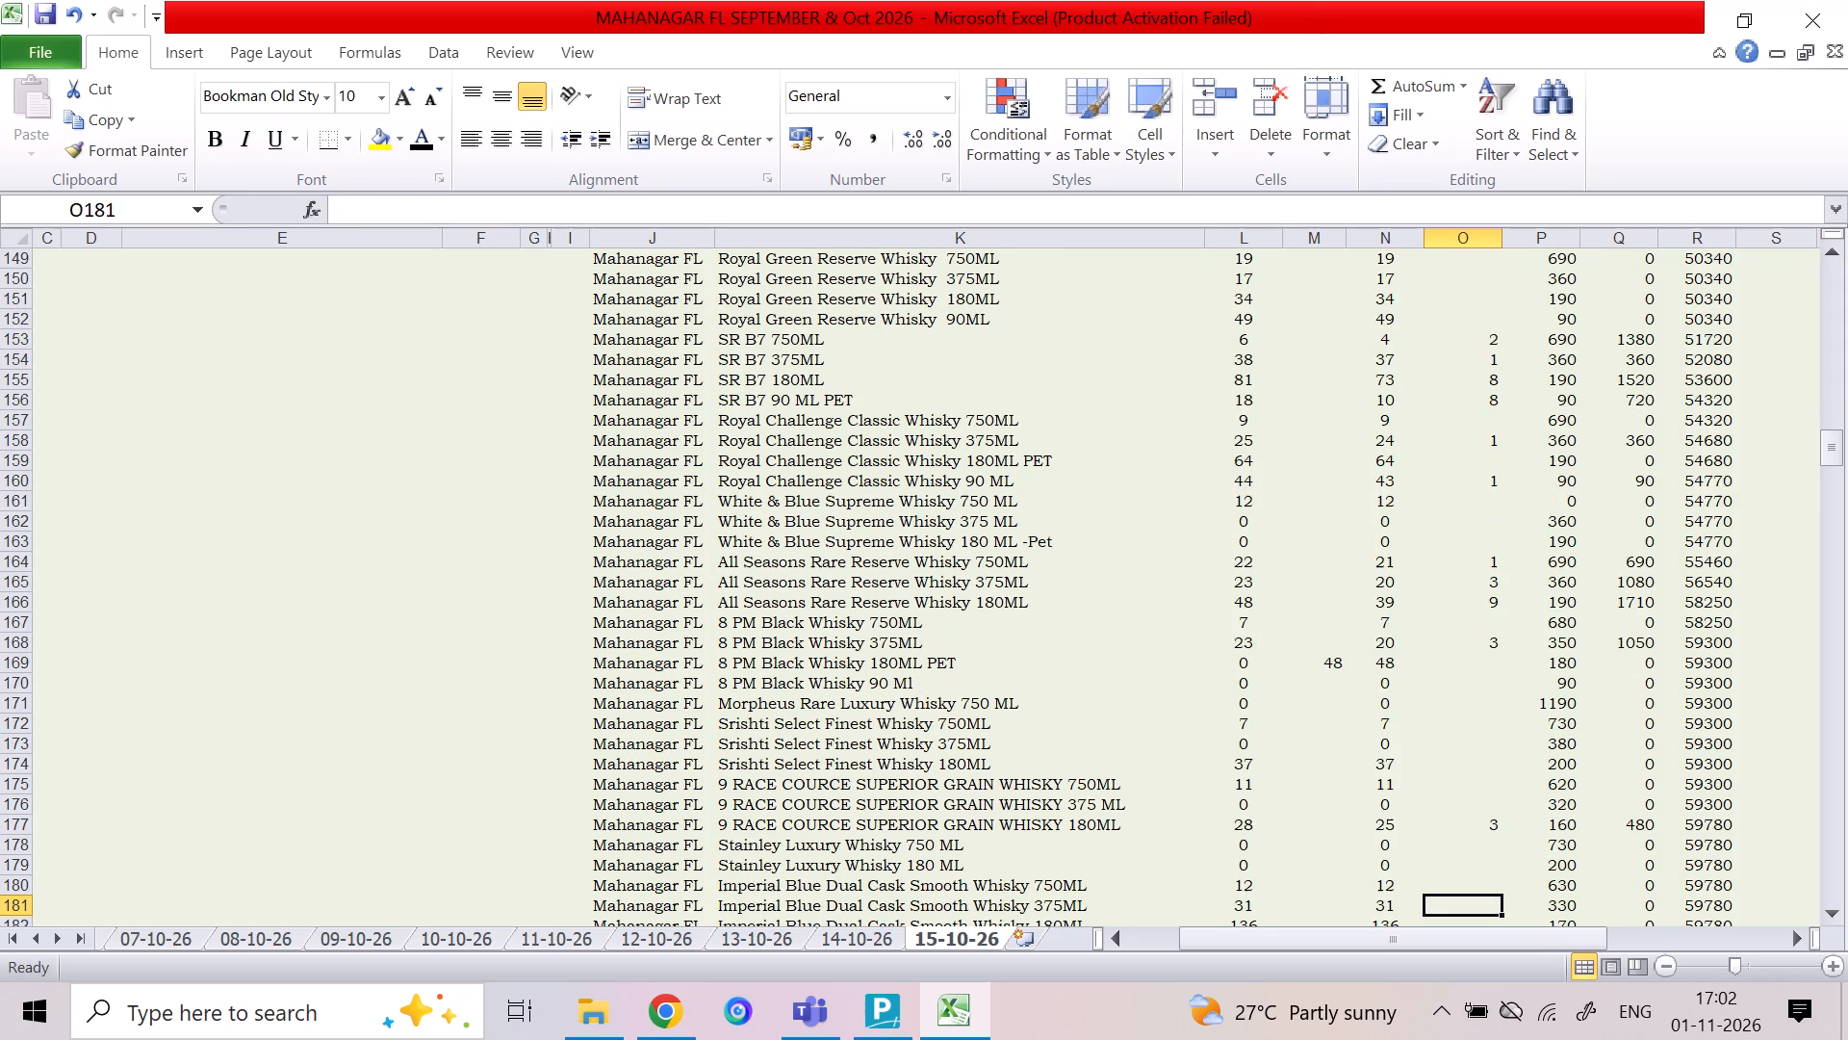
pyautogui.press('2')
pyautogui.press('Down')
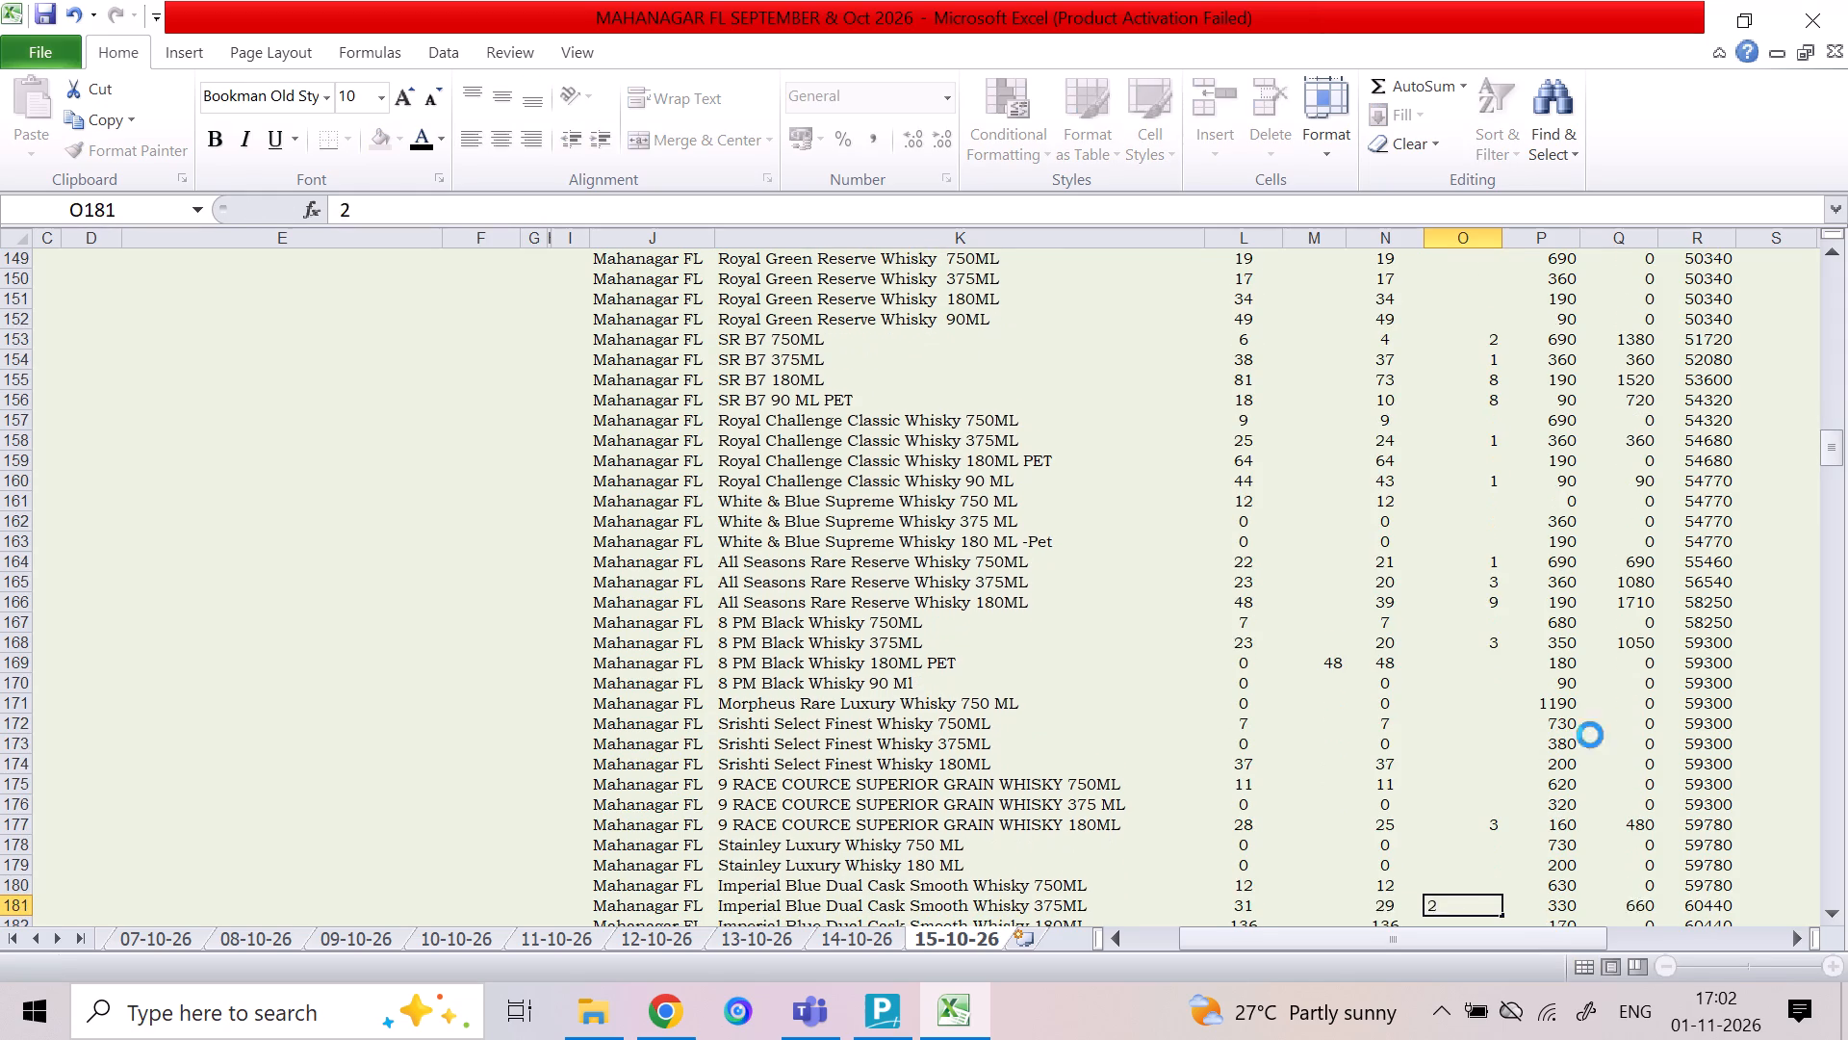
pyautogui.write('14')
pyautogui.press('Down')
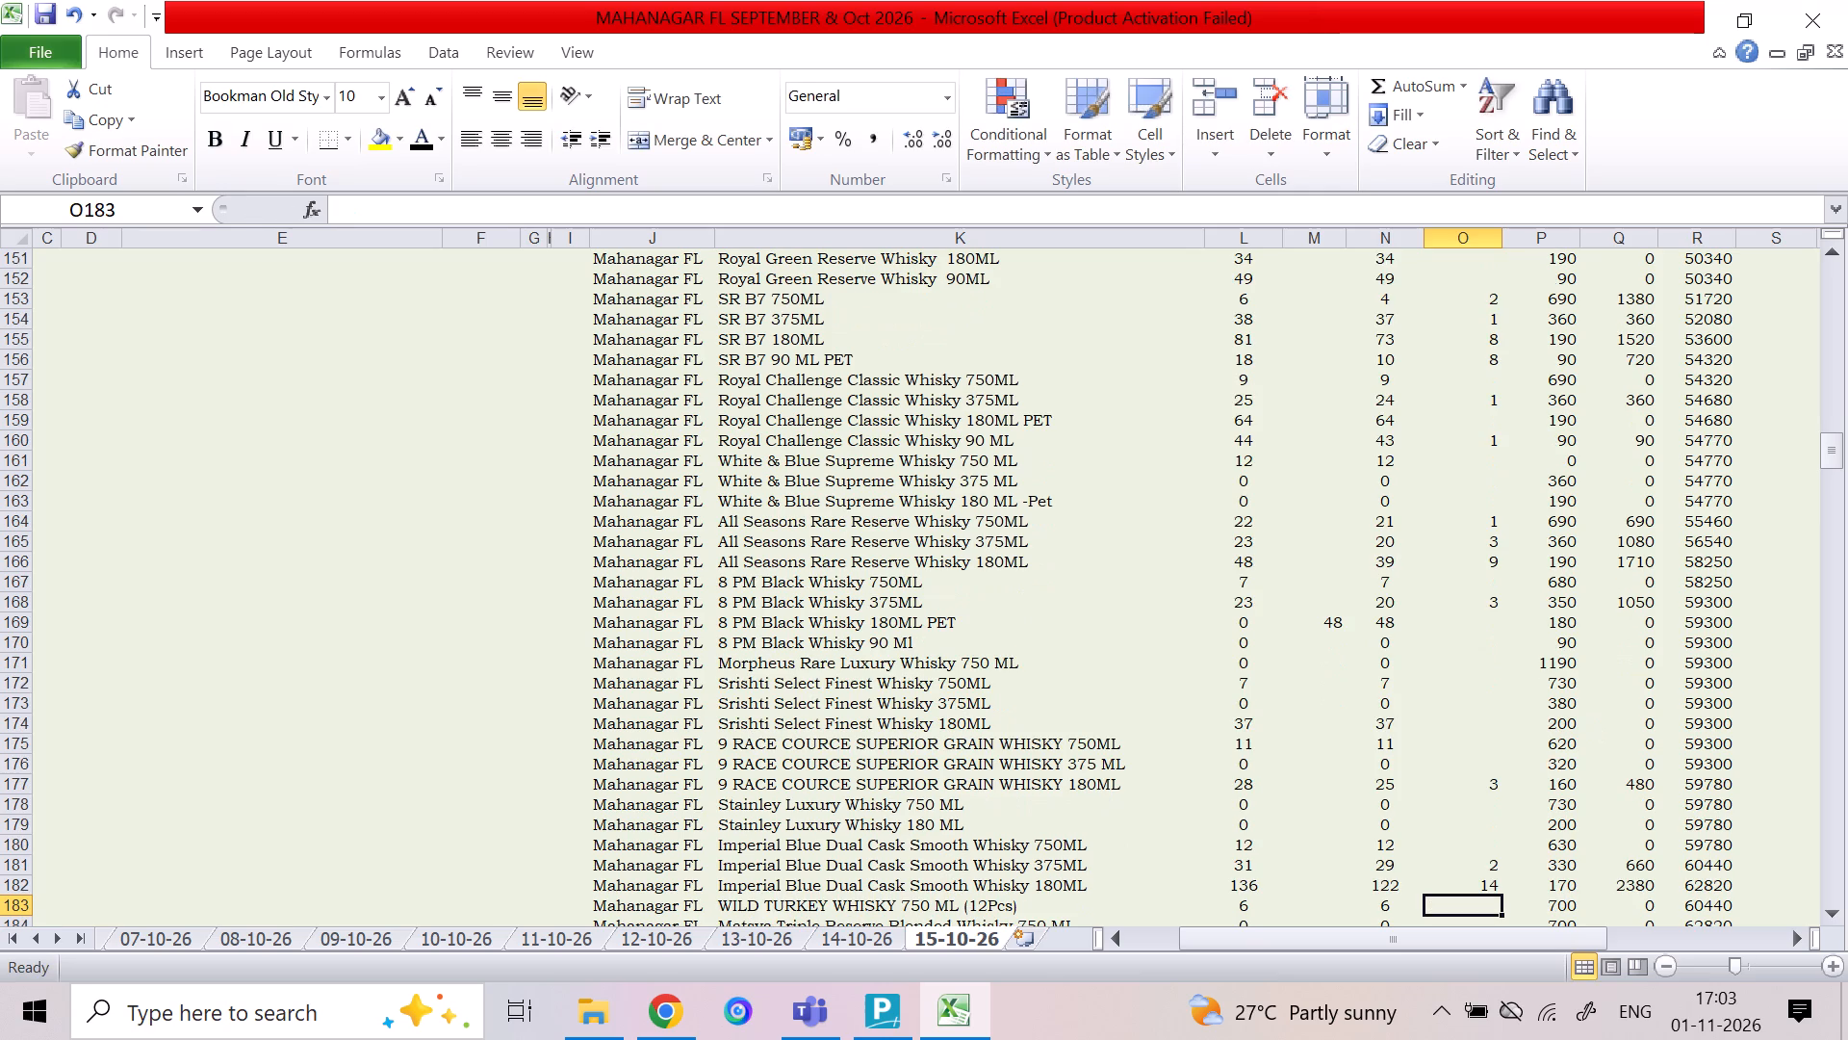
# Enter a sale quantity of 11 for After Dark Wishky 180ML PET.
pyautogui.press('Down')
pyautogui.press('Down')
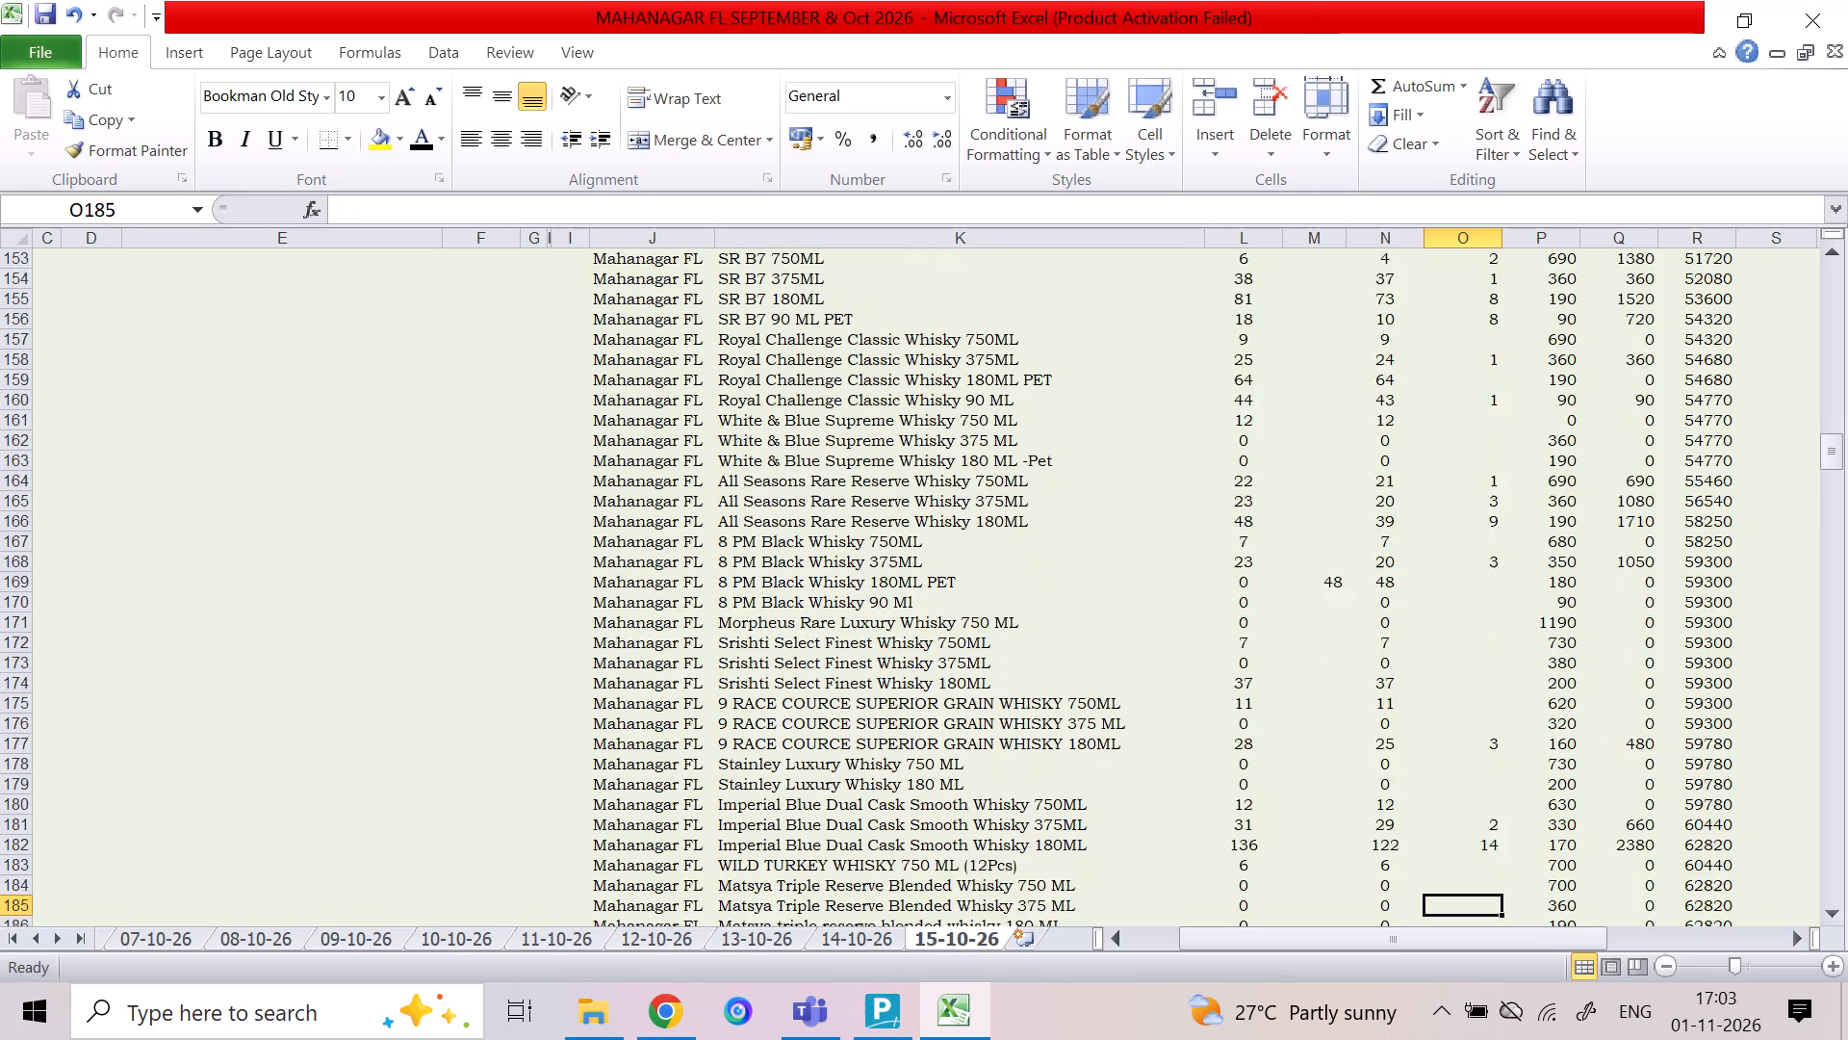
pyautogui.press('Down')
pyautogui.press('Down')
pyautogui.press('Down')
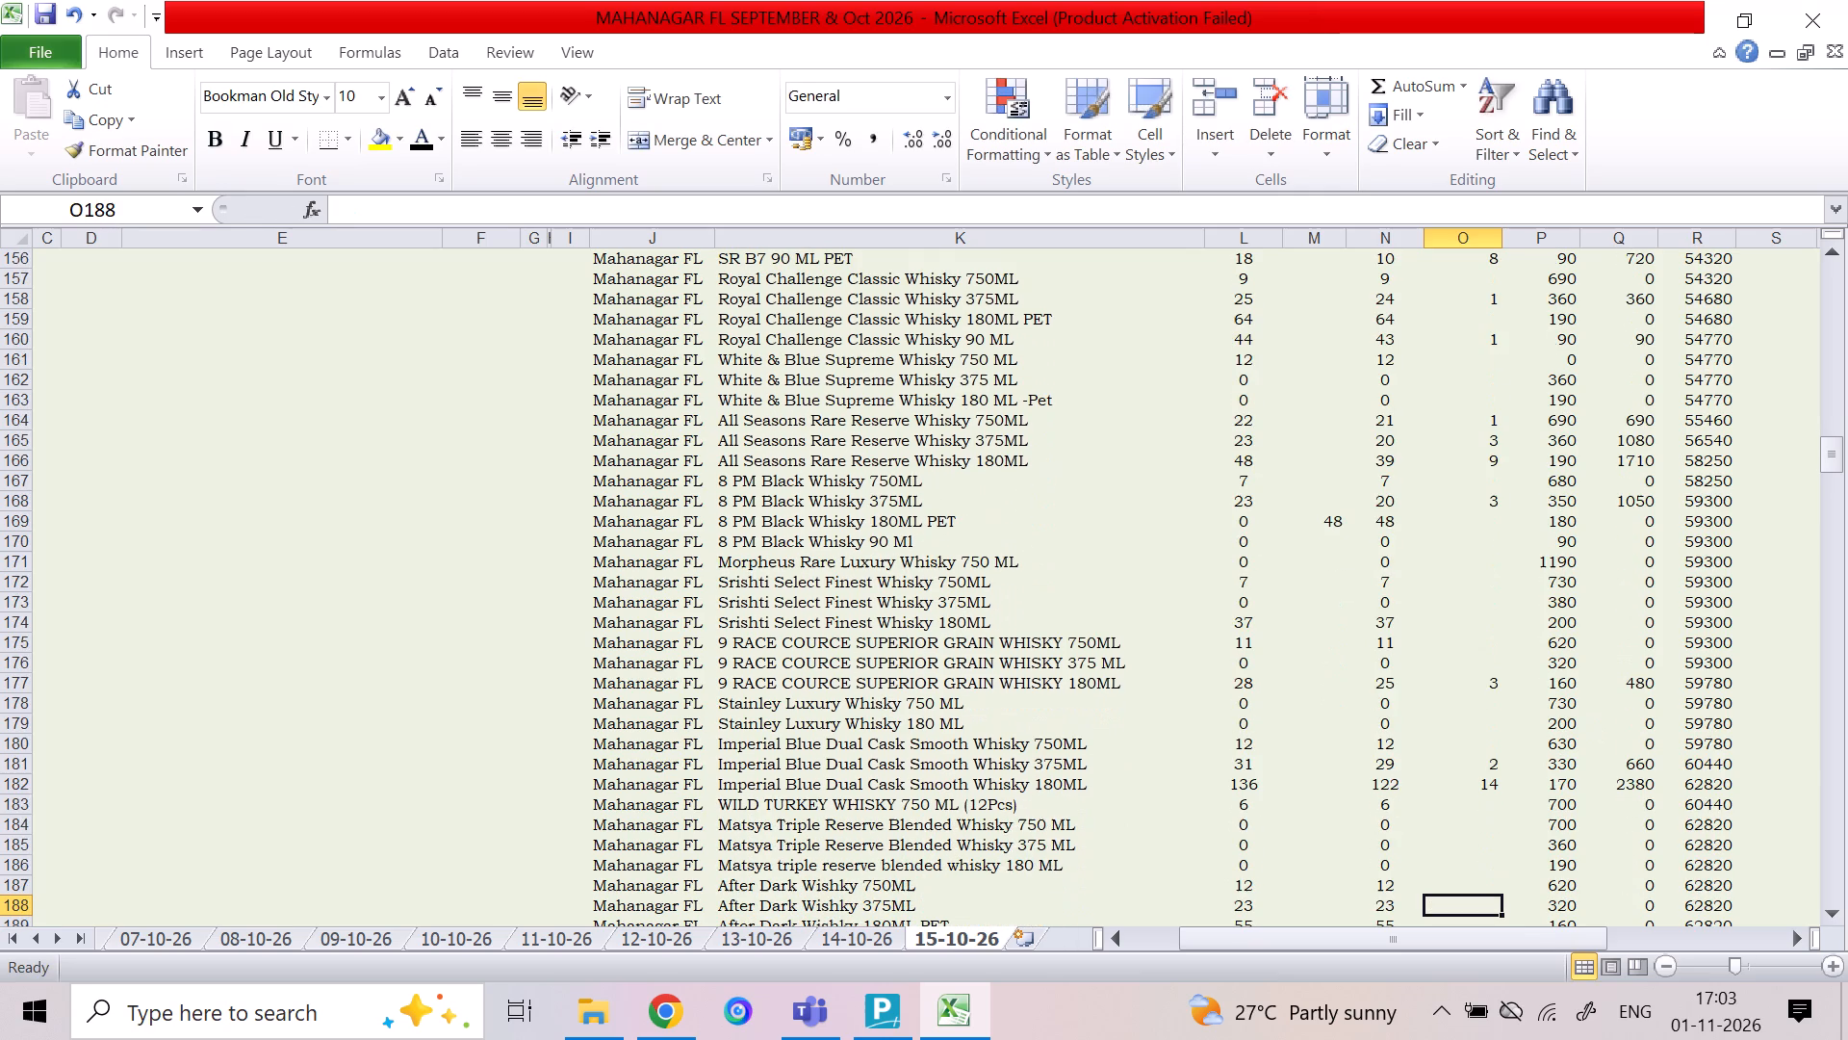
pyautogui.press('Down')
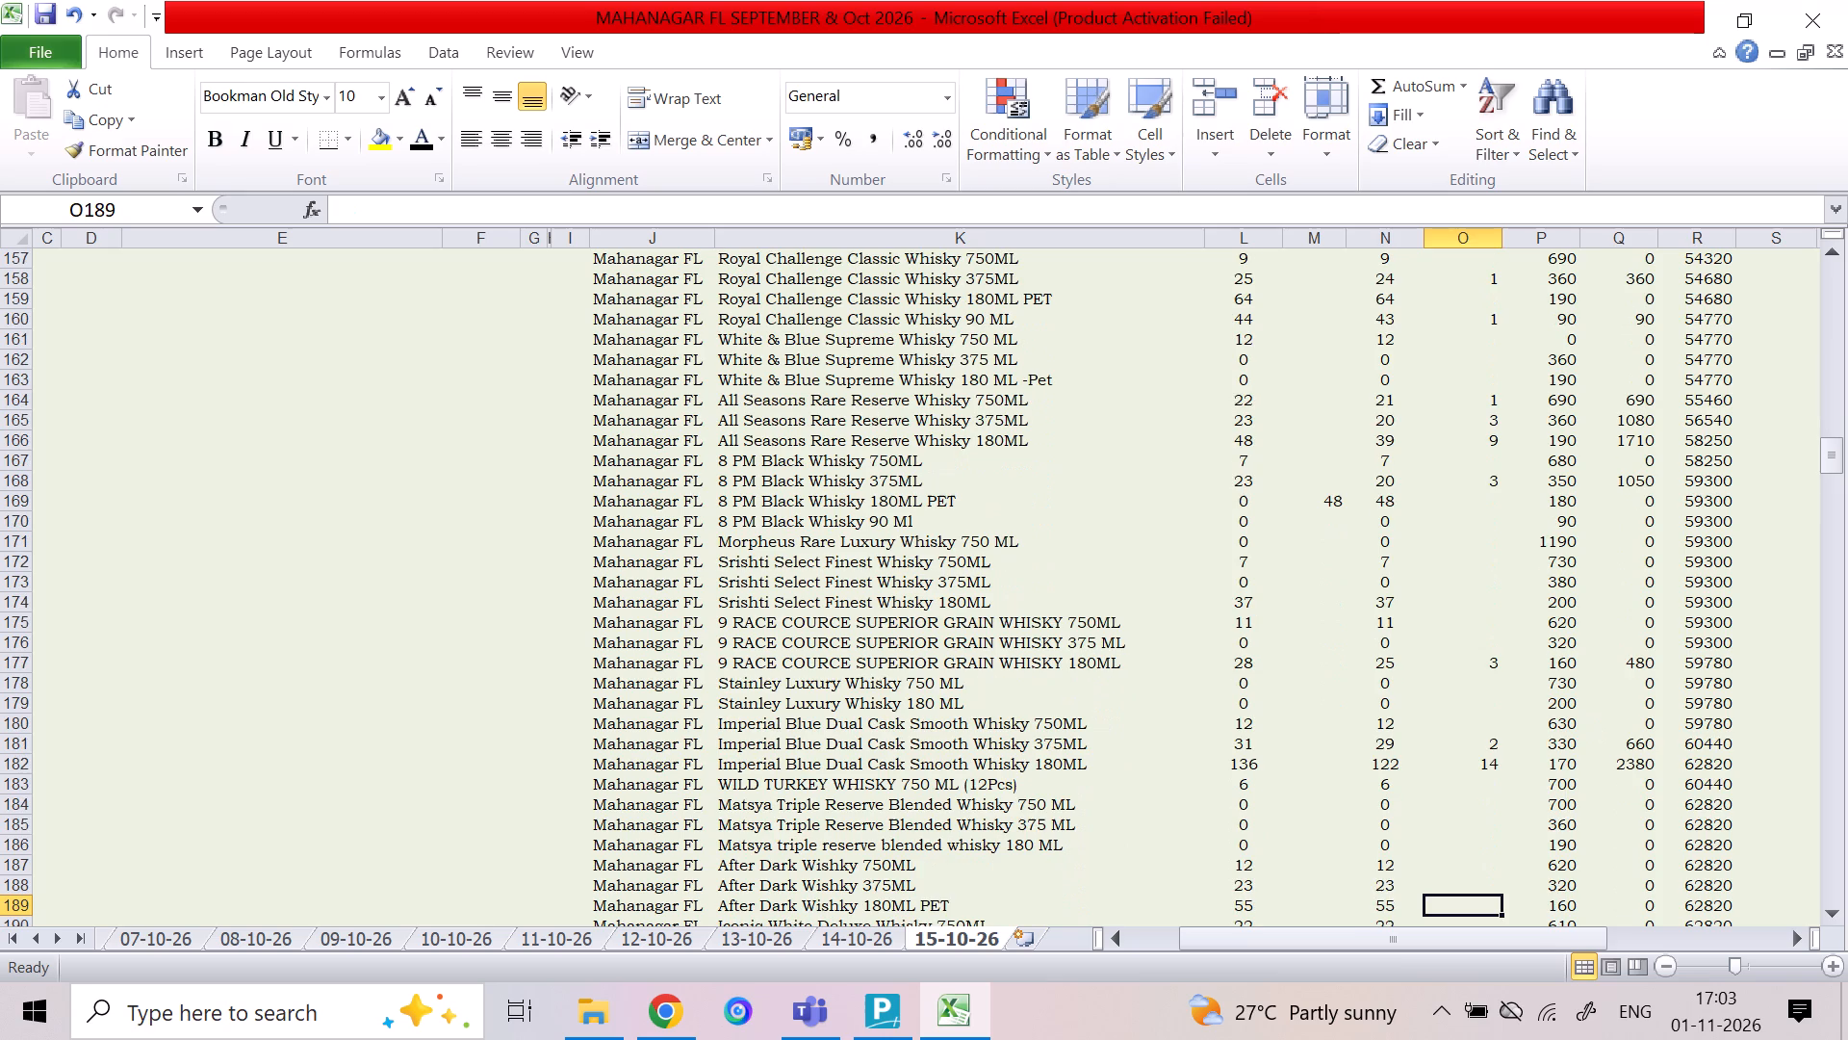
pyautogui.press('1')
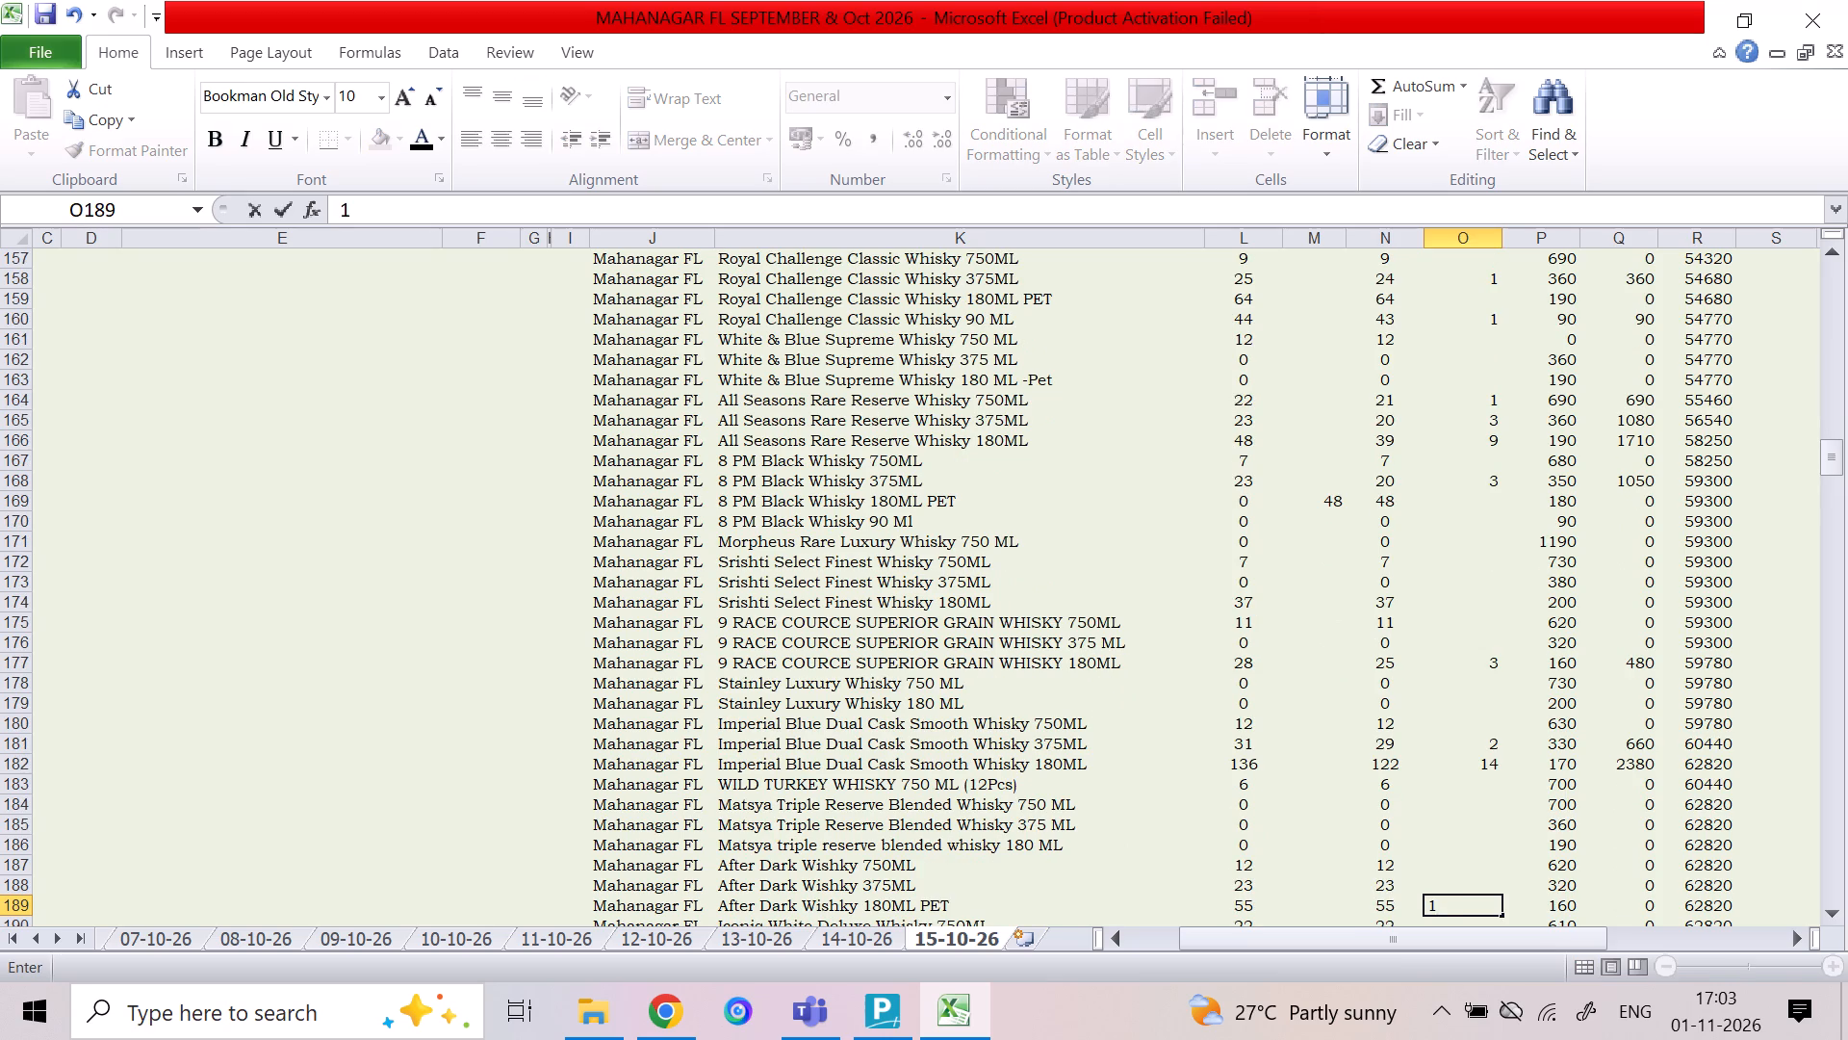
pyautogui.press('1')
pyautogui.press('Down')
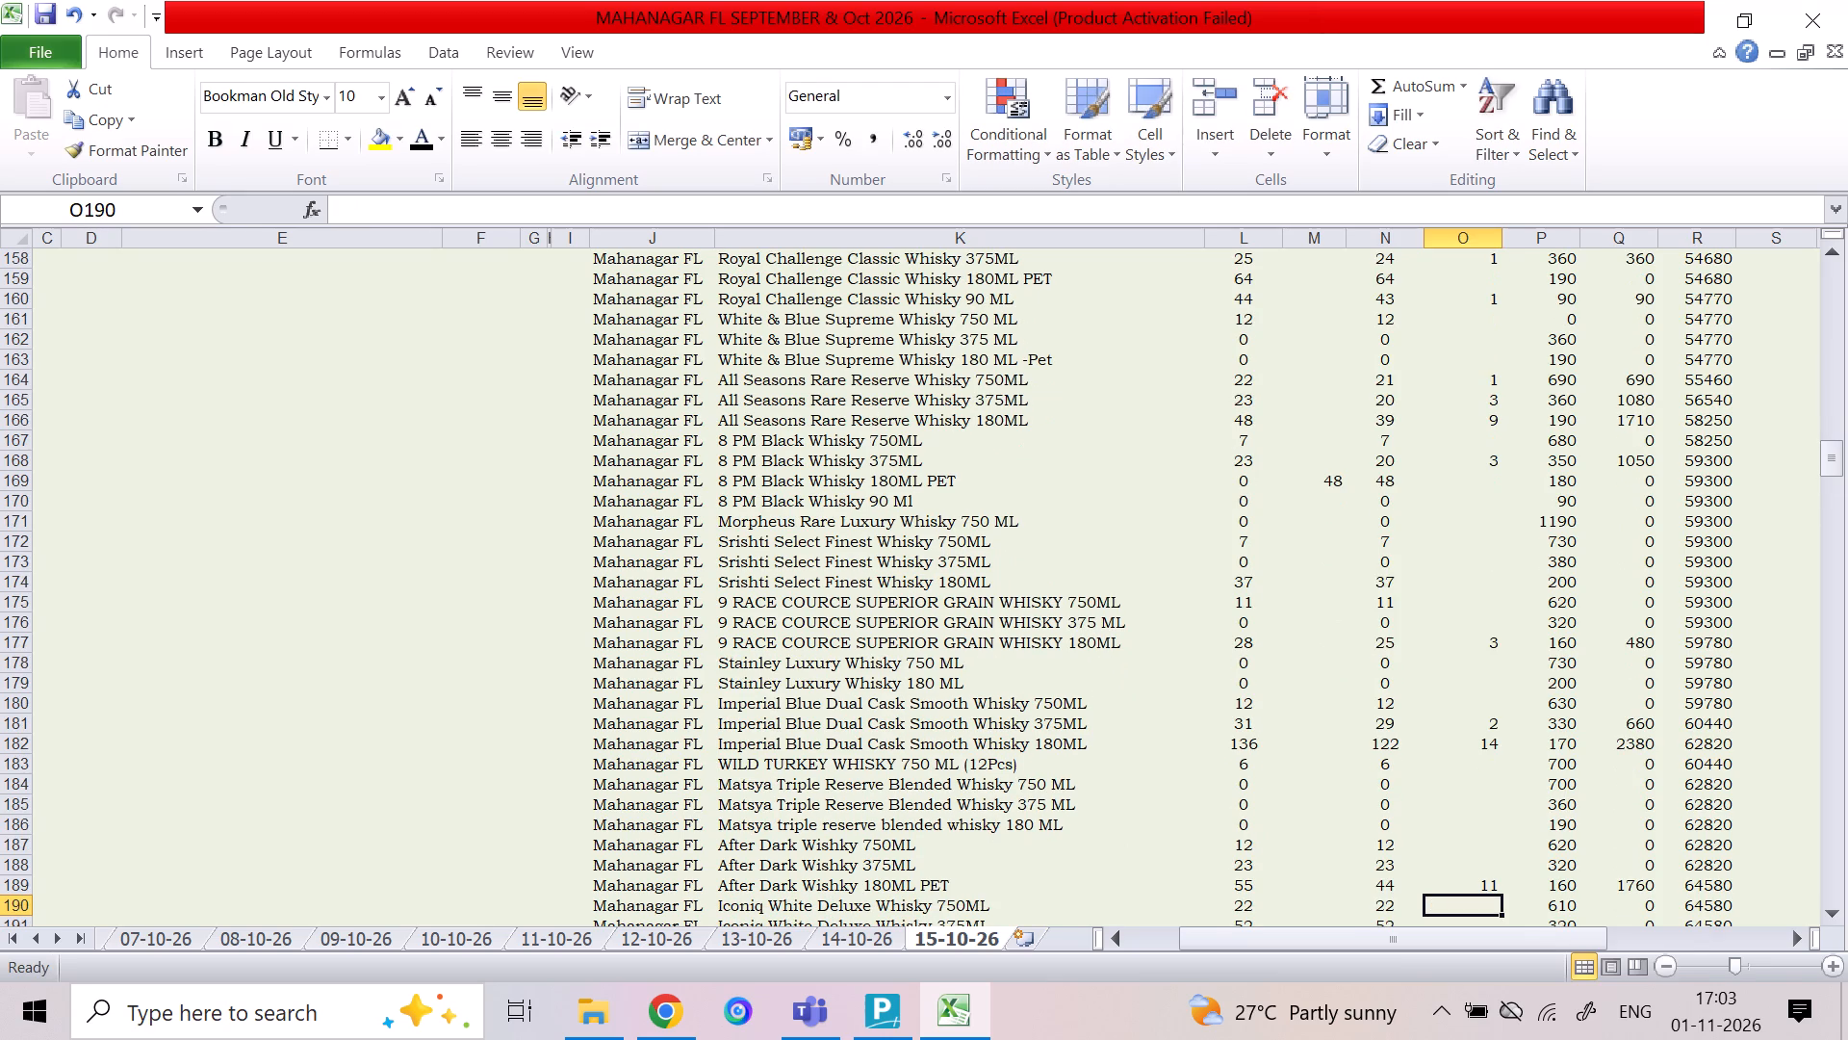
# Enter the Iconiq White Deluxe Whisky sale quantities: 1 for 750ML, 8 for 375ML and 31 for 180ML.
pyautogui.press('1')
pyautogui.press('Down')
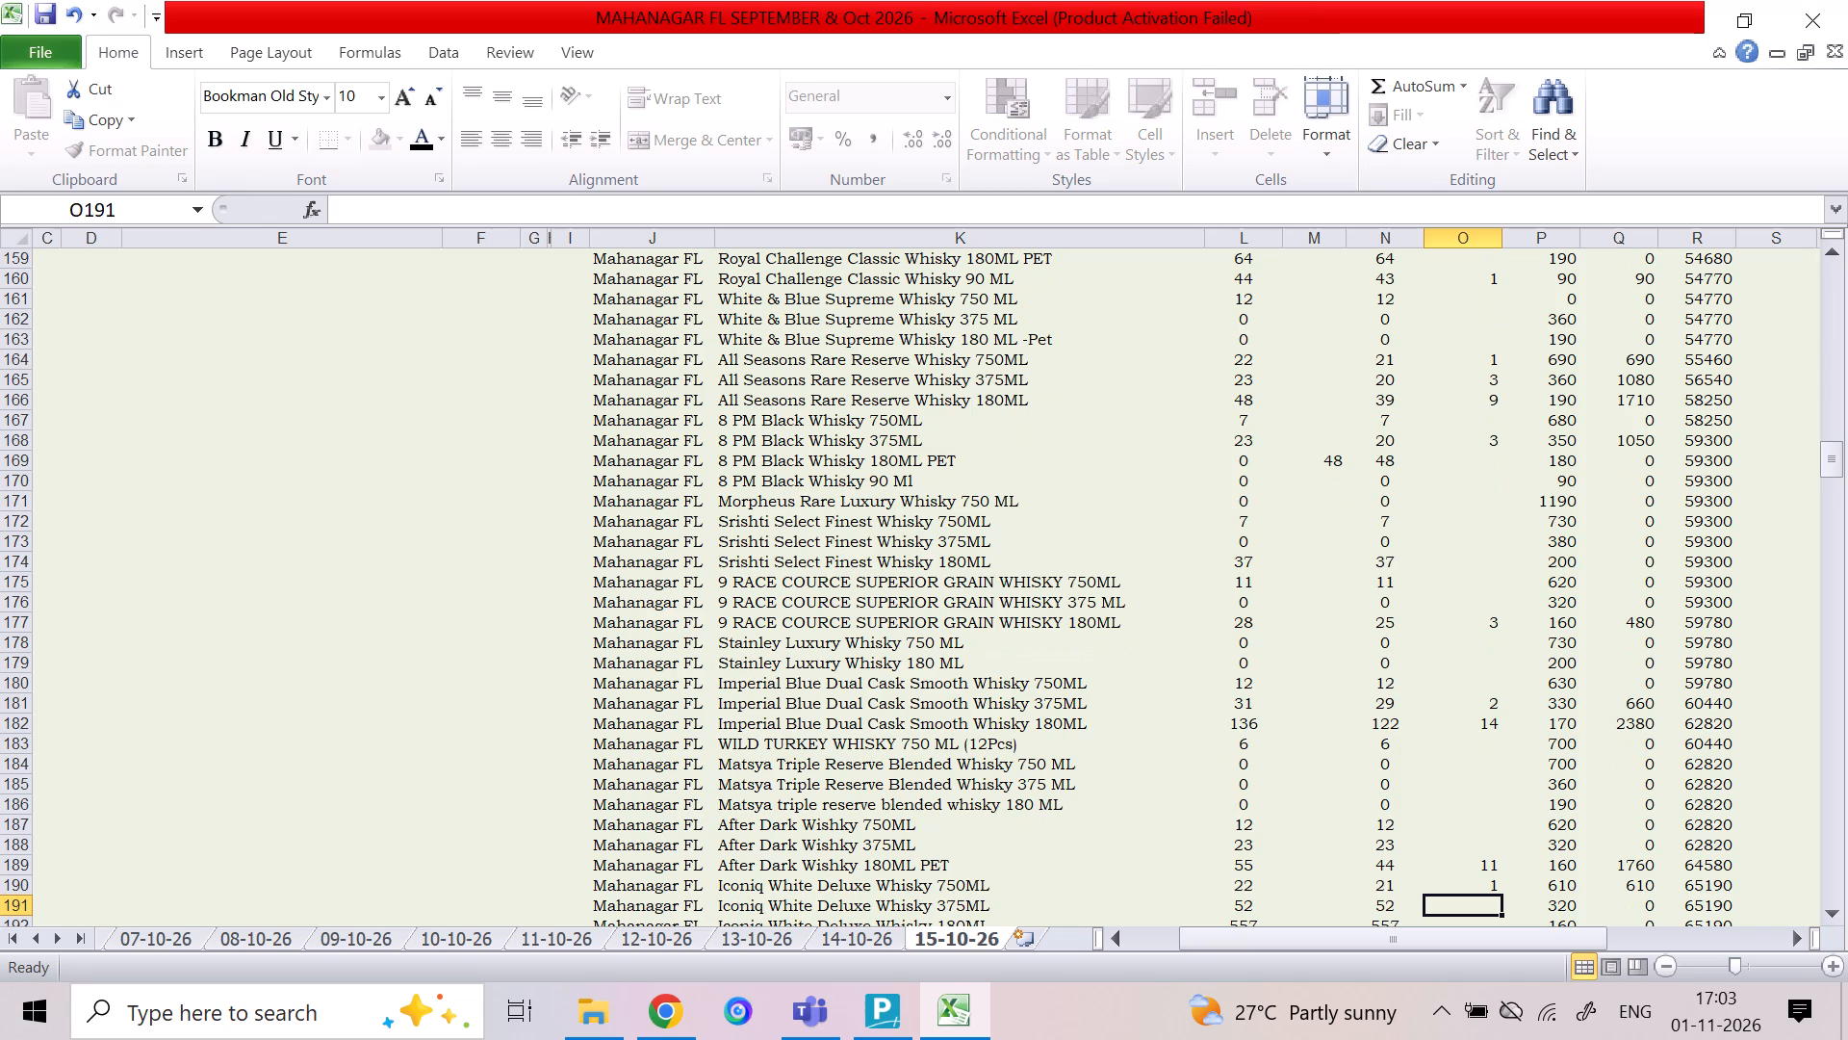
pyautogui.press('8')
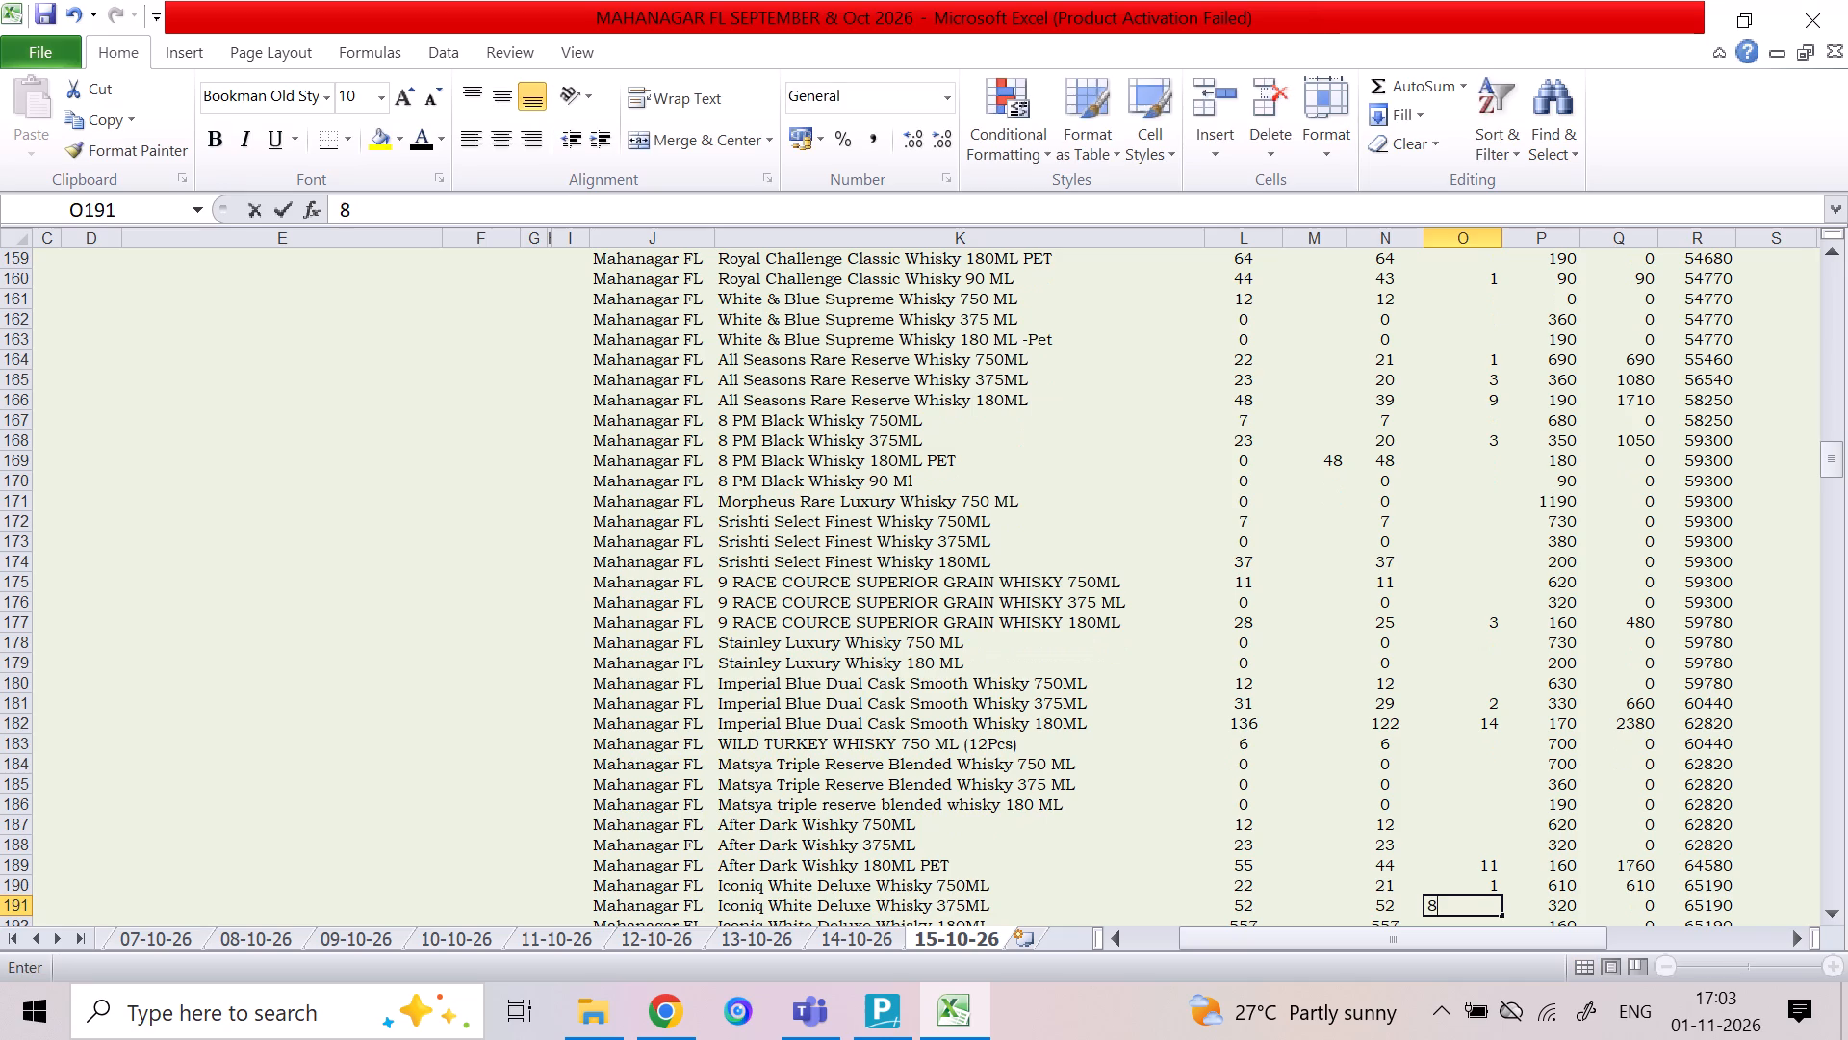
pyautogui.press('Down')
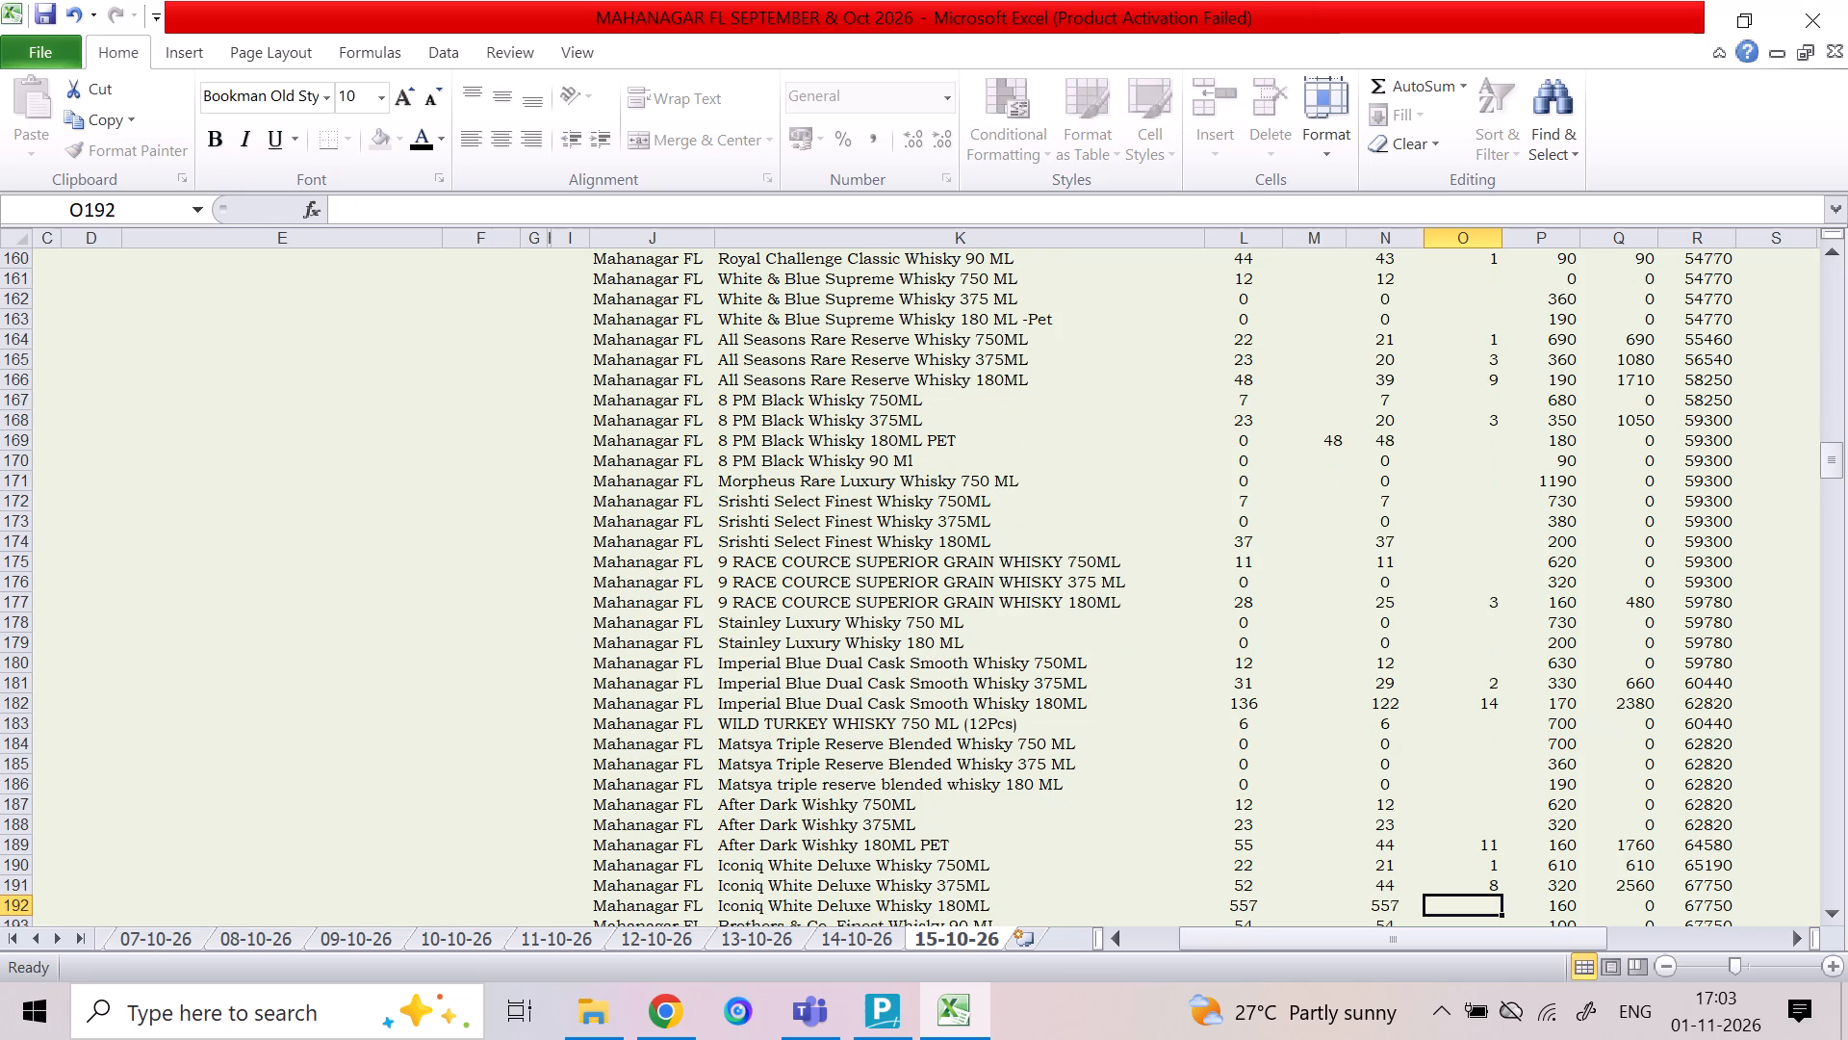
pyautogui.write('31')
pyautogui.press('Down')
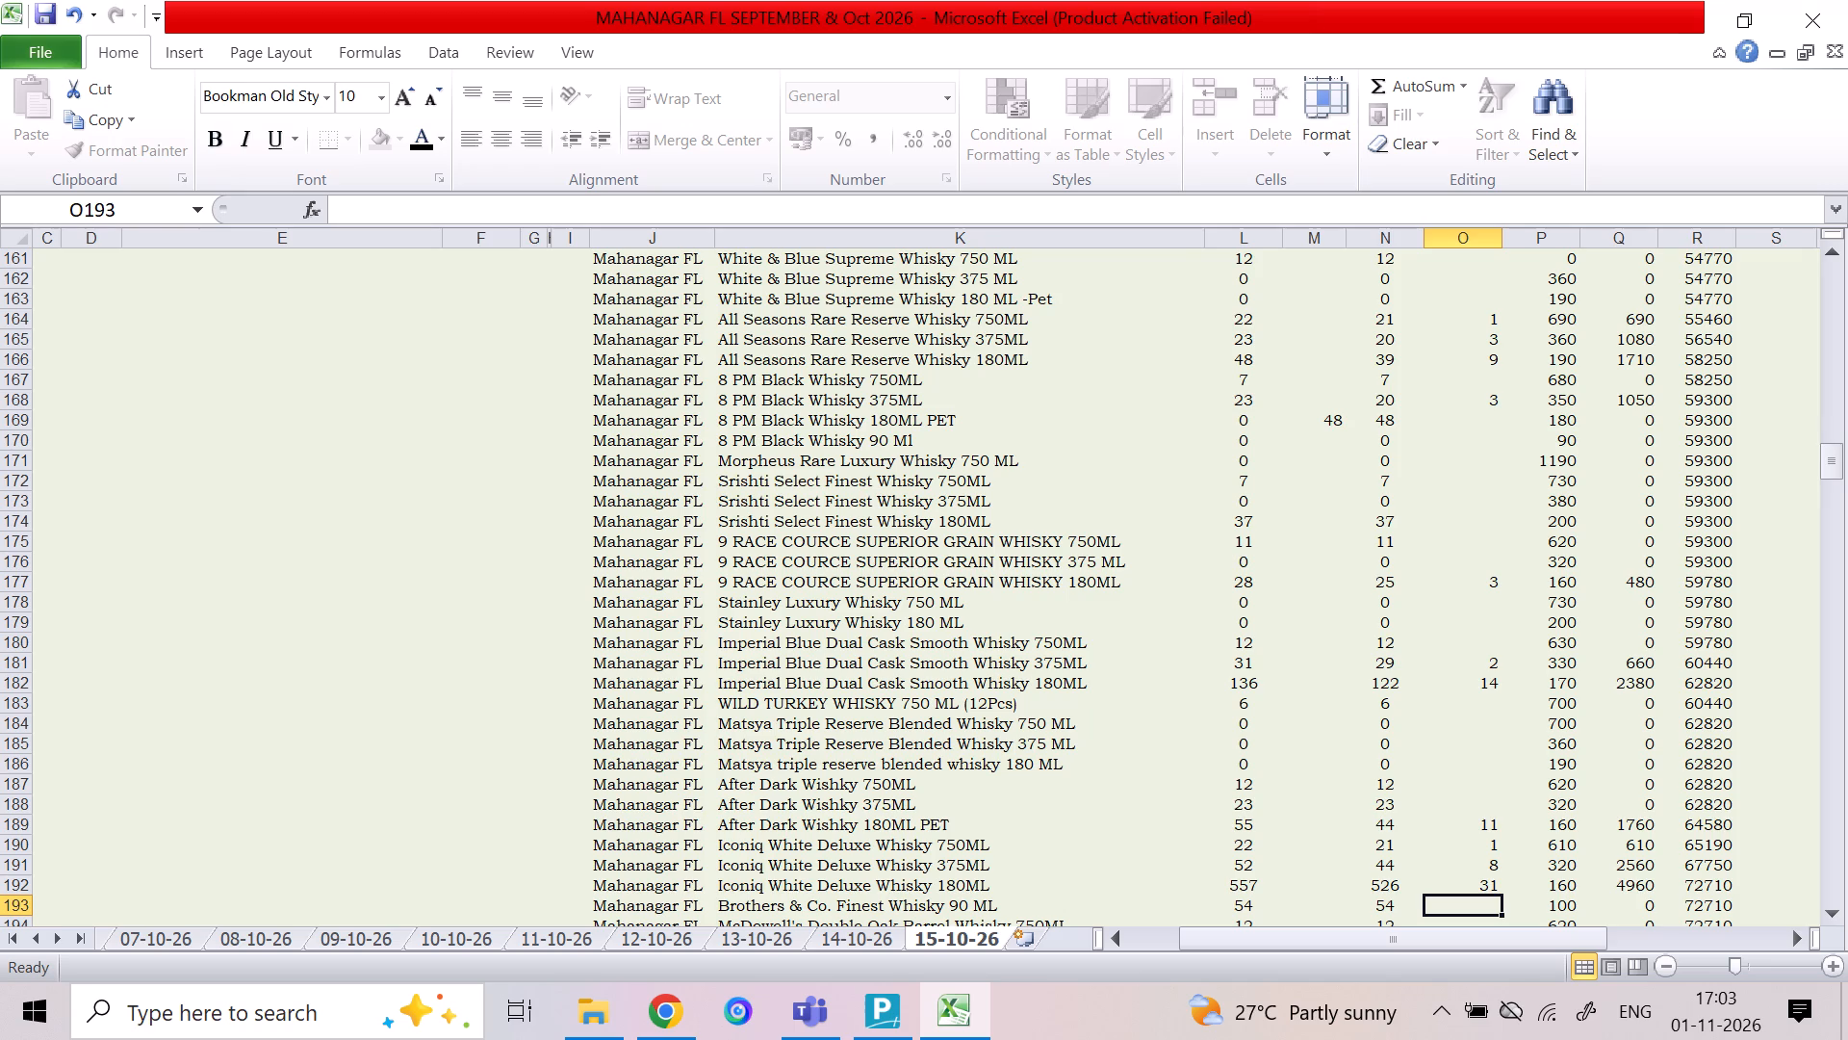
# Enter a sale quantity of 2 for Brothers & Co. Finest Whisky 90 ML.
pyautogui.press('2')
pyautogui.press('Down')
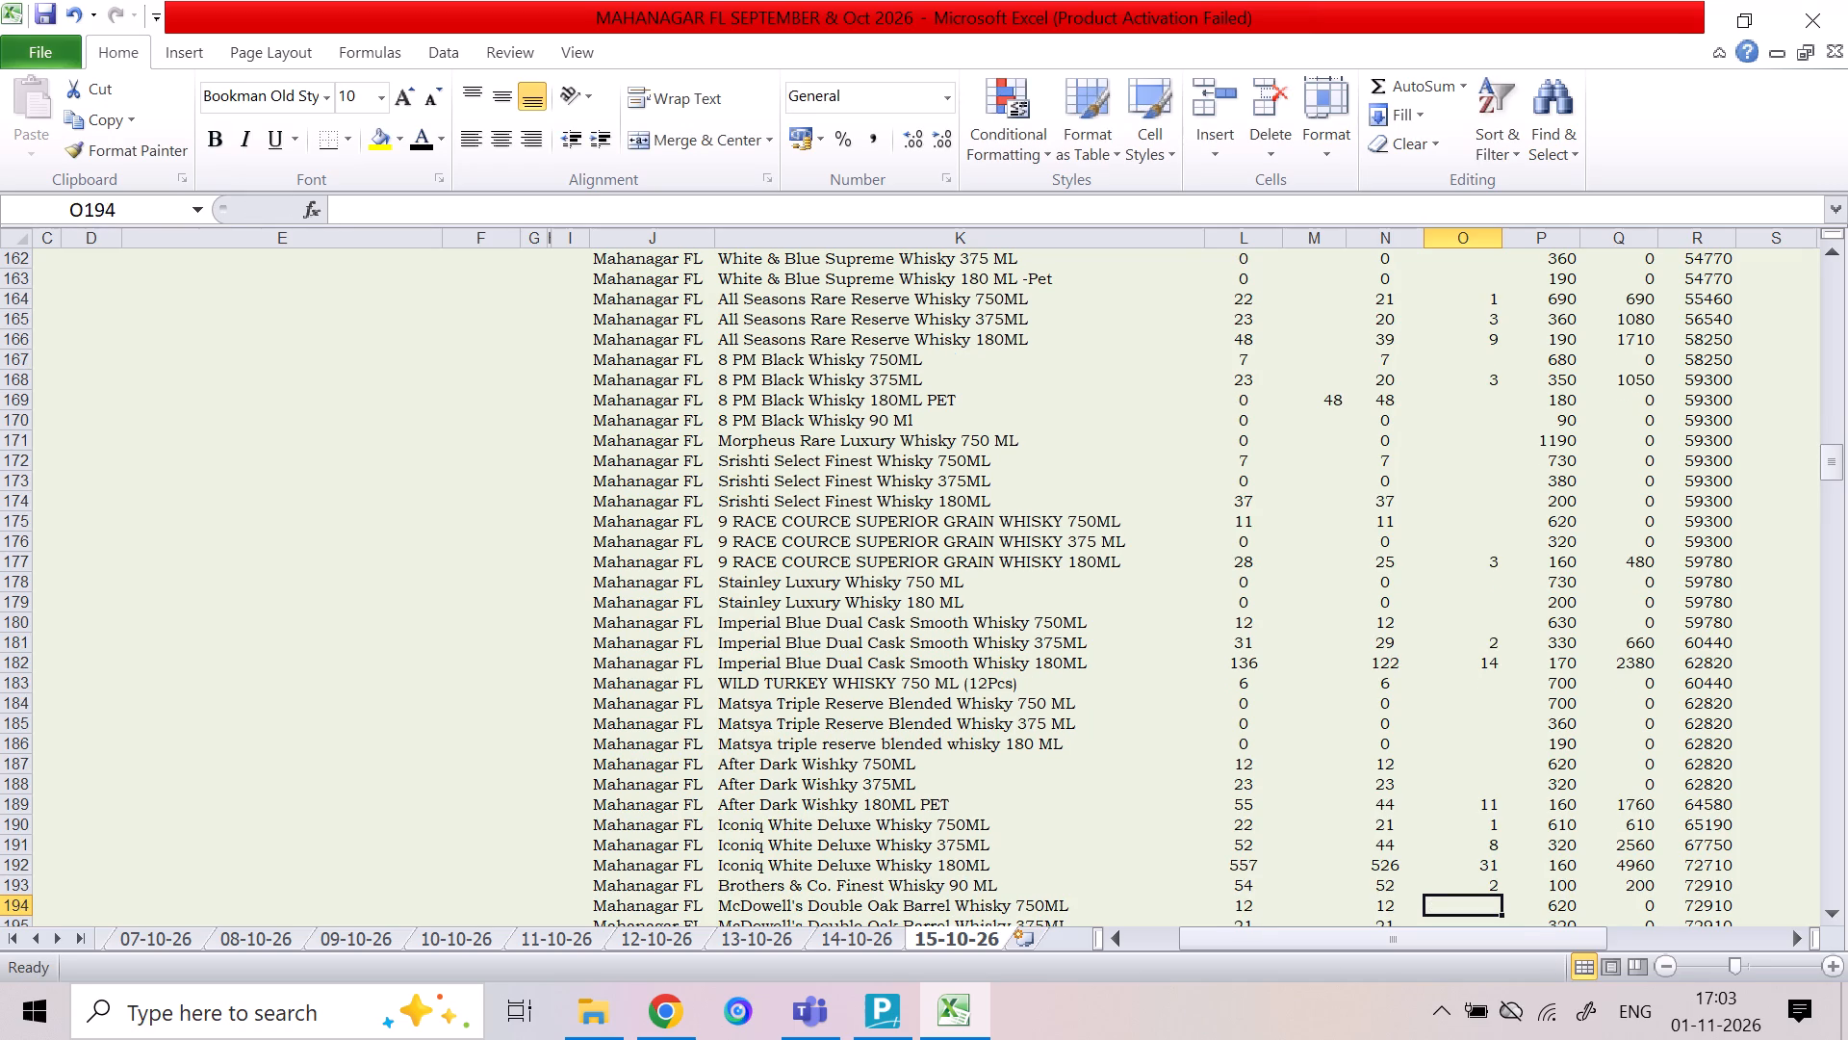
# Enter an inward quantity of 48 and a sale quantity of 4 for MCD No.1 Superior Whisky 180ML.
pyautogui.press('Down')
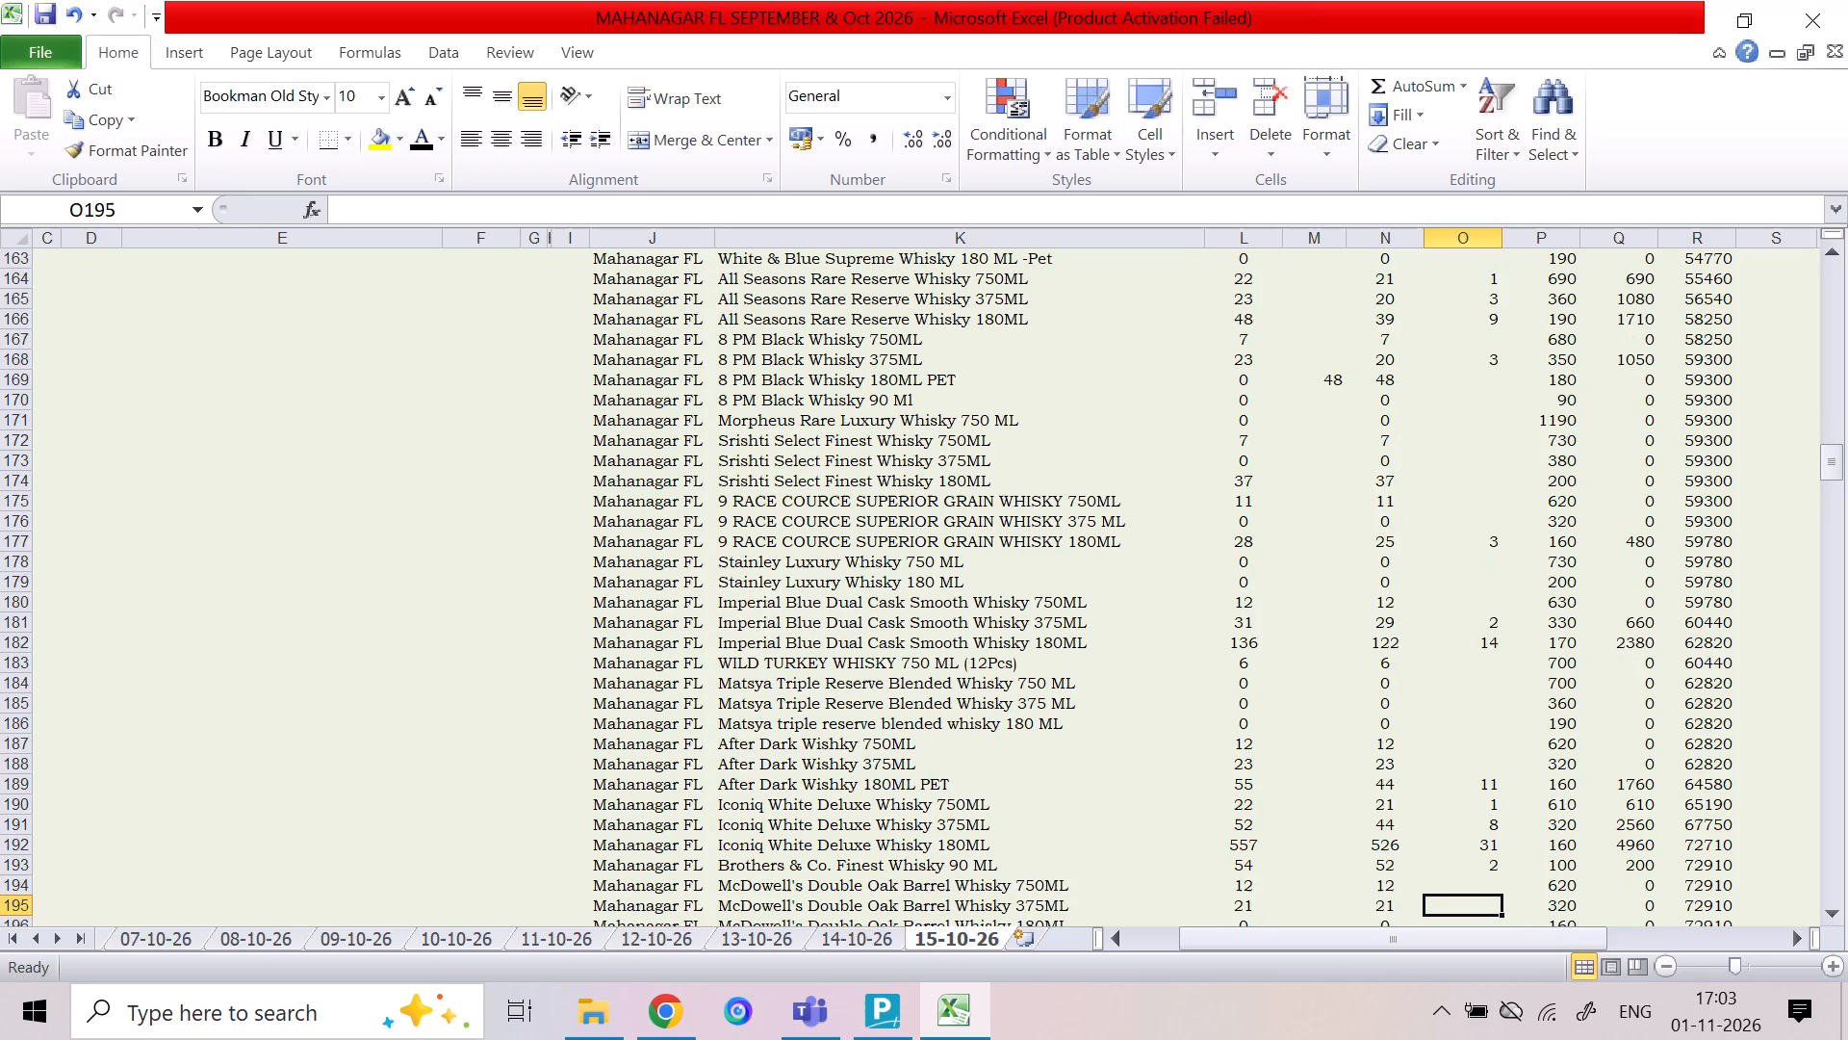
pyautogui.press('Down')
pyautogui.press('Down')
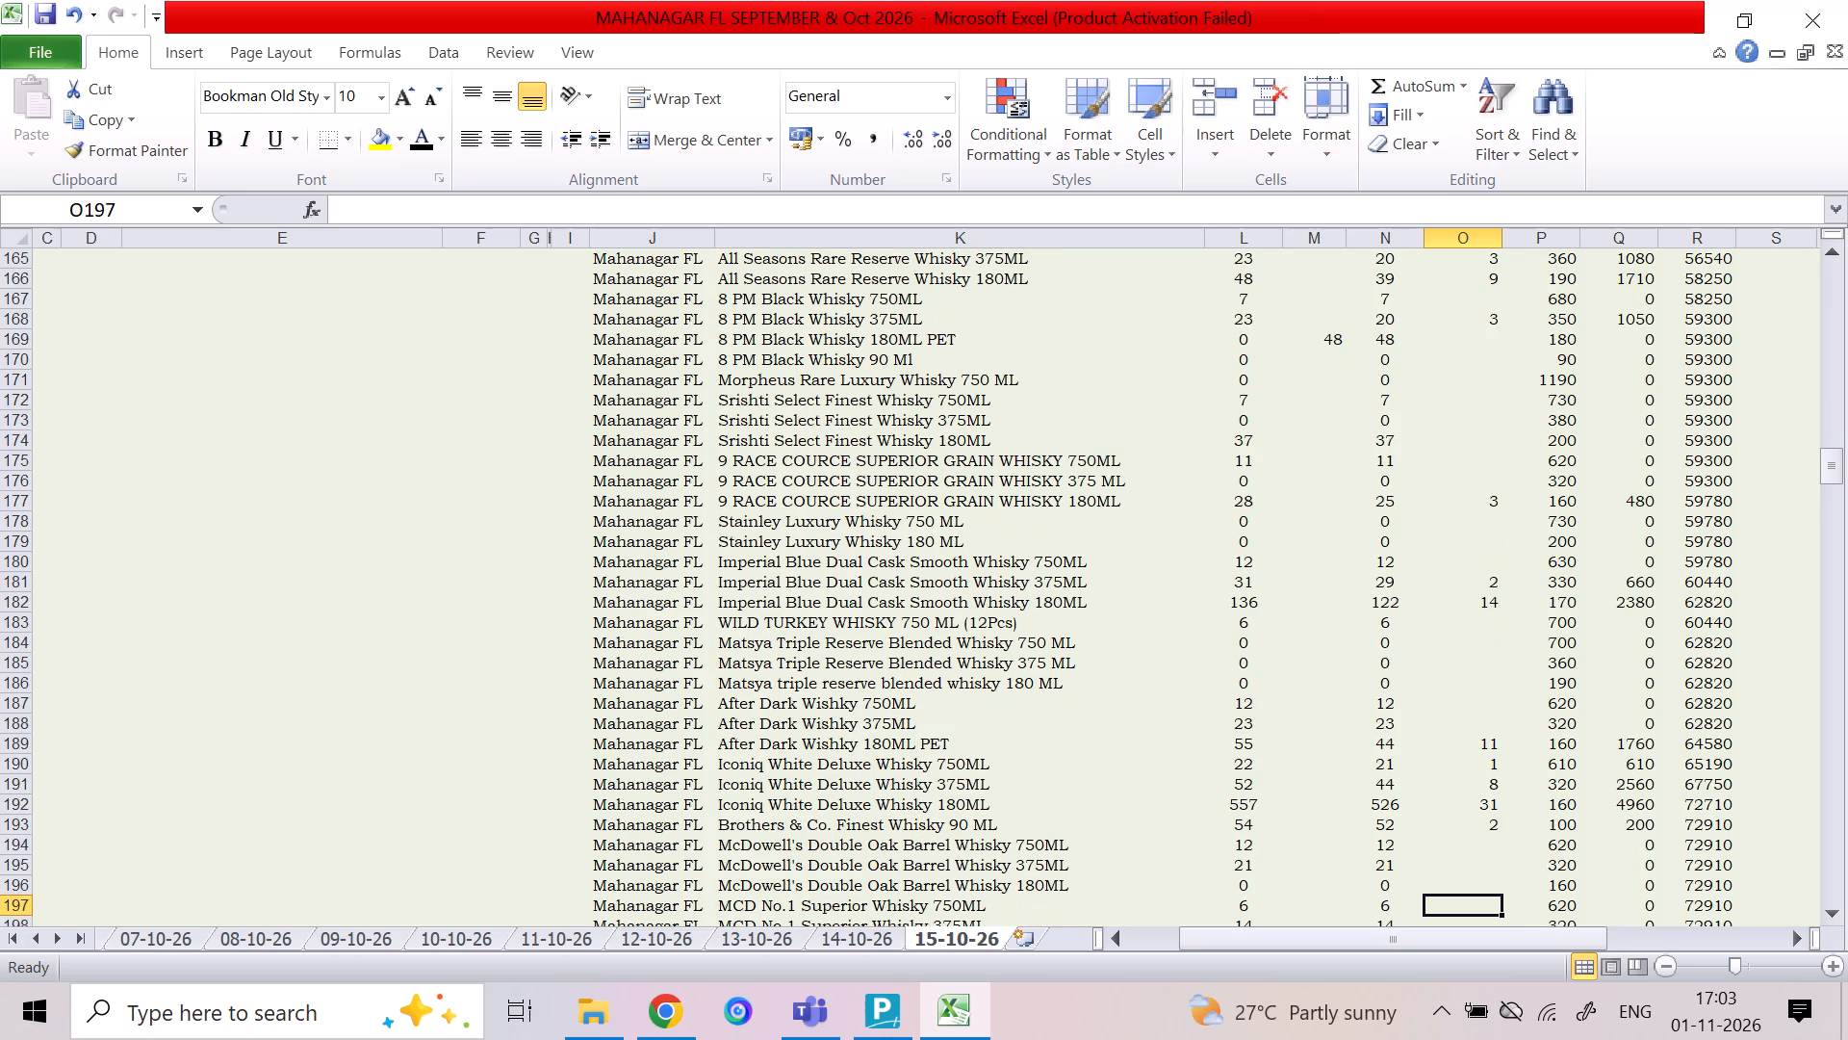
pyautogui.press('Down')
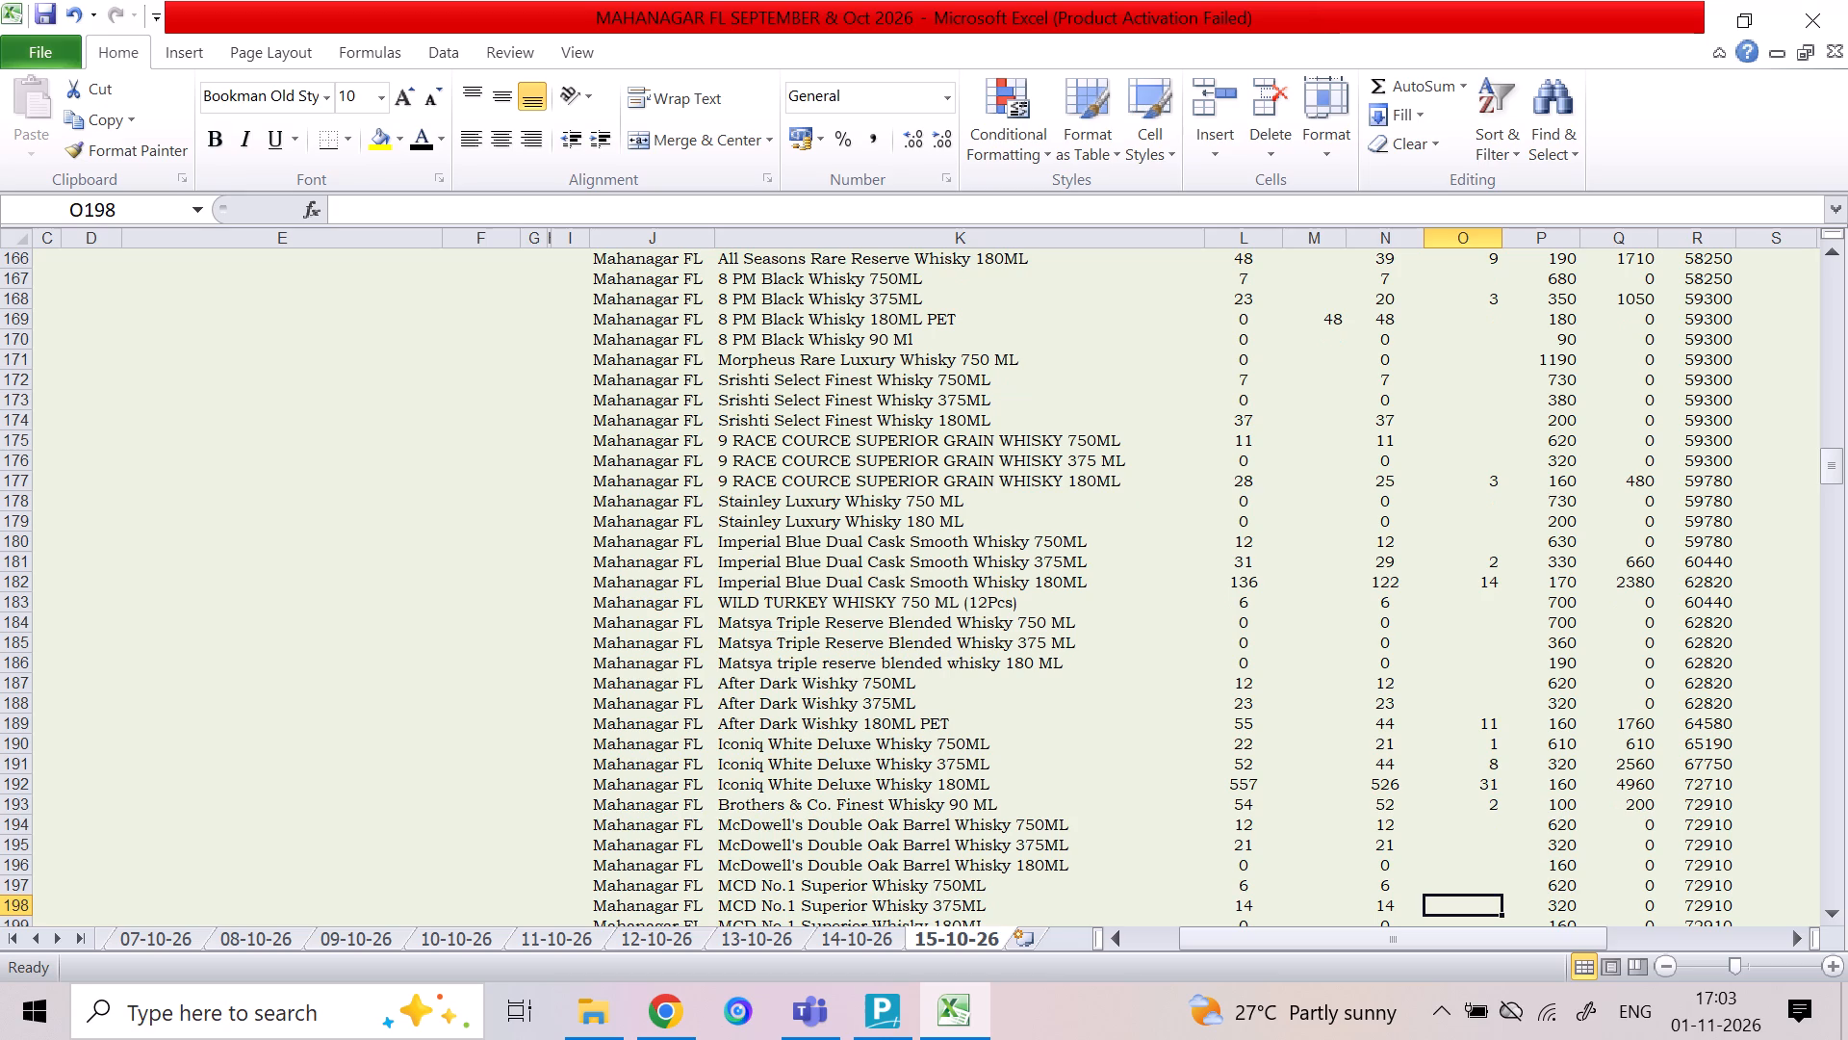
pyautogui.press('Down')
pyautogui.press('Left')
pyautogui.press('Left')
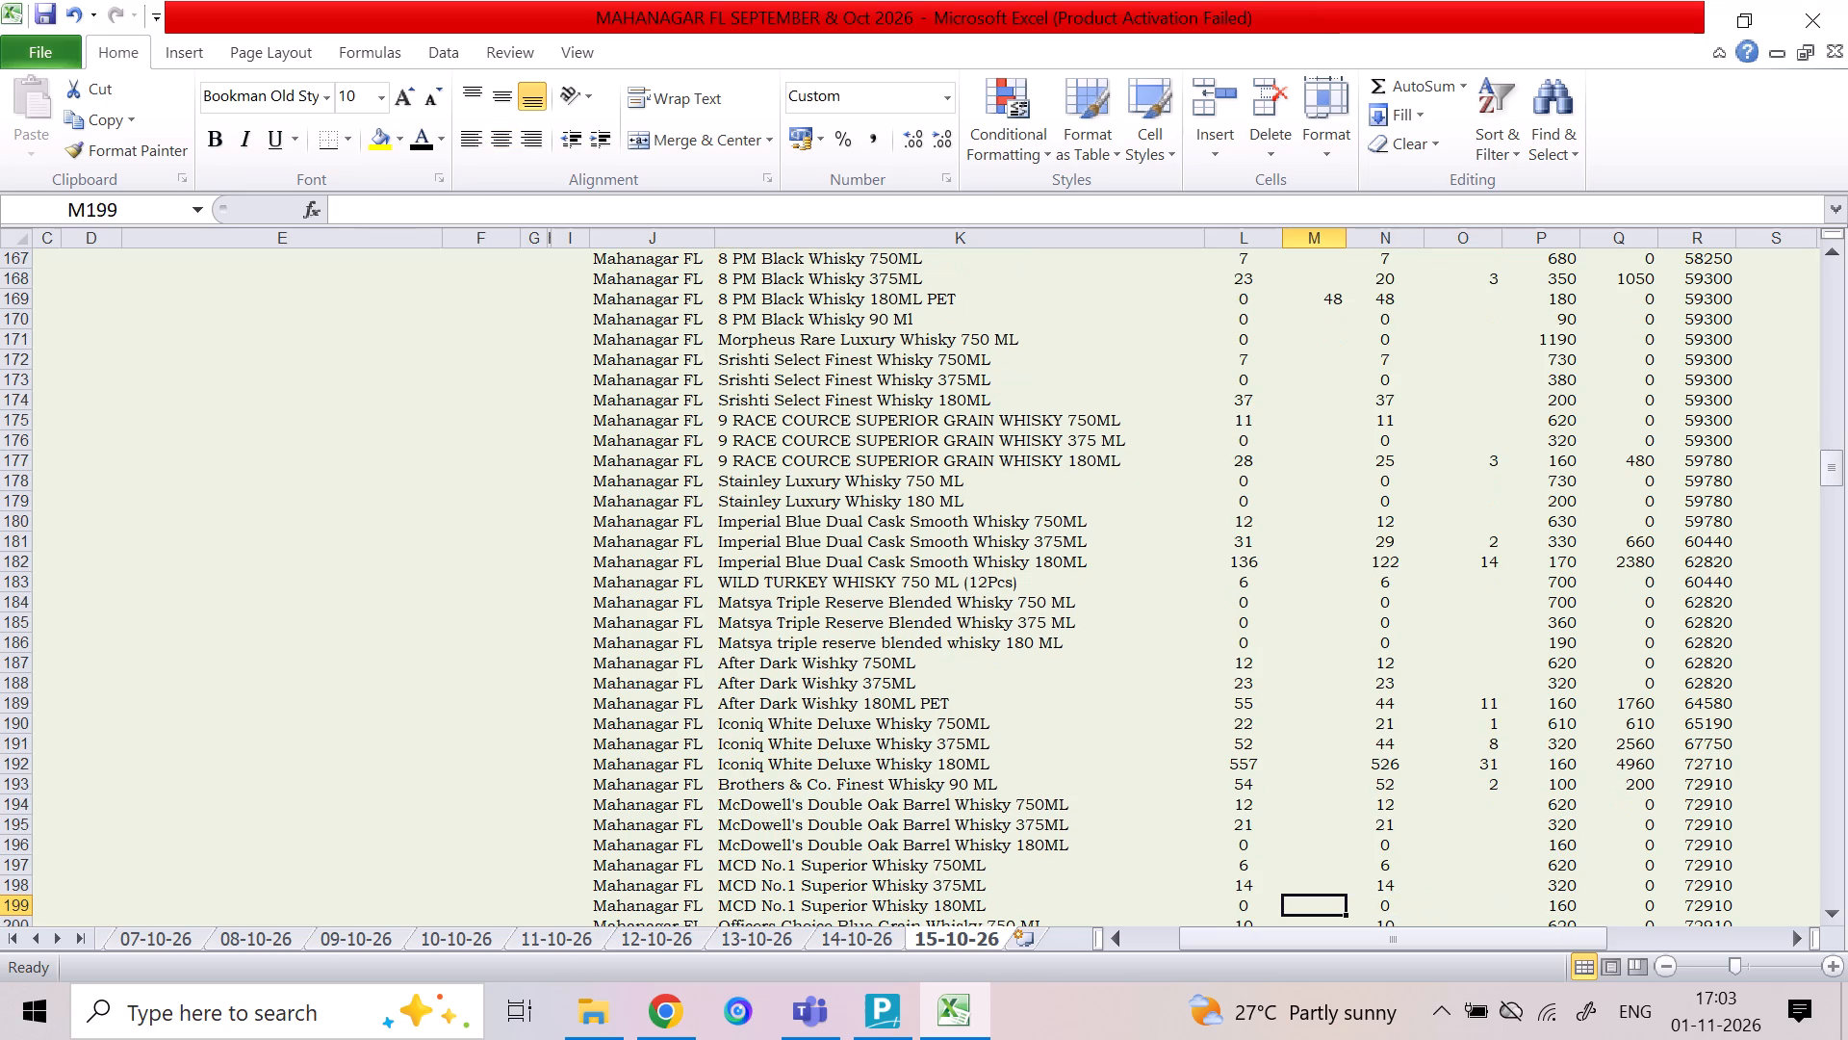
pyautogui.write('48')
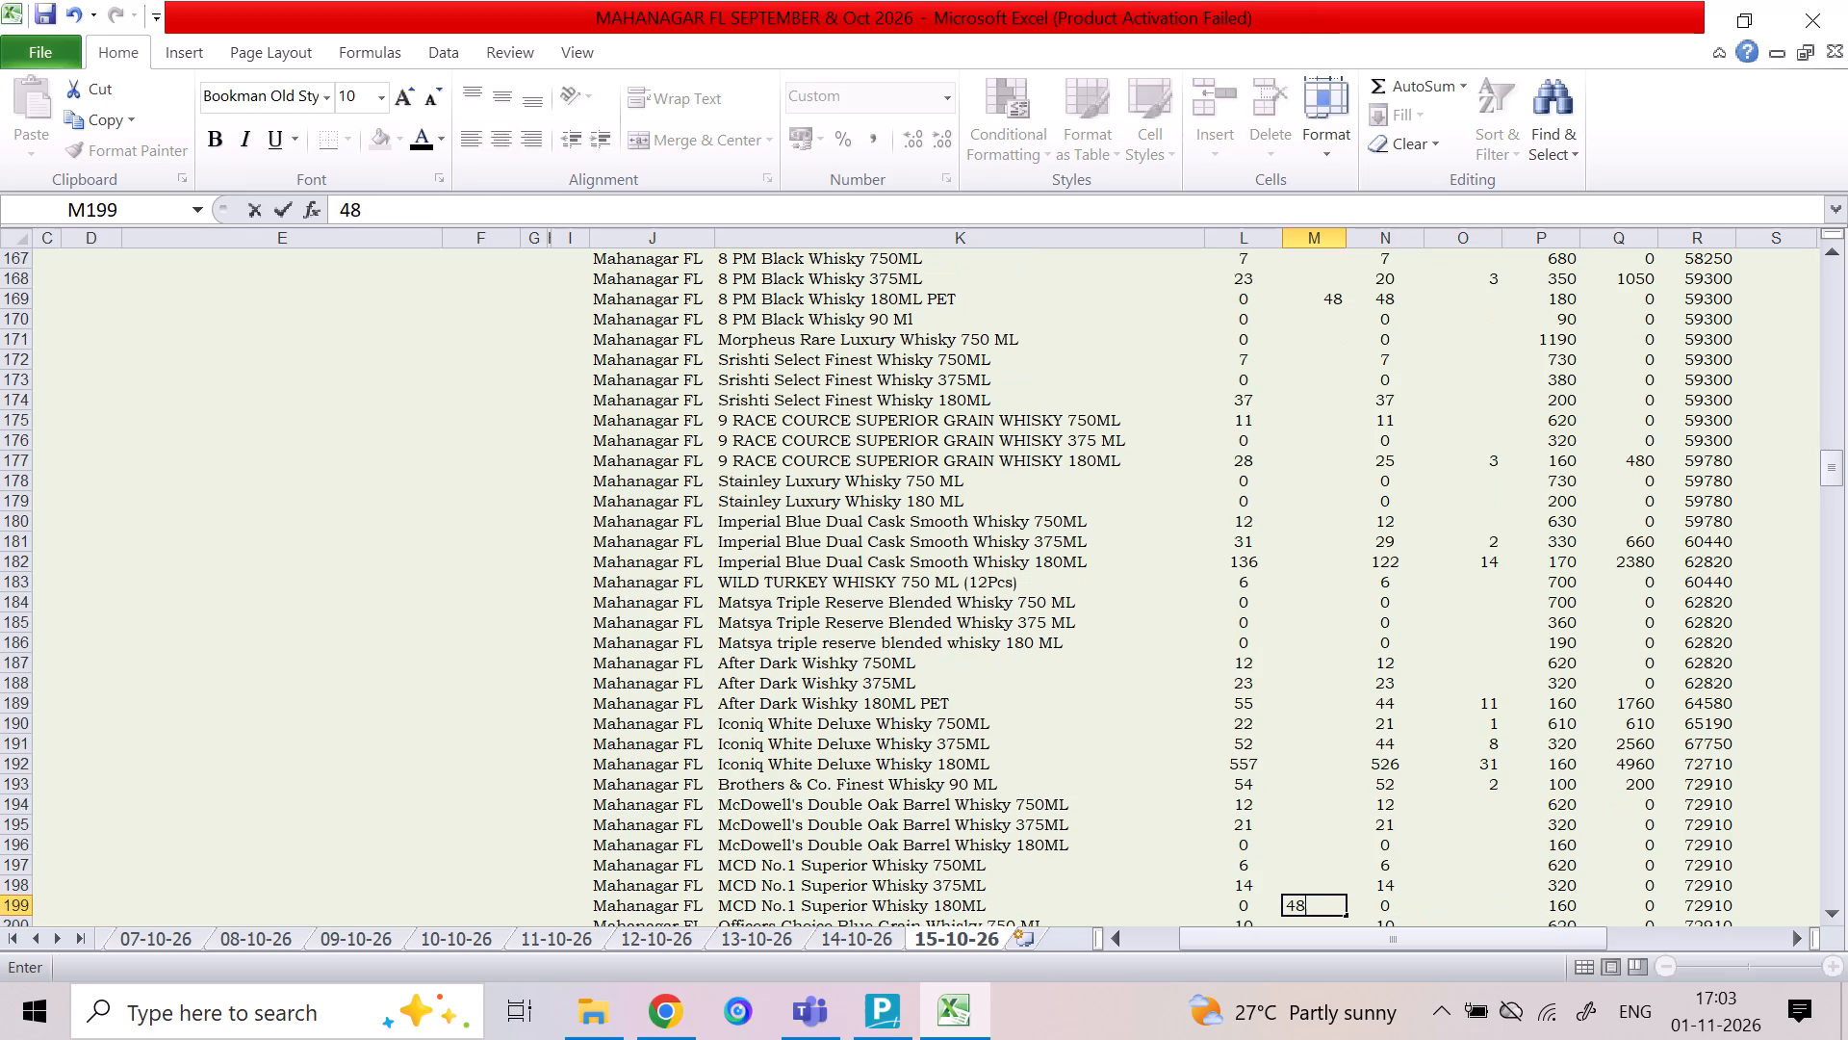
pyautogui.press('Right')
pyautogui.press('Right')
pyautogui.press('4')
pyautogui.press('Down')
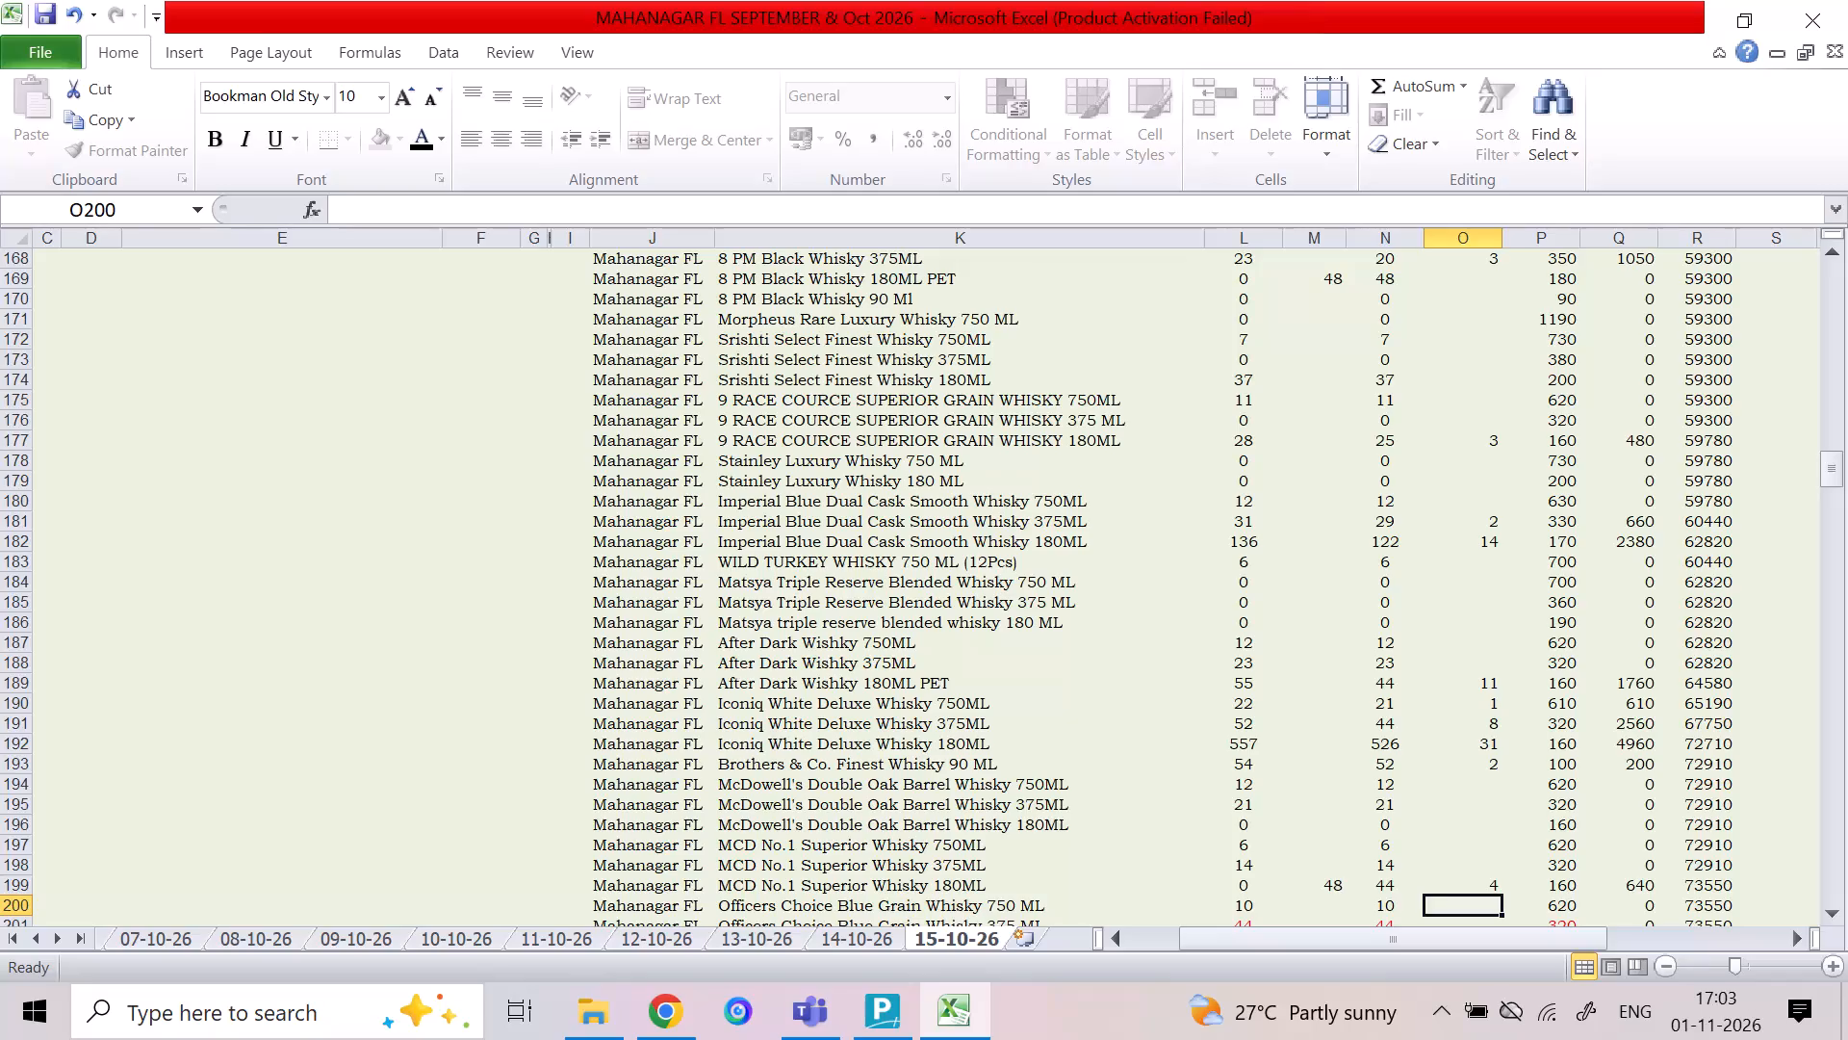
# Enter a sale quantity of 1 for Mountain Oak Select Grain Whisky 375ML.
pyautogui.press('Down')
pyautogui.press('Down')
pyautogui.press('Down')
pyautogui.press('Down')
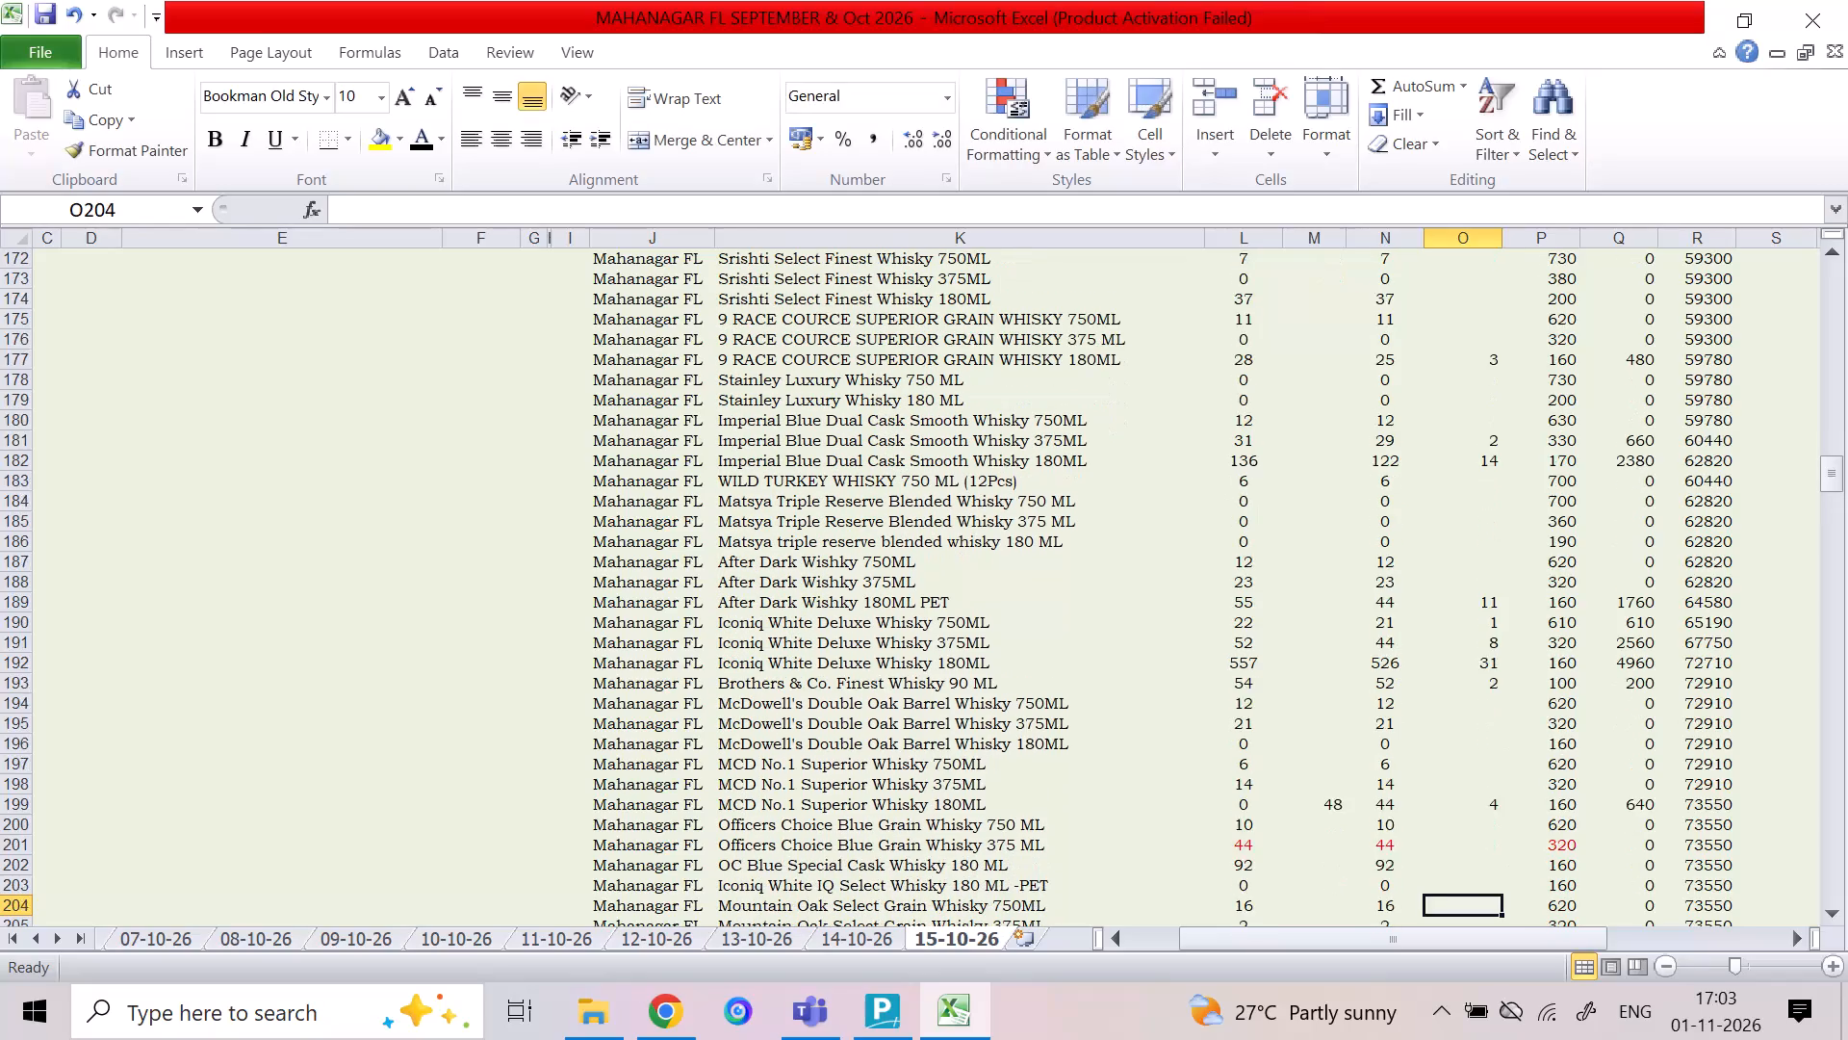
pyautogui.press('Down')
pyautogui.press('1')
pyautogui.press('Down')
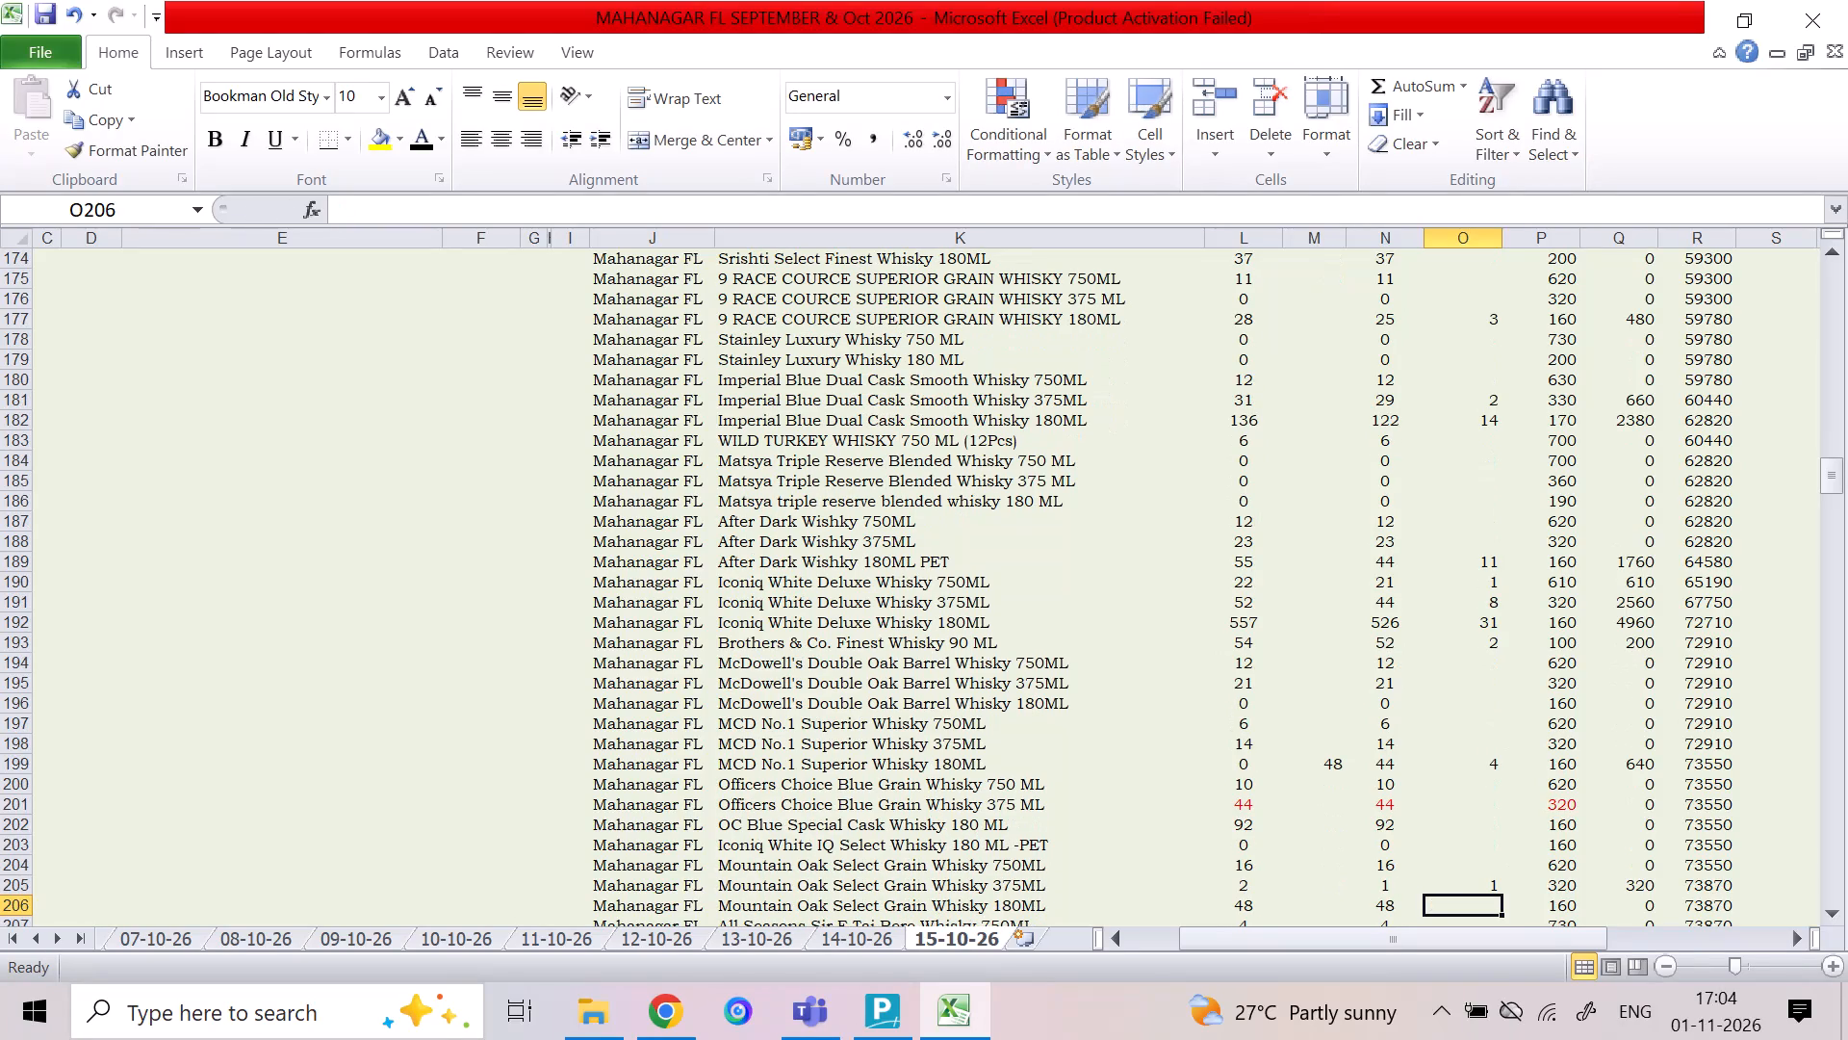
# Enter a sale quantity of 4 for 8 PM Whisky 180ML Tetra.
pyautogui.press('Down')
pyautogui.press('Down')
pyautogui.press('Down')
pyautogui.press('Down')
pyautogui.press('Down')
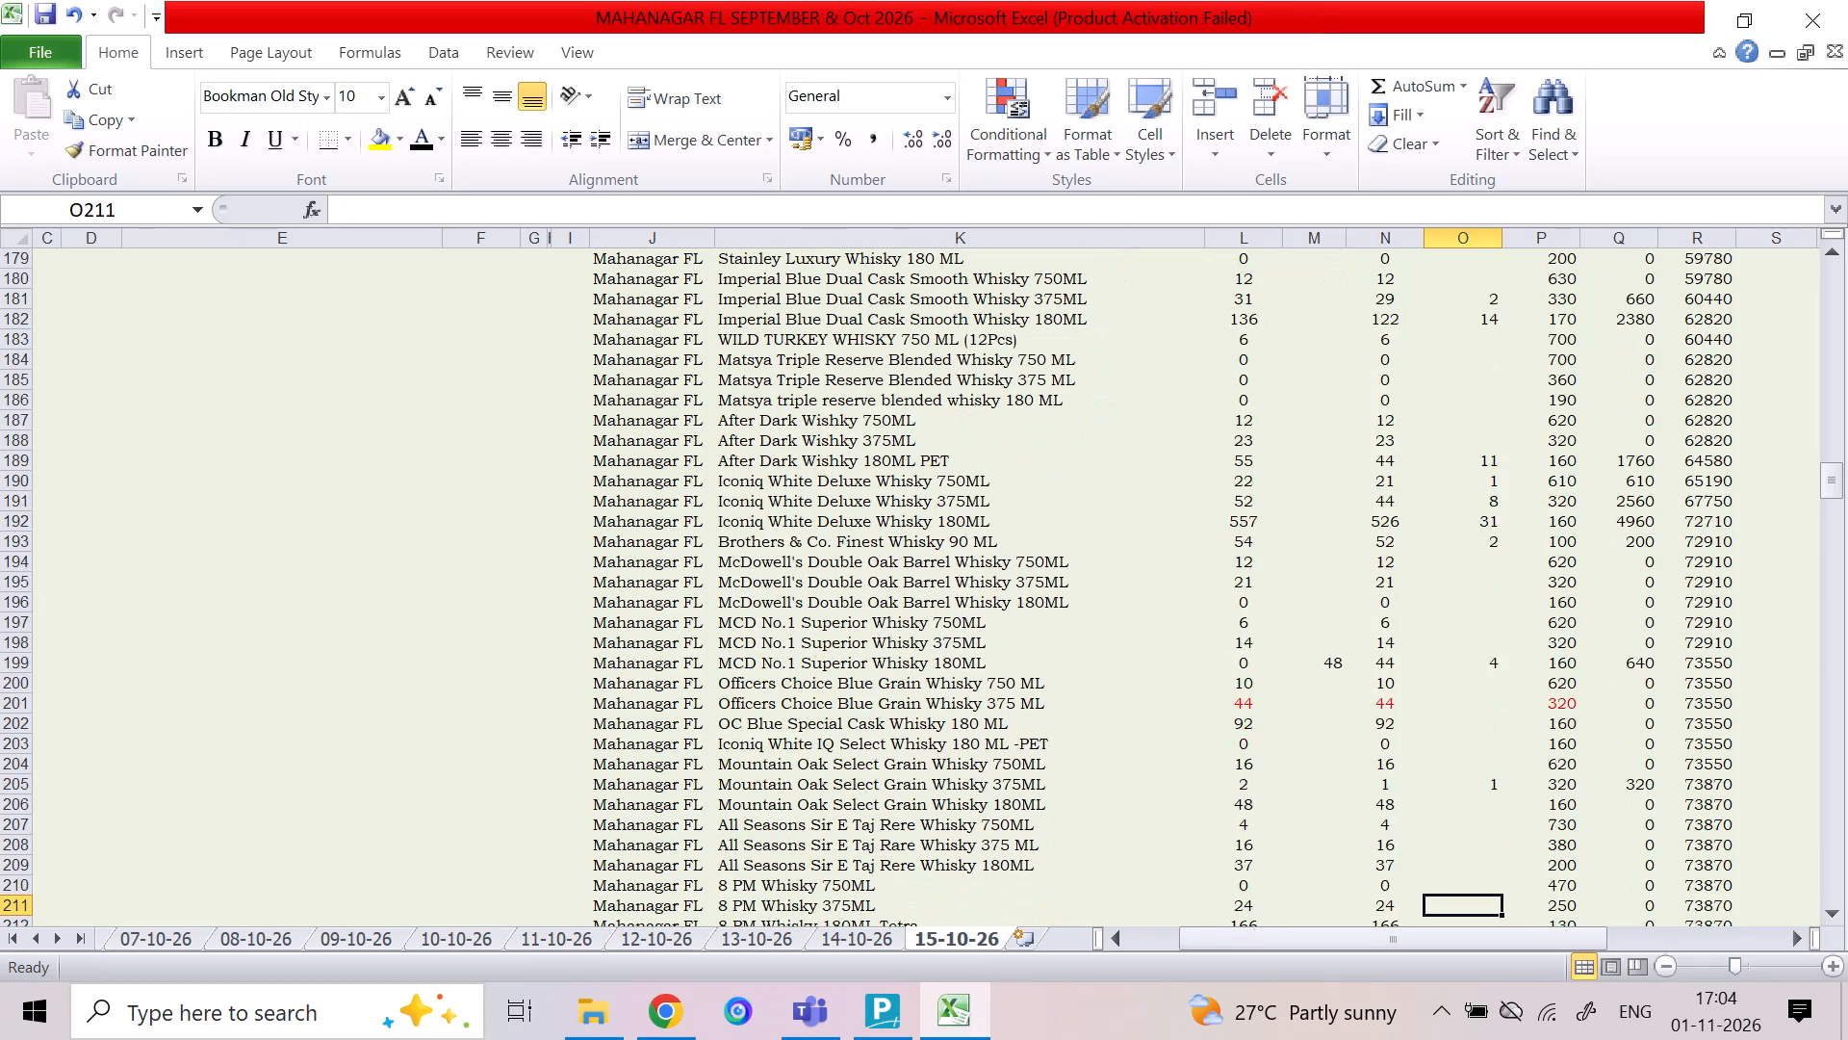
pyautogui.press('Down')
pyautogui.press('4')
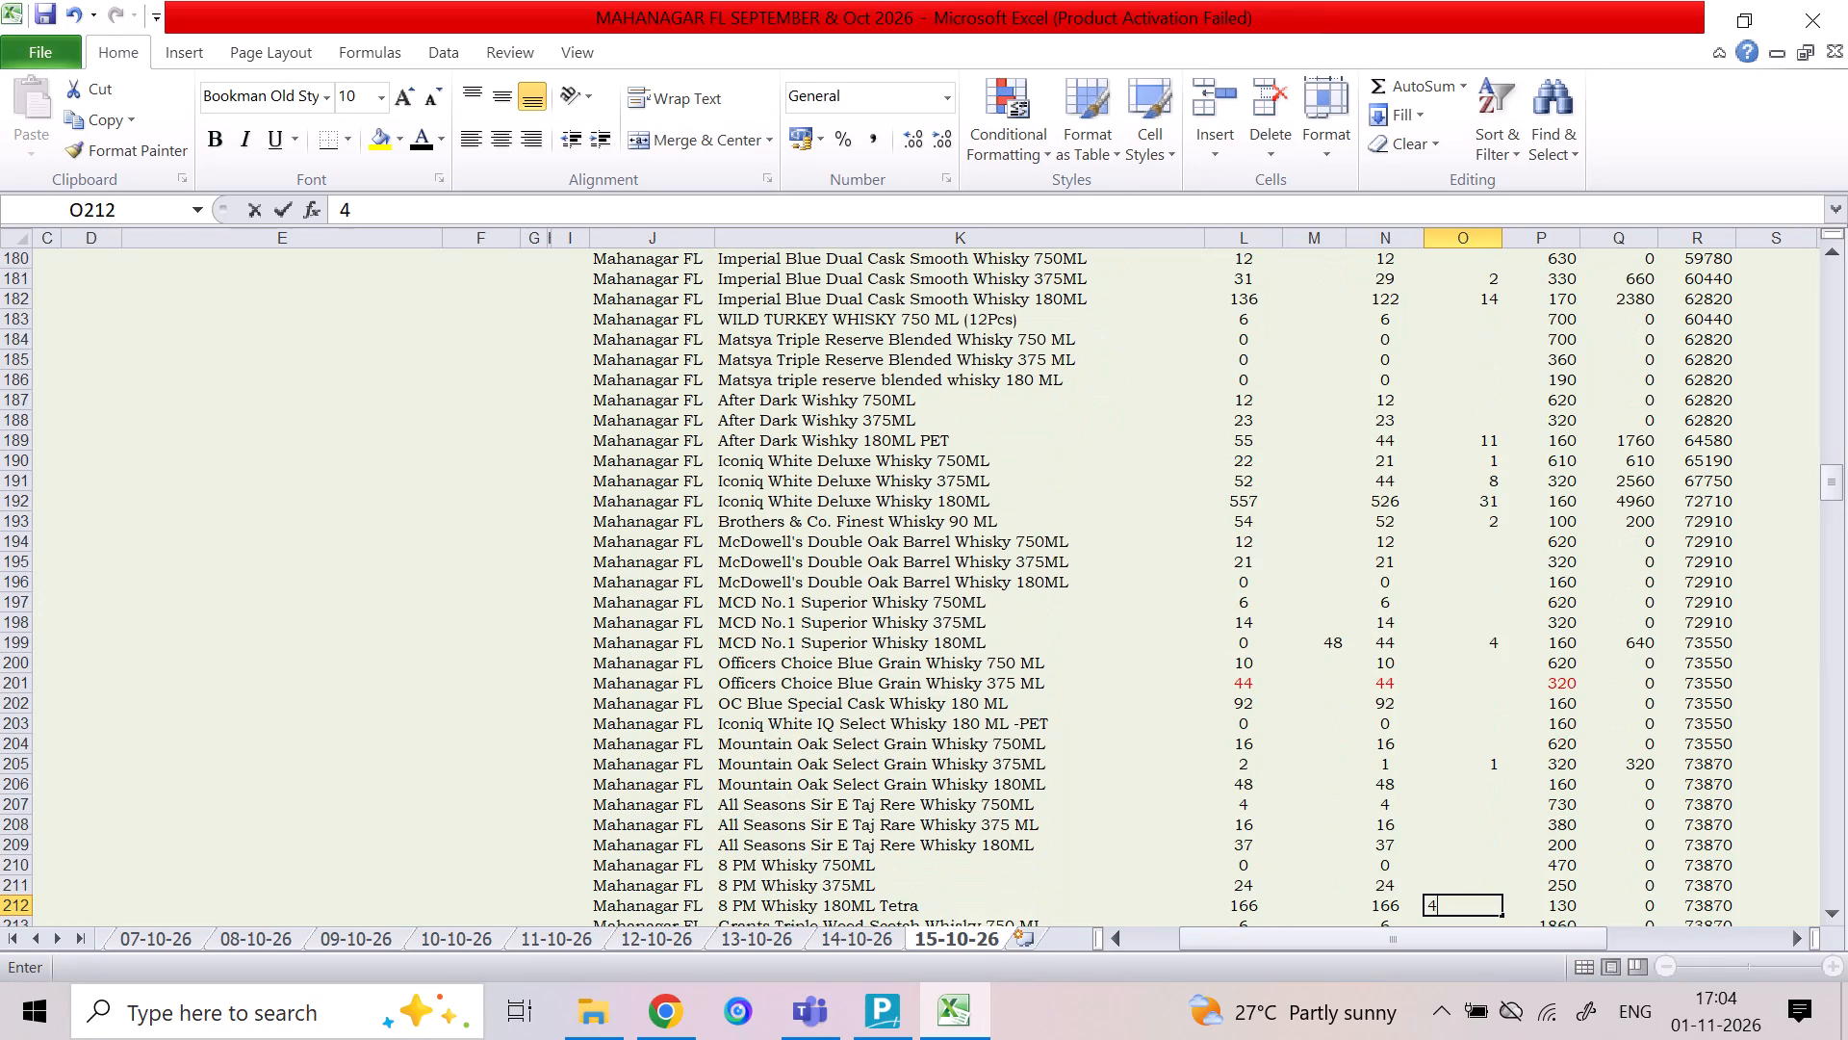
pyautogui.press('Down')
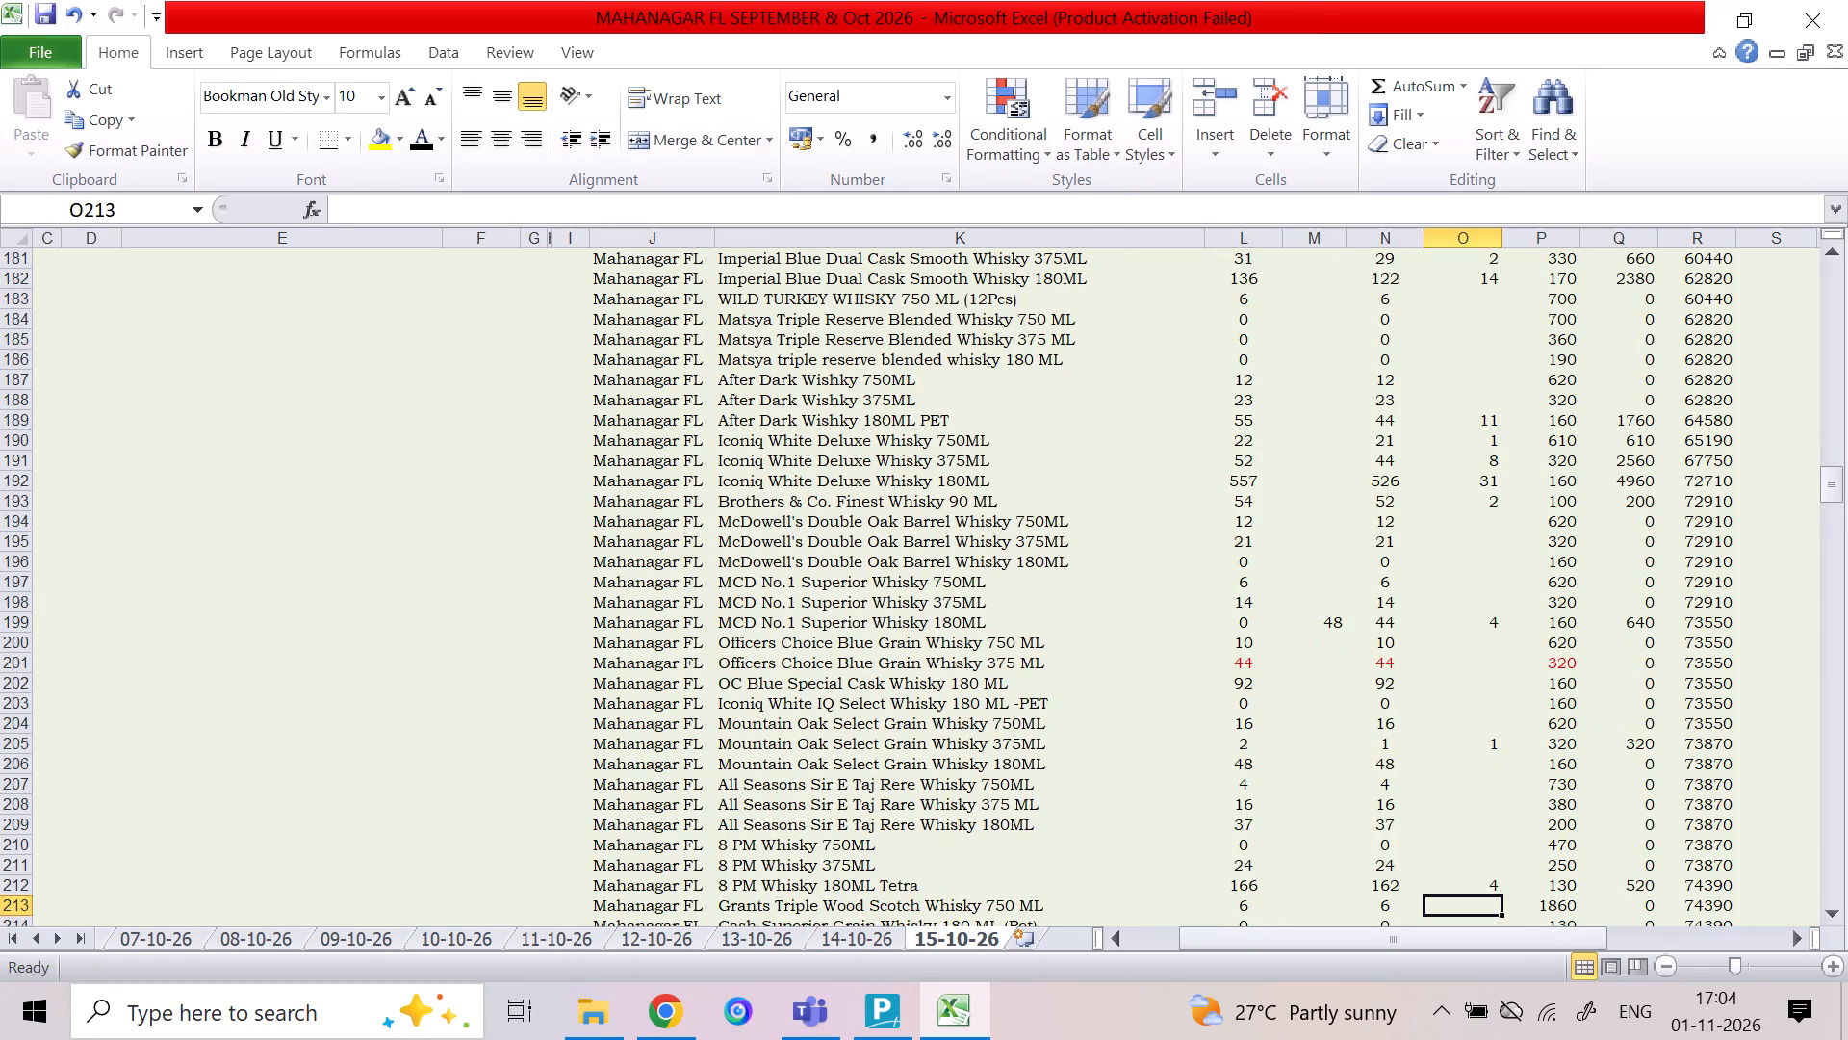
# Enter a sale quantity of 9 for Officers Choice Whisky 180ML.
pyautogui.press('Down')
pyautogui.press('Down')
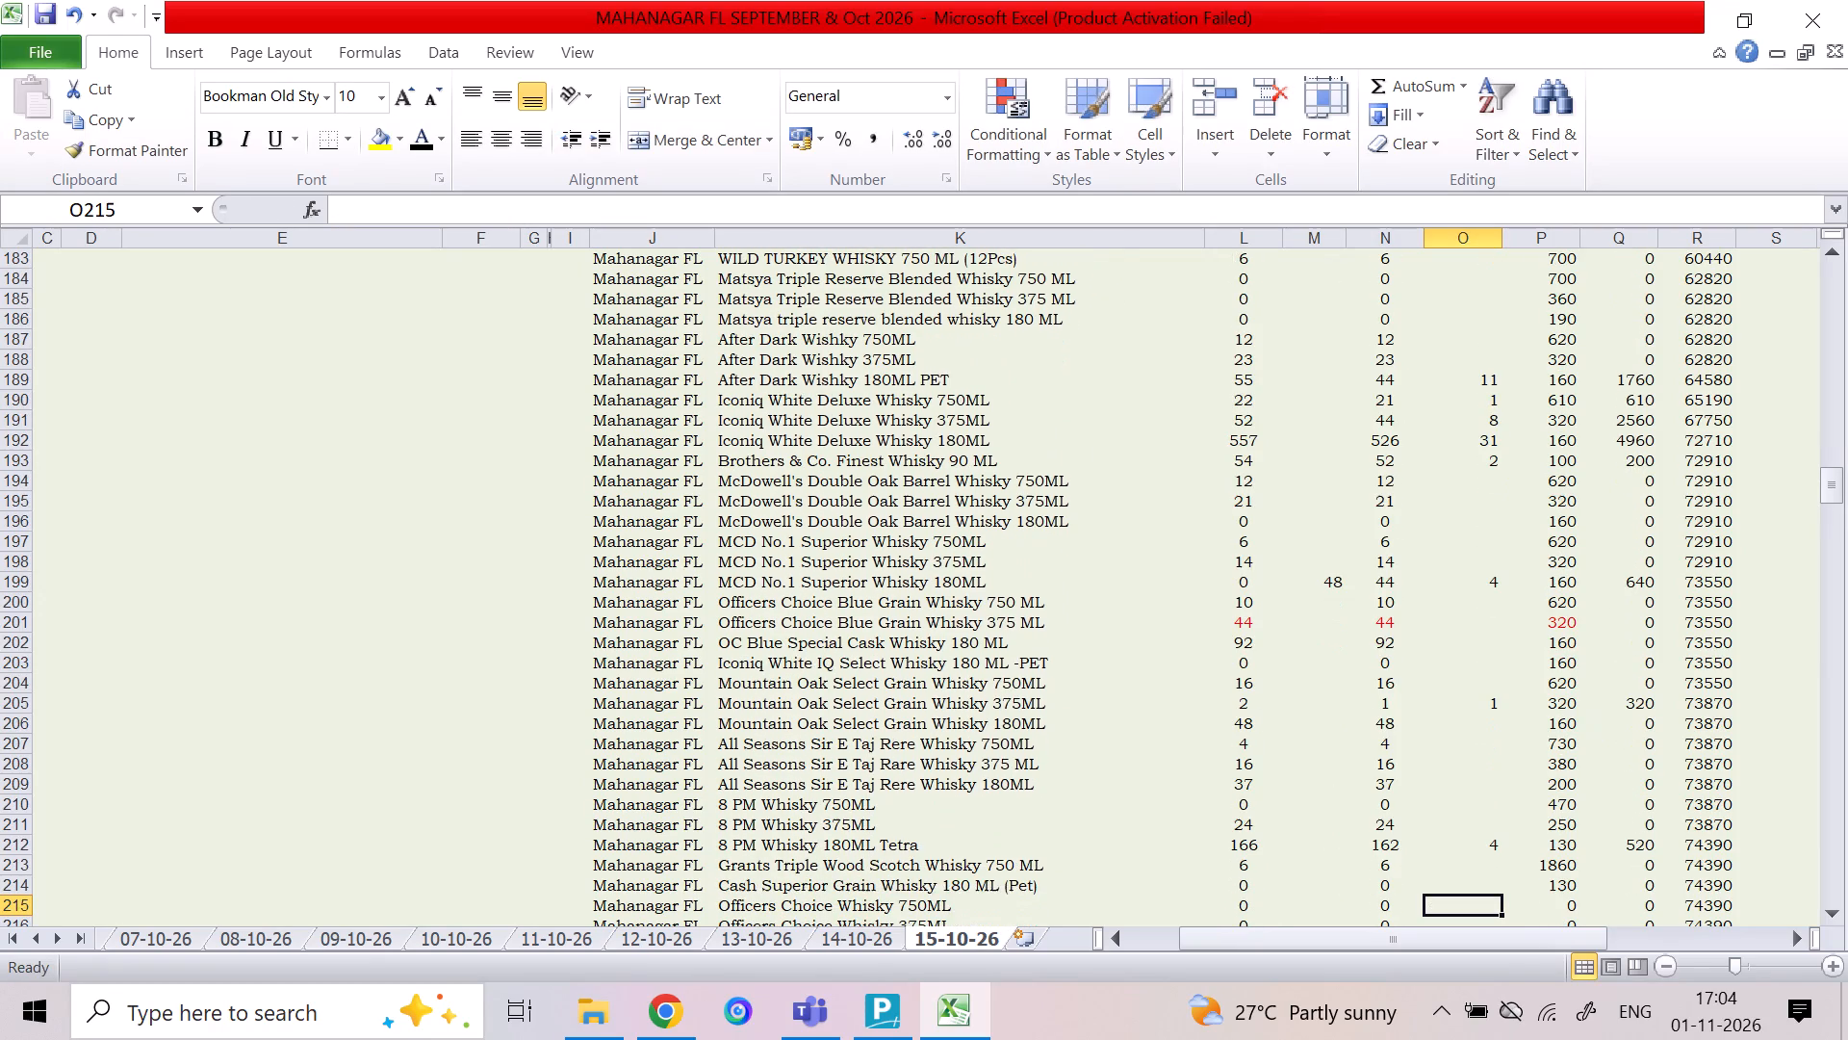
pyautogui.press('Down')
pyautogui.press('Down')
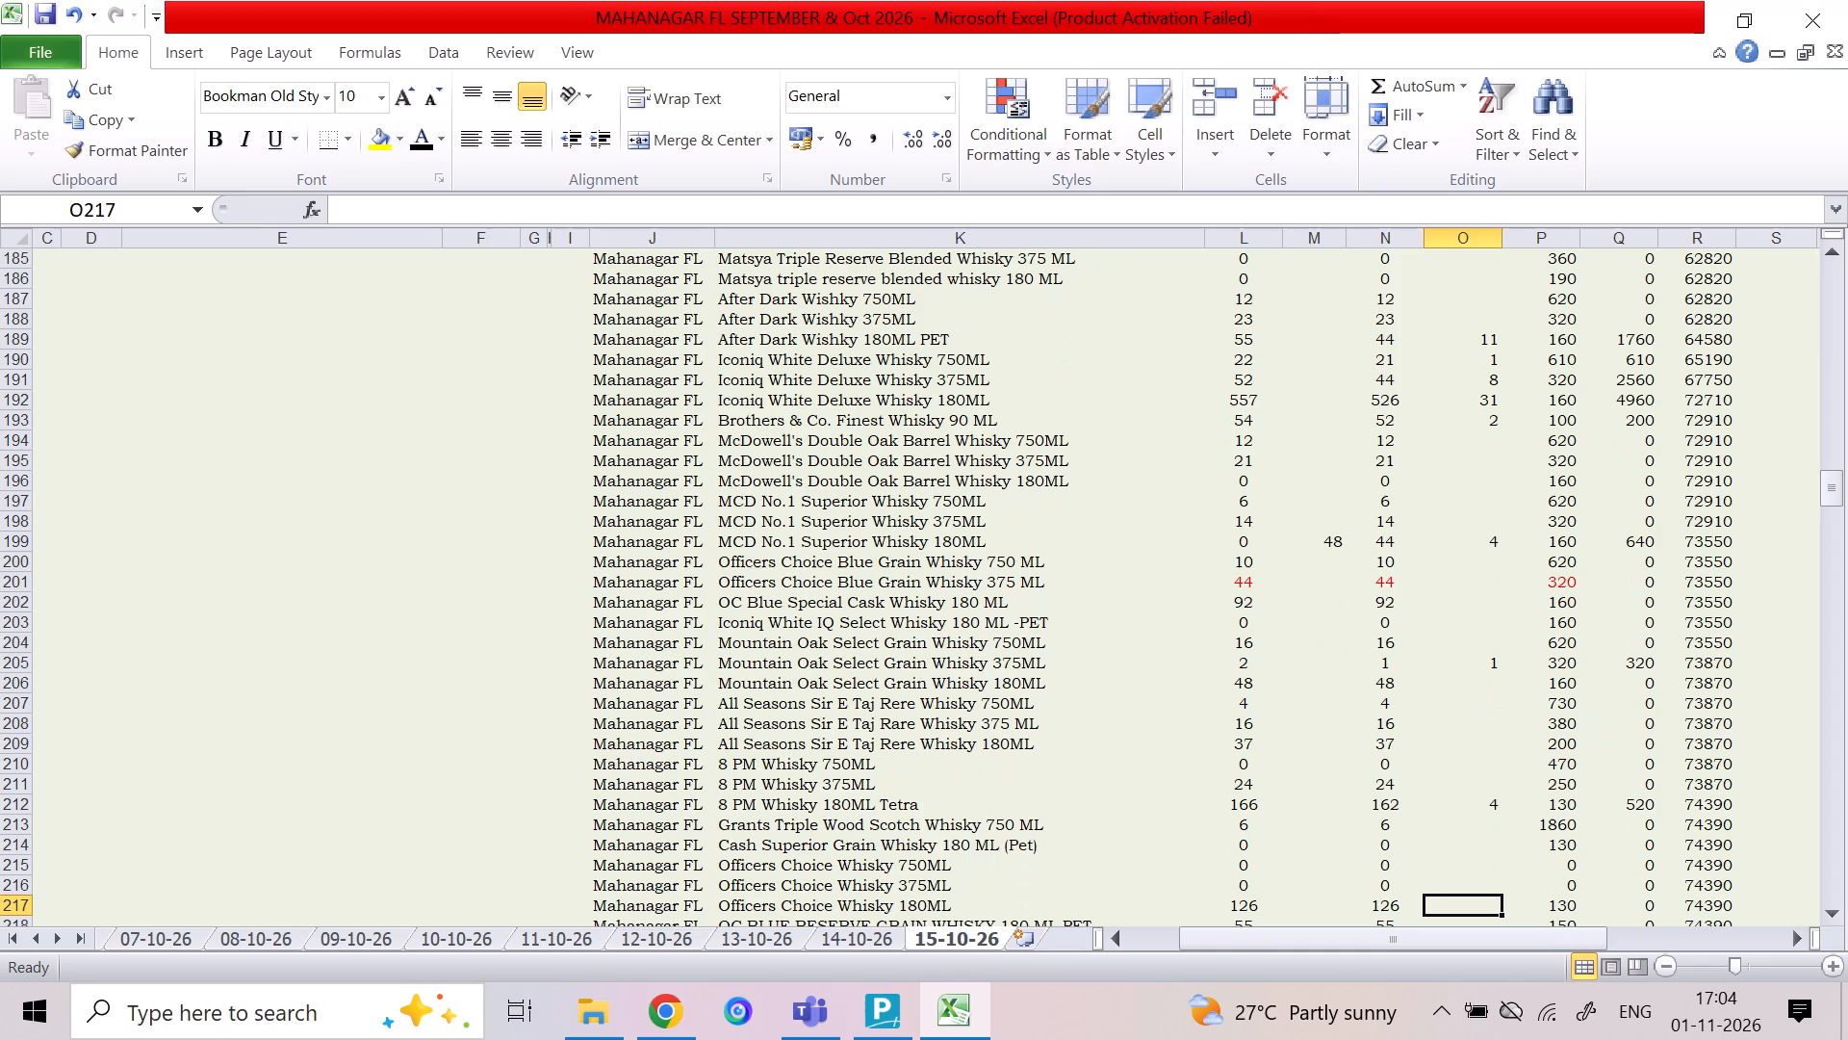
pyautogui.press('9')
pyautogui.press('Down')
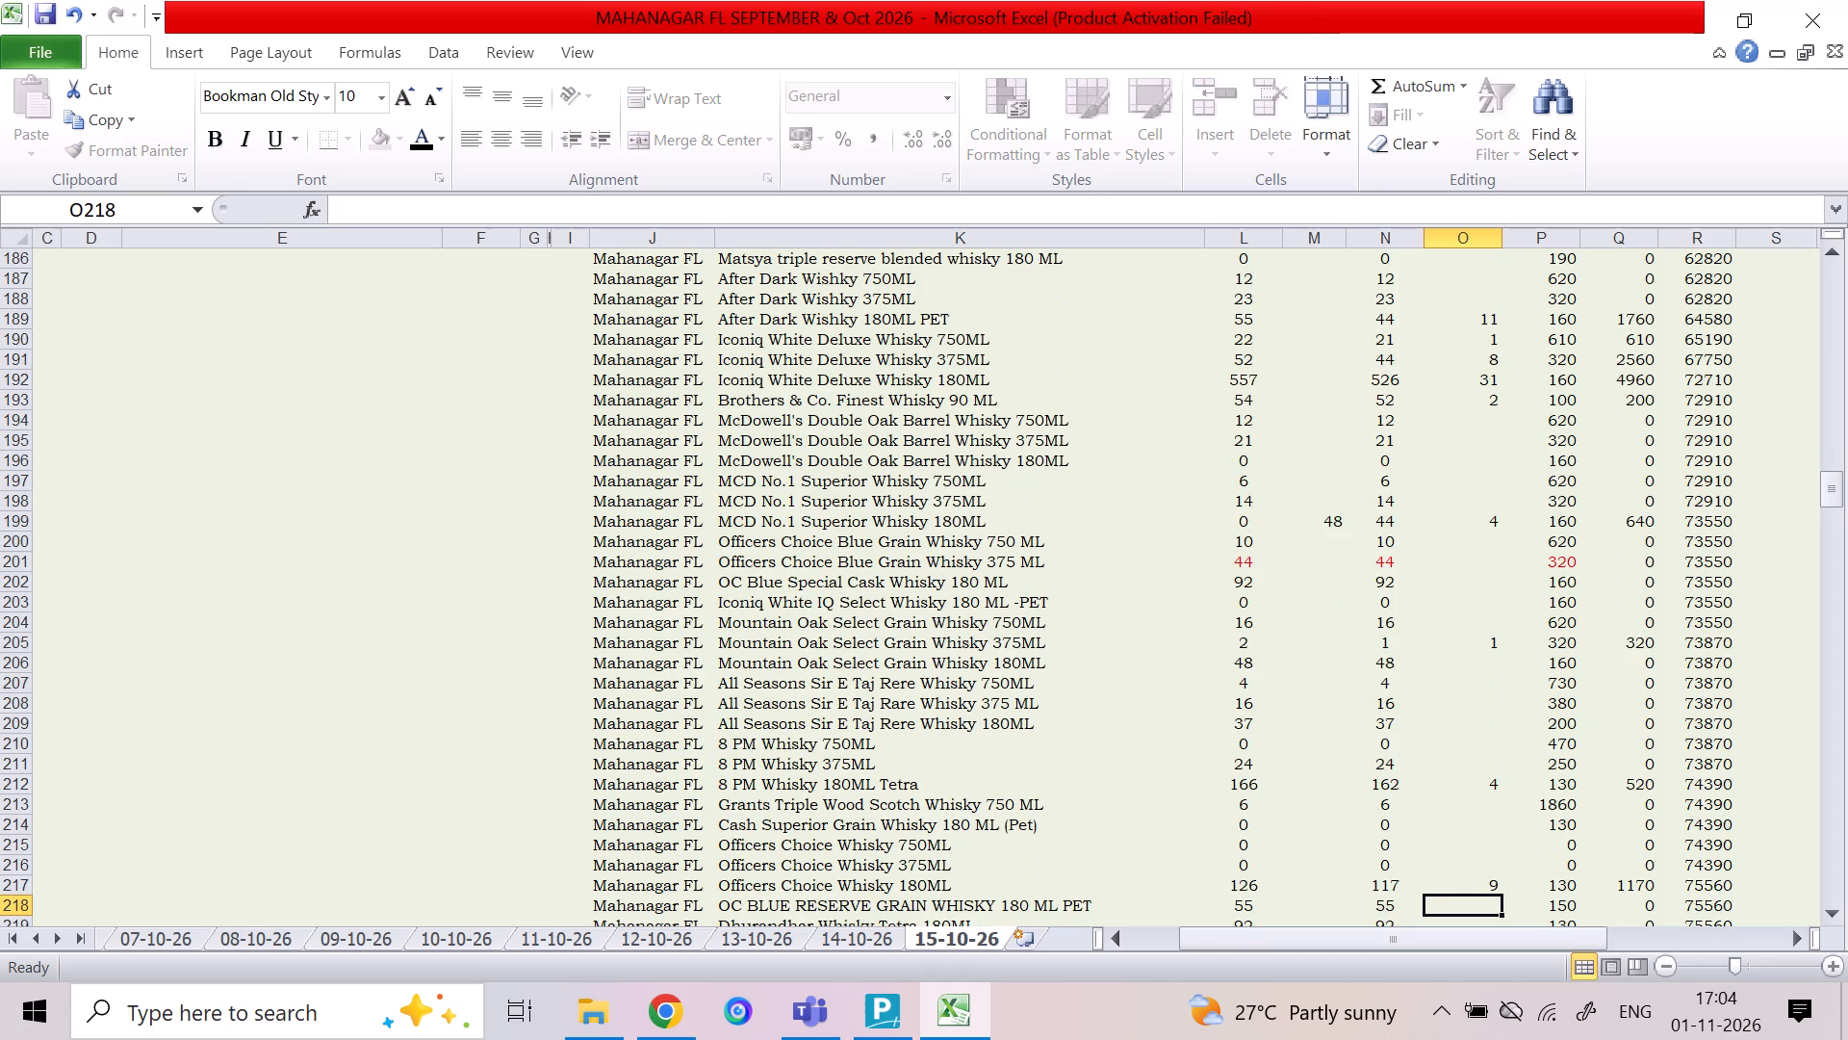
# Enter a sale quantity of 1 for Dhurandhar Whisky Tetra 180ML.
pyautogui.press('Down')
pyautogui.press('1')
pyautogui.press('Down')
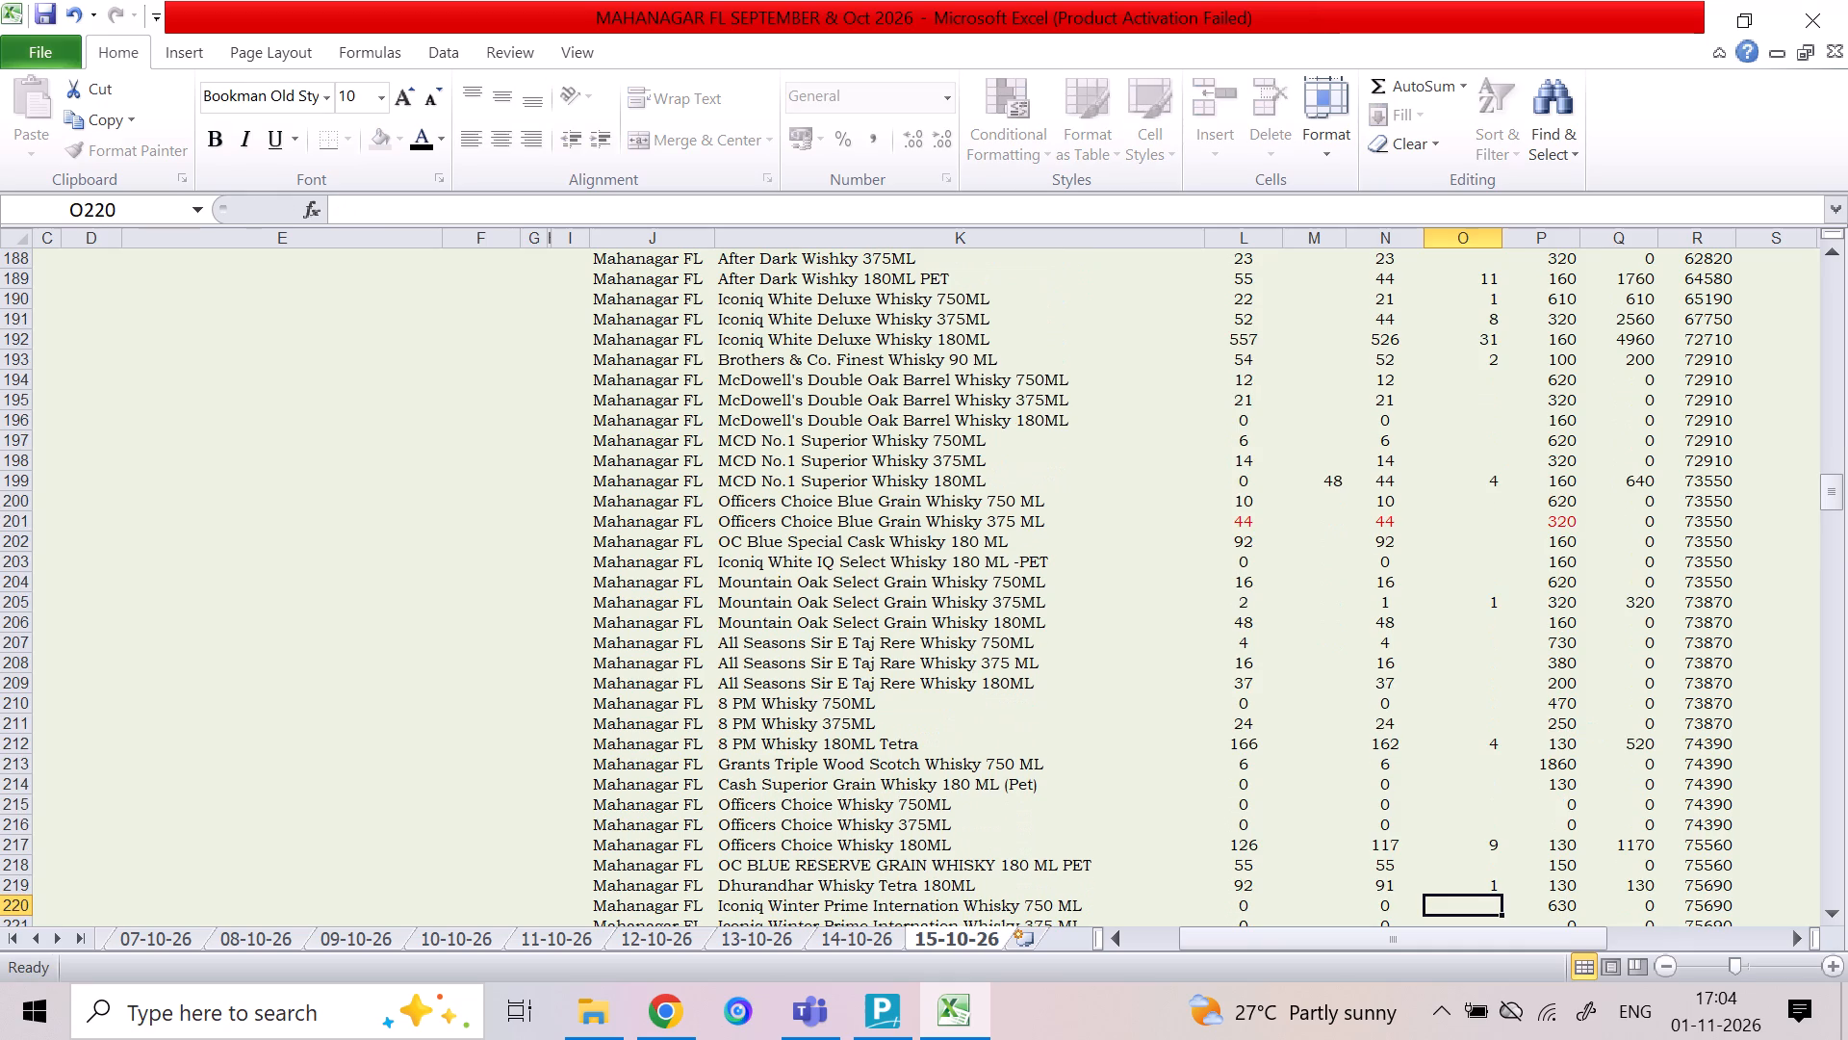
# Enter the Prestige Green Classic Whisky sale quantities: 1 for 375 ML and 2 for 180 ML.
pyautogui.press('Down')
pyautogui.press('Down')
pyautogui.press('Down')
pyautogui.press('Down')
pyautogui.press('Down')
pyautogui.press('Up')
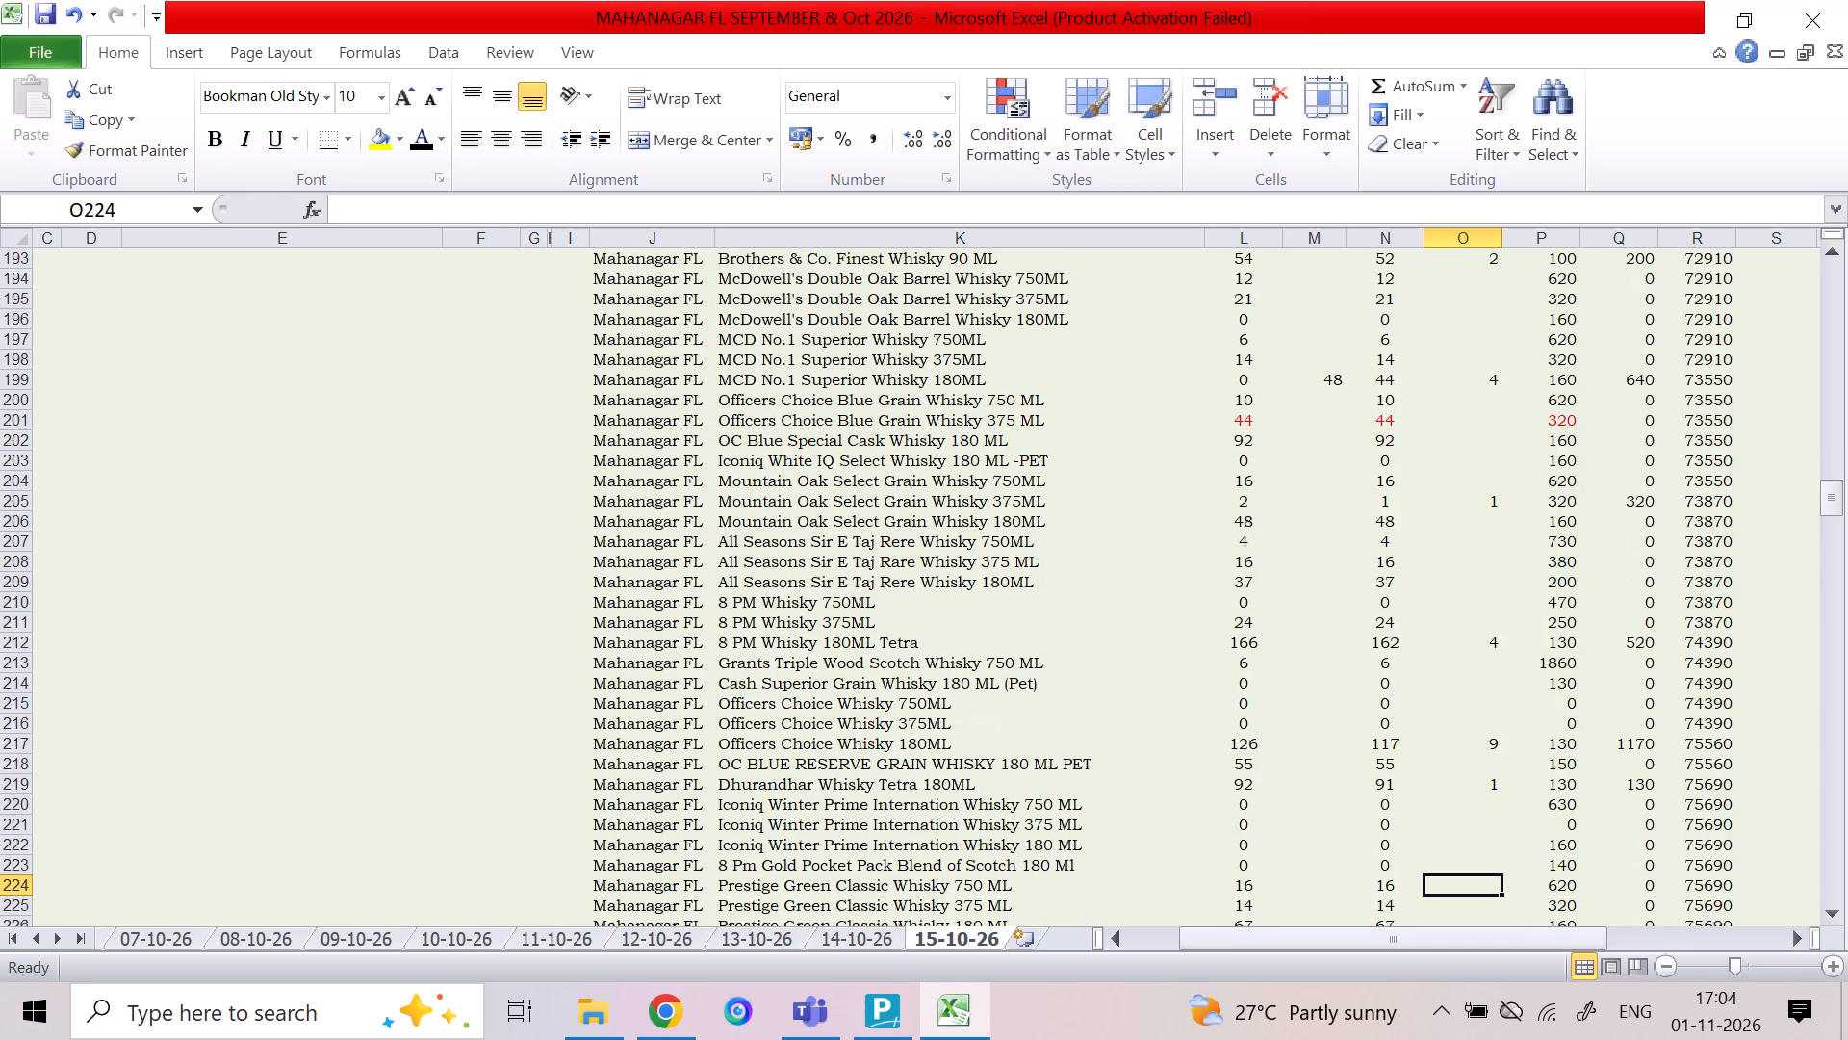
pyautogui.press('Down')
pyautogui.press('1')
pyautogui.press('Down')
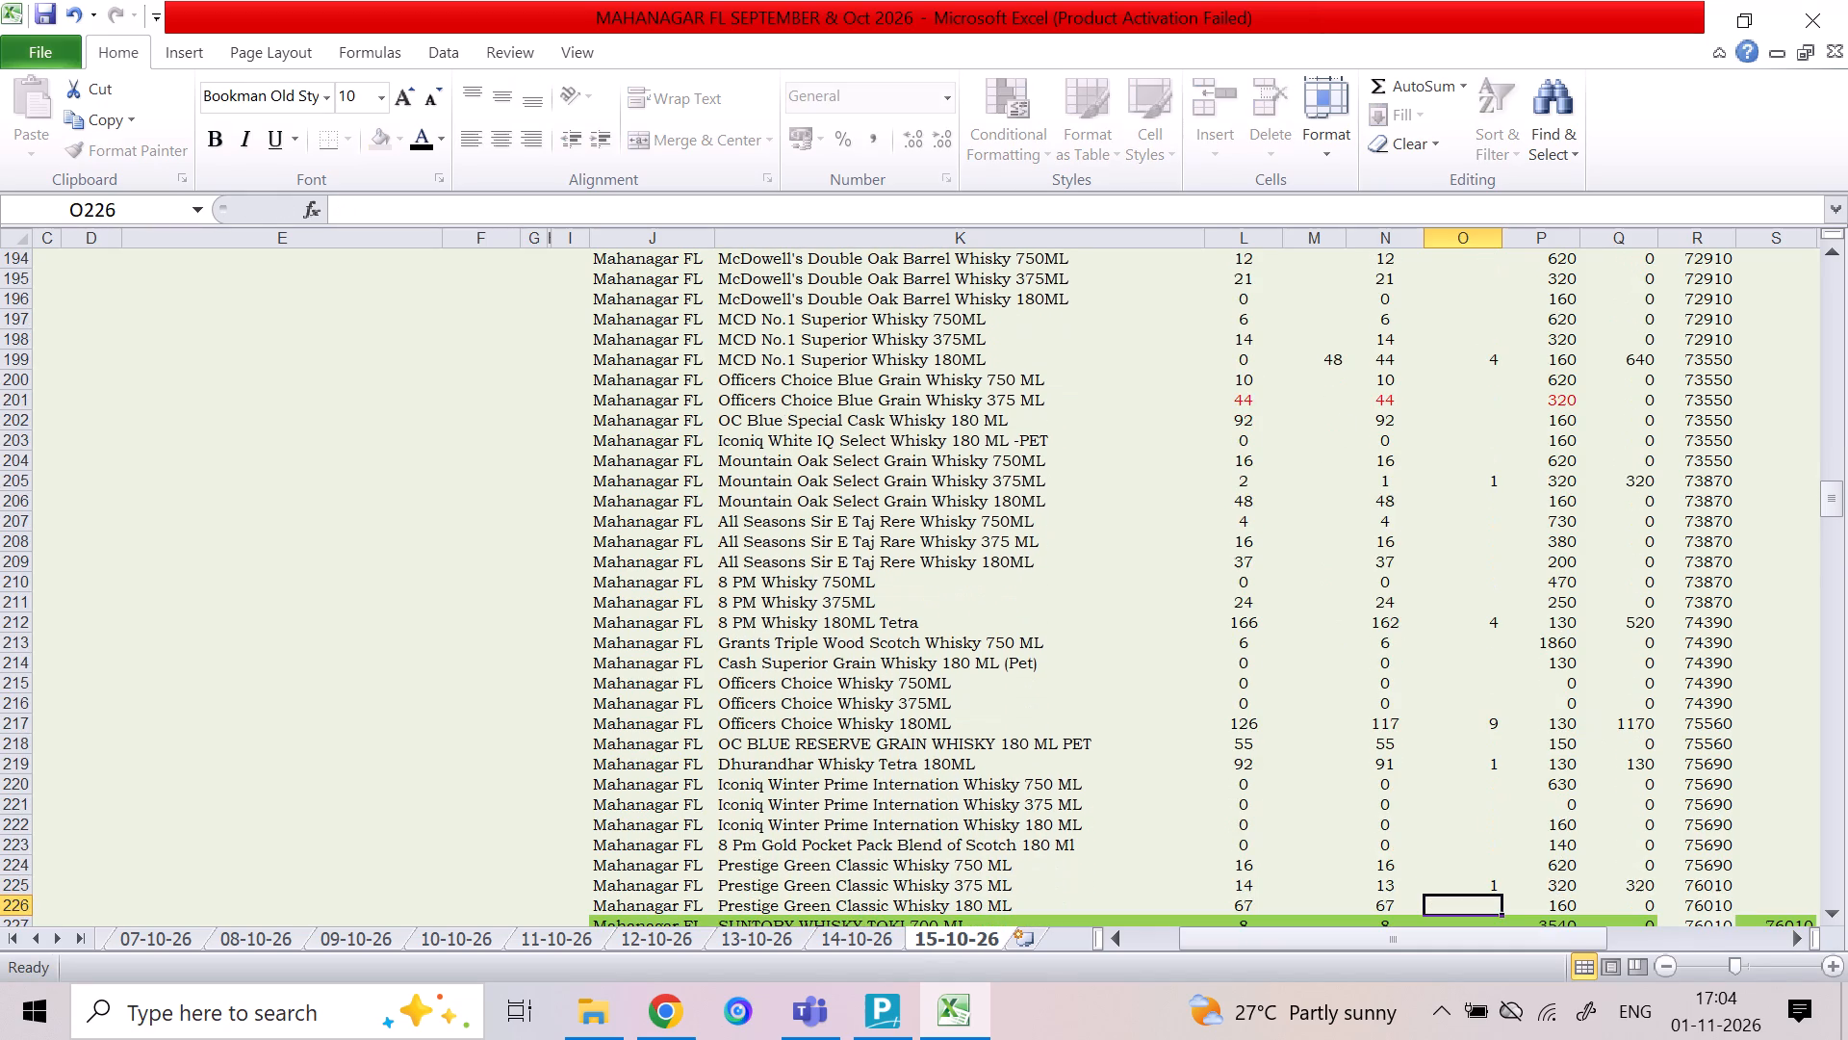
pyautogui.press('2')
pyautogui.press('Down')
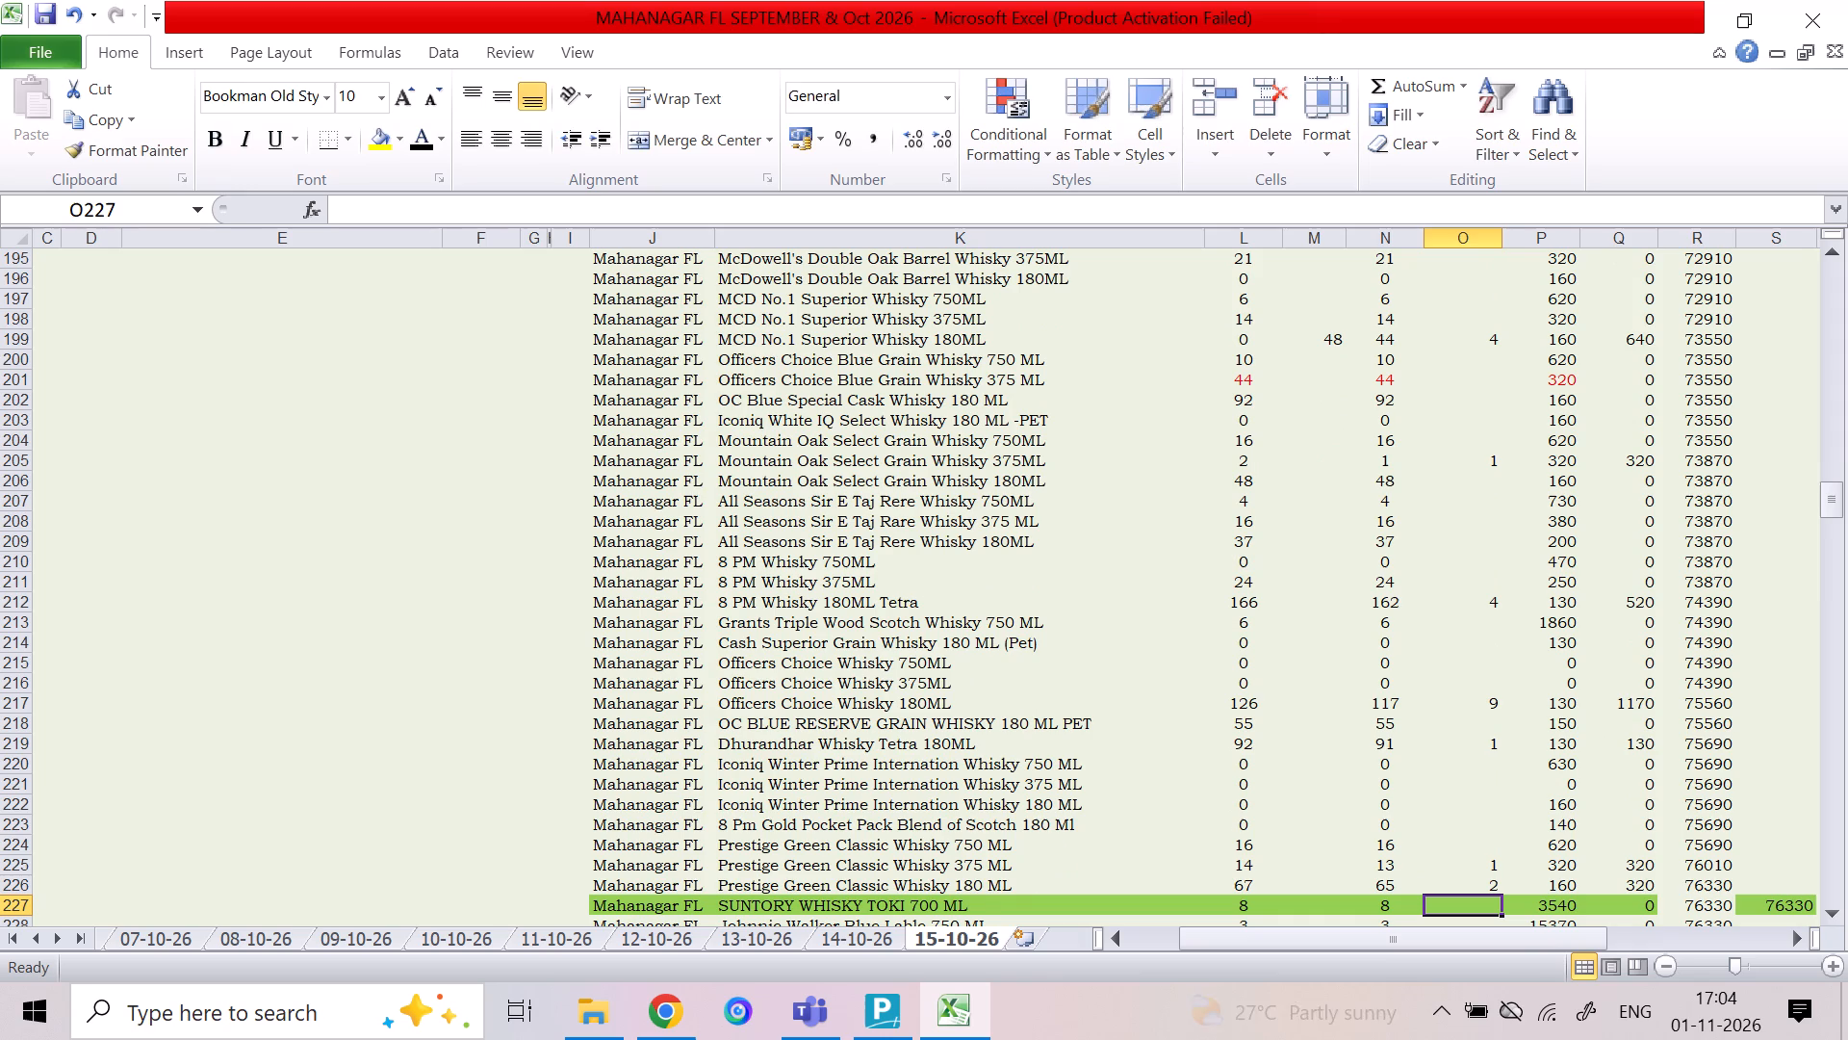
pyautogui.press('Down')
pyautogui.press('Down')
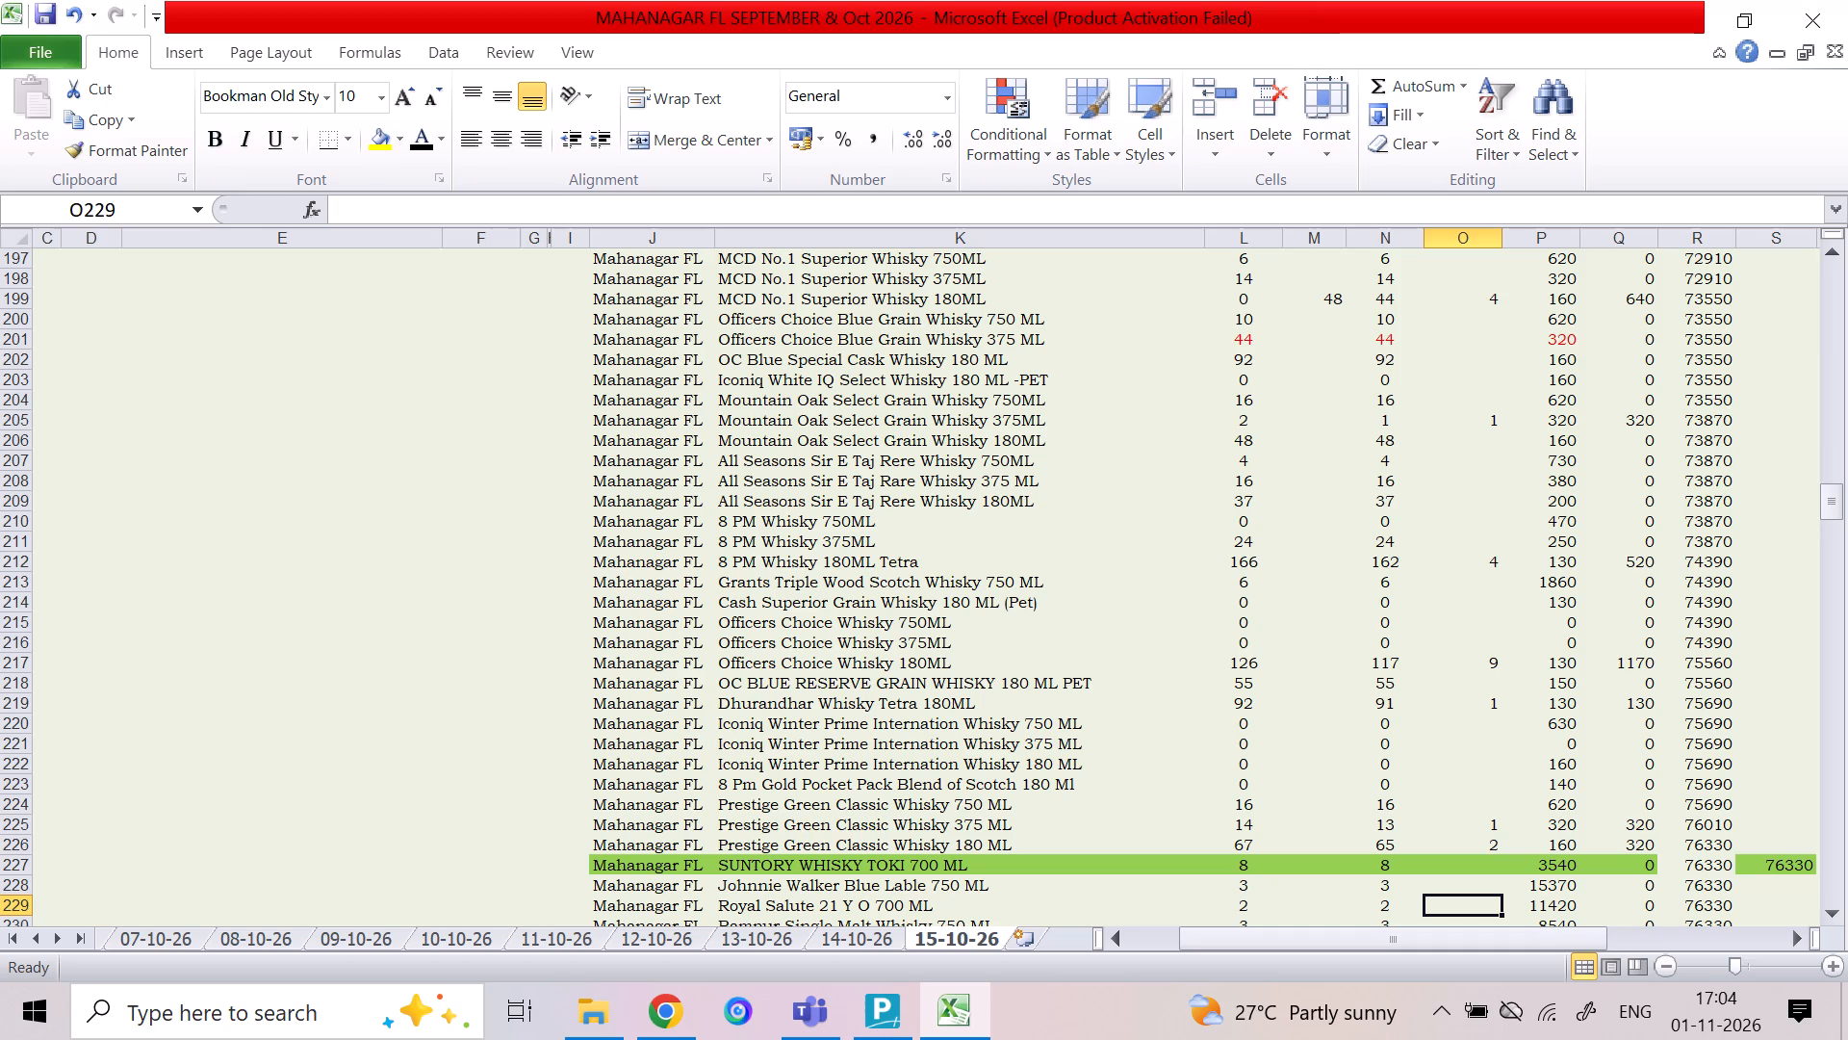
# Review the sale amounts row by row from Prestige Green Classic Whisky 180 ML up to Iconiq White Deluxe Whisky 180ML.
pyautogui.press('Up')
pyautogui.press('Up')
pyautogui.press('Up')
pyautogui.press('Right')
pyautogui.press('Right')
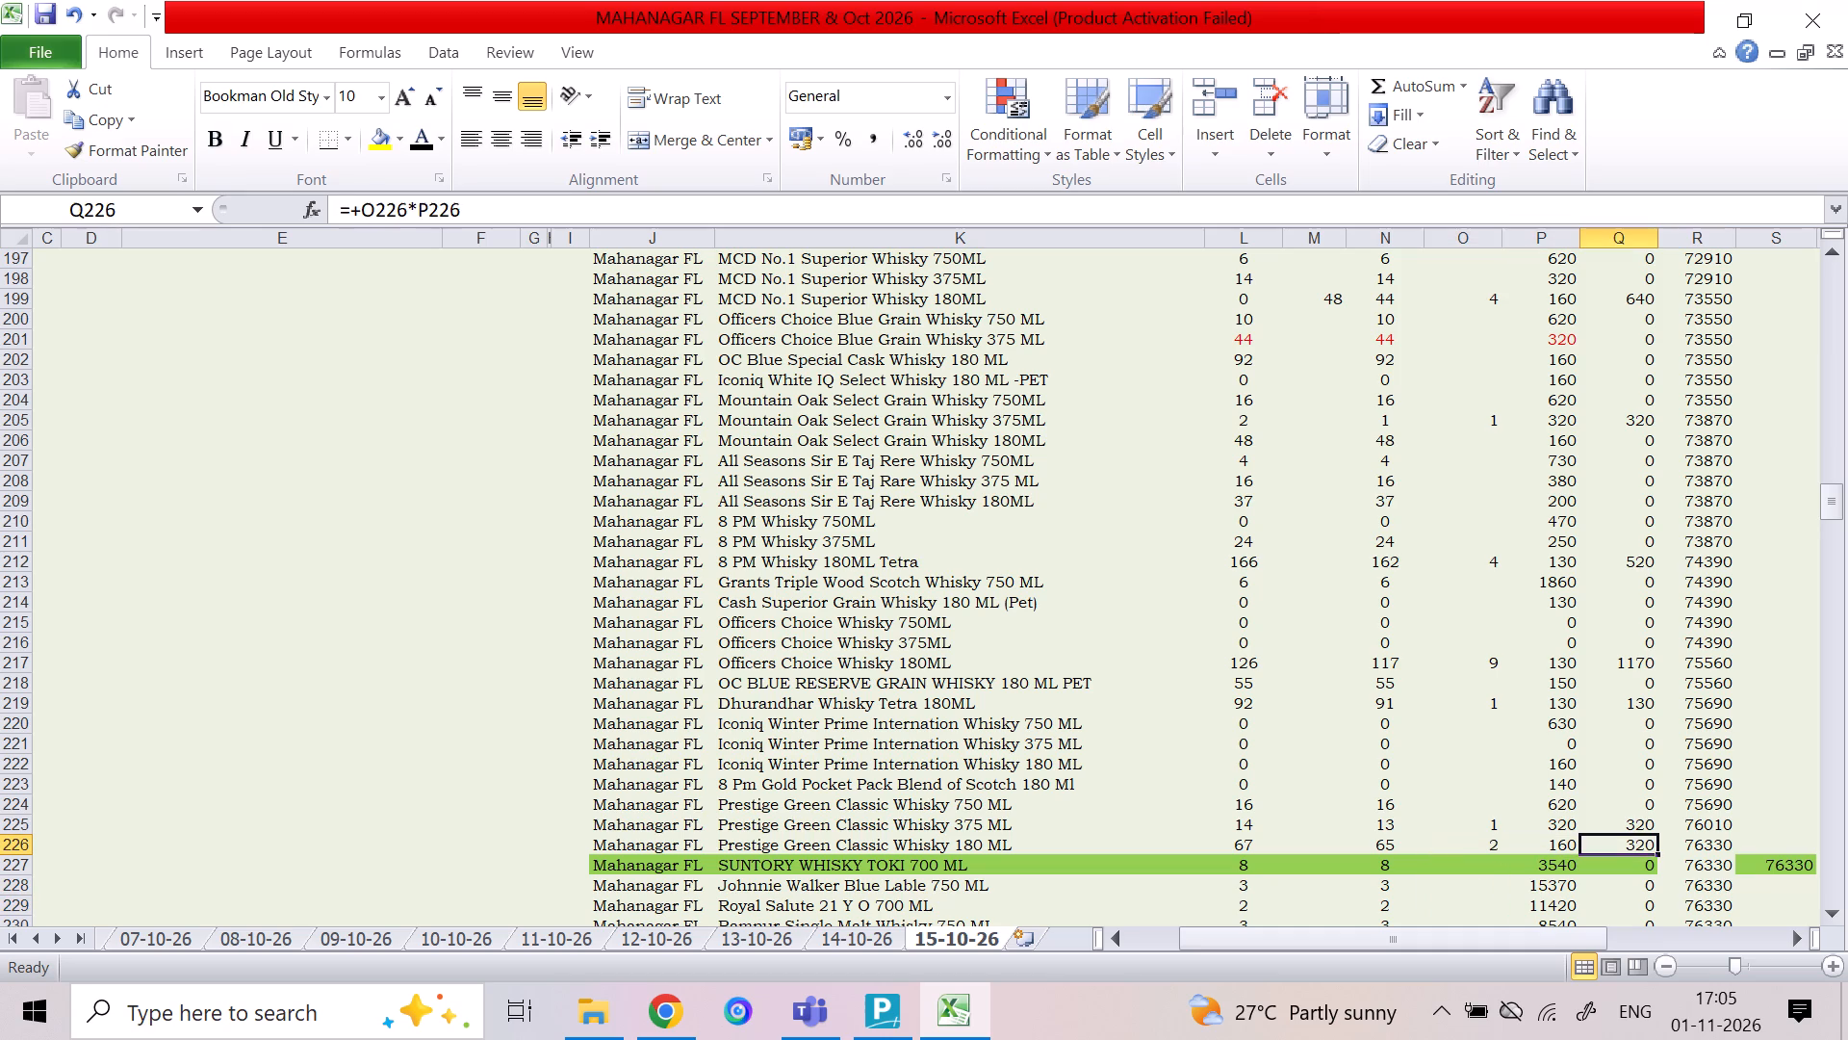
pyautogui.press('Up')
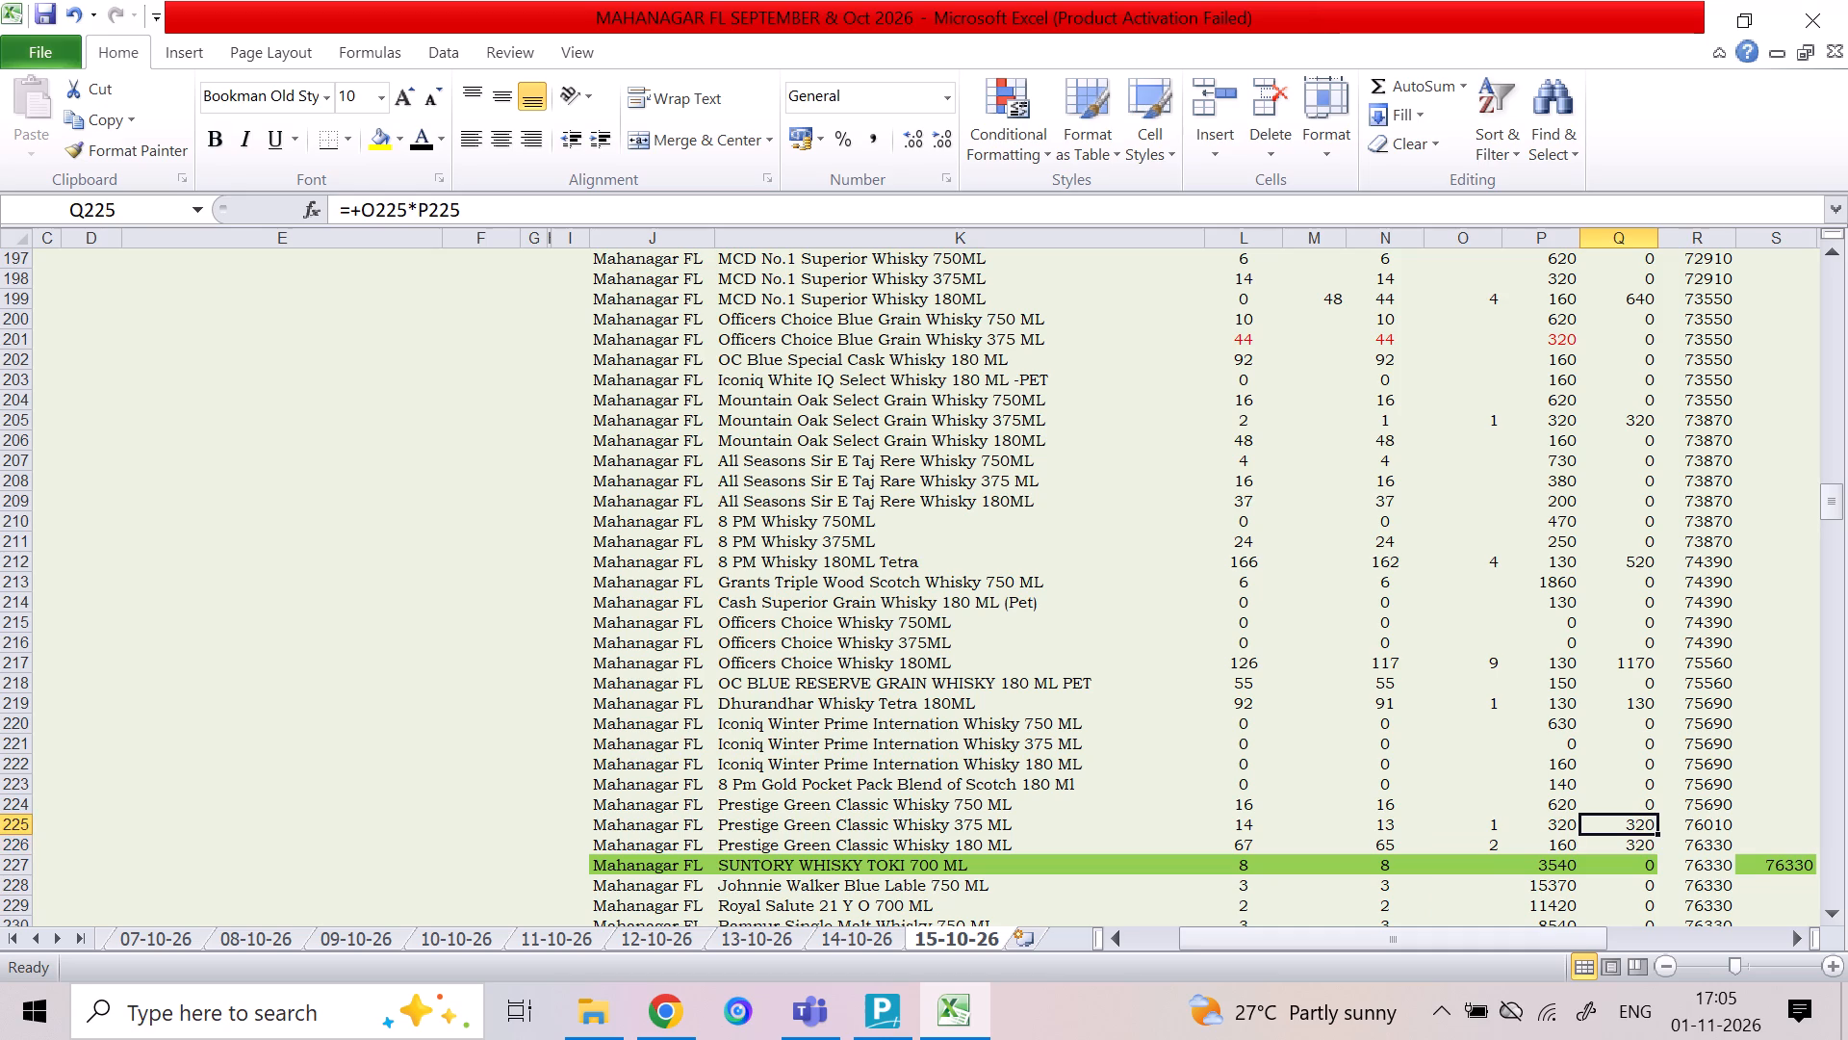
pyautogui.press('Up')
pyautogui.press('Up')
pyautogui.press('Up')
pyautogui.press('Up')
pyautogui.press('Up')
pyautogui.press('Up')
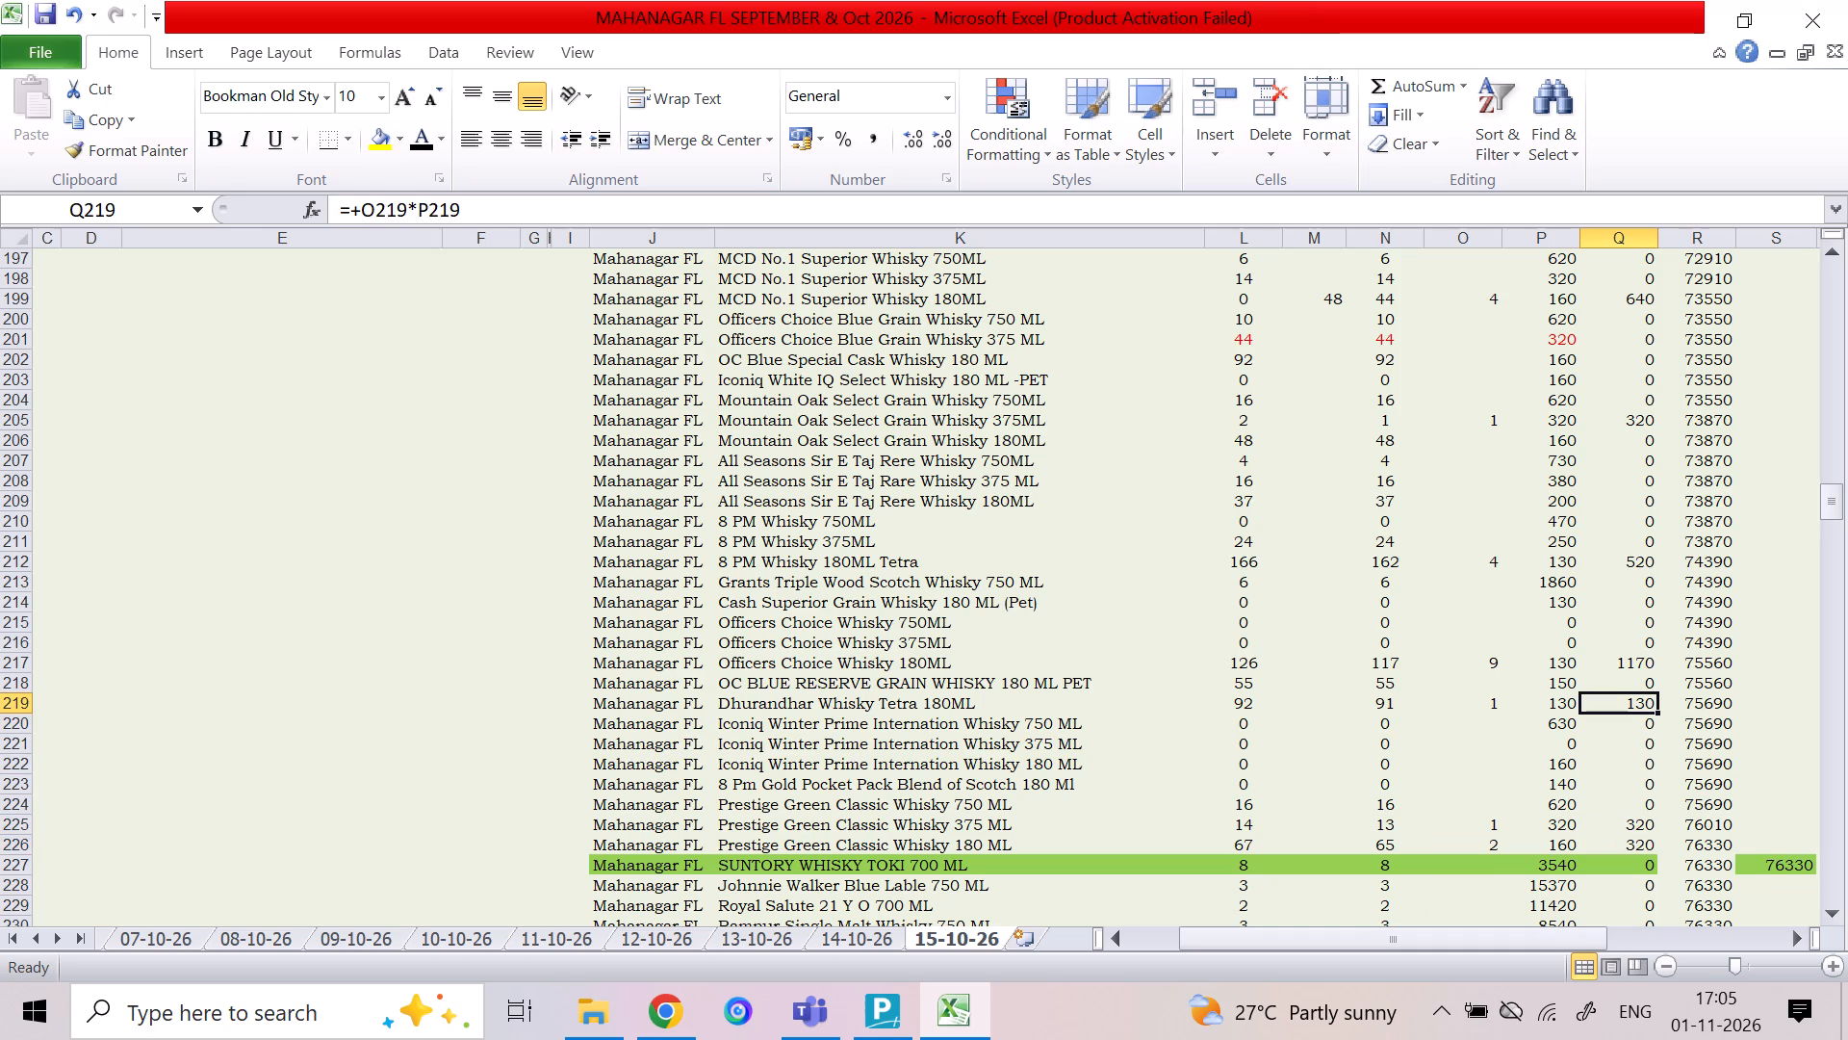
pyautogui.press('Up')
pyautogui.press('Up')
pyautogui.press('Up')
pyautogui.press('Up')
pyautogui.press('Up')
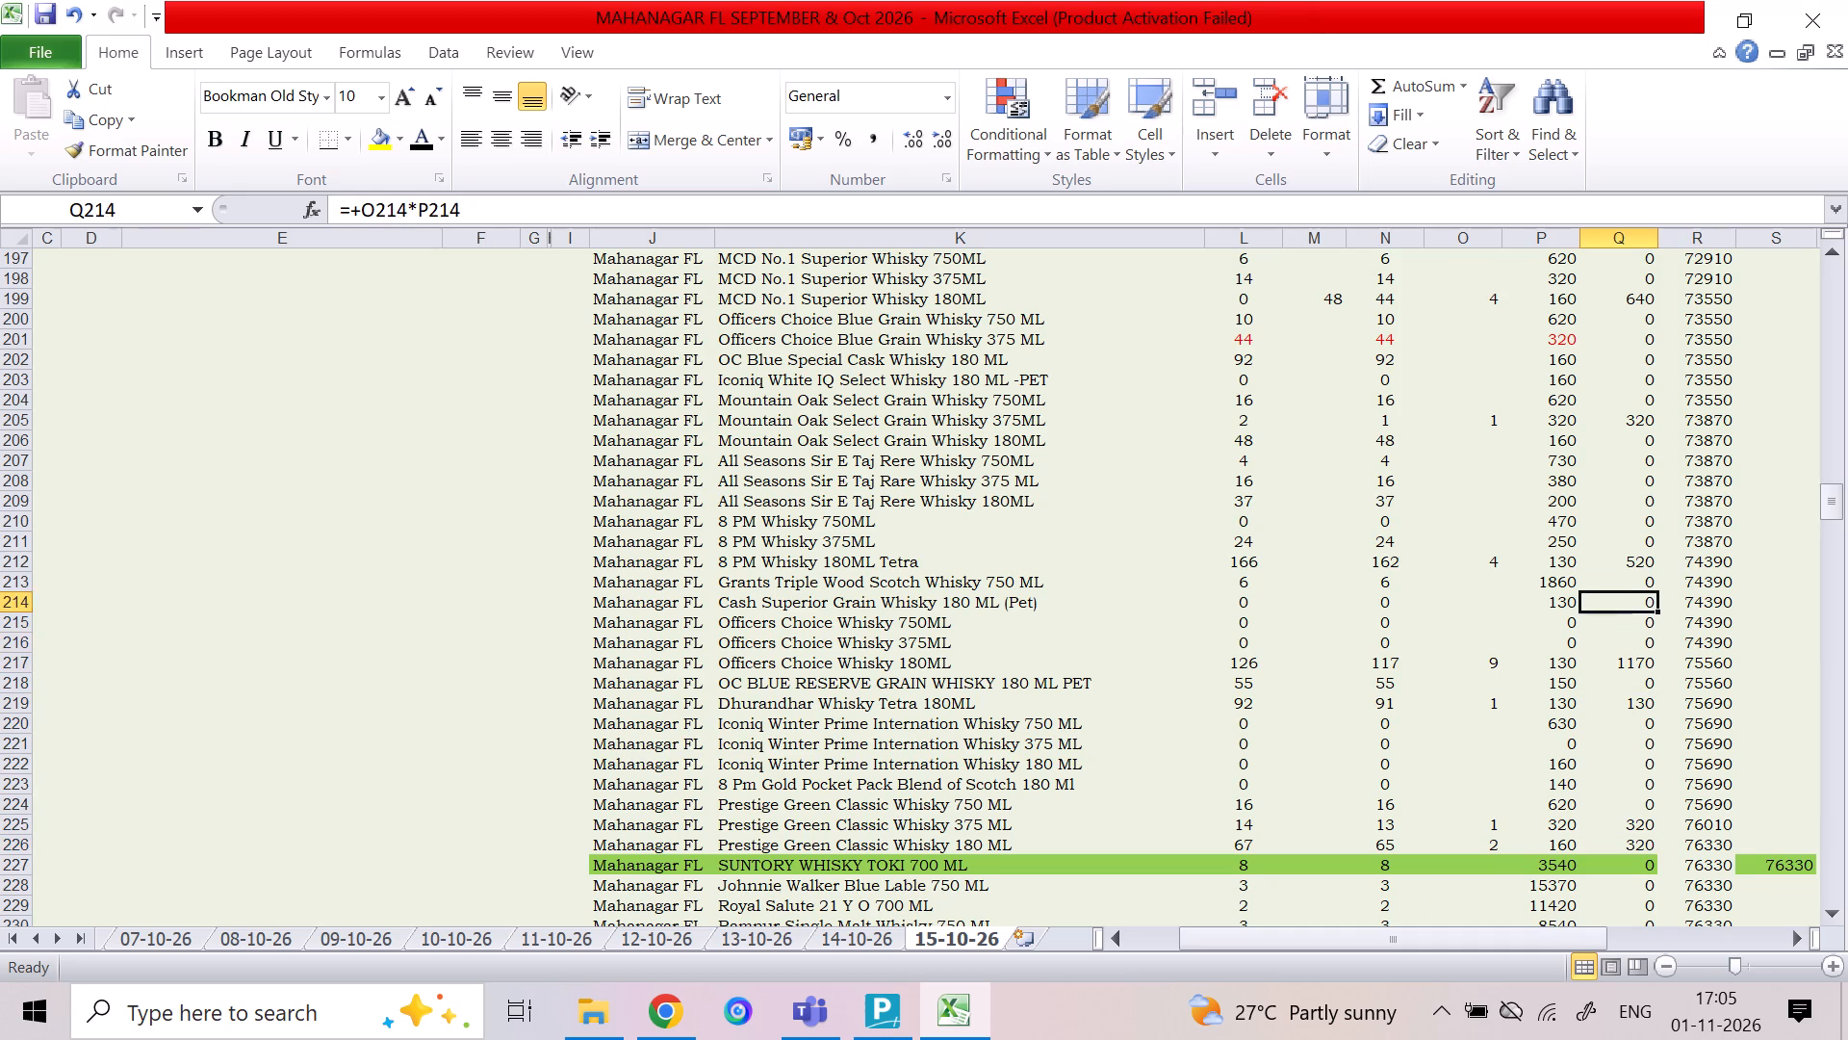
pyautogui.press('Up')
pyautogui.press('Up')
pyautogui.press('Up')
pyautogui.press('Up')
pyautogui.press('Up')
pyautogui.press('Up')
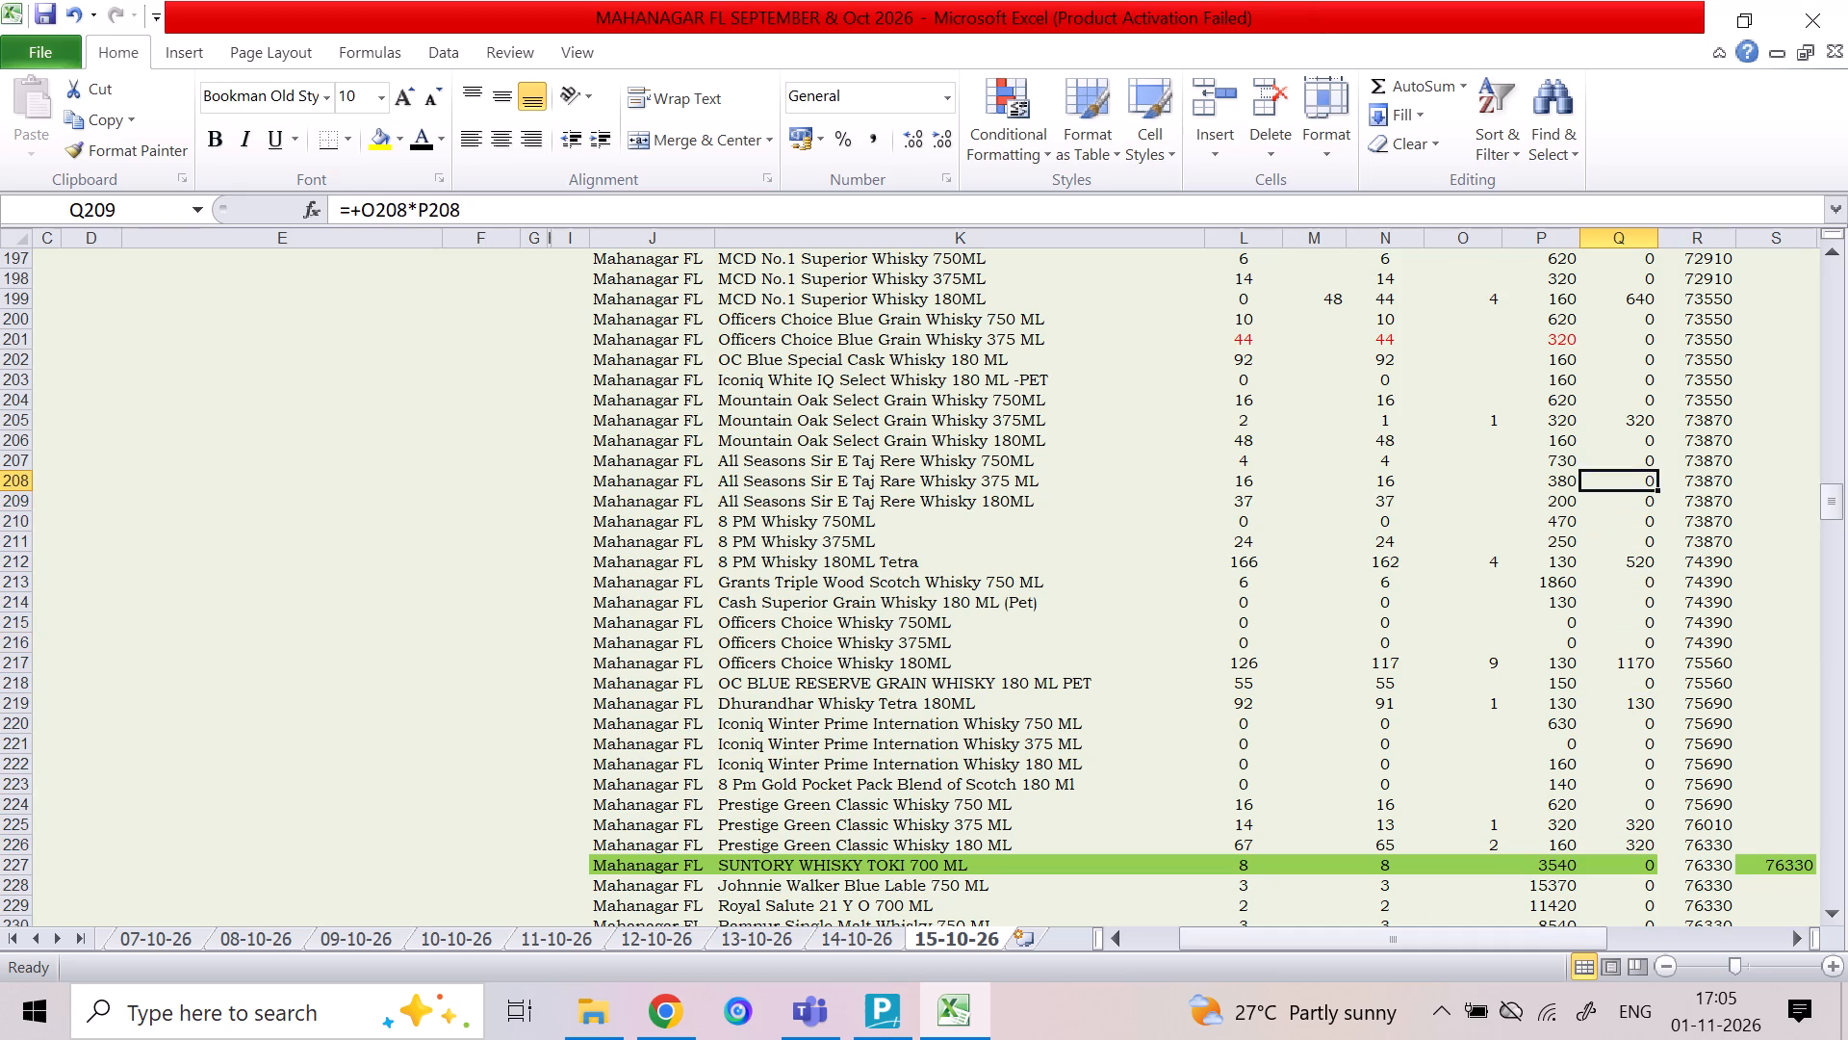
pyautogui.press('Up')
pyautogui.press('Up')
pyautogui.press('Up')
pyautogui.press('Up')
pyautogui.press('Up')
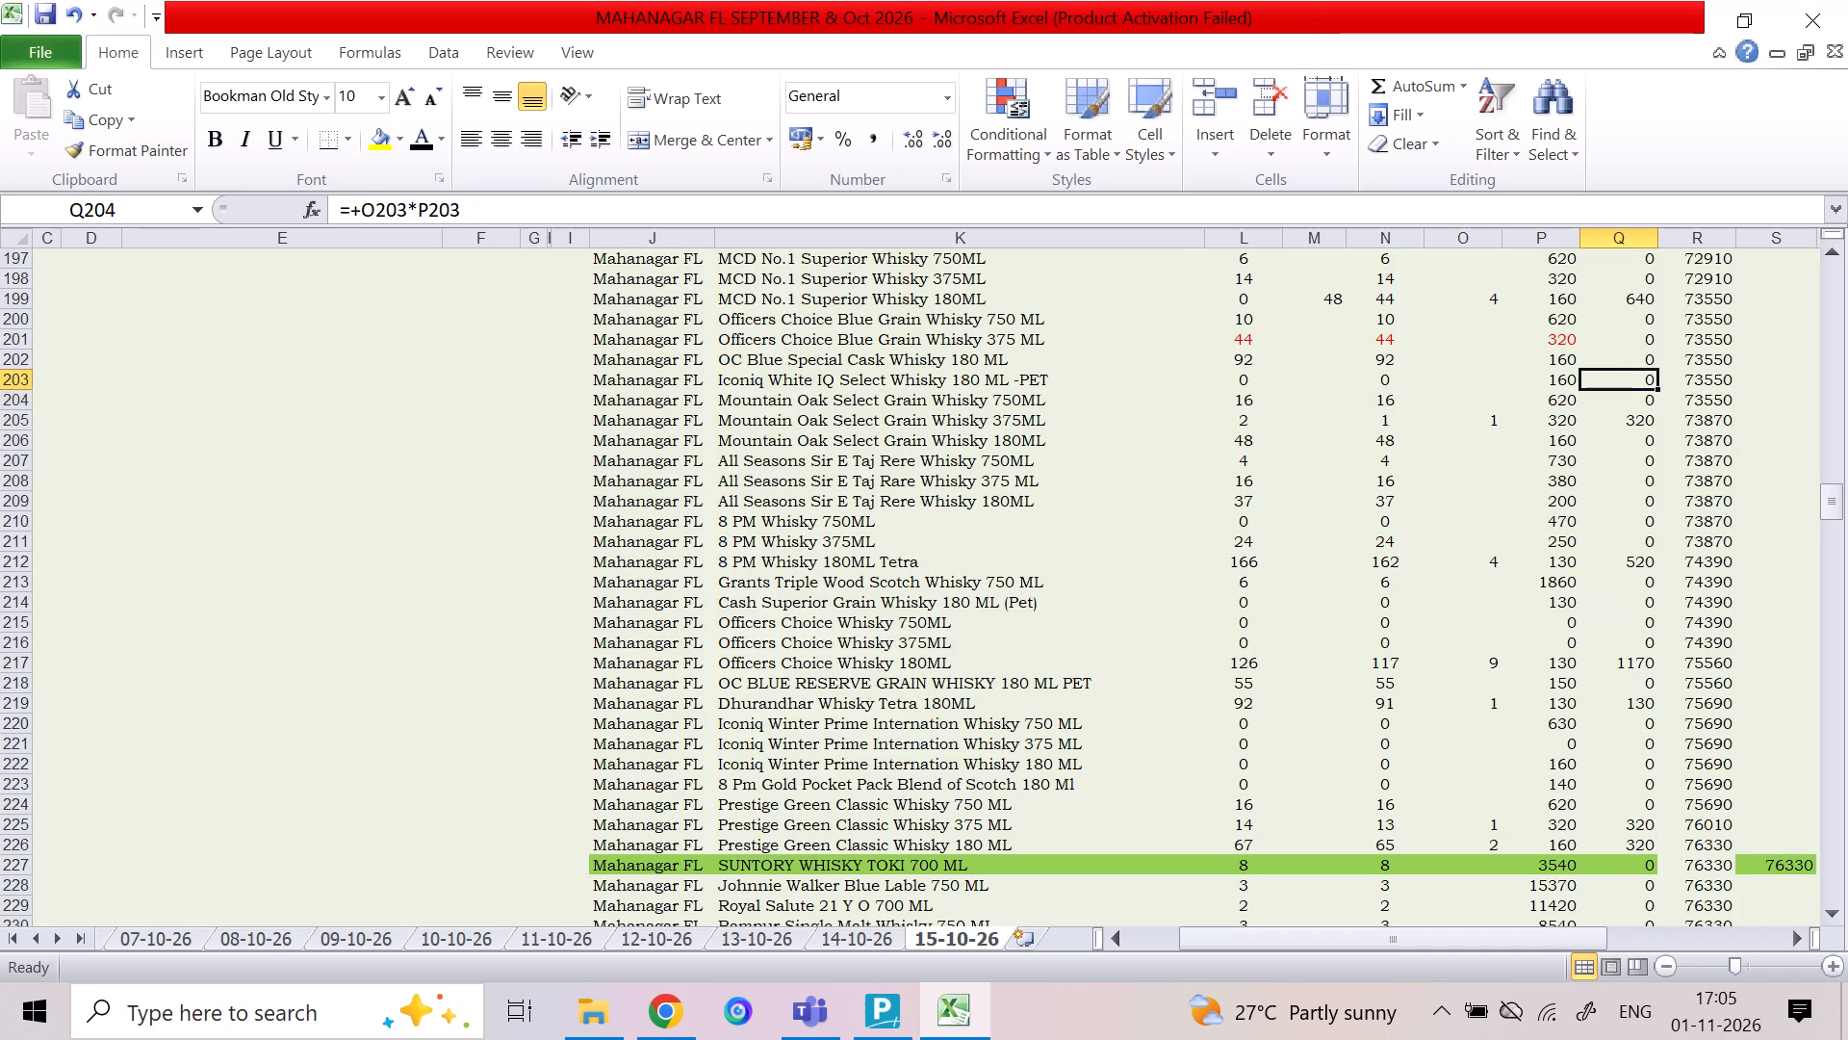
pyautogui.press('Up')
pyautogui.press('Up')
pyautogui.press('Up')
pyautogui.press('Up')
pyautogui.press('Up')
pyautogui.press('Up')
pyautogui.press('Up')
pyautogui.press('Up')
pyautogui.press('Up')
pyautogui.press('Up')
pyautogui.press('Up')
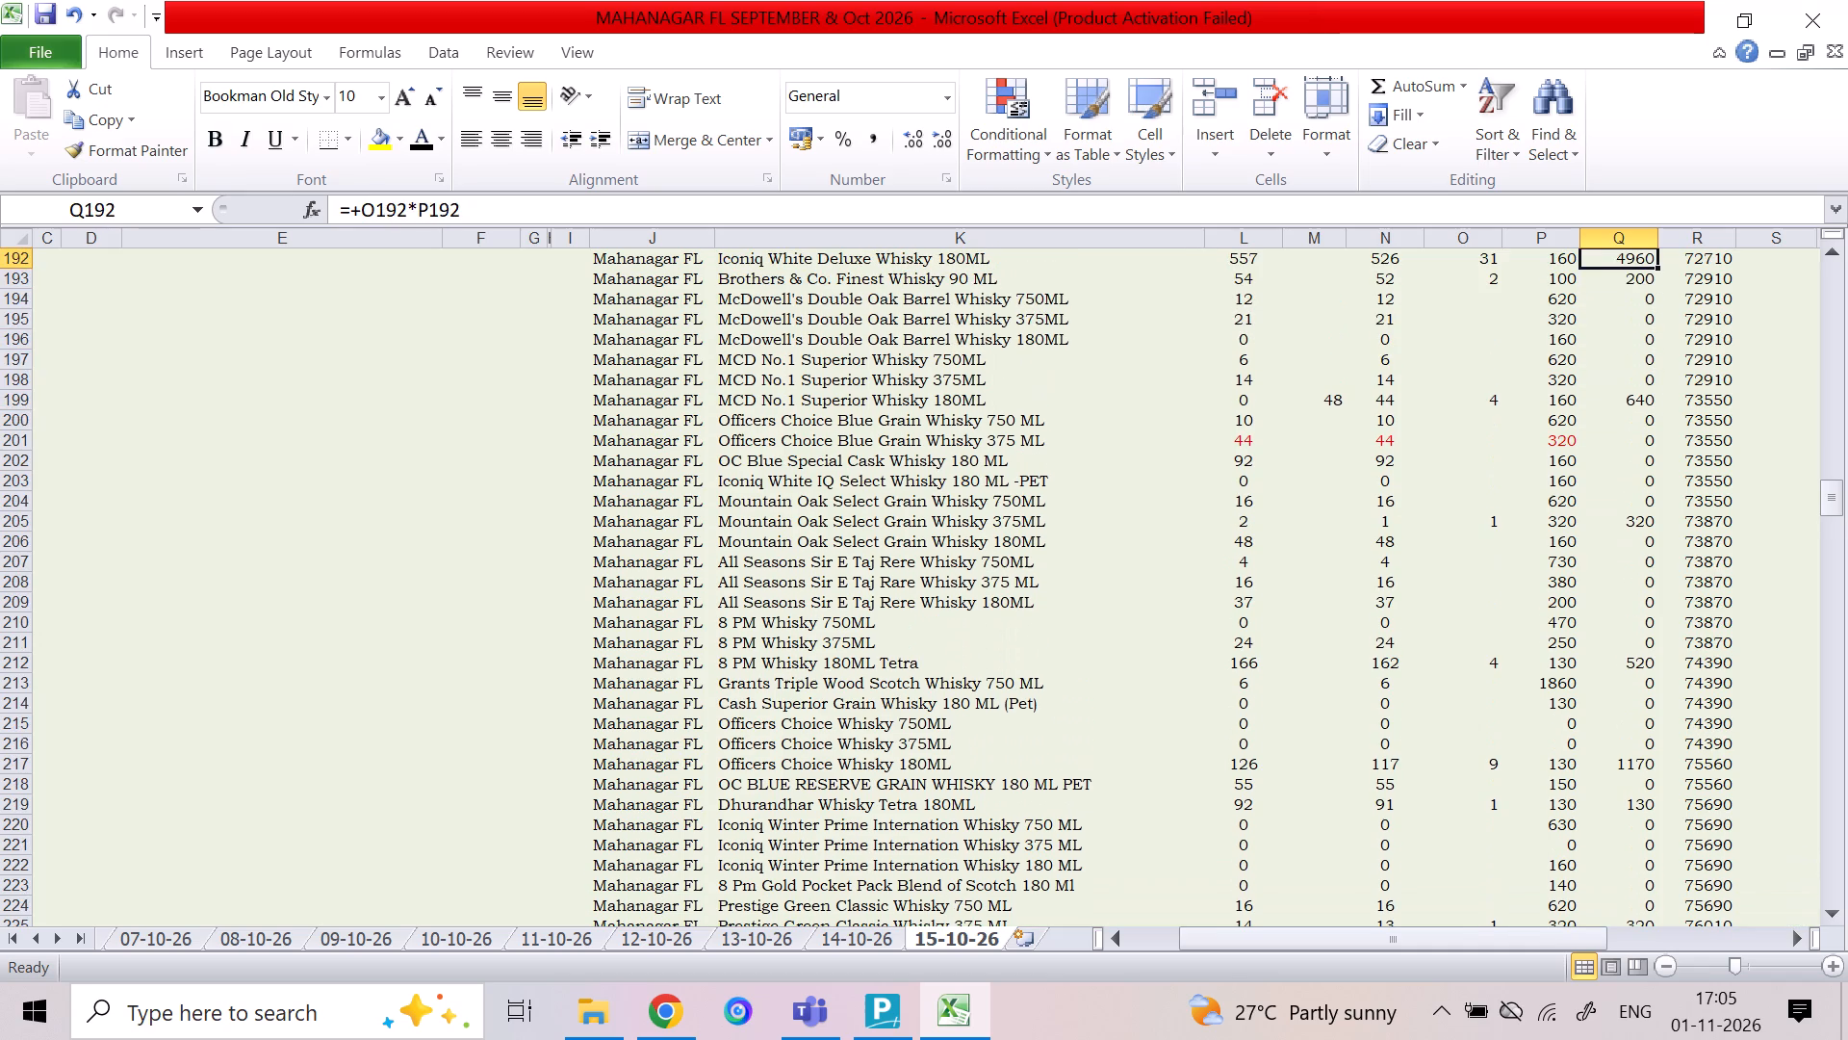
# Review the sale amounts from the Iconiq White Deluxe Whisky rows up to Imperial Blue Dual Cask Smooth Whisky 750ML.
pyautogui.press('Down')
pyautogui.press('Up')
pyautogui.press('Up')
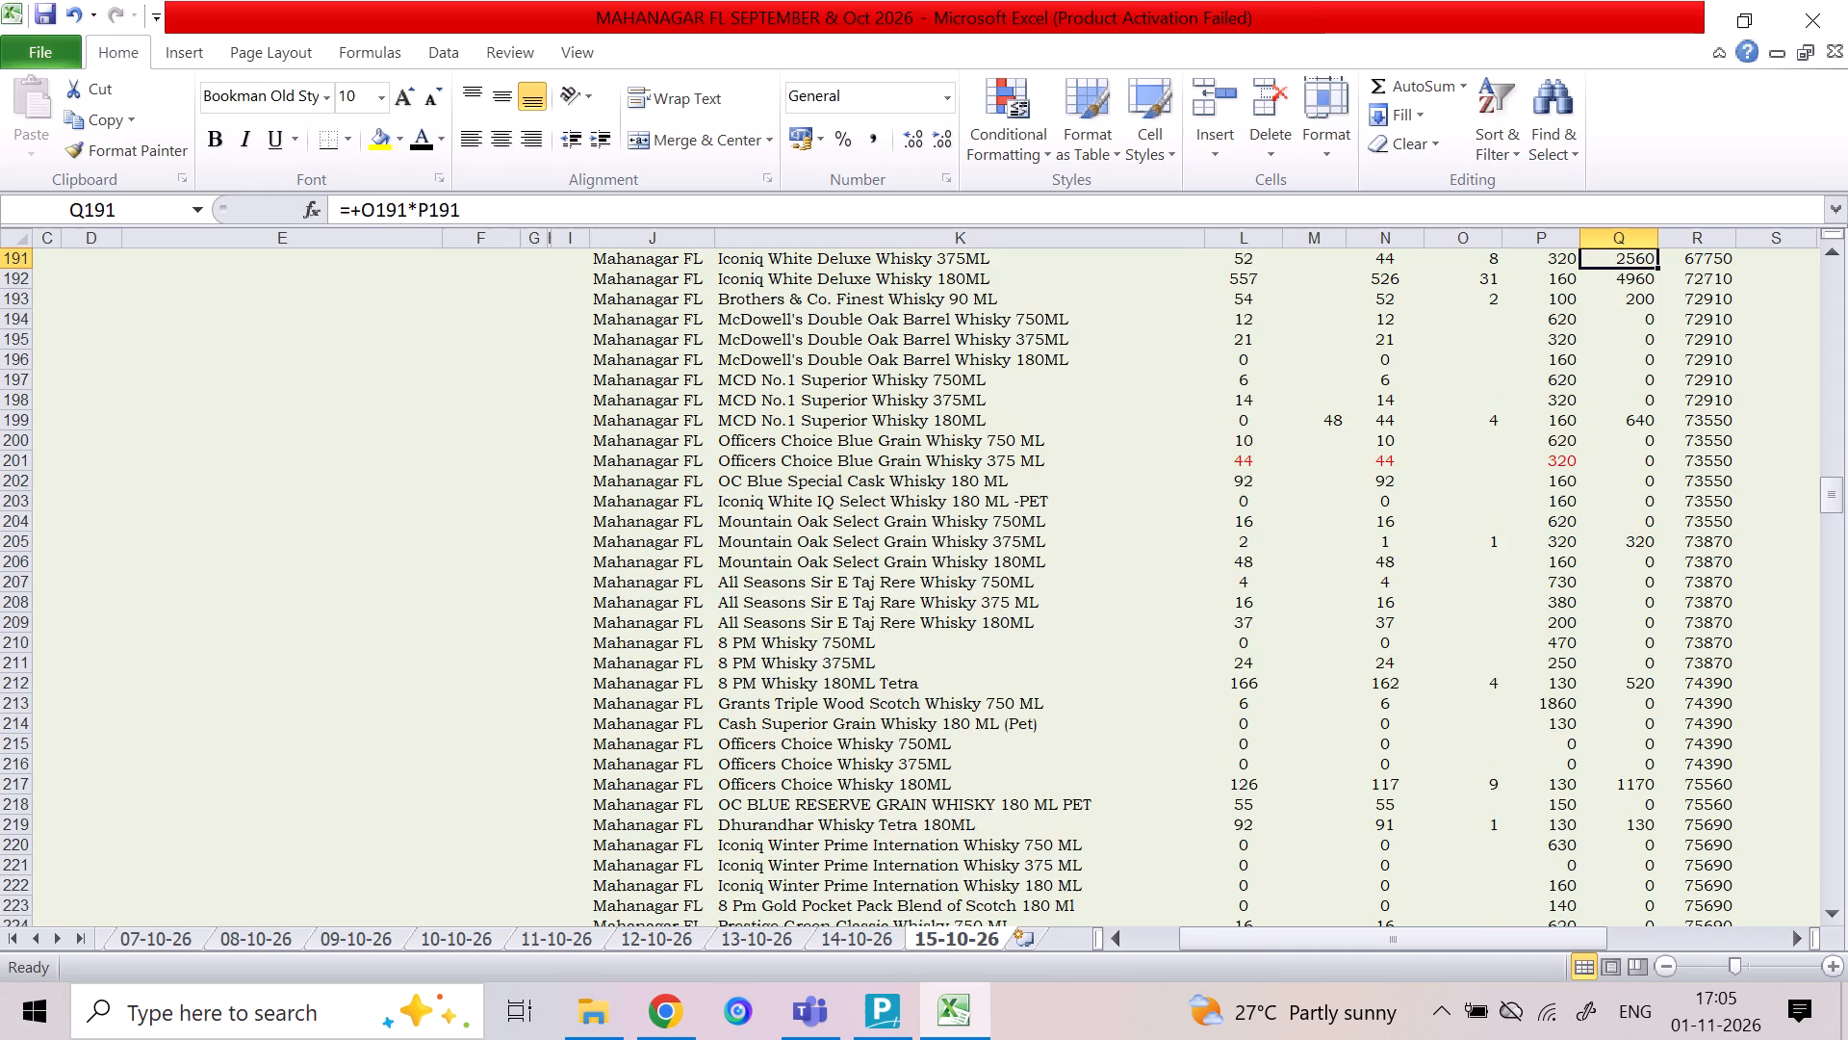
pyautogui.press('Up')
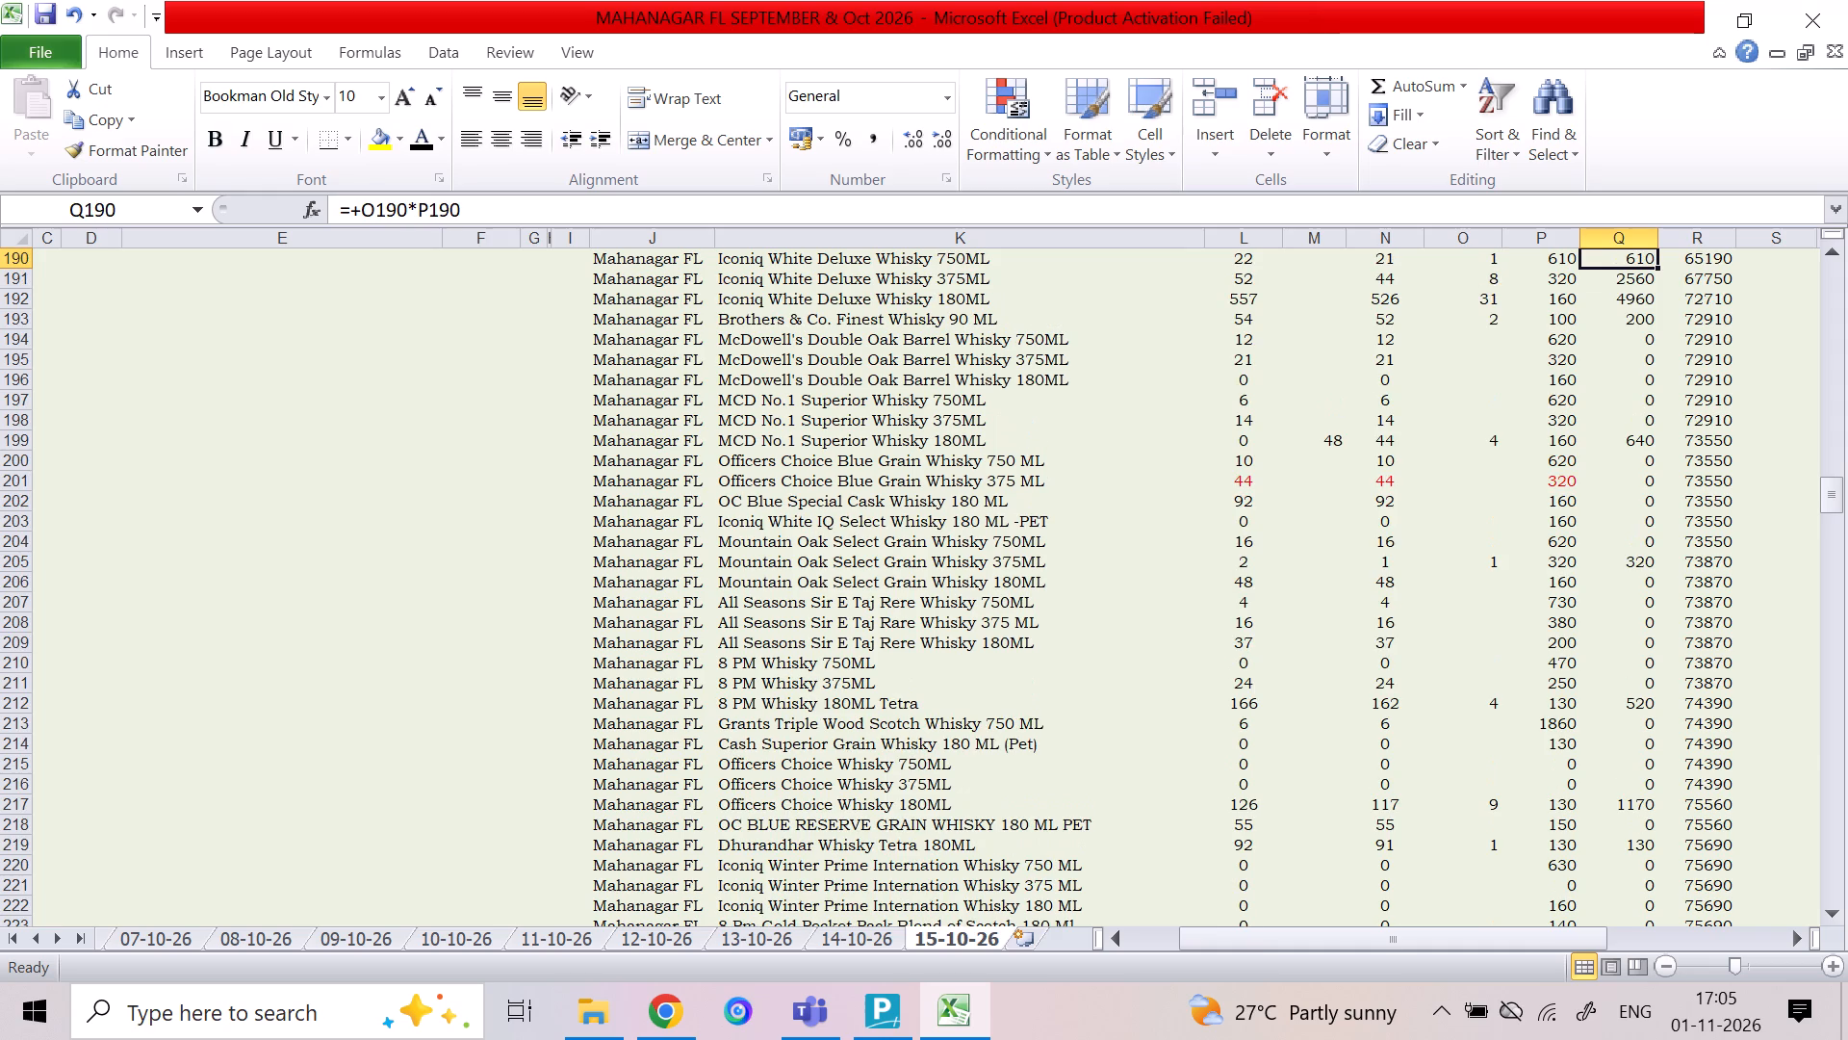
pyautogui.press('Up')
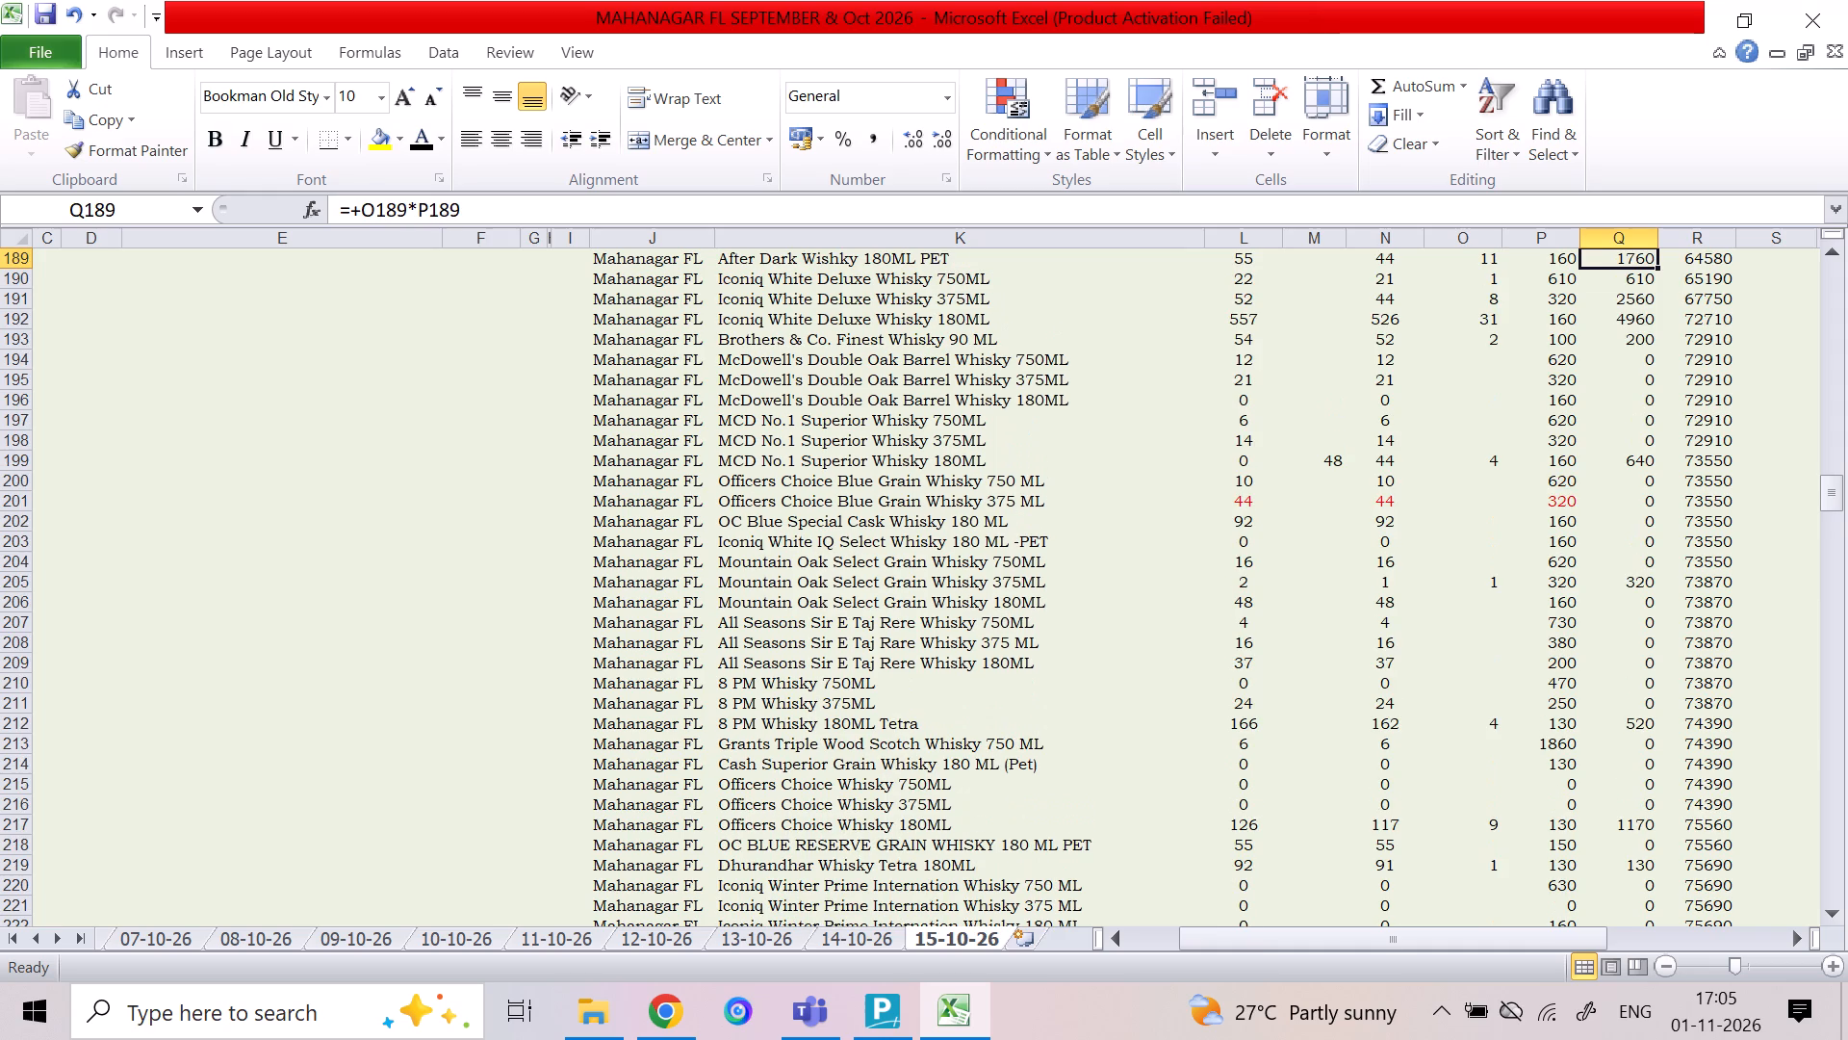
pyautogui.press('Up')
pyautogui.press('Up')
pyautogui.press('Up')
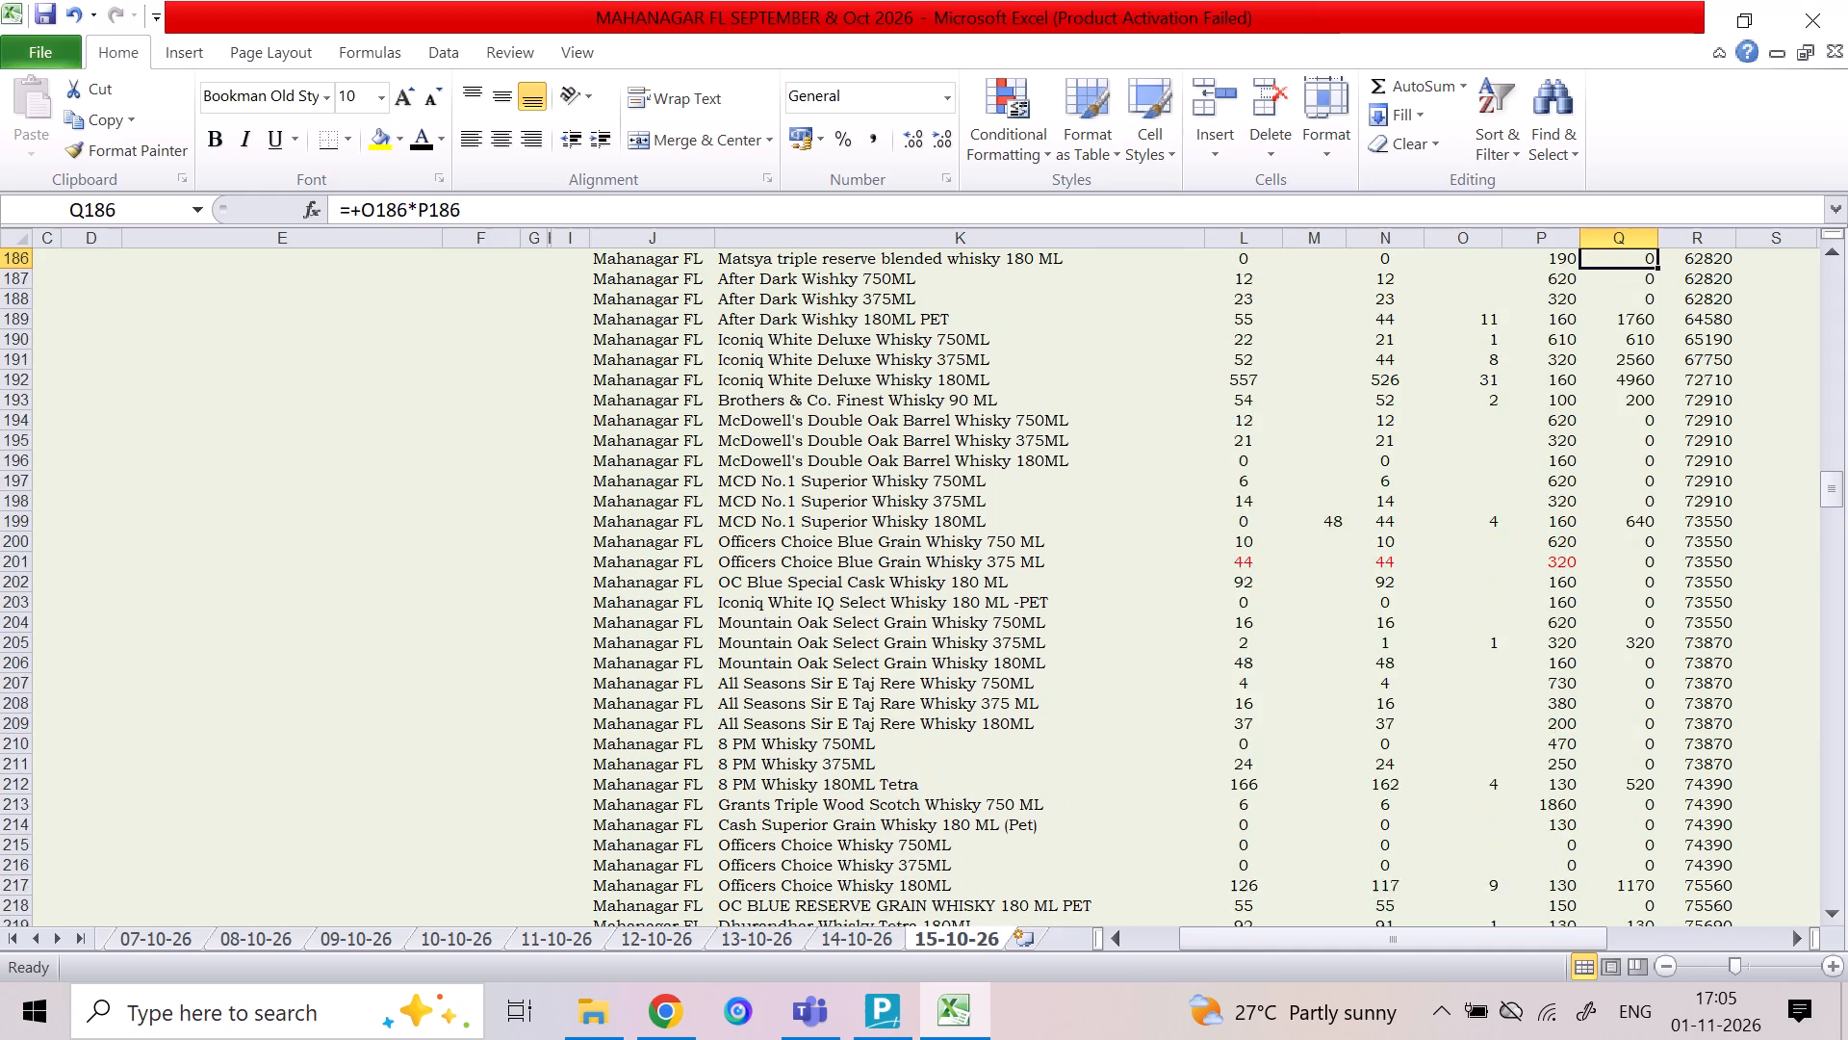
pyautogui.press('Up')
pyautogui.press('Up')
pyautogui.press('Up')
pyautogui.press('Up')
pyautogui.press('Up')
pyautogui.press('Down')
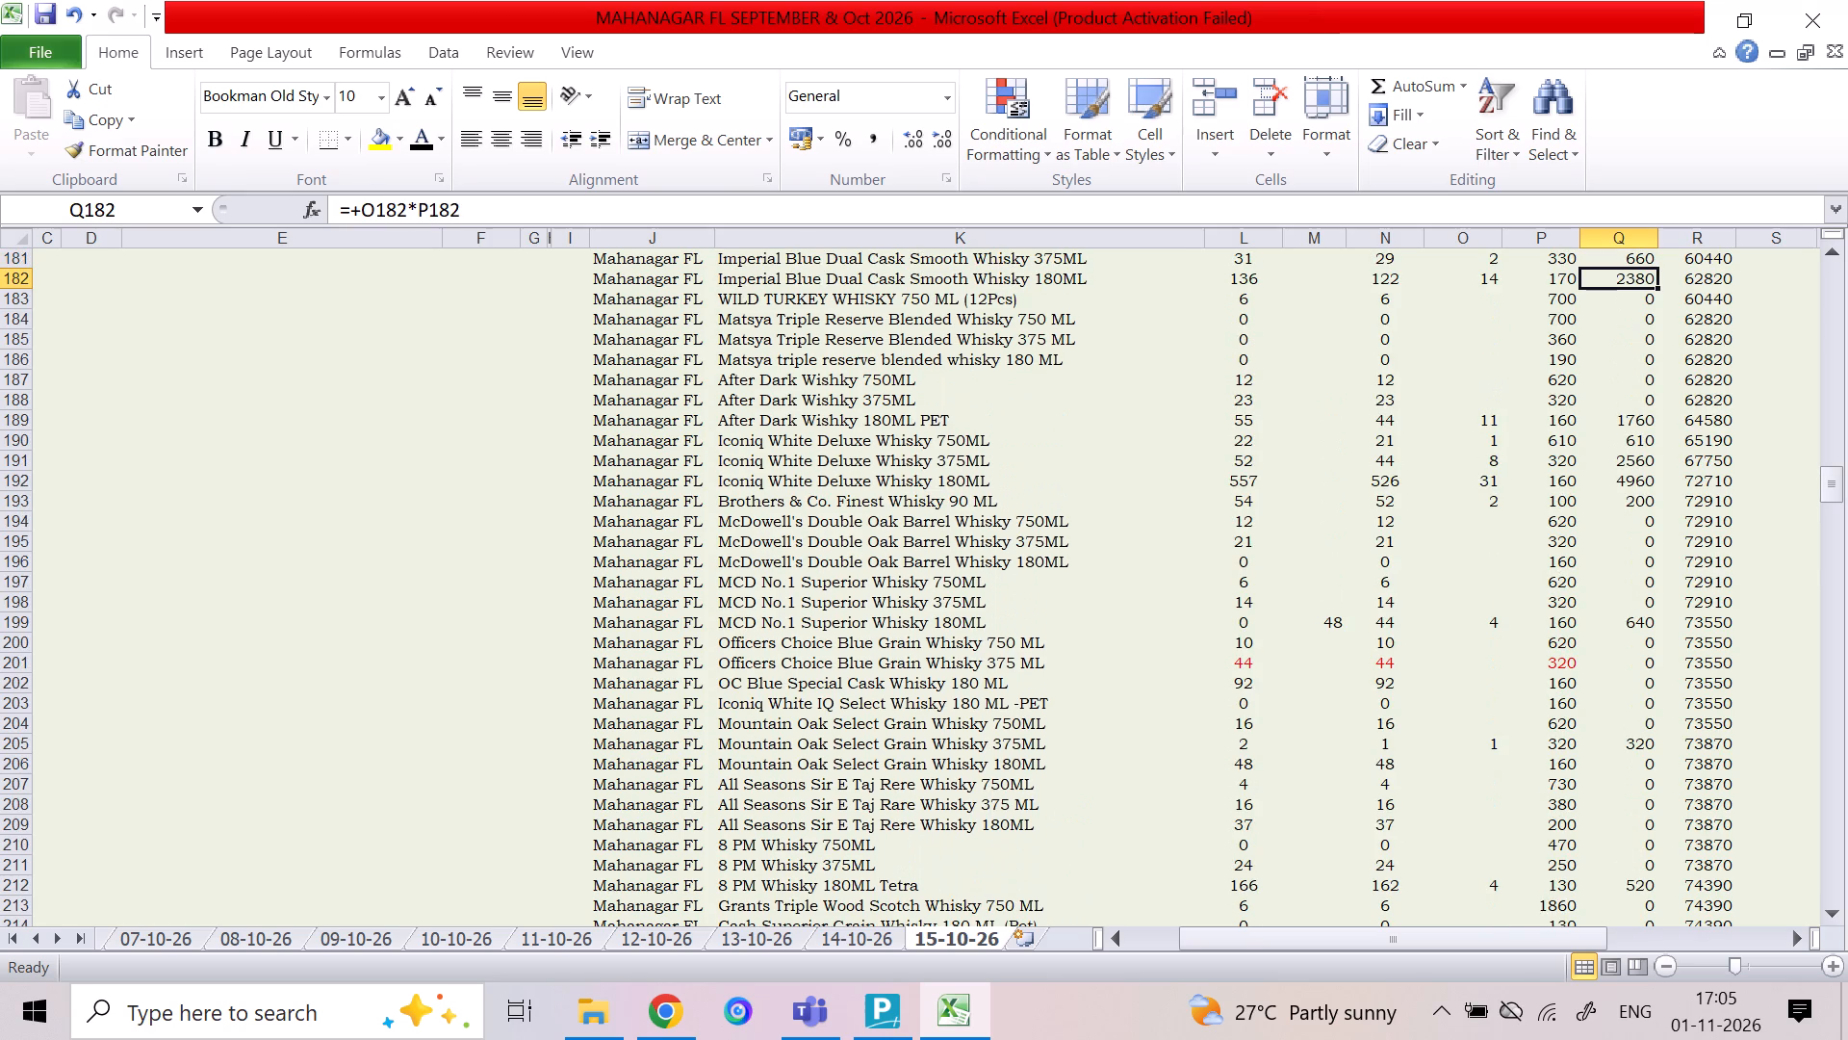
pyautogui.press('Up')
pyautogui.press('Up')
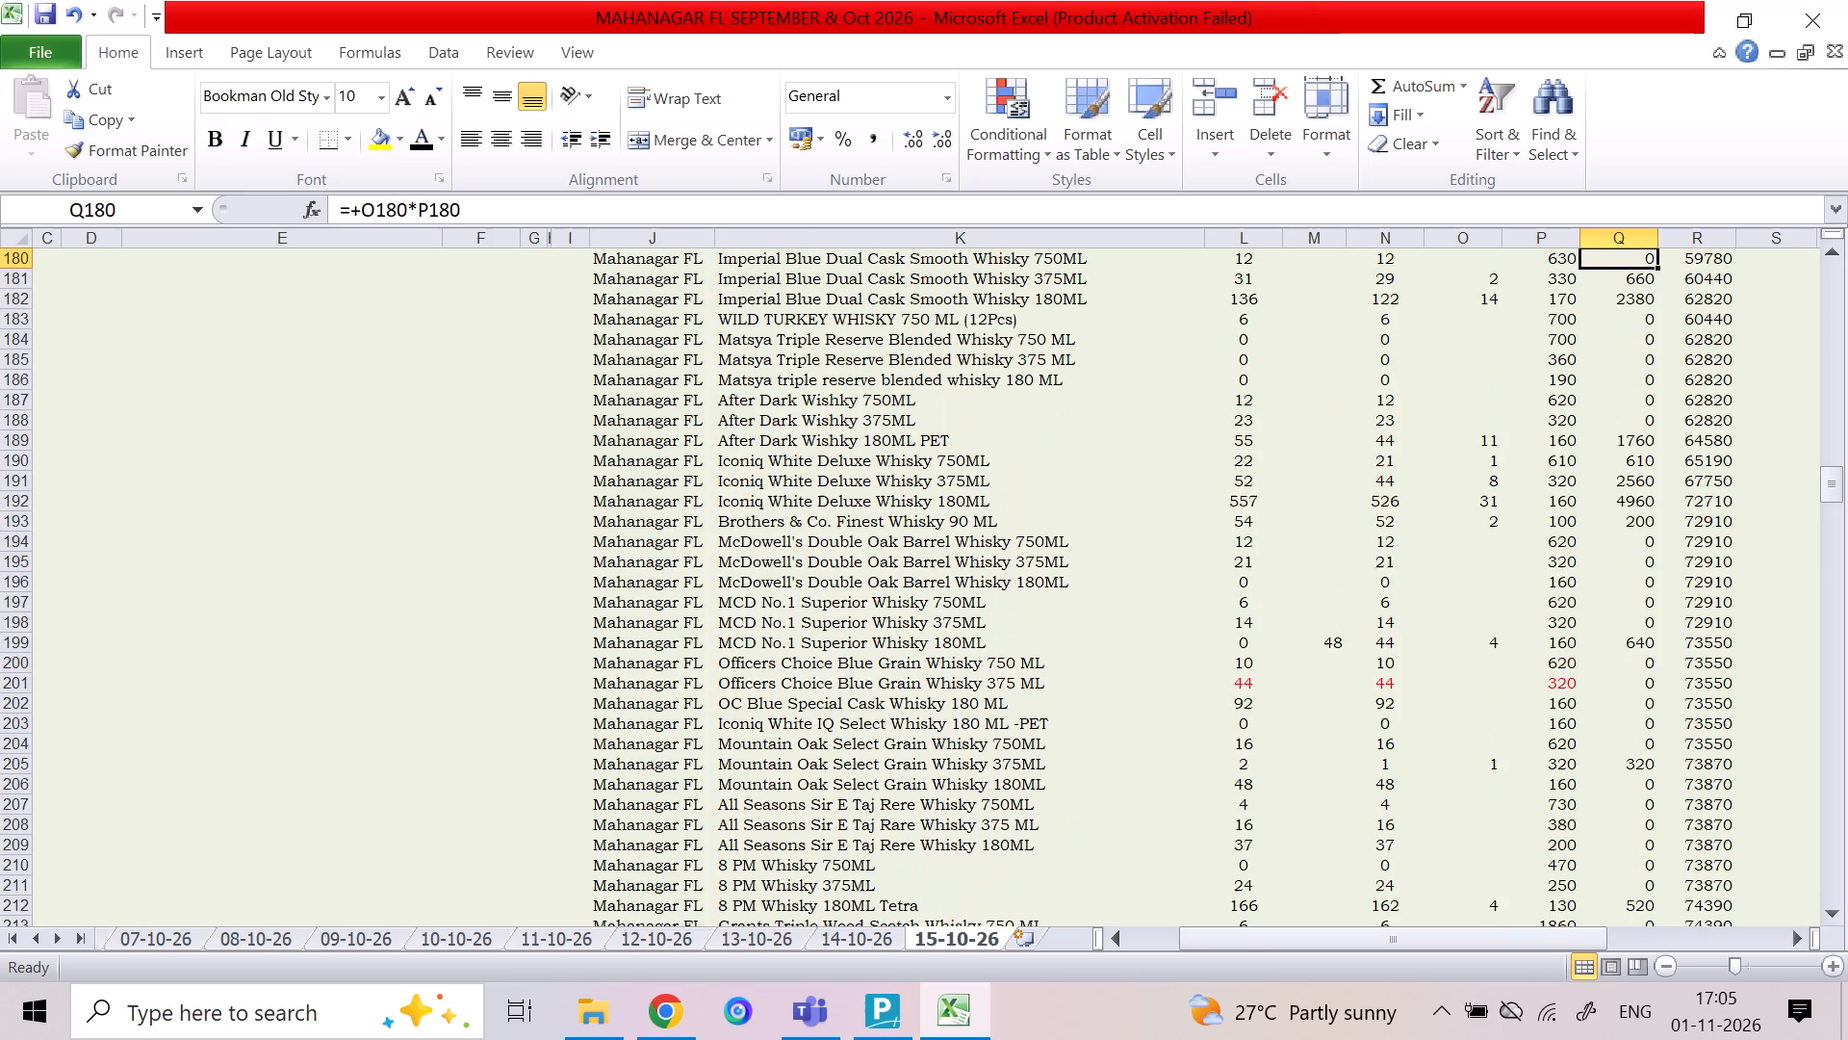
# Review the sale amounts from Stainley Luxury Whisky up through the 8 PM Black and All Seasons Rare Reserve Whisky rows.
pyautogui.press('Up')
pyautogui.press('Up')
pyautogui.press('Up')
pyautogui.press('Up')
pyautogui.press('Down')
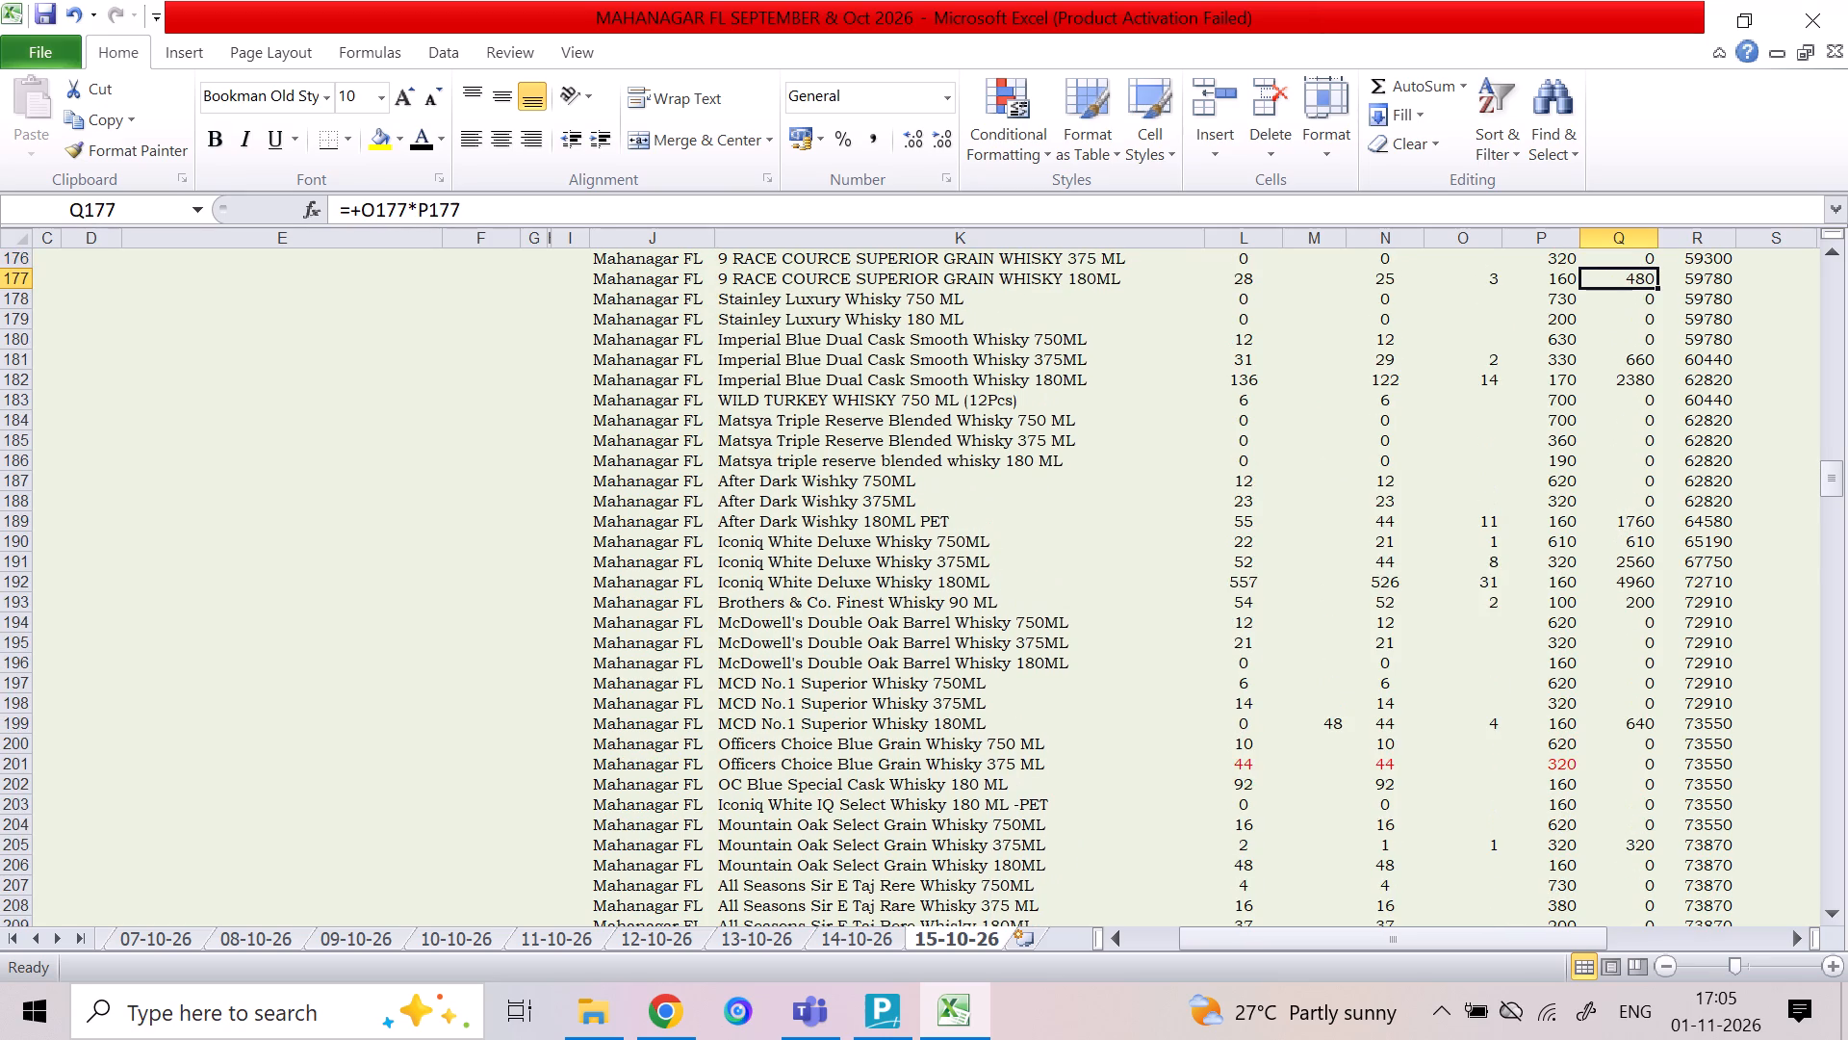
pyautogui.press('Up')
pyautogui.press('Up')
pyautogui.press('Up')
pyautogui.press('Up')
pyautogui.press('Up')
pyautogui.press('Up')
pyautogui.press('Up')
pyautogui.press('Up')
pyautogui.press('Up')
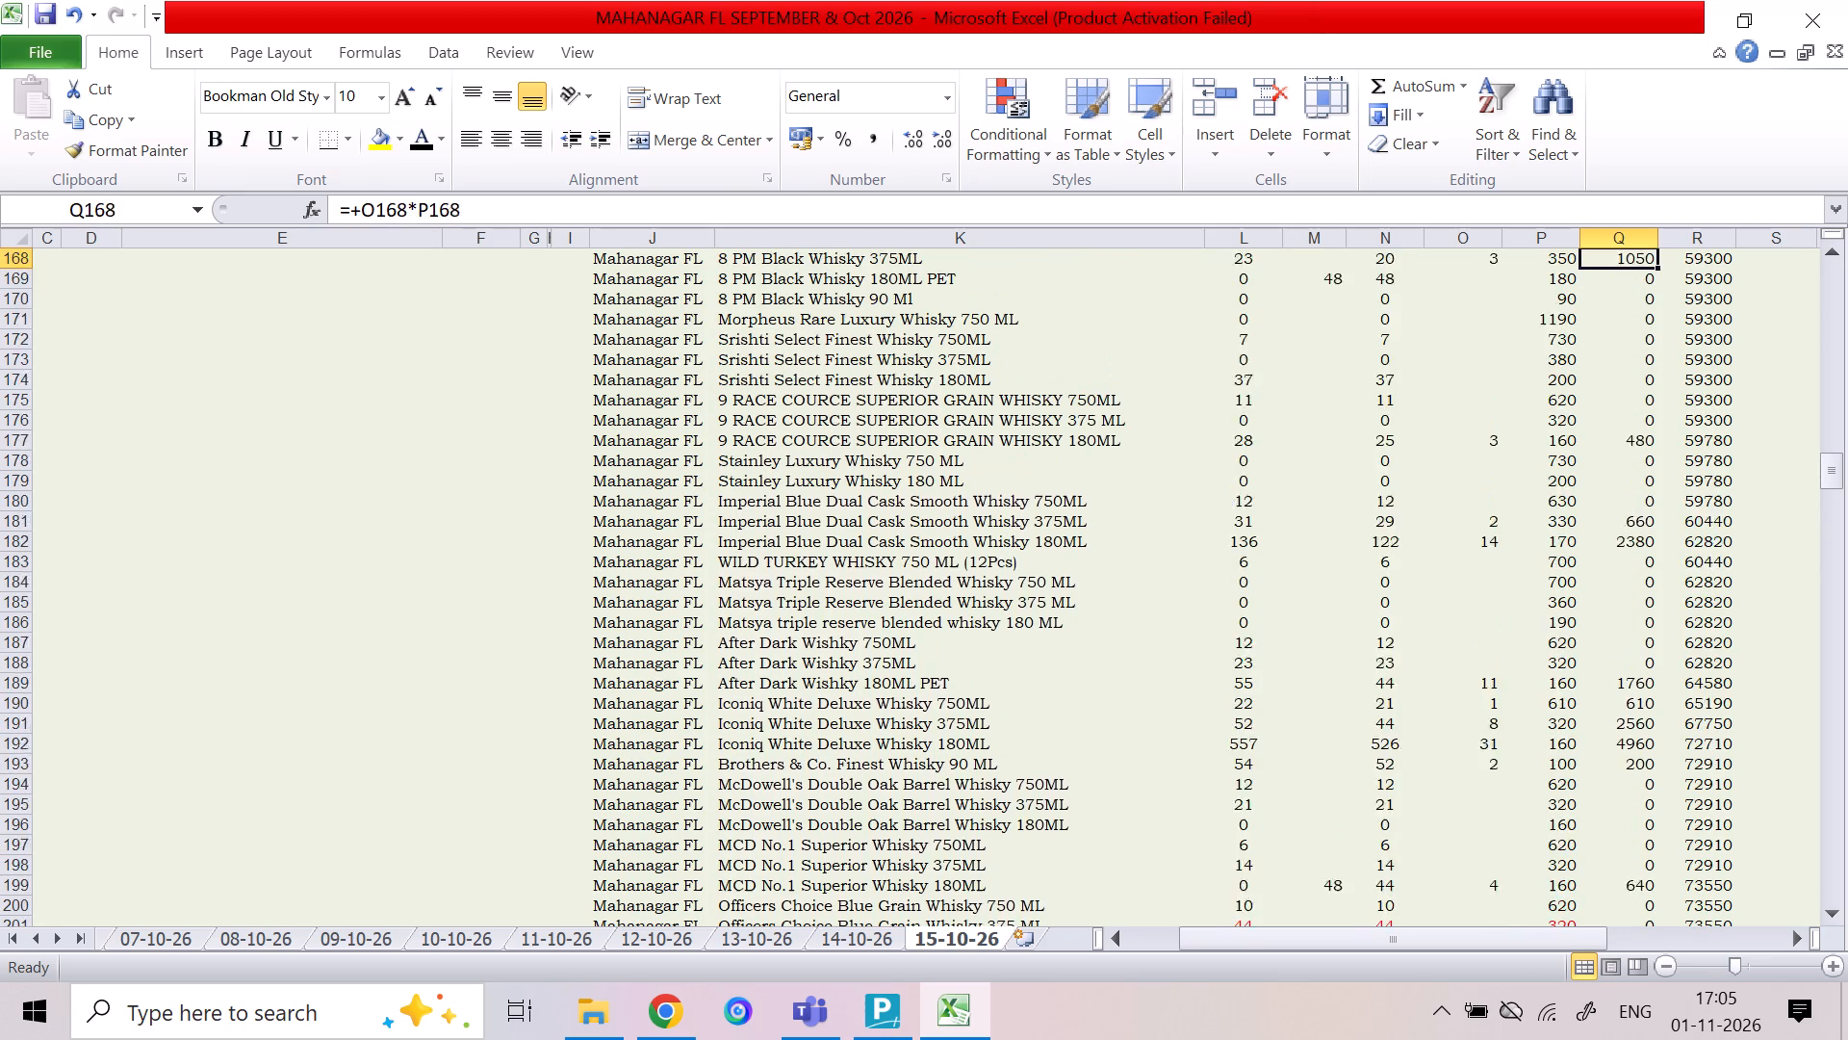
pyautogui.press('Up')
pyautogui.press('Down')
pyautogui.press('Up')
pyautogui.press('Up')
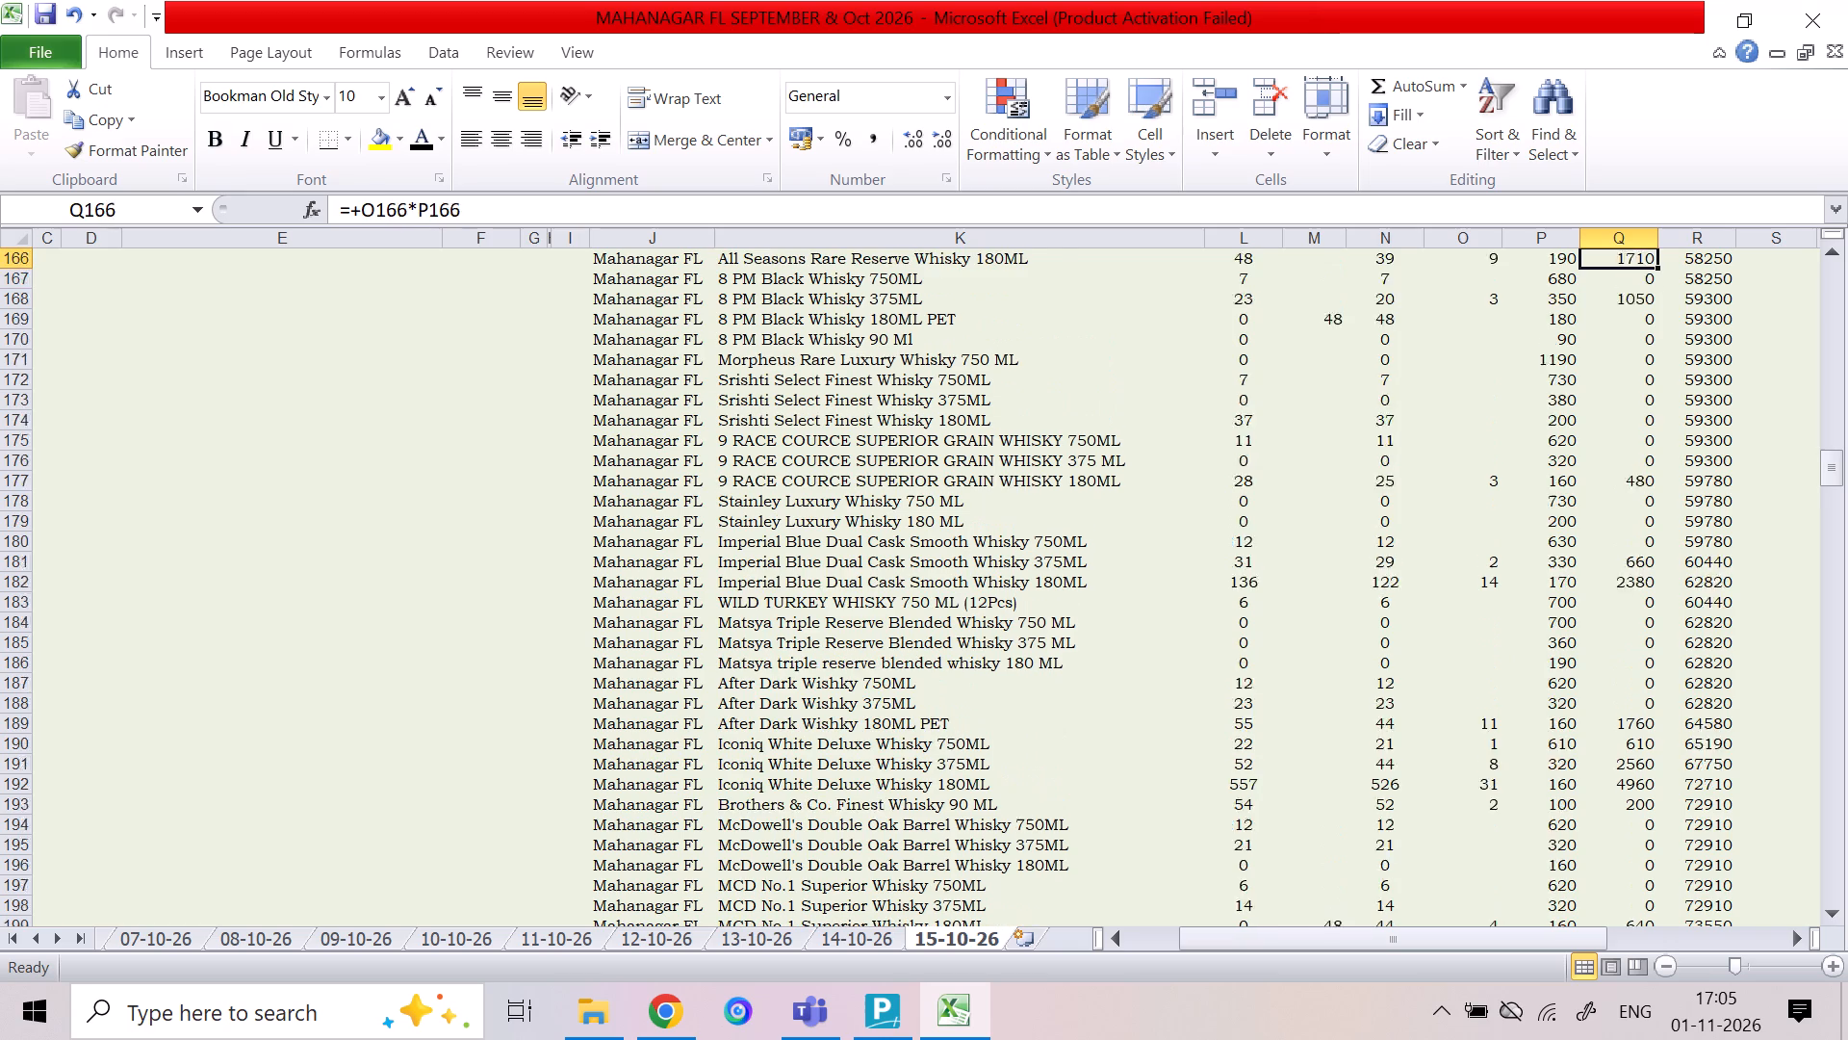
pyautogui.press('Up')
pyautogui.press('Up')
pyautogui.press('Down')
pyautogui.press('Down')
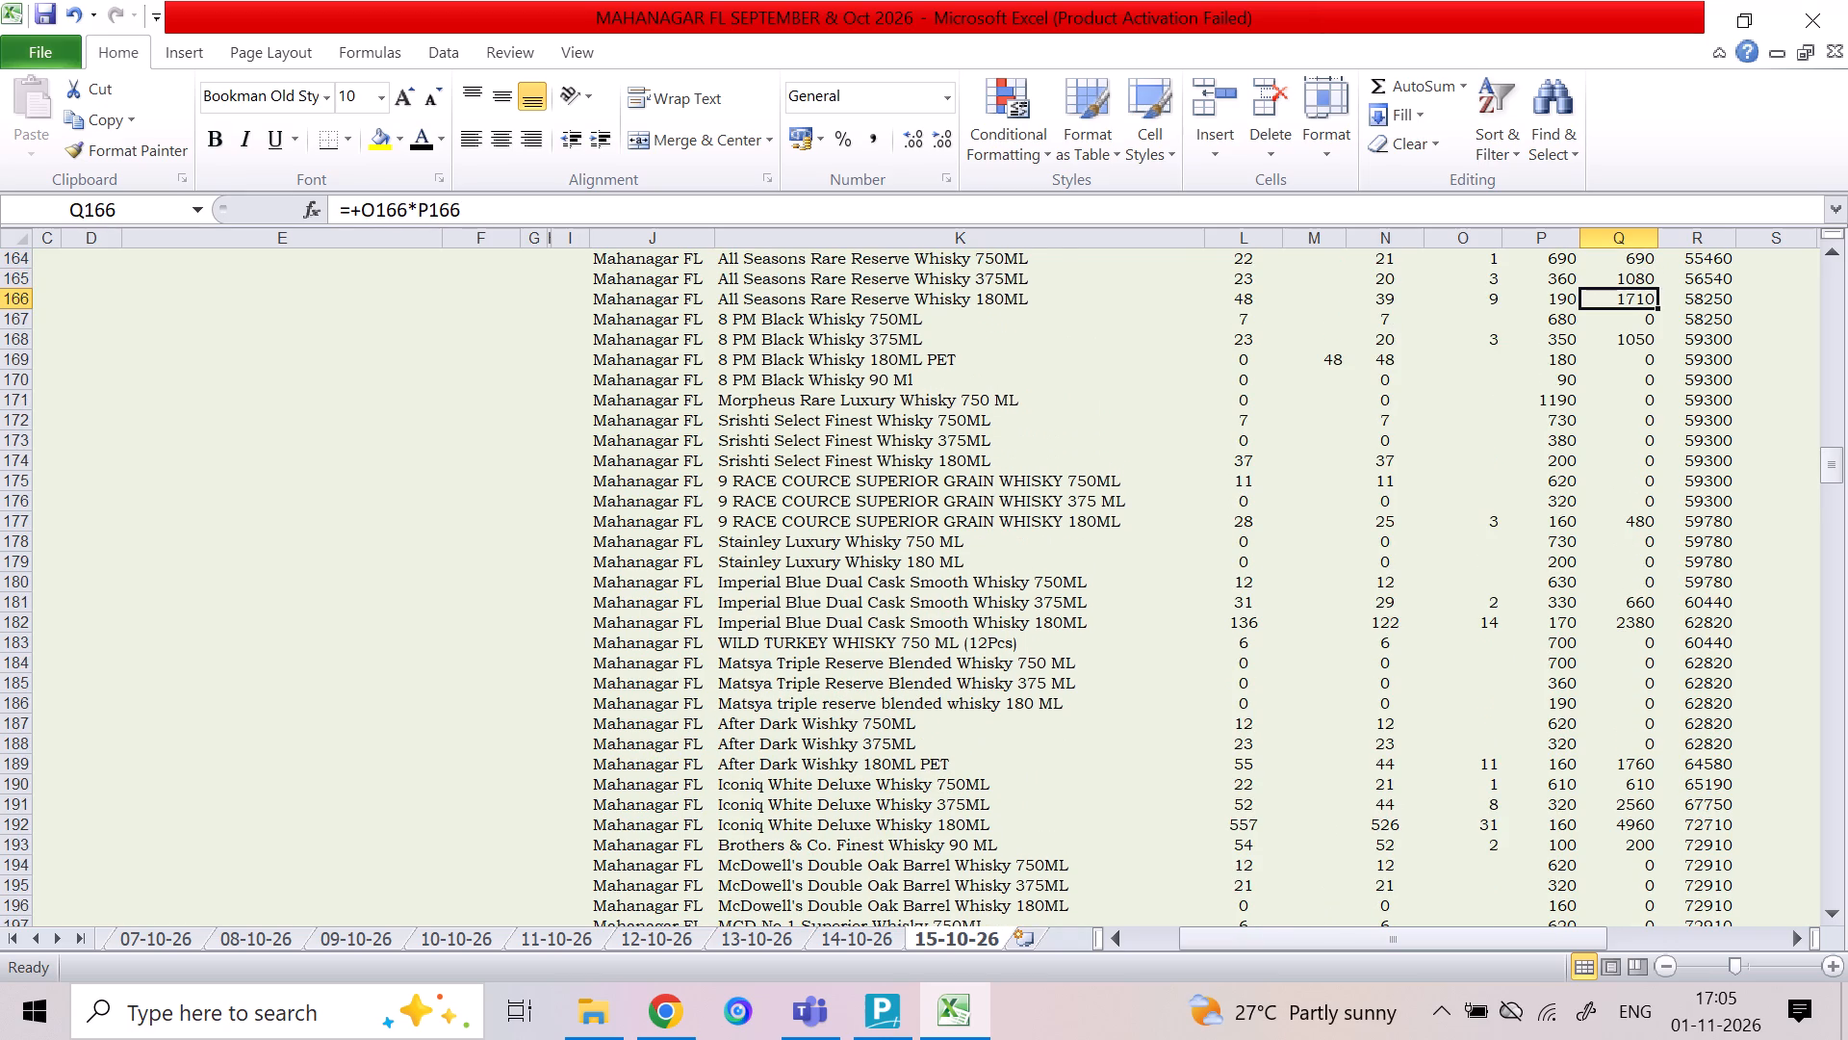
pyautogui.press('Up')
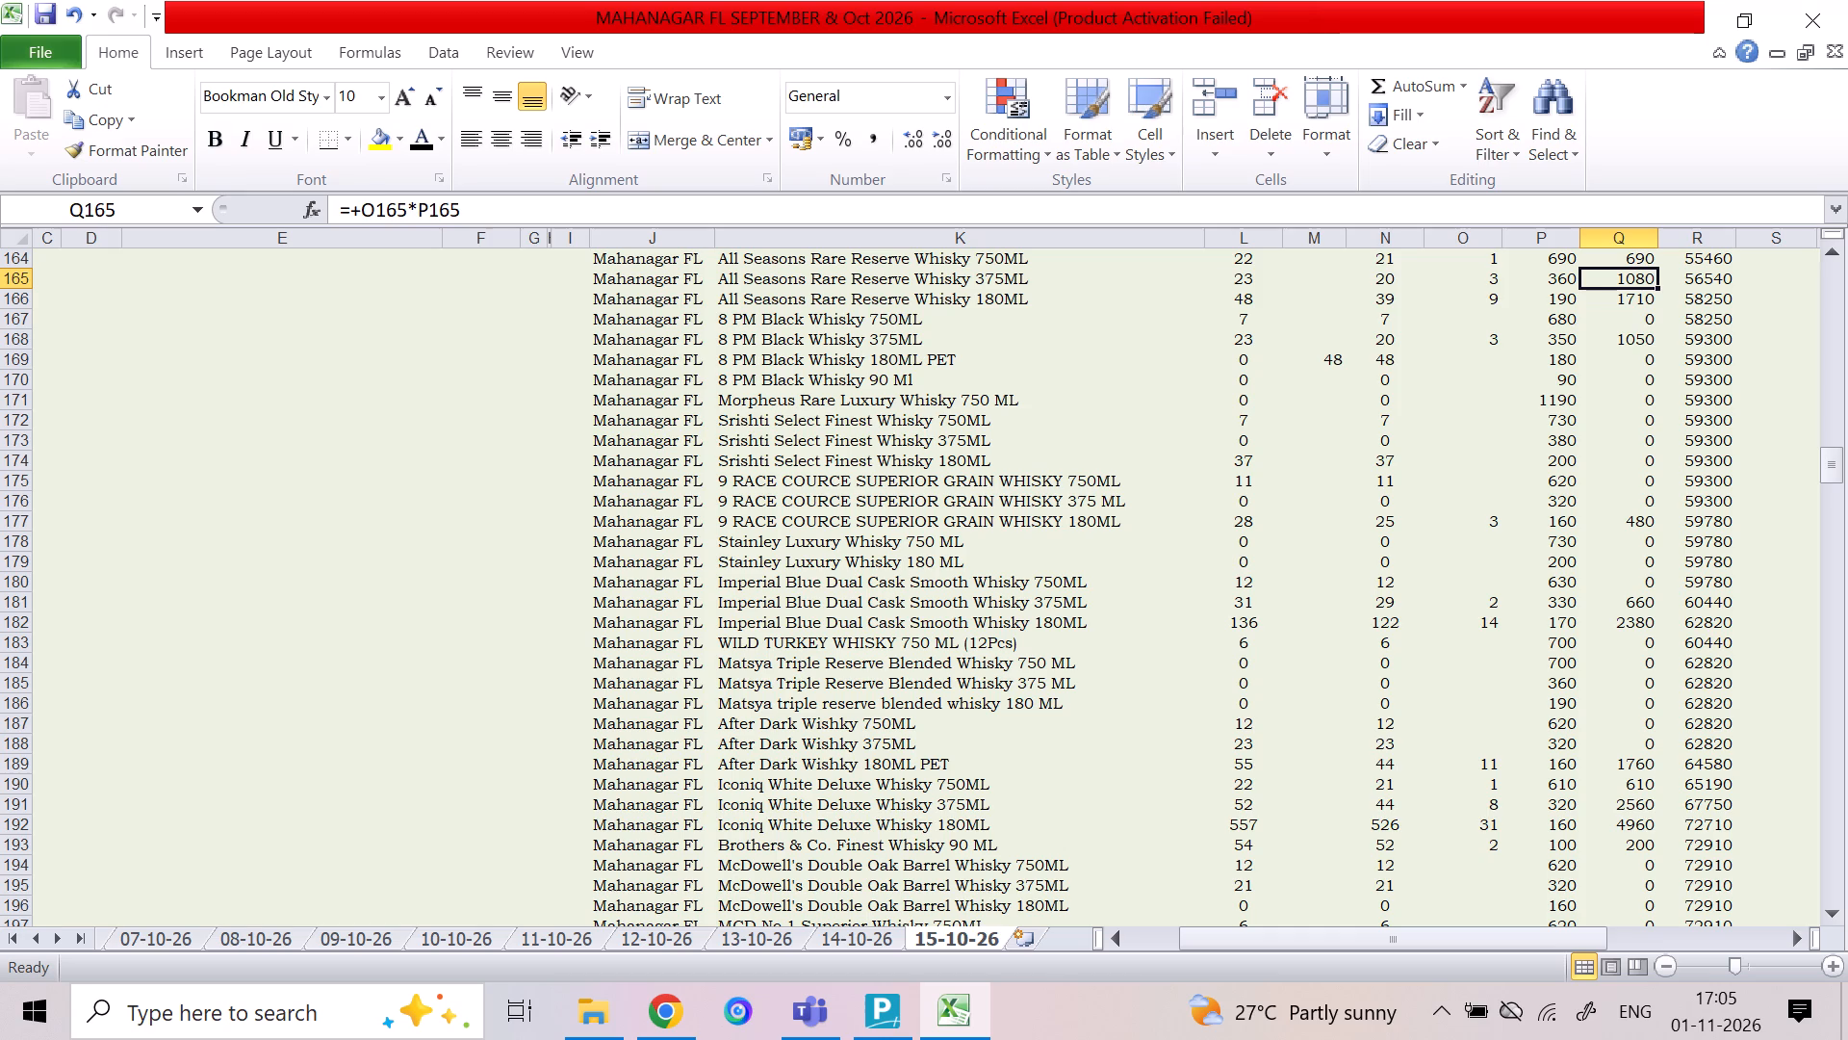
pyautogui.press('Up')
pyautogui.press('Up')
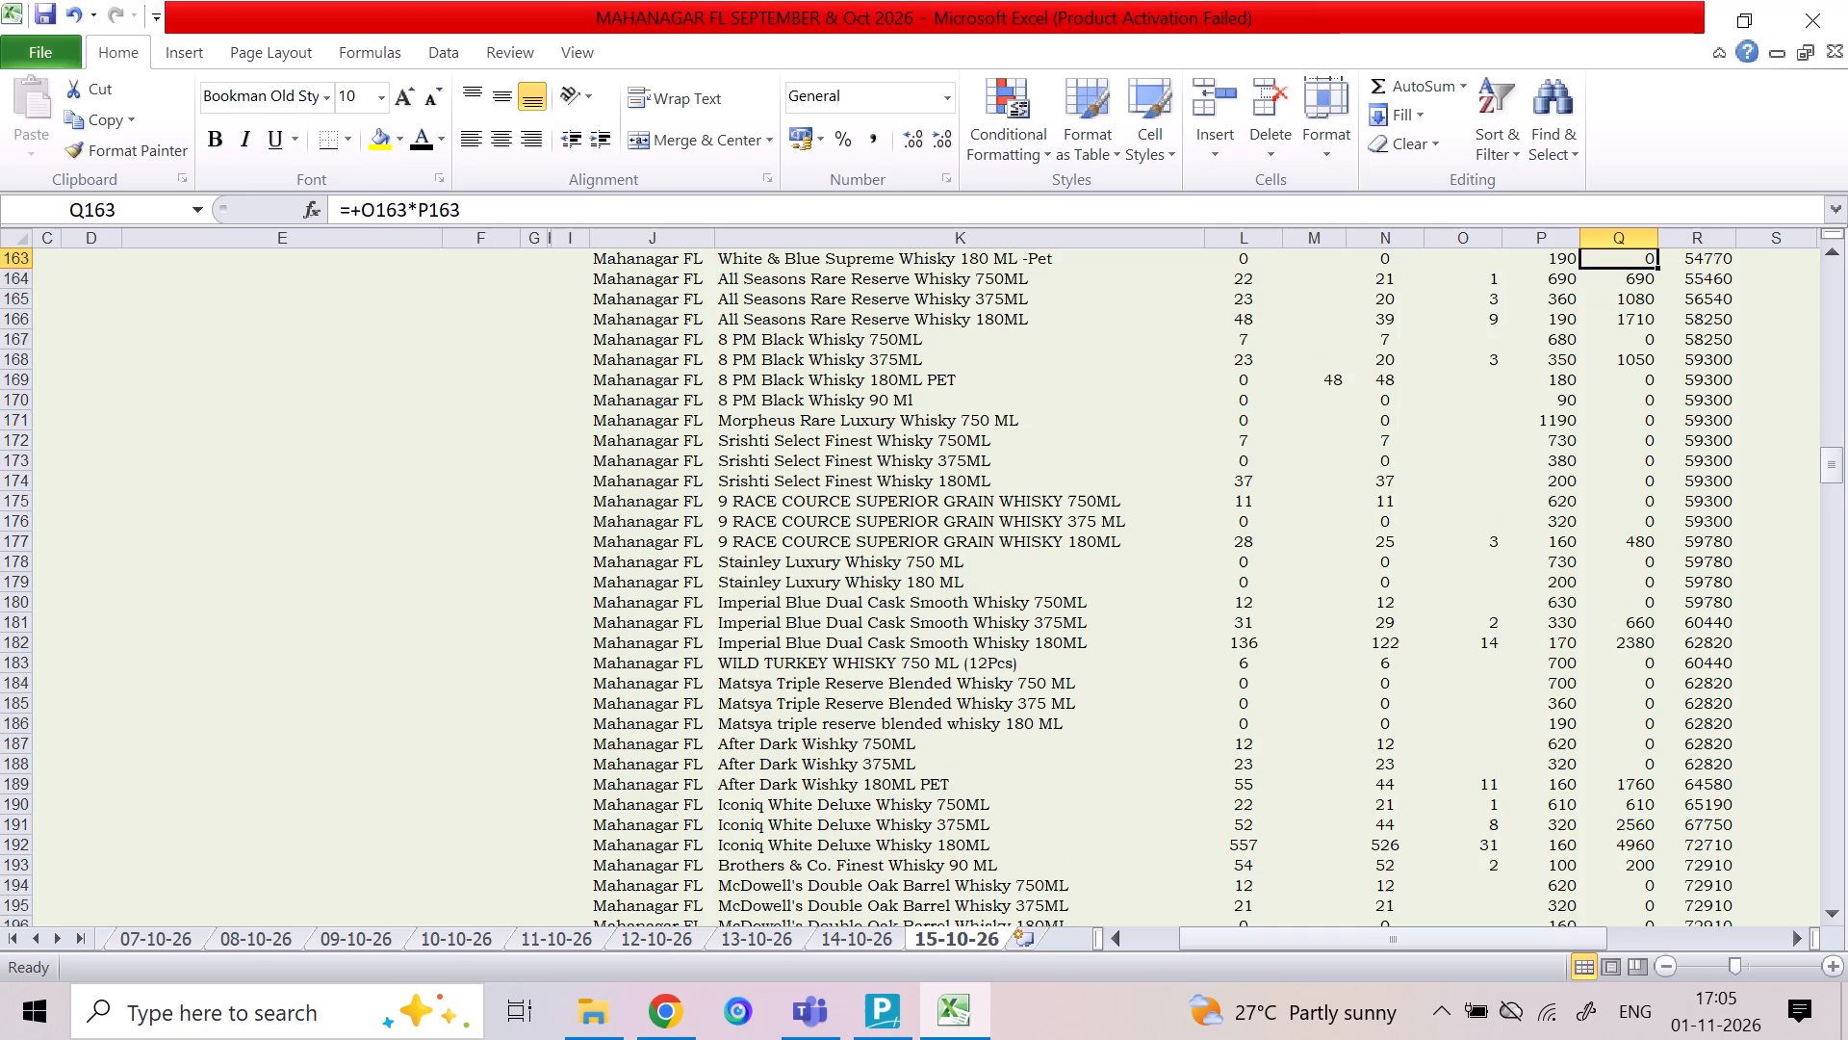
# Review the sale amounts for the White & Blue Supreme, Royal Challenge Classic and SR B7 rows.
pyautogui.press('Up')
pyautogui.press('Up')
pyautogui.press('Up')
pyautogui.press('Up')
pyautogui.press('Down')
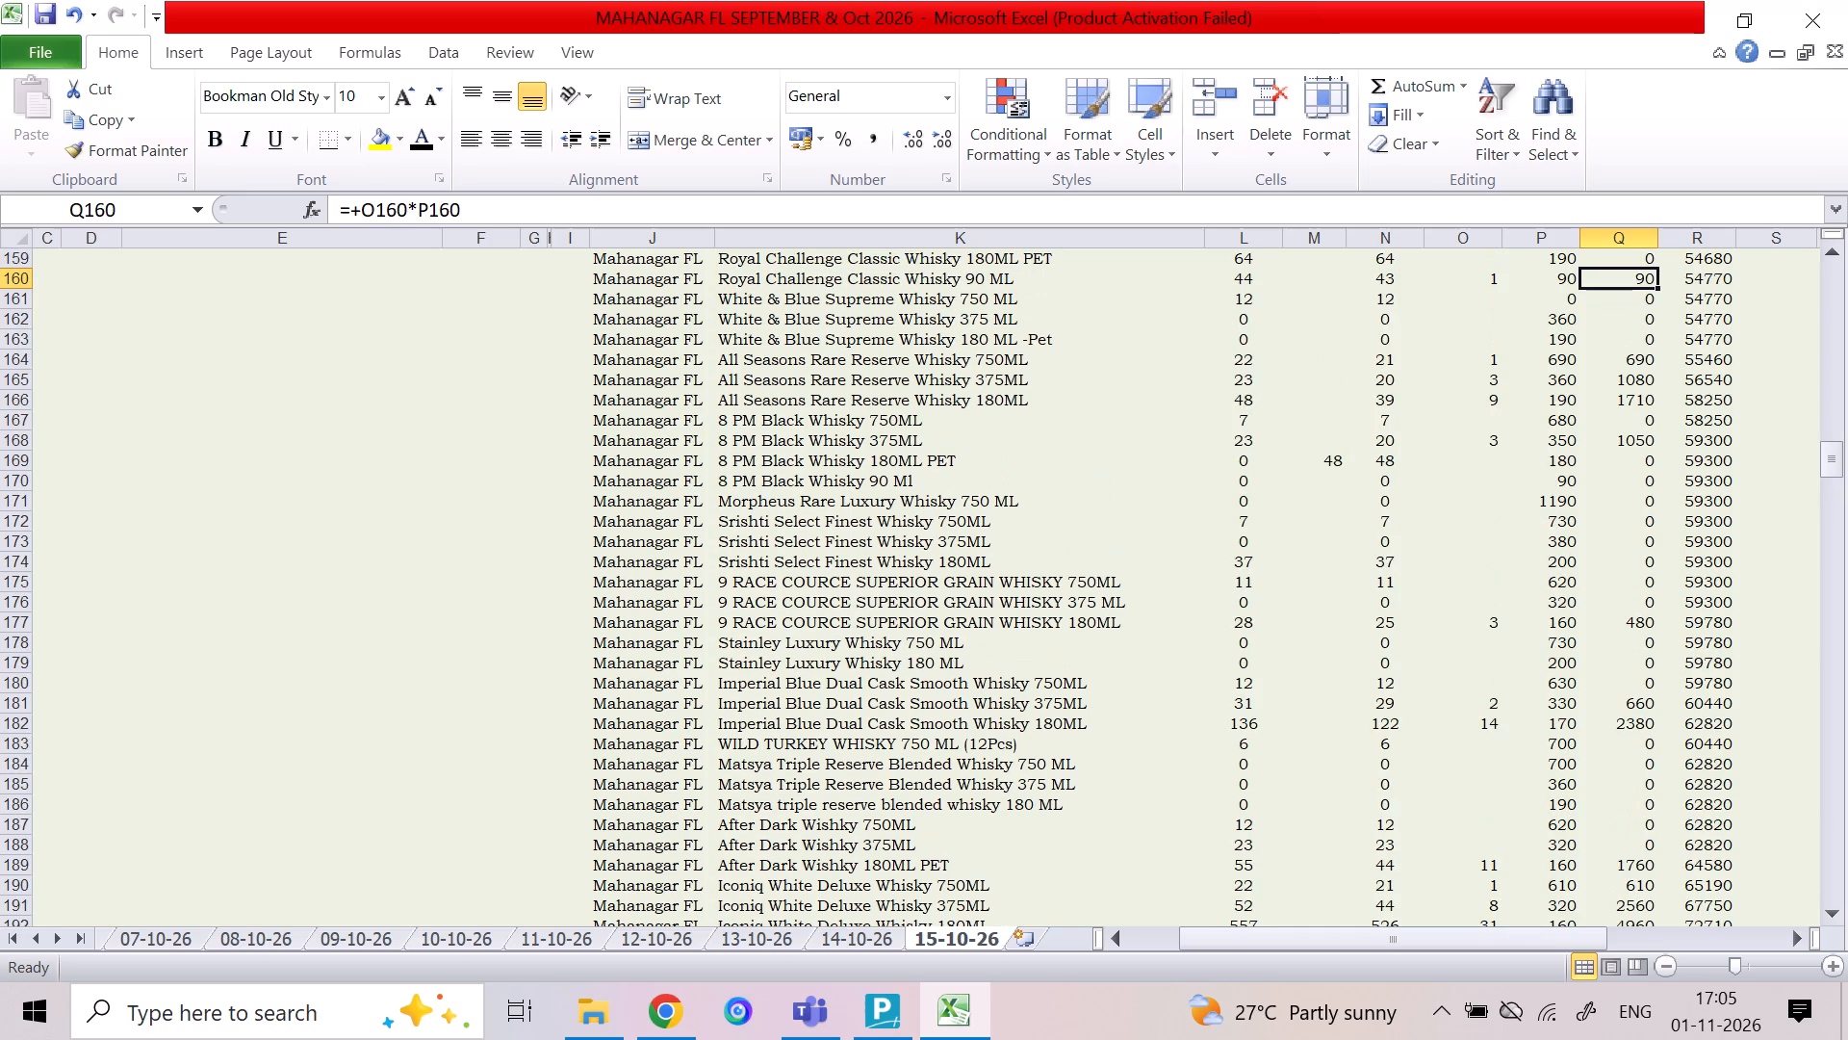
pyautogui.press('Up')
pyautogui.press('Up')
pyautogui.press('Up')
pyautogui.press('Down')
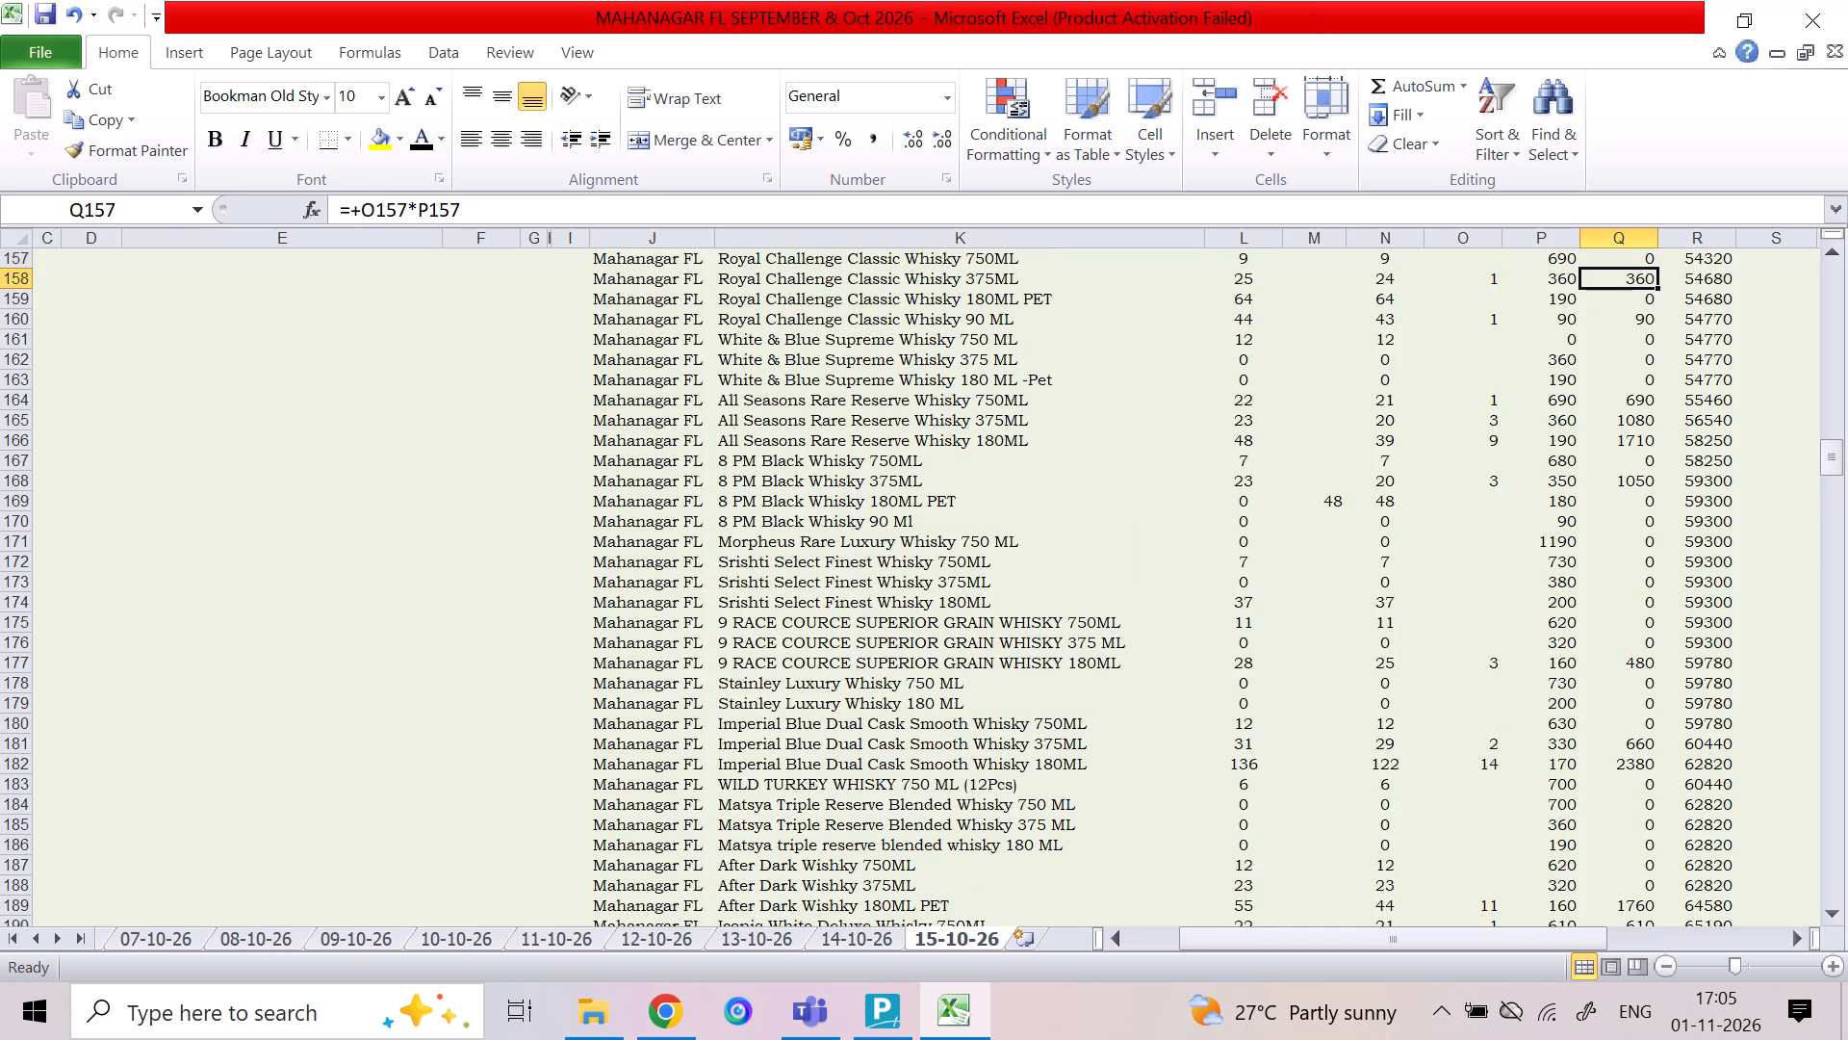
pyautogui.press('Up')
pyautogui.press('Up')
pyautogui.press('Up')
pyautogui.press('Down')
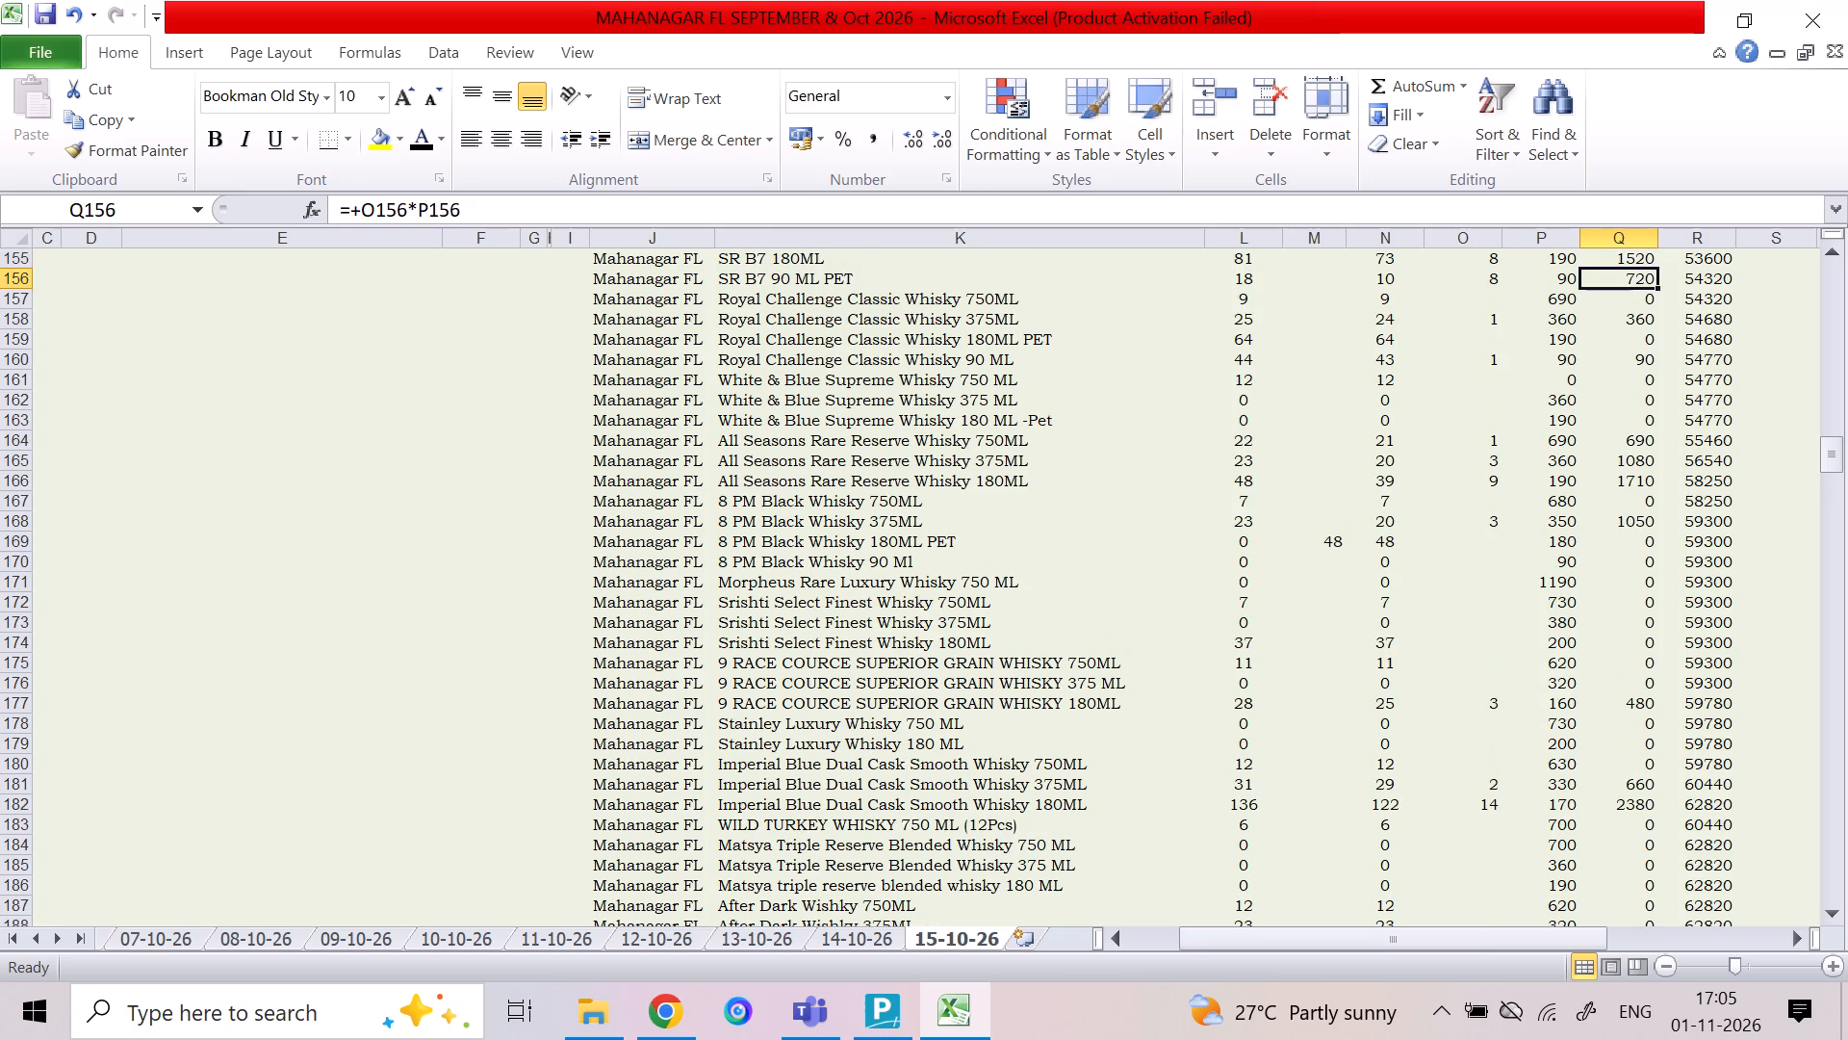
pyautogui.press('Up')
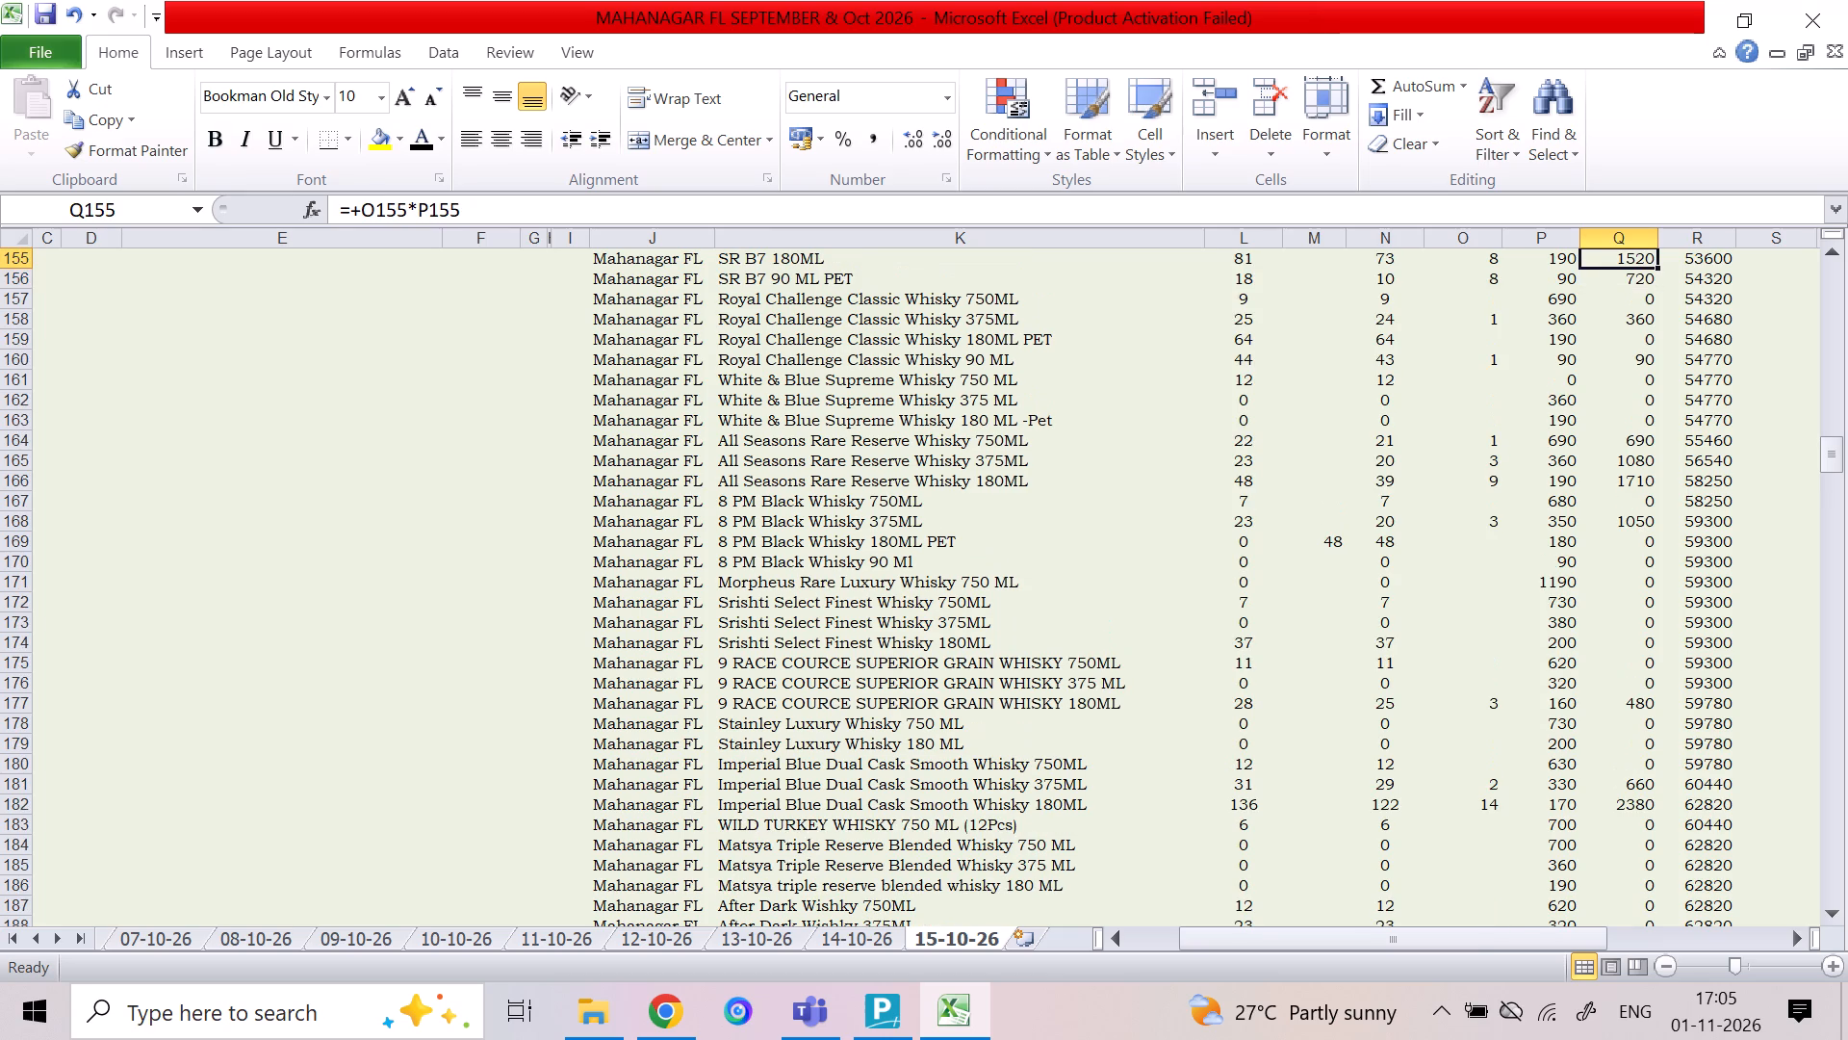
pyautogui.press('Up')
pyautogui.press('Up')
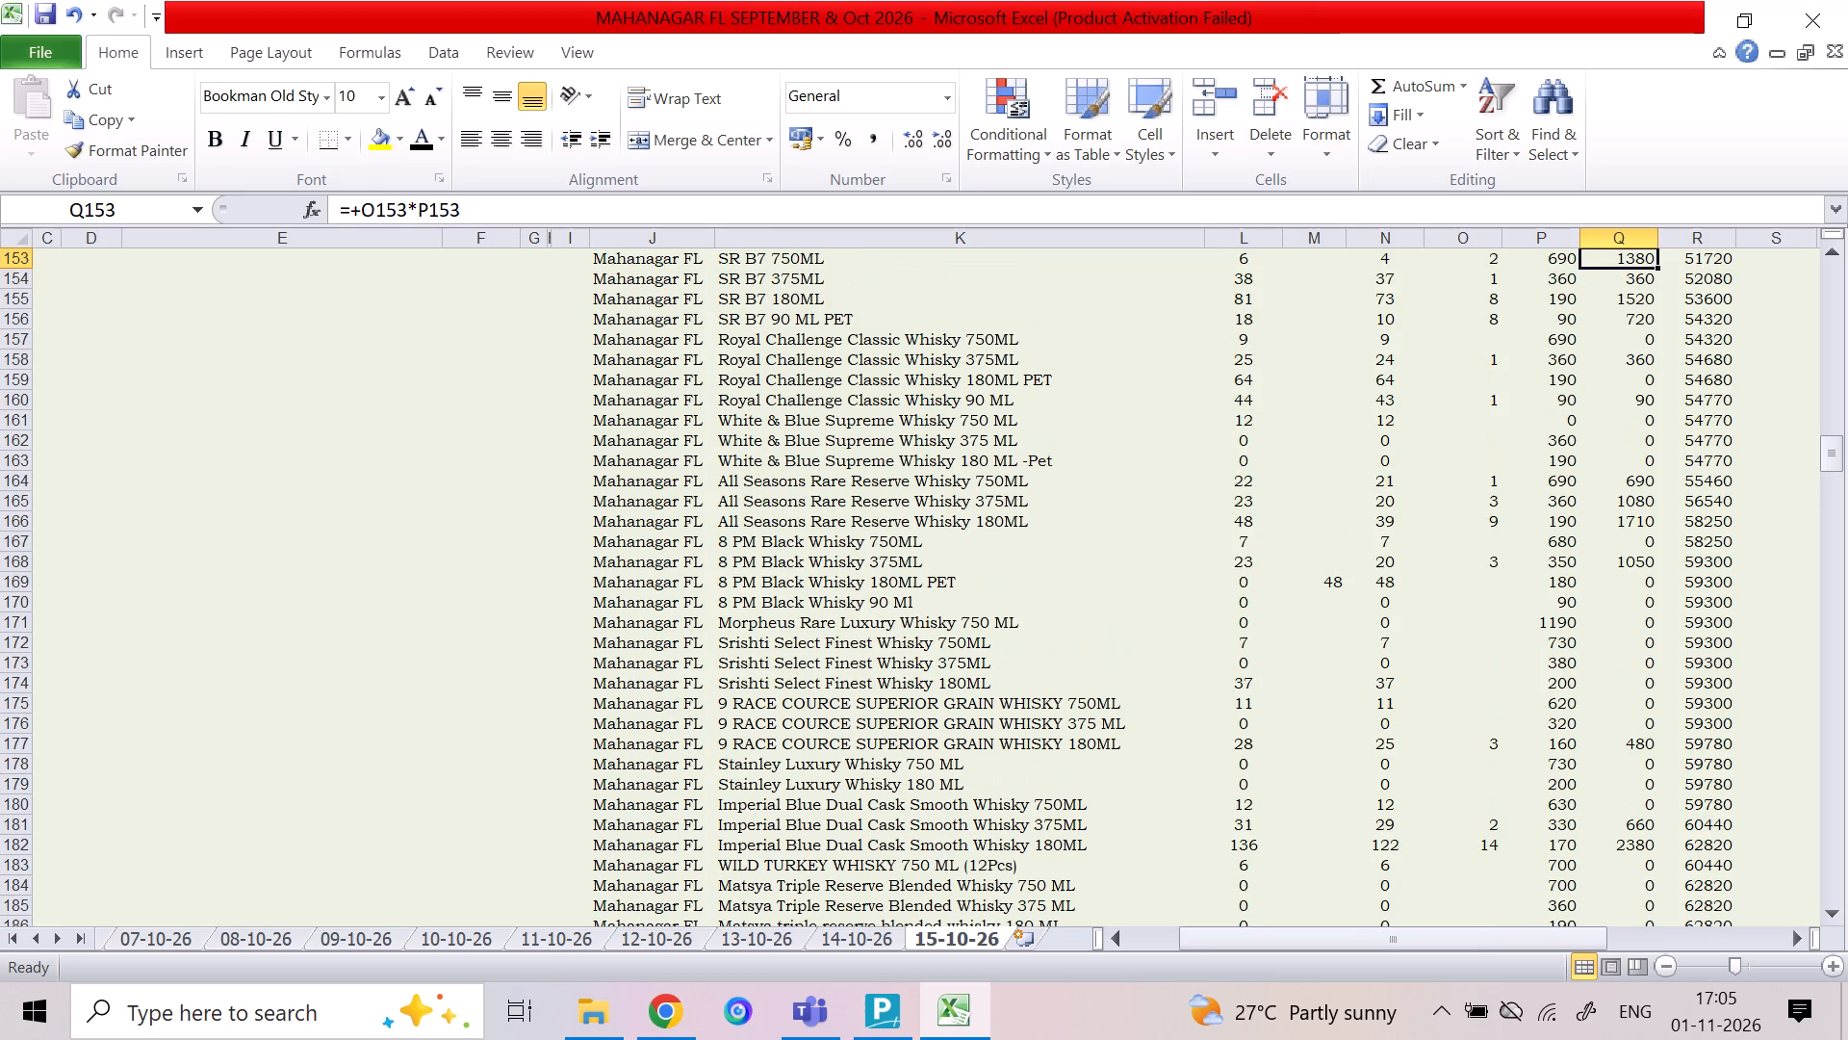
# Review the sale amounts from Royal Green Reserve Whisky up through Royal Stag Deluxe and IGL'S Amazing Deluxe to Royal Stag Barrel Select.
pyautogui.press('Up')
pyautogui.press('Up')
pyautogui.press('Up')
pyautogui.press('Up')
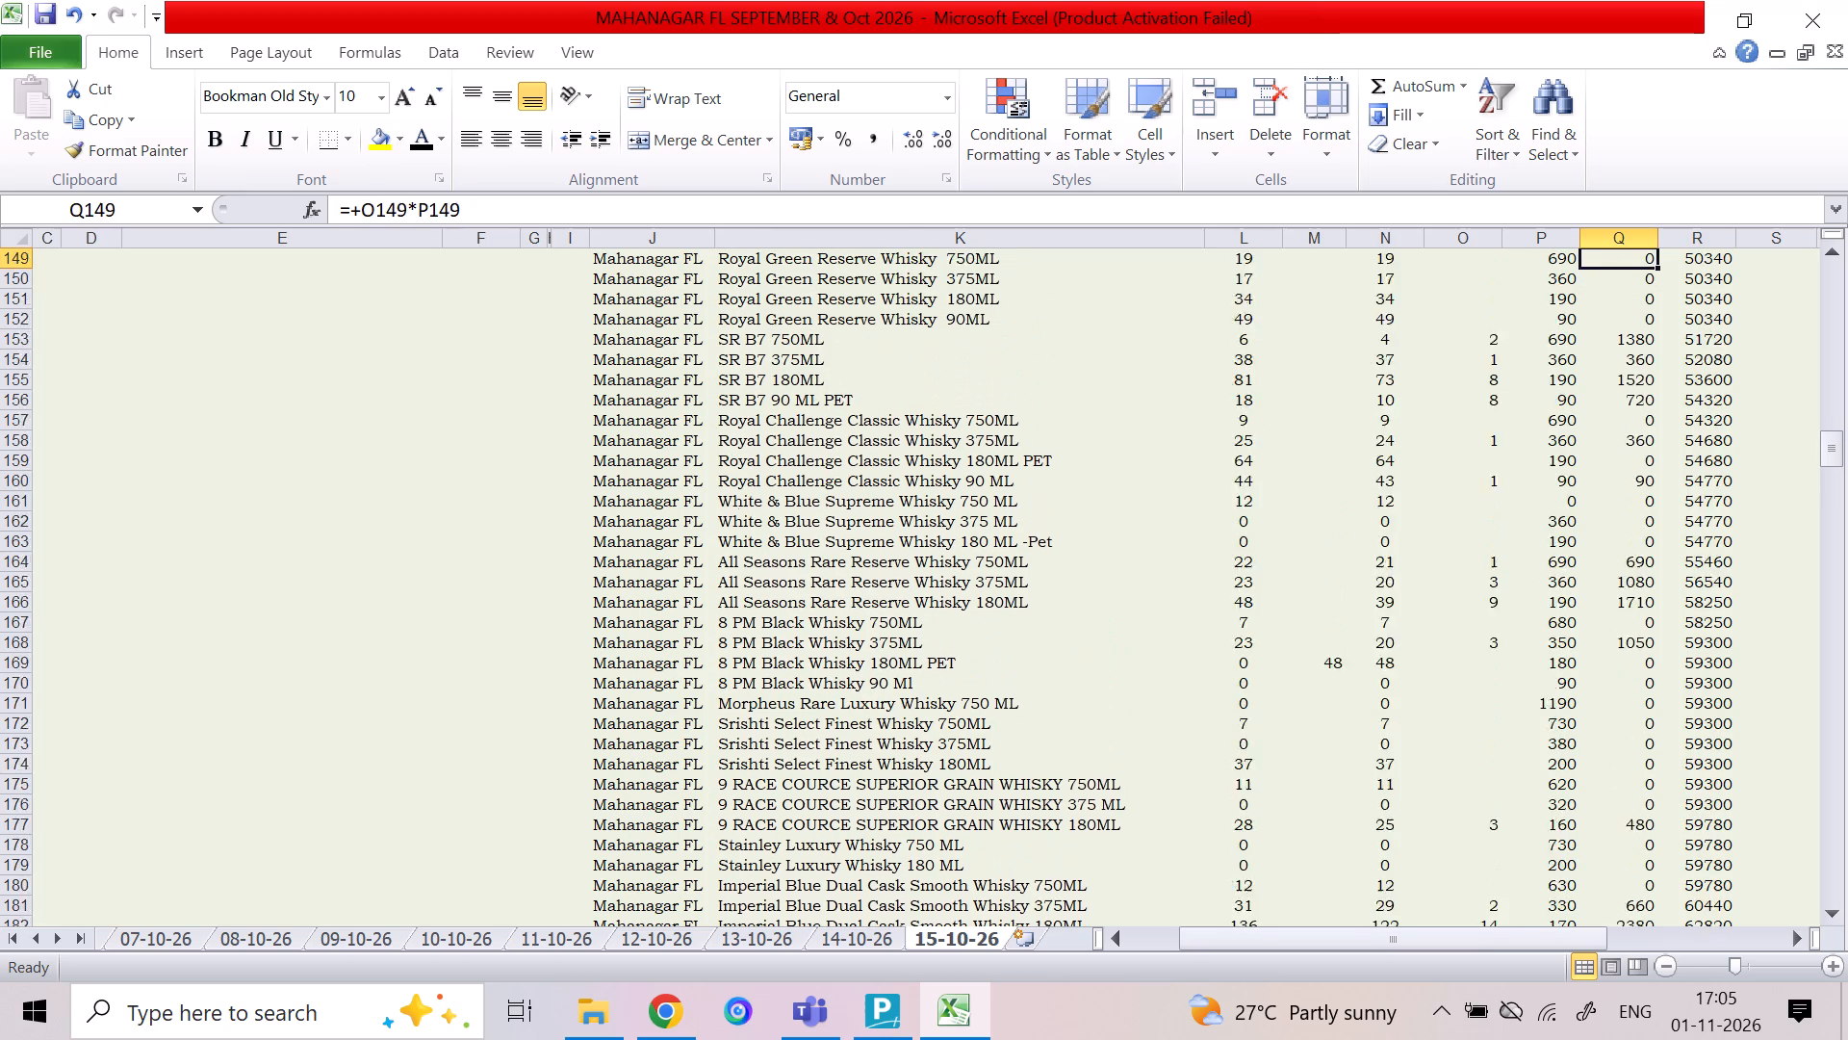
pyautogui.press('Up')
pyautogui.press('Up')
pyautogui.press('Up')
pyautogui.press('Down')
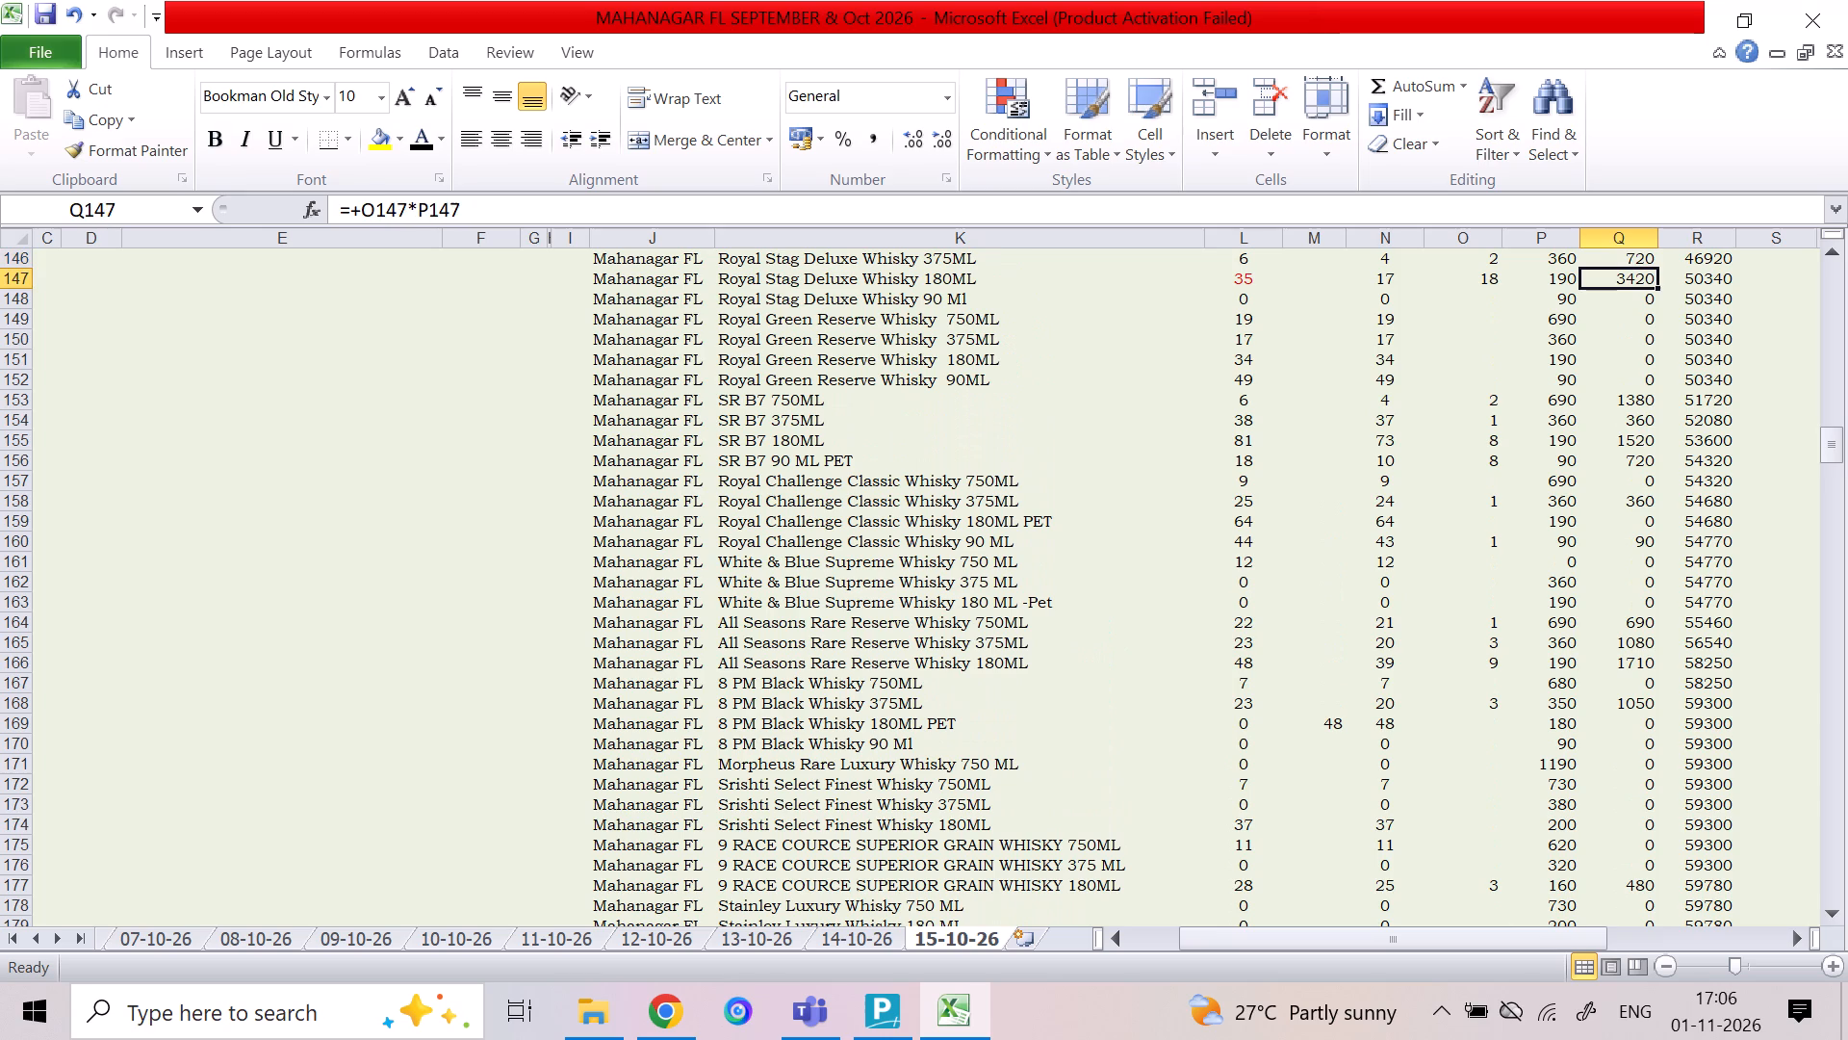
pyautogui.press('Up')
pyautogui.press('Up')
pyautogui.press('Up')
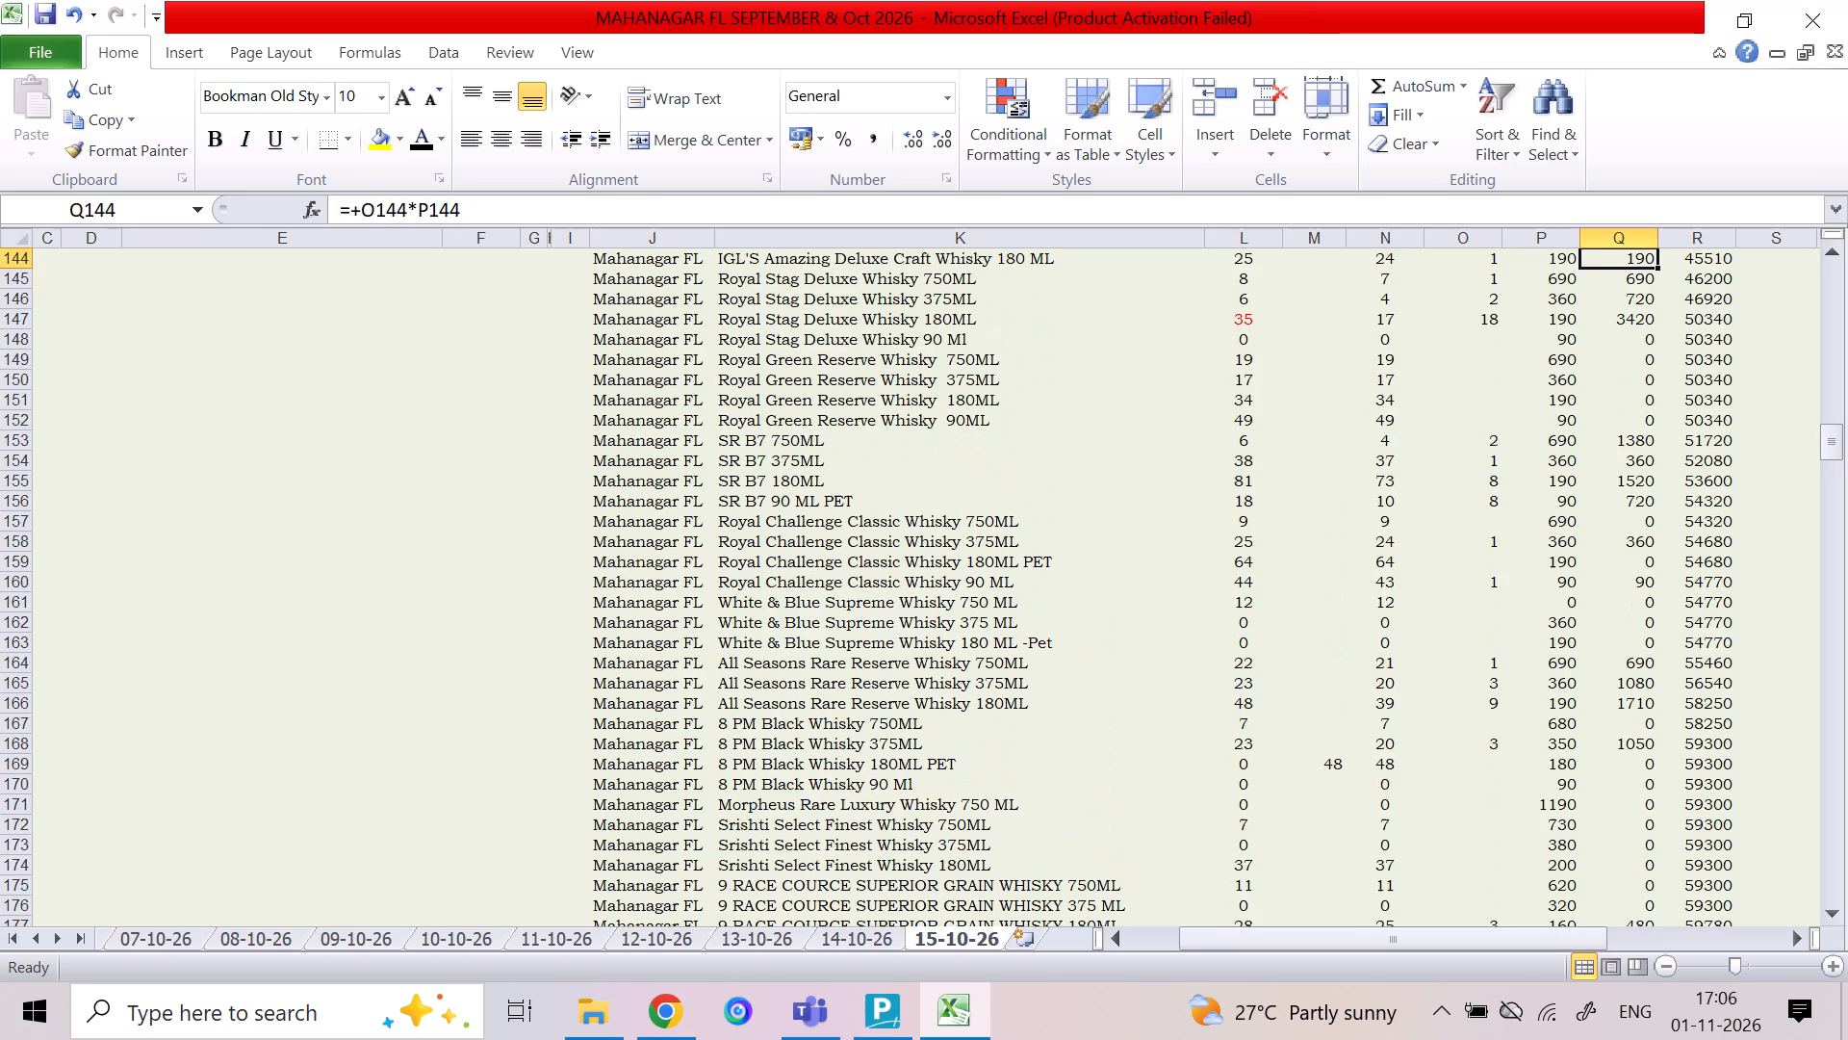
pyautogui.press('Down')
pyautogui.press('Up')
pyautogui.press('Up')
pyautogui.press('Up')
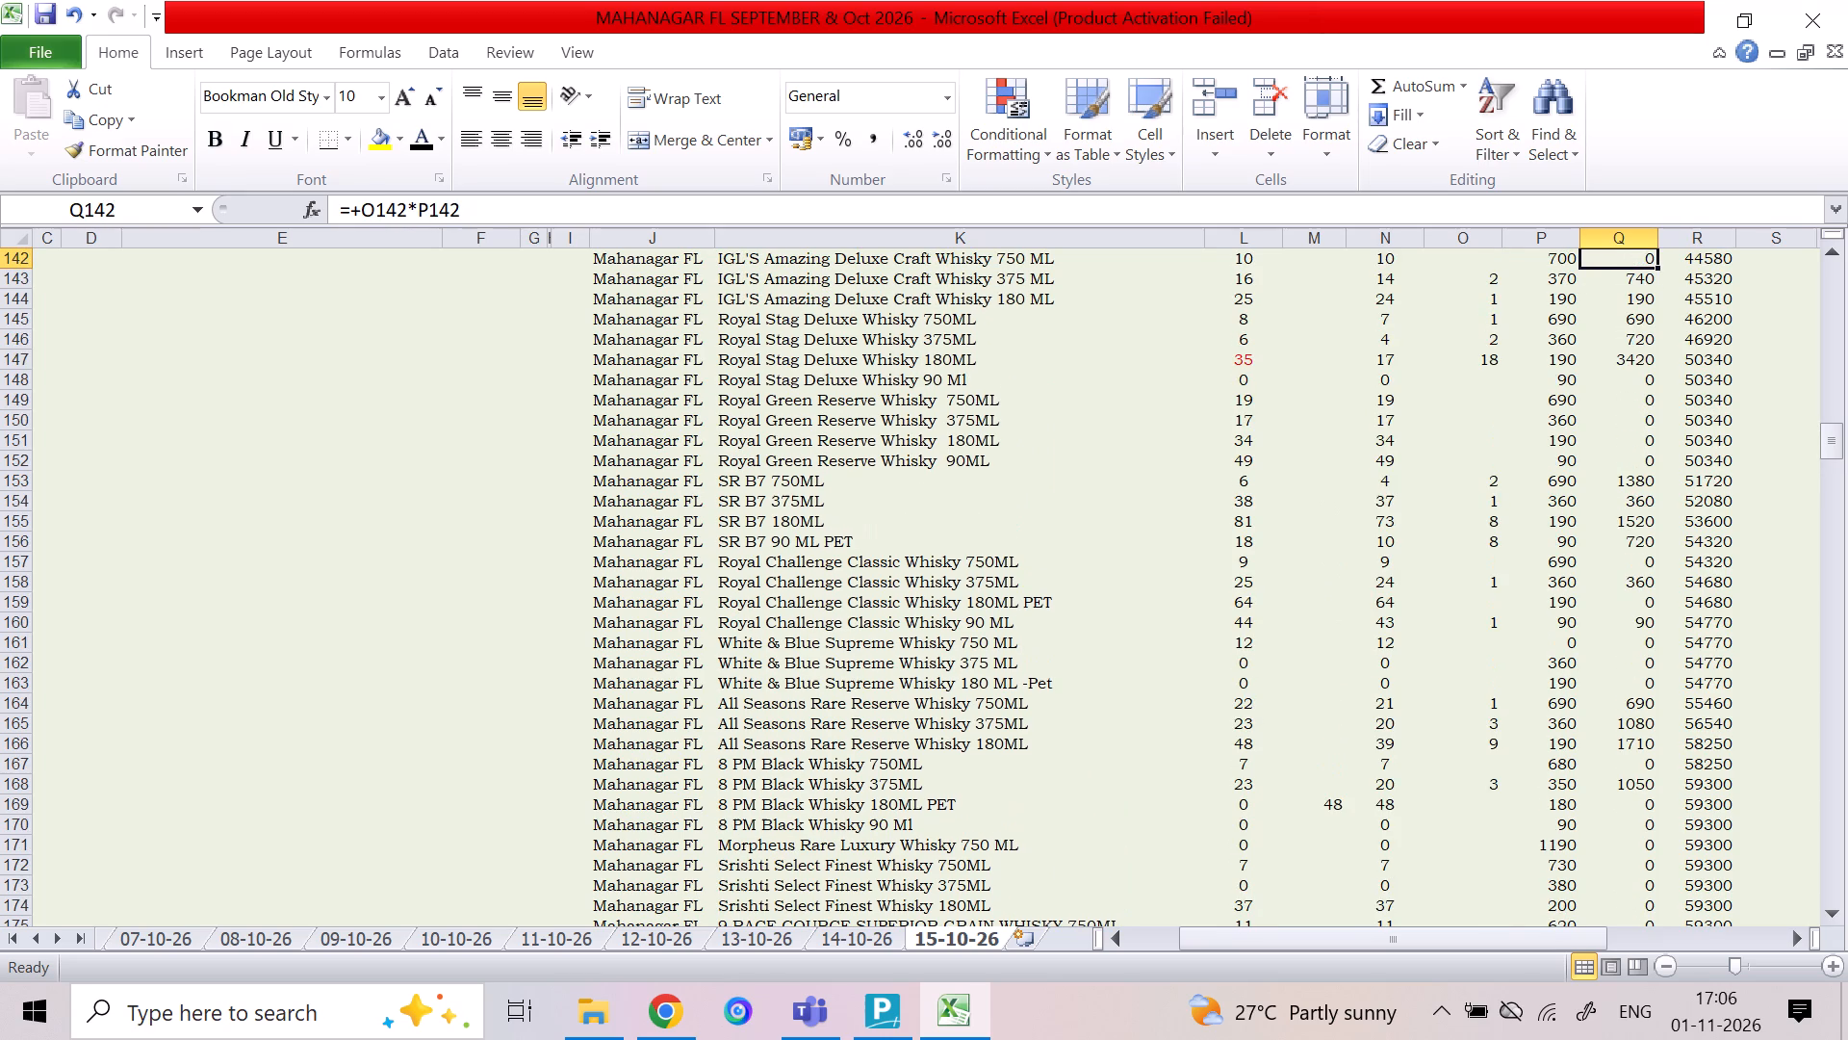
pyautogui.press('Down')
pyautogui.press('Up')
pyautogui.press('Up')
pyautogui.press('Up')
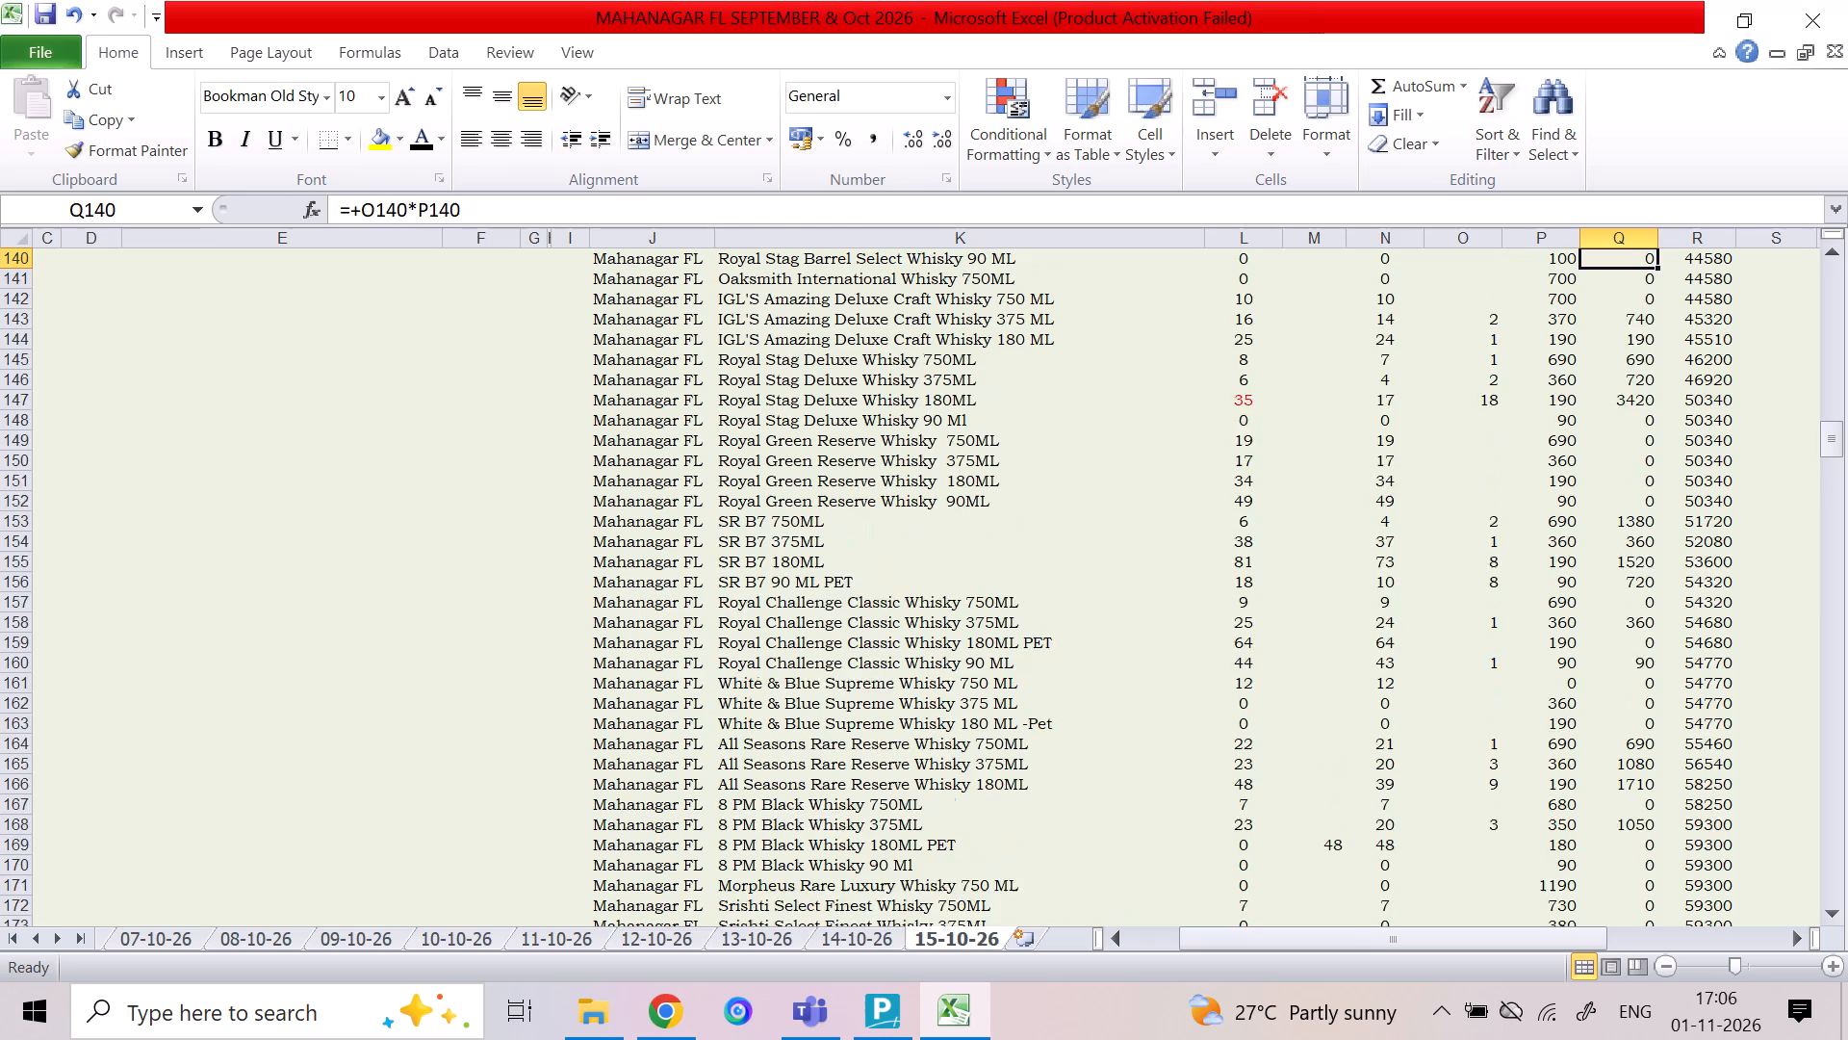
# Review the sale amounts from the Royal Stag Barrel rows up through Alcobrew Single Oak Grain to XClamation Pre Whisky 180 ML.
pyautogui.press('Up')
pyautogui.press('Up')
pyautogui.press('Up')
pyautogui.press('Up')
pyautogui.press('Up')
pyautogui.press('Up')
pyautogui.press('Up')
pyautogui.press('Up')
pyautogui.press('Up')
pyautogui.press('Up')
pyautogui.press('Down')
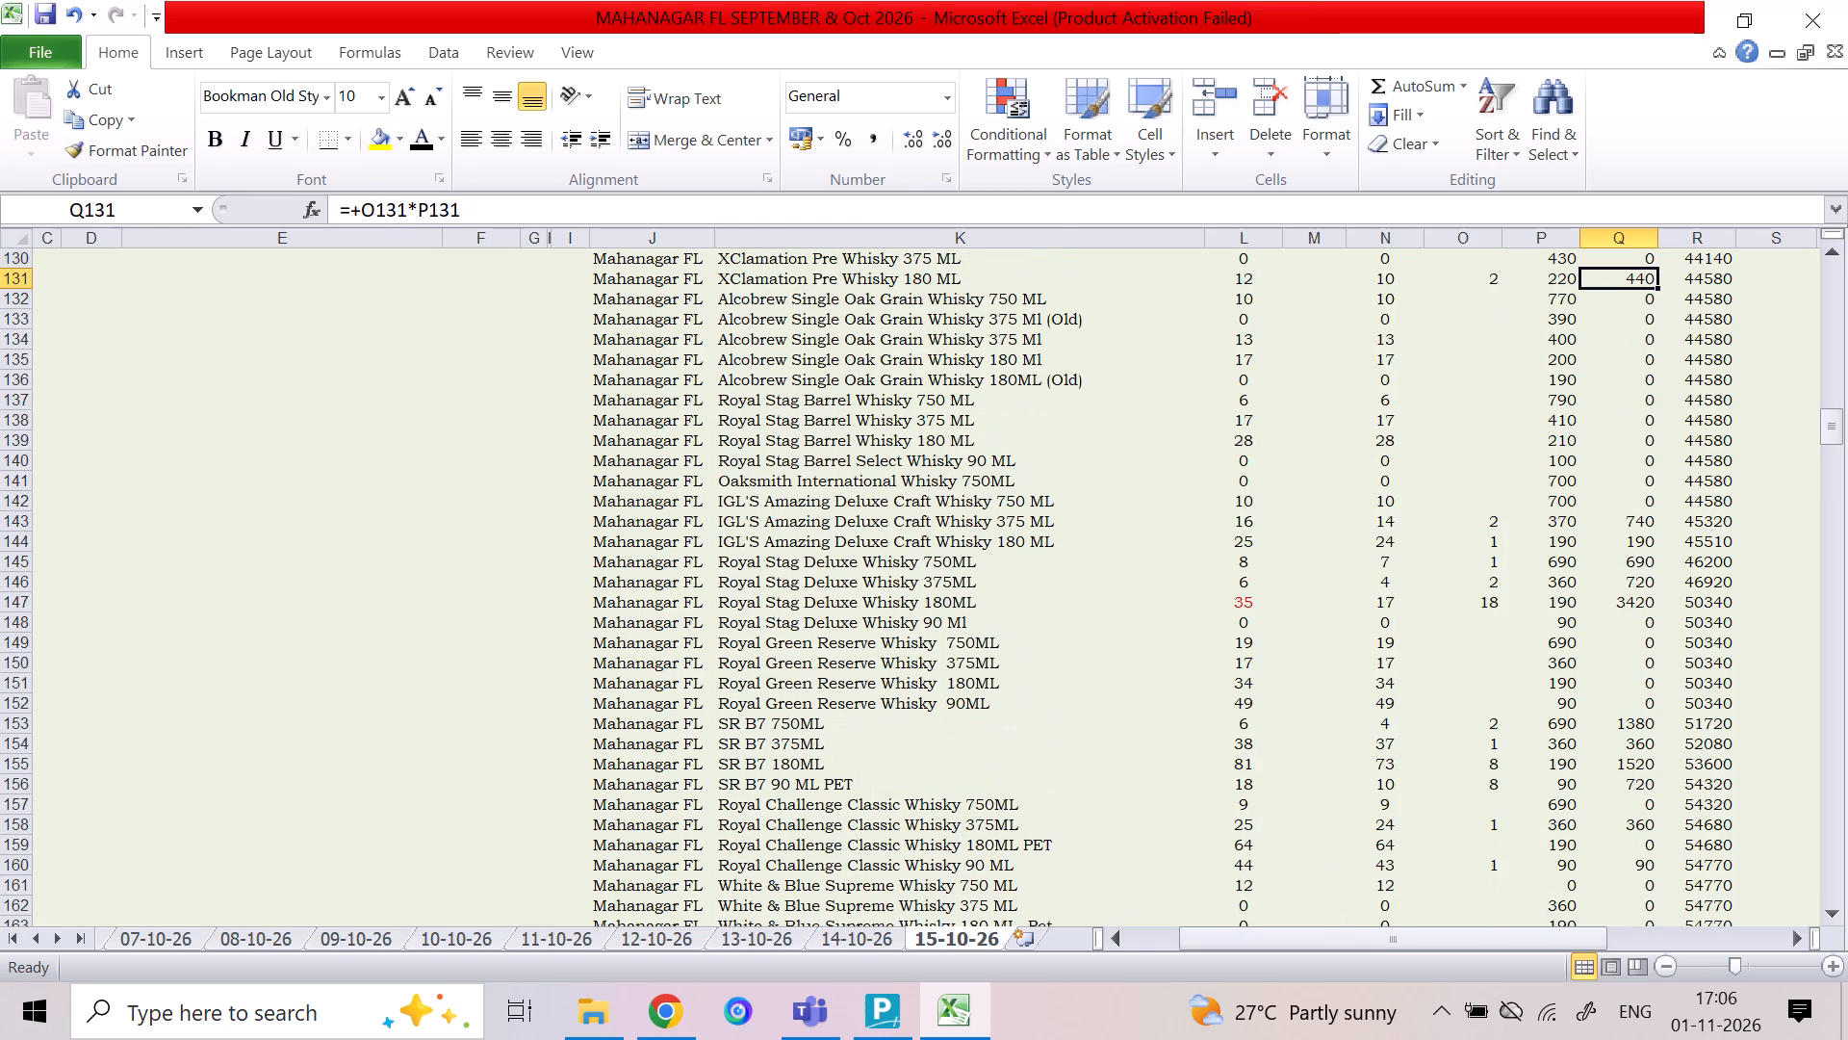
# Review the sale amounts from XClamation Pre Whisky up through Northern Pride, Oaken Glow and The Indian Edit to Whistler Barrel Aged 180ML.
pyautogui.press('Up')
pyautogui.press('Up')
pyautogui.press('Up')
pyautogui.press('Up')
pyautogui.press('Up')
pyautogui.press('Up')
pyautogui.press('Up')
pyautogui.press('Up')
pyautogui.press('Up')
pyautogui.press('Up')
pyautogui.press('Up')
pyautogui.press('Up')
pyautogui.press('Up')
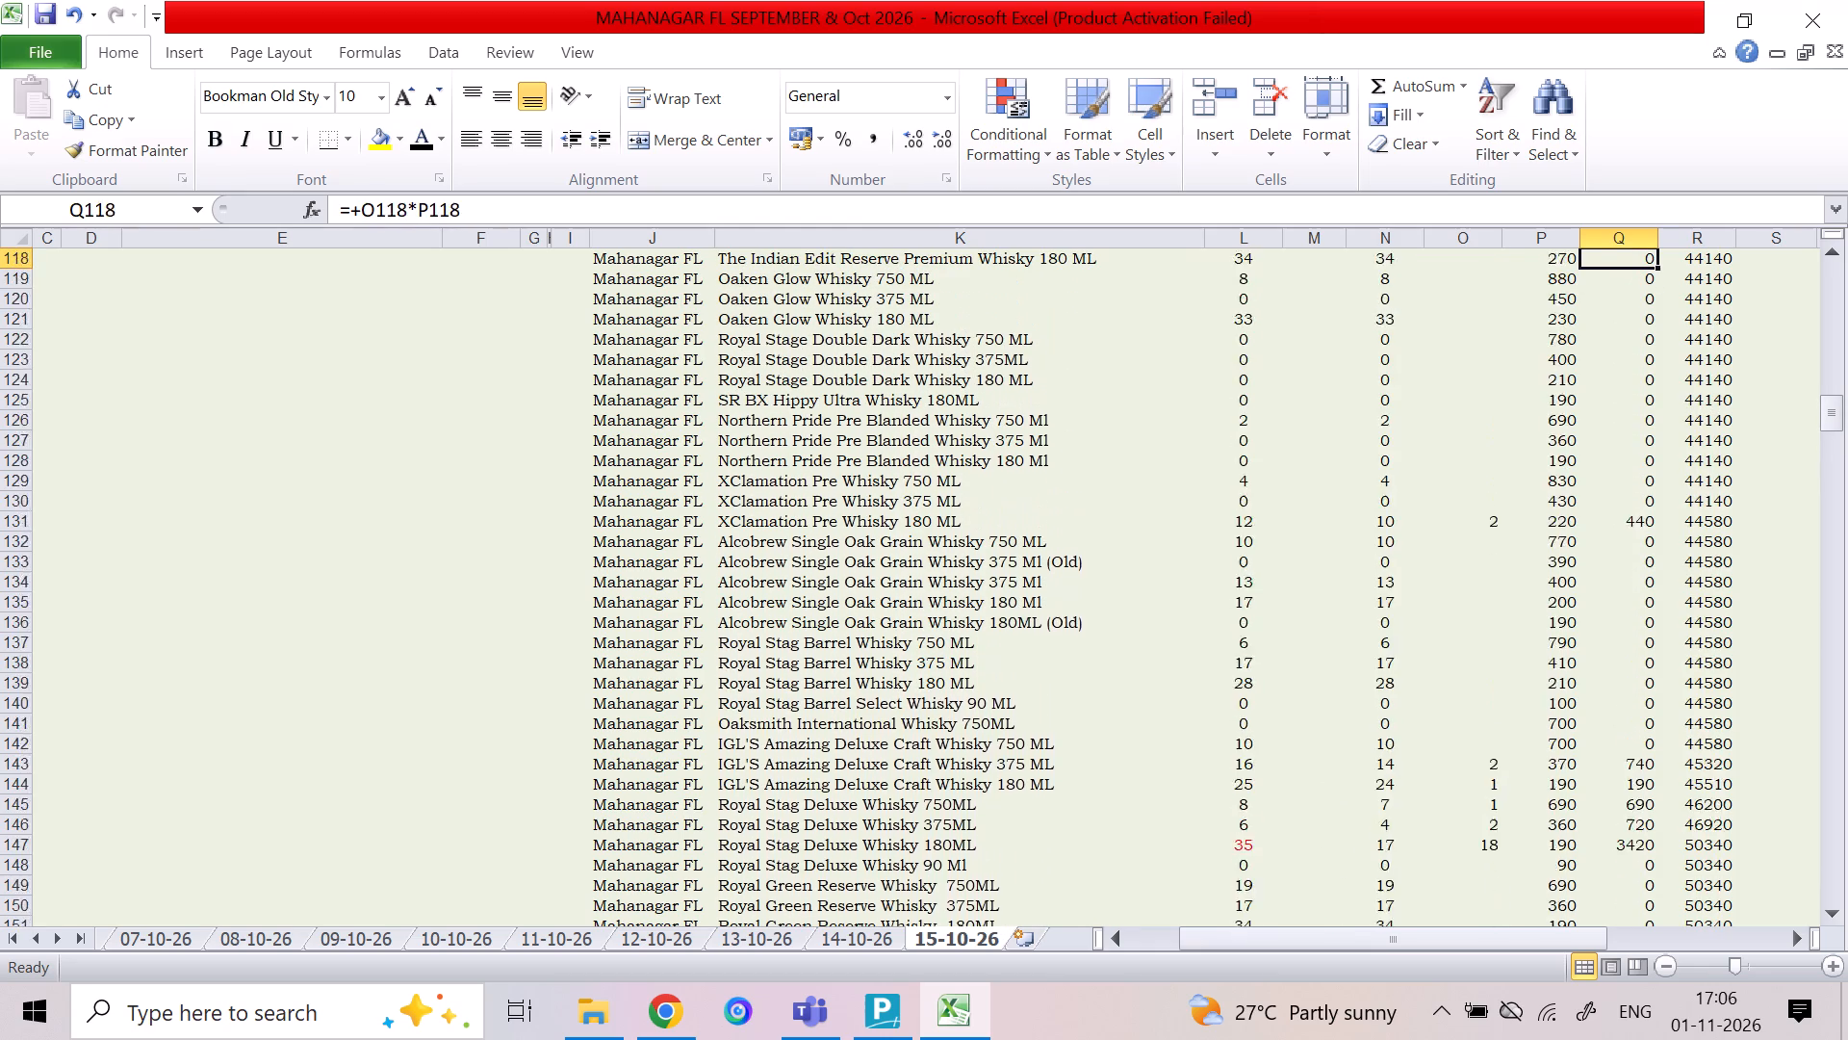
pyautogui.press('Up')
pyautogui.press('Up')
pyautogui.press('Up')
pyautogui.press('Up')
pyautogui.press('Down')
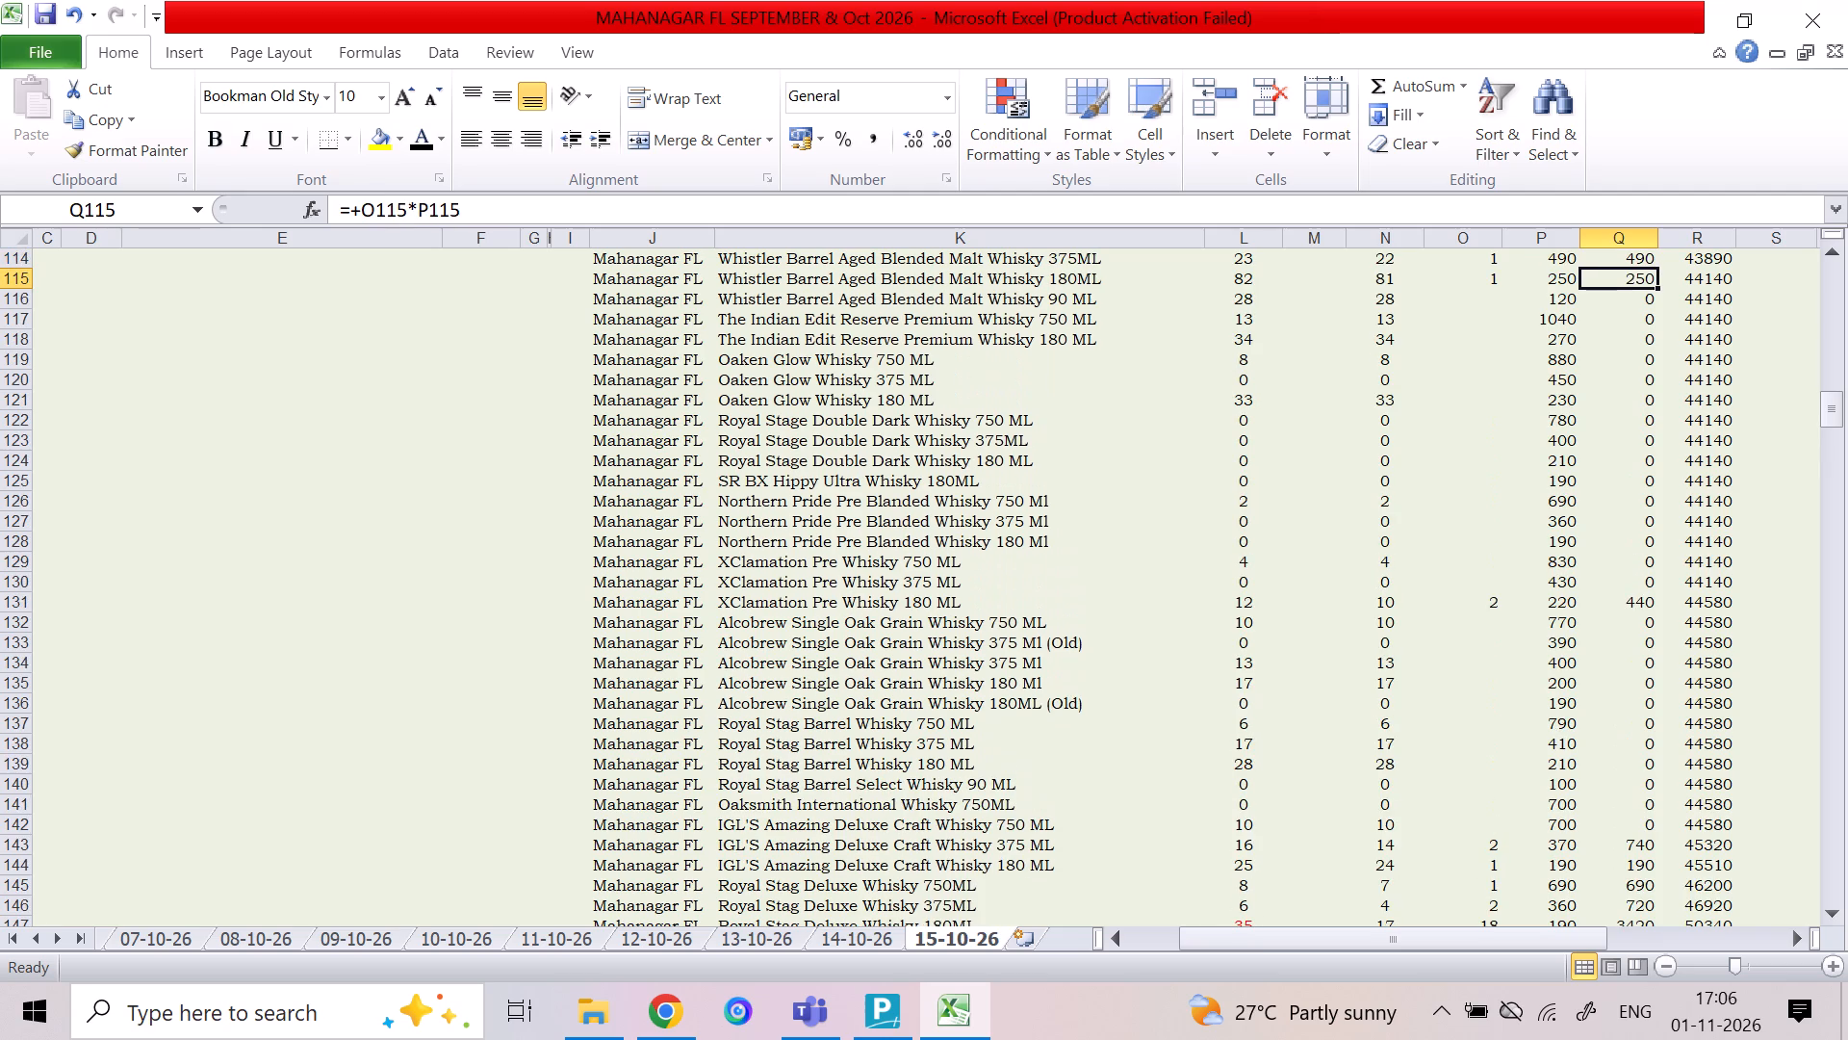
# Review the sale amounts for the Whistler Barrel Aged, Golfershot Select Oak Barrel and Signature Premier Grain Whisky rows.
pyautogui.press('Up')
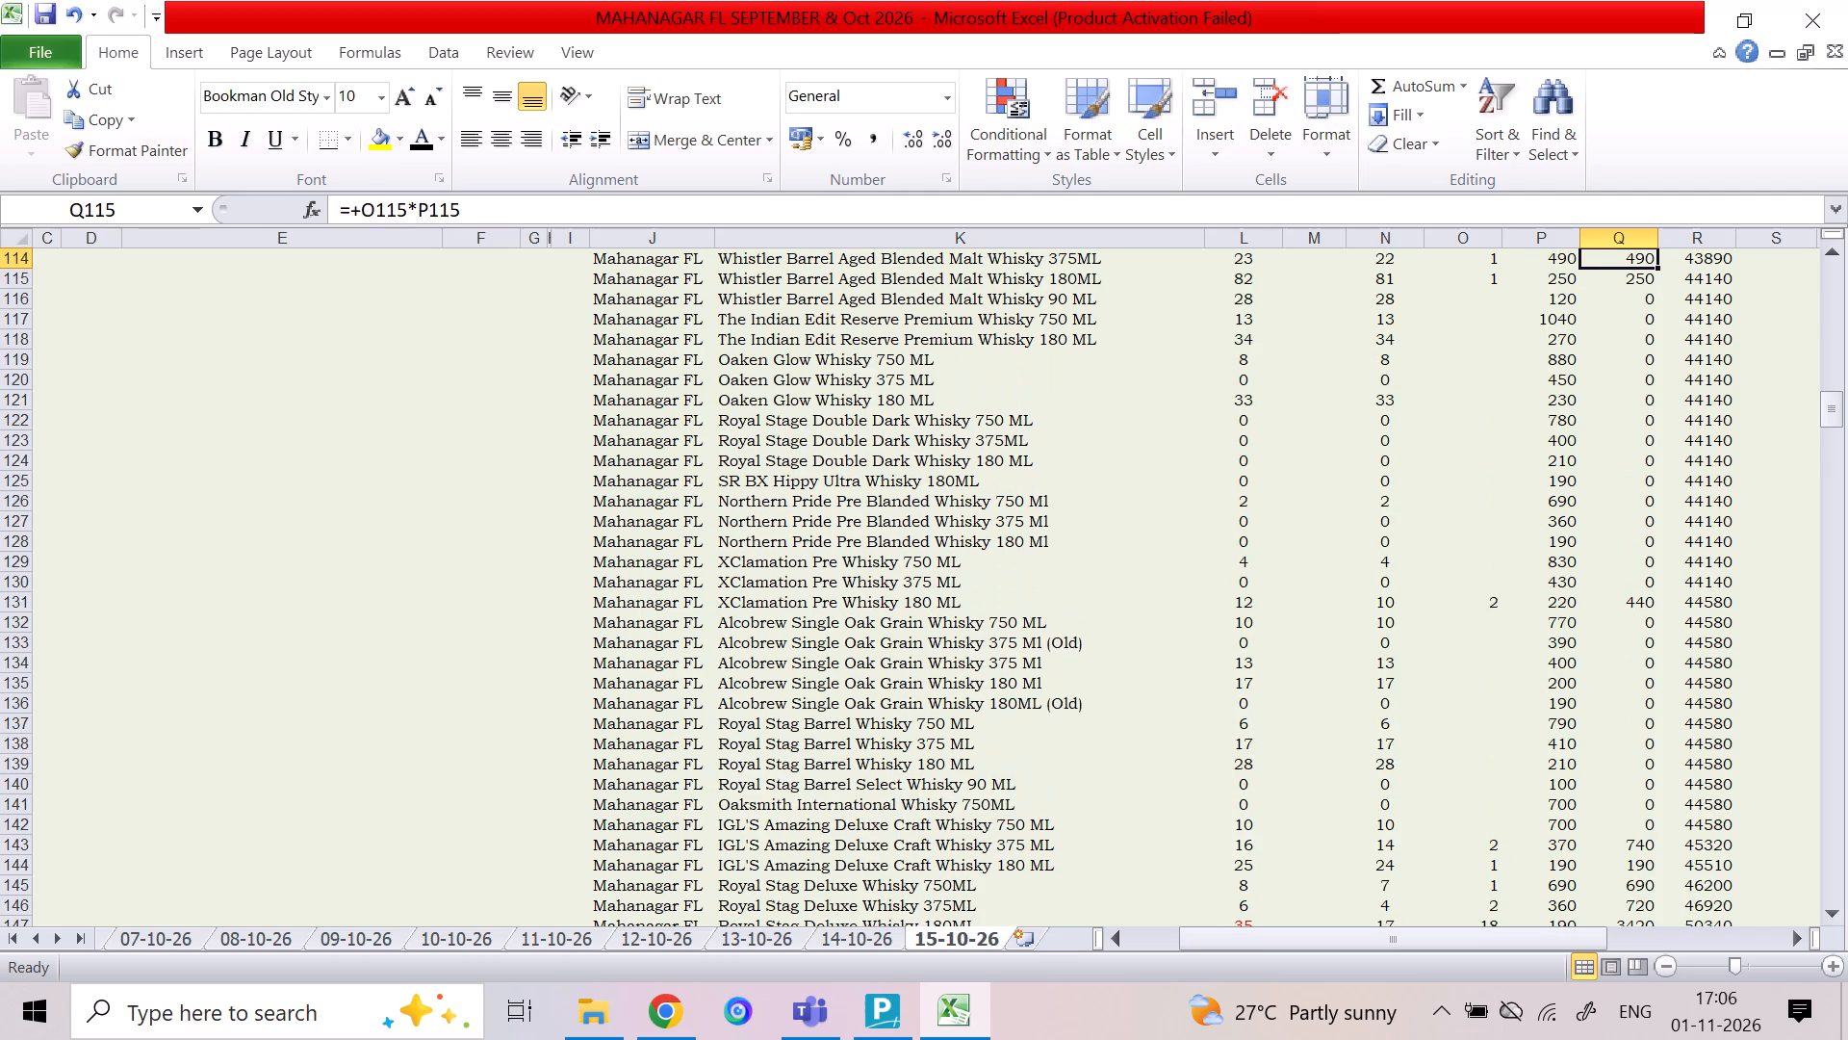
pyautogui.press('Up')
pyautogui.press('Up')
pyautogui.press('Up')
pyautogui.press('Up')
pyautogui.press('Up')
pyautogui.press('Down')
pyautogui.press('Down')
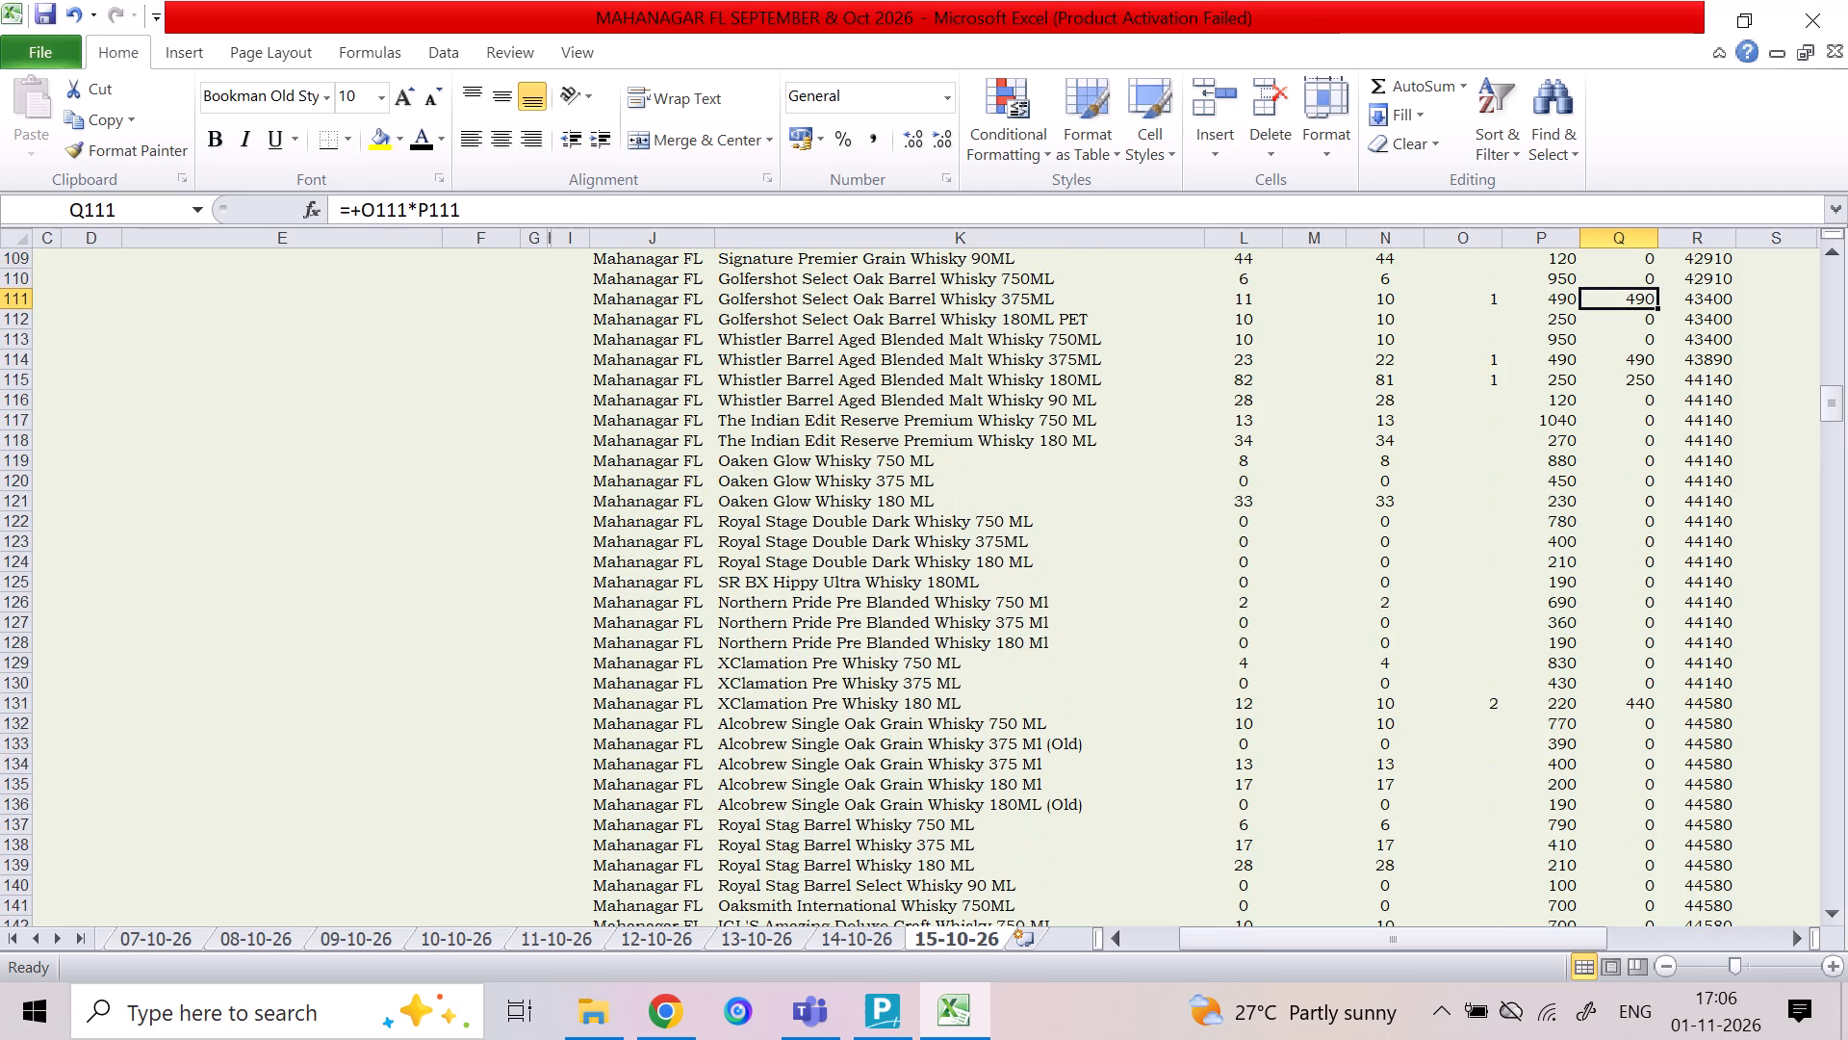
pyautogui.press('Up')
pyautogui.press('Up')
pyautogui.press('Up')
pyautogui.press('Up')
pyautogui.press('Up')
pyautogui.press('Down')
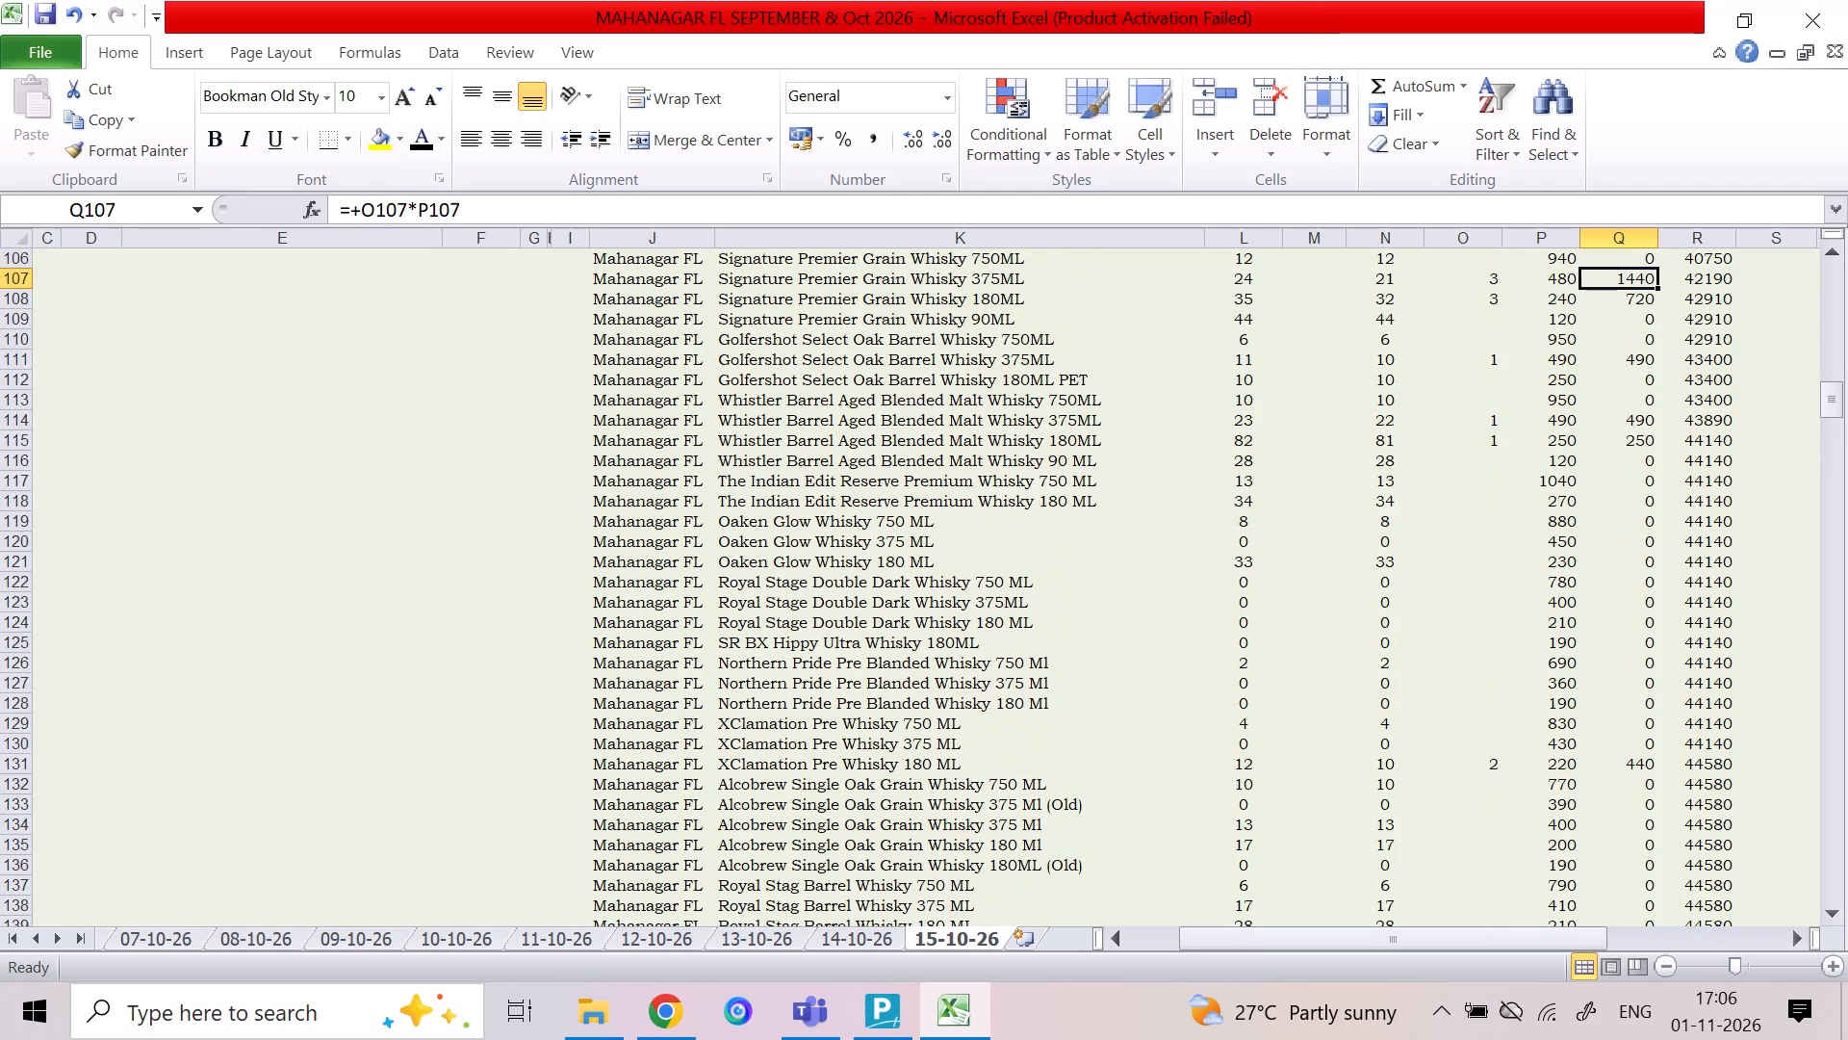
pyautogui.press('Down')
pyautogui.press('Up')
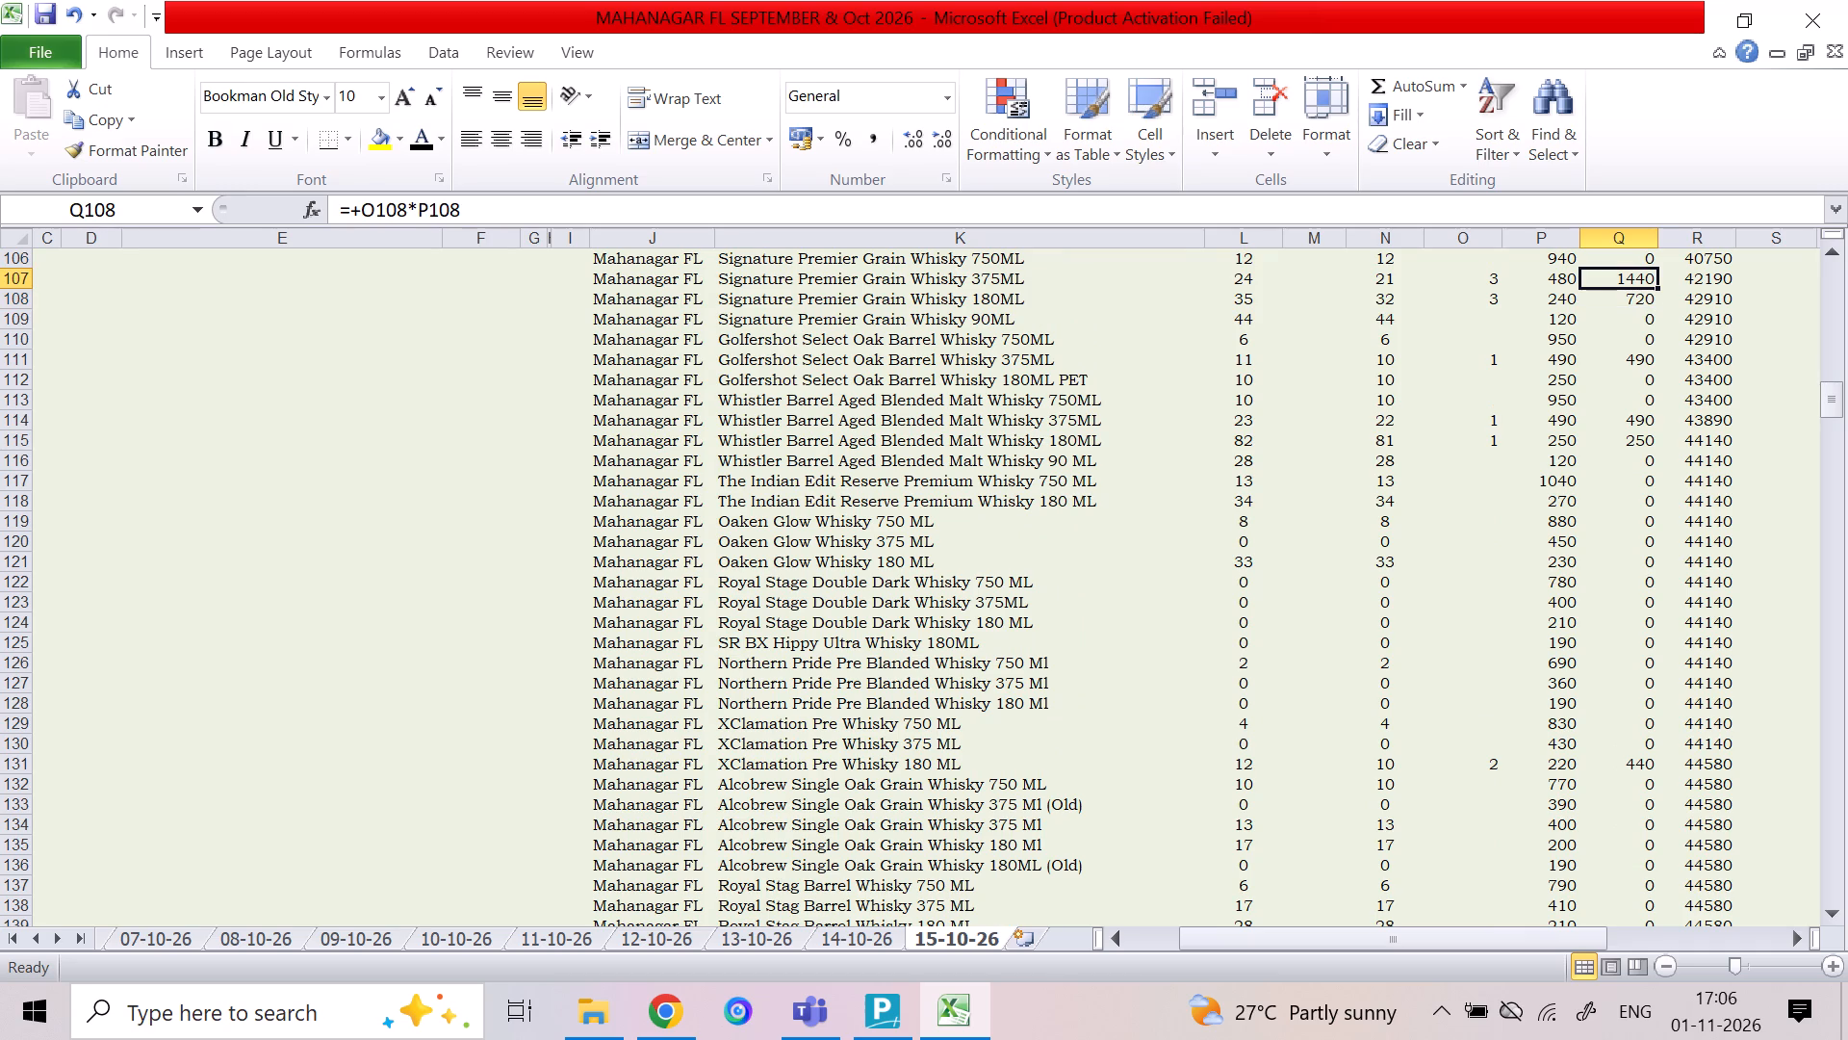
# Review the sale amounts from Signature Premier Grain up through Rockford Classic to the Blenders Pride Rare Premium Whisky rows.
pyautogui.press('Up')
pyautogui.press('Up')
pyautogui.press('Up')
pyautogui.press('Up')
pyautogui.press('Up')
pyautogui.press('Up')
pyautogui.press('Up')
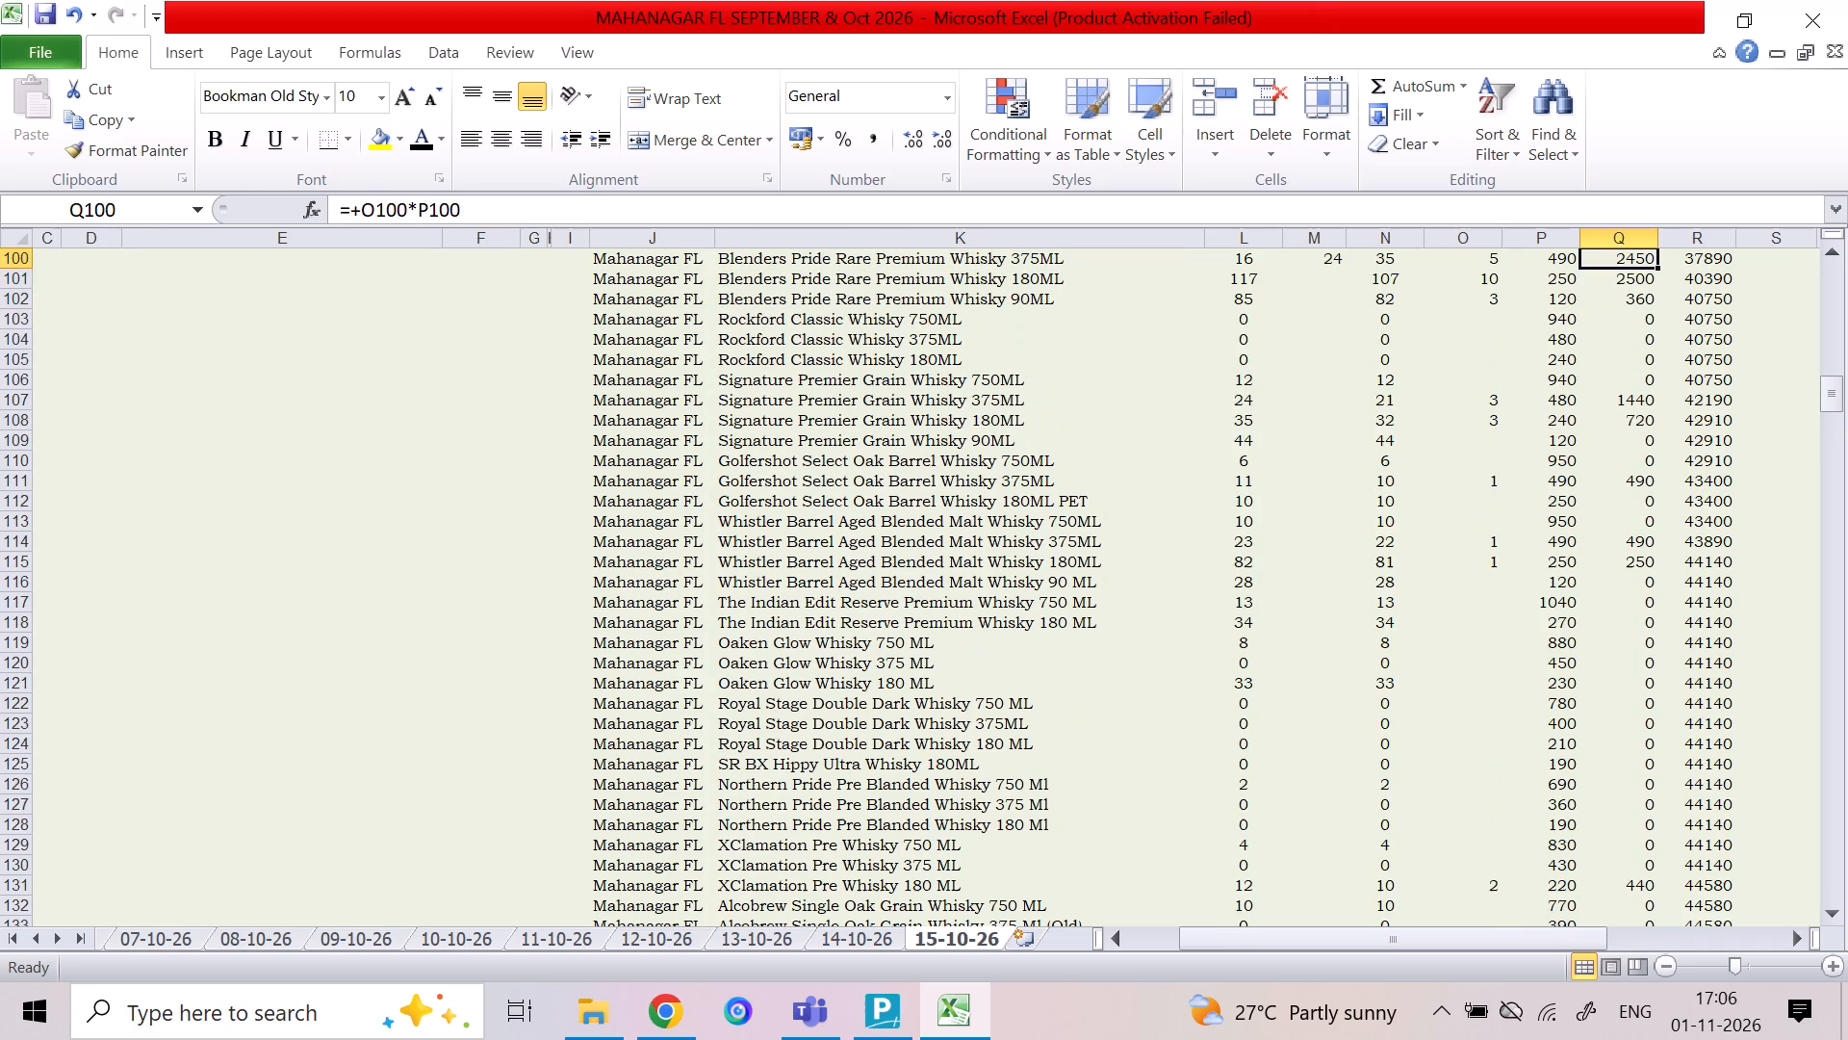
pyautogui.press('Down')
pyautogui.press('Down')
pyautogui.press('Up')
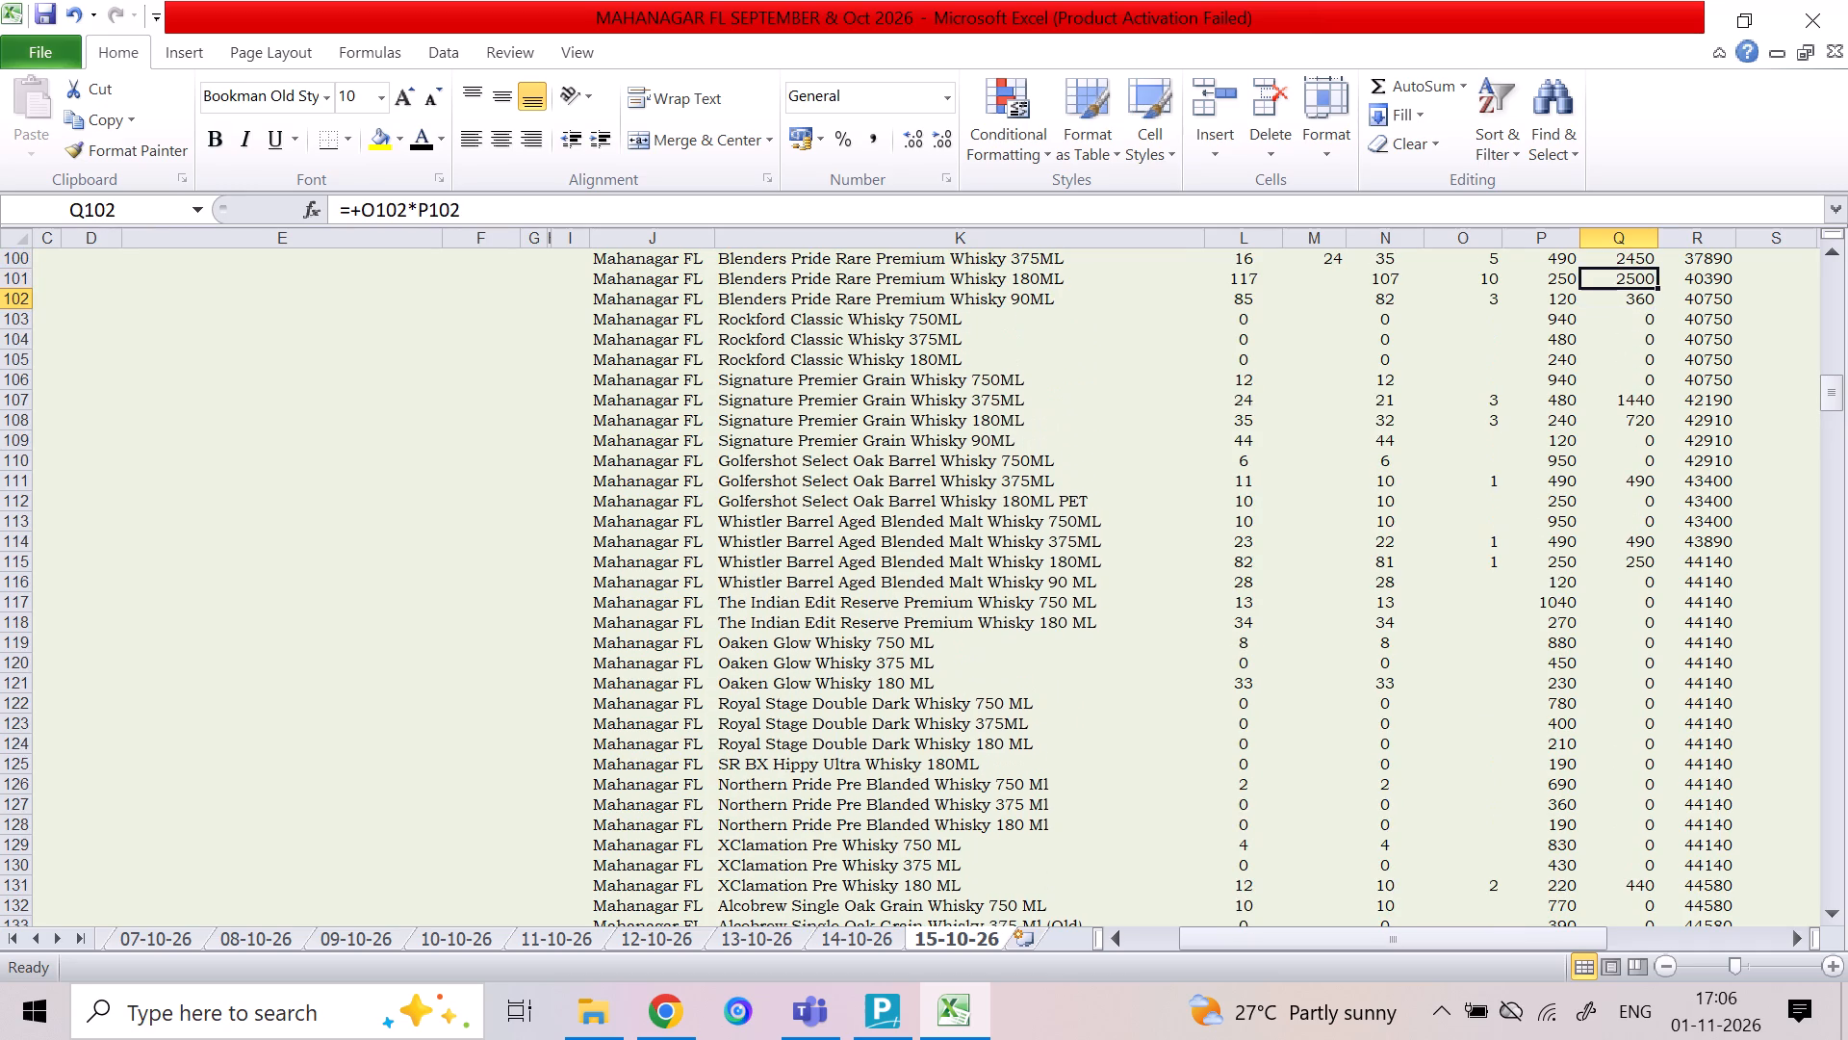
pyautogui.press('Up')
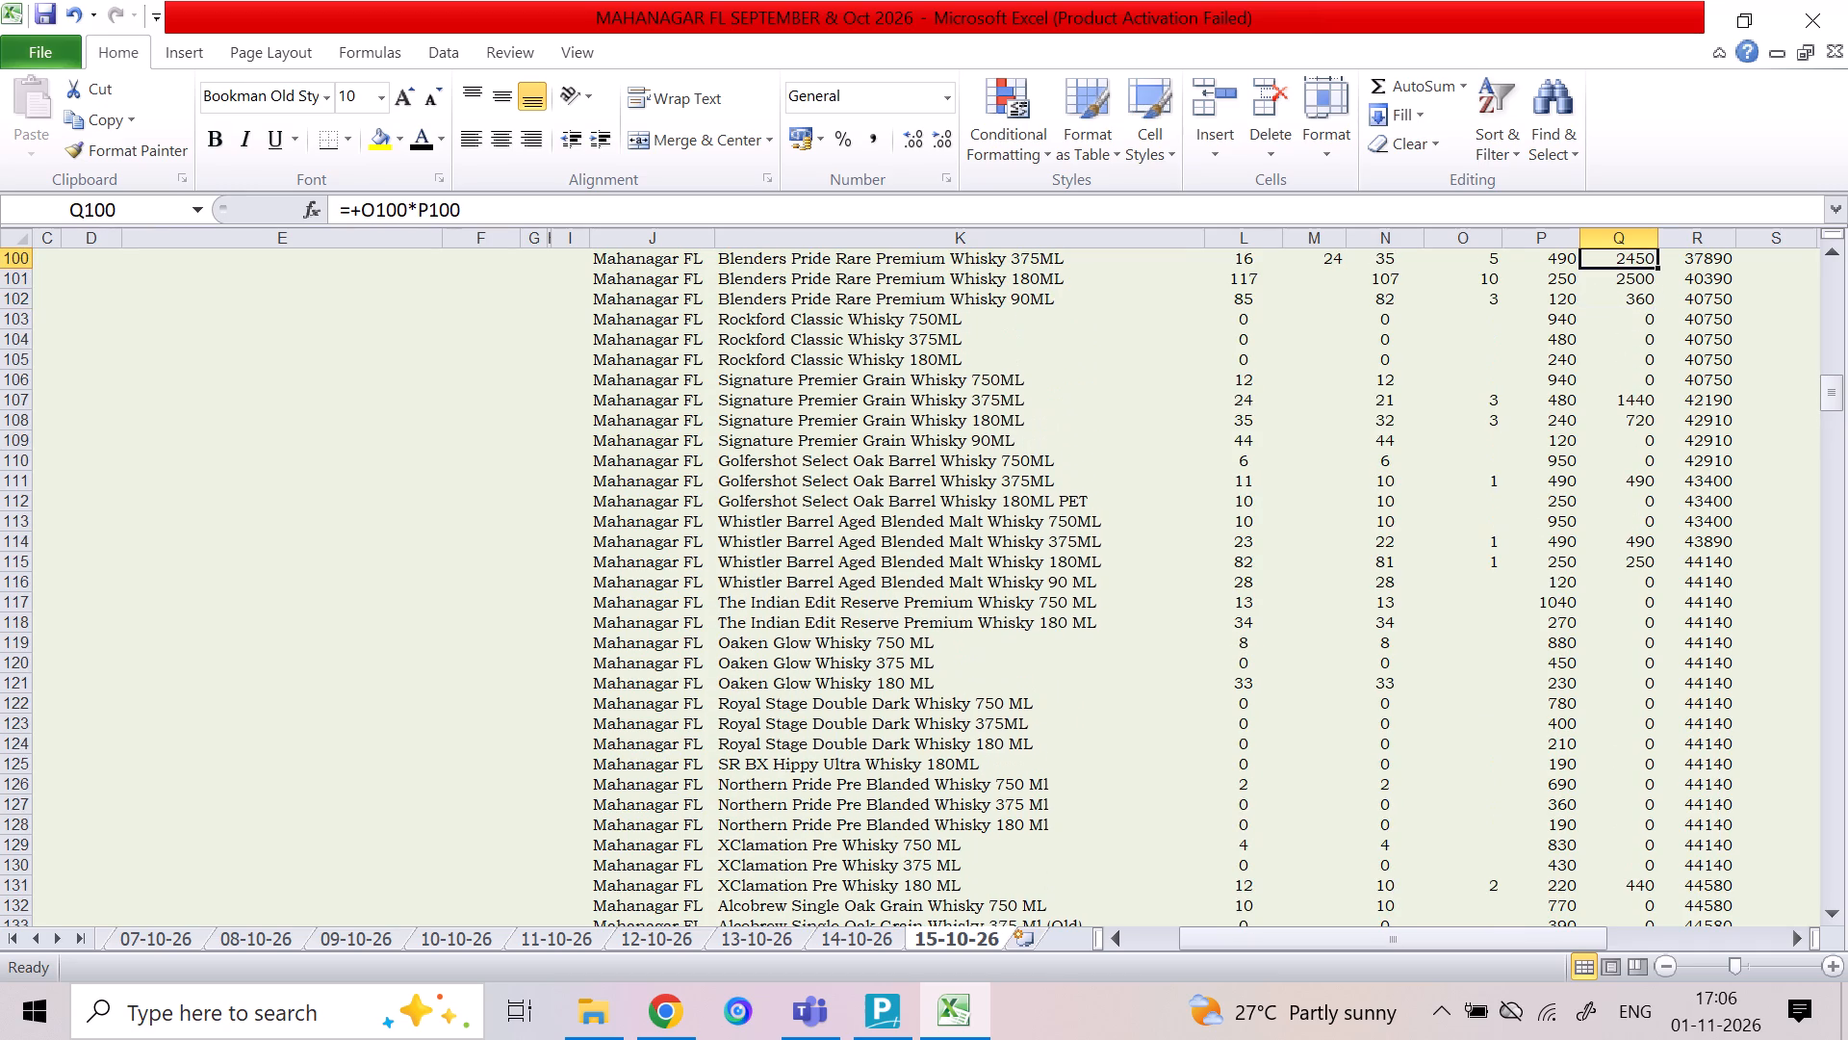
pyautogui.press('Up')
pyautogui.press('Up')
pyautogui.press('Down')
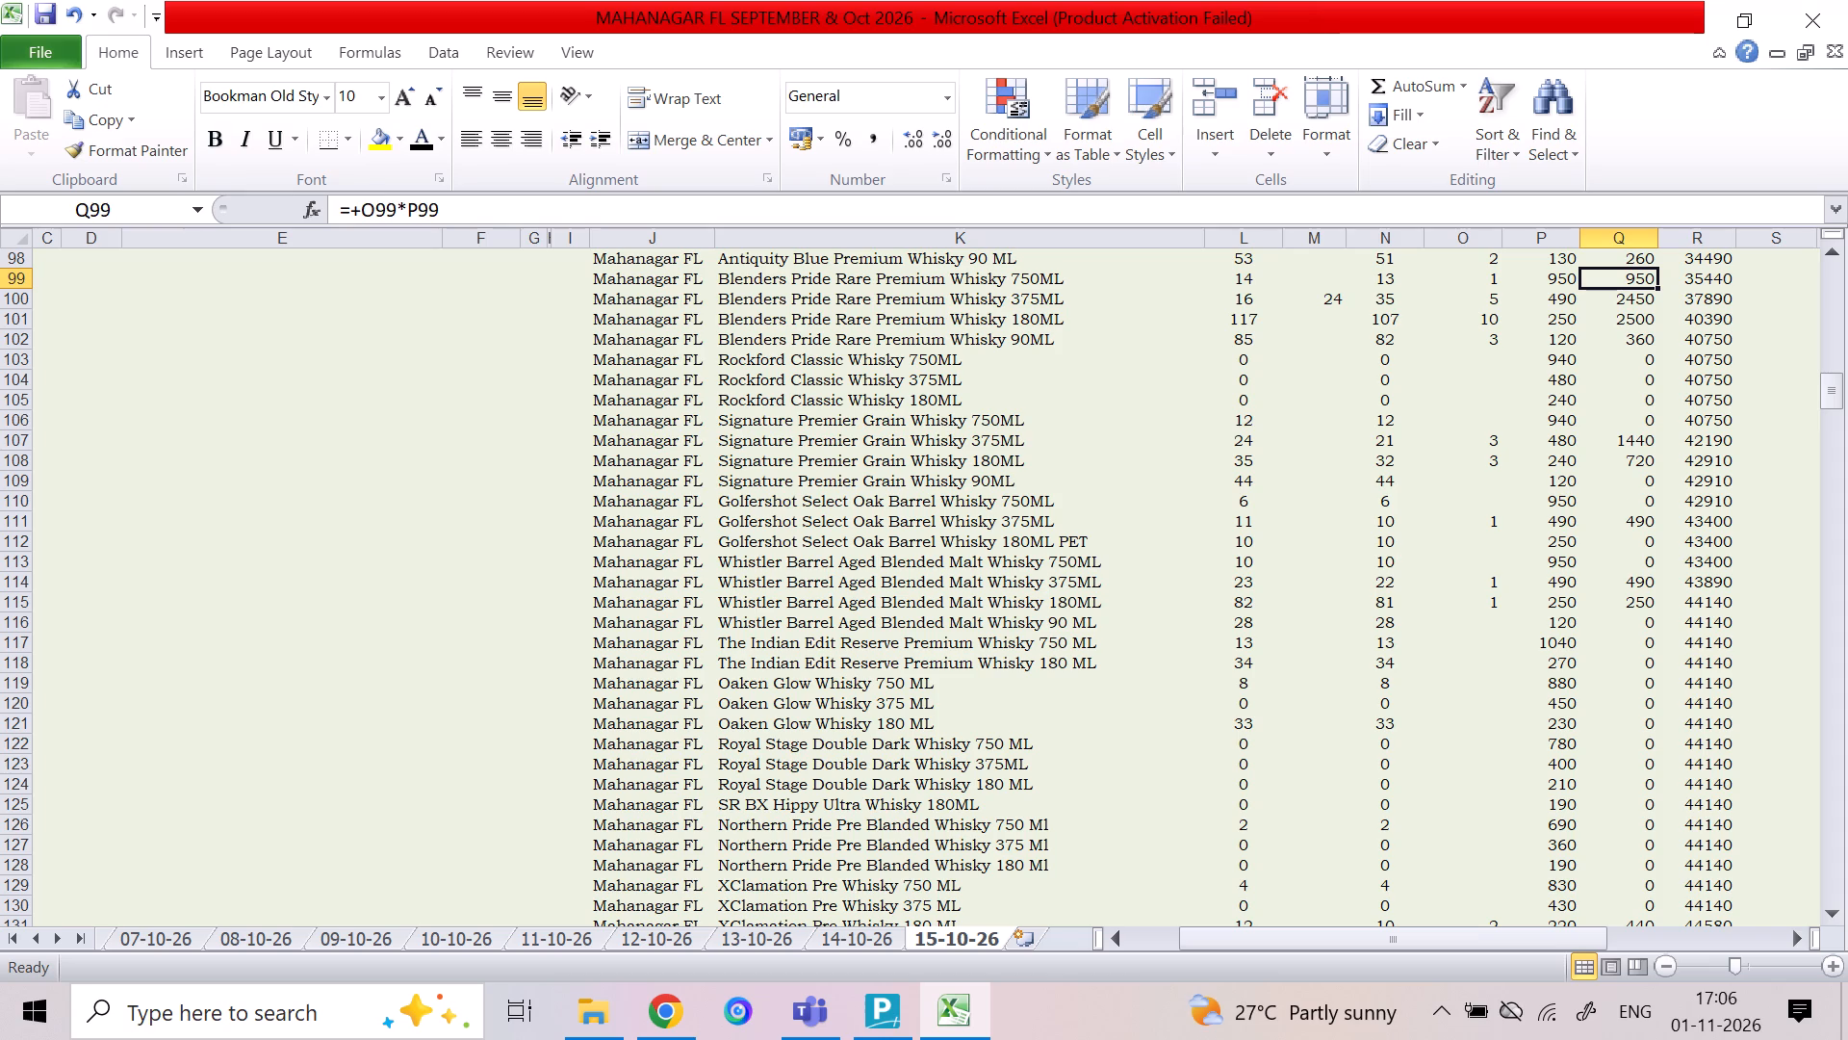
# Compare the Antiquity Blue sale amounts, and check the closing stock and sale quantity of Blenders Pride Rare Premium Whisky 750ML.
pyautogui.press('Up')
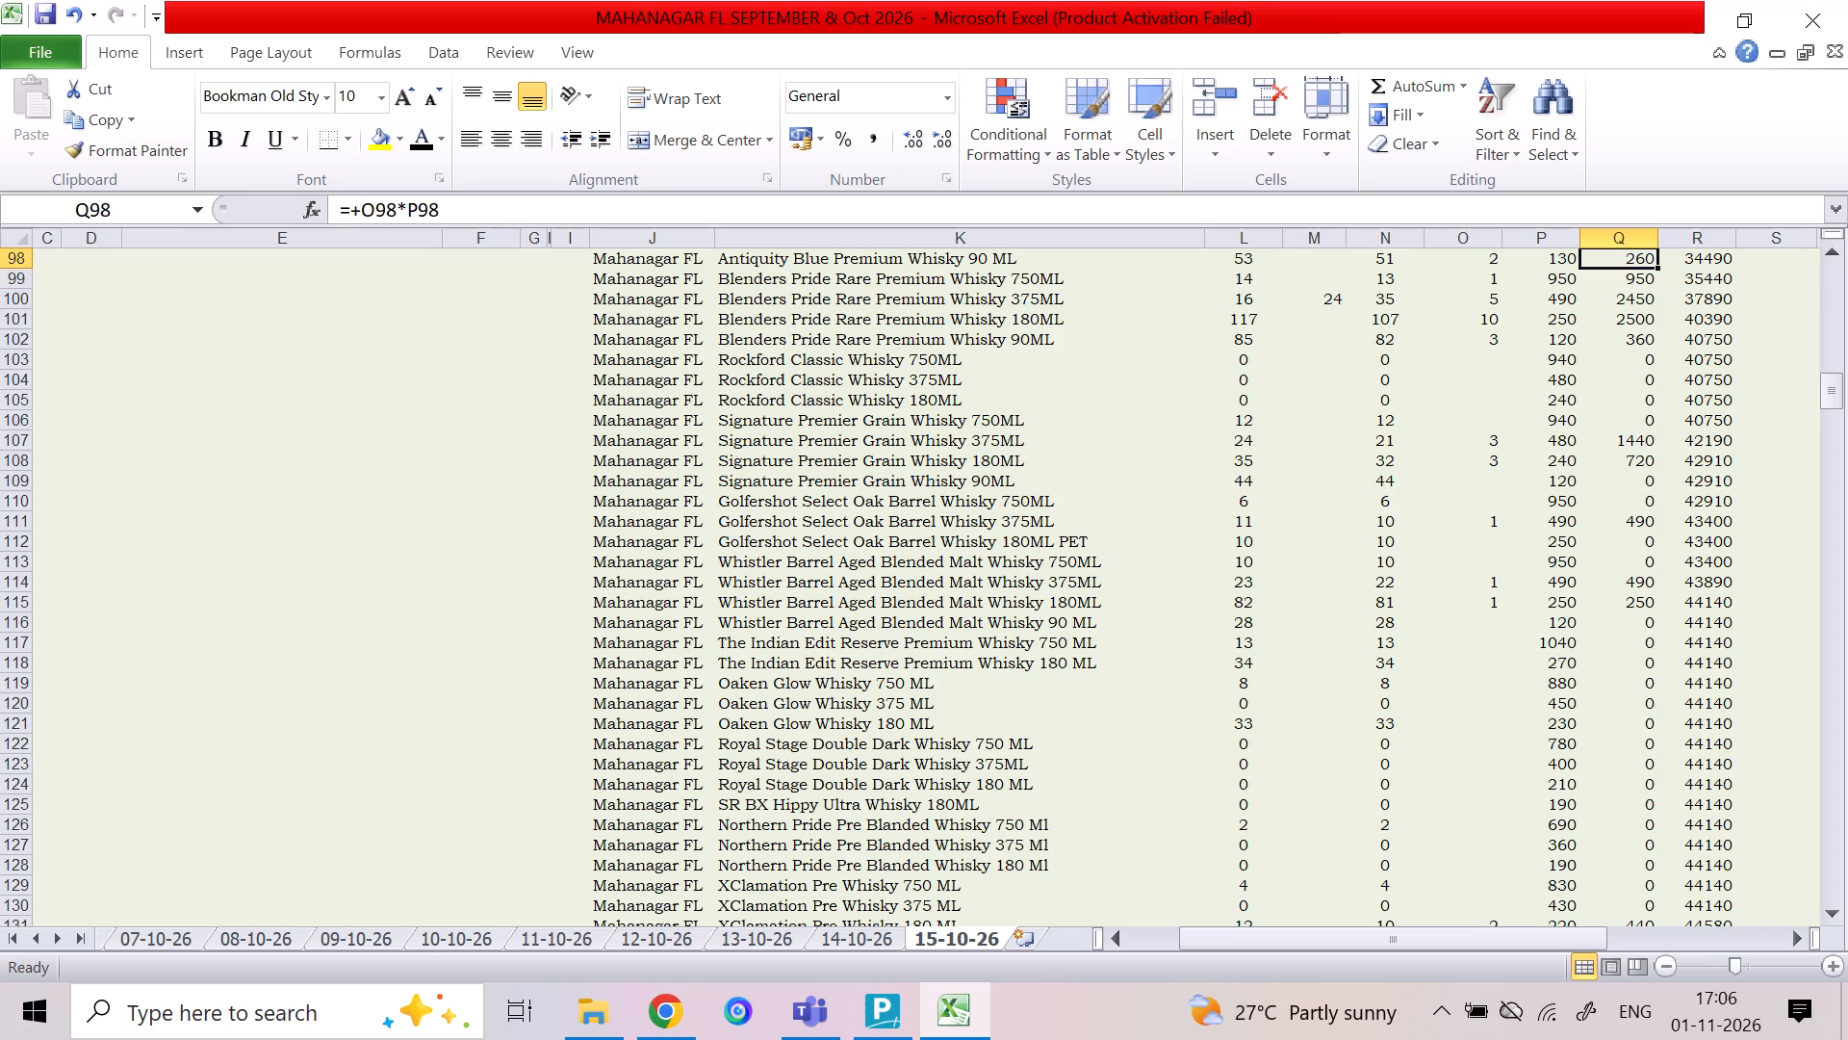
pyautogui.press('Up')
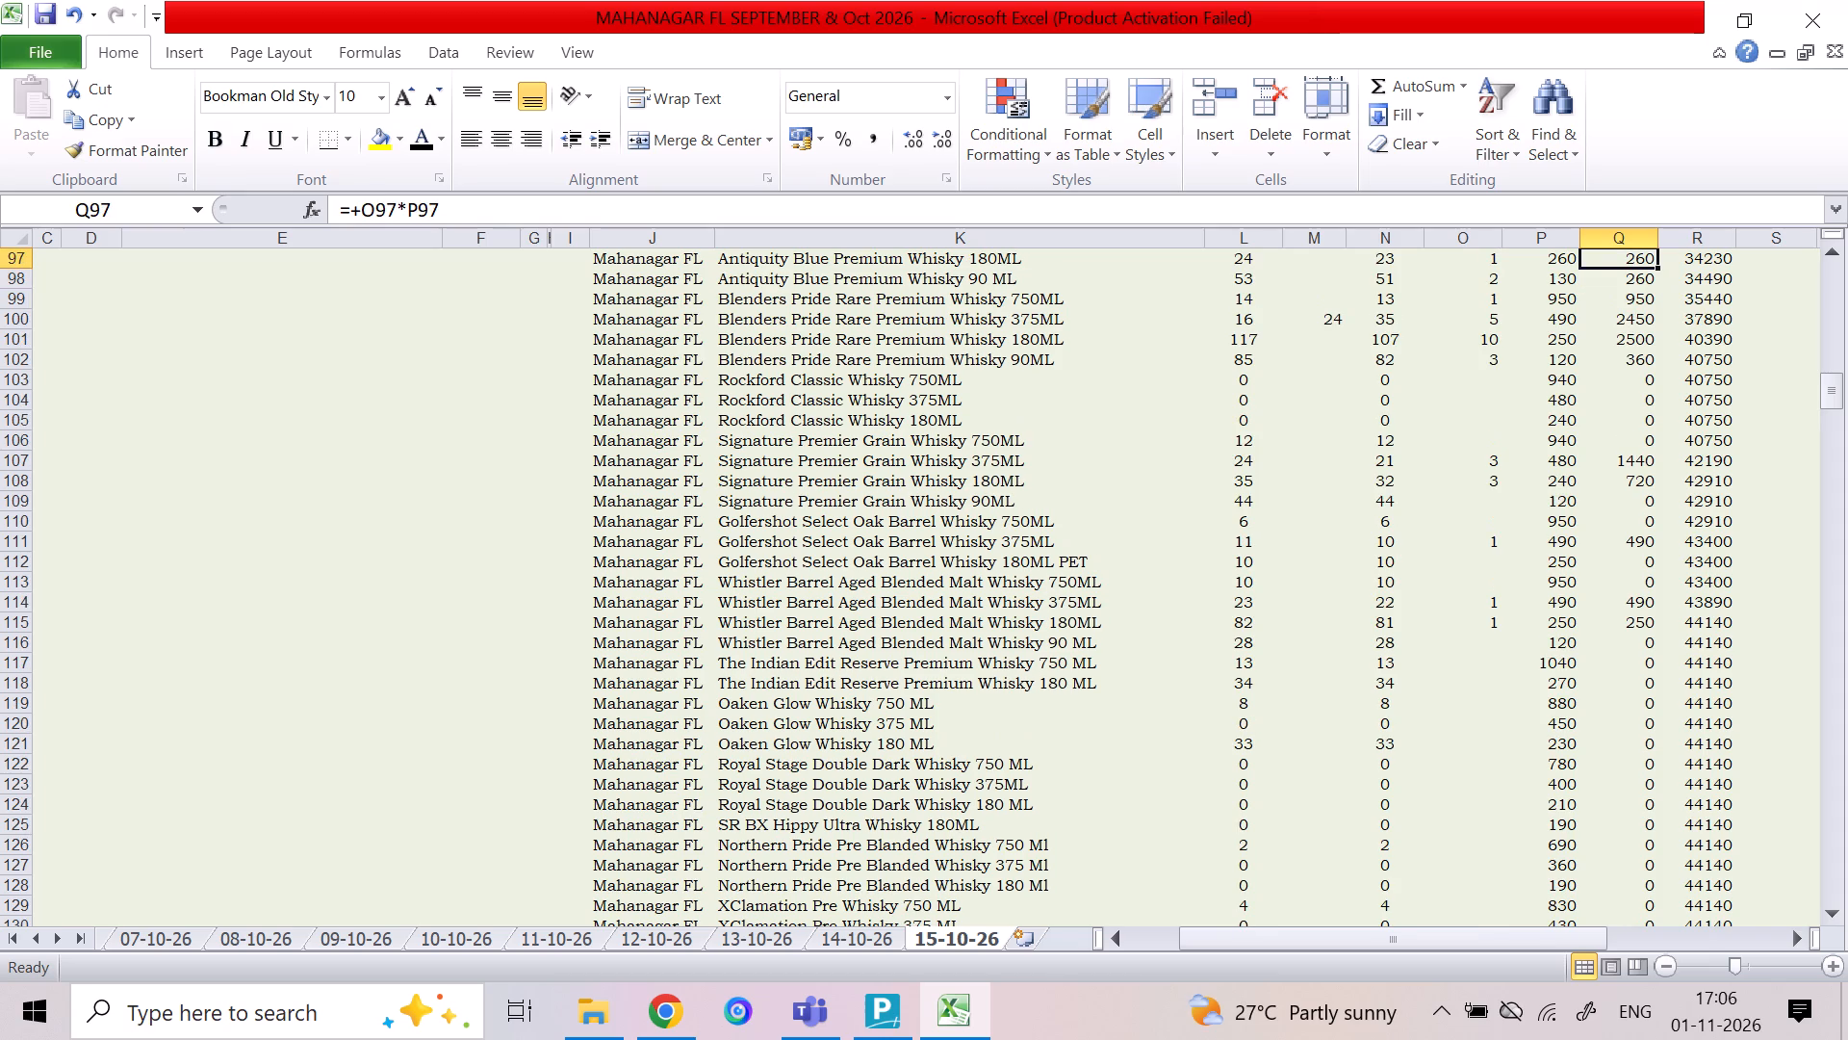
pyautogui.press('Up')
pyautogui.press('Down')
pyautogui.press('Down')
pyautogui.press('Down')
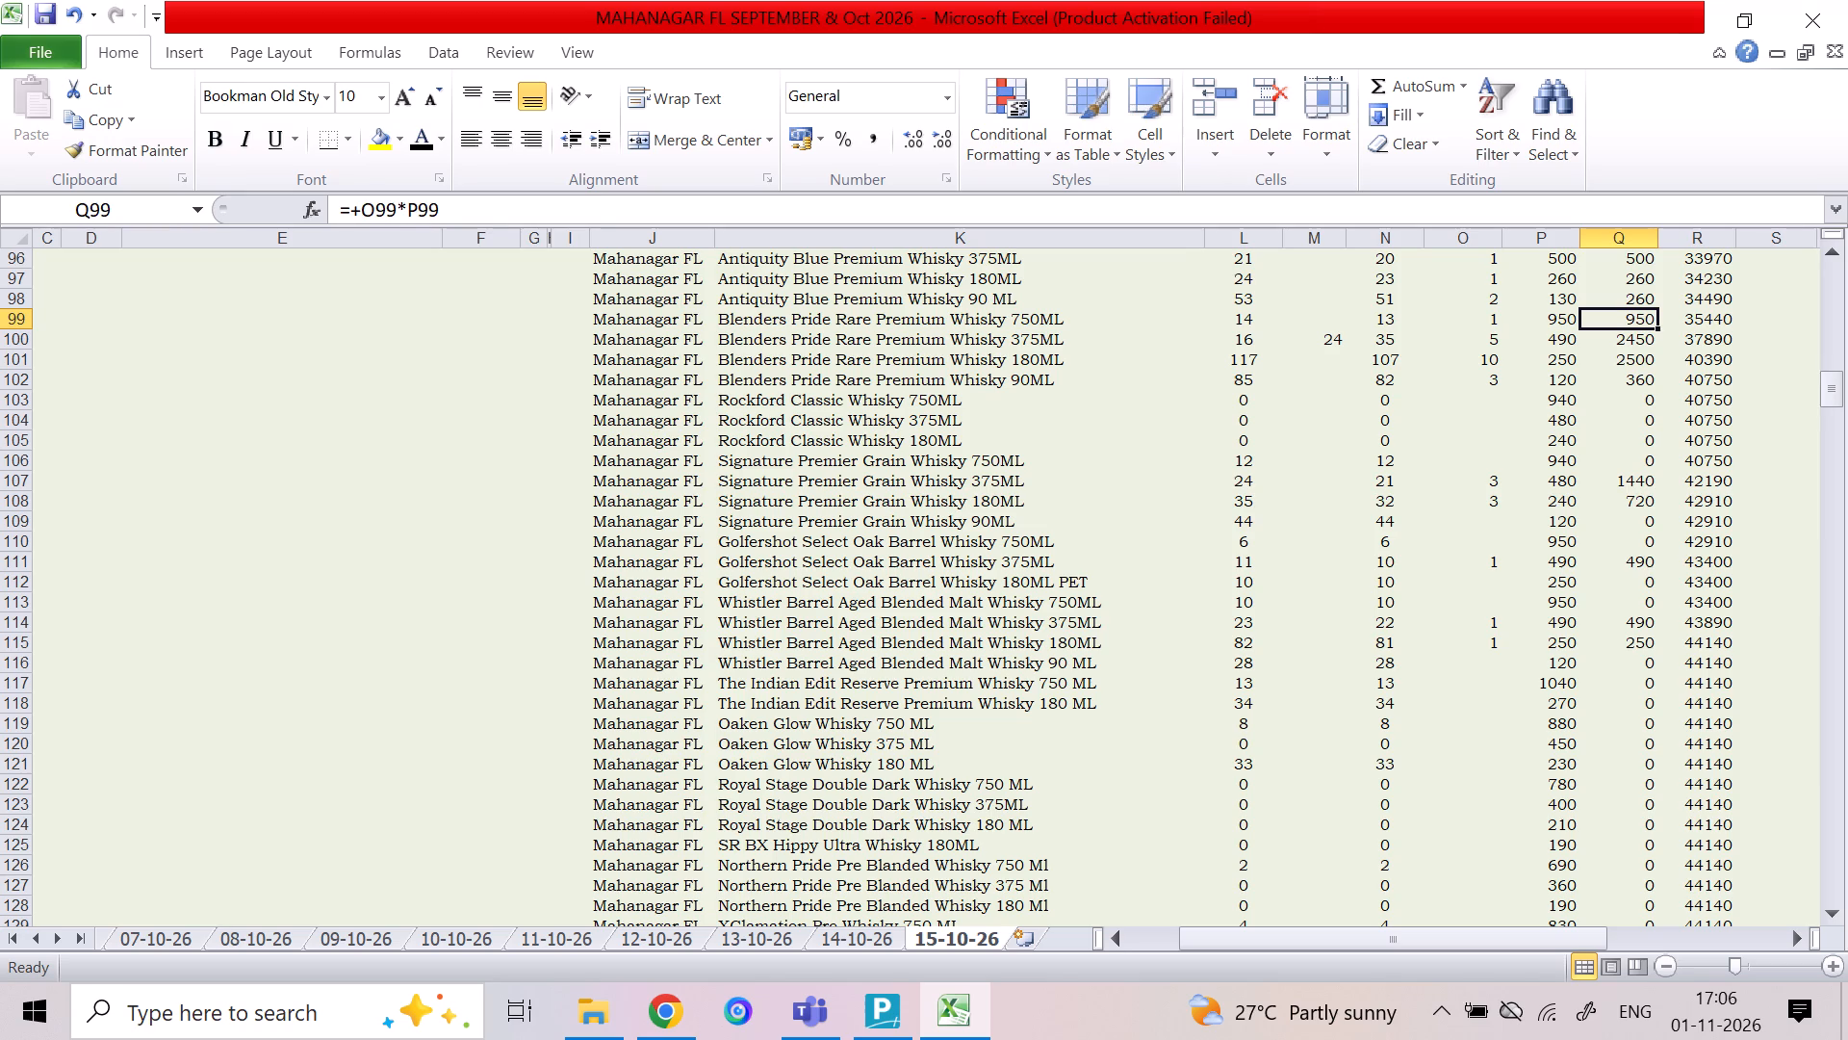
pyautogui.press('Left')
pyautogui.press('Left')
pyautogui.press('Left')
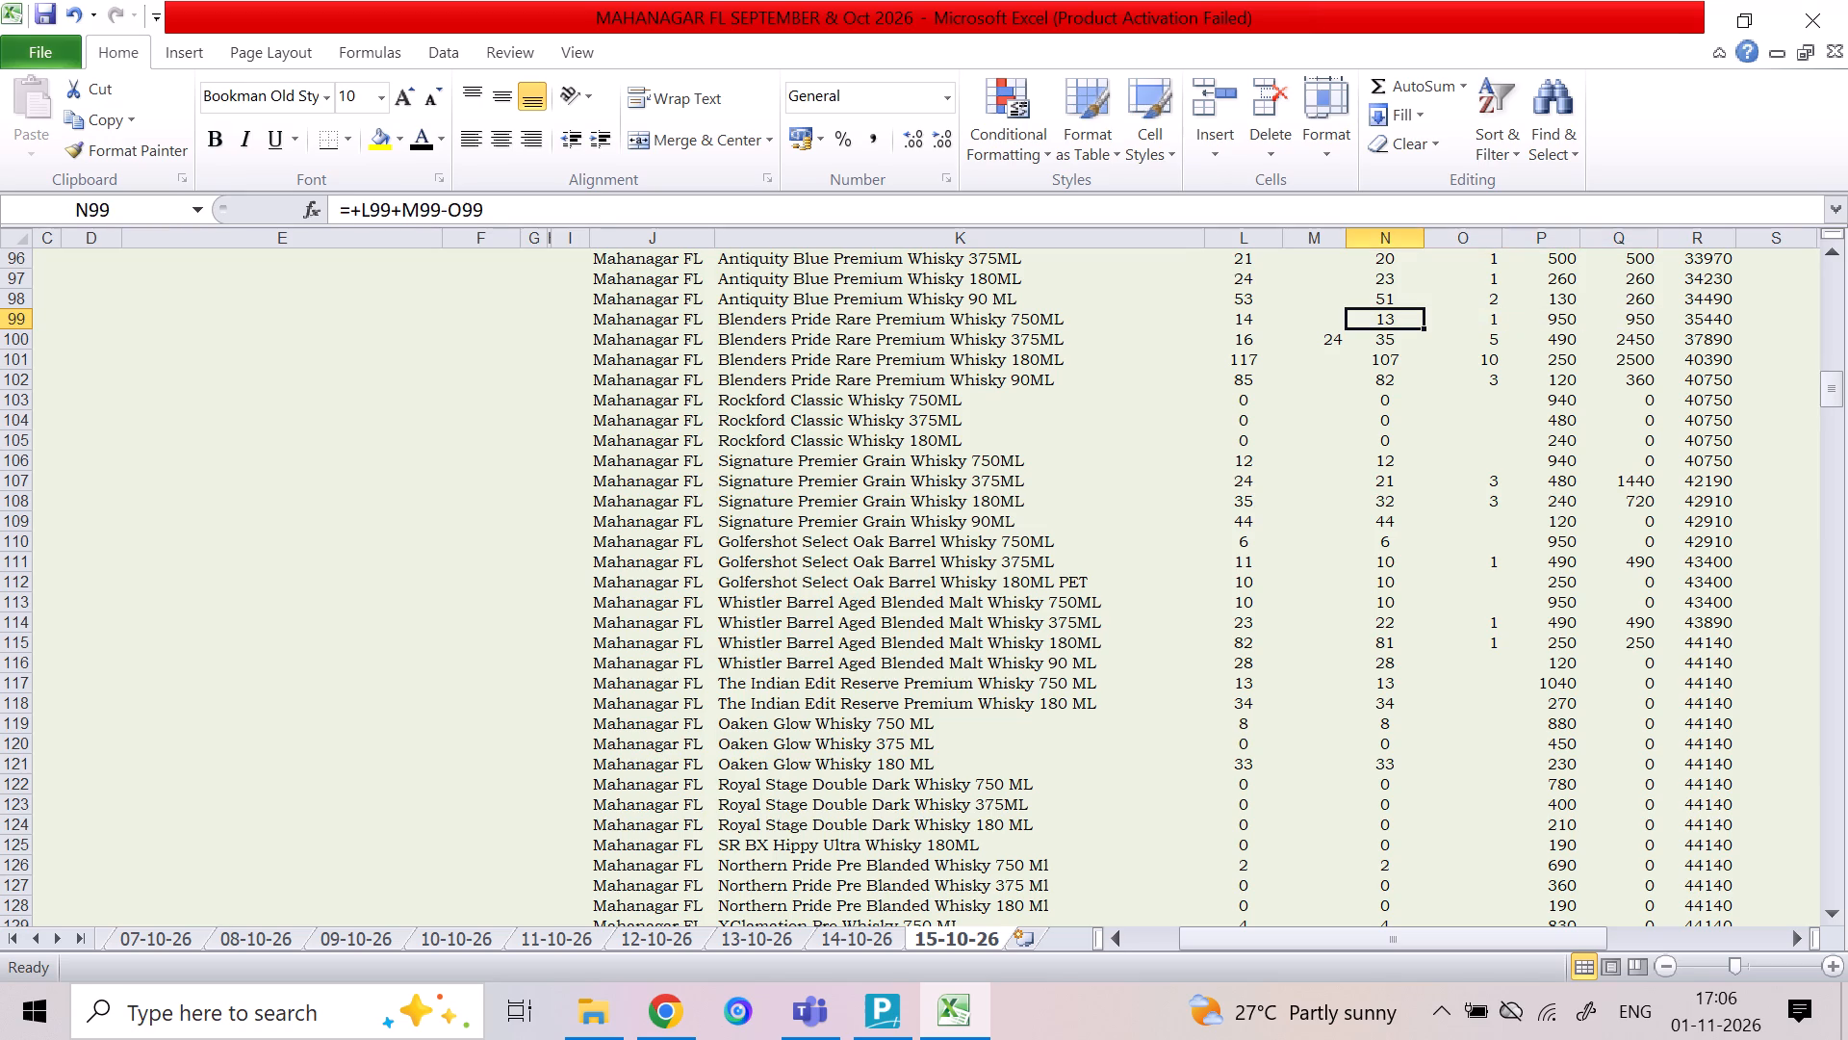
pyautogui.press('Right')
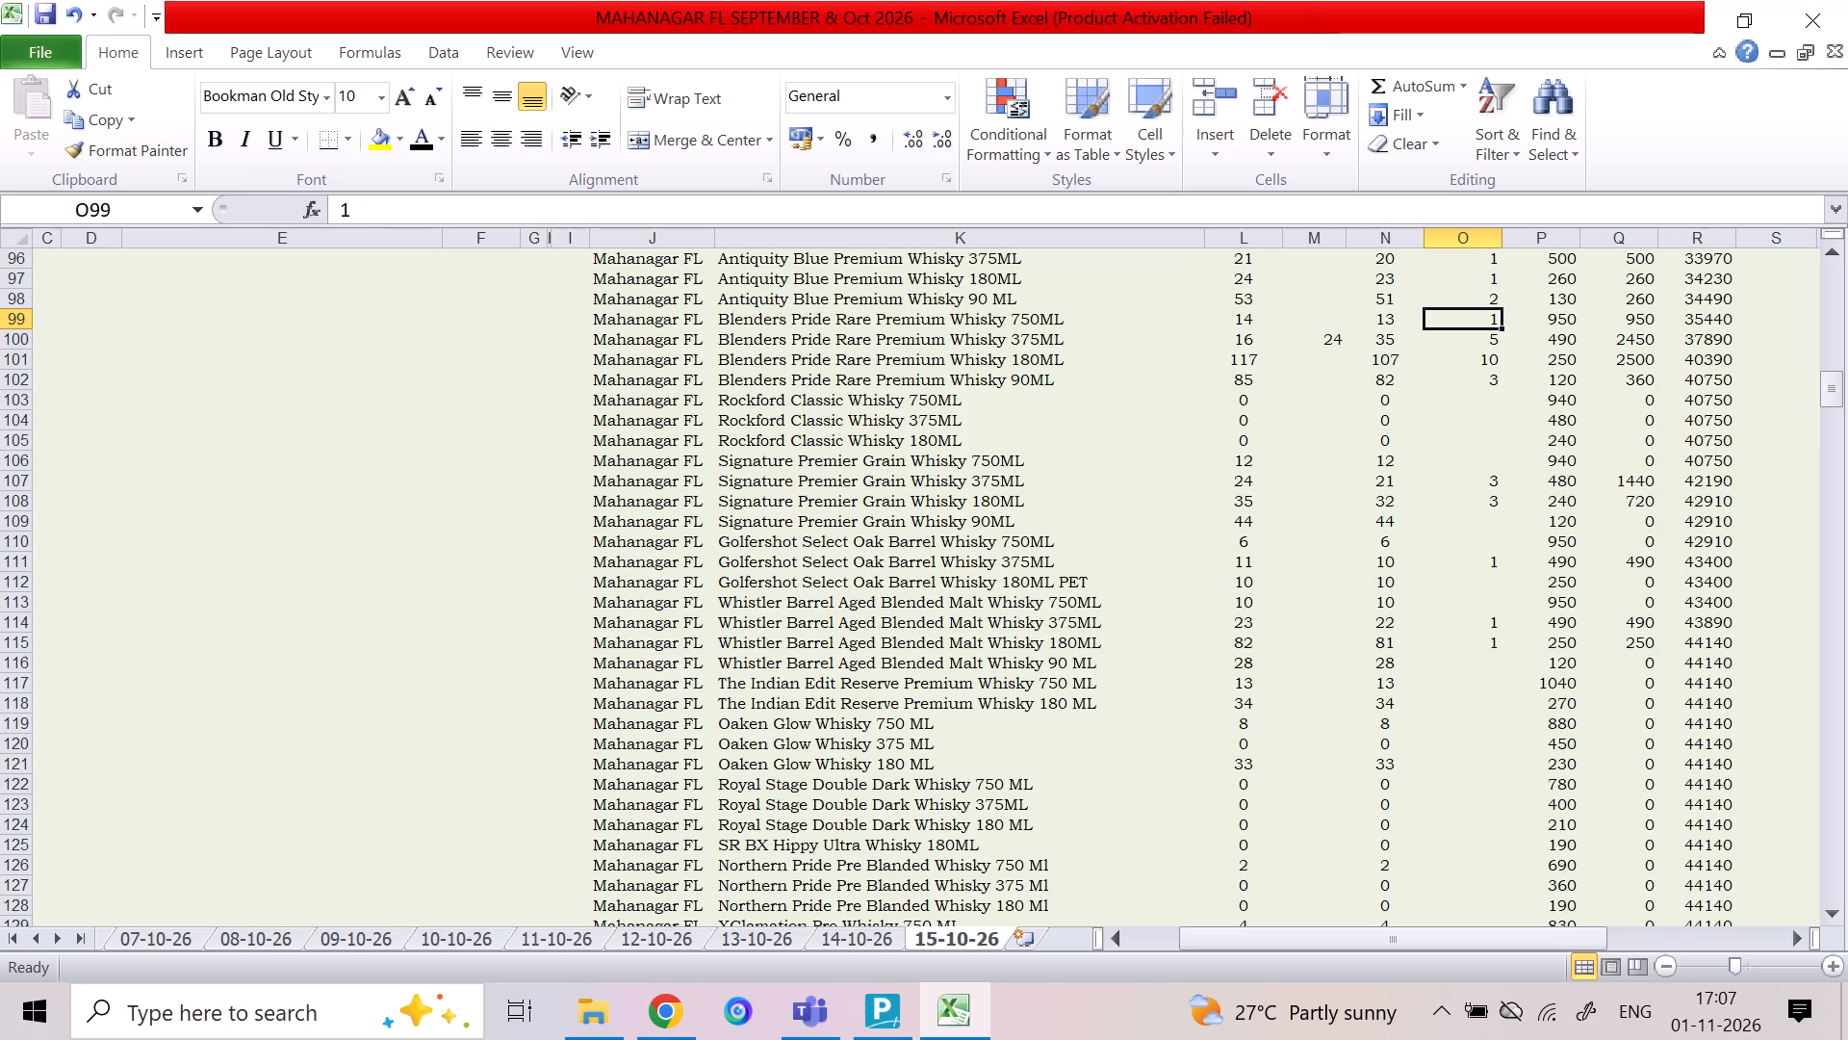
pyautogui.press('Right')
pyautogui.press('Right')
pyautogui.press('Right')
pyautogui.press('Left')
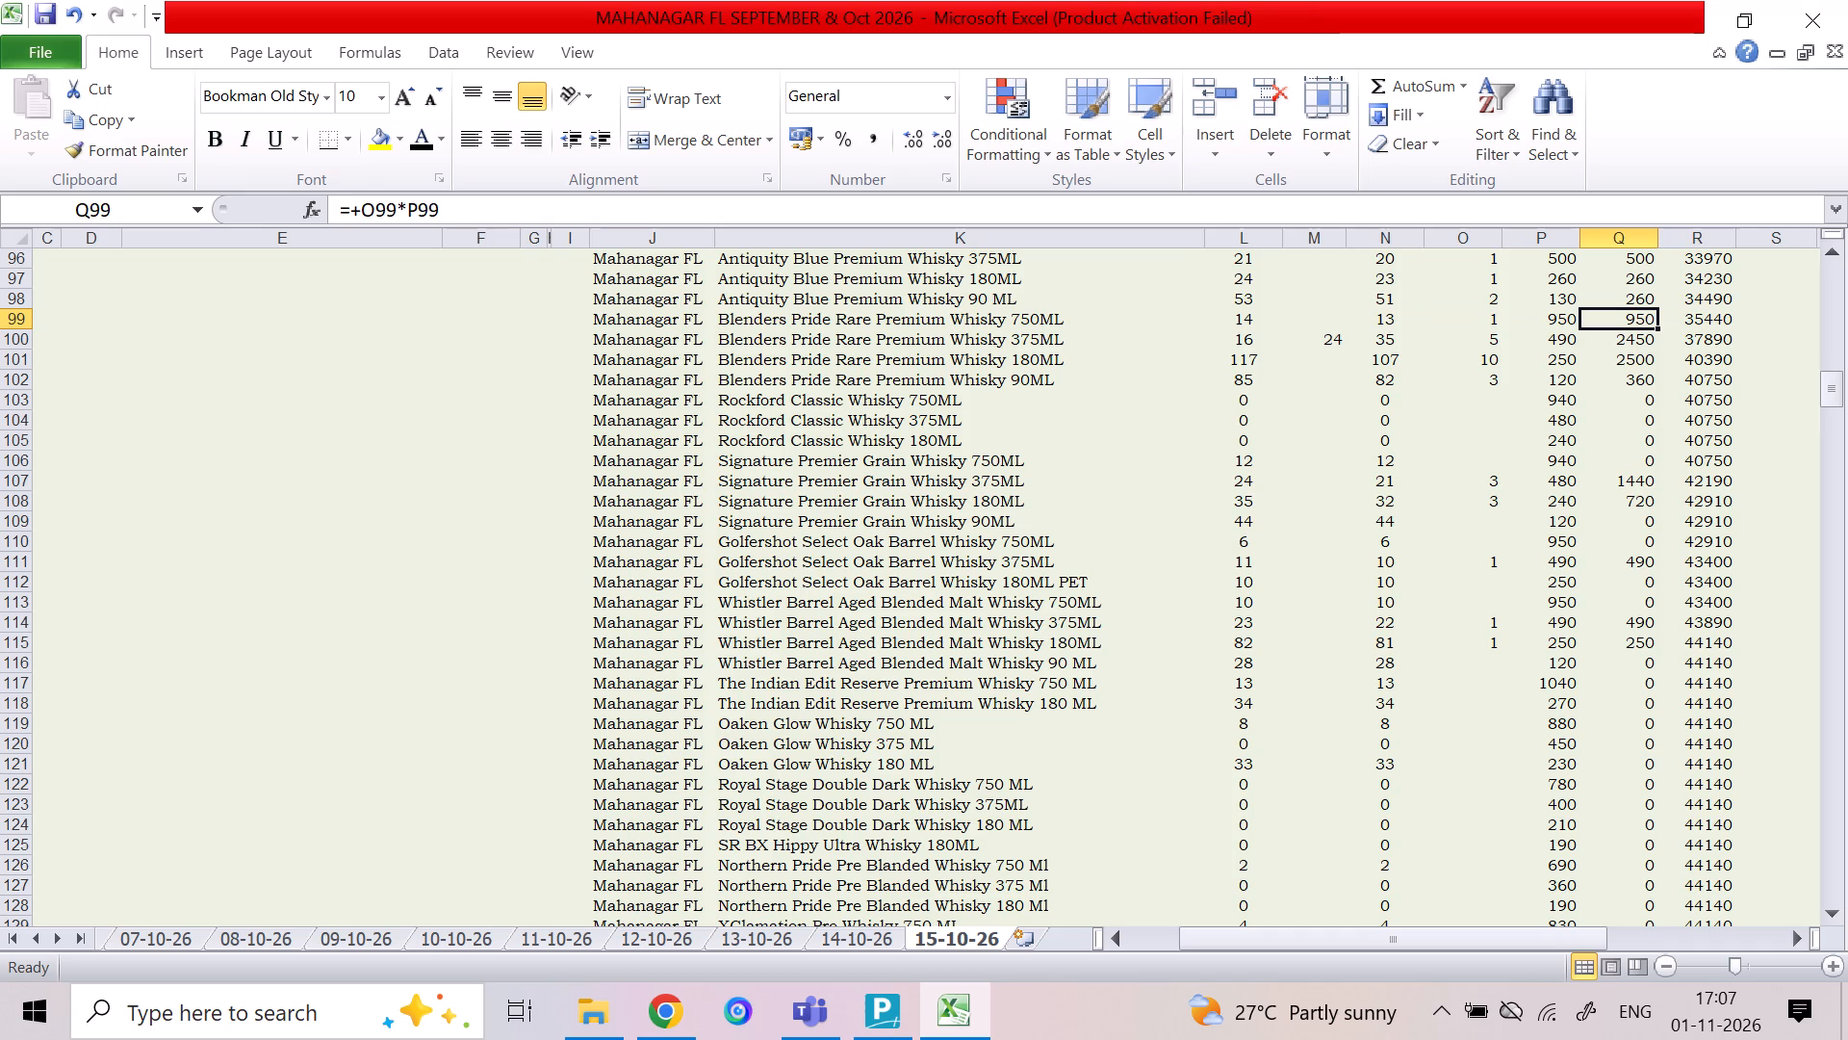
# Review the sale amounts from Antiquity Blue up through Legacy Premium, Oaksmith Gold and Blenders Pride 4 Elements to Paul John Nirvana.
pyautogui.press('Up')
pyautogui.press('Up')
pyautogui.press('Up')
pyautogui.press('Up')
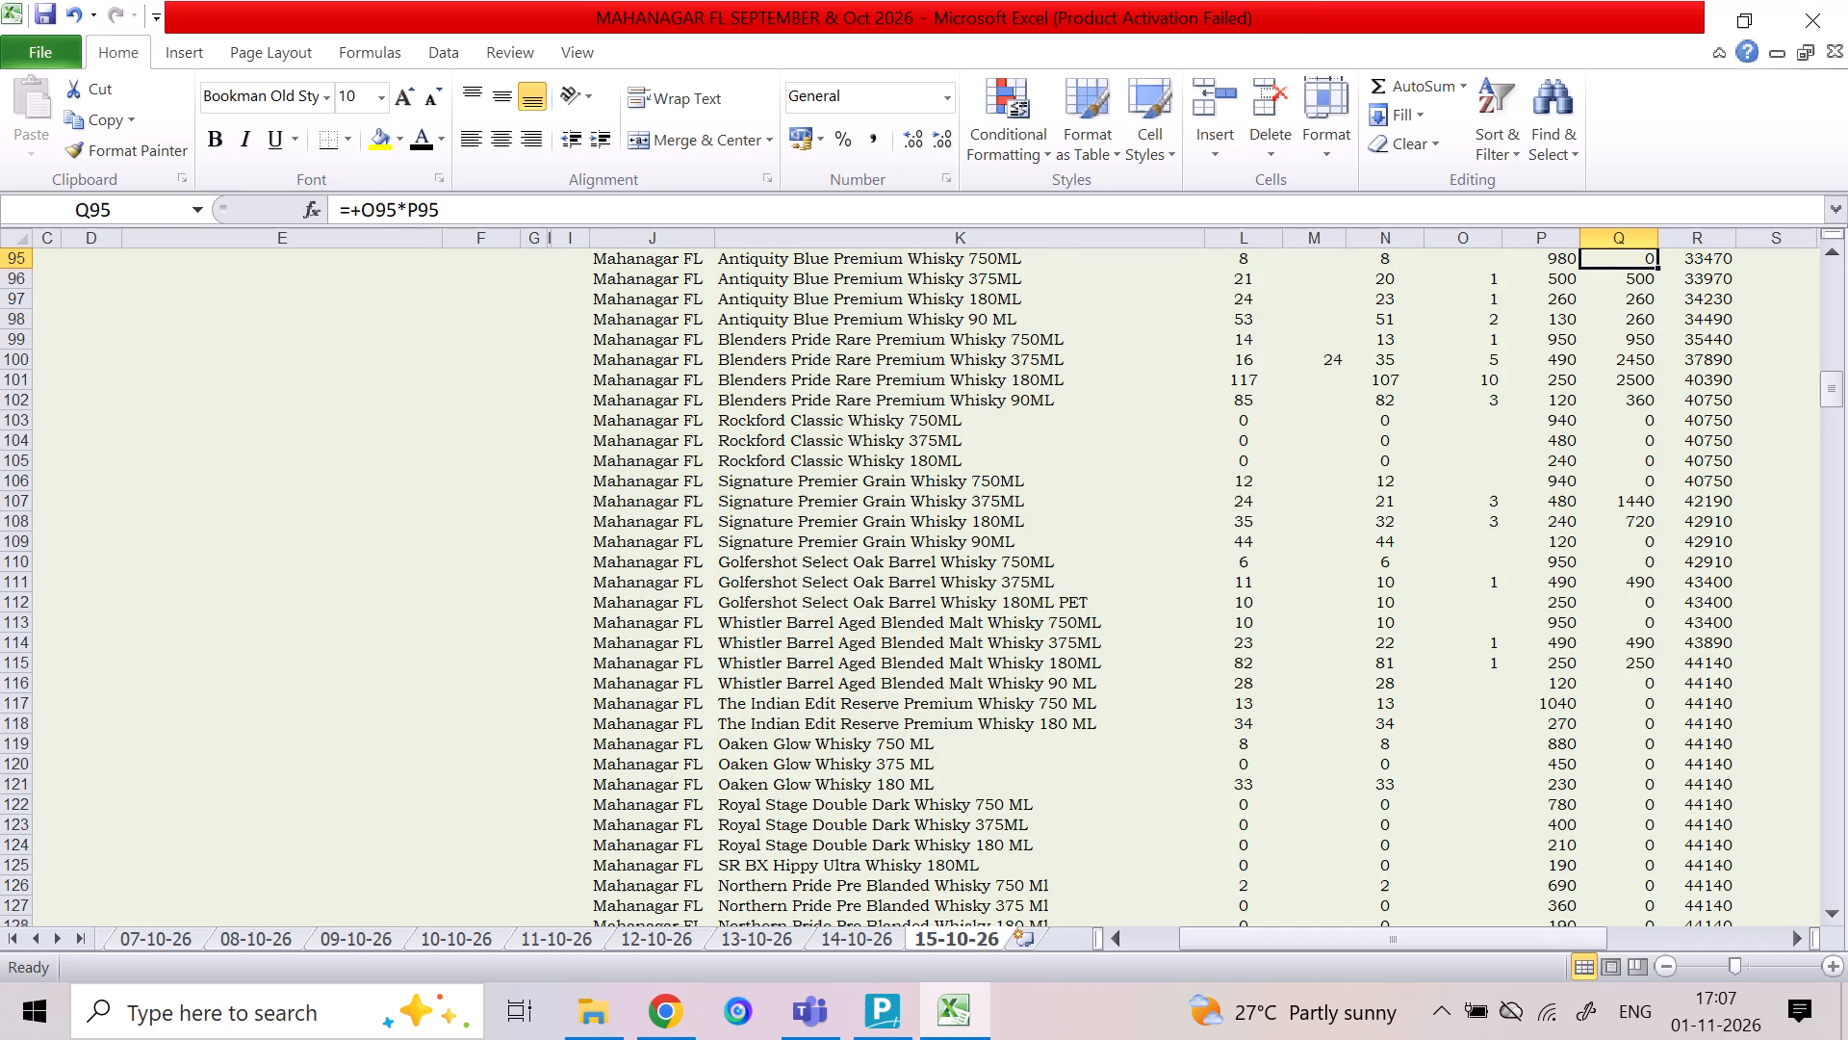
pyautogui.press('Up')
pyautogui.press('Up')
pyautogui.press('Up')
pyautogui.press('Up')
pyautogui.press('Up')
pyautogui.press('Up')
pyautogui.press('Up')
pyautogui.press('Up')
pyautogui.press('Up')
pyautogui.press('Up')
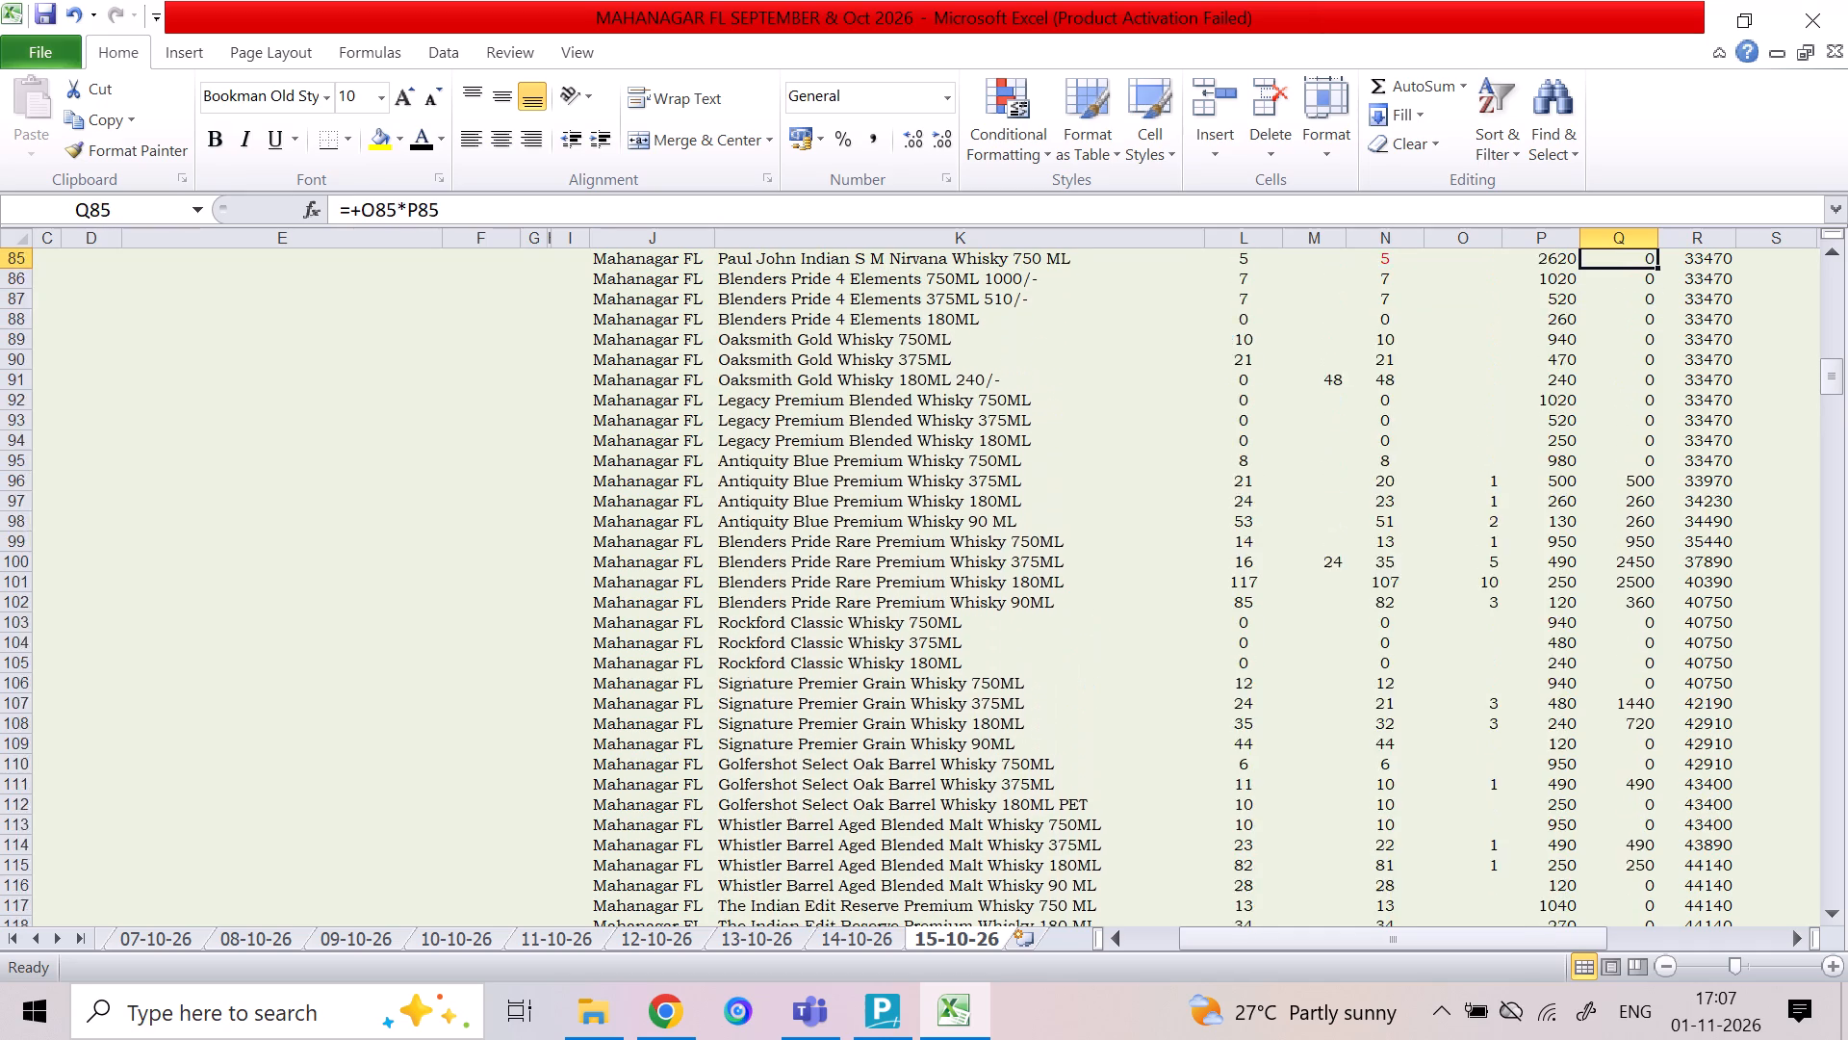
# Review the sale amounts for the Rockford Reserve and Blenders Pride Reserve Whisky rows.
pyautogui.press('Up')
pyautogui.press('Up')
pyautogui.press('Up')
pyautogui.press('Down')
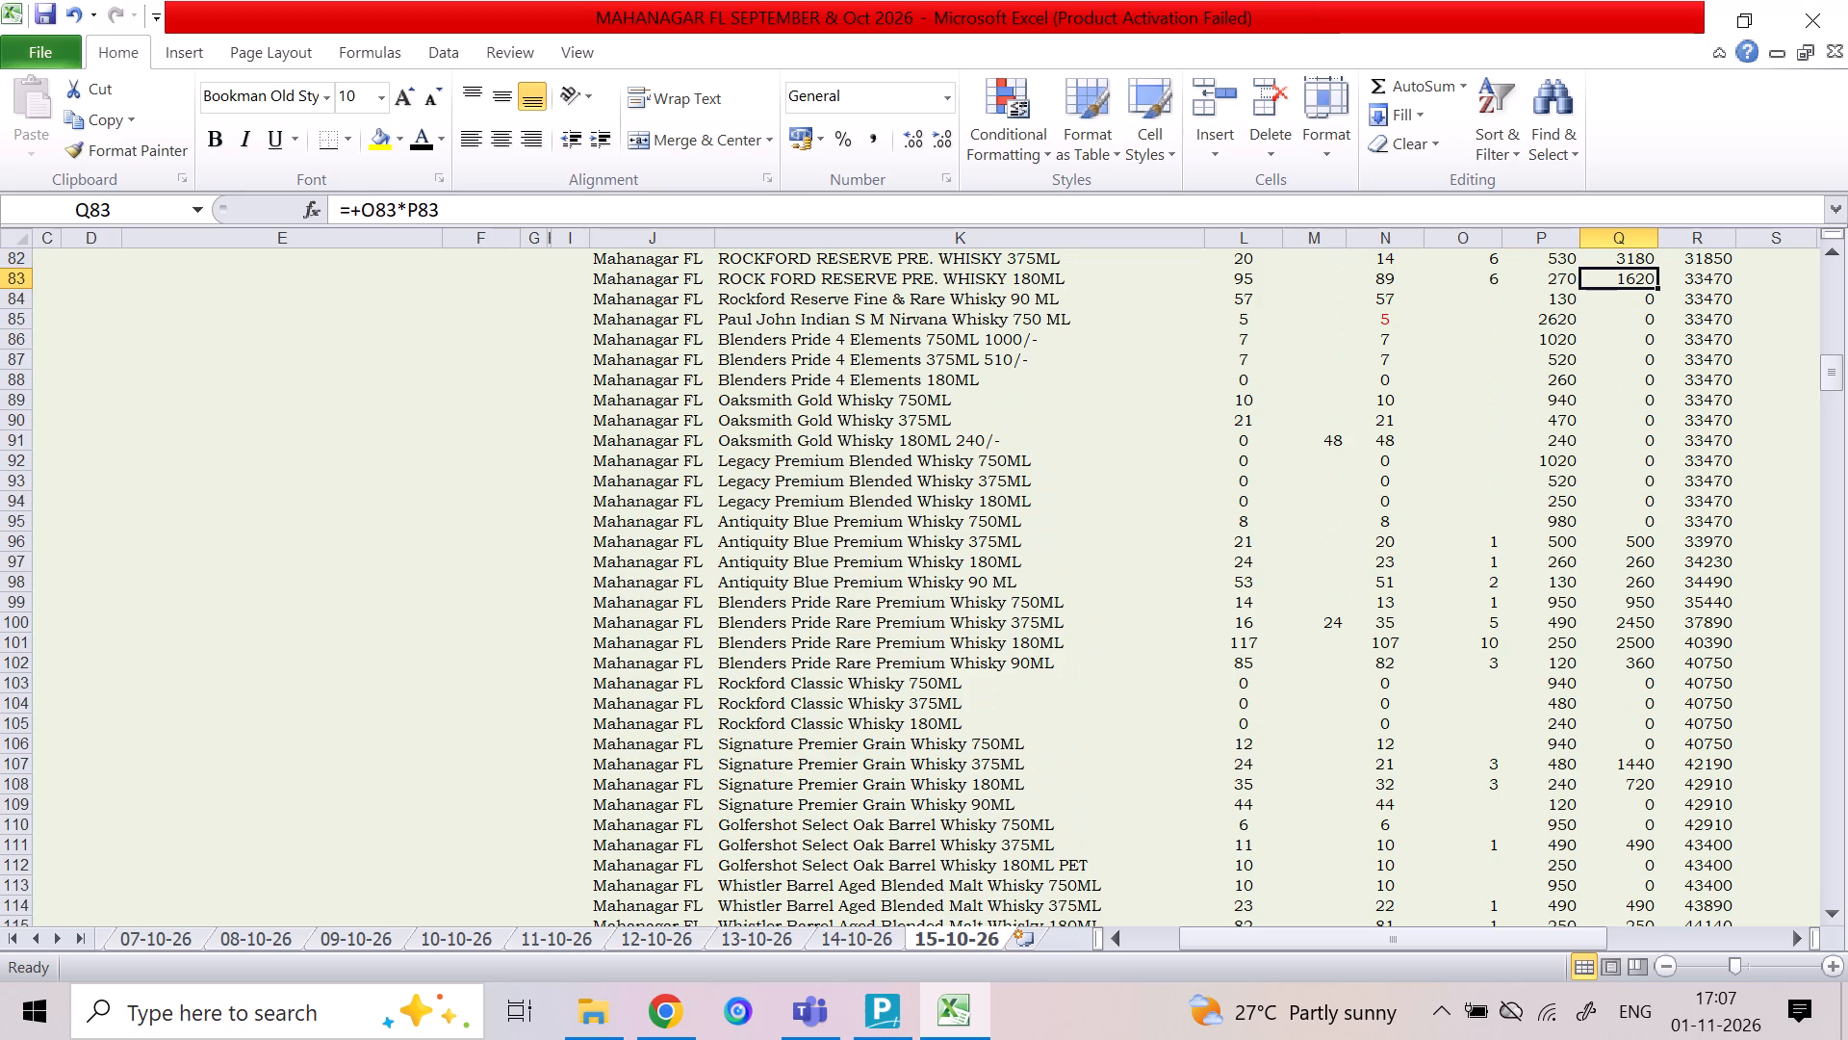
pyautogui.press('Up')
pyautogui.press('Up')
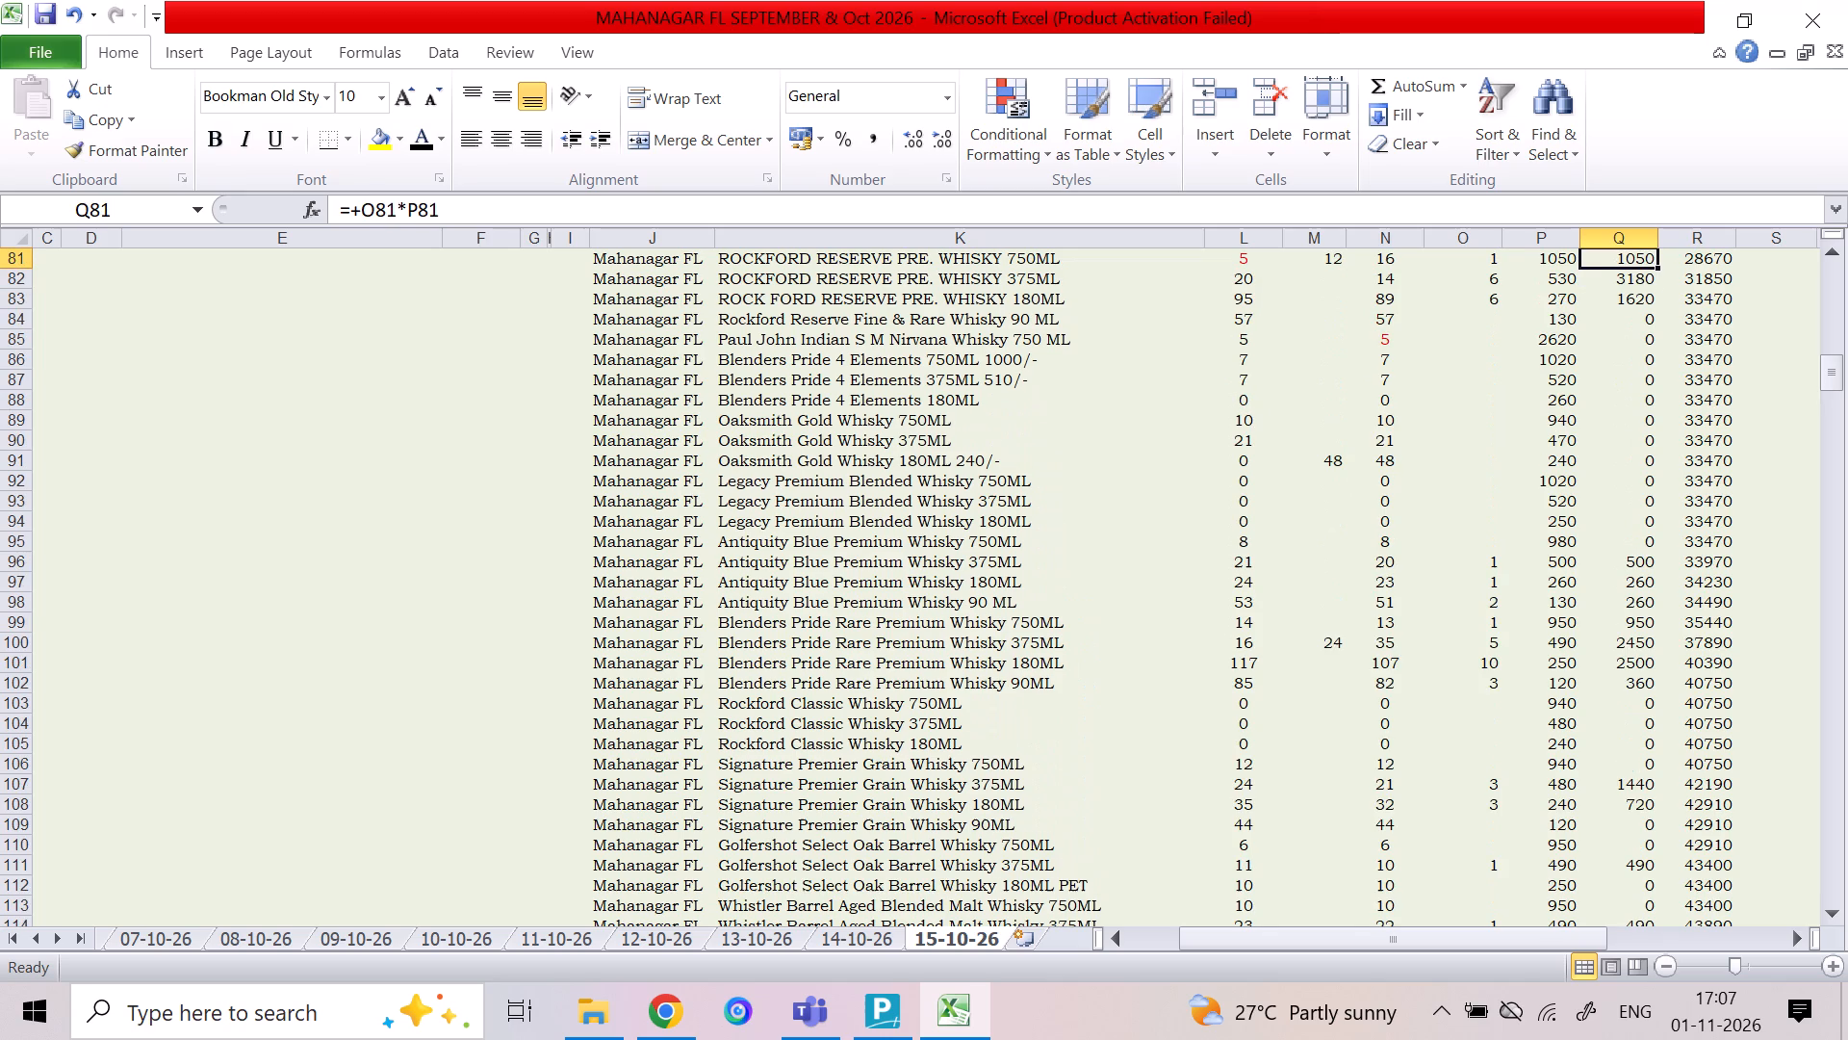
pyautogui.press('Up')
pyautogui.press('Up')
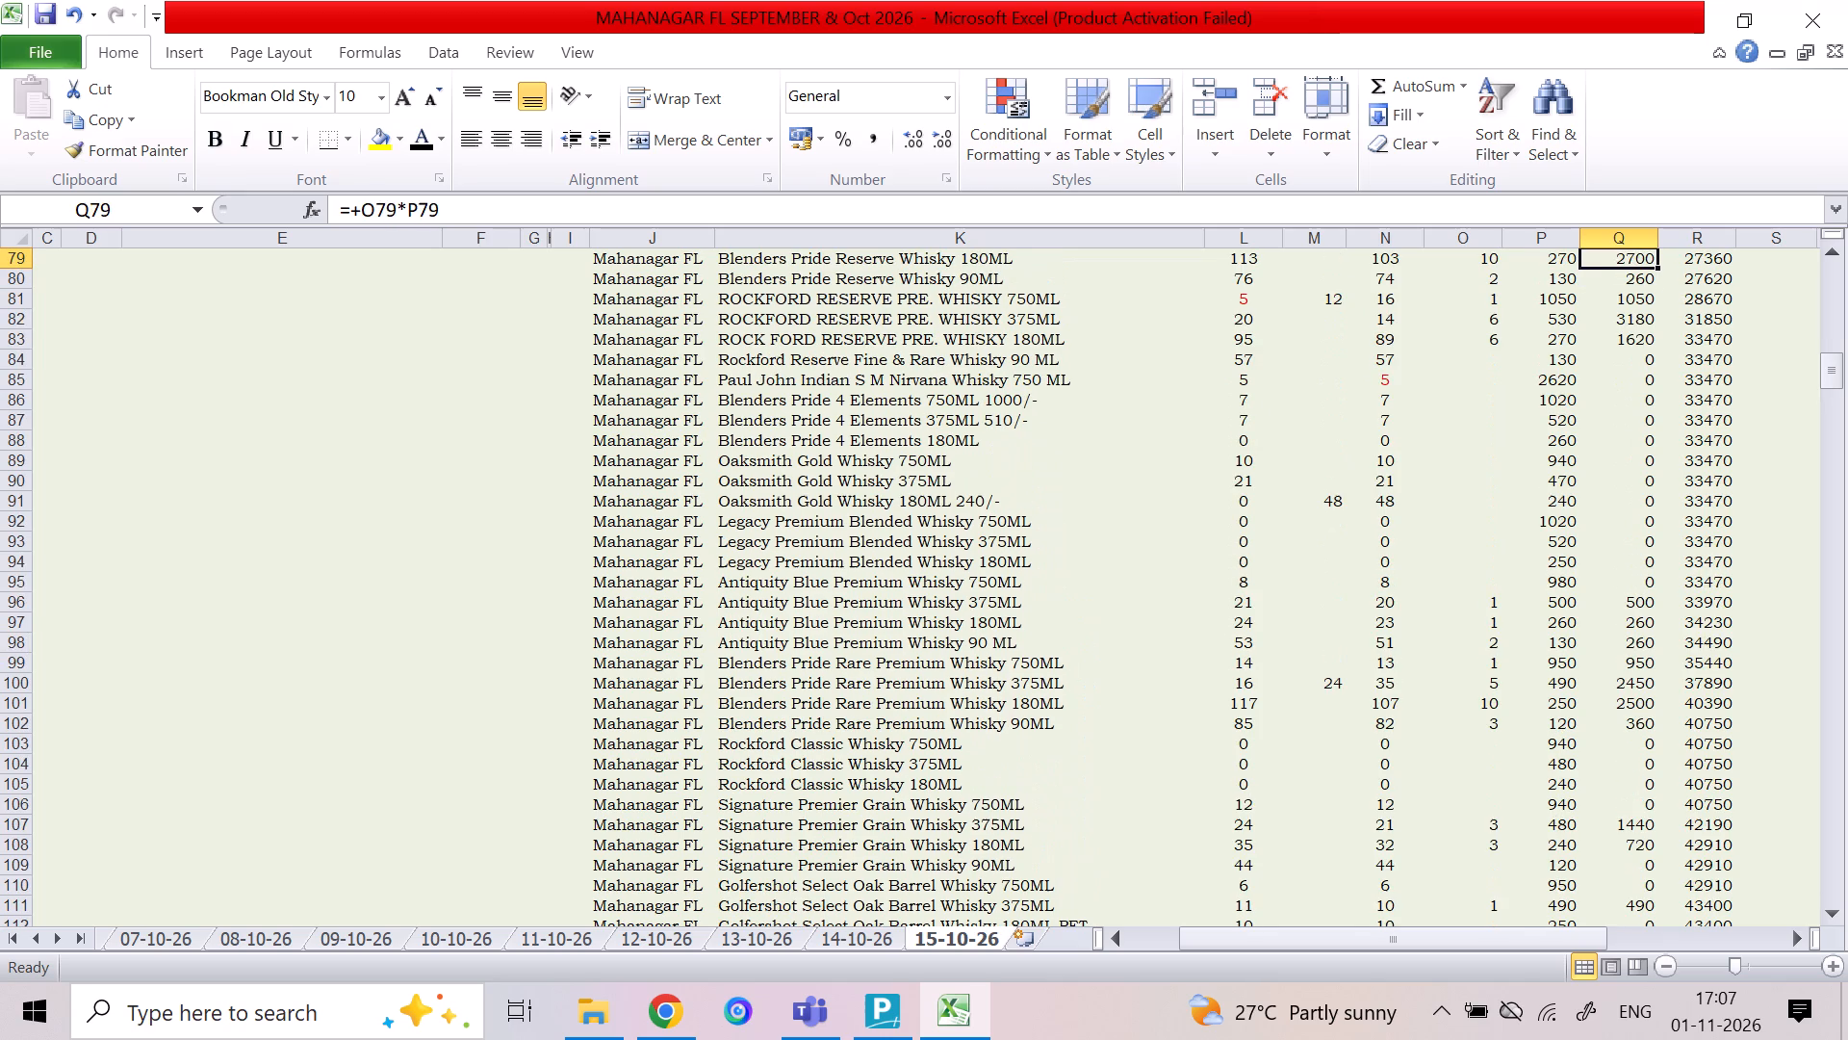
pyautogui.press('Up')
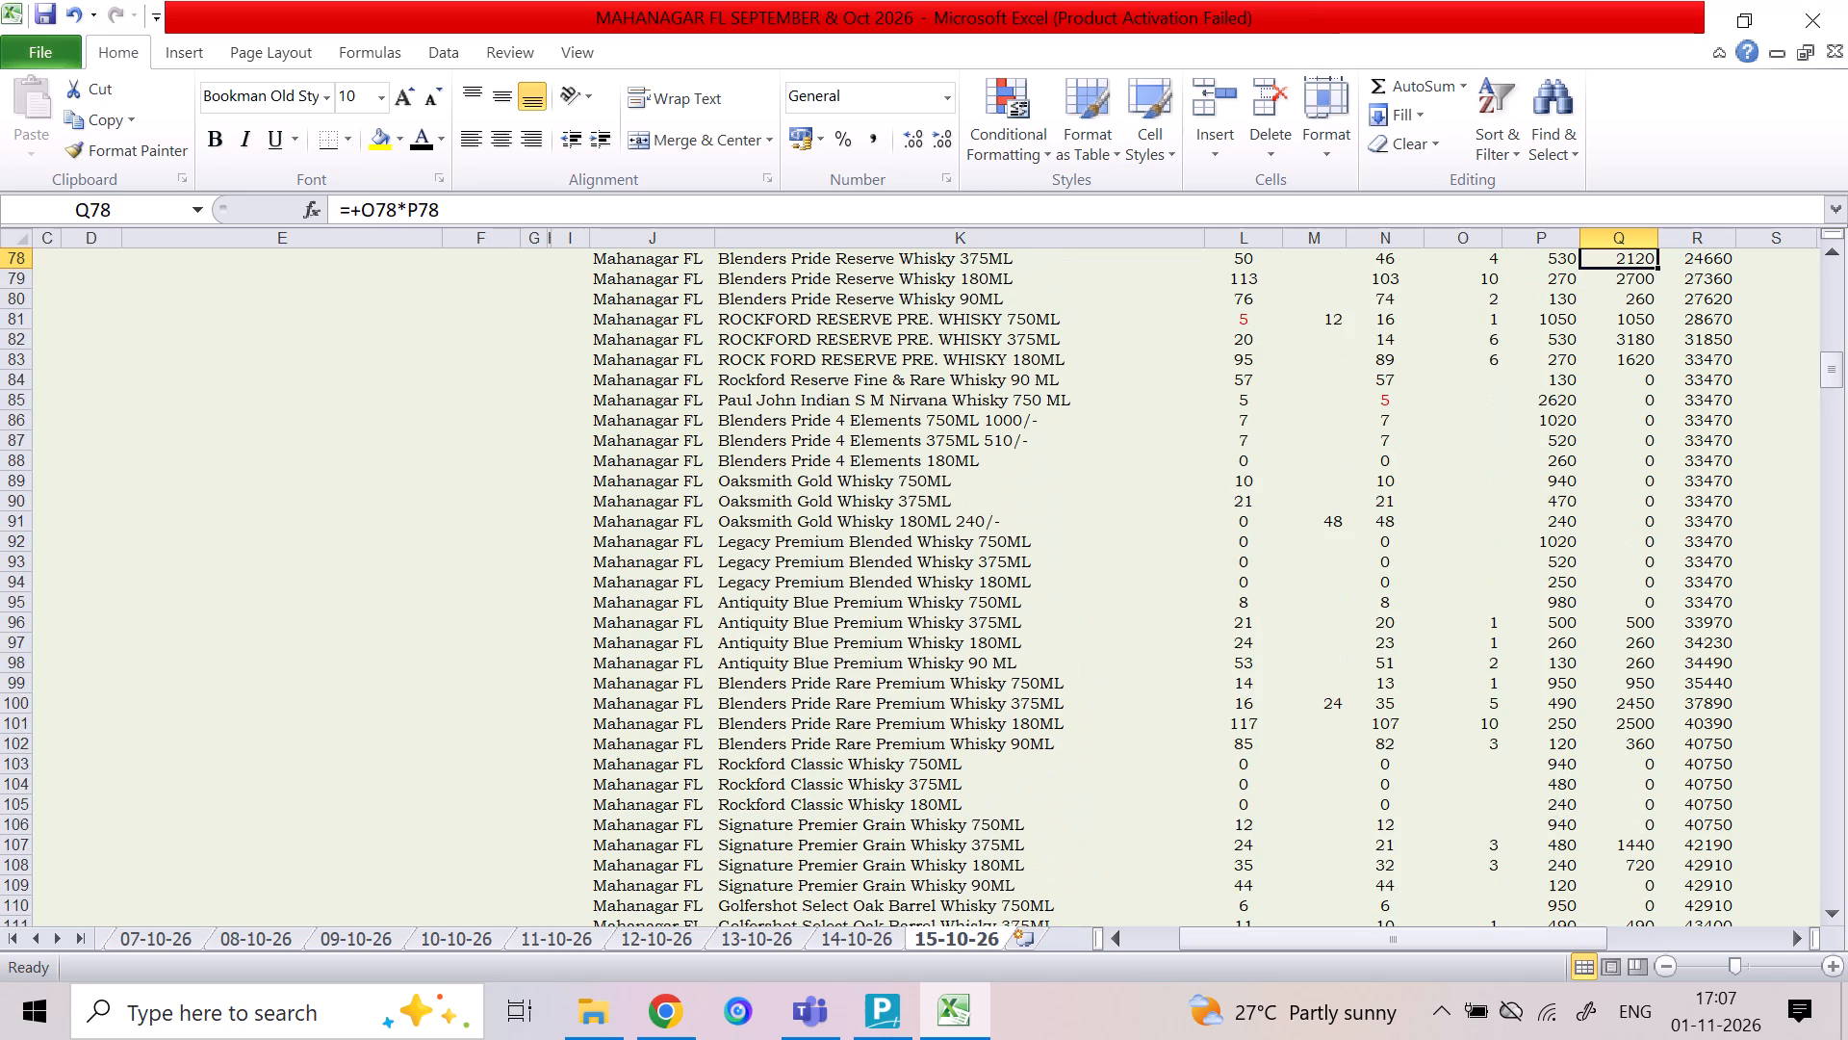
pyautogui.press('Up')
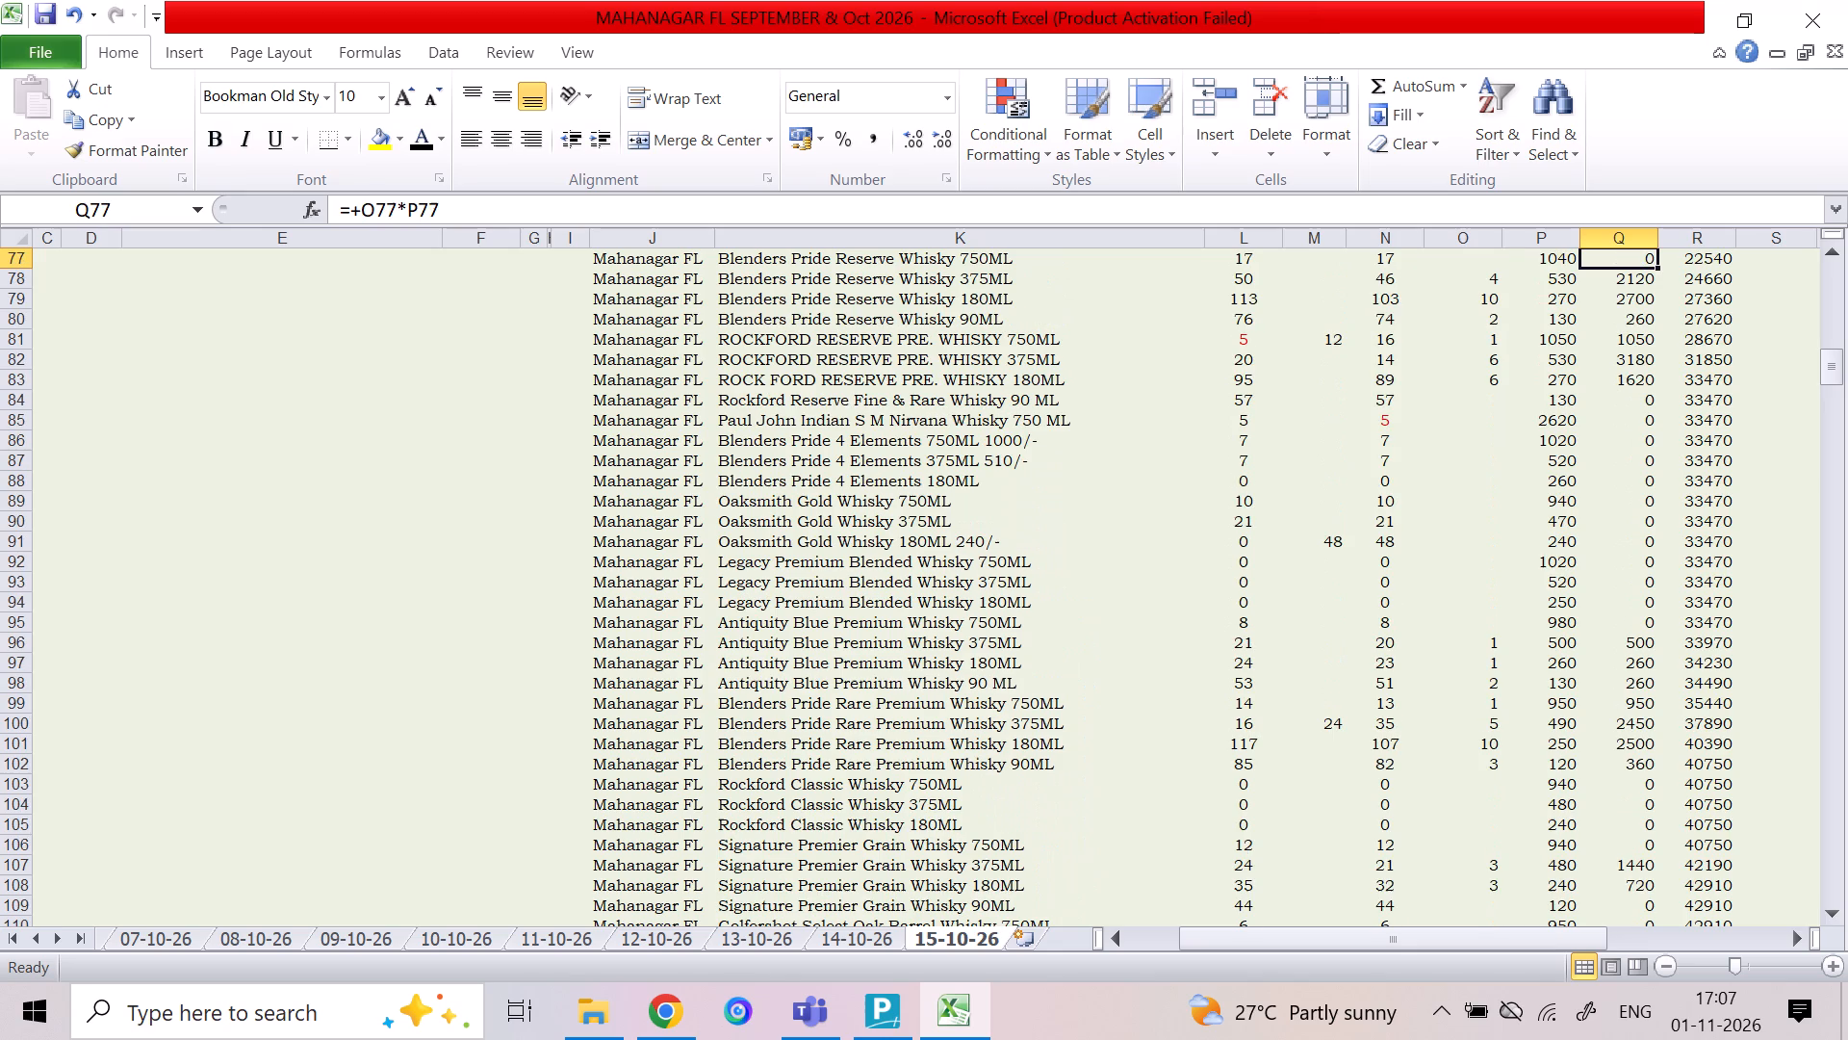
# Review the sale amounts for the Maqintosh Silver Edition and American Pride Gold rows, up to Golfershot 18 Hole Rare Whisky 375 ML.
pyautogui.press('Up')
pyautogui.press('Up')
pyautogui.press('Up')
pyautogui.press('Up')
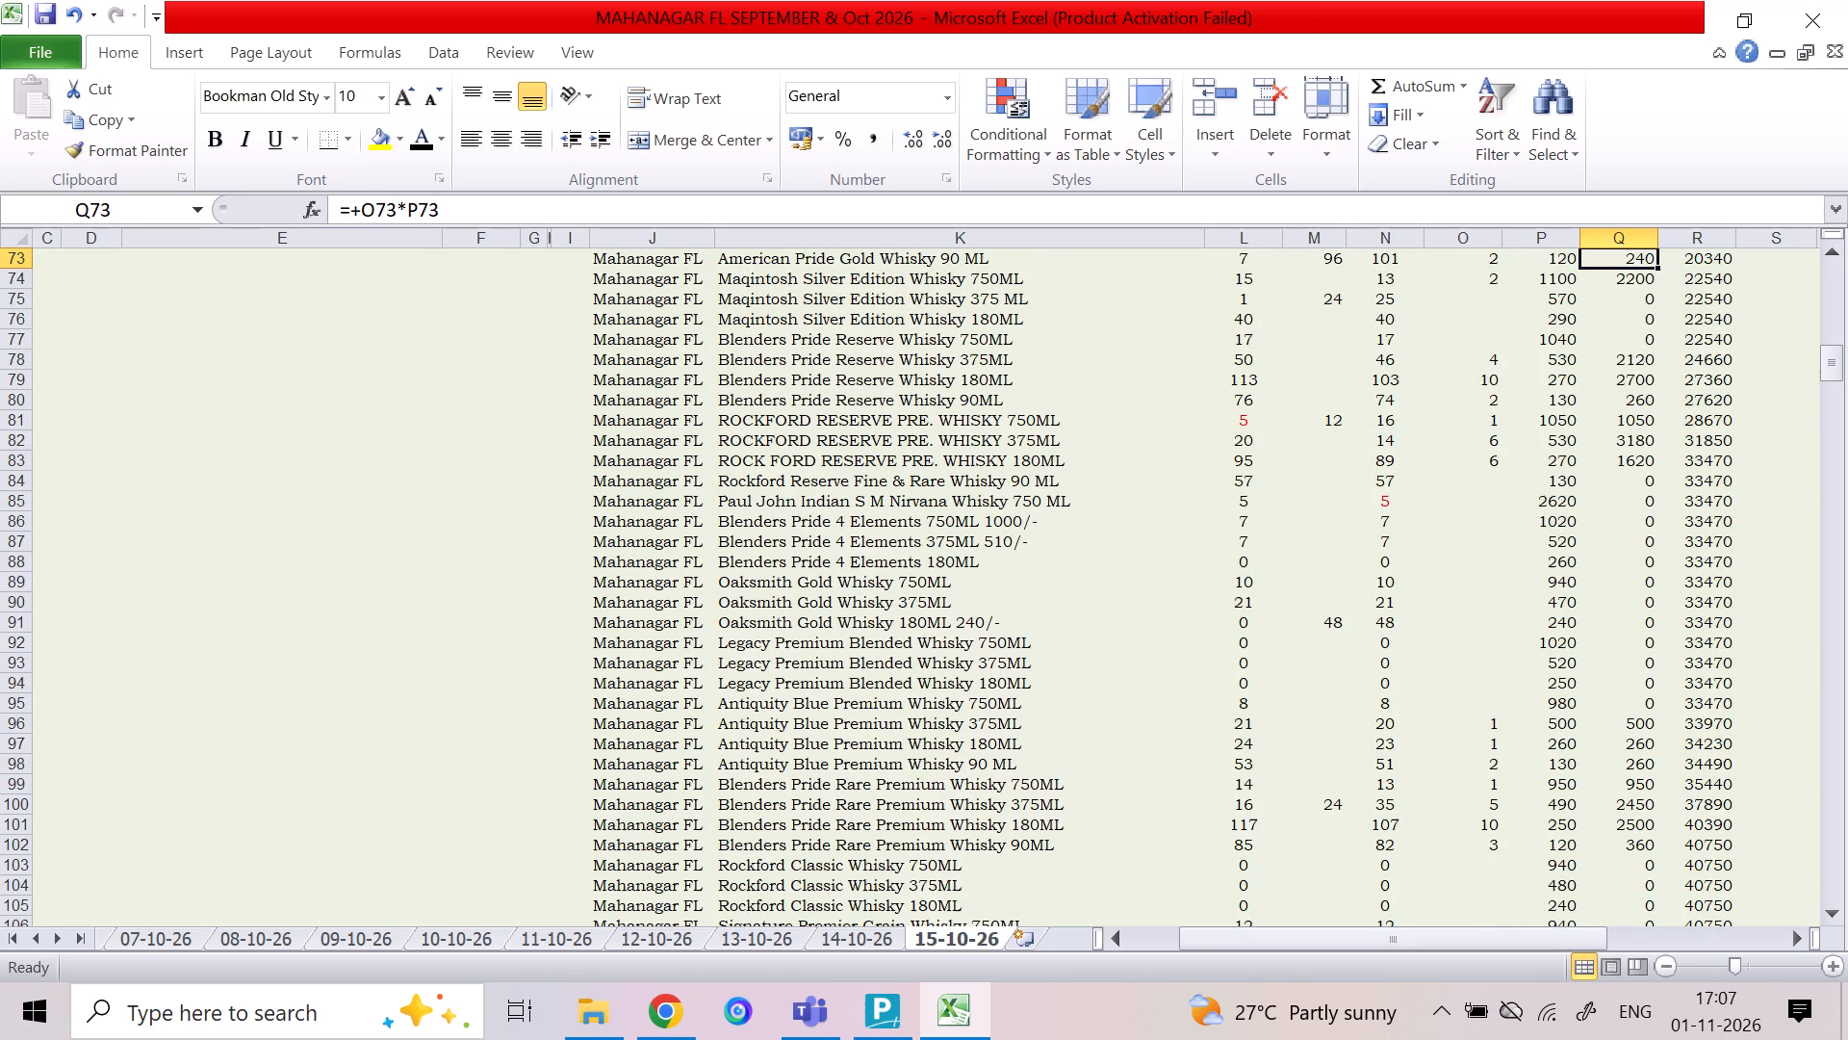
pyautogui.press('Down')
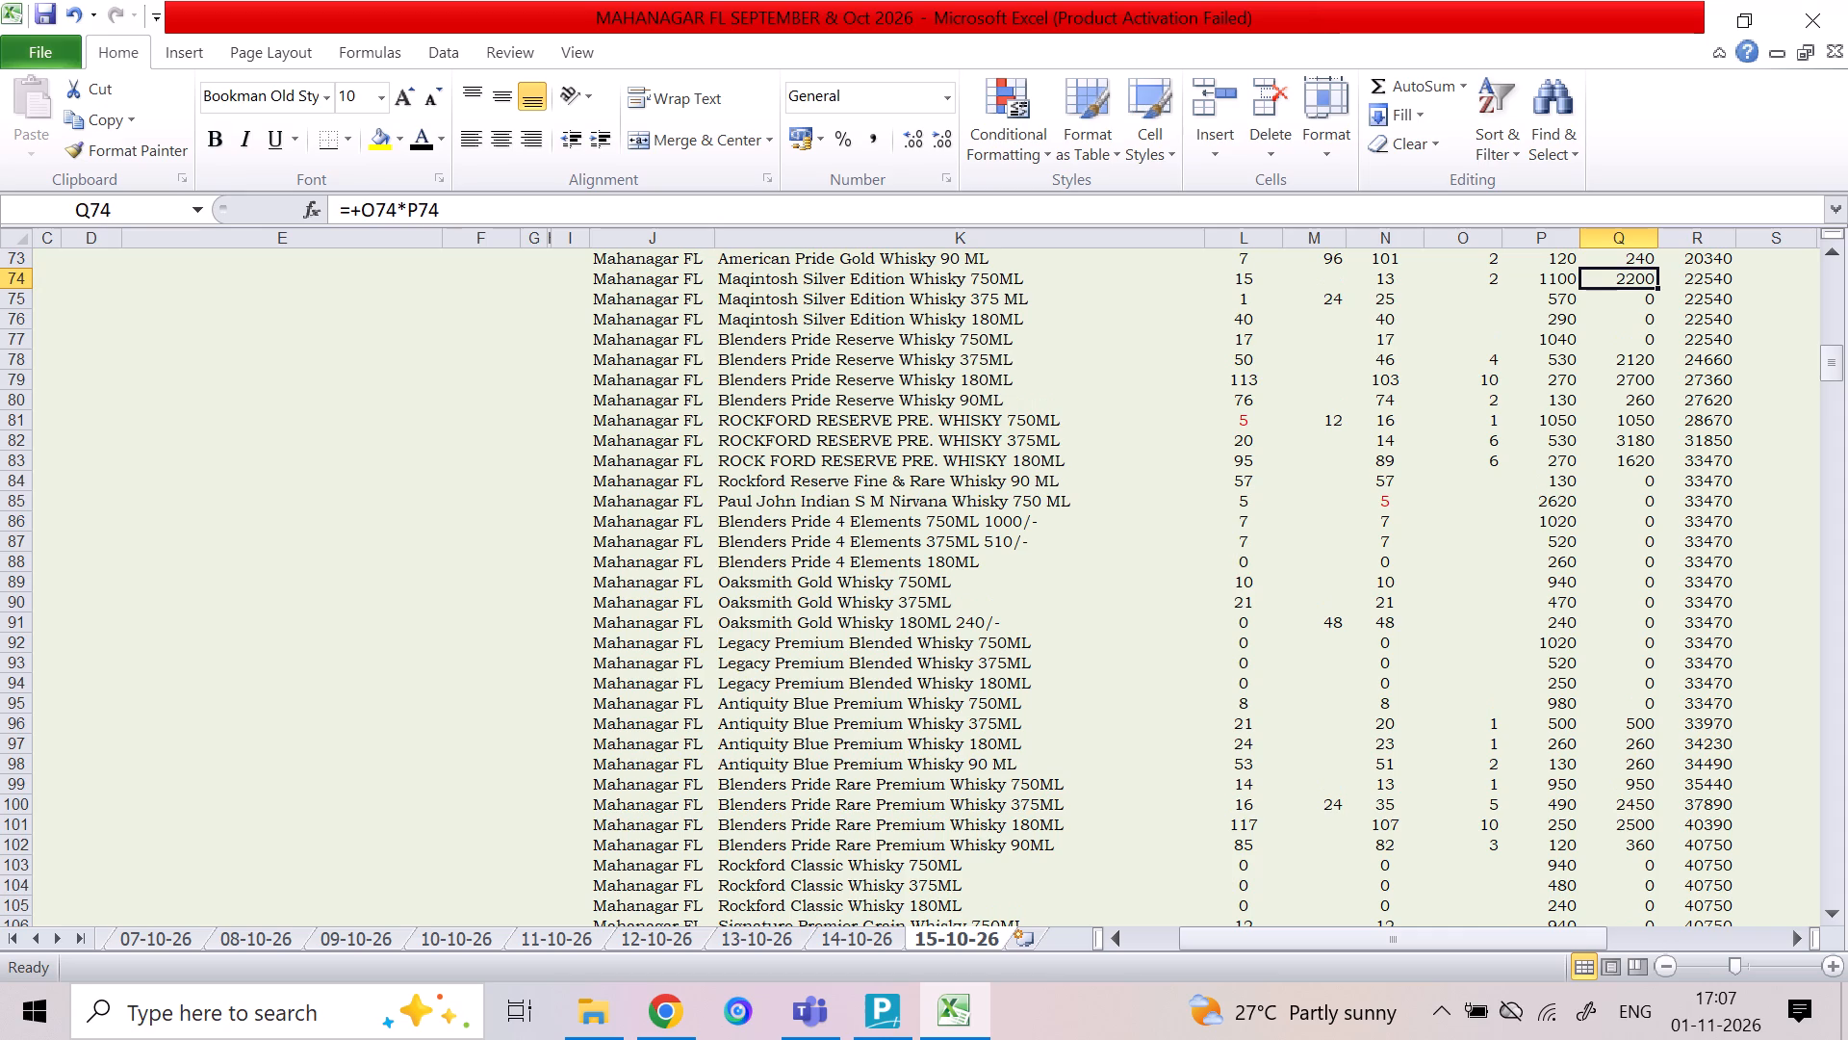
pyautogui.press('Up')
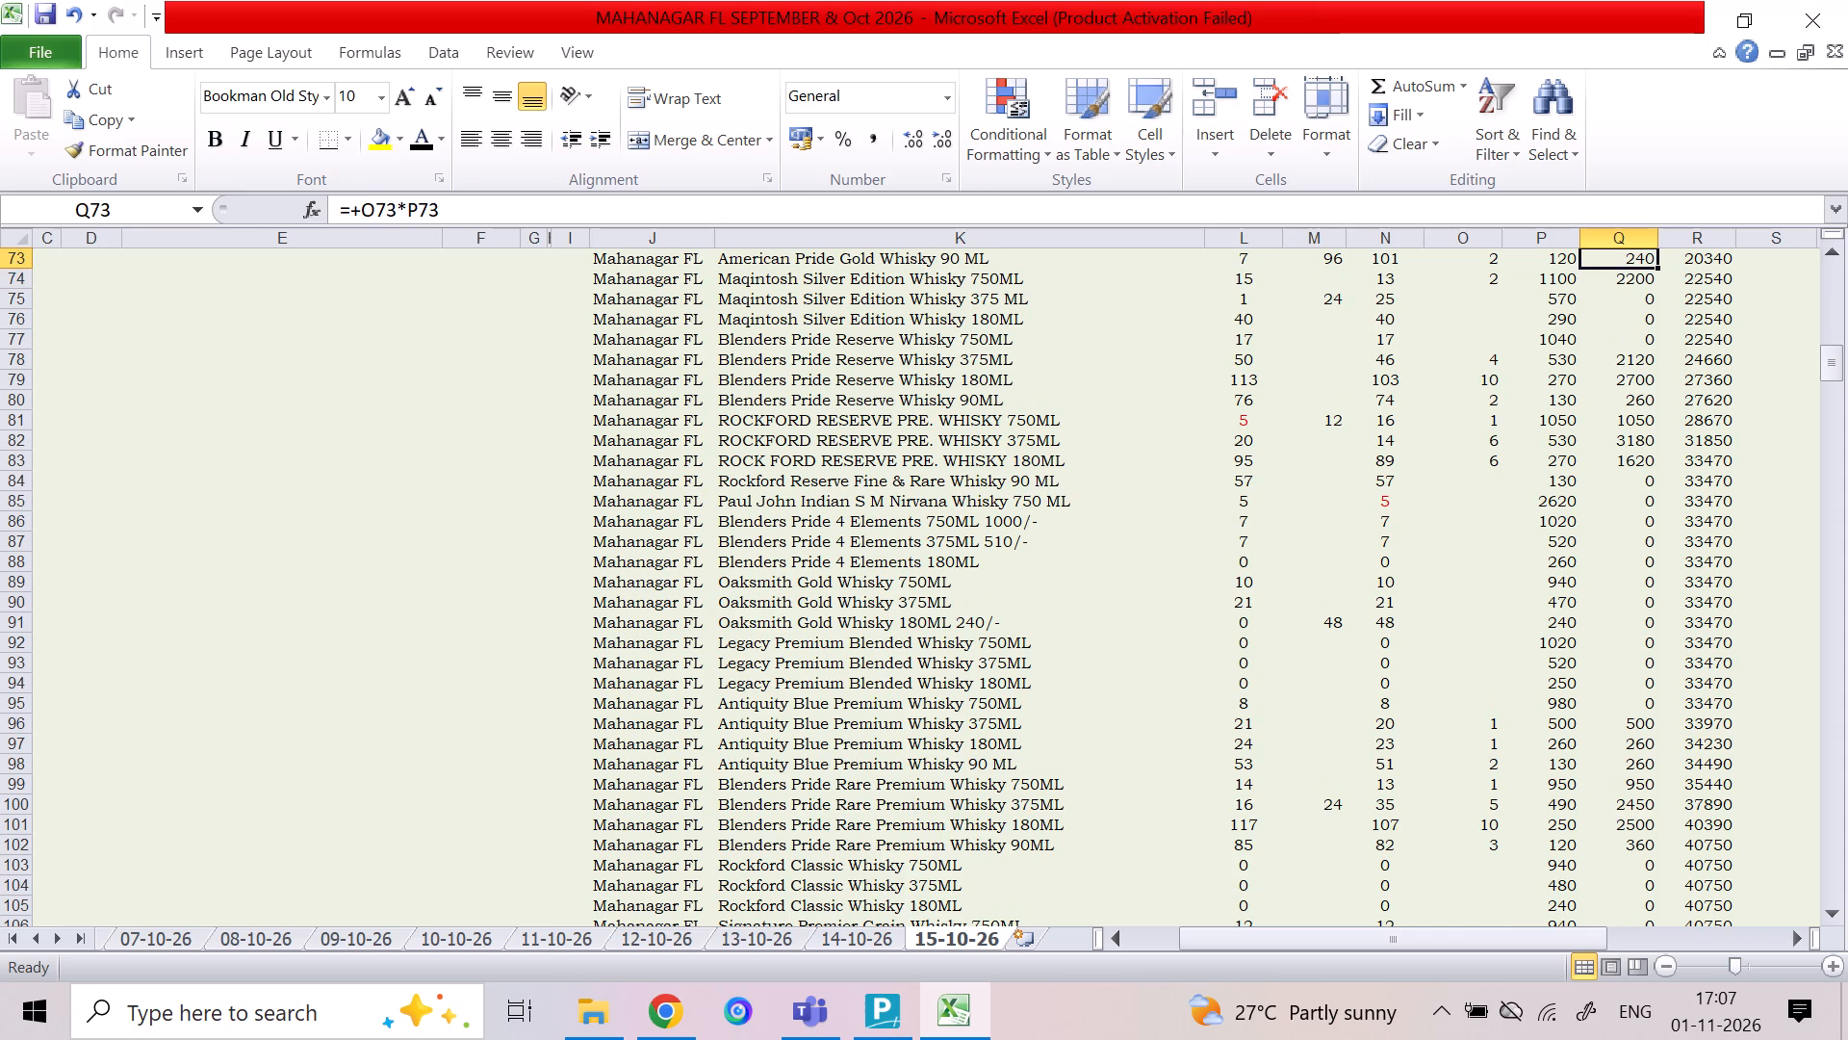
pyautogui.press('Up')
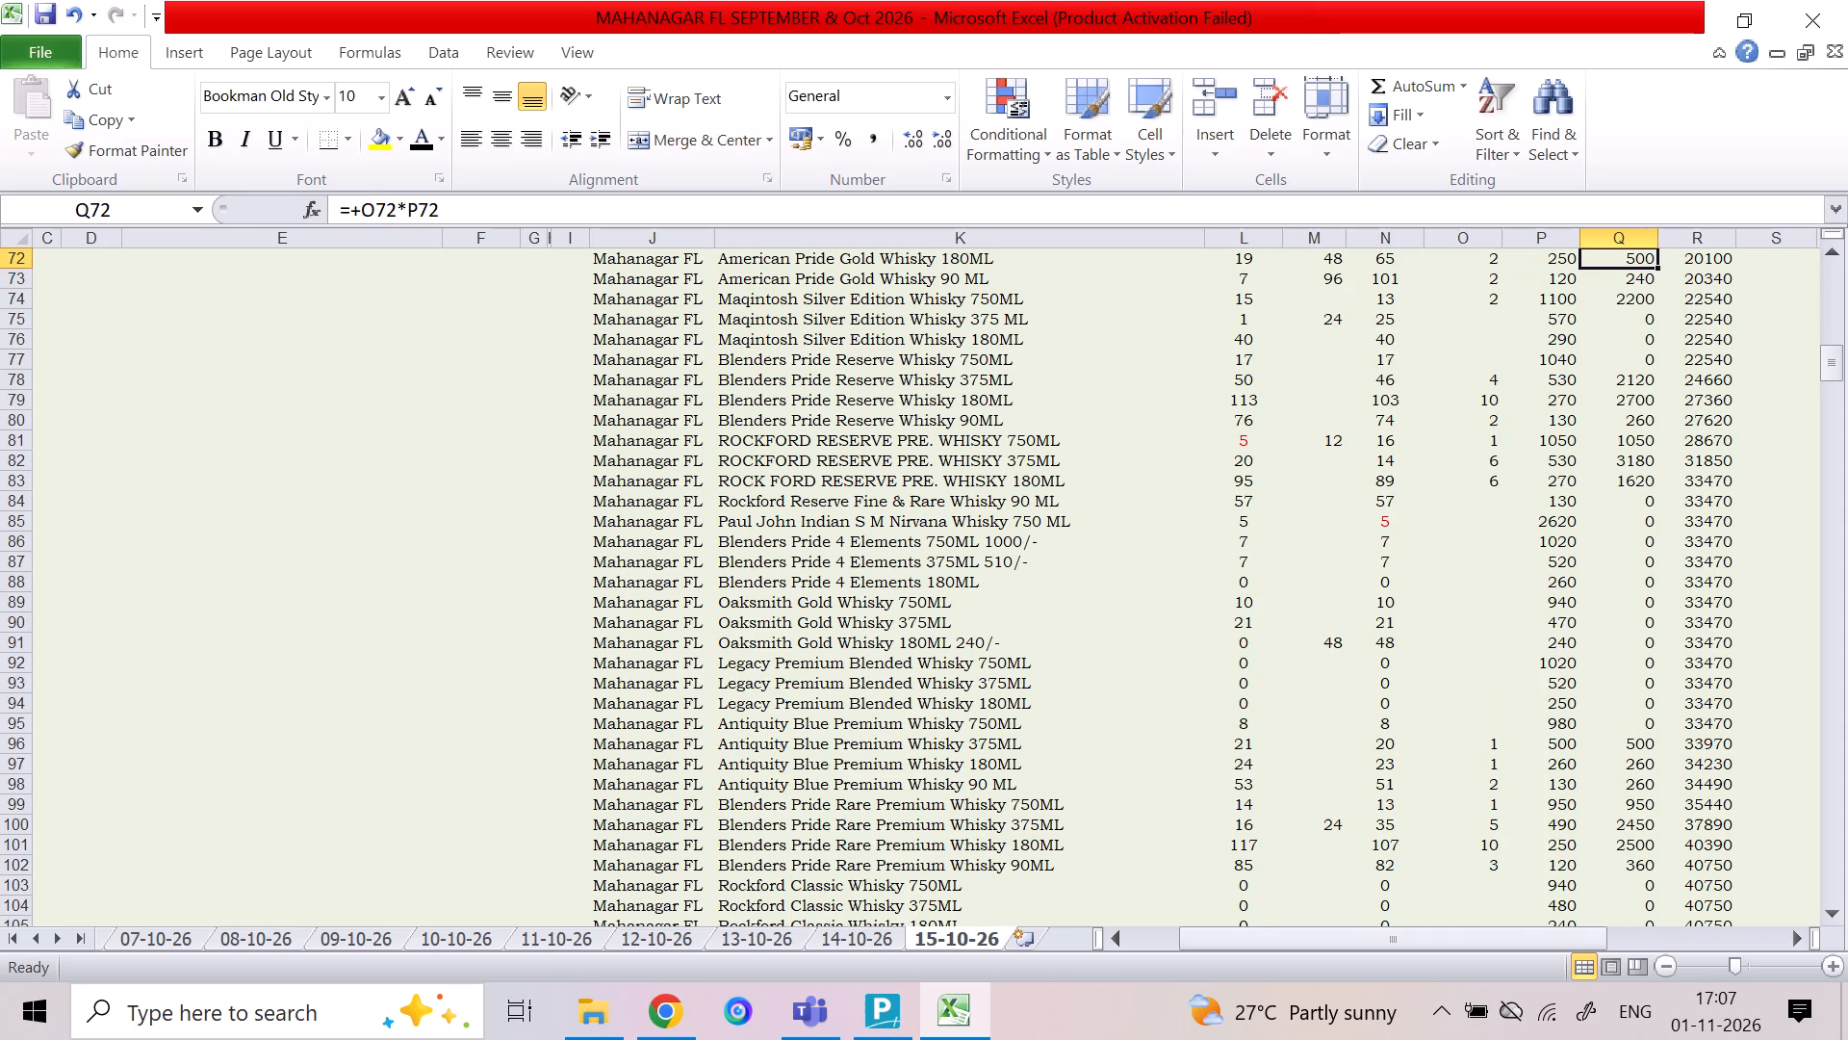
pyautogui.press('Up')
pyautogui.press('Up')
pyautogui.press('Up')
pyautogui.press('Up')
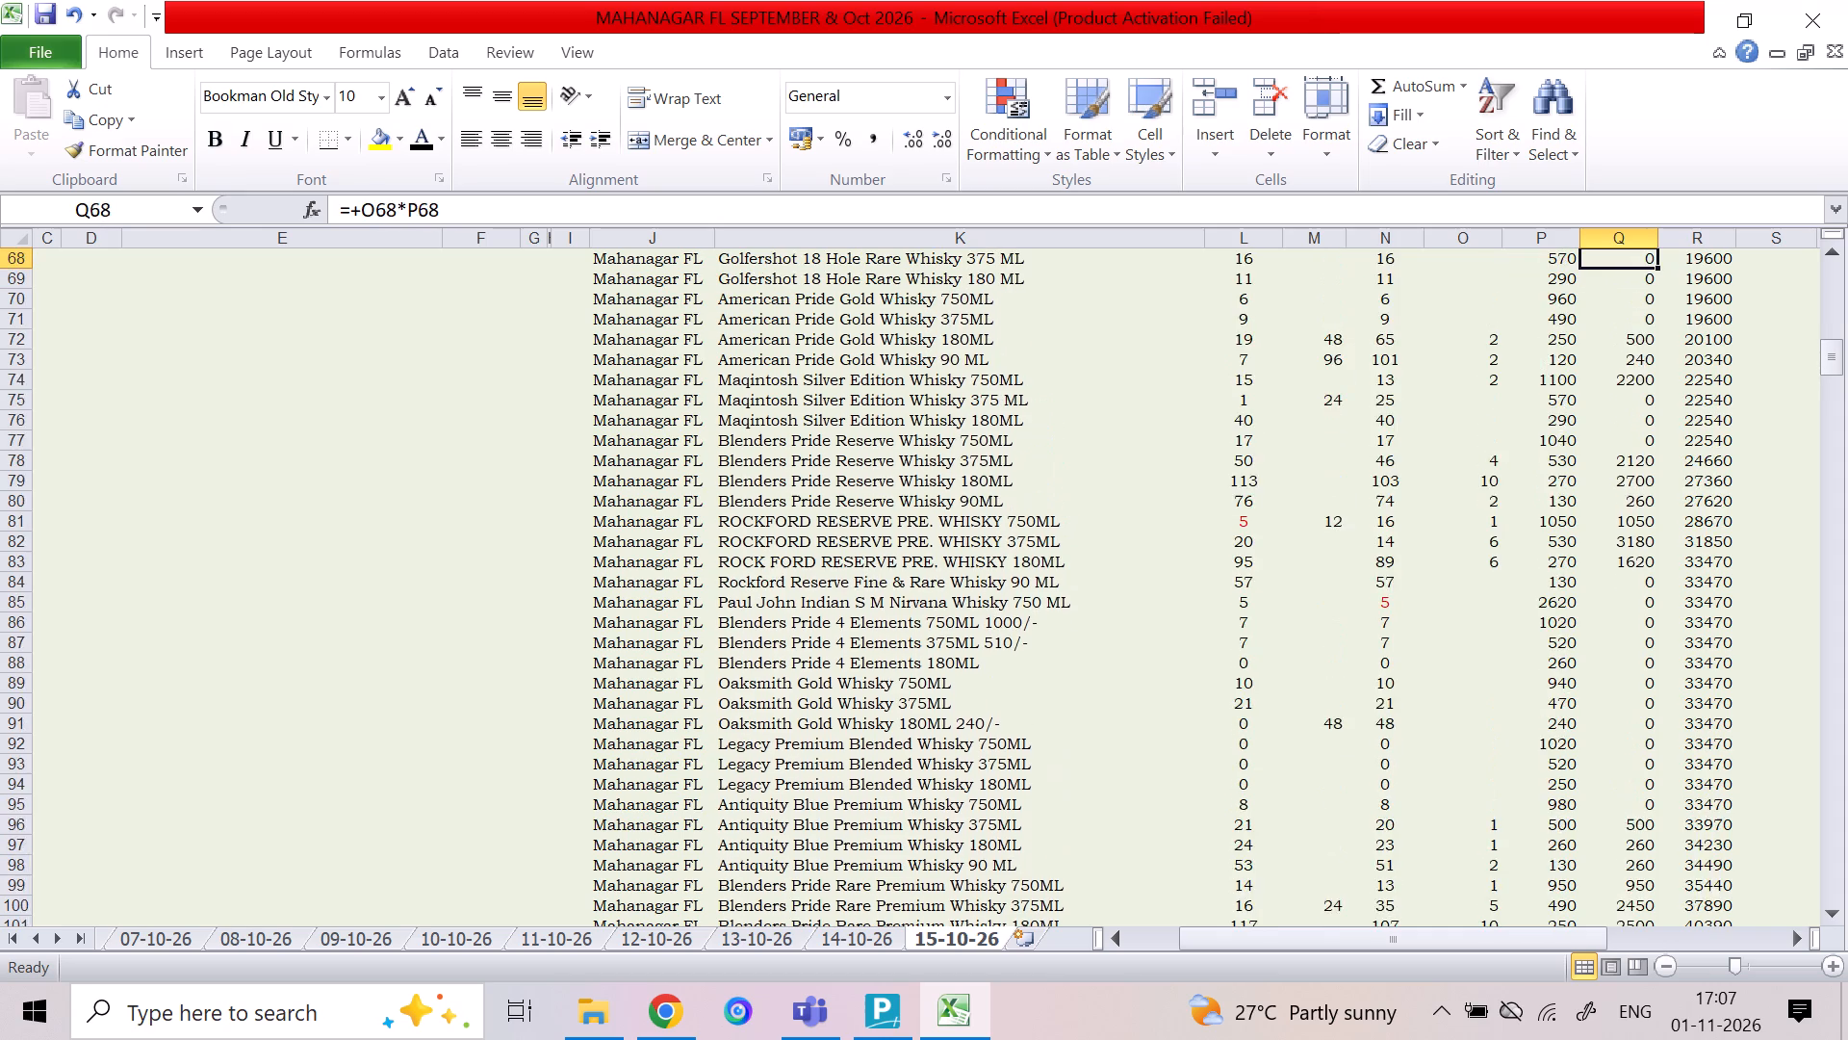
# Review the sale amounts from Golfershot 18 Hole up through Golden Oak Barrel and Vat 69 to Black Dog Centenary Whisky 90ML.
pyautogui.press('Up')
pyautogui.press('Up')
pyautogui.press('Up')
pyautogui.press('Down')
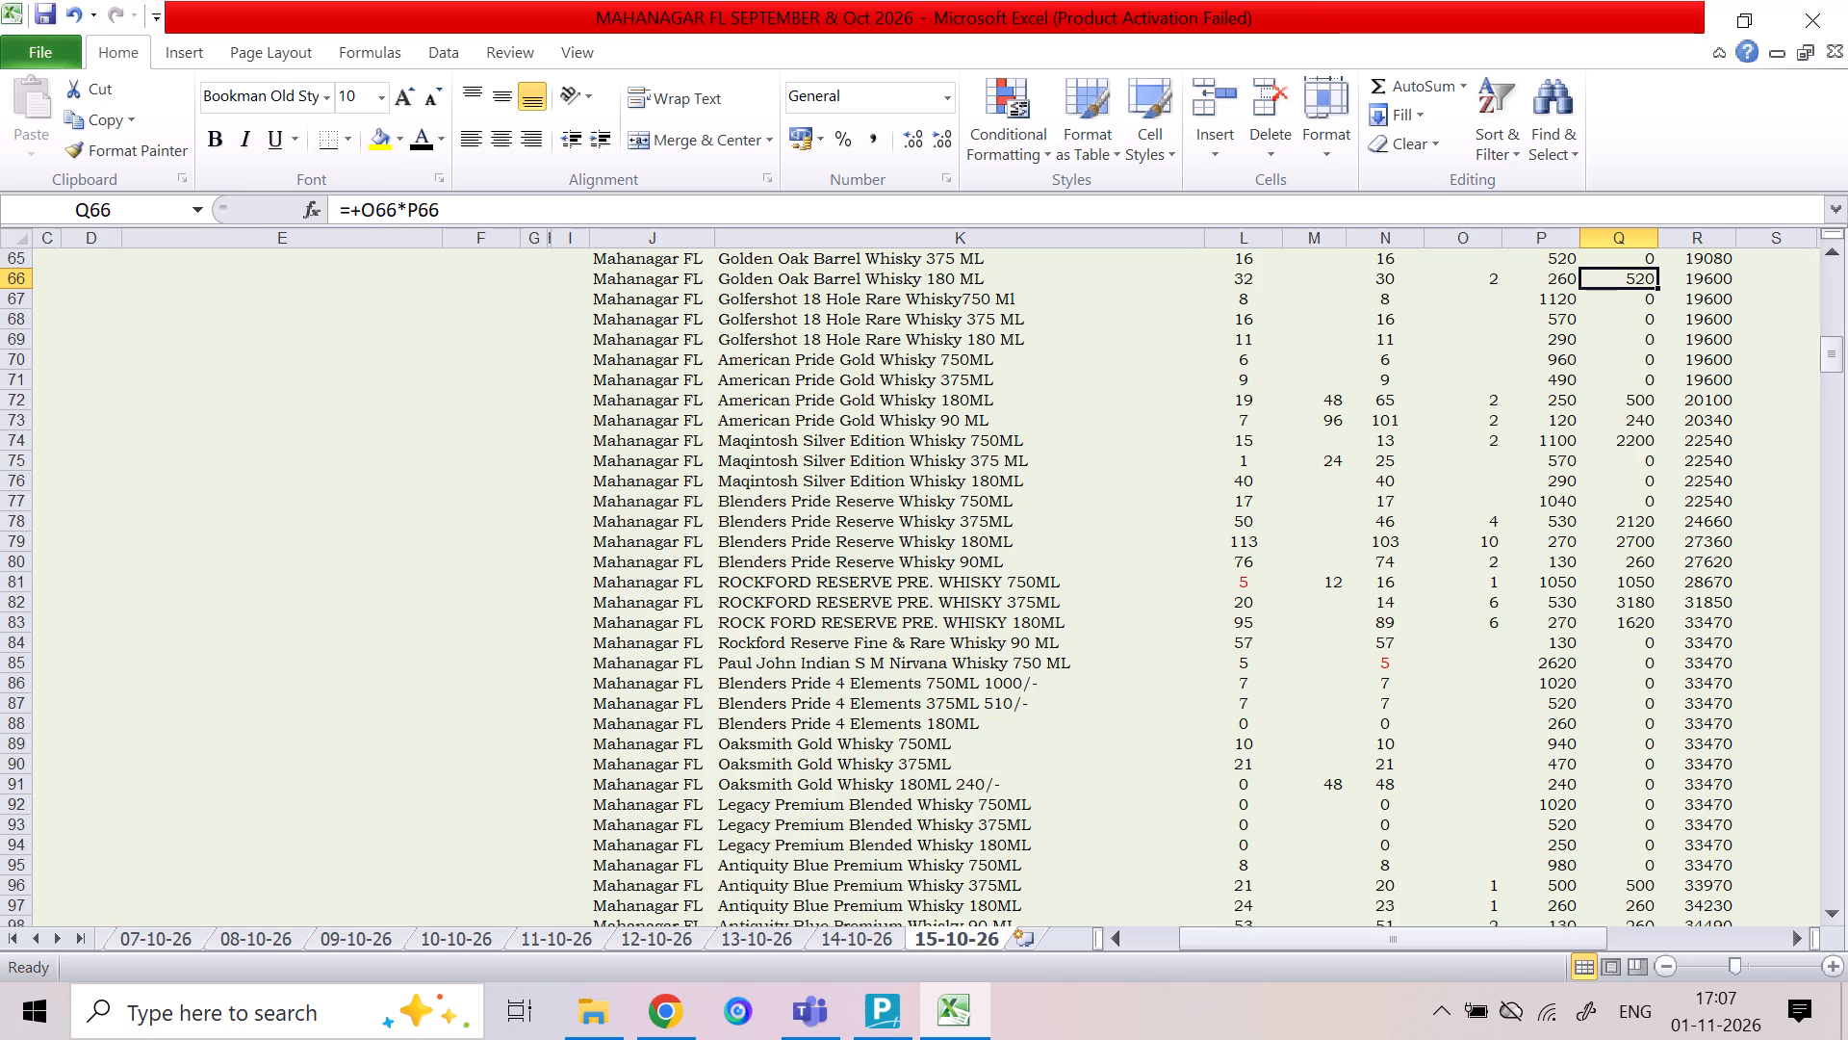
pyautogui.press('Up')
pyautogui.press('Up')
pyautogui.press('Up')
pyautogui.press('Up')
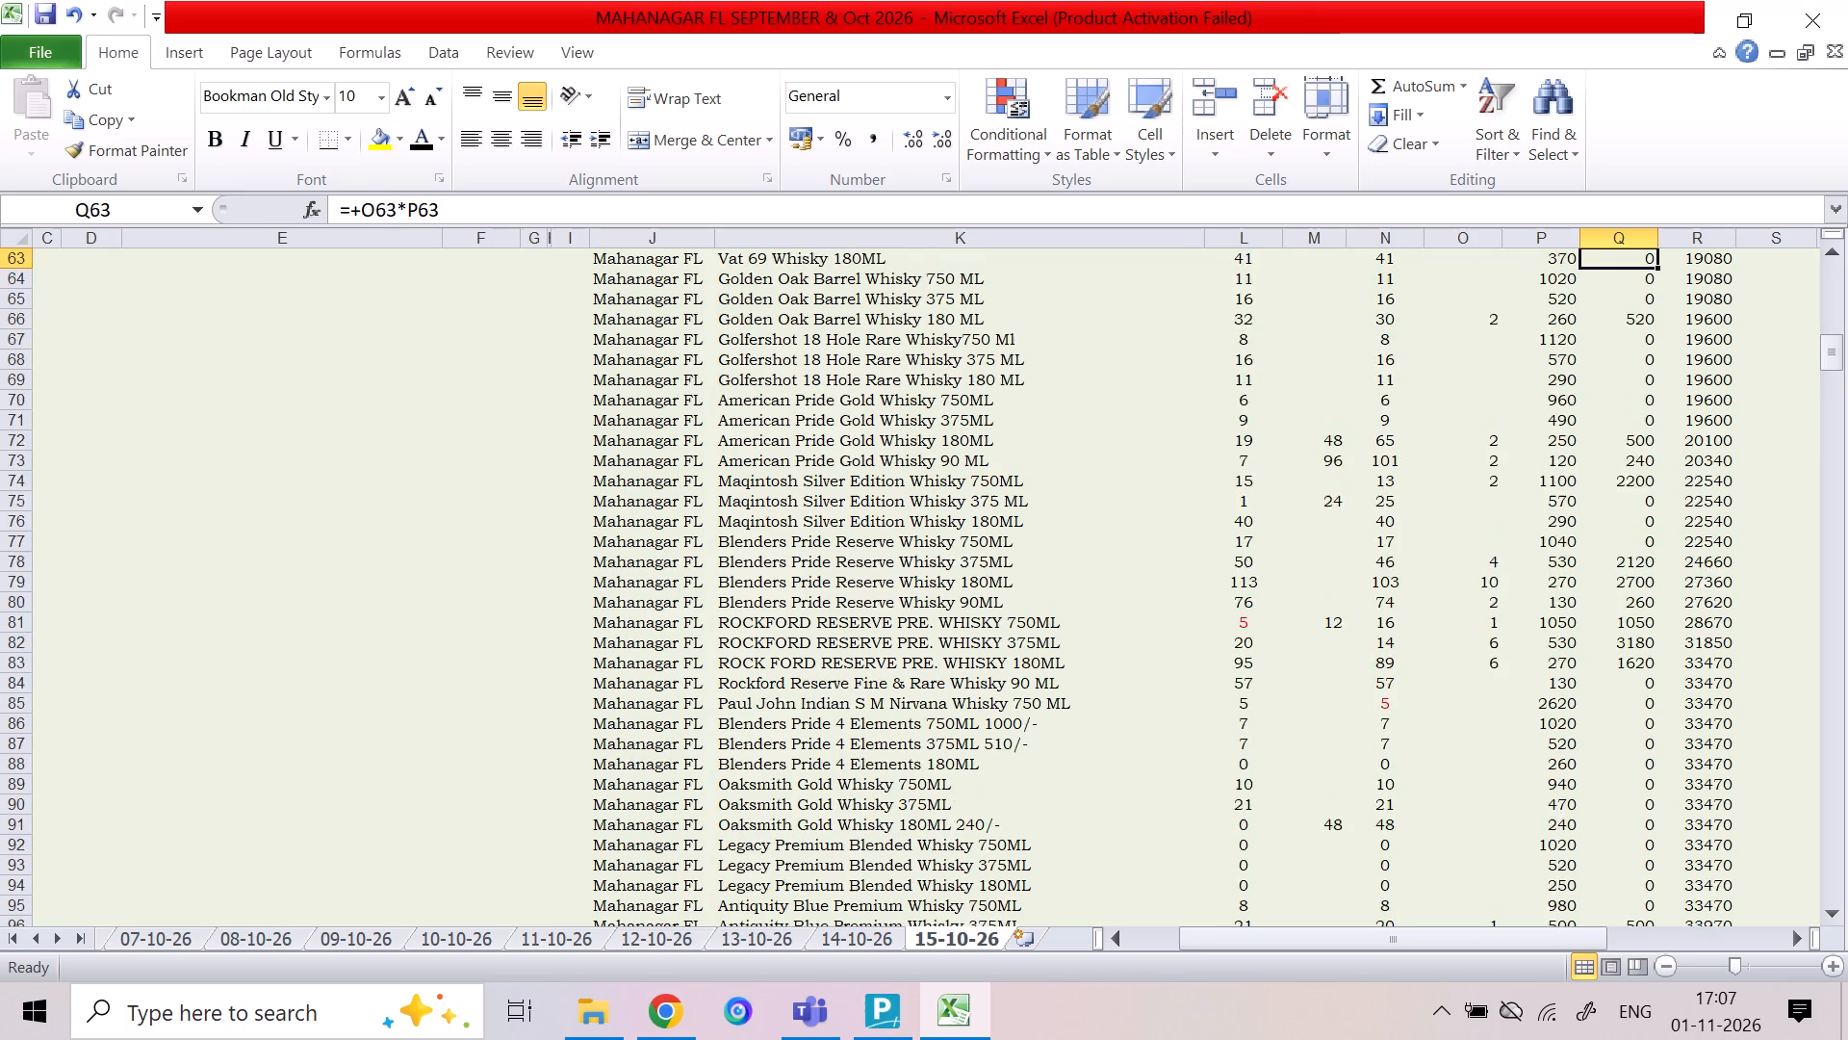
pyautogui.press('Up')
pyautogui.press('Up')
pyautogui.press('Up')
pyautogui.press('Down')
pyautogui.press('Down')
pyautogui.press('Up')
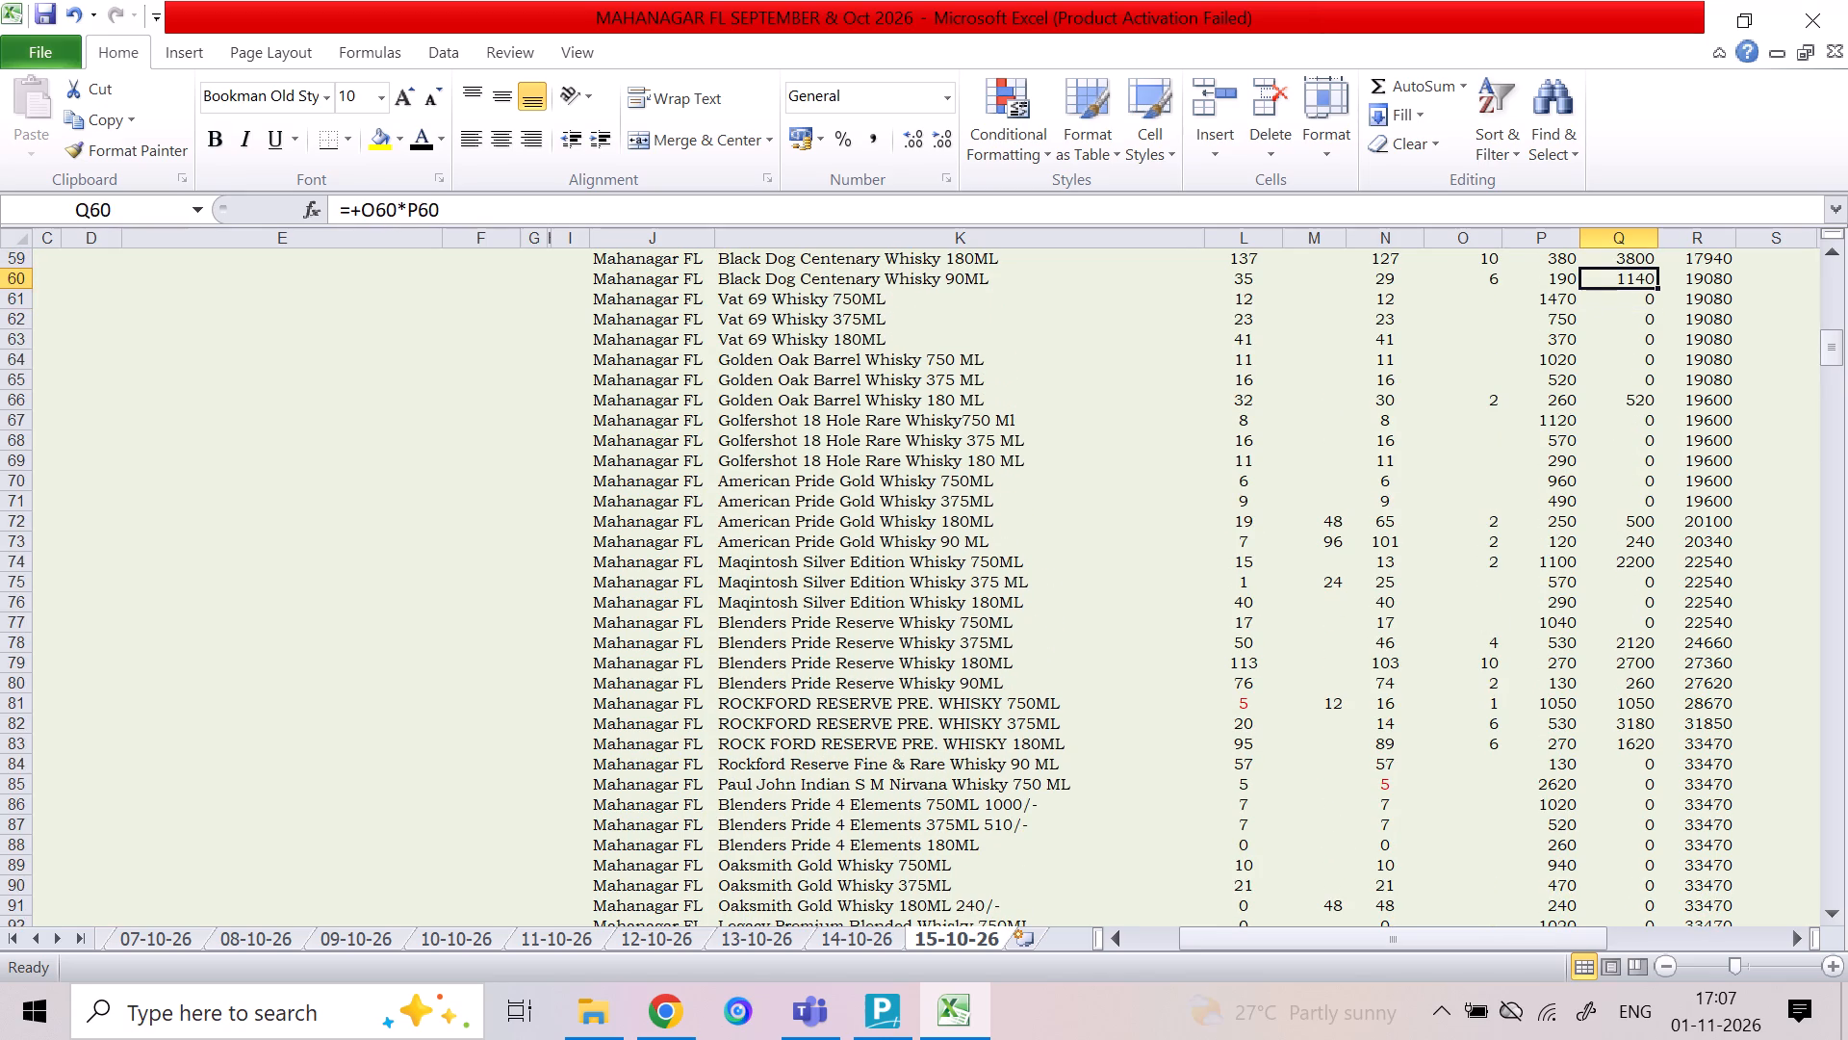
# Review the sale amounts from Black Dog Centenary Whisky 180ML up through Woodburns and Singhasan to the Teacher Highland Cream Scotch rows.
pyautogui.press('Up')
pyautogui.press('Up')
pyautogui.press('Up')
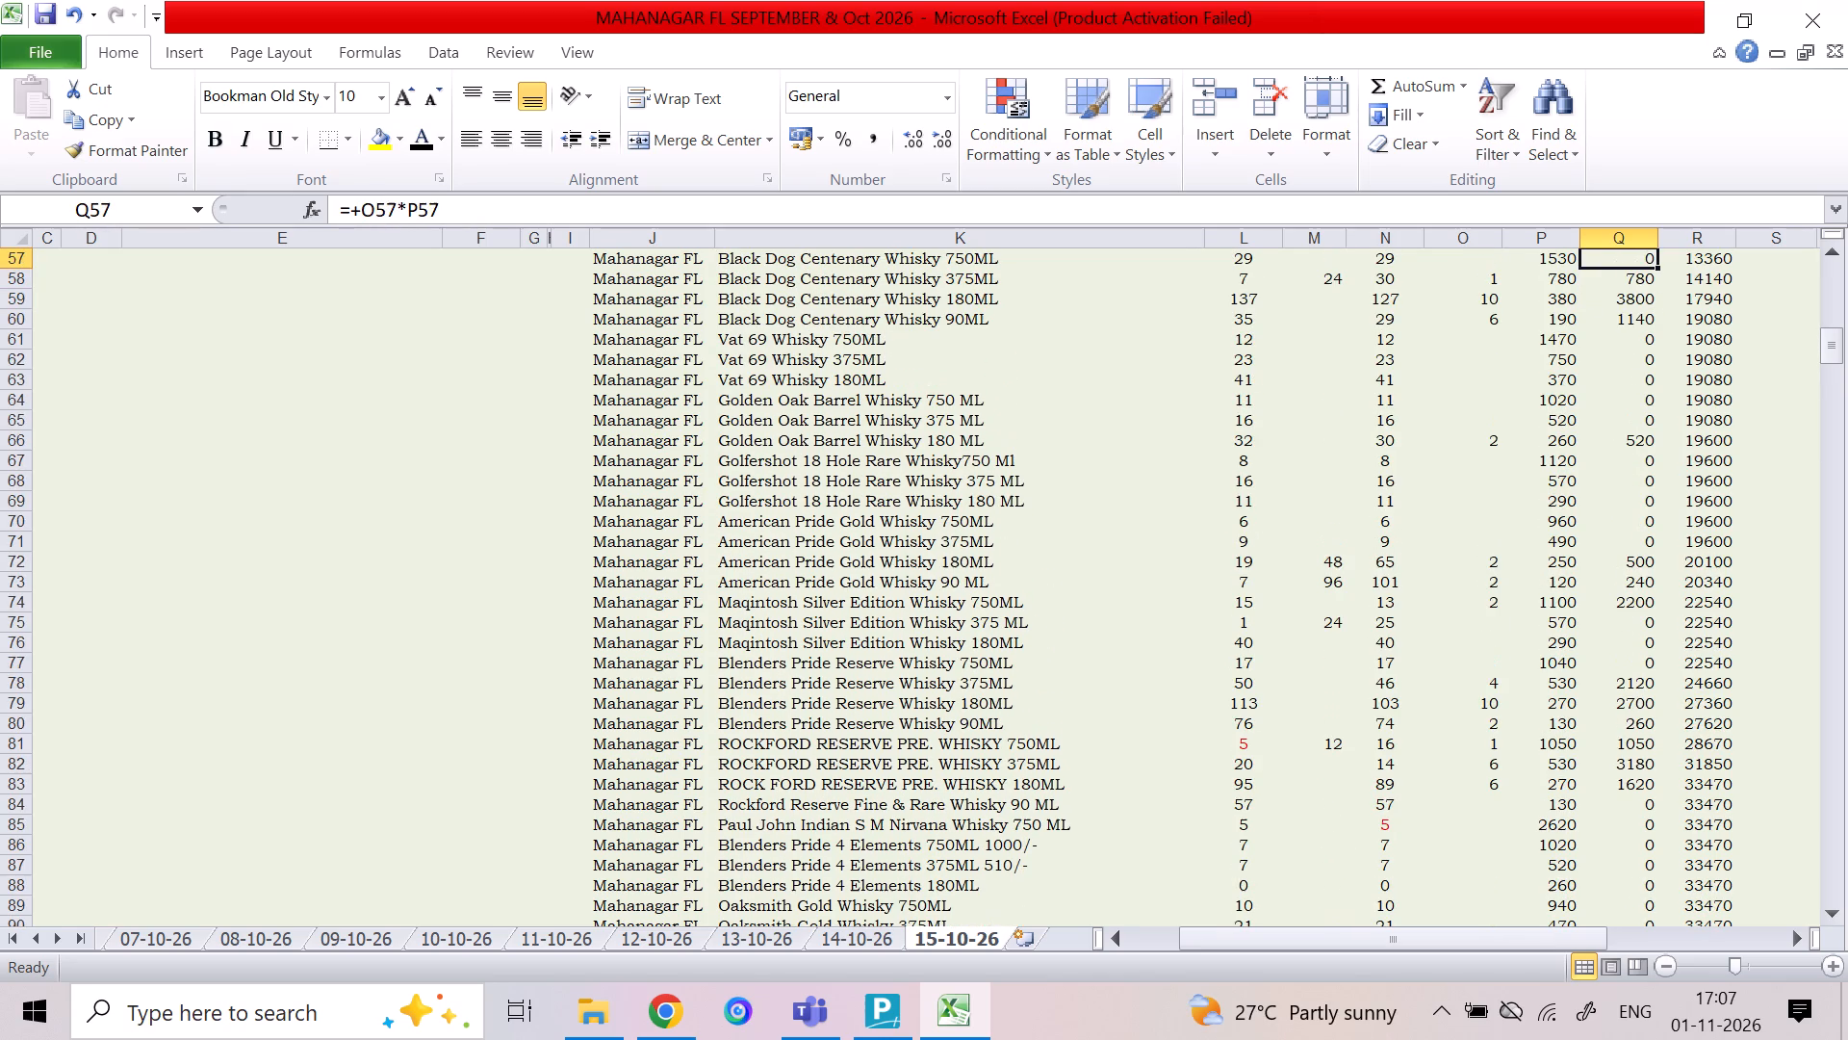
pyautogui.press('Down')
pyautogui.press('Up')
pyautogui.press('Up')
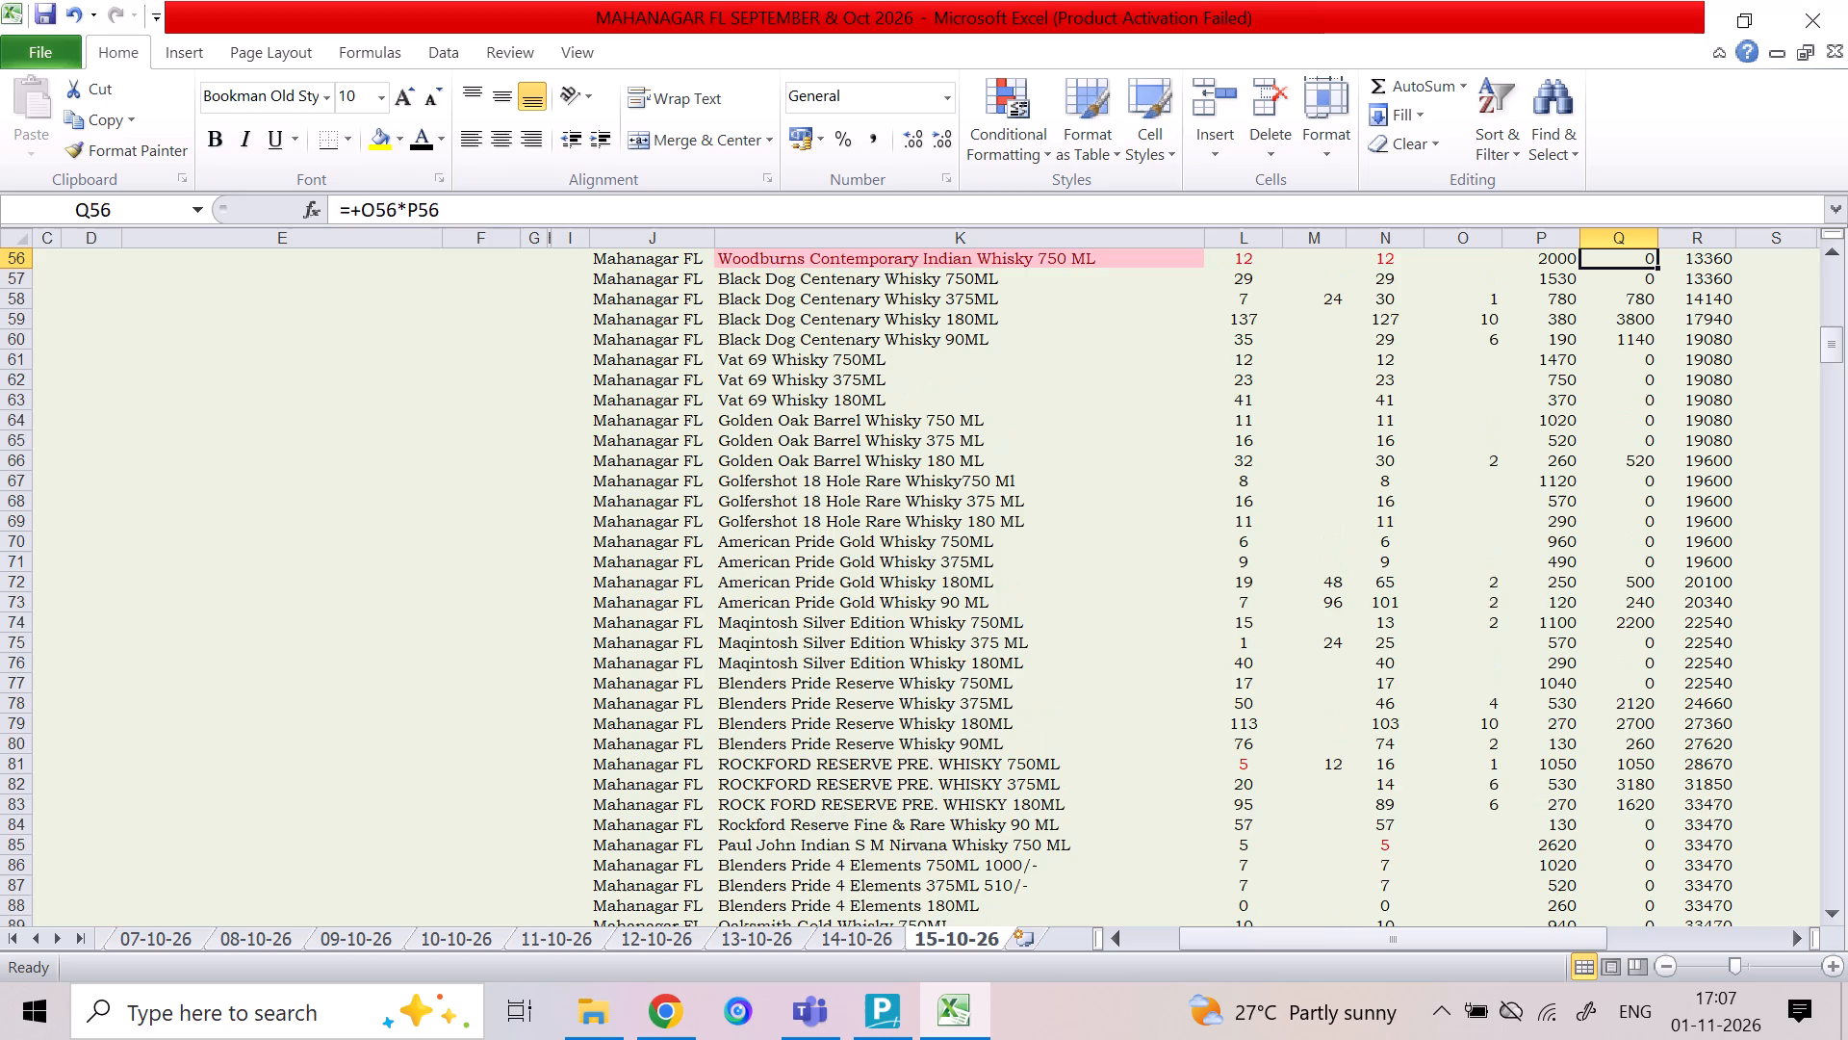
pyautogui.press('Up')
pyautogui.press('Up')
pyautogui.press('Up')
pyautogui.press('Up')
pyautogui.press('Up')
pyautogui.press('Up')
pyautogui.press('Down')
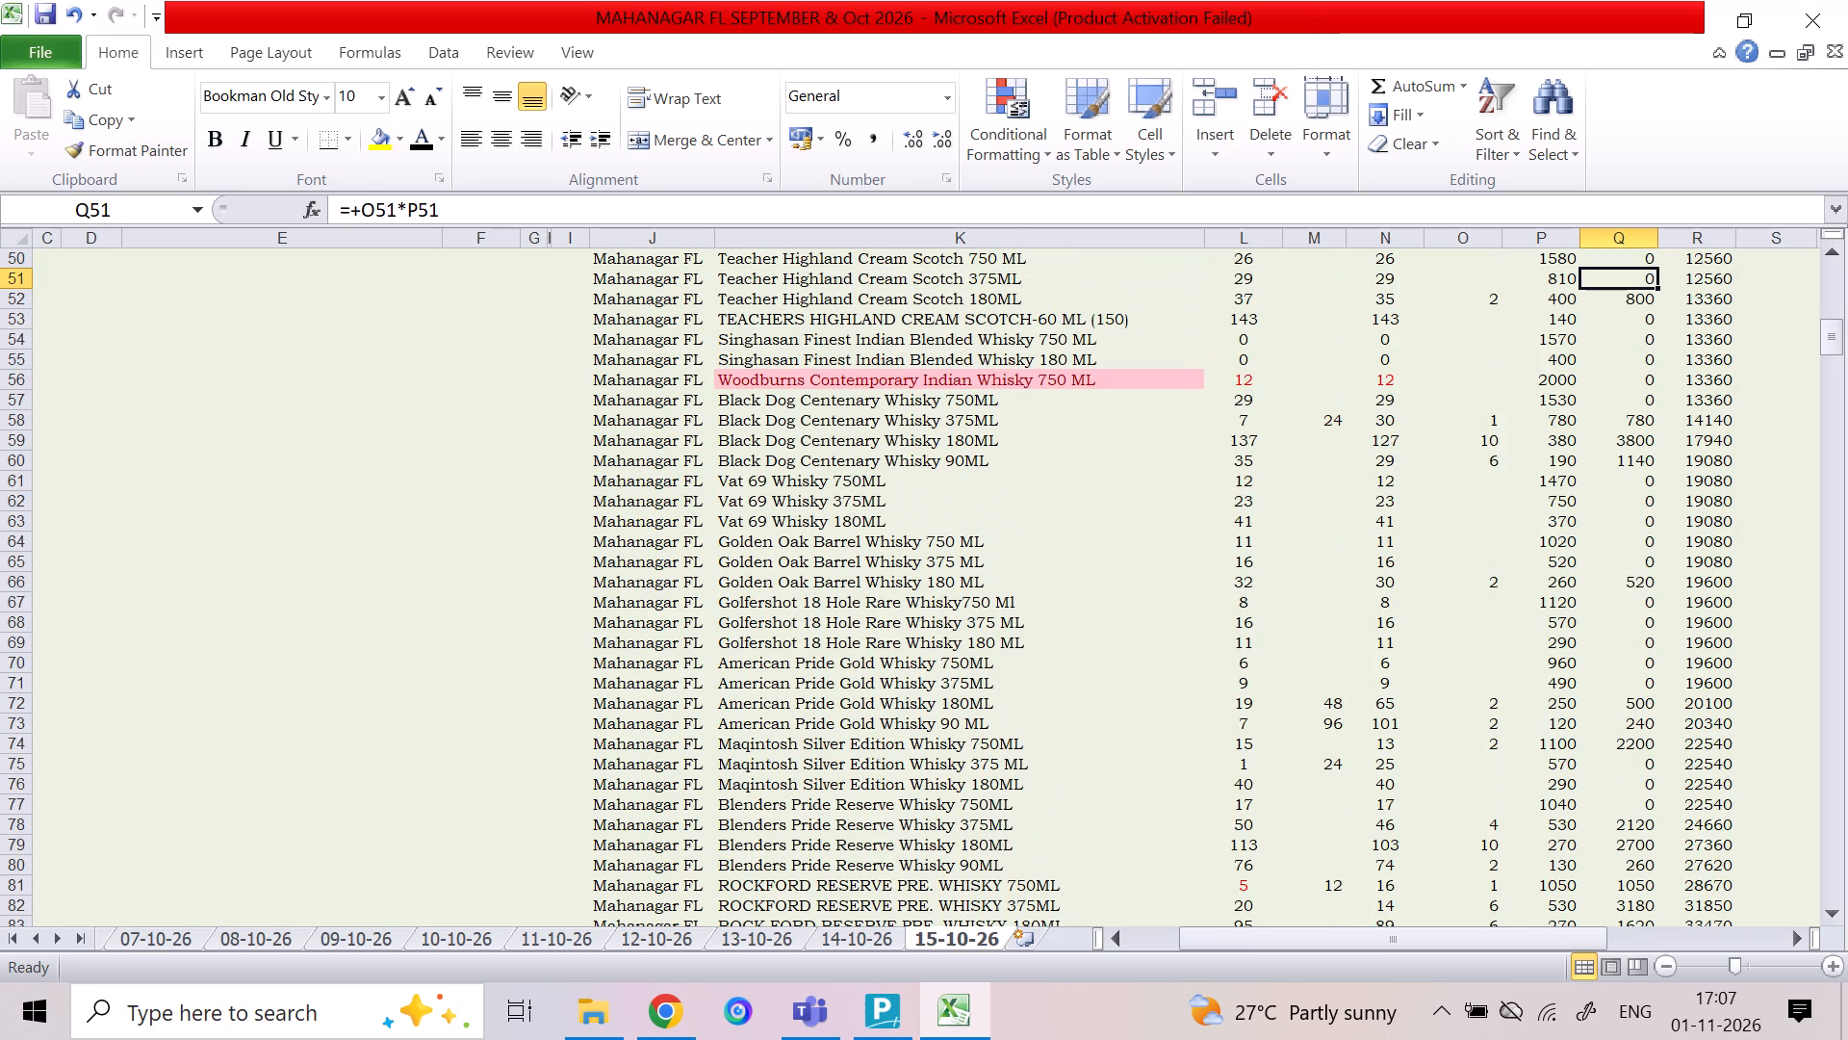
# Review the sale amounts from Teacher Highland Cream Scotch 750 ML up through the 100 Pipers rows to Rockford IMP Reserve.
pyautogui.press('Up')
pyautogui.press('Up')
pyautogui.press('Up')
pyautogui.press('Down')
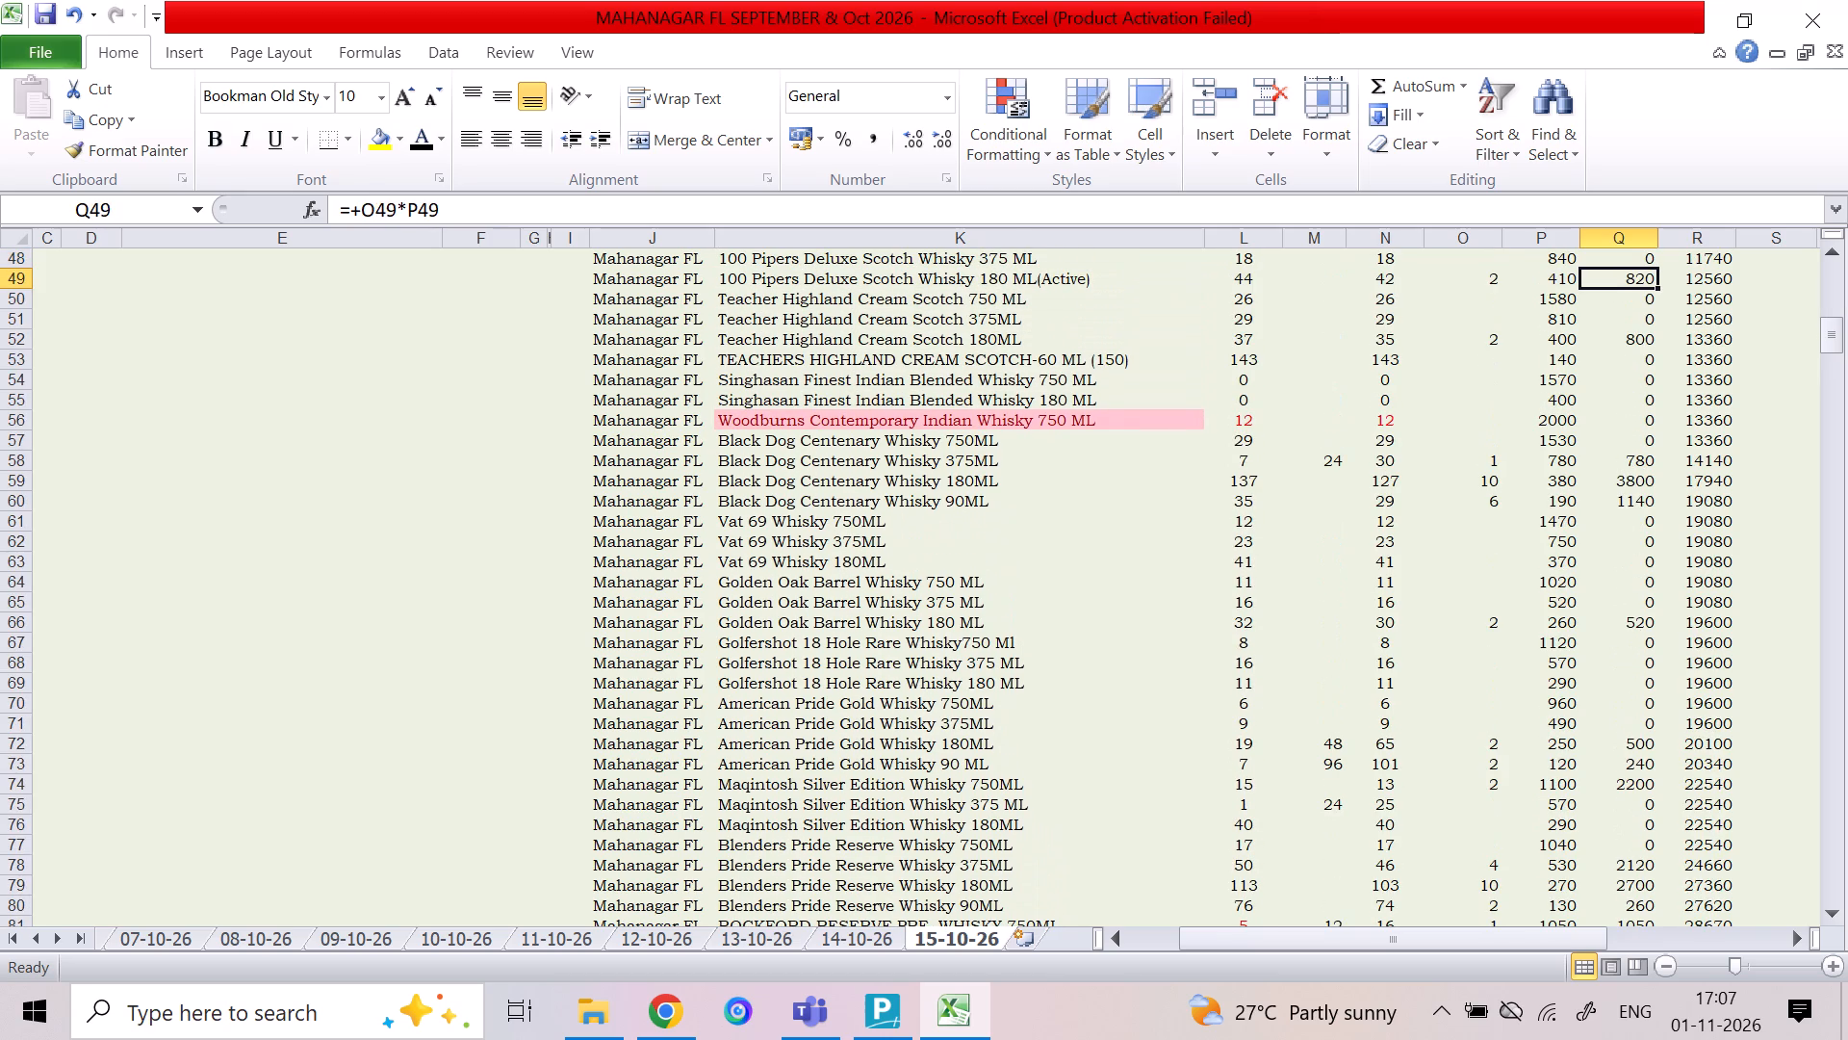
pyautogui.press('Up')
pyautogui.press('Up')
pyautogui.press('Up')
pyautogui.press('Up')
pyautogui.press('Down')
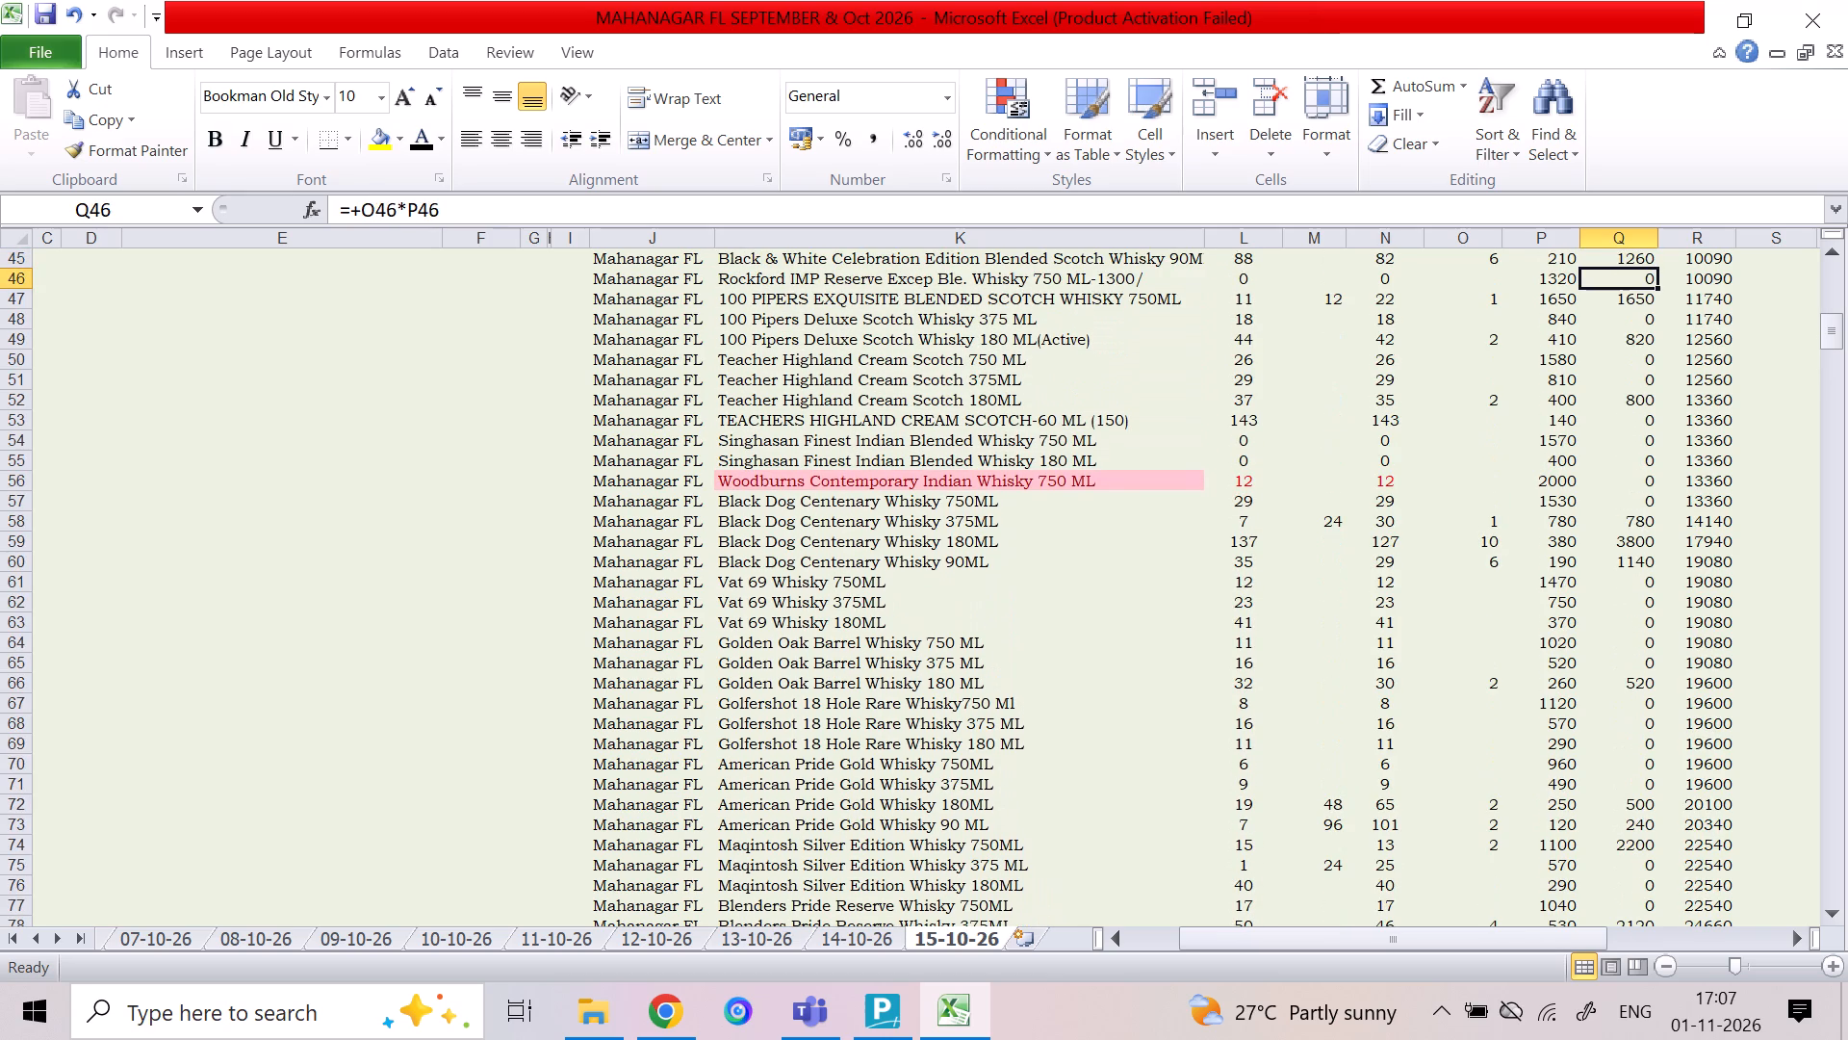
# Review the sale amounts for the Black & White Celebration Edition Blended Scotch Whisky rows, up to Jim Beam 180ML.
pyautogui.press('Up')
pyautogui.press('Up')
pyautogui.press('Up')
pyautogui.press('Down')
pyautogui.press('Down')
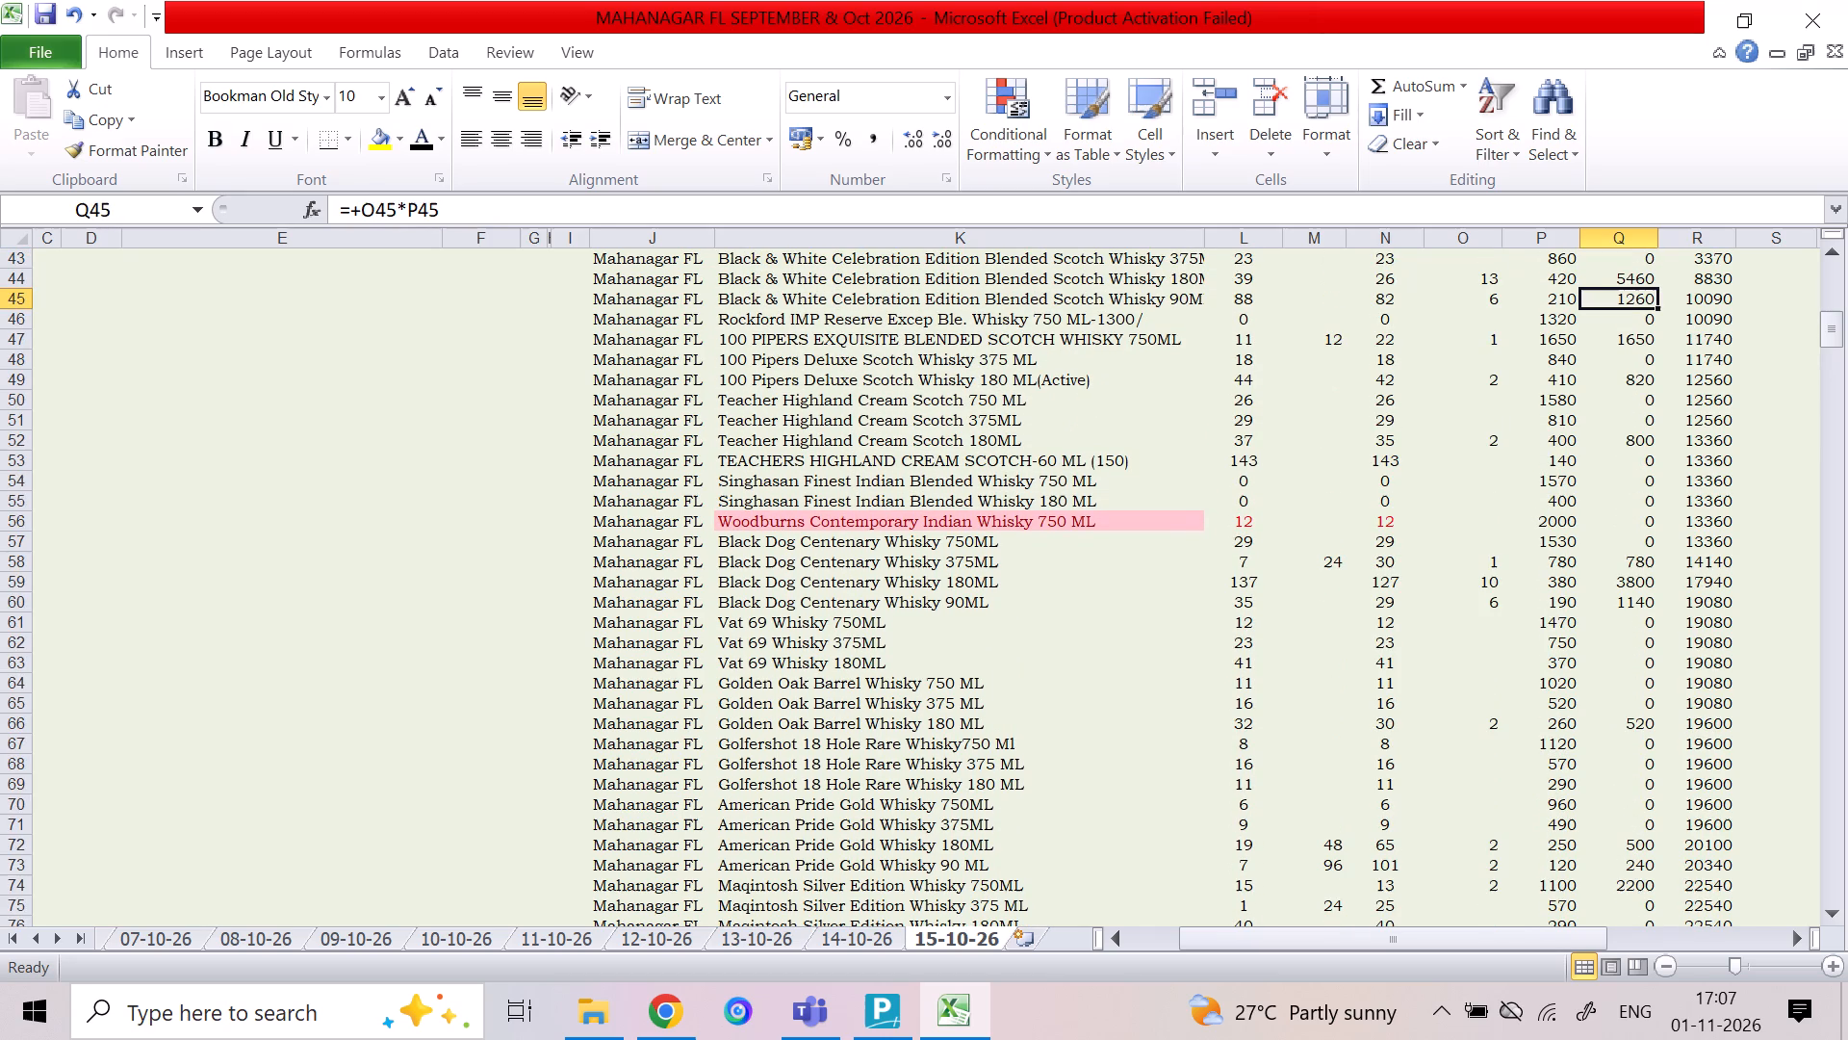
pyautogui.press('Up')
pyautogui.press('Up')
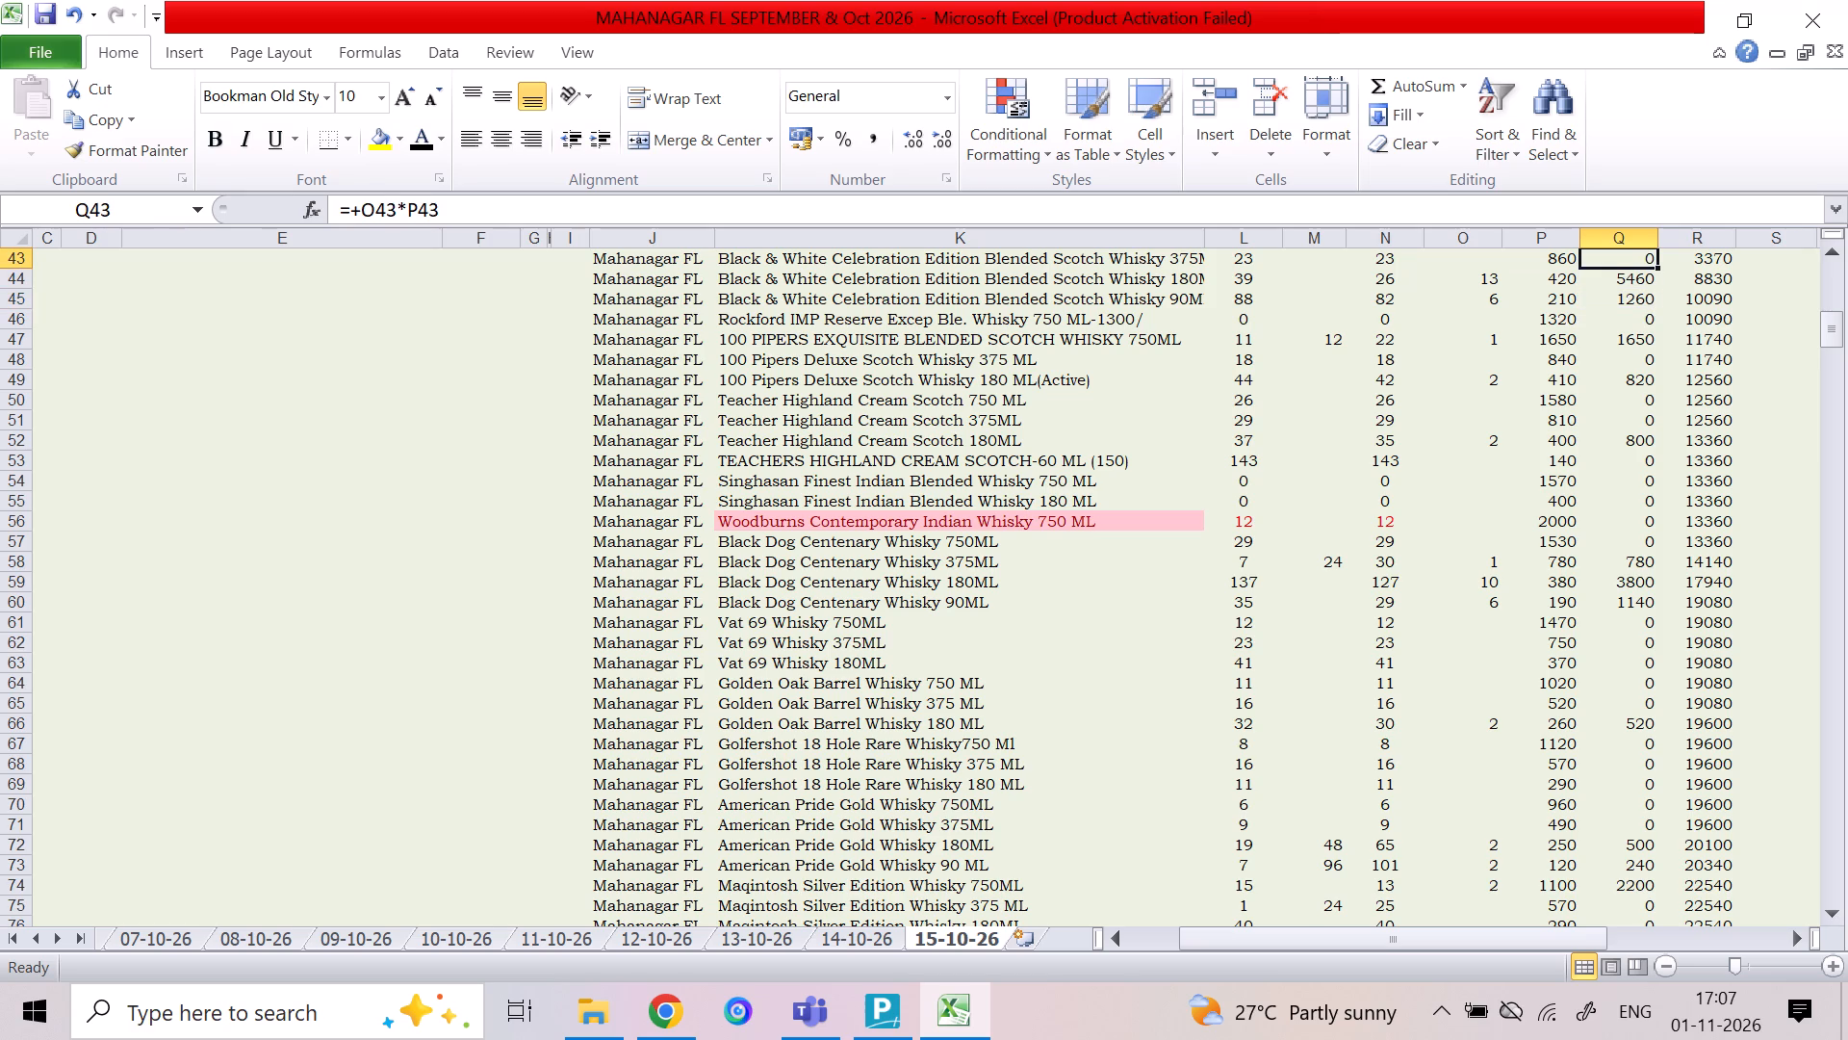
pyautogui.press('Up')
pyautogui.press('Up')
pyautogui.press('Down')
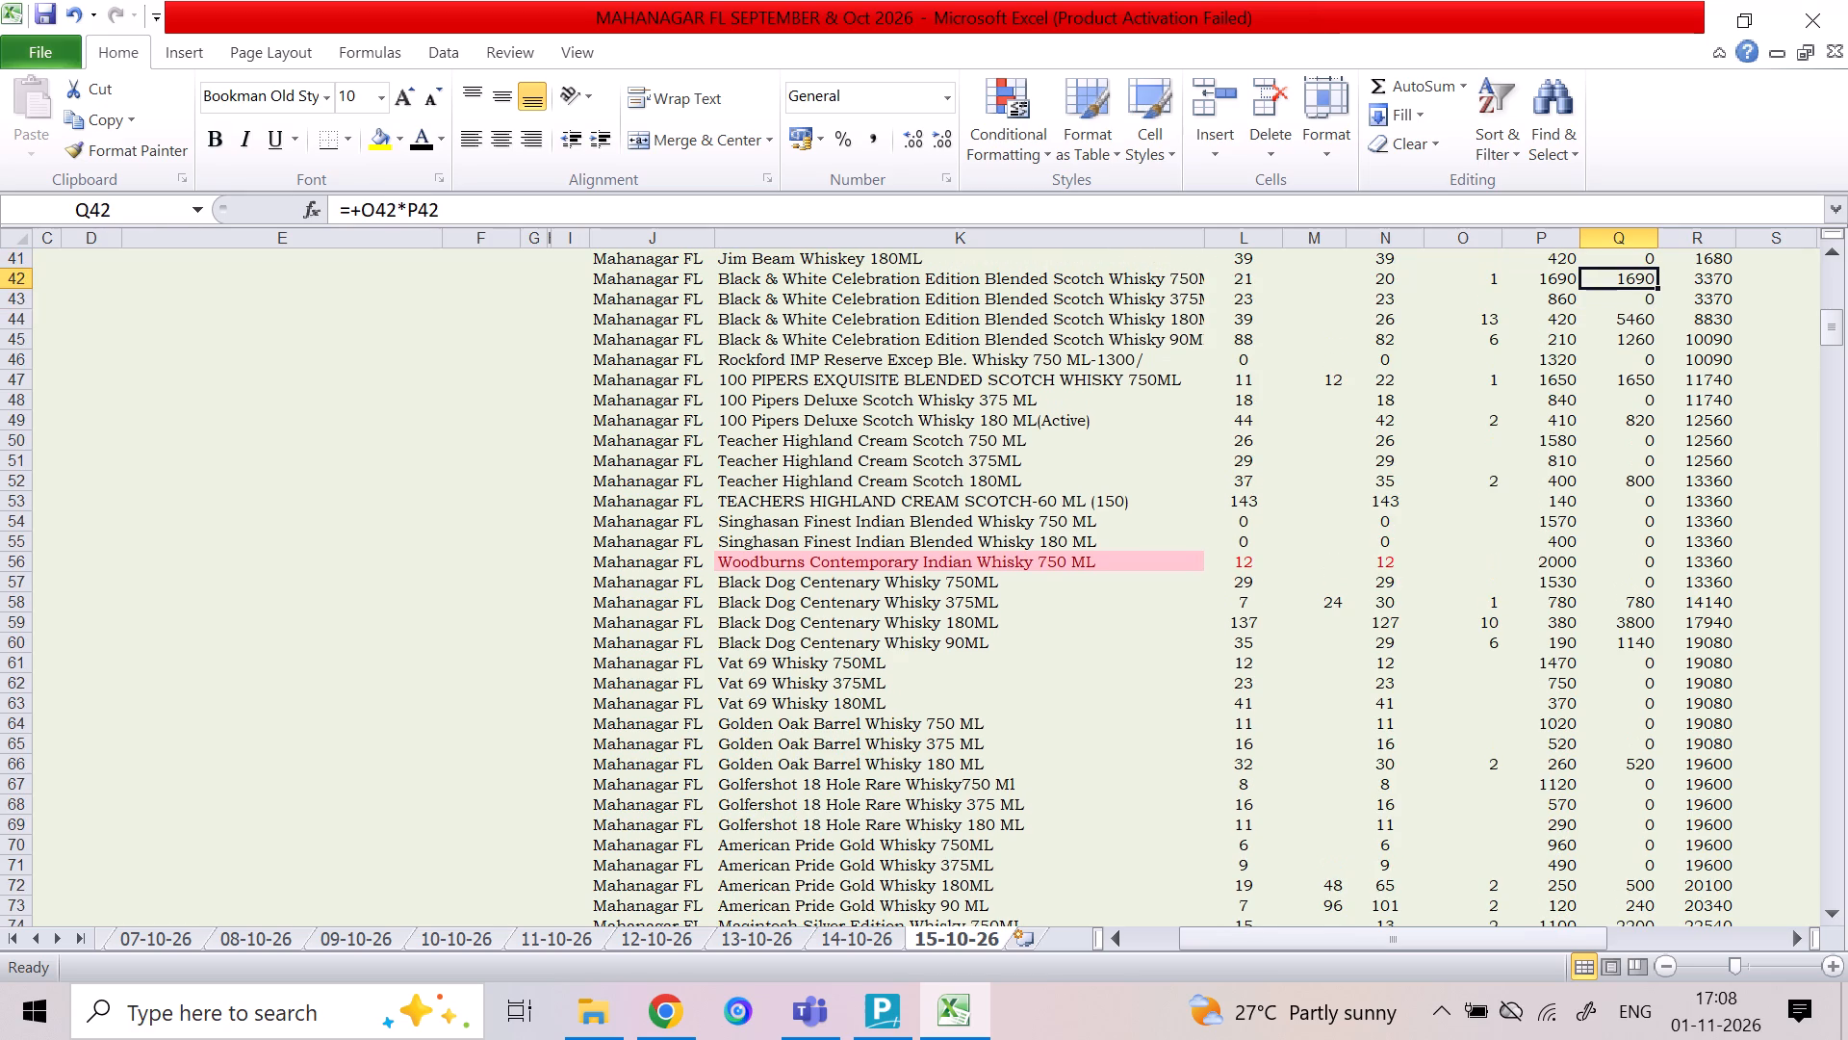
# Review the sale amounts from the Jim Beam rows up through Royal Ranthambore Rare to Dewar's White Label Whisky.
pyautogui.press('Up')
pyautogui.press('Up')
pyautogui.press('Up')
pyautogui.press('Up')
pyautogui.press('Up')
pyautogui.press('Up')
pyautogui.press('Up')
pyautogui.press('Up')
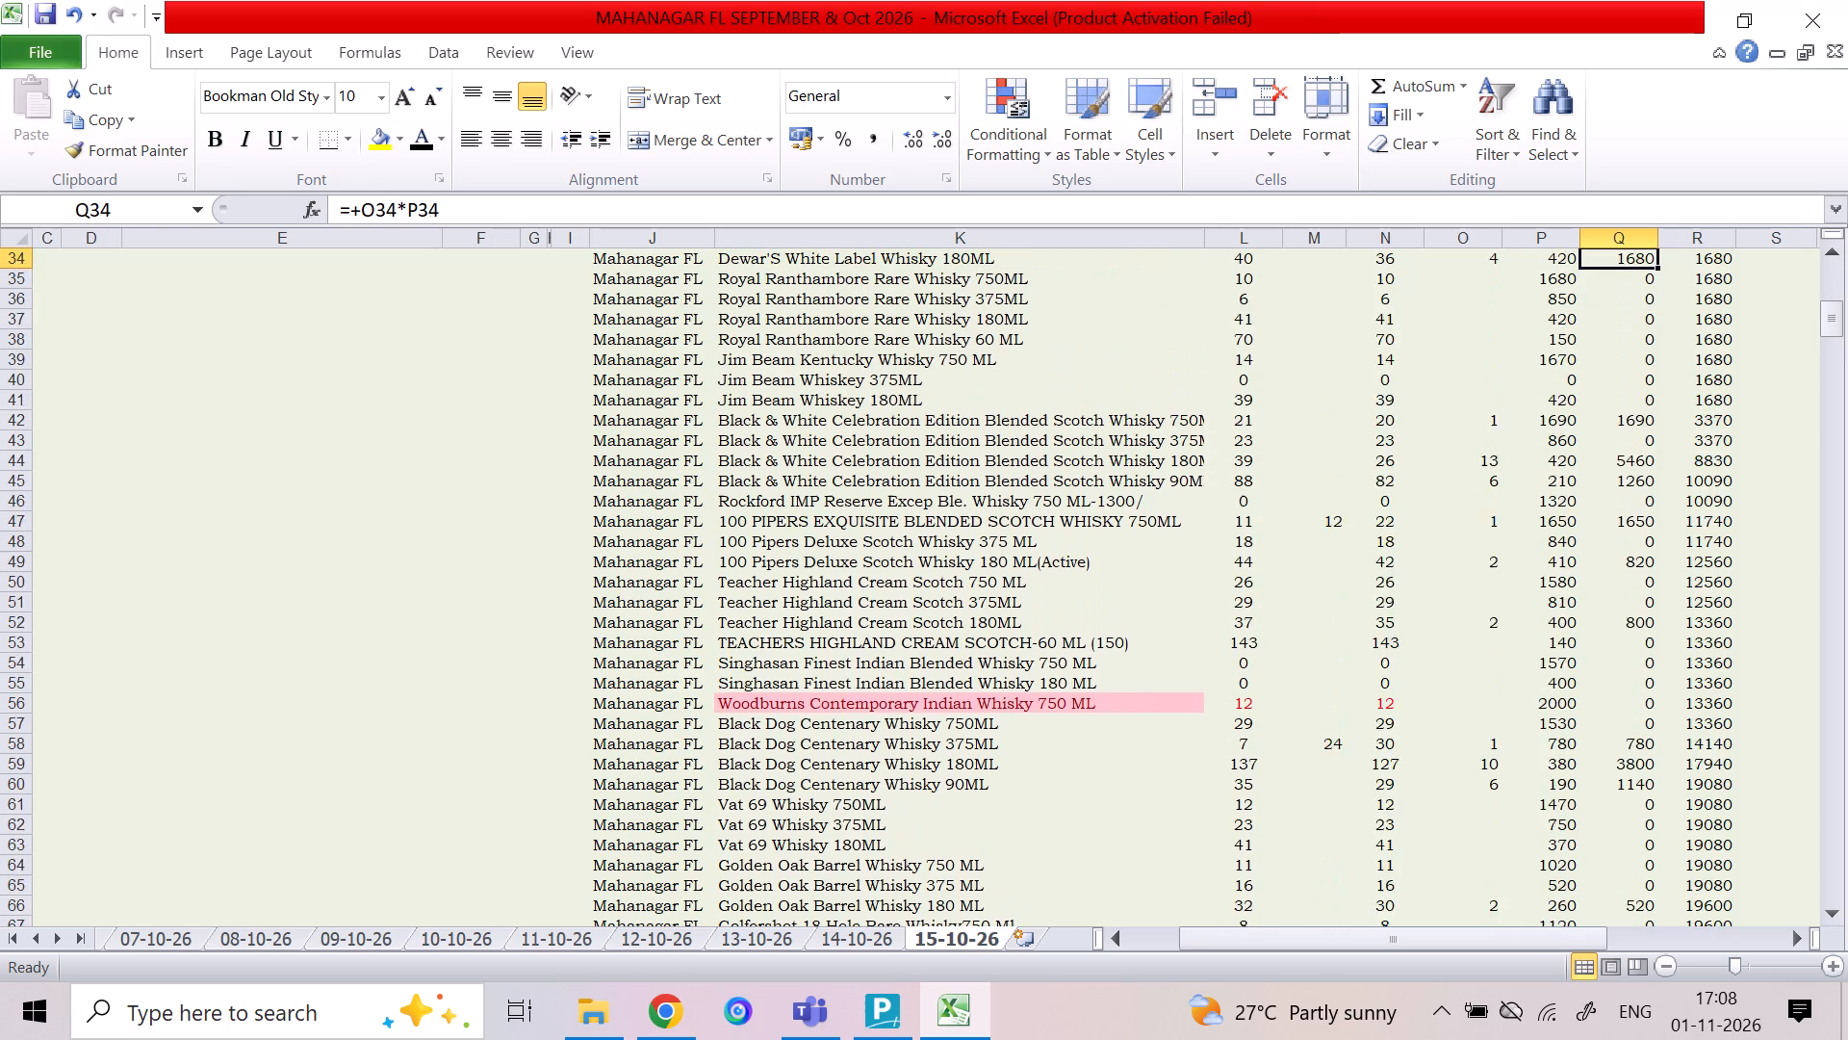
pyautogui.press('Up')
# Review the sale amounts down the whisky list to the Johnnie Walker 18 Y.O 750 ML row.
pyautogui.press('Down')
pyautogui.press('Down')
pyautogui.press('Down')
pyautogui.press('Down')
pyautogui.press('Down')
pyautogui.press('Down')
pyautogui.press('Down')
pyautogui.press('Down')
pyautogui.press('Down')
pyautogui.press('Down')
pyautogui.press('Down')
pyautogui.press('Down')
pyautogui.press('Down')
pyautogui.press('Down')
pyautogui.press('Down')
pyautogui.press('Down')
pyautogui.press('Down')
pyautogui.press('Down')
pyautogui.press('Down')
pyautogui.press('Down')
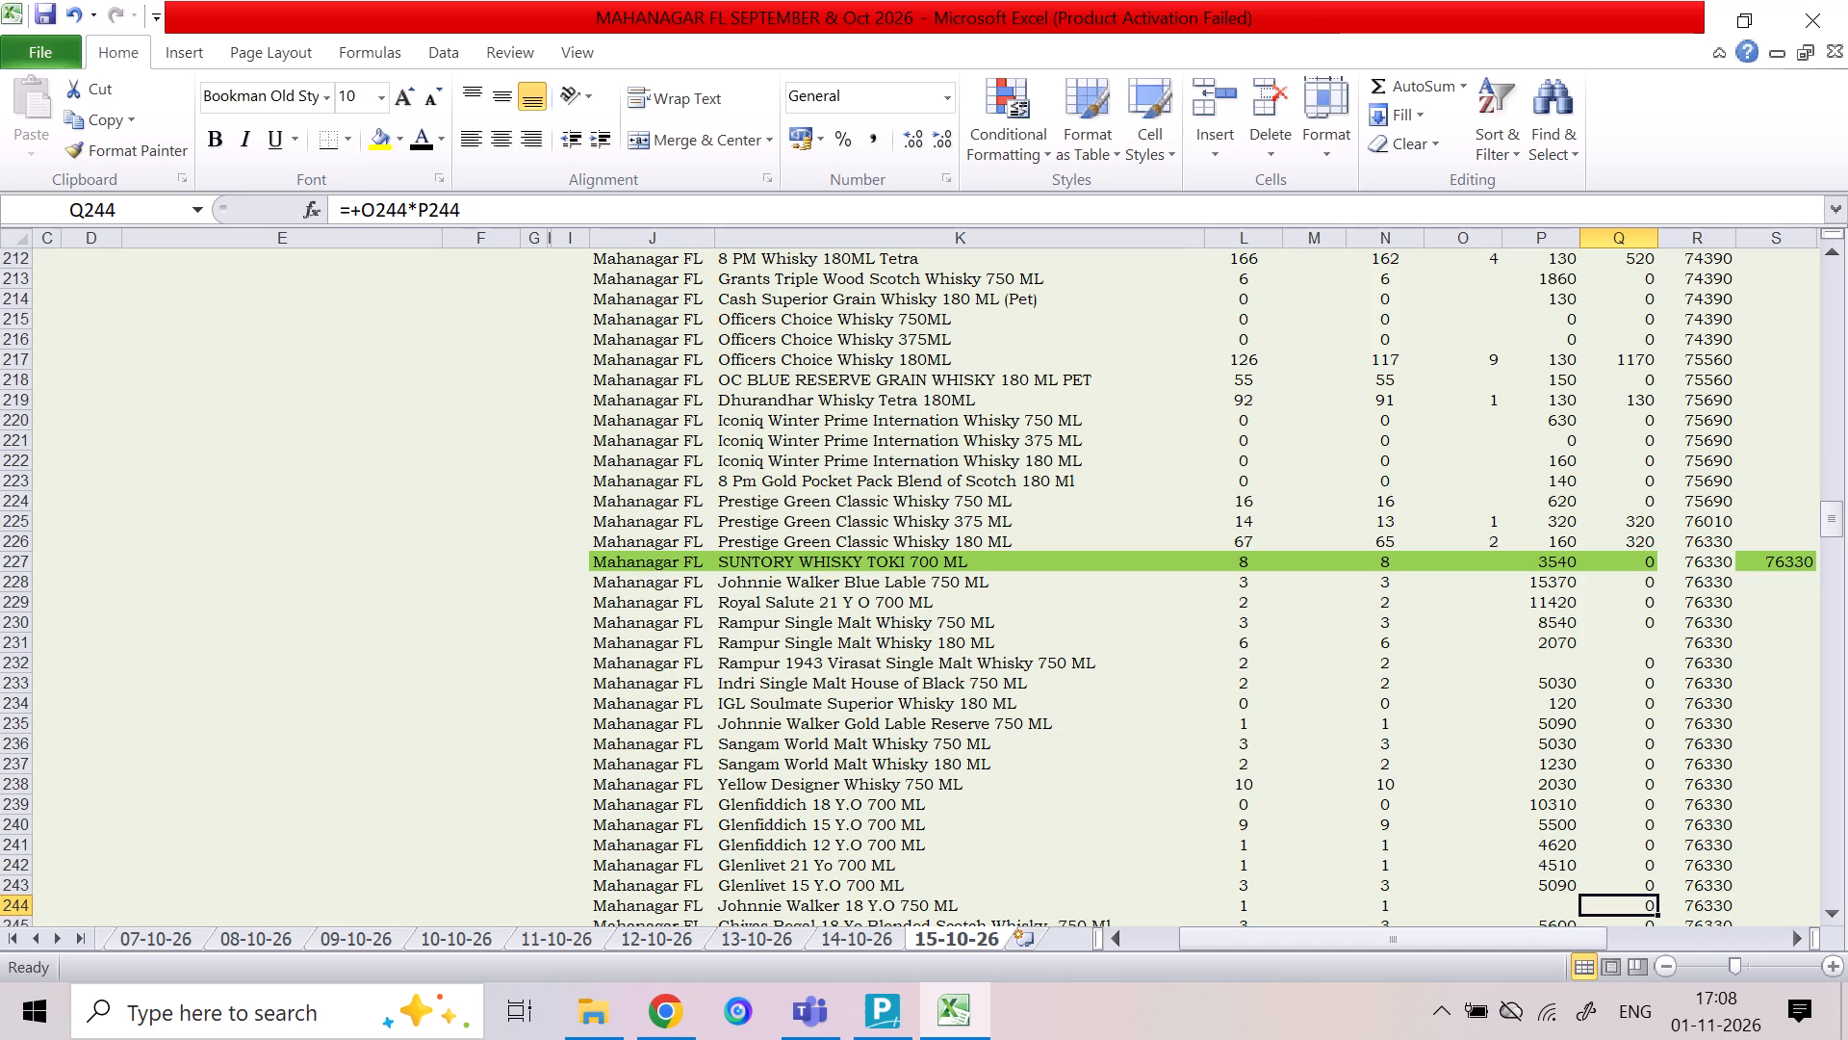
# Examine the rates, sale quantities and stock from Glenlivet 21 Yo up to Rampur Single Malt Whisky 180 ML.
pyautogui.press('Up')
pyautogui.press('Up')
pyautogui.press('Left')
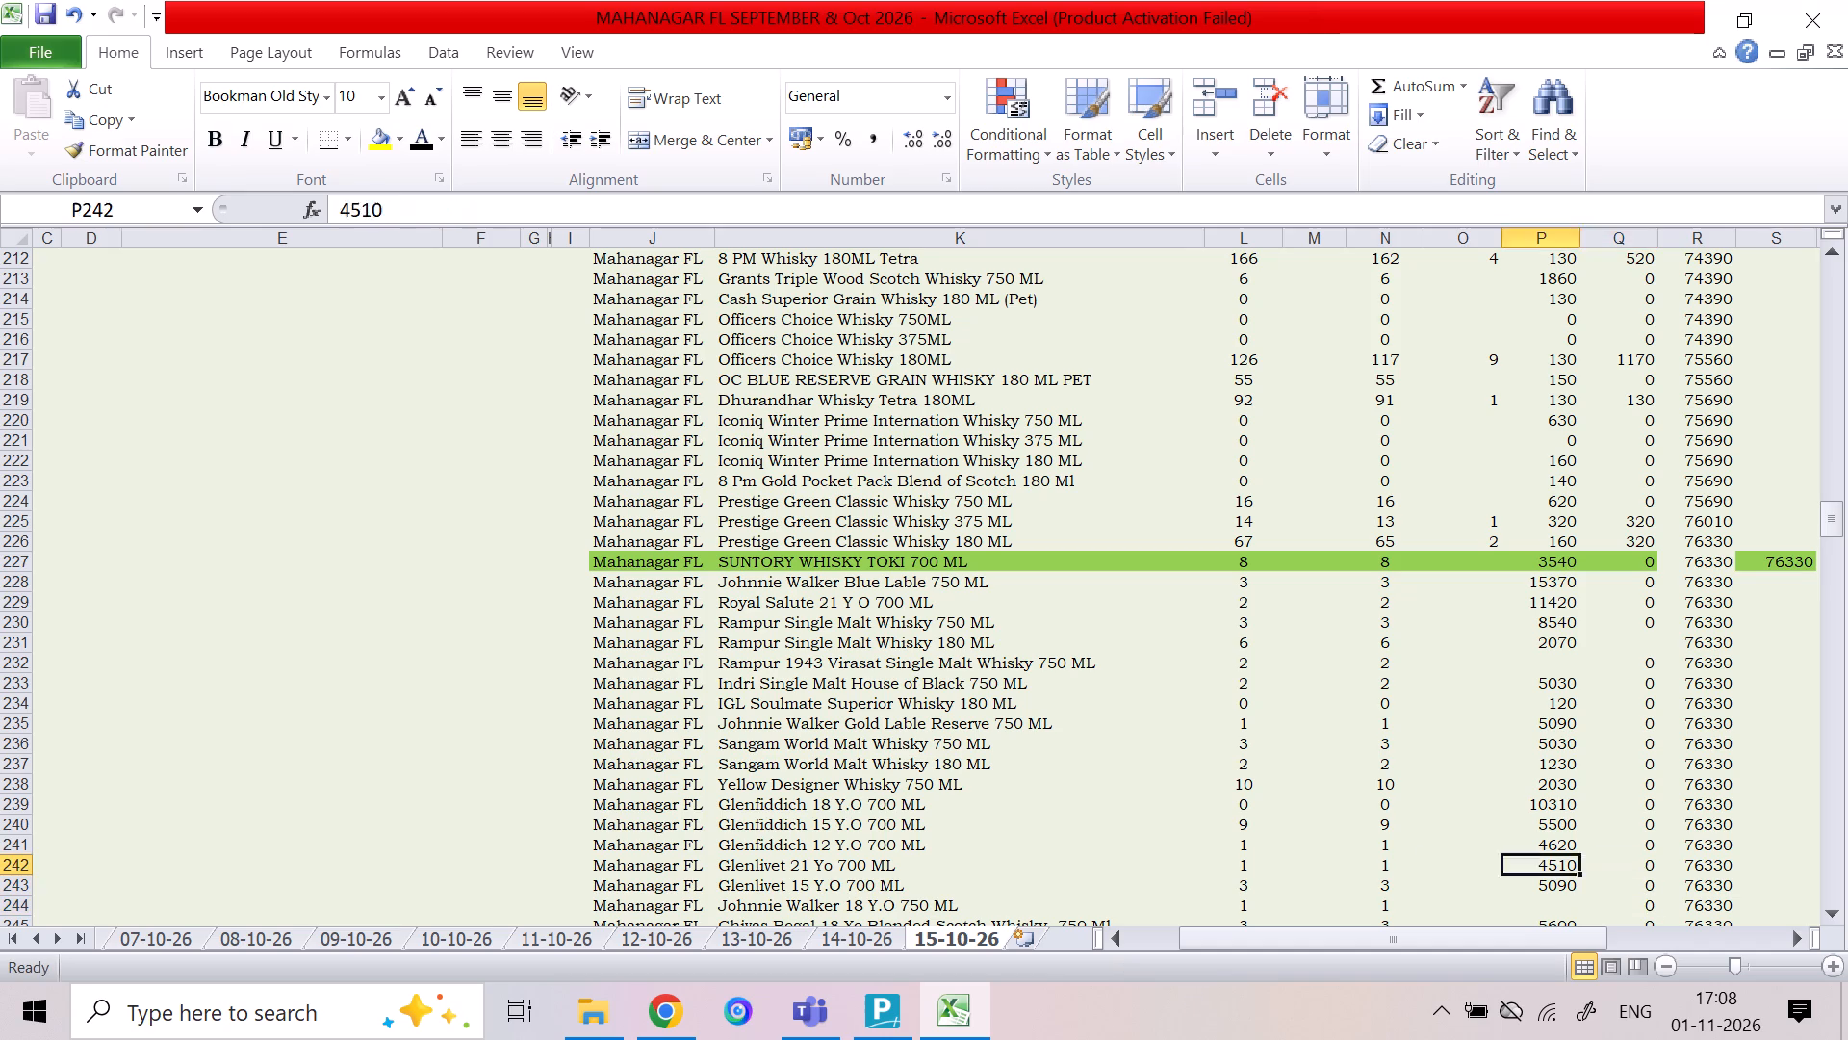
pyautogui.press('Left')
pyautogui.press('Up')
pyautogui.press('Left')
pyautogui.press('Up')
pyautogui.press('Up')
pyautogui.press('Up')
pyautogui.press('Right')
pyautogui.press('Up')
pyautogui.press('Up')
pyautogui.press('Up')
pyautogui.press('Up')
pyautogui.press('Up')
pyautogui.press('Up')
pyautogui.press('Up')
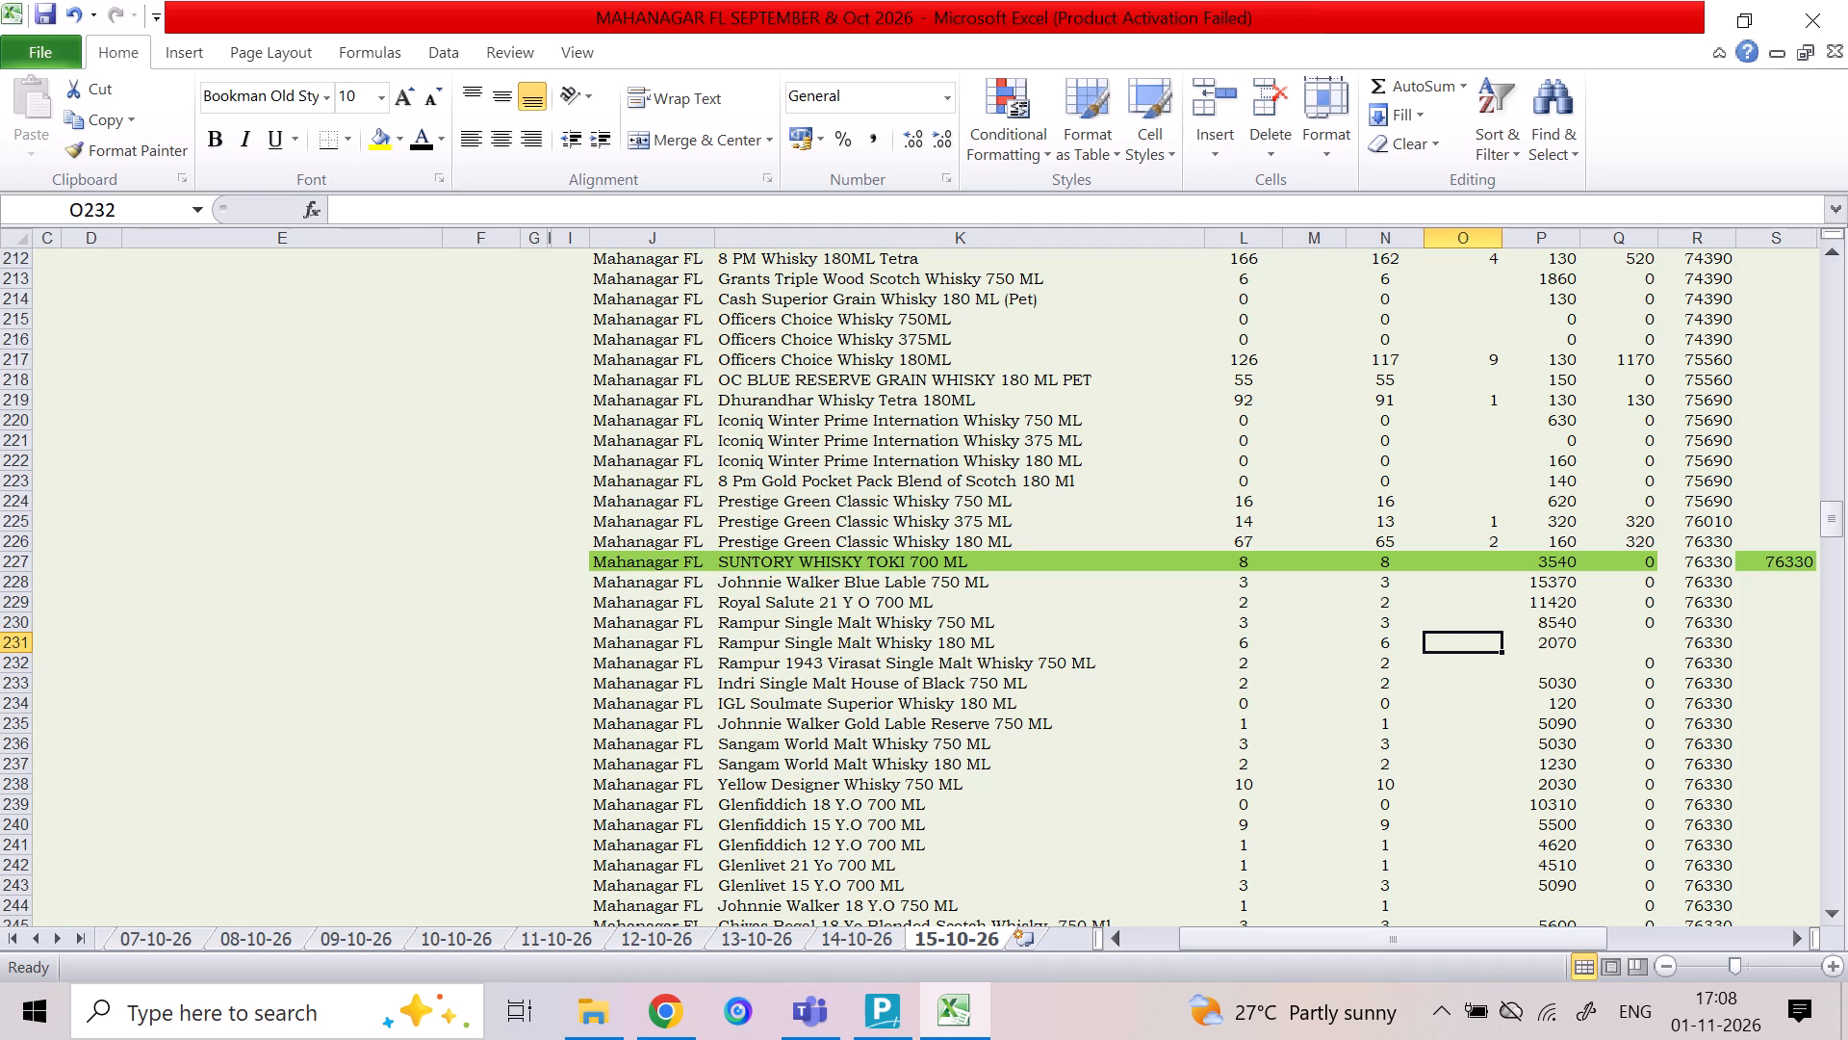
pyautogui.press('Left')
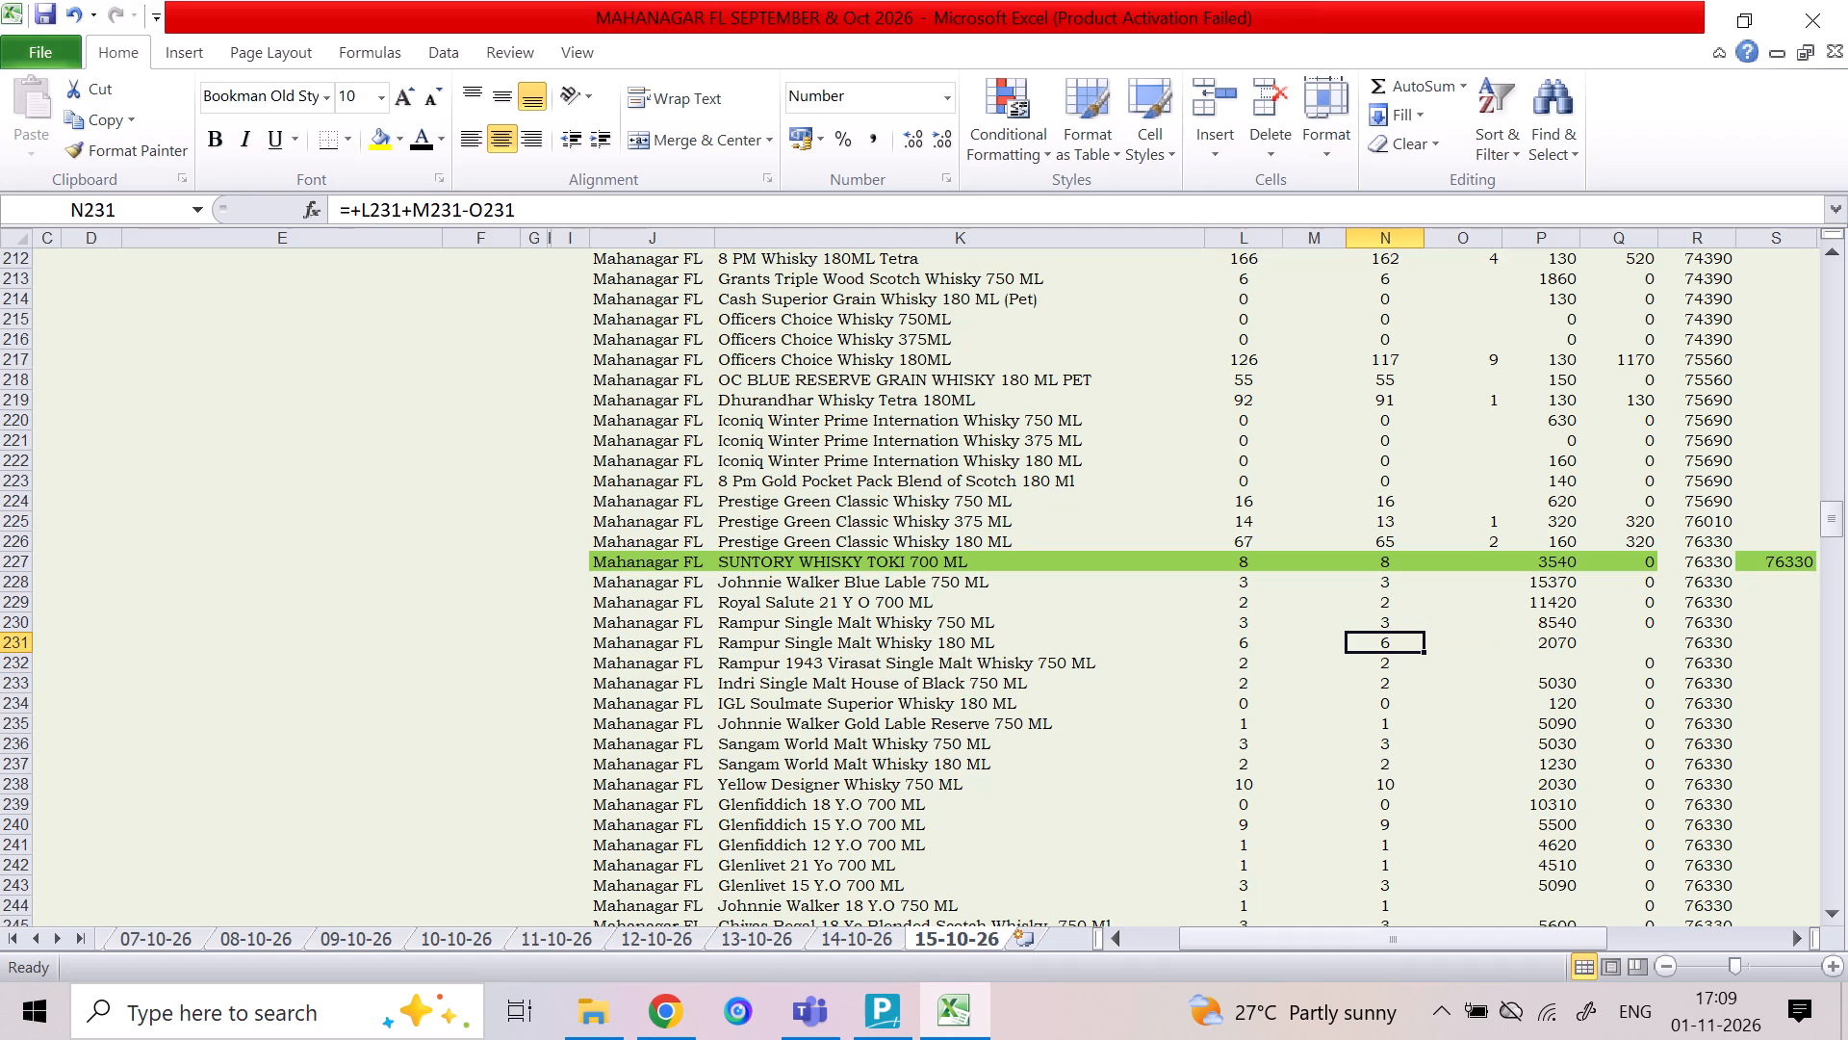
pyautogui.press('Left')
pyautogui.press('Left')
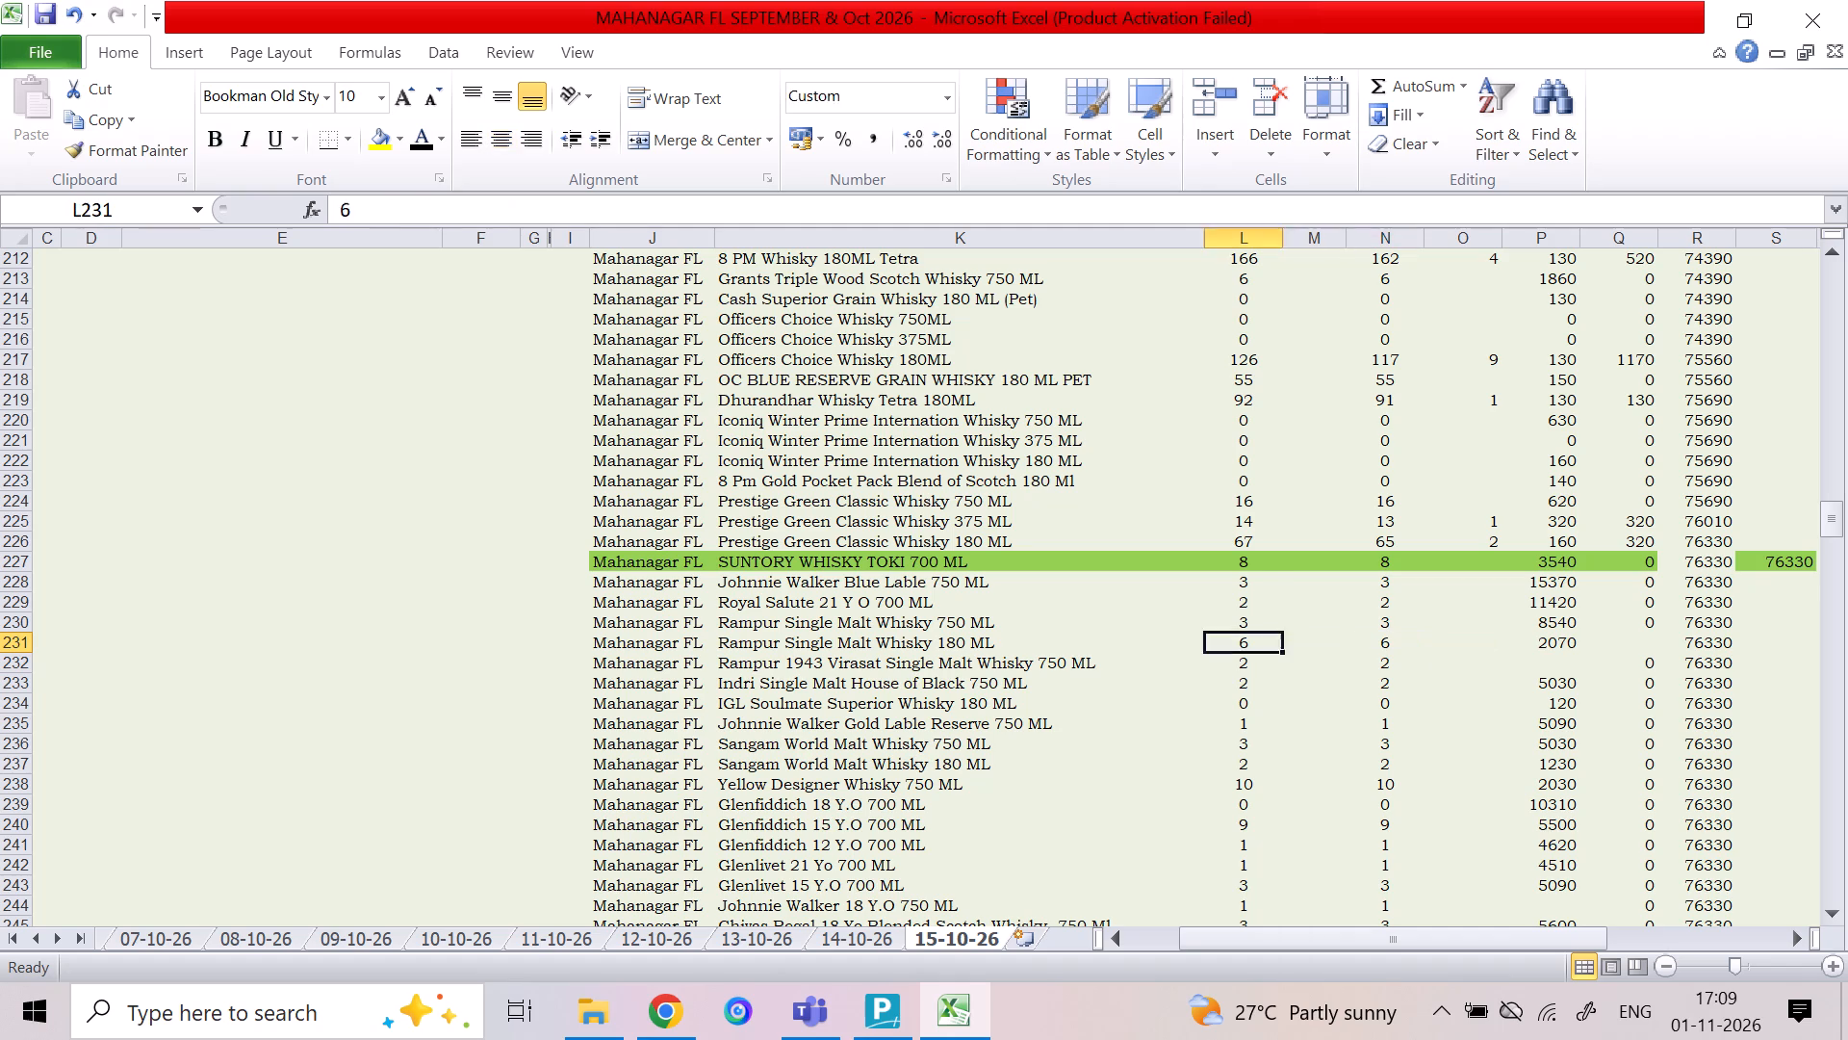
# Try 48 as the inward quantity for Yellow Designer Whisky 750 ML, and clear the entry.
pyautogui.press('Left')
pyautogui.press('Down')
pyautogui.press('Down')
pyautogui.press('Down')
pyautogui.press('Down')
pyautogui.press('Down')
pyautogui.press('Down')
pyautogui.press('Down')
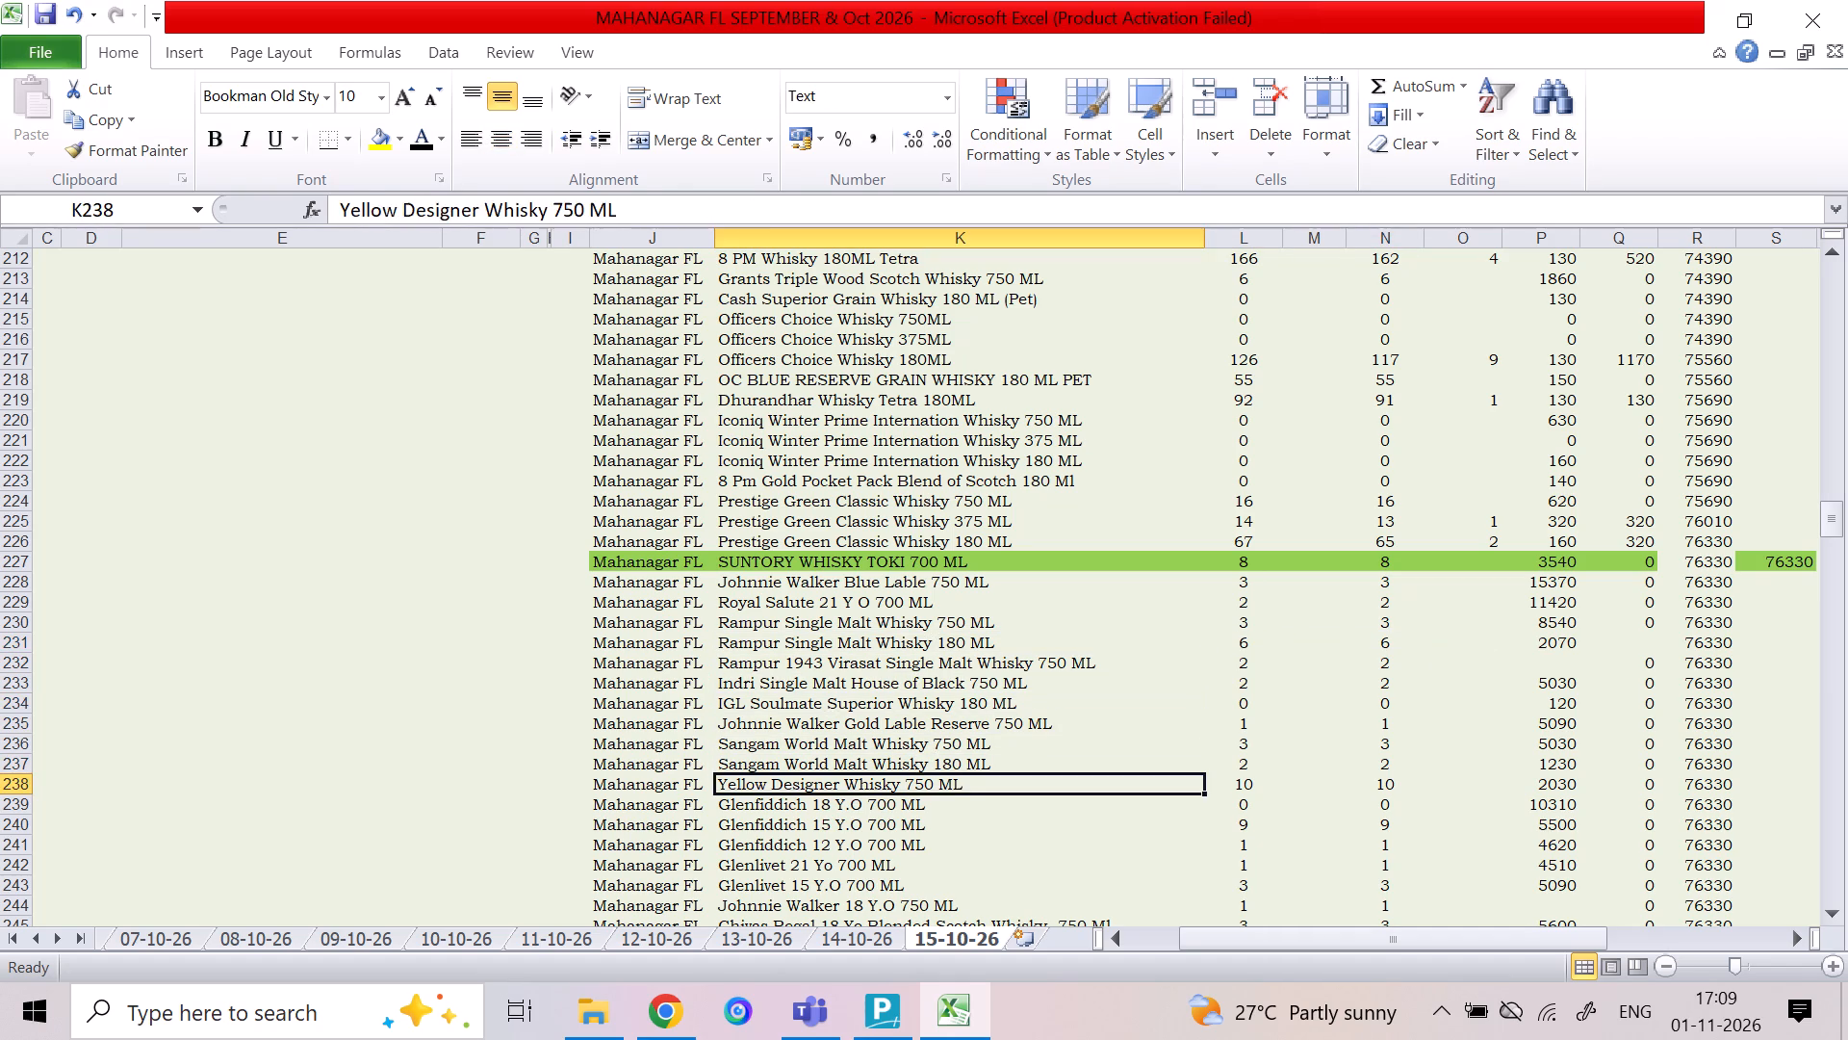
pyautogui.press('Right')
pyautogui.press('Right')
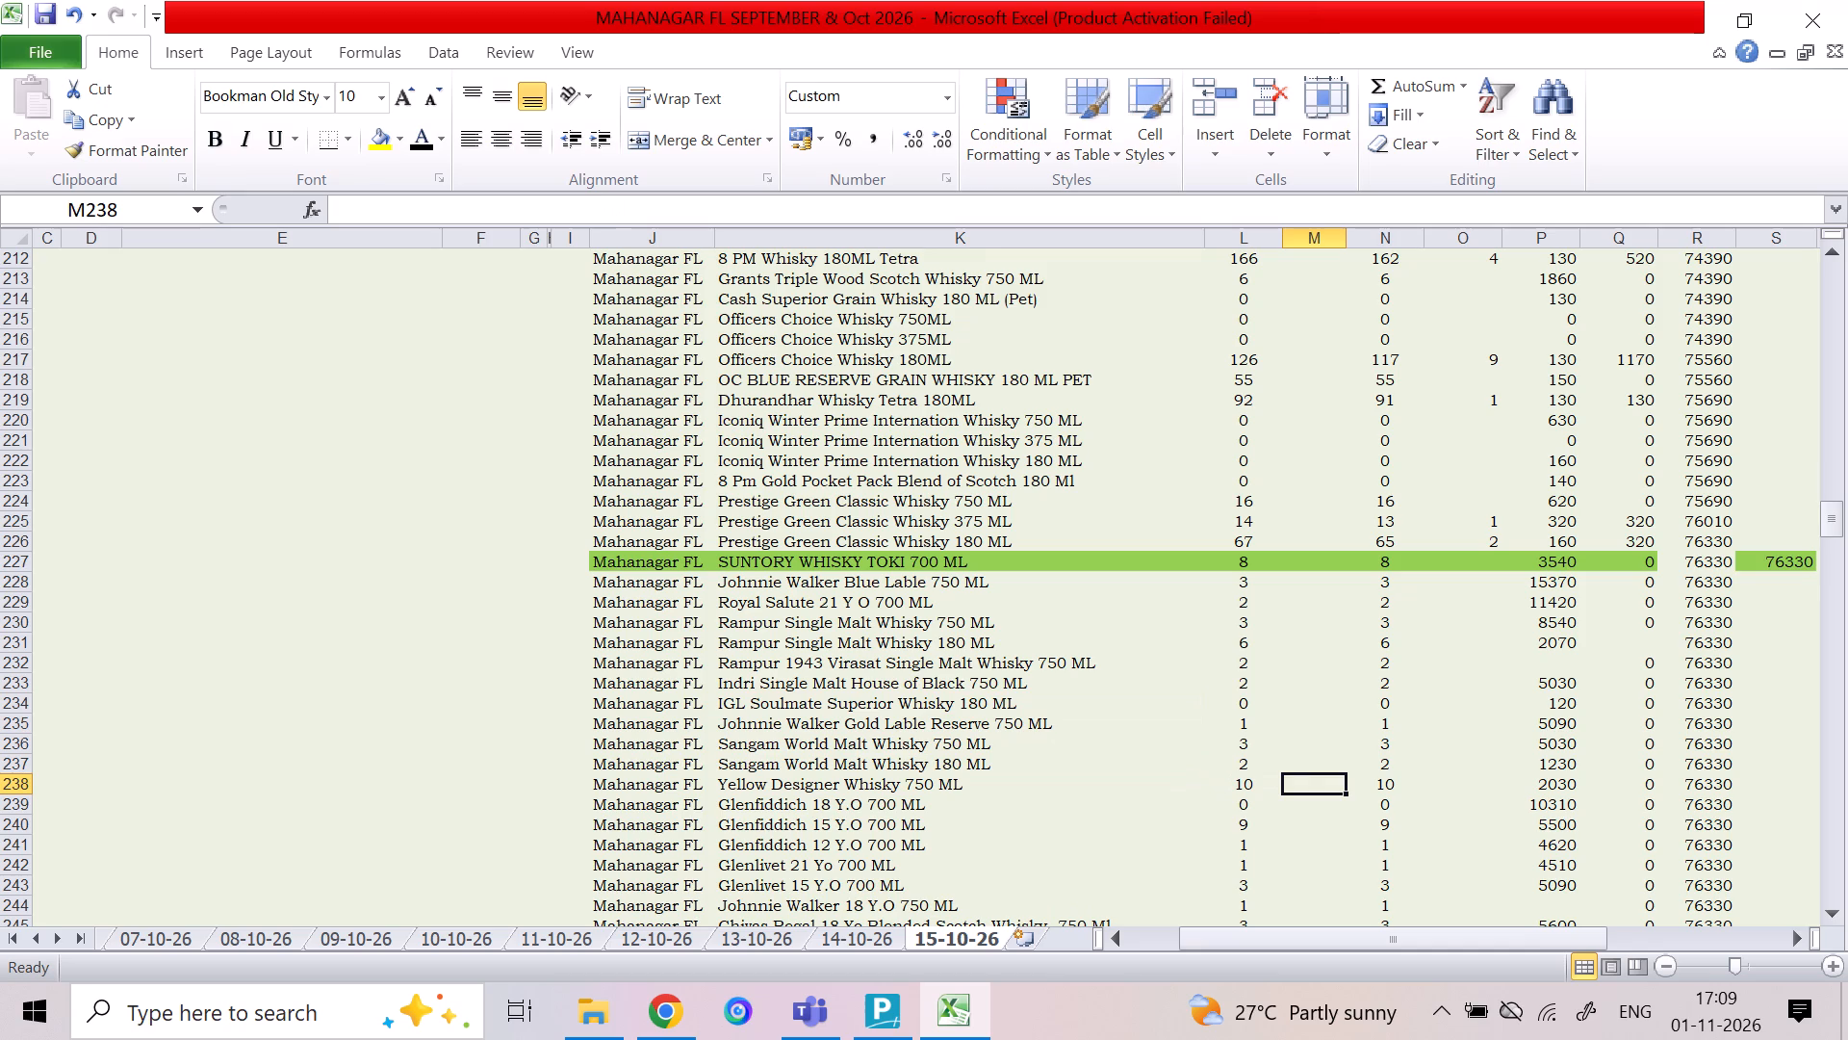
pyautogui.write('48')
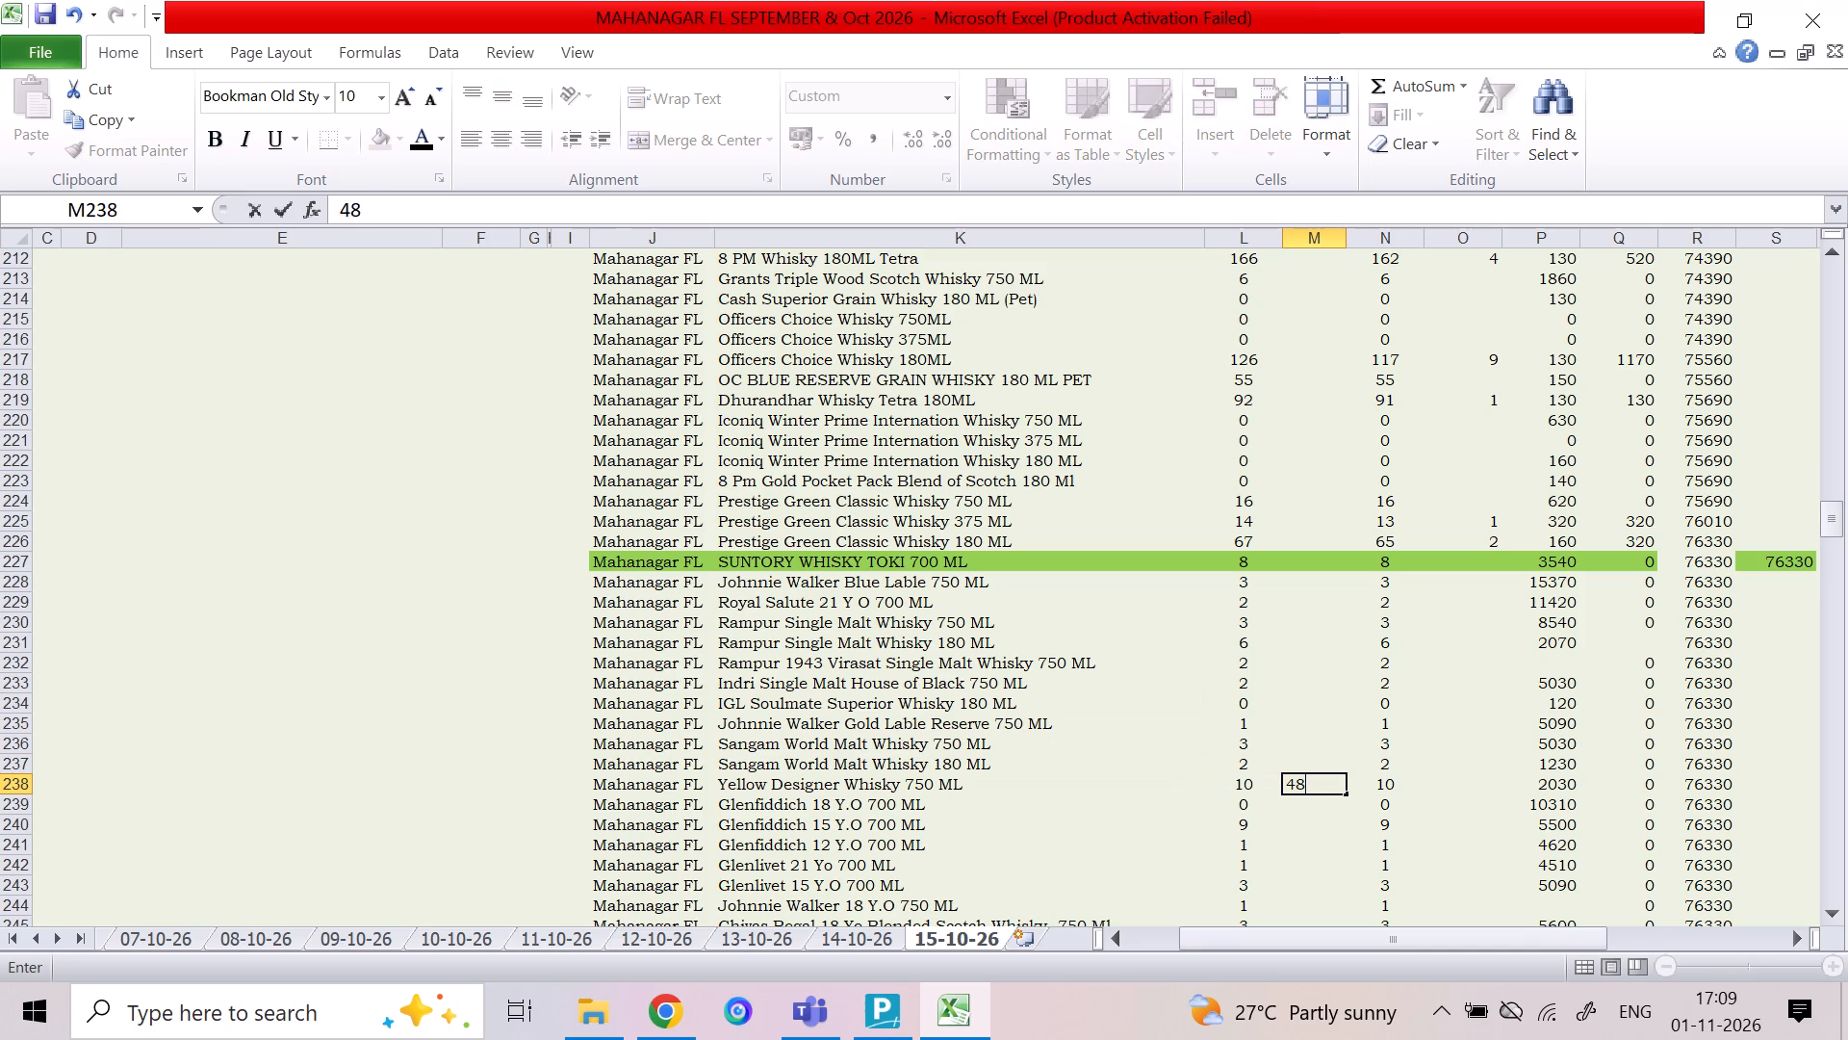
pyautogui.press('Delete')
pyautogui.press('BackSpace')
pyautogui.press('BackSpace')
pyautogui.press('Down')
# Copy the Yellow Designer Whisky 750 ML name and search the sheet for "Yellow Designer Whisk".
pyautogui.press('Left')
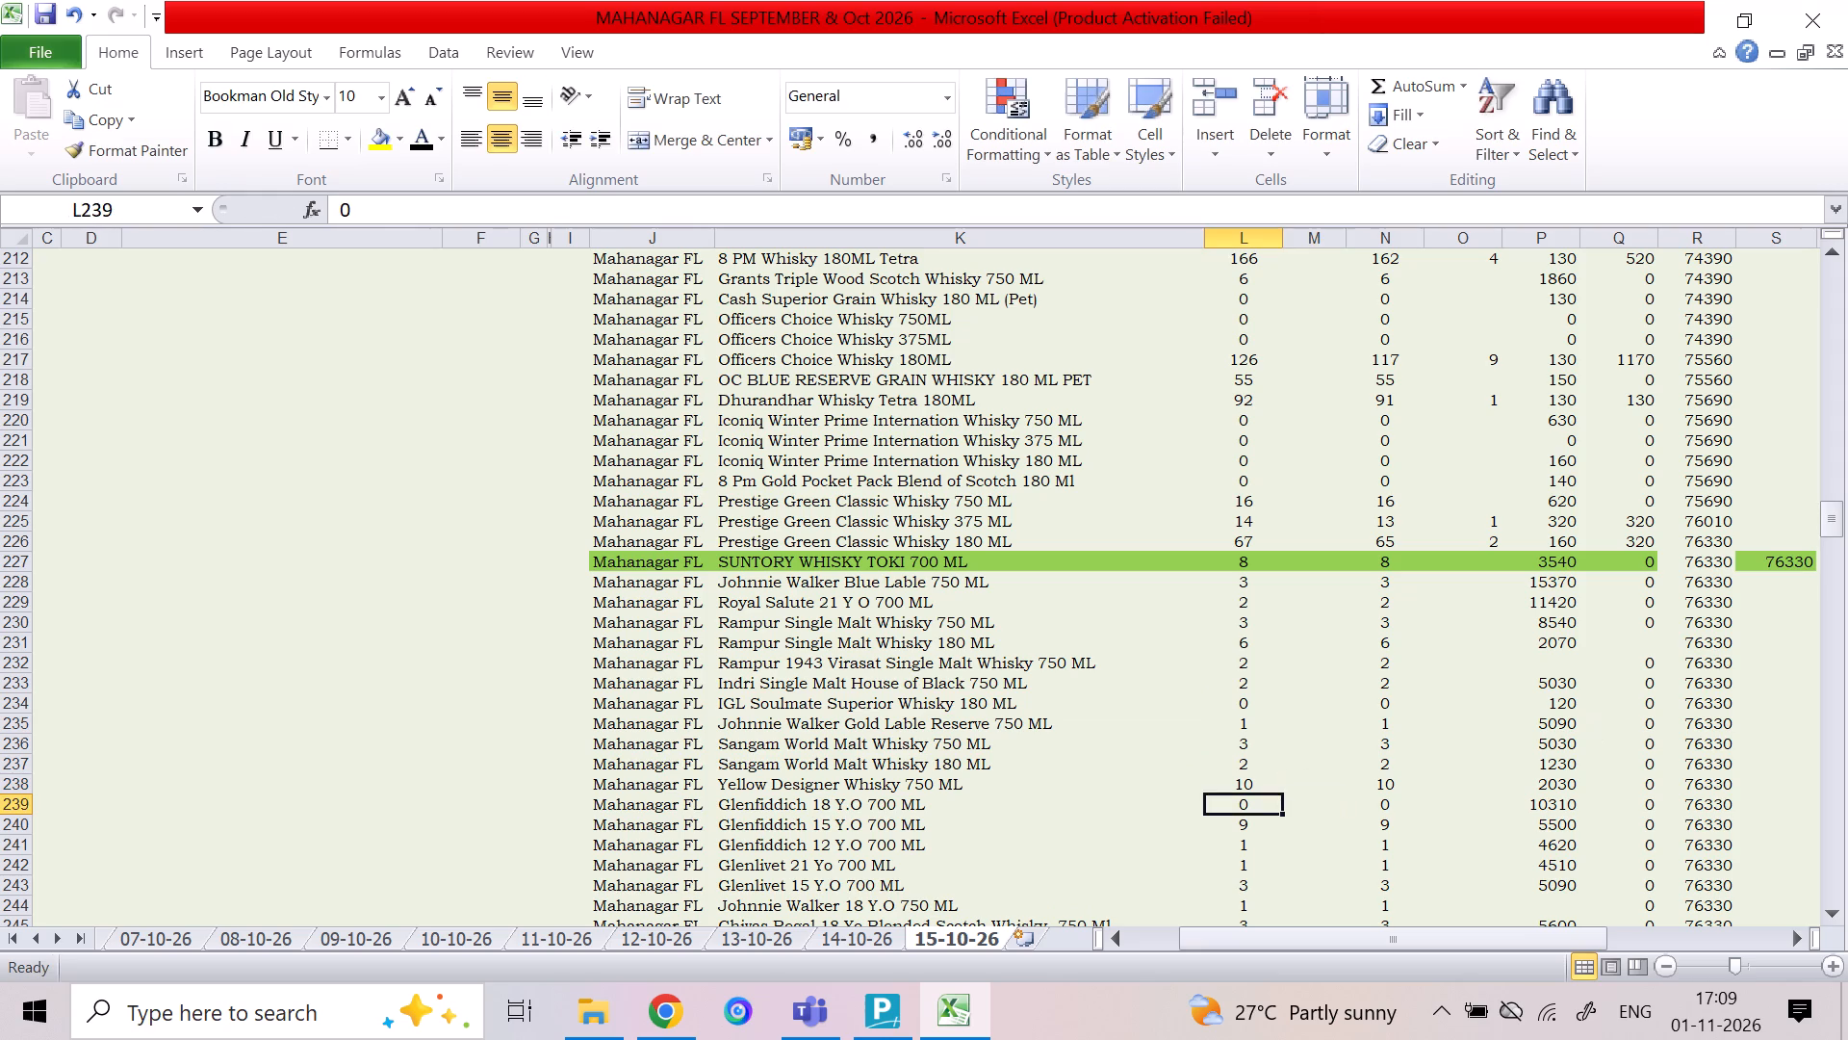
pyautogui.press('Left')
pyautogui.press('Up')
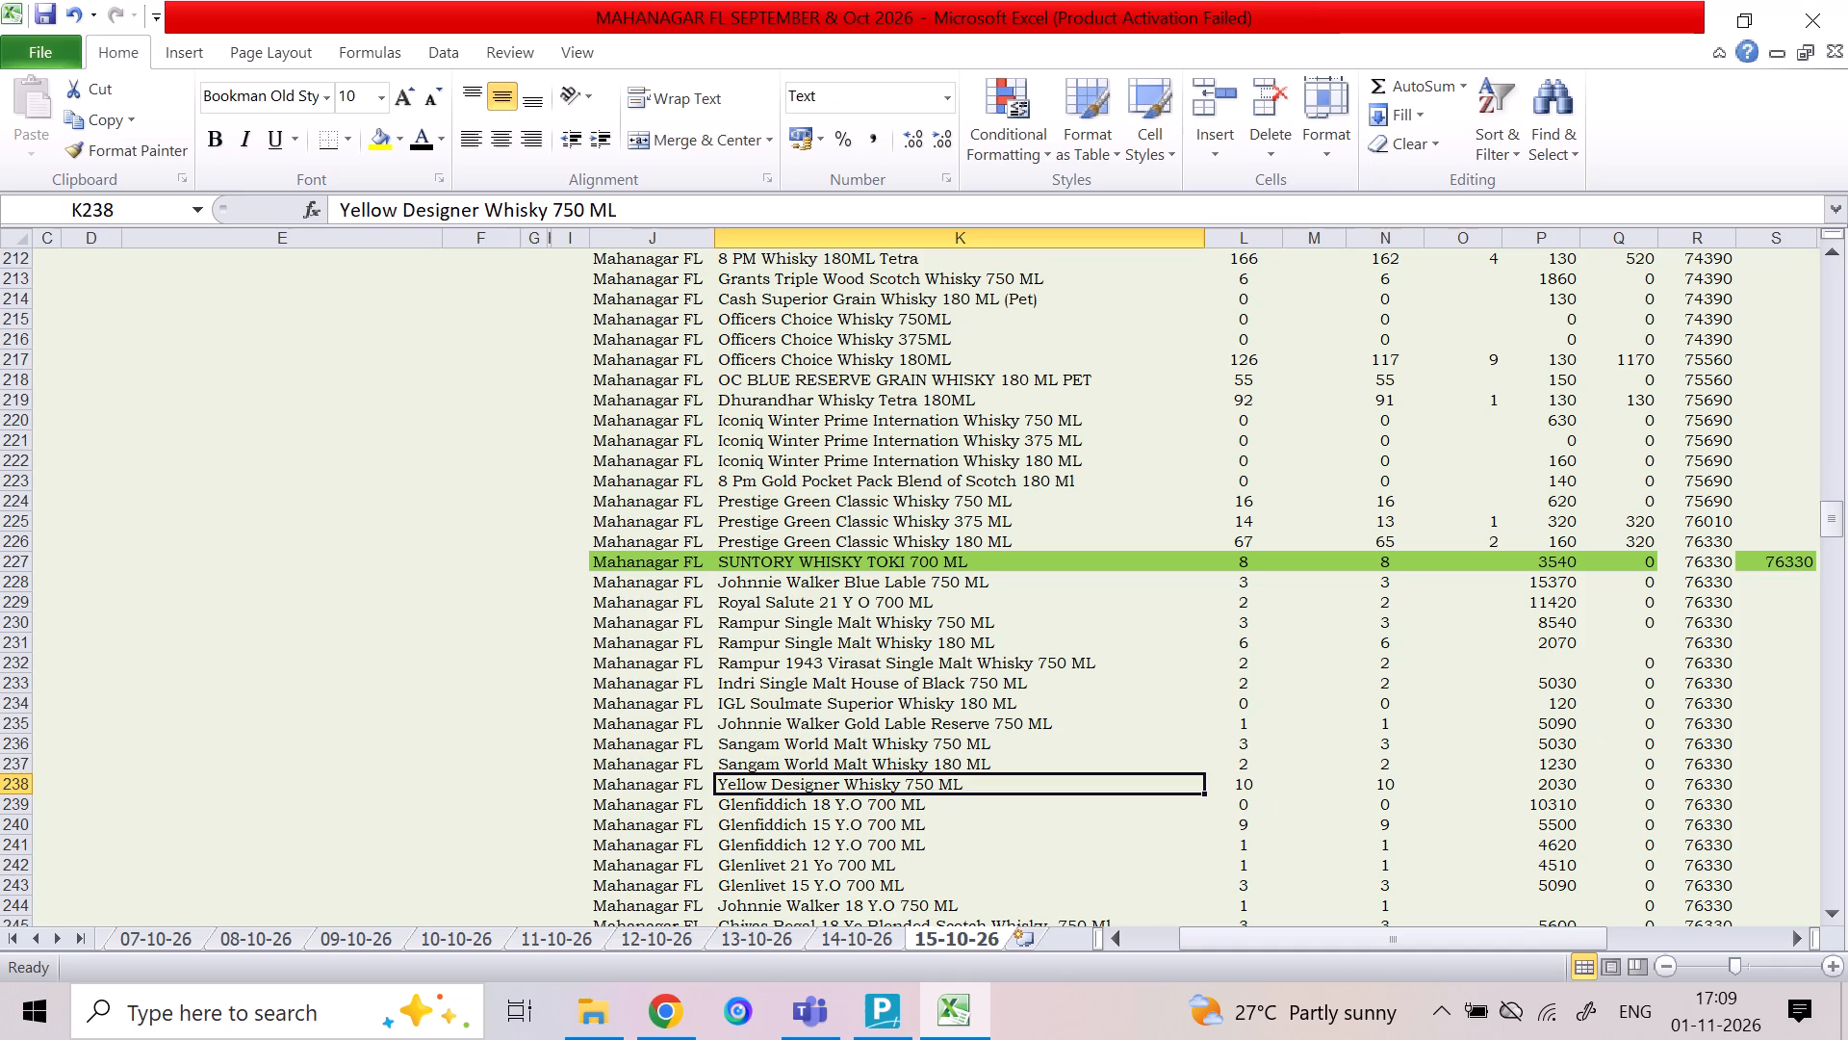
pyautogui.doubleClick(1069, 784)
pyautogui.moveTo(1069, 784); pyautogui.dragTo(1056, 785)
pyautogui.moveTo(1054, 785); pyautogui.dragTo(281, 775)
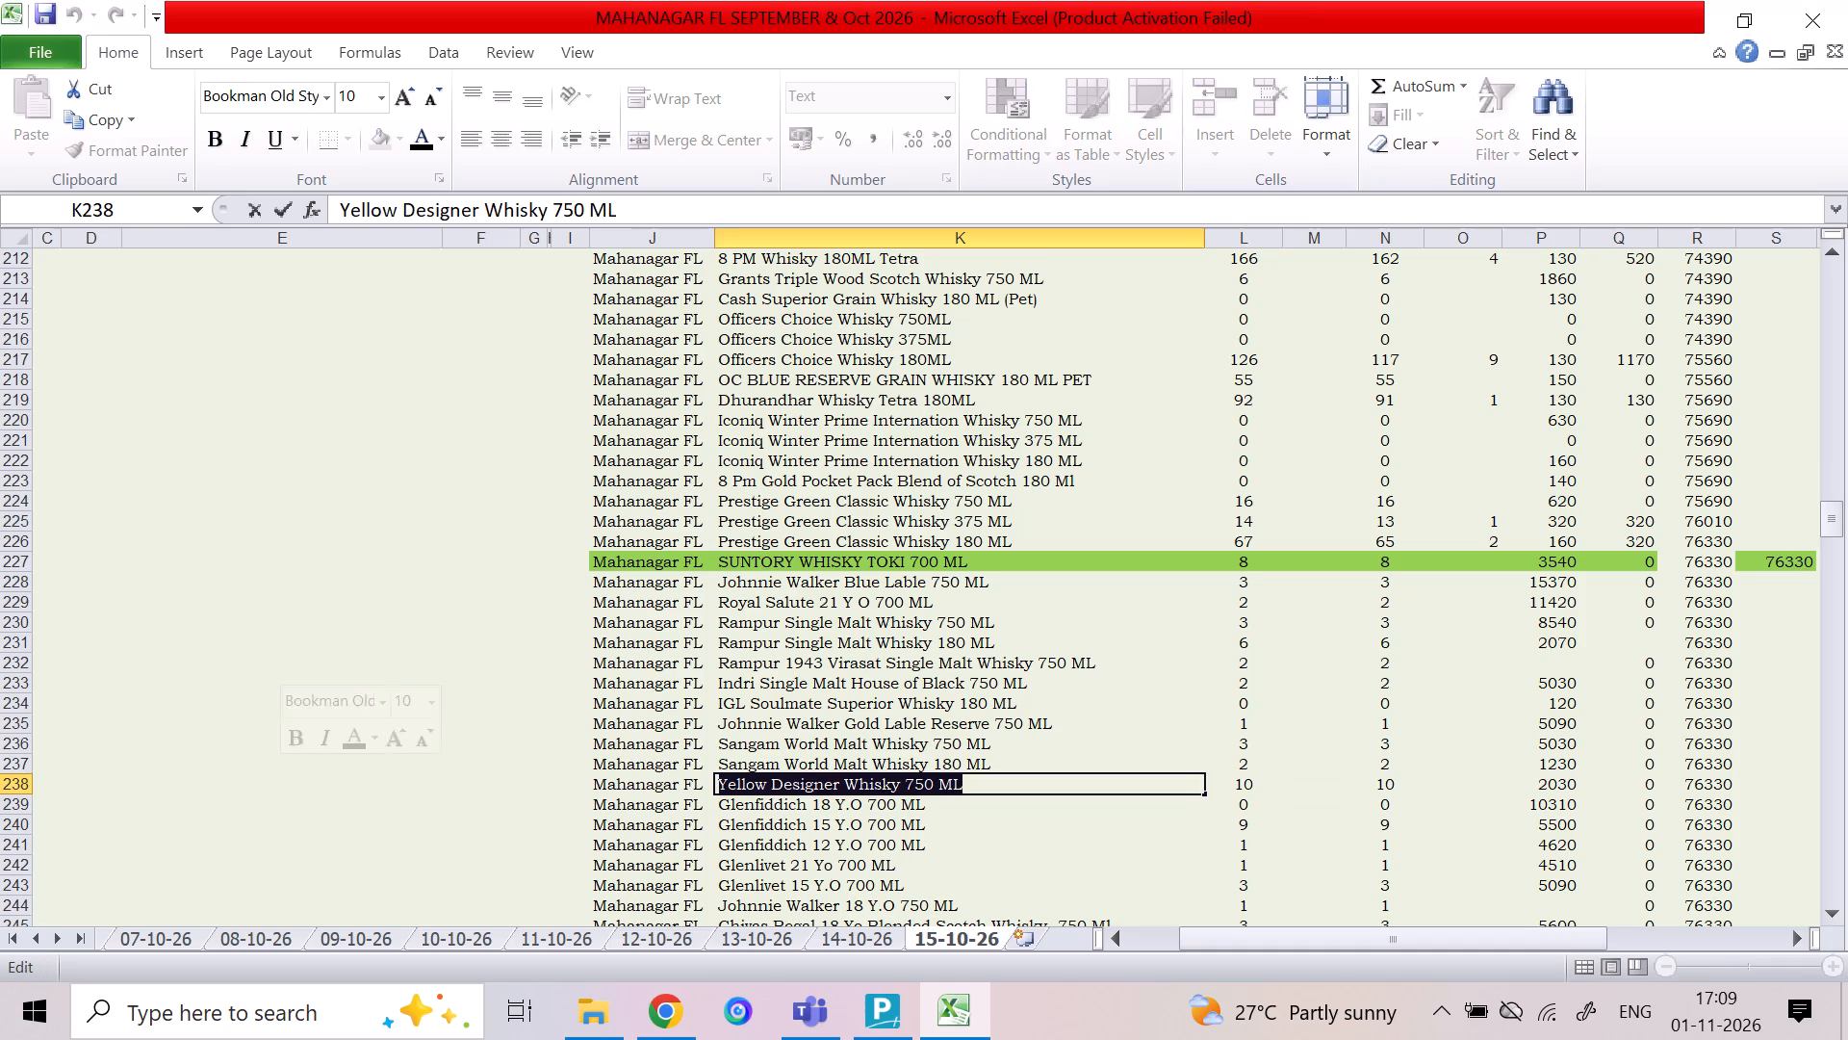
pyautogui.hotkey('ctrl', 'c')
pyautogui.click(1217, 835)
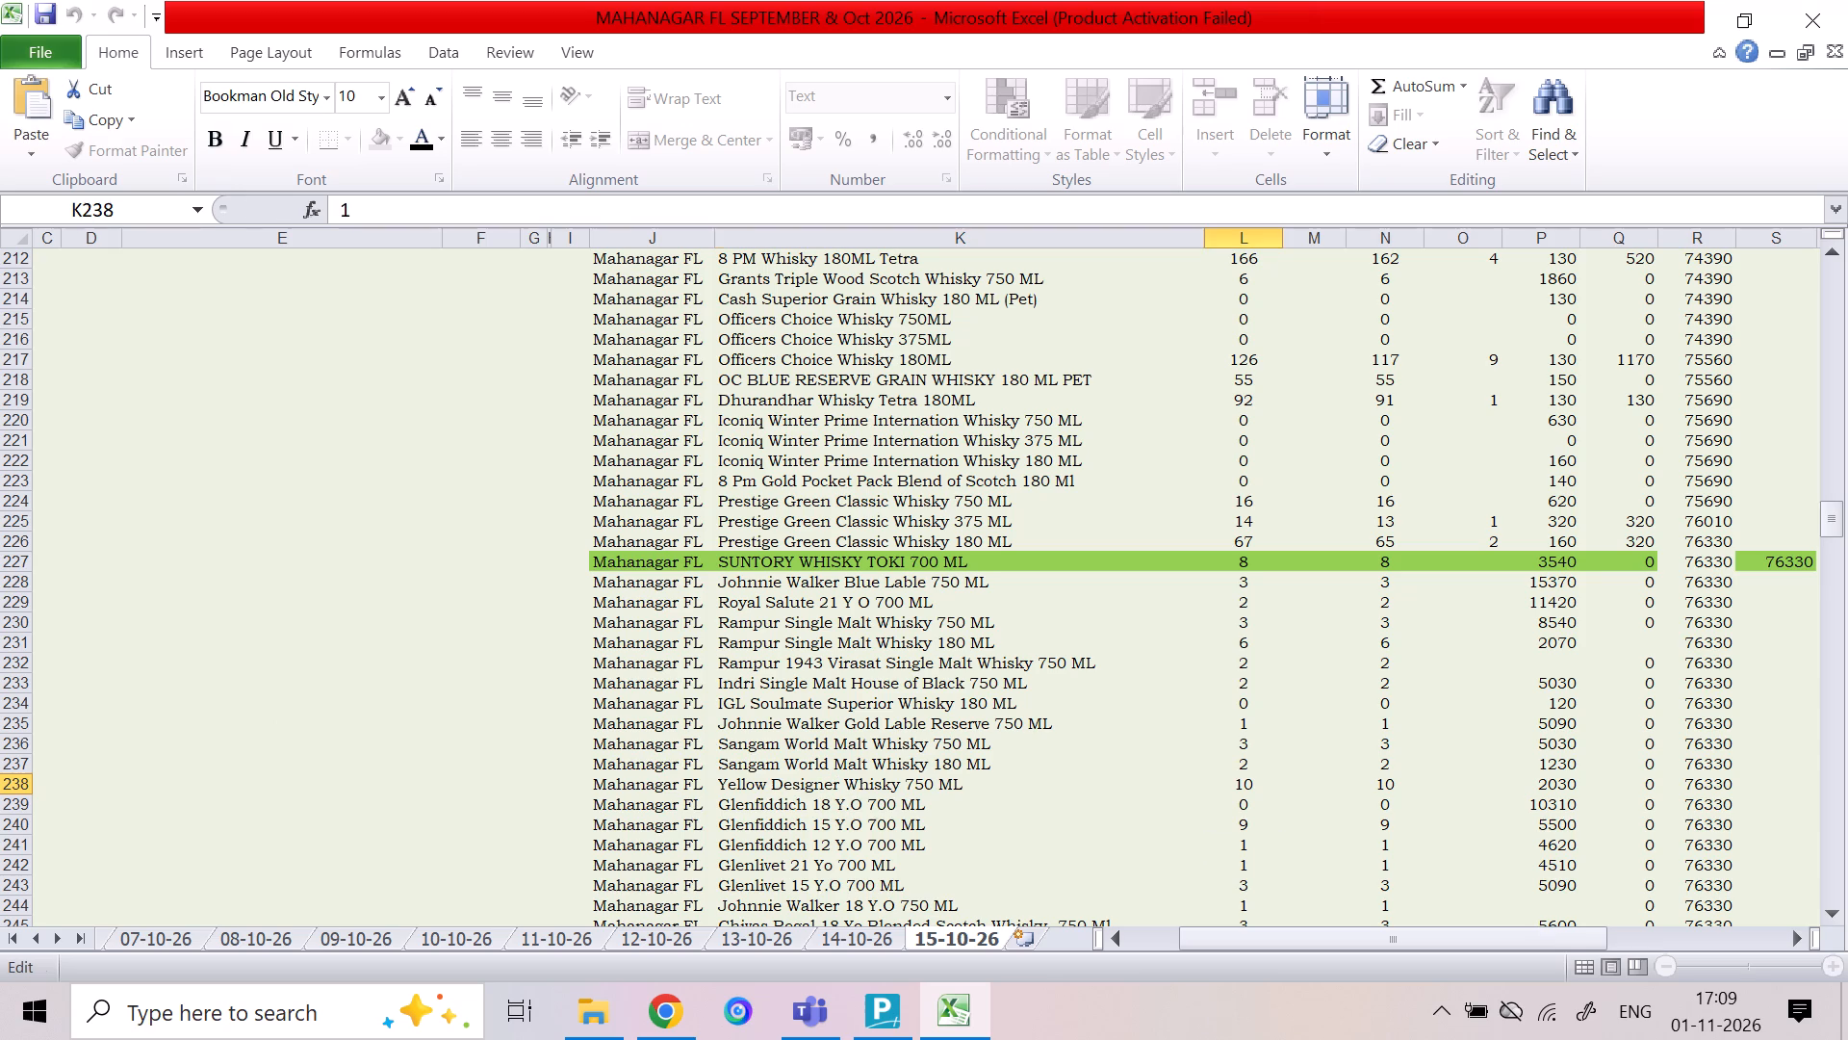
pyautogui.hotkey('ctrl', 'f')
pyautogui.hotkey('ctrl', 'v')
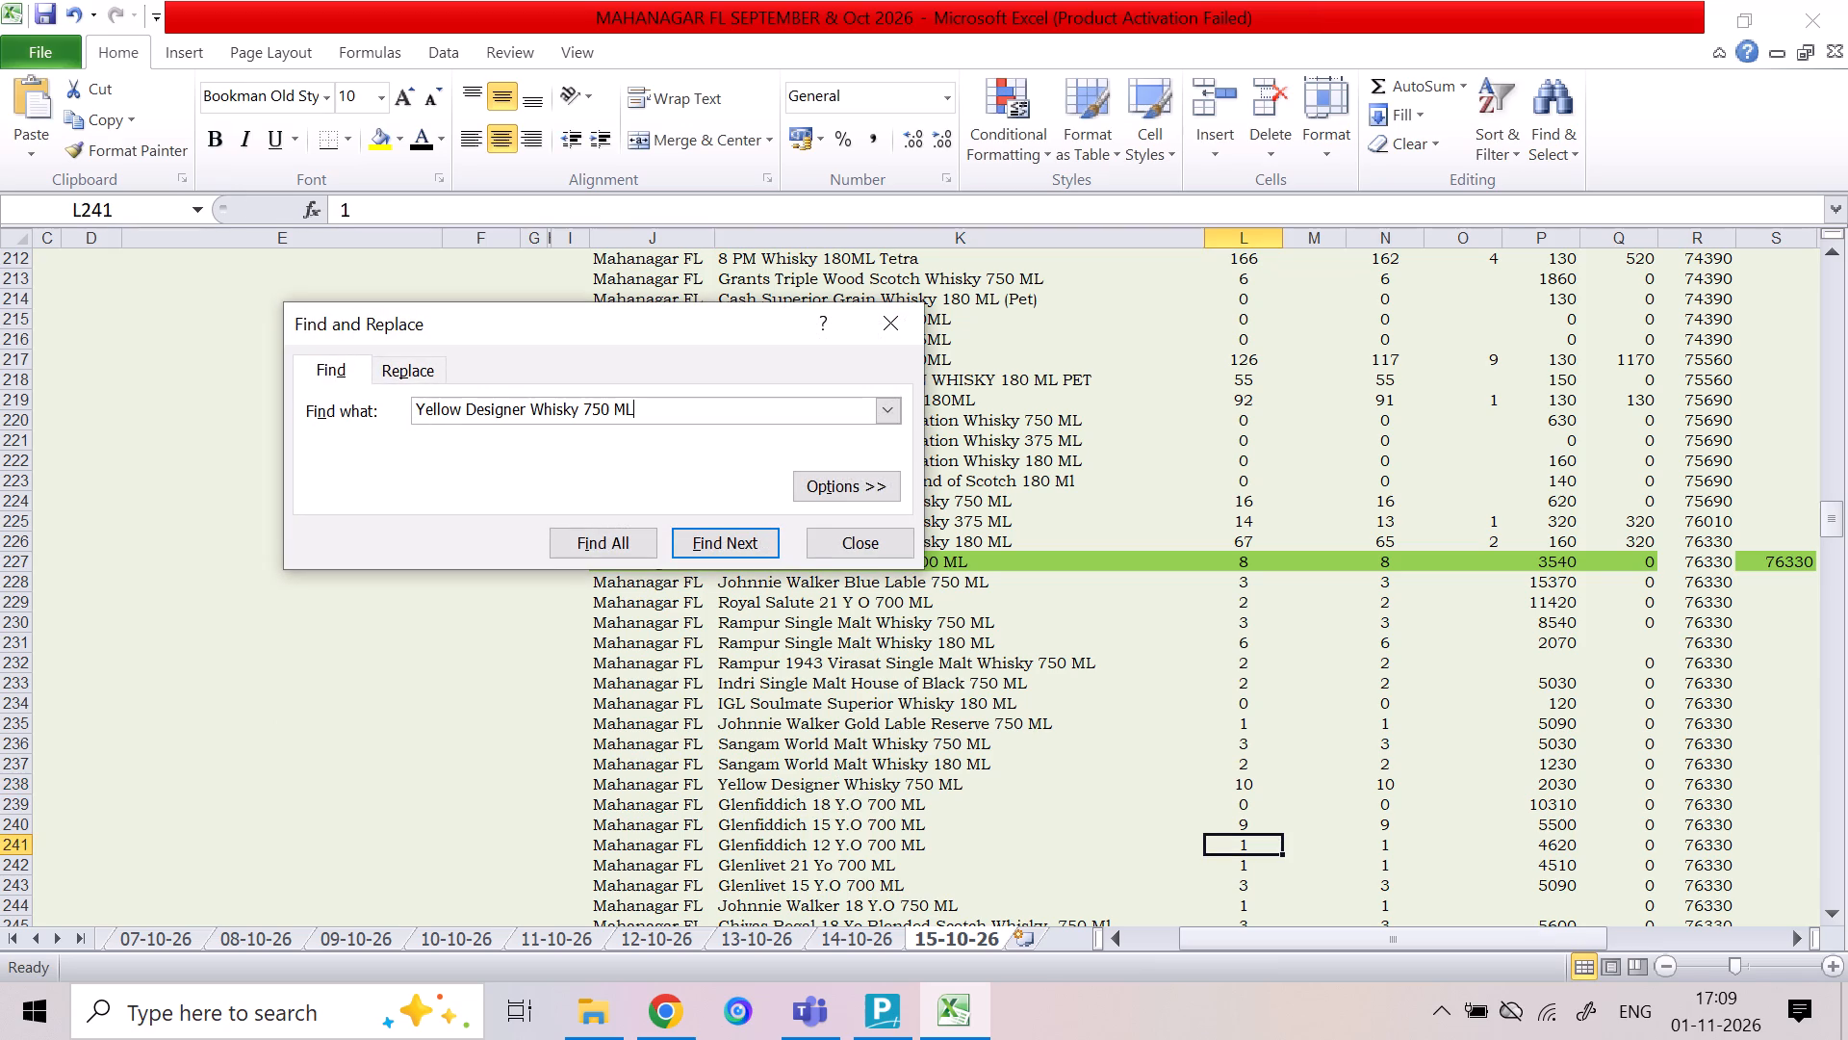
pyautogui.press('BackSpace')
pyautogui.press('BackSpace')
pyautogui.press('BackSpace')
pyautogui.press('BackSpace')
pyautogui.press('BackSpace')
pyautogui.press('BackSpace')
pyautogui.press('BackSpace')
pyautogui.press('BackSpace')
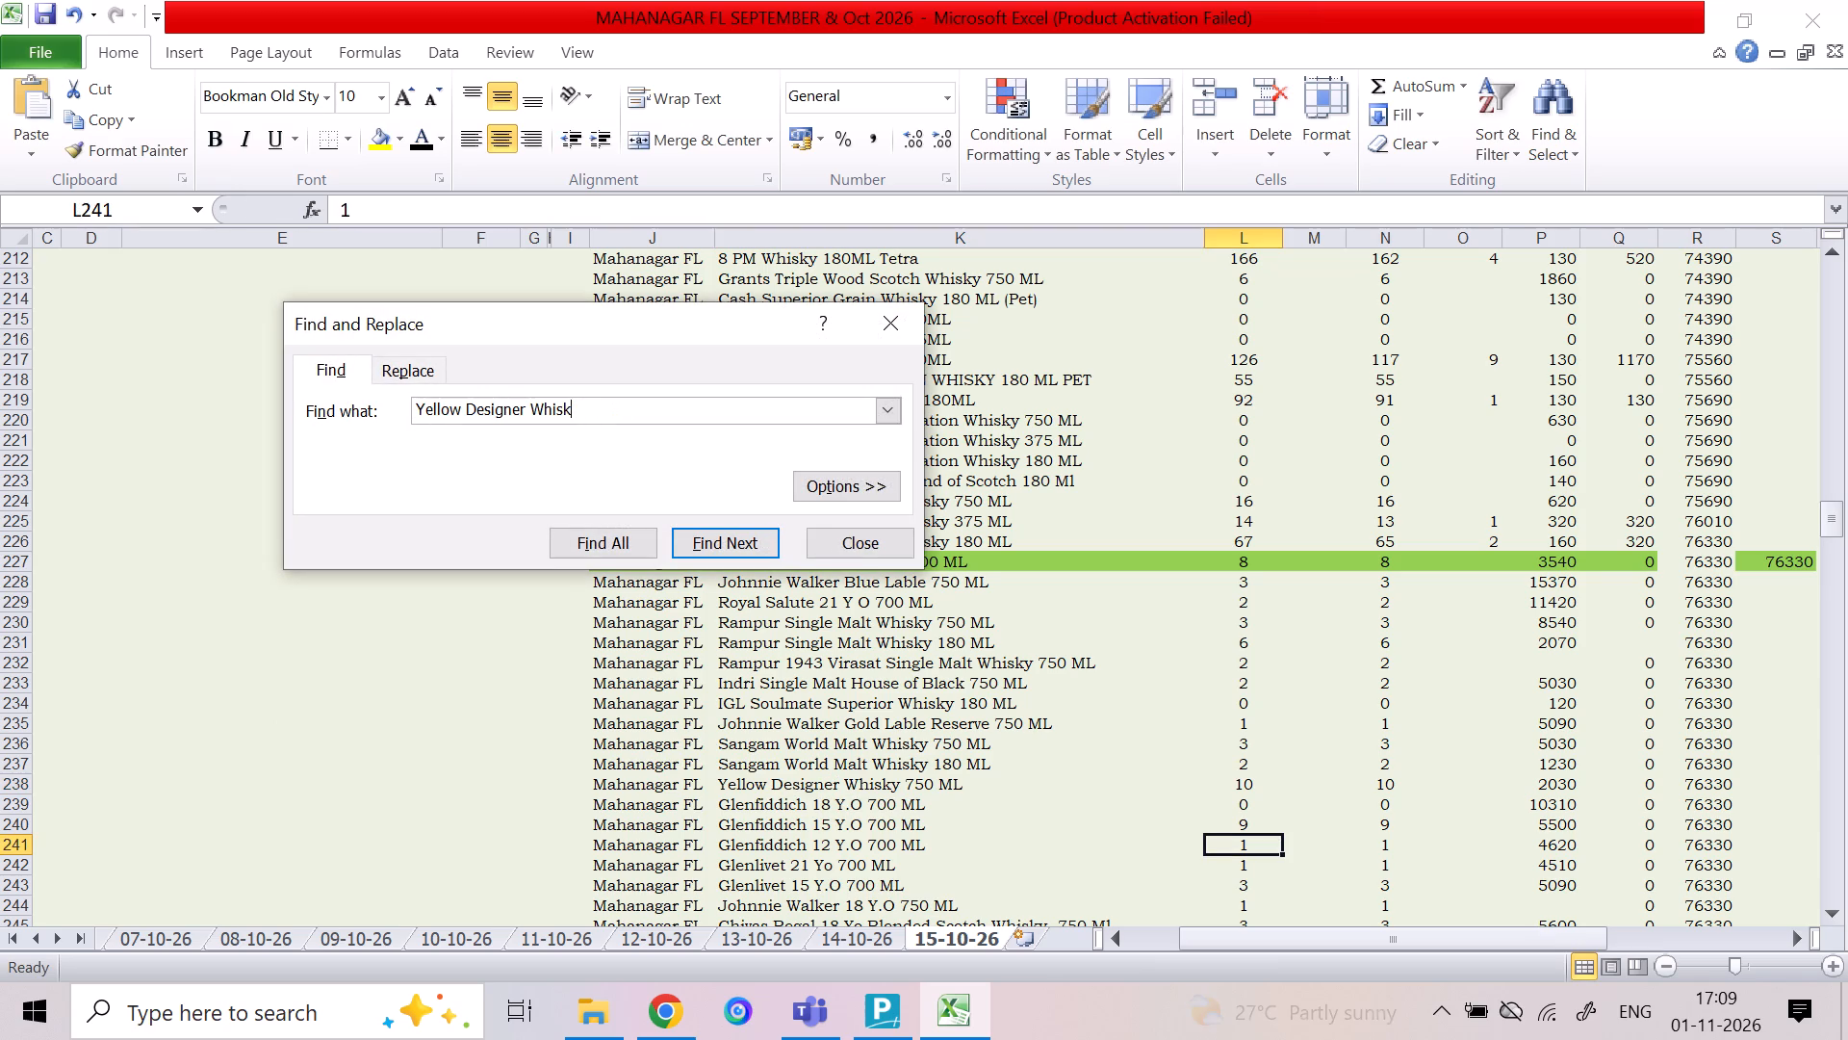
pyautogui.press('Return')
pyautogui.press('Return')
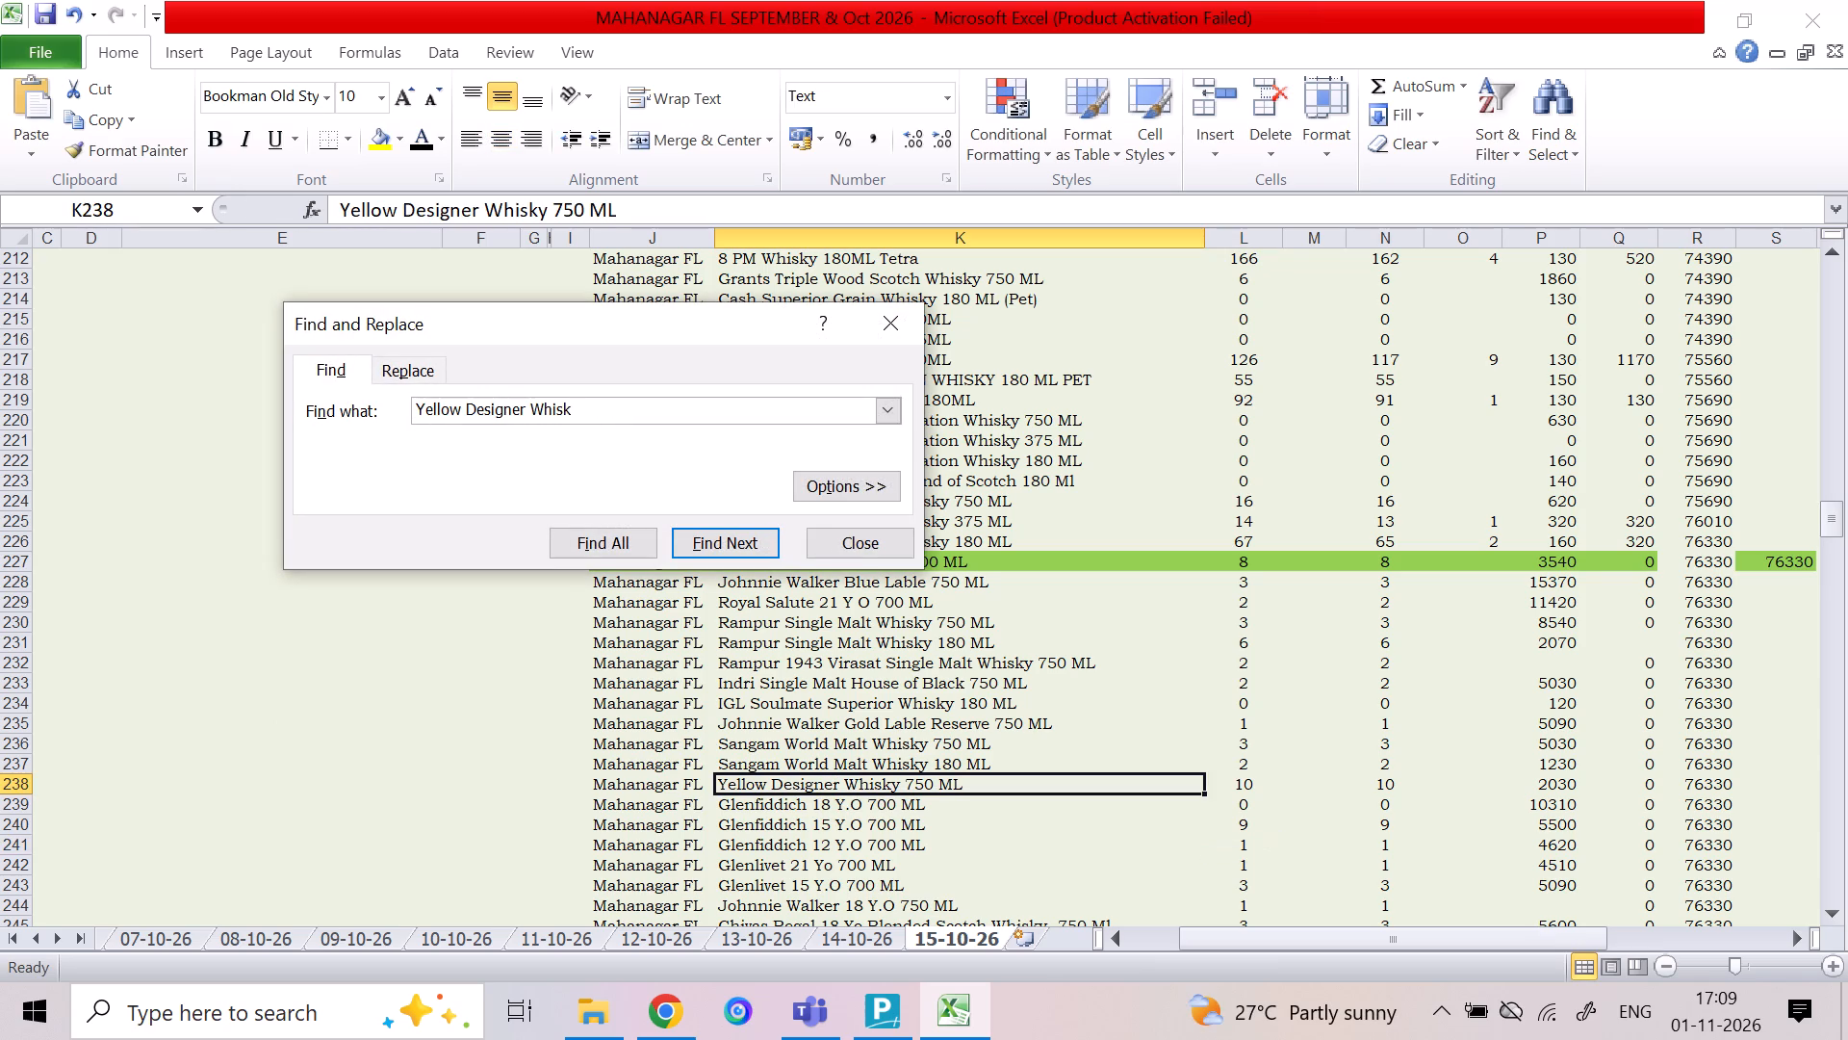
pyautogui.click(838, 535)
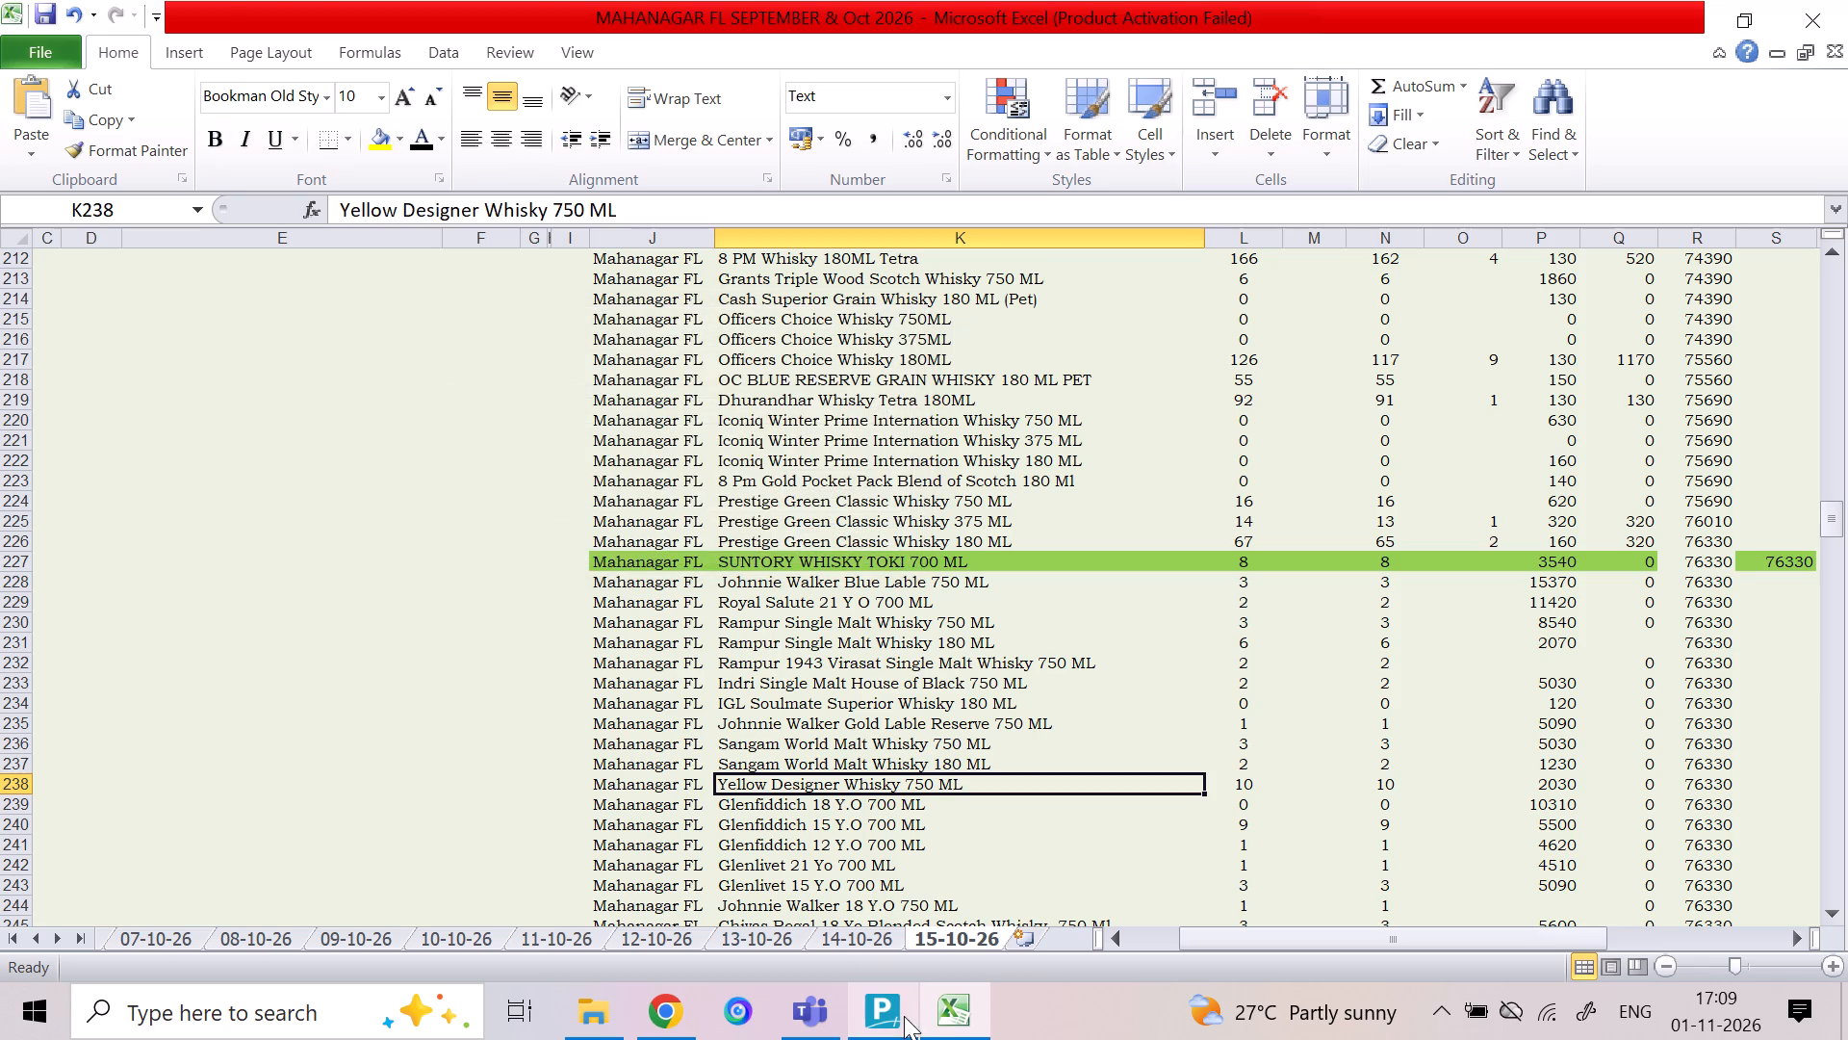
# Switch to TallyPrime and view the stock item monthly summary for Yellow Designer Whisky 180 Ml.
pyautogui.click(903, 1018)
pyautogui.write('DIA')
pyautogui.press('Return')
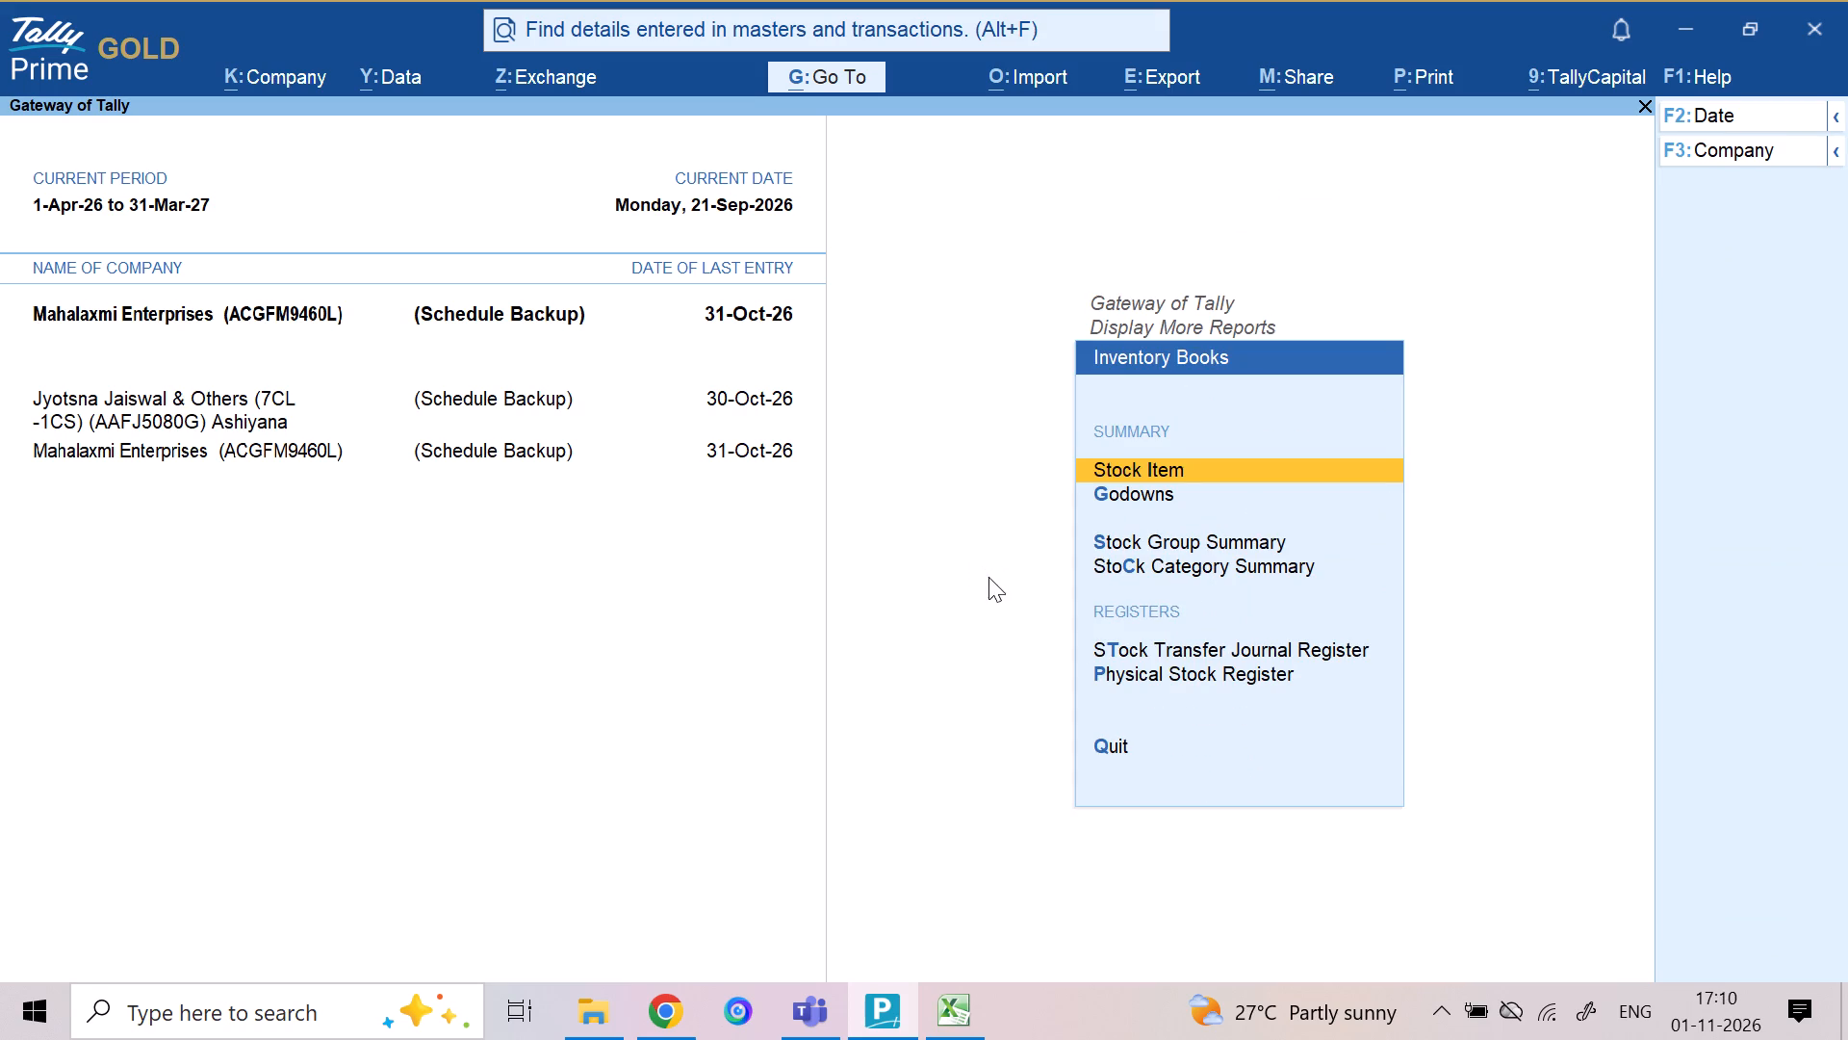
pyautogui.hotkey('ctrl', 'v')
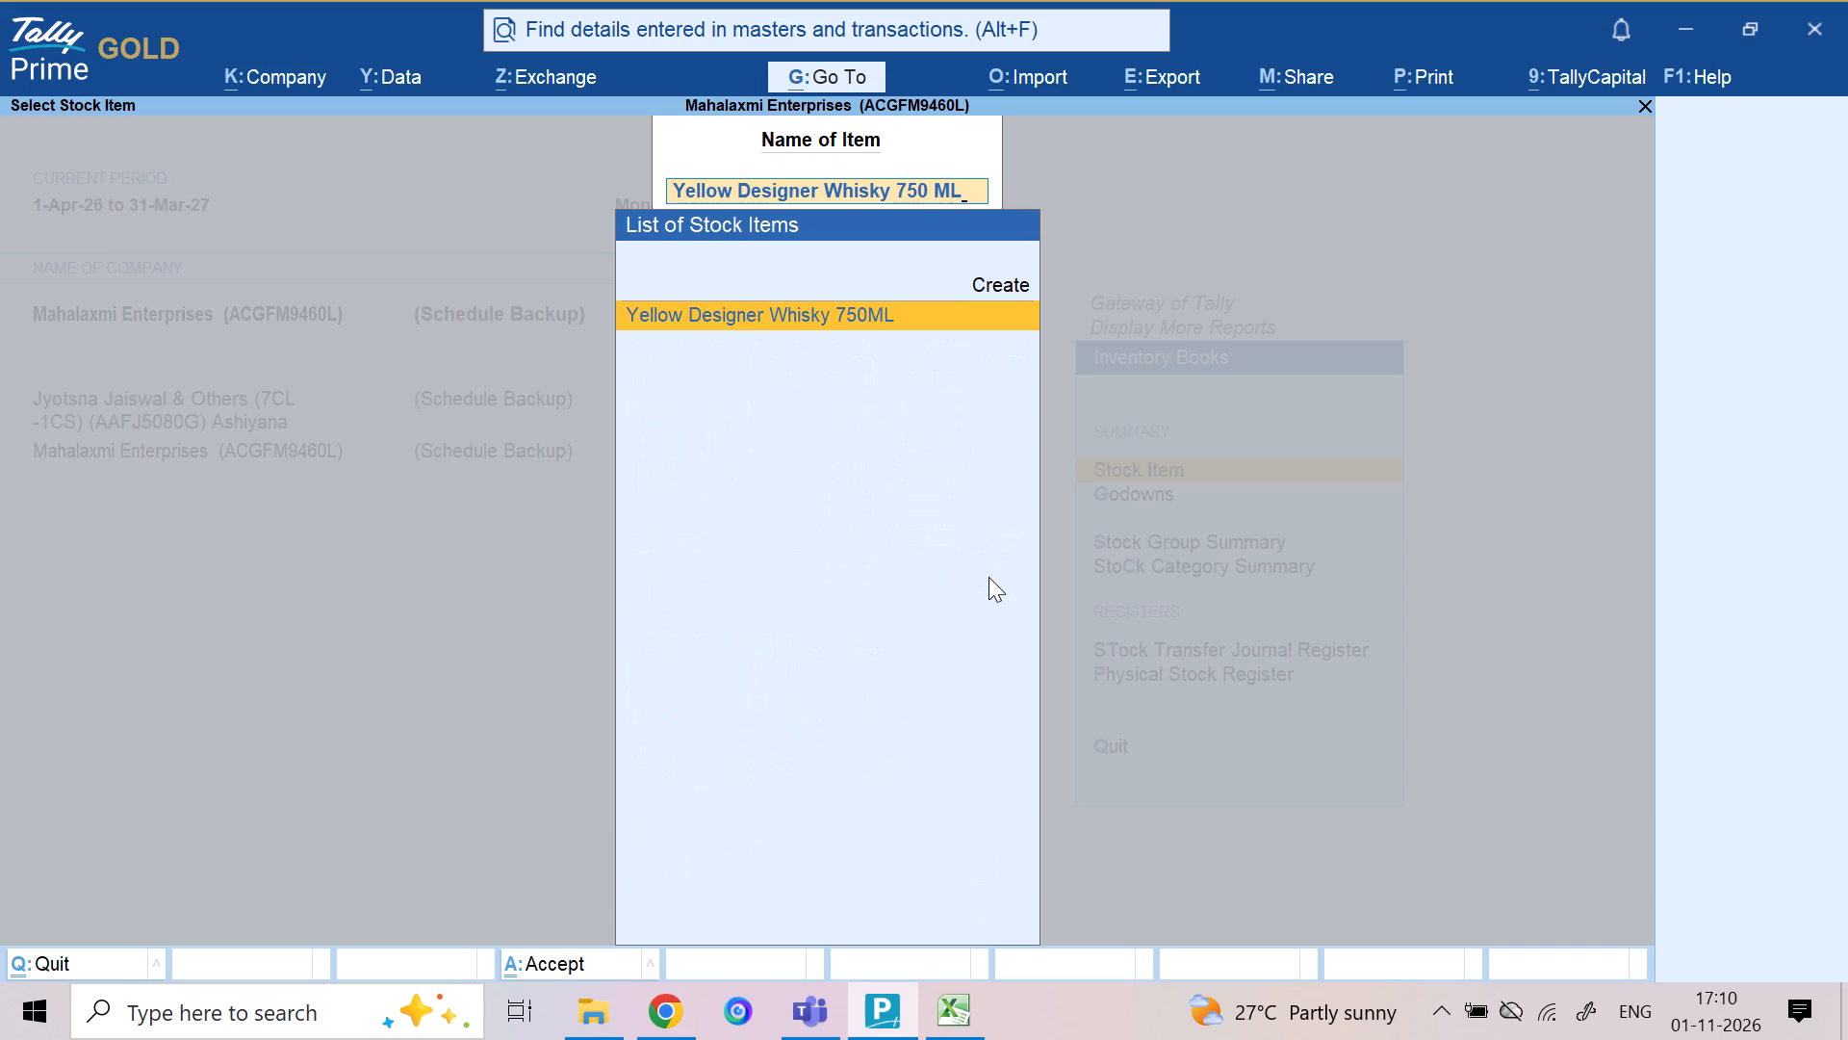
pyautogui.press('BackSpace')
pyautogui.press('BackSpace')
pyautogui.press('BackSpace')
pyautogui.press('BackSpace')
pyautogui.press('BackSpace')
pyautogui.press('BackSpace')
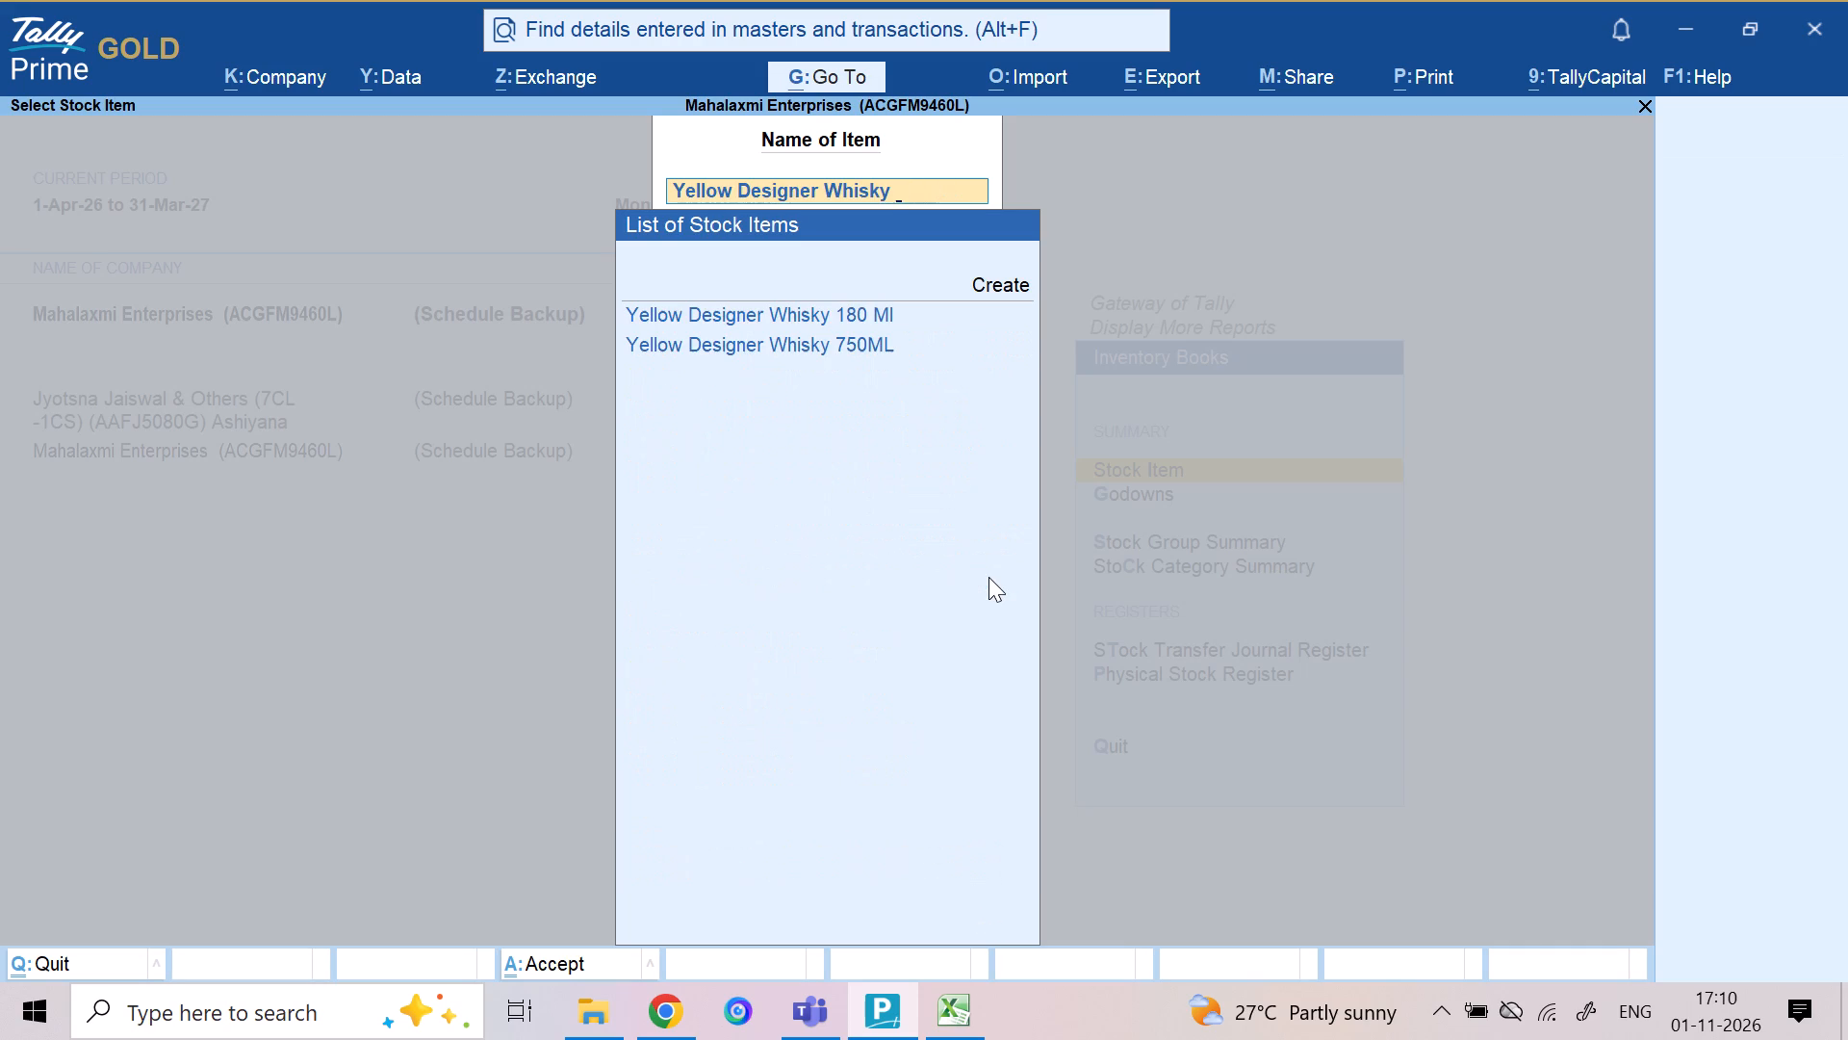
pyautogui.press('Down')
pyautogui.press('Return')
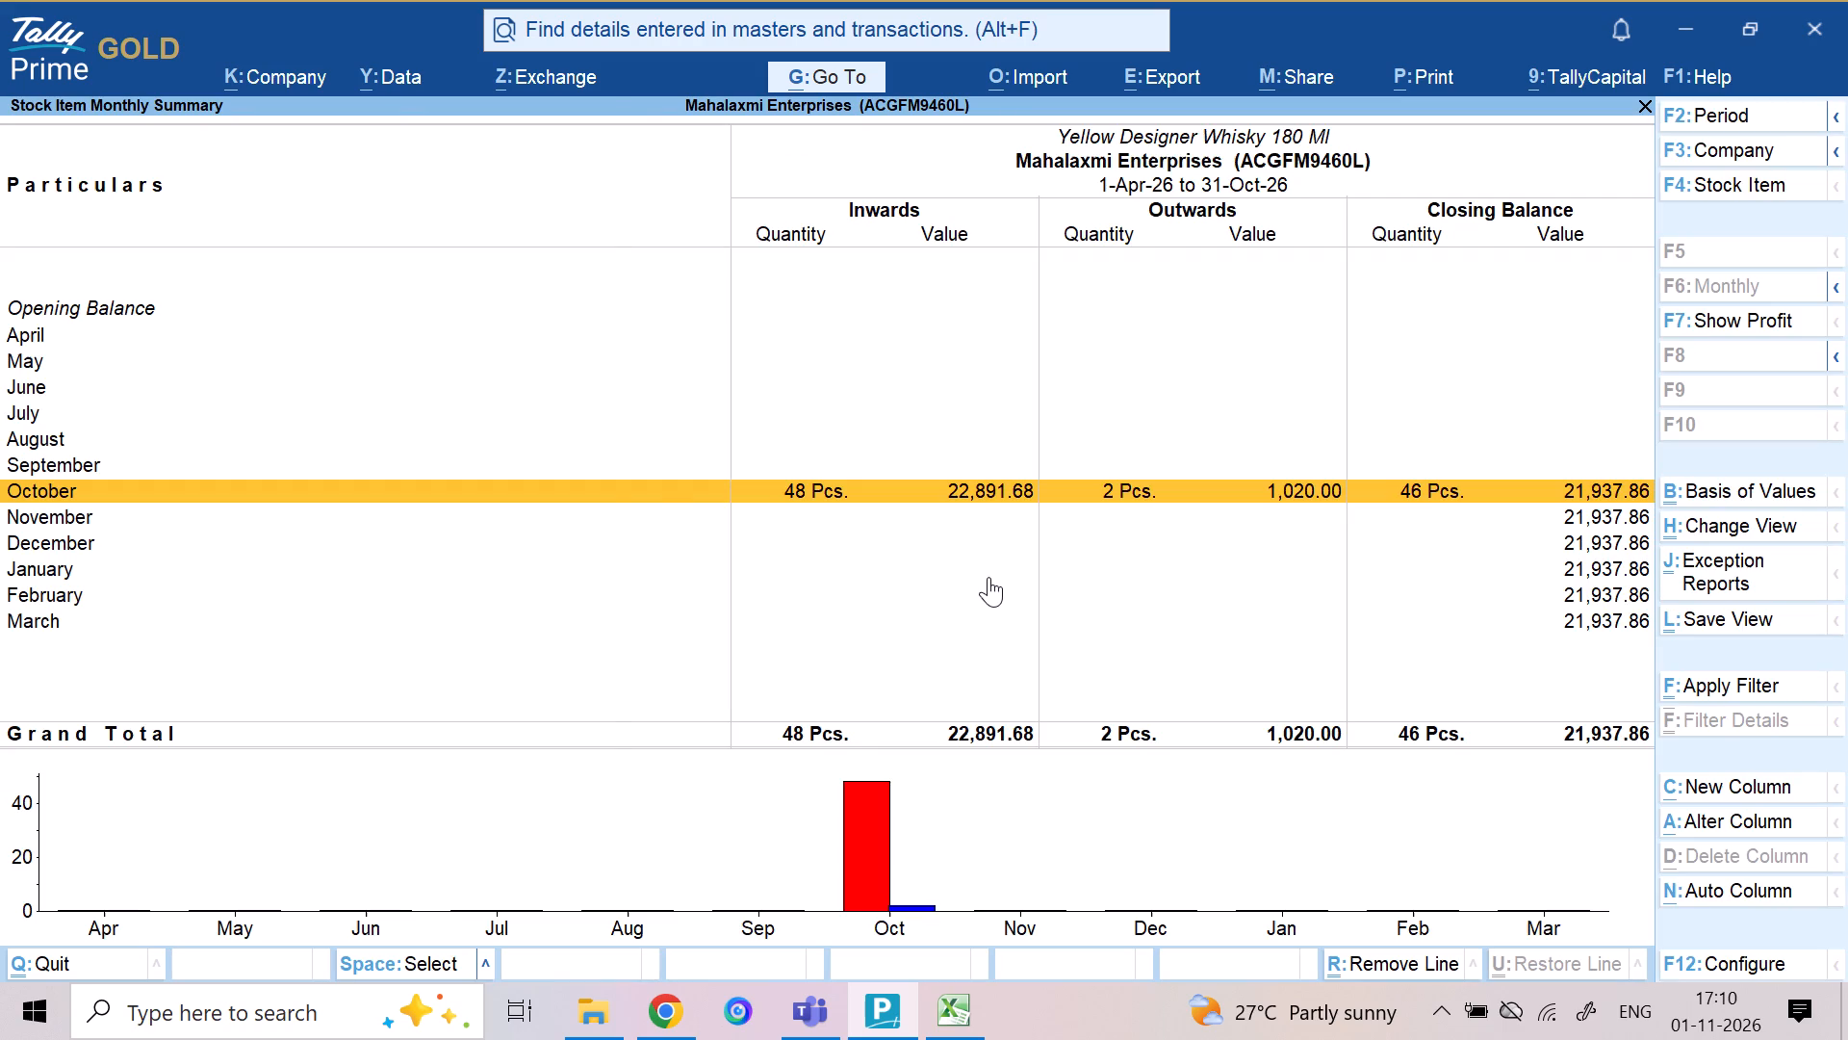
pyautogui.press('Escape')
# Copy the item name from TallyPrime and search the Excel sheet for "Yellow Designer Whisky 180 Ml".
pyautogui.hotkey('ctrl', 'c')
pyautogui.hotkey('alt', 'Tab')
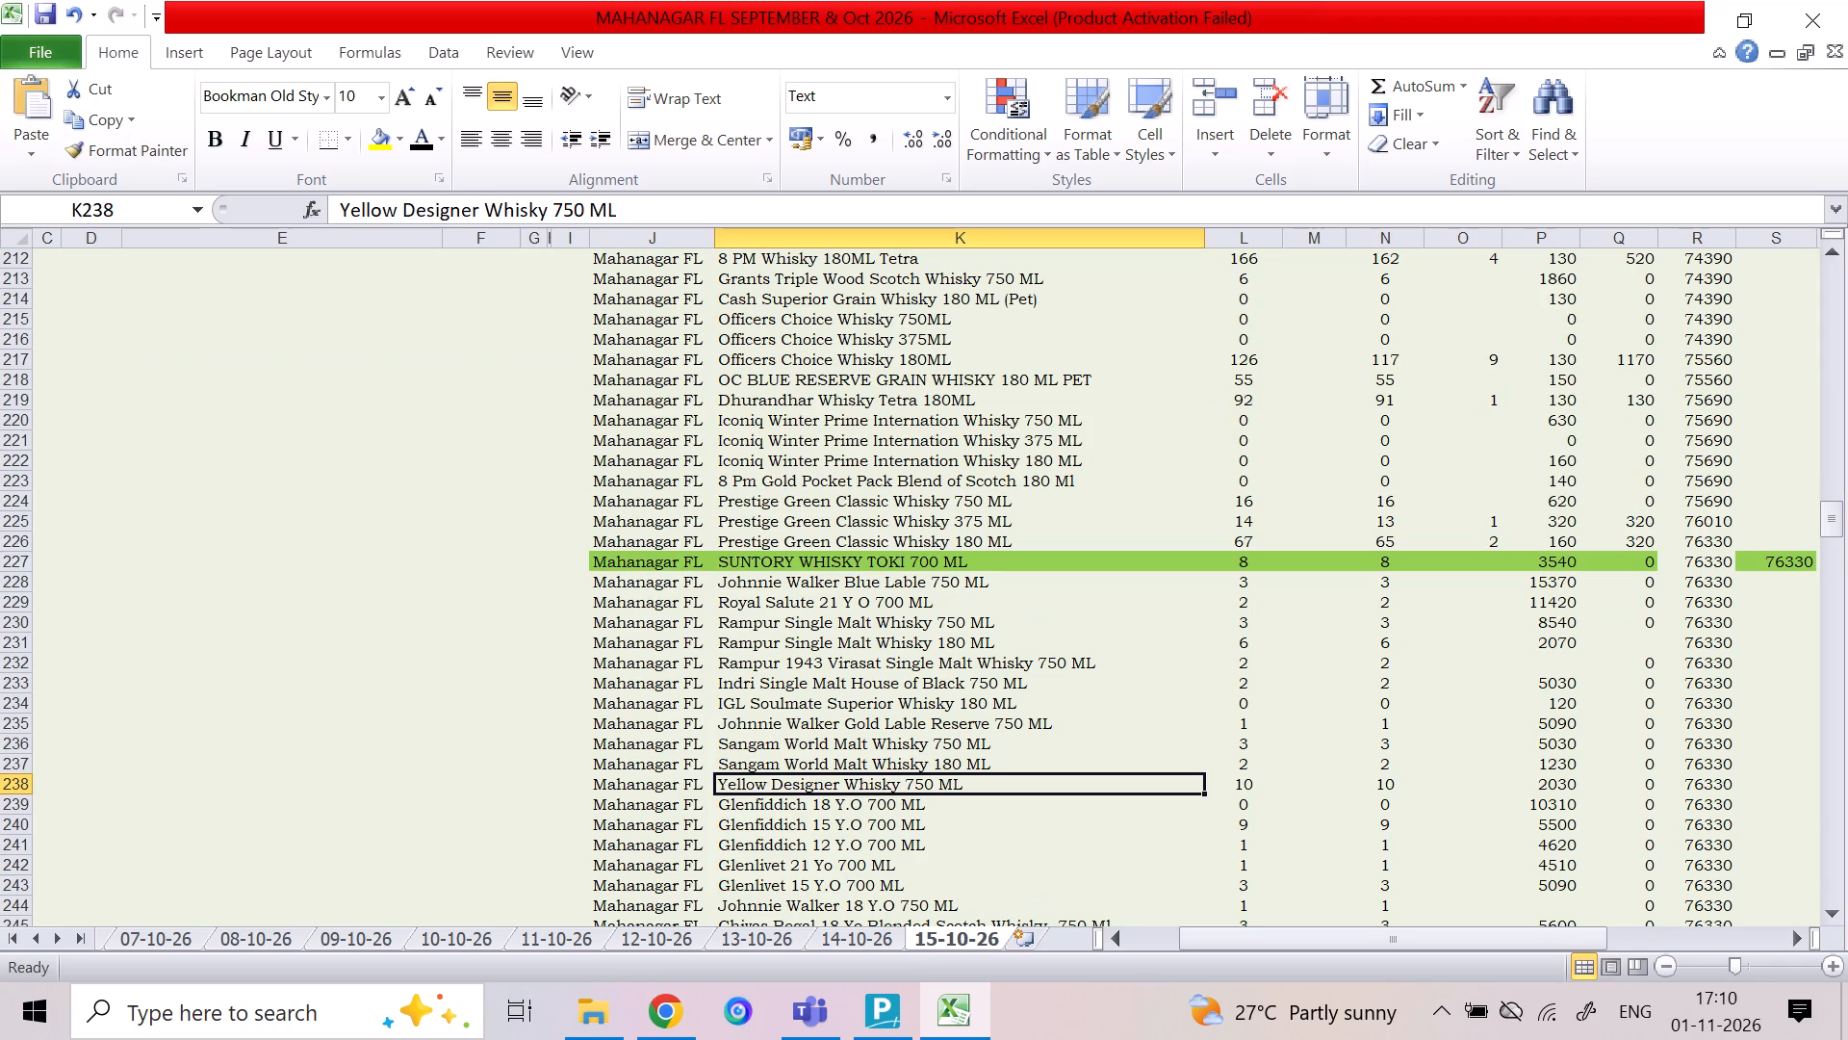
pyautogui.hotkey('ctrl', 'f')
pyautogui.hotkey('ctrl', 'v')
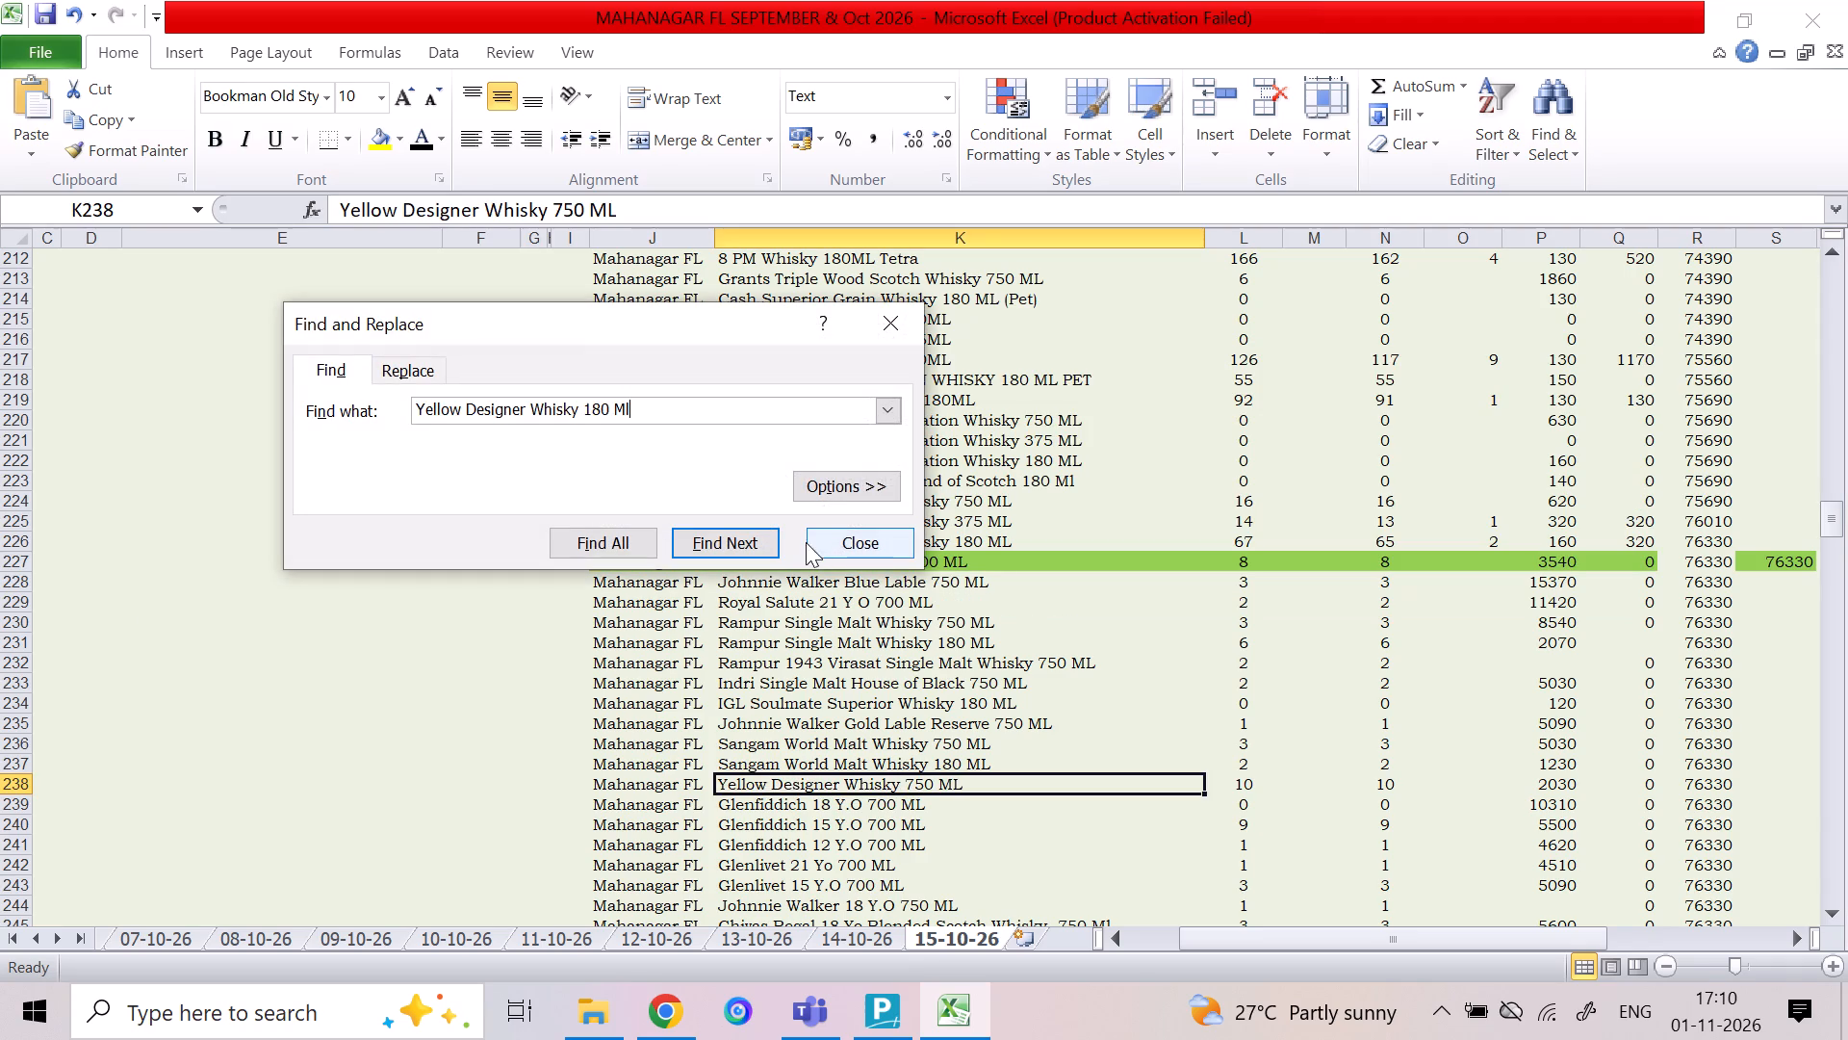
pyautogui.click(724, 534)
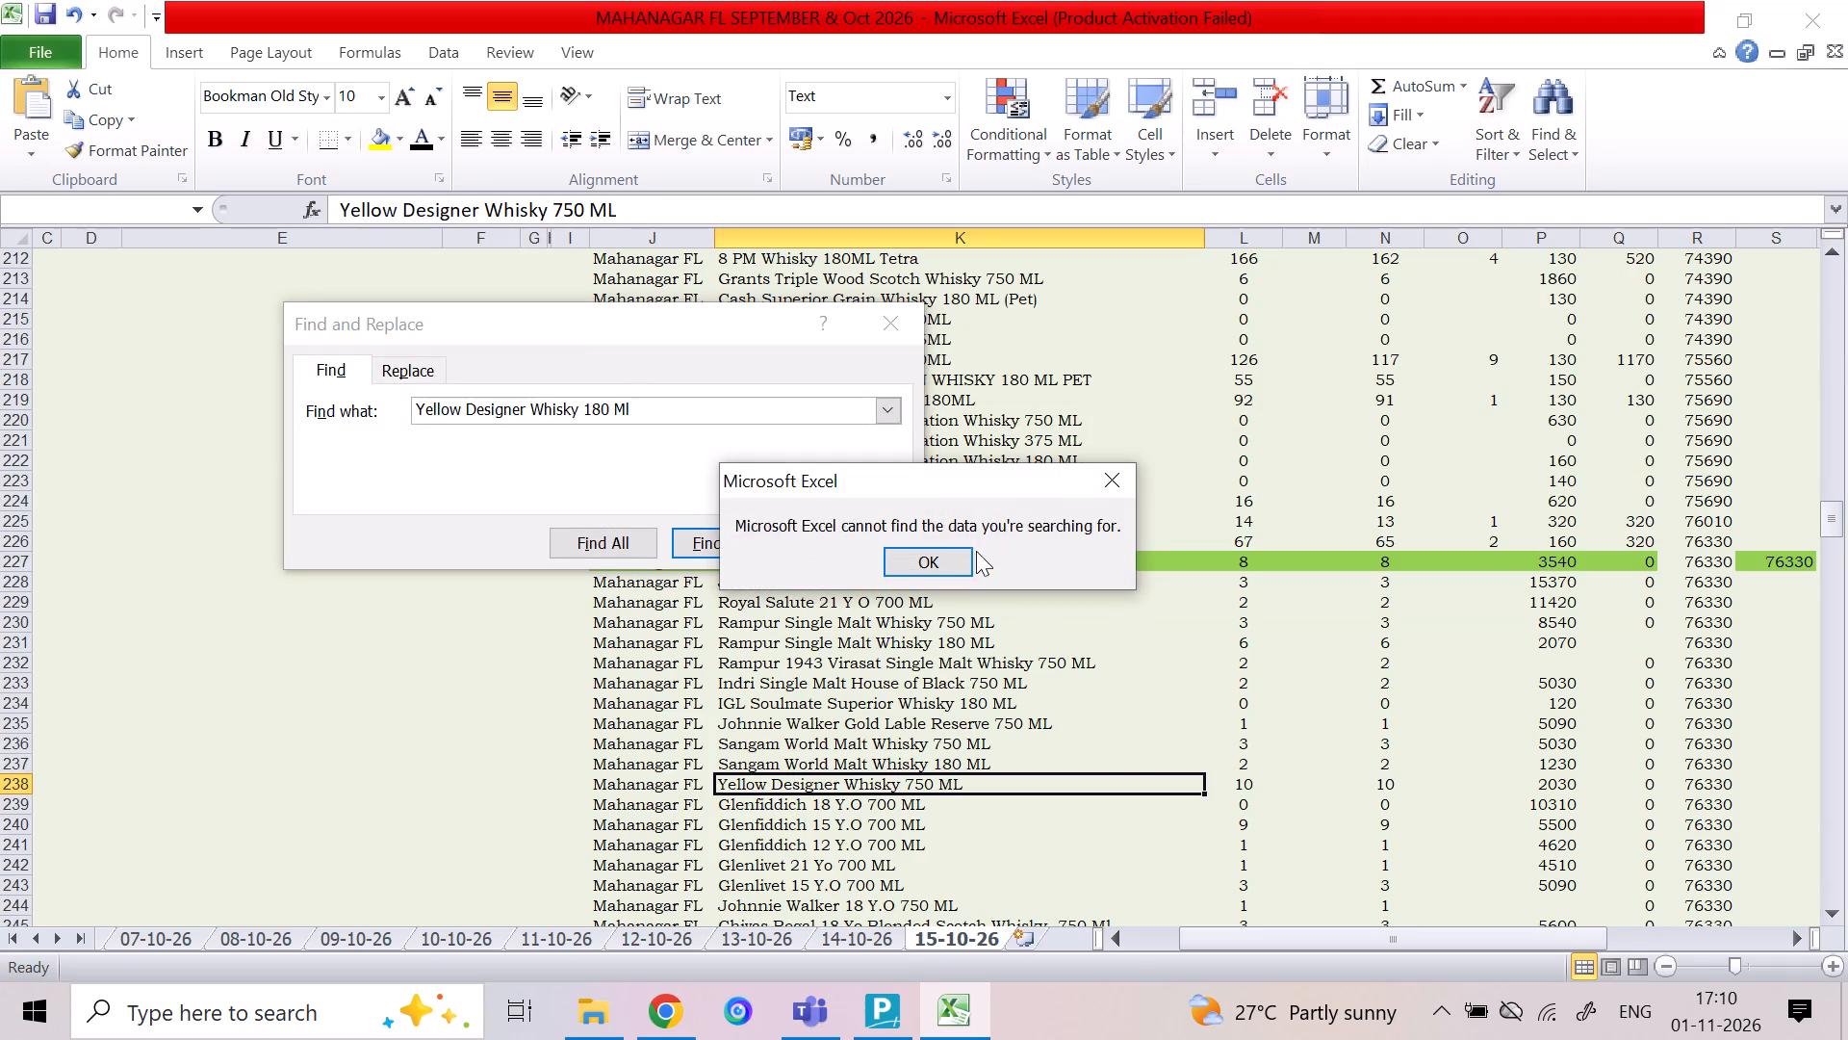
pyautogui.click(941, 577)
pyautogui.click(968, 704)
pyautogui.click(893, 533)
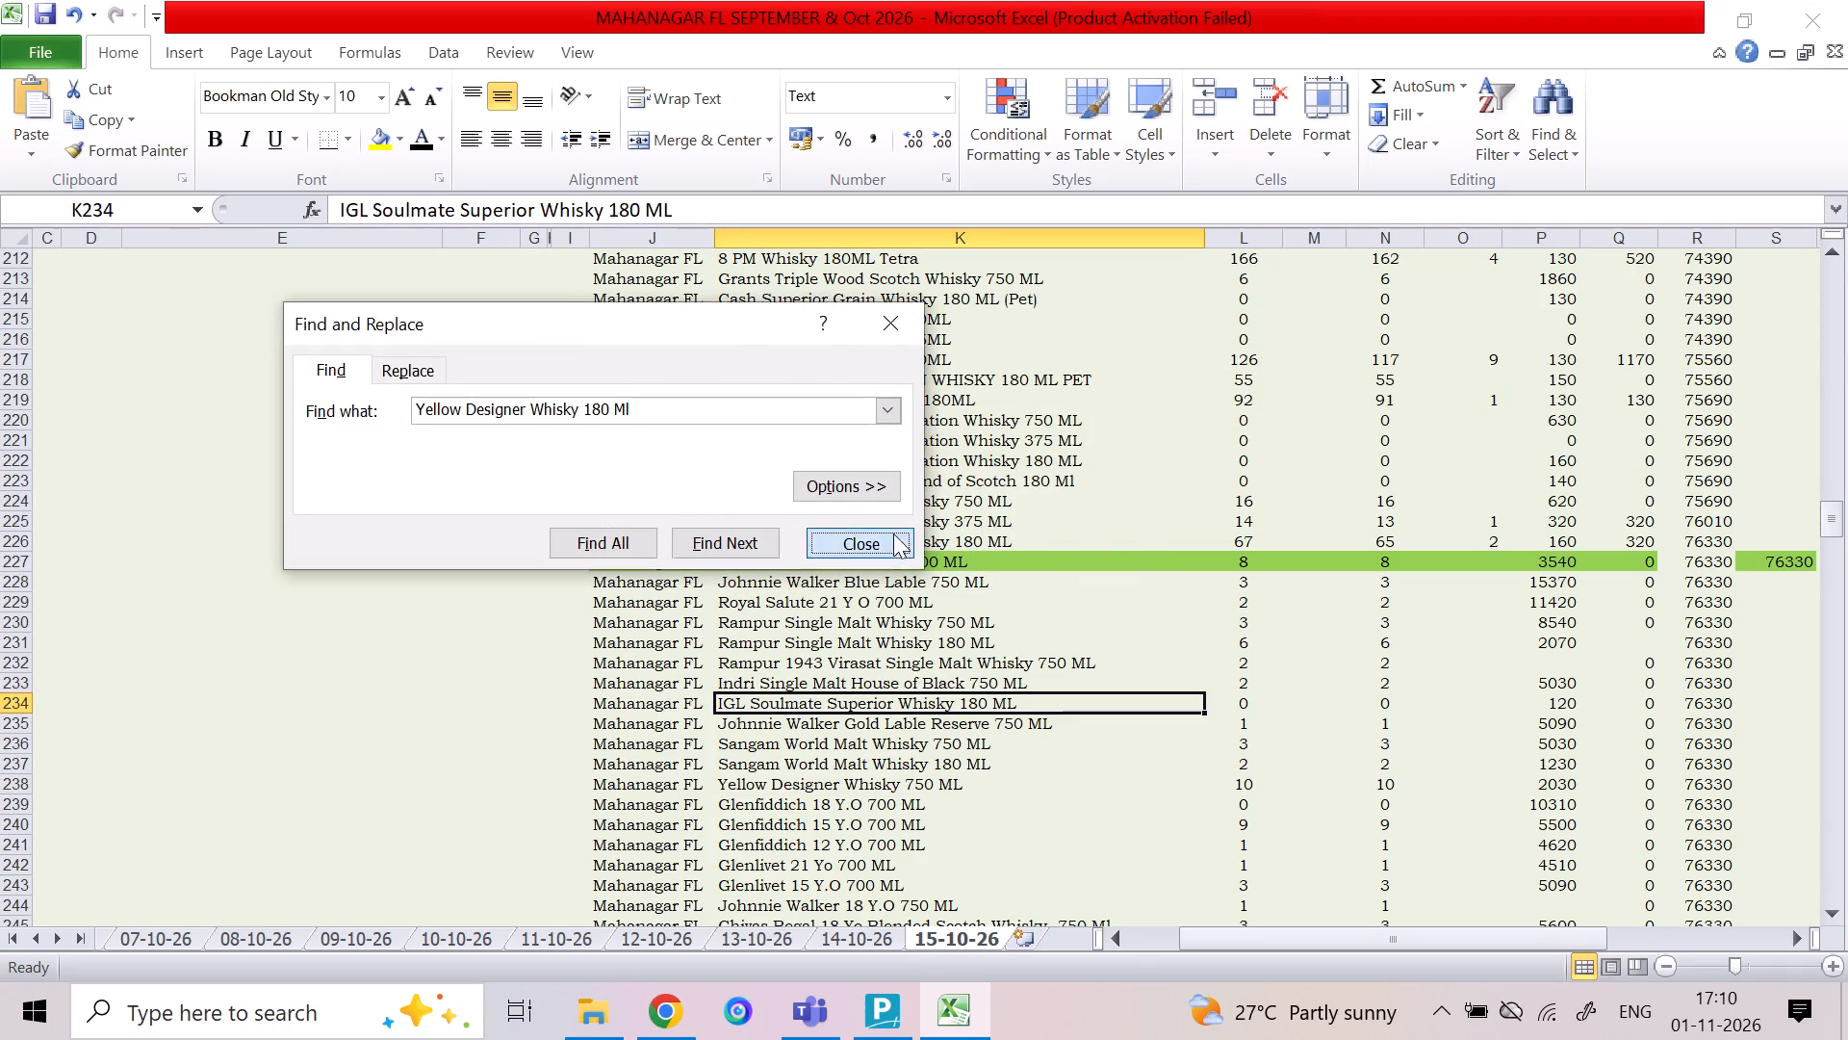
# Close the search and insert a blank row directly below Yellow Designer Whisky 750 ML on the 15-10-26 sheet.
pyautogui.click(821, 727)
pyautogui.click(790, 778)
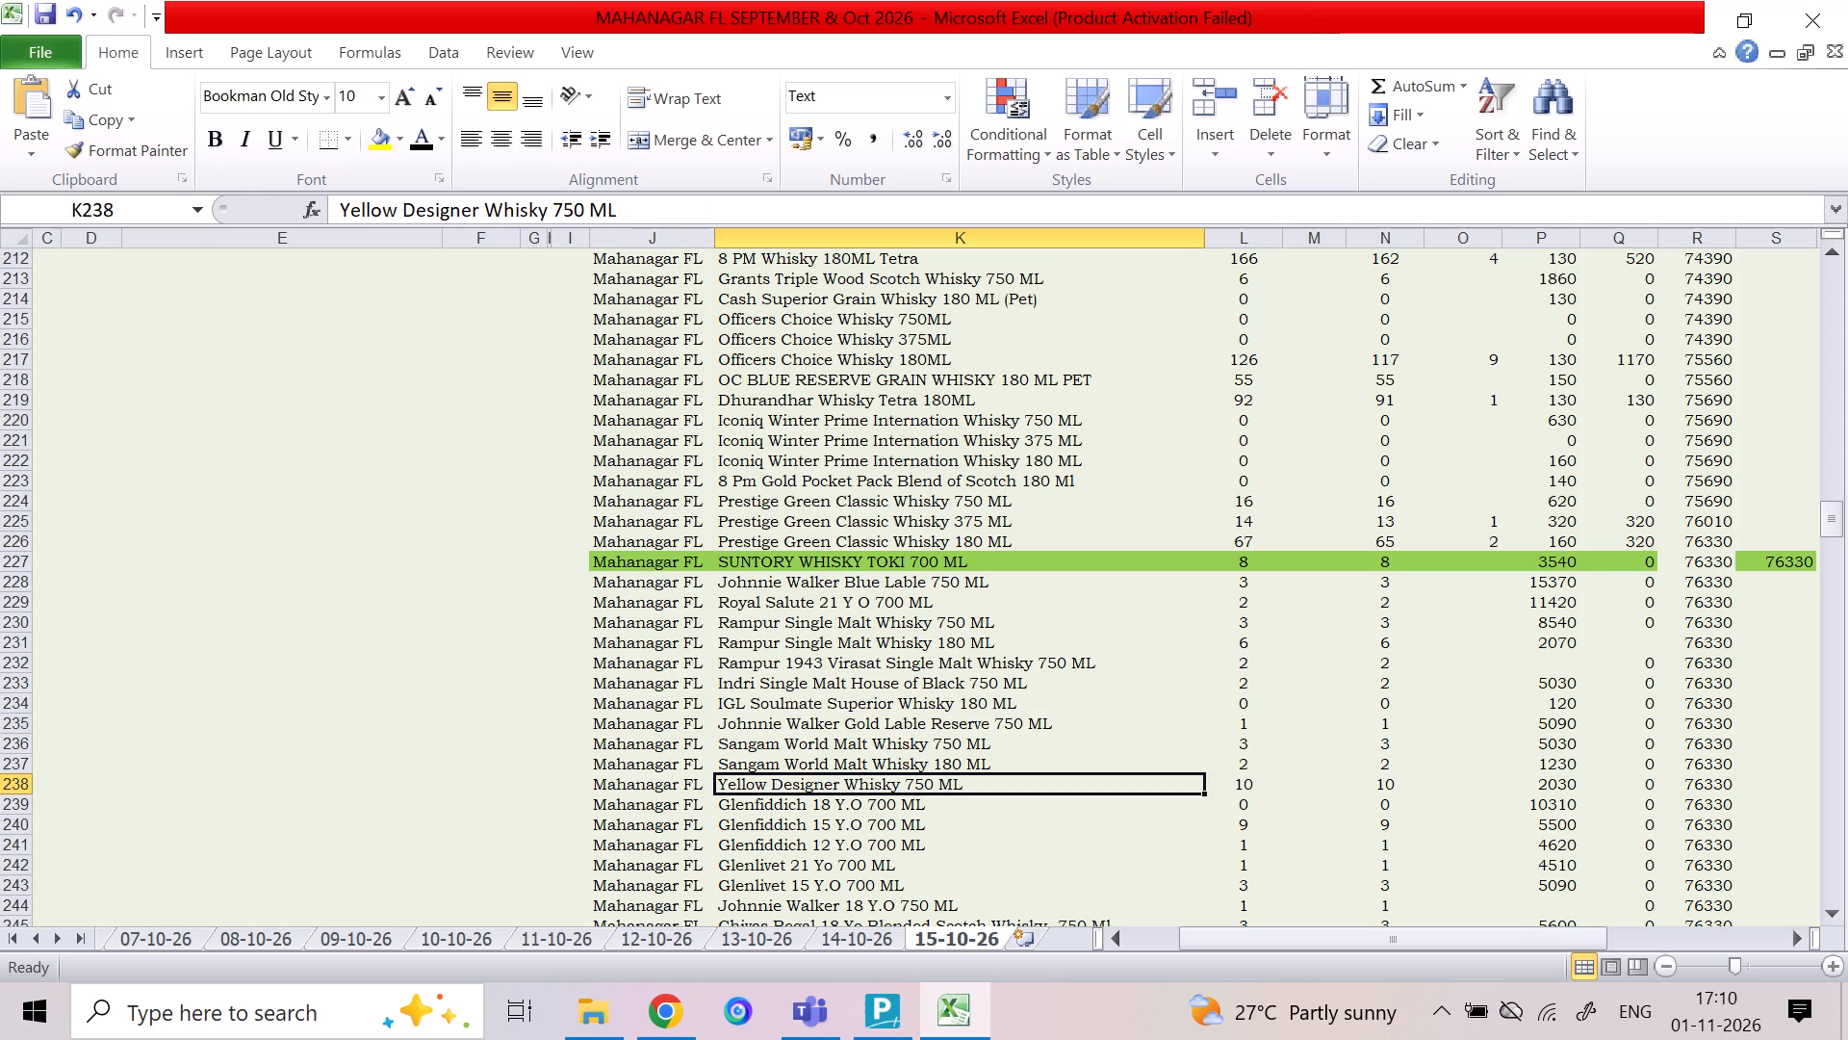
pyautogui.click(0, 778)
pyautogui.click(19, 782)
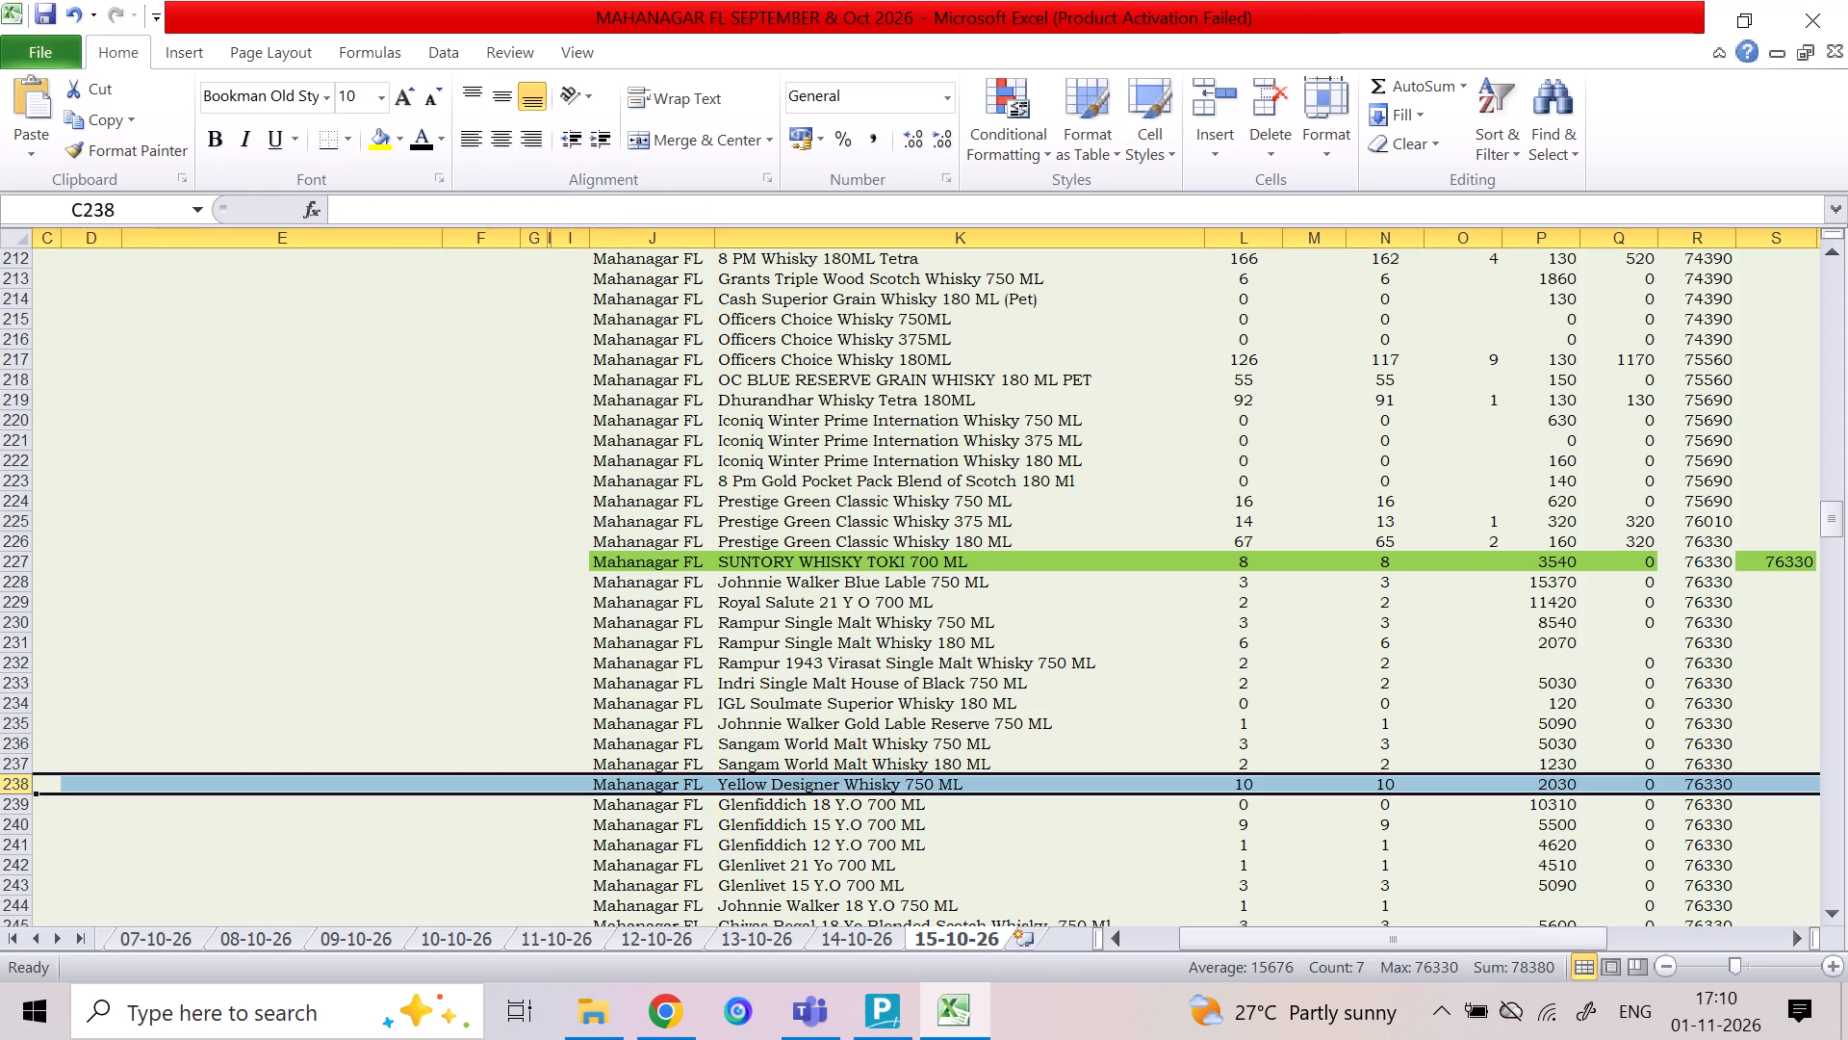
pyautogui.click(5, 807)
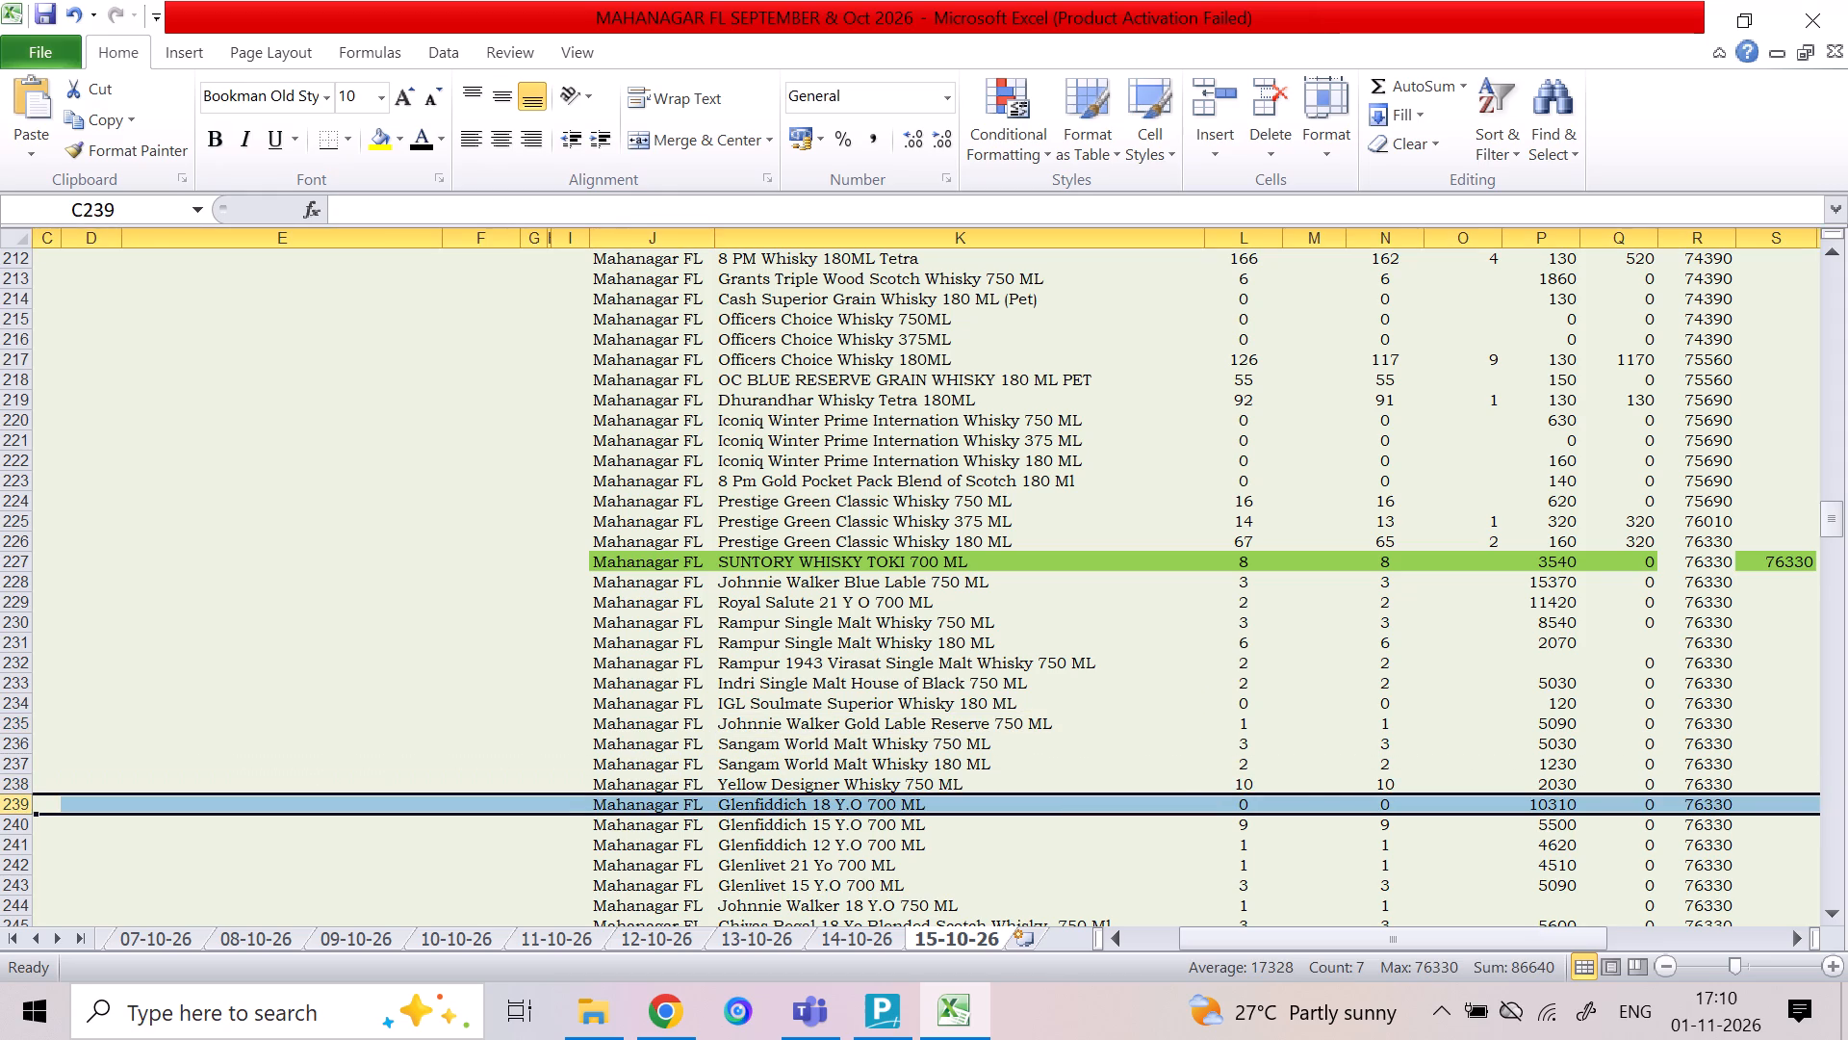
pyautogui.hotkey('ctrl', '+')
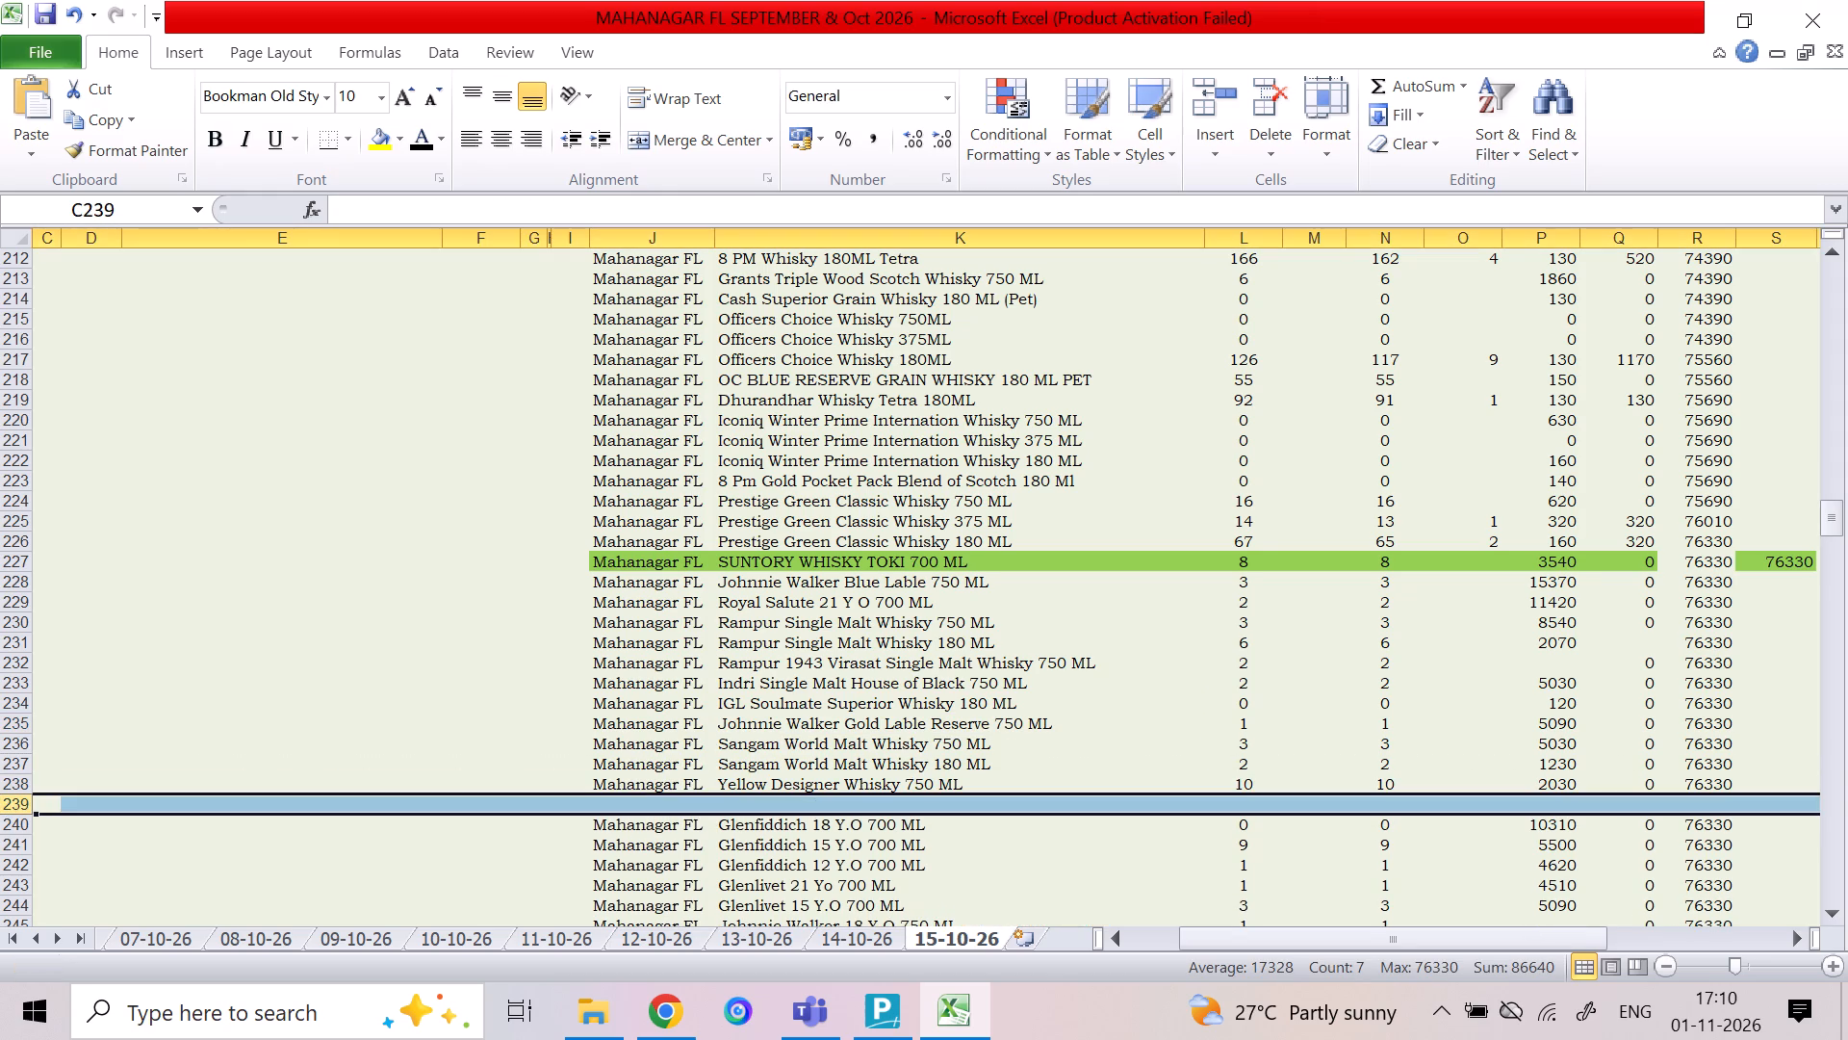
# Copy the whole Yellow Designer Whisky 750 ML row into the blank row 239 below it.
pyautogui.click(668, 759)
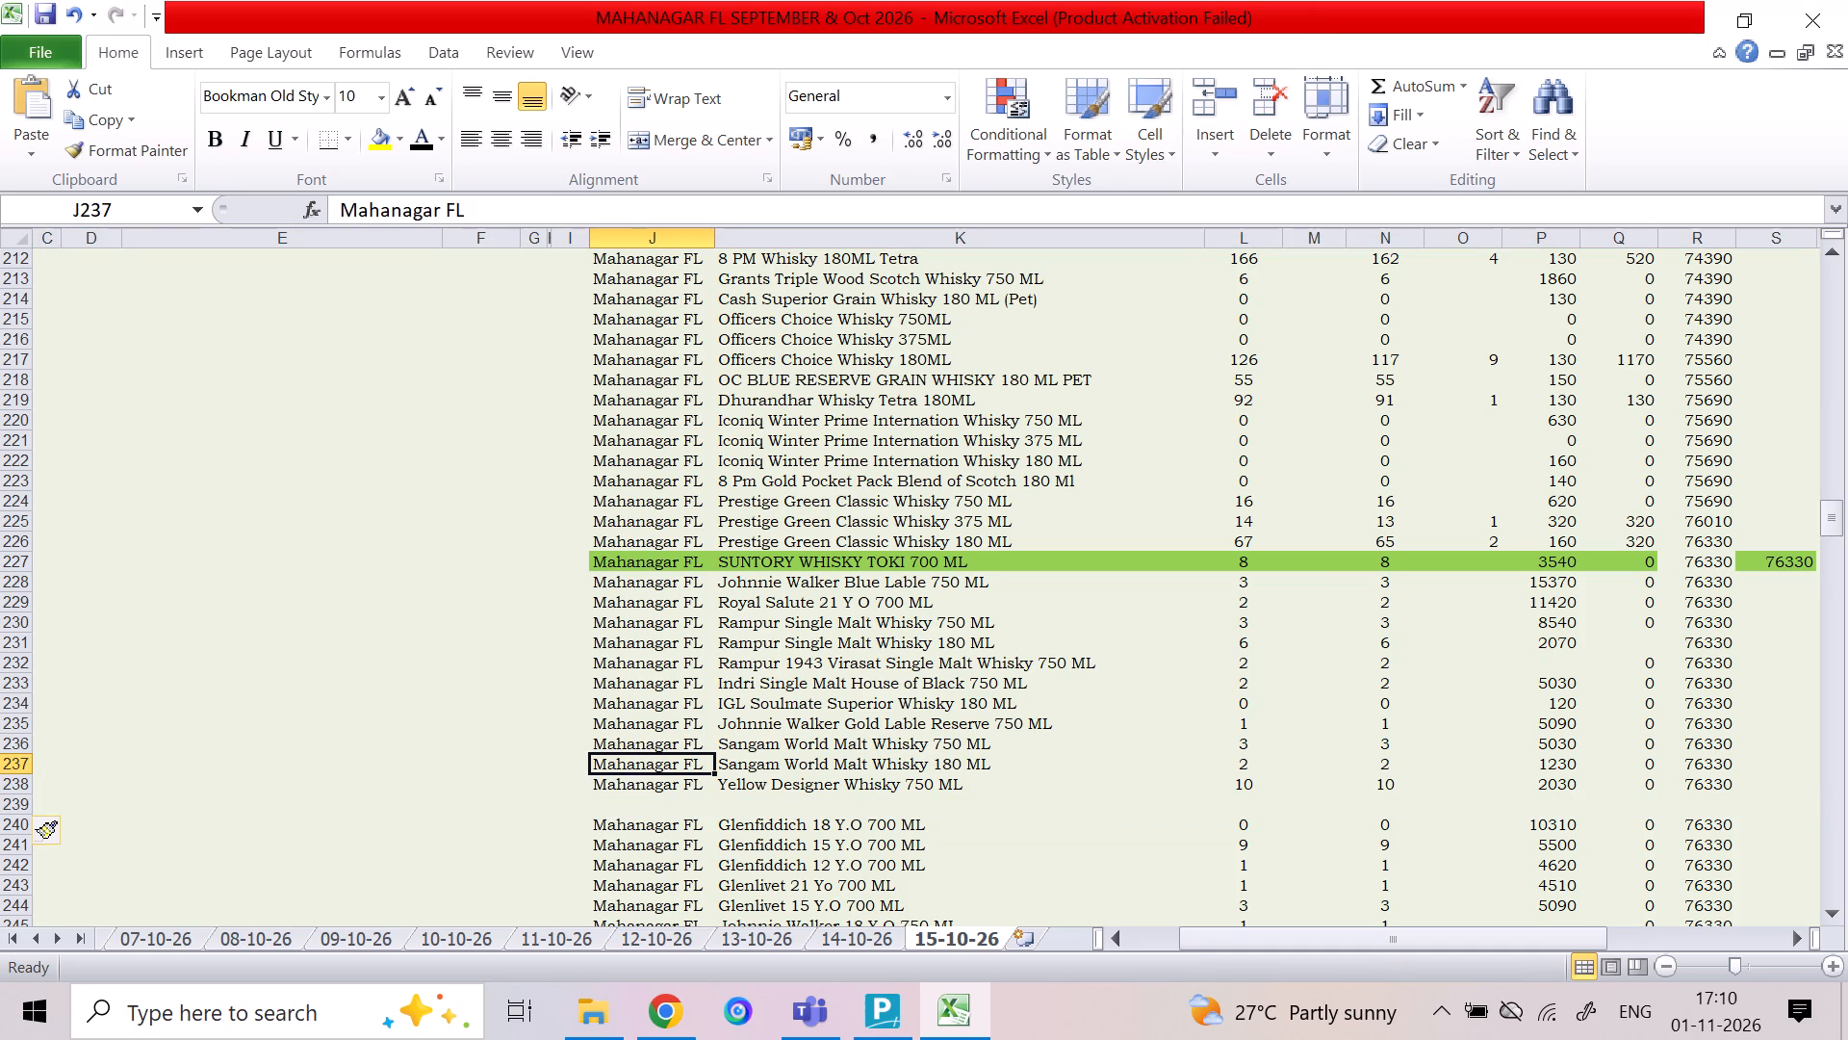
pyautogui.click(11, 807)
pyautogui.click(9, 780)
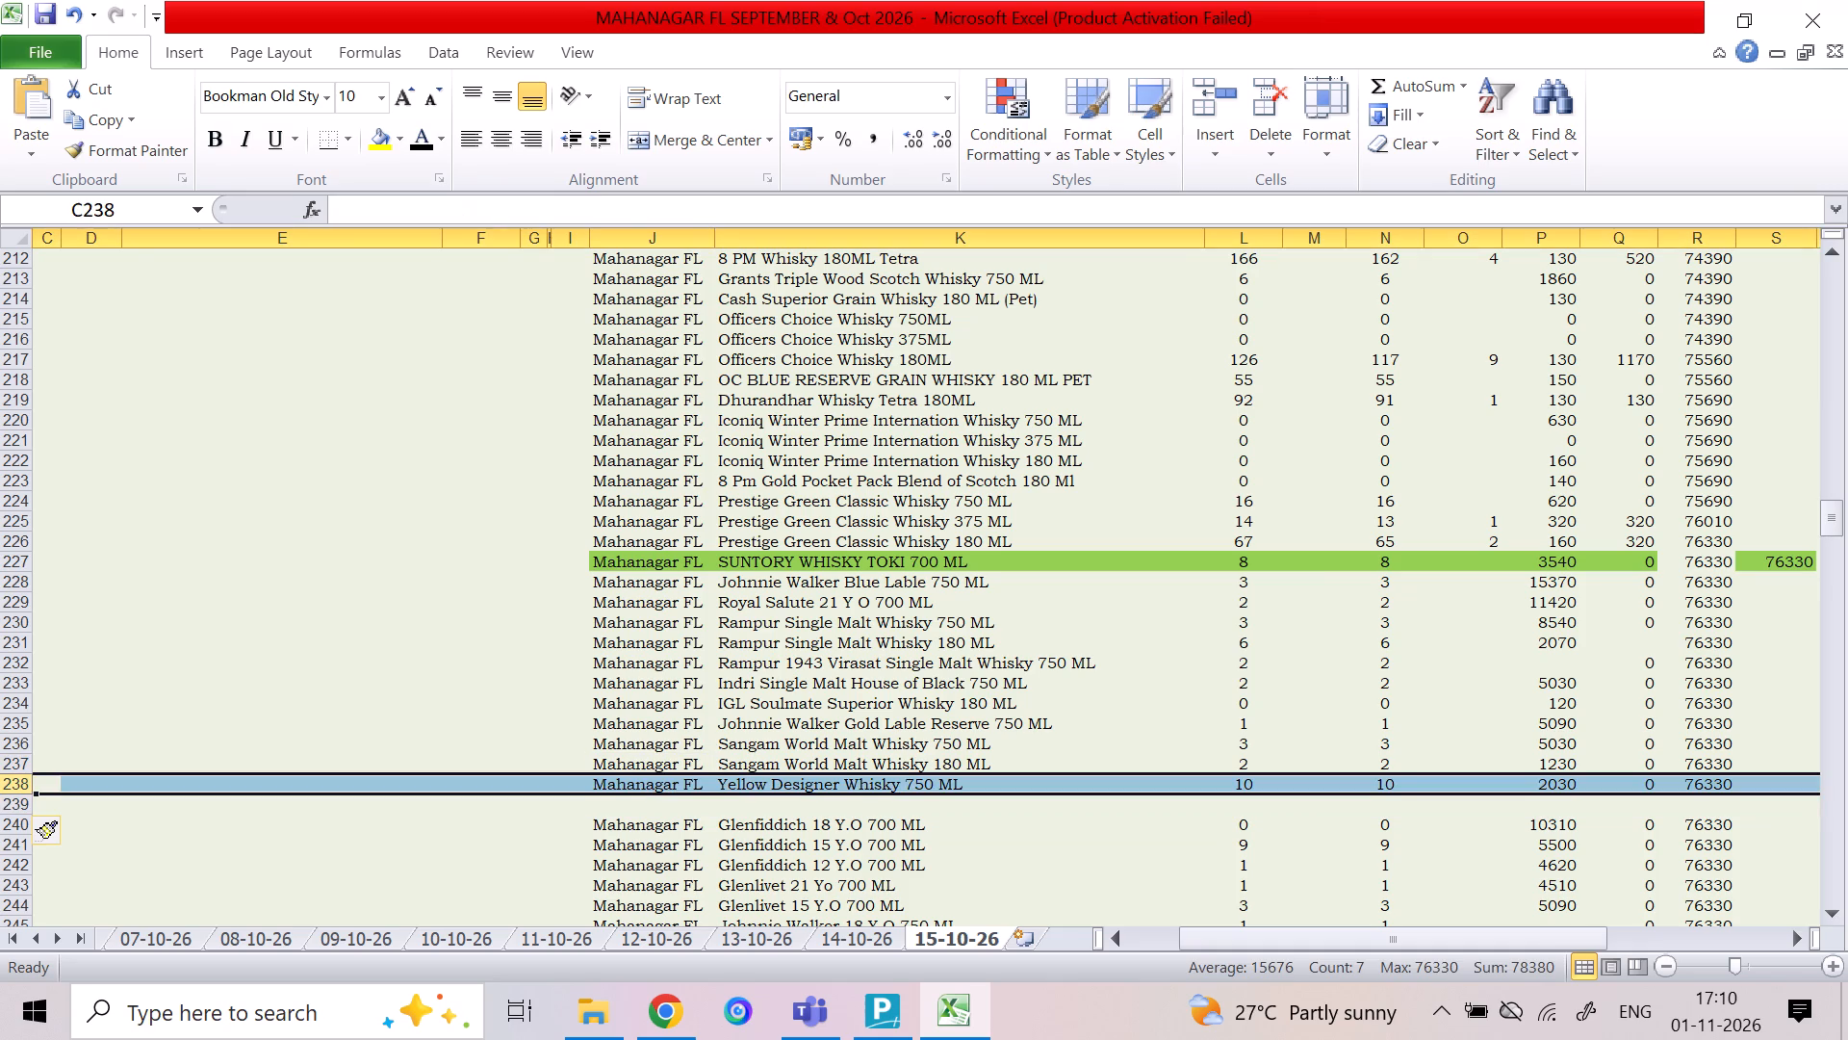
pyautogui.hotkey('ctrl', 'c')
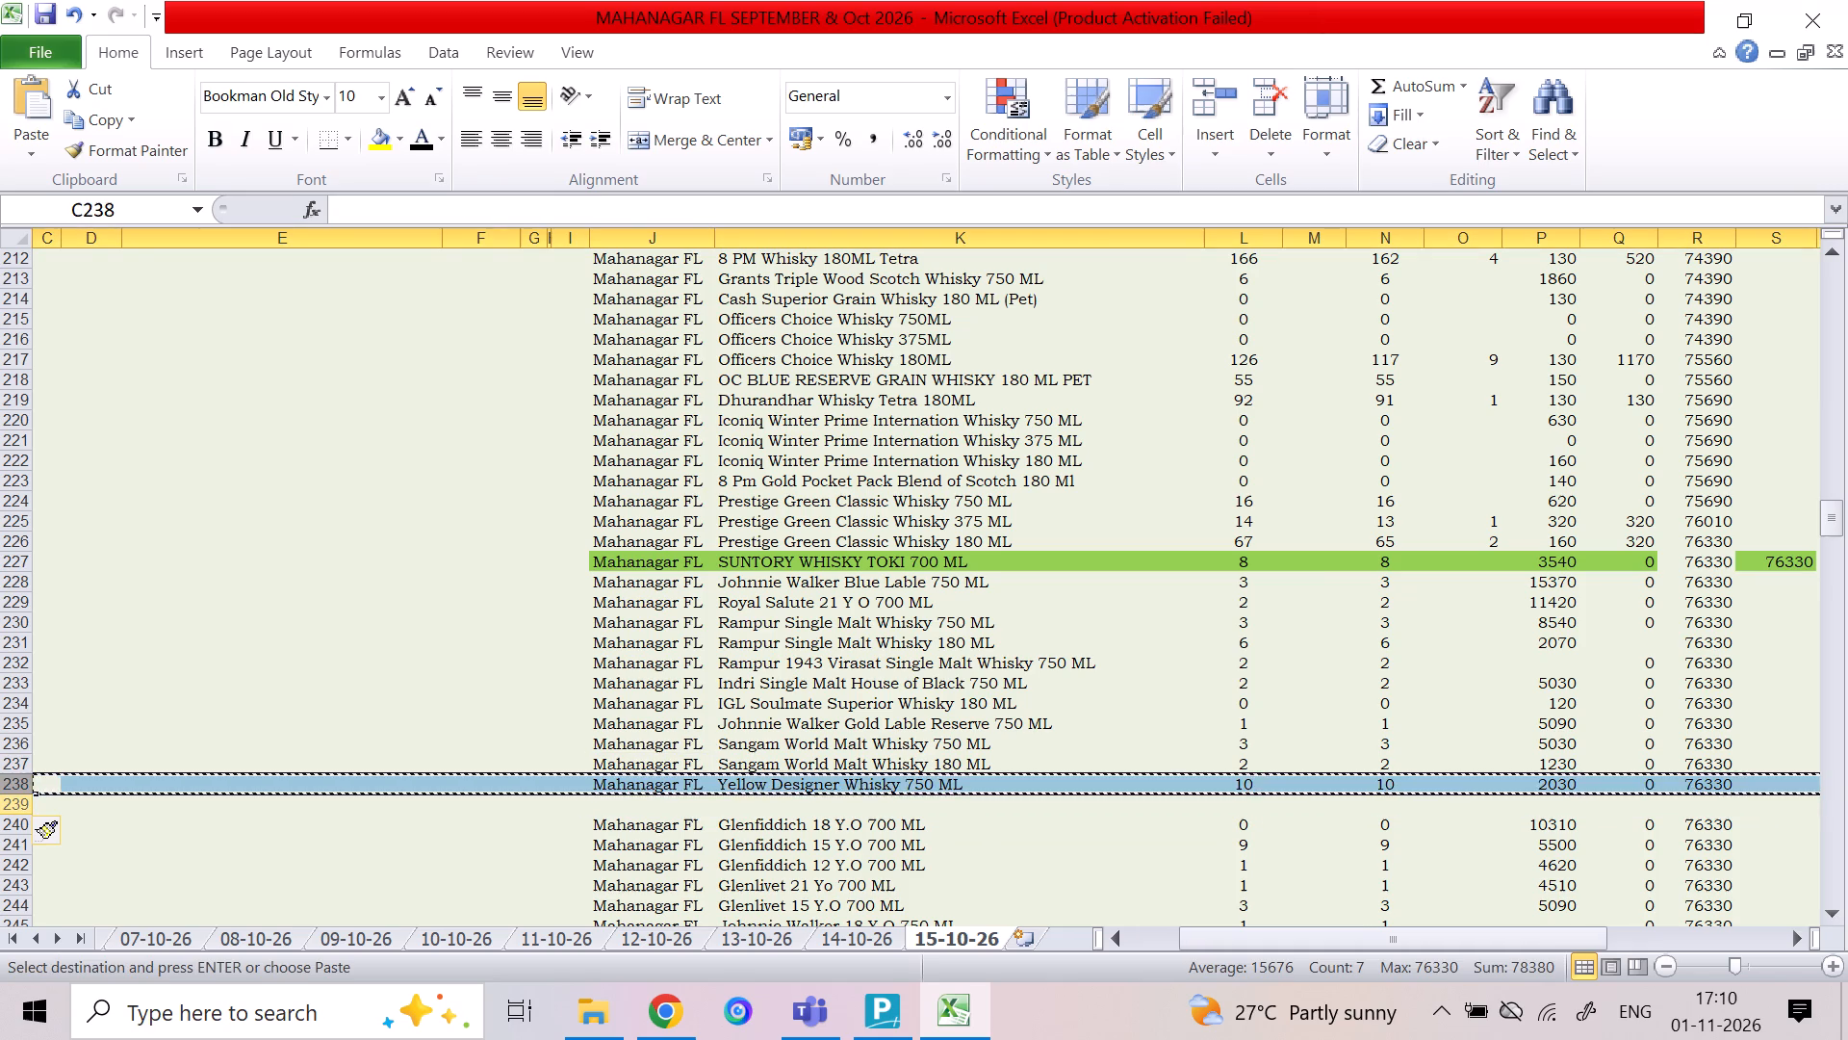
pyautogui.click(5, 810)
pyautogui.click(11, 807)
pyautogui.hotkey('ctrl', 'v')
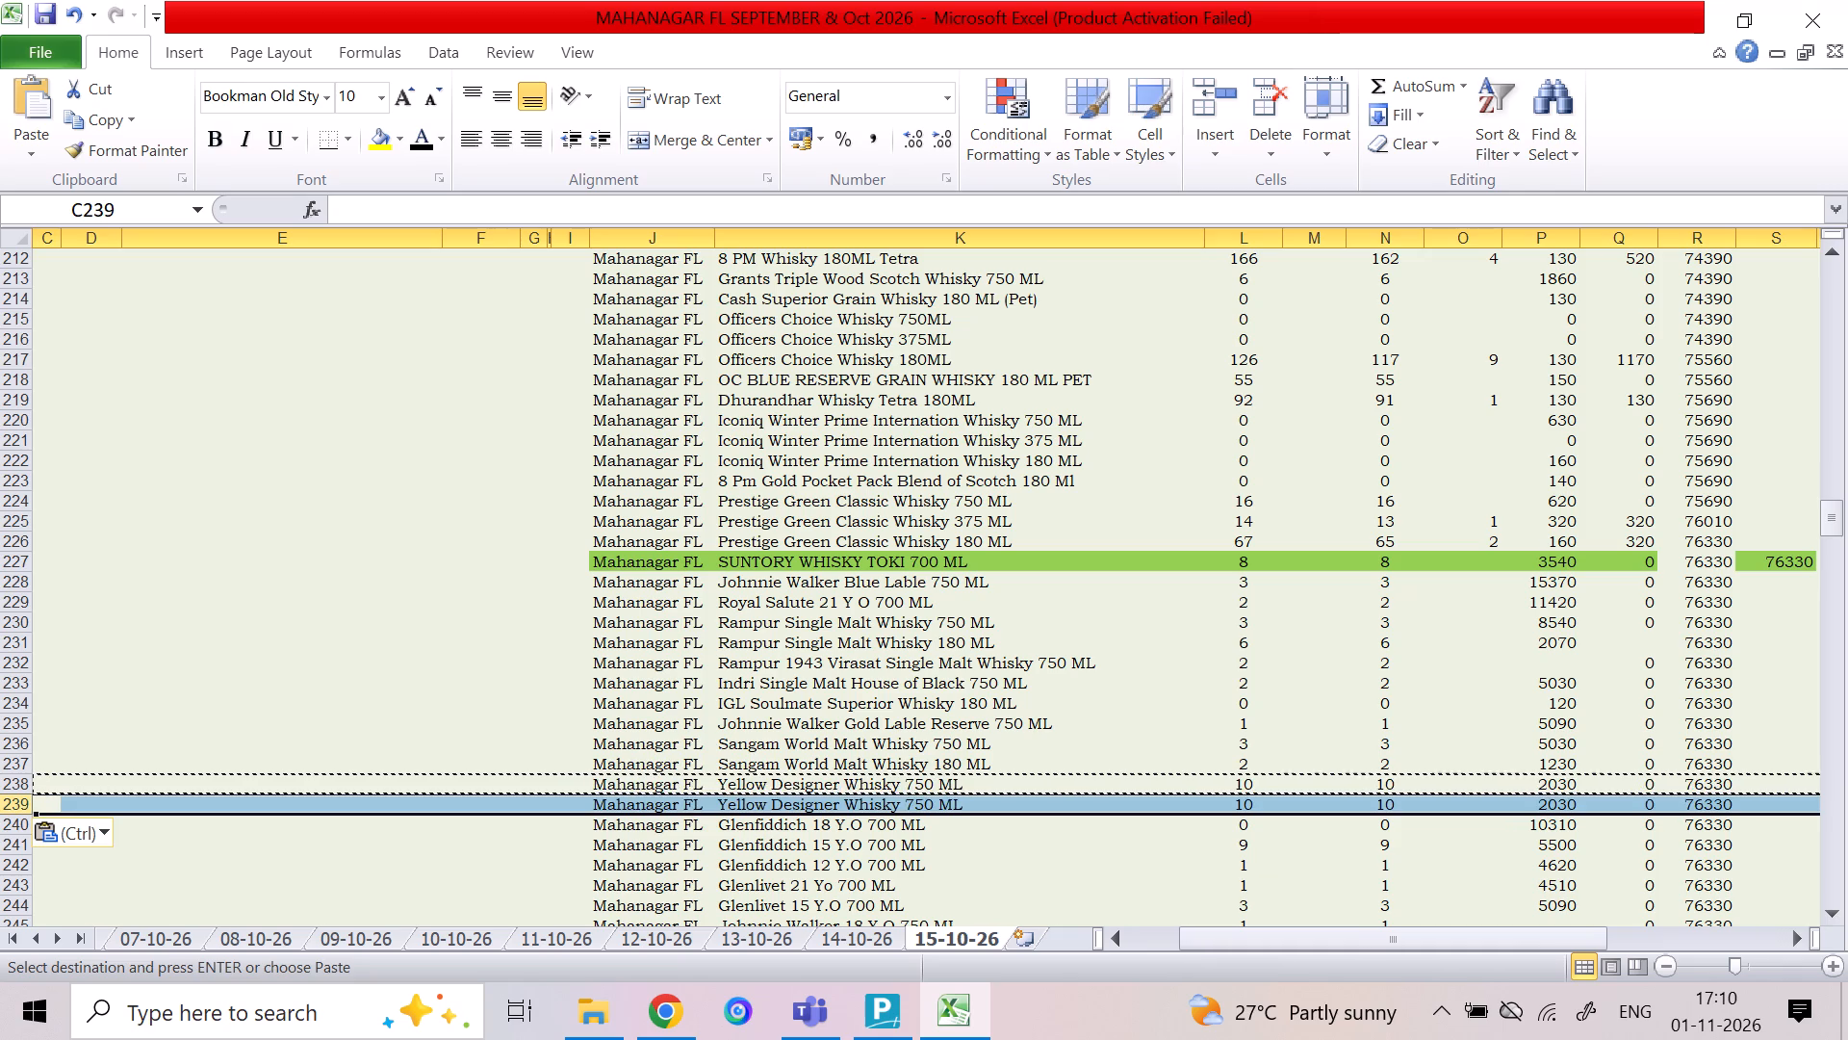
# Replace the item name in the duplicated row 239 with "Yellow Designer Whisky 180 Ml" copied from TallyPrime.
pyautogui.click(739, 803)
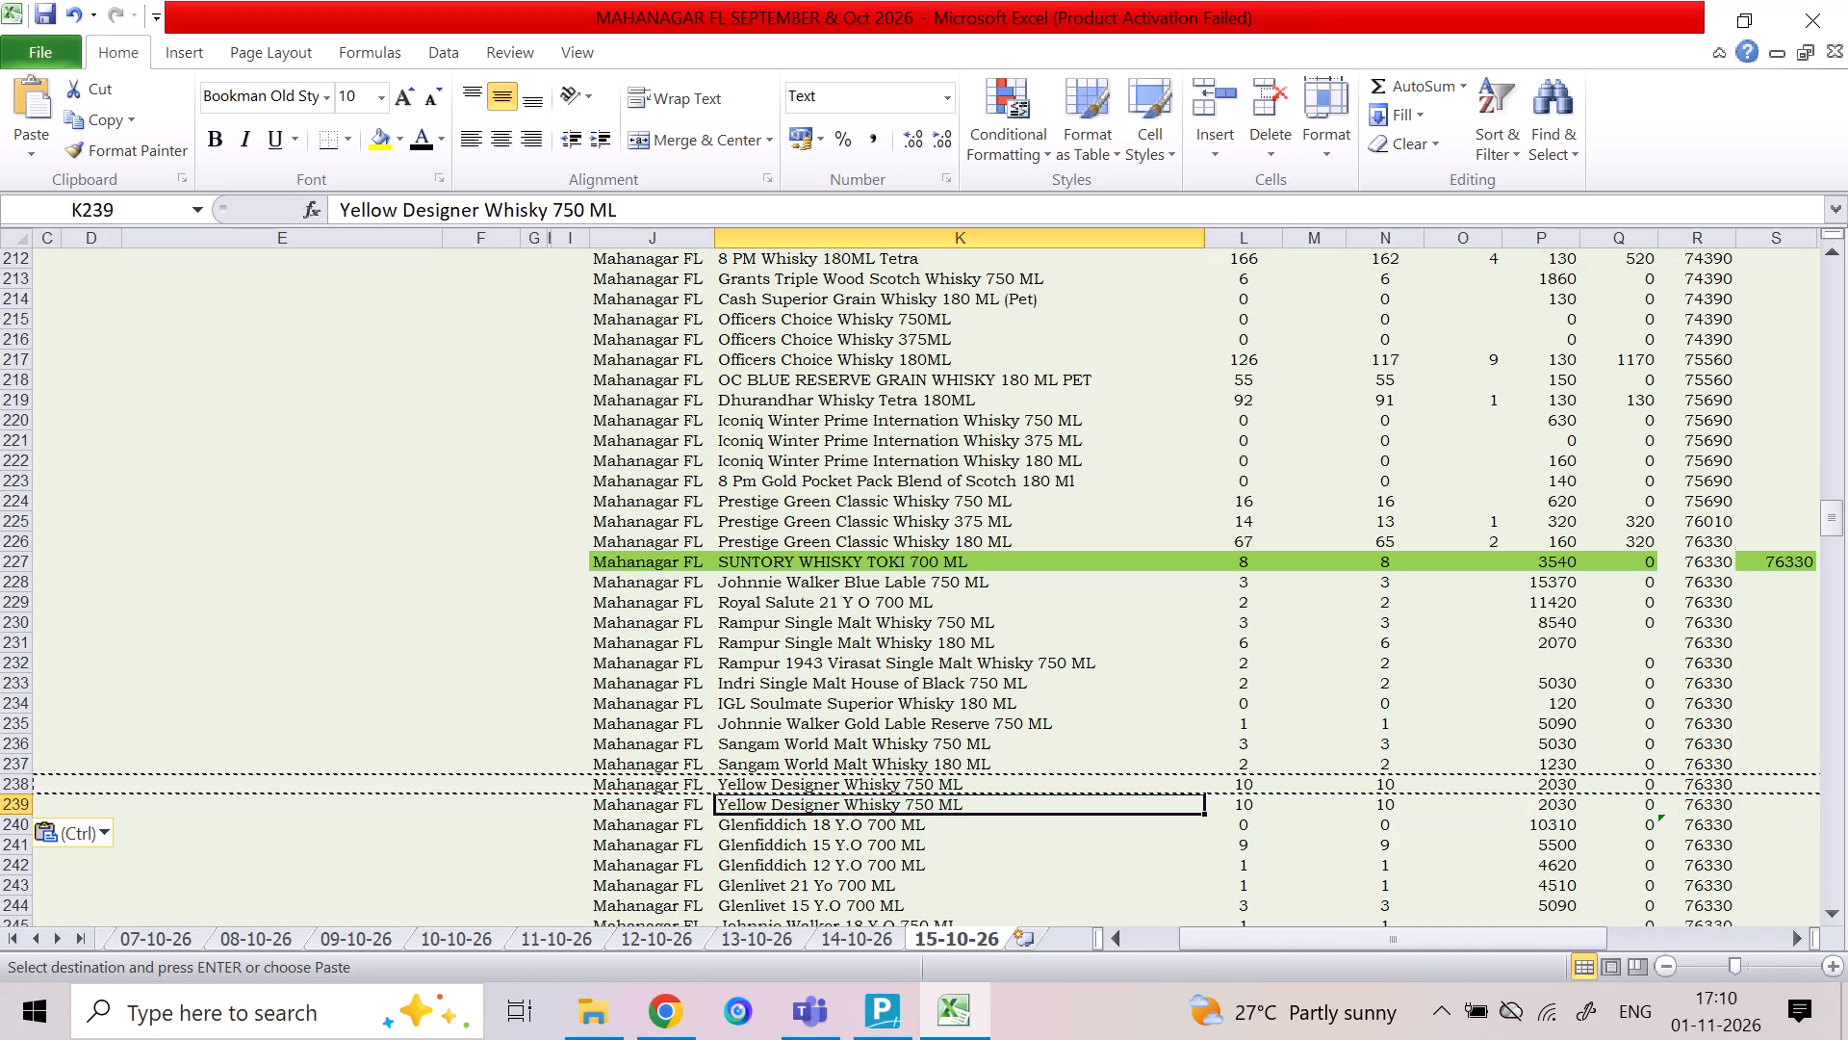
pyautogui.press('Delete')
pyautogui.hotkey('alt', 'Tab')
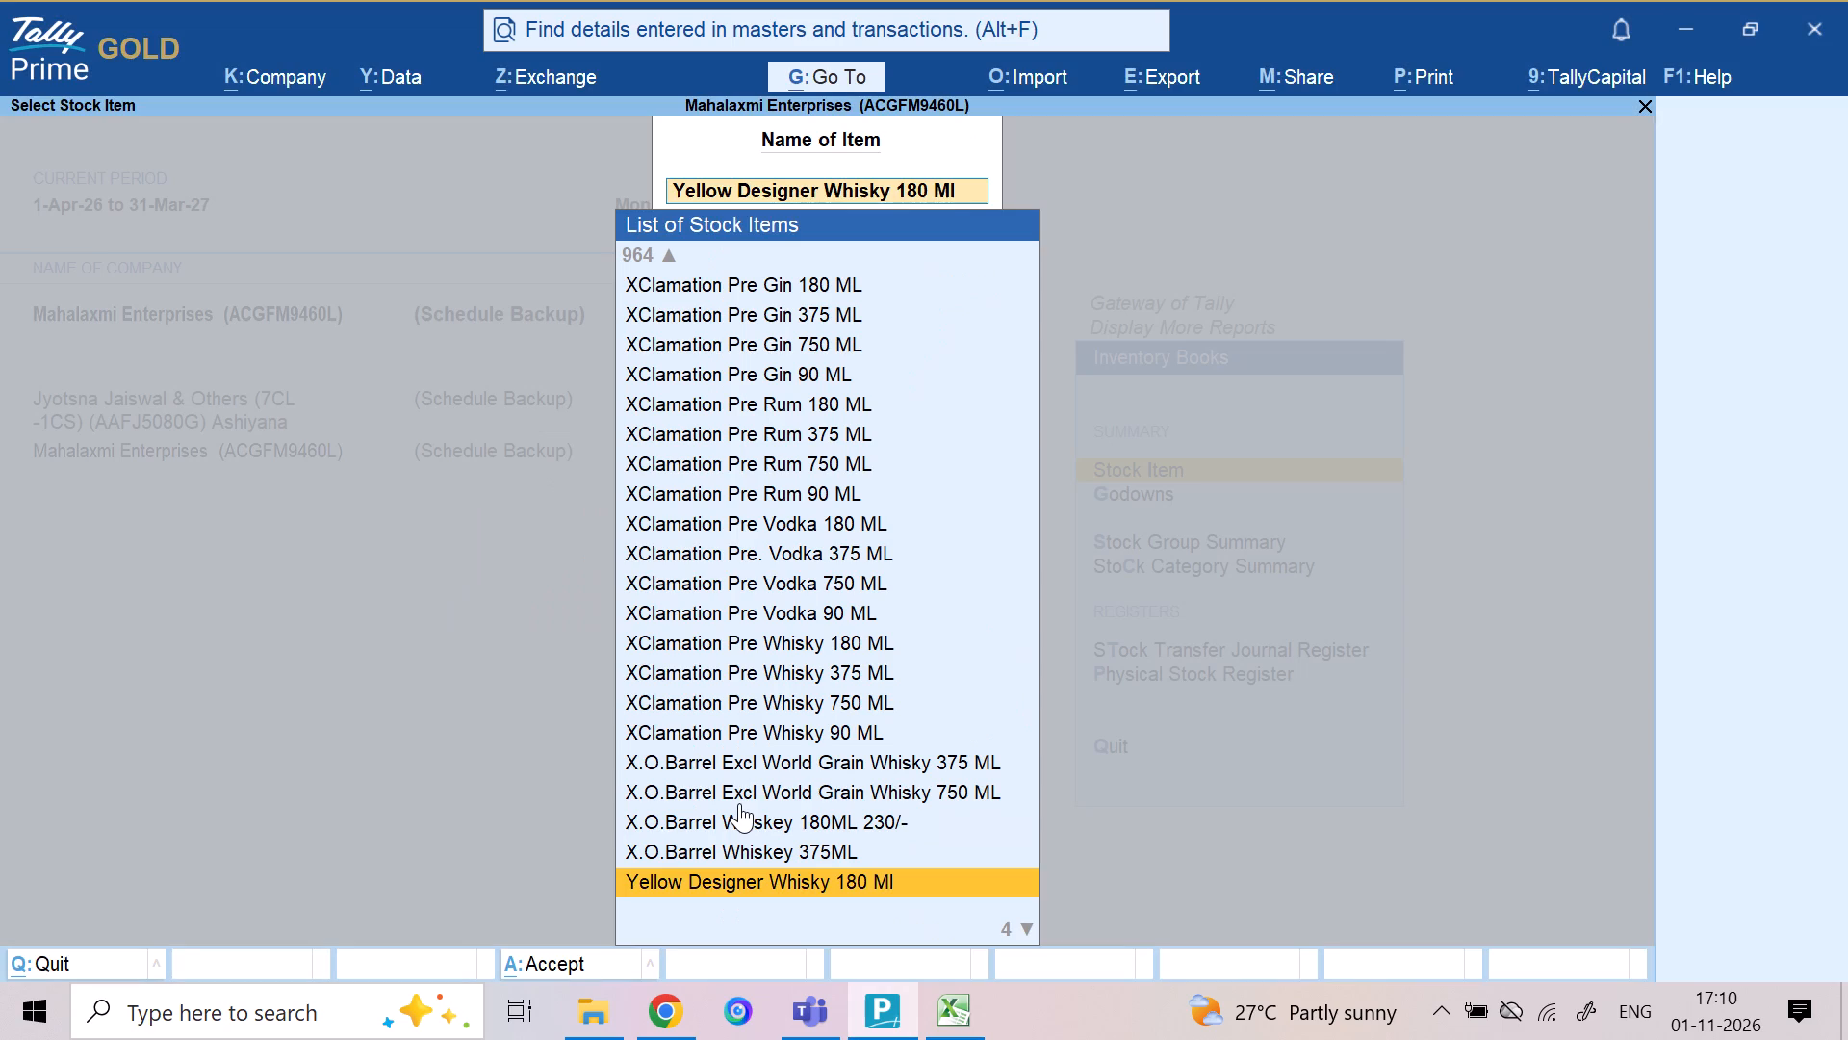
pyautogui.hotkey('ctrl', 'c')
pyautogui.hotkey('alt', 'Tab')
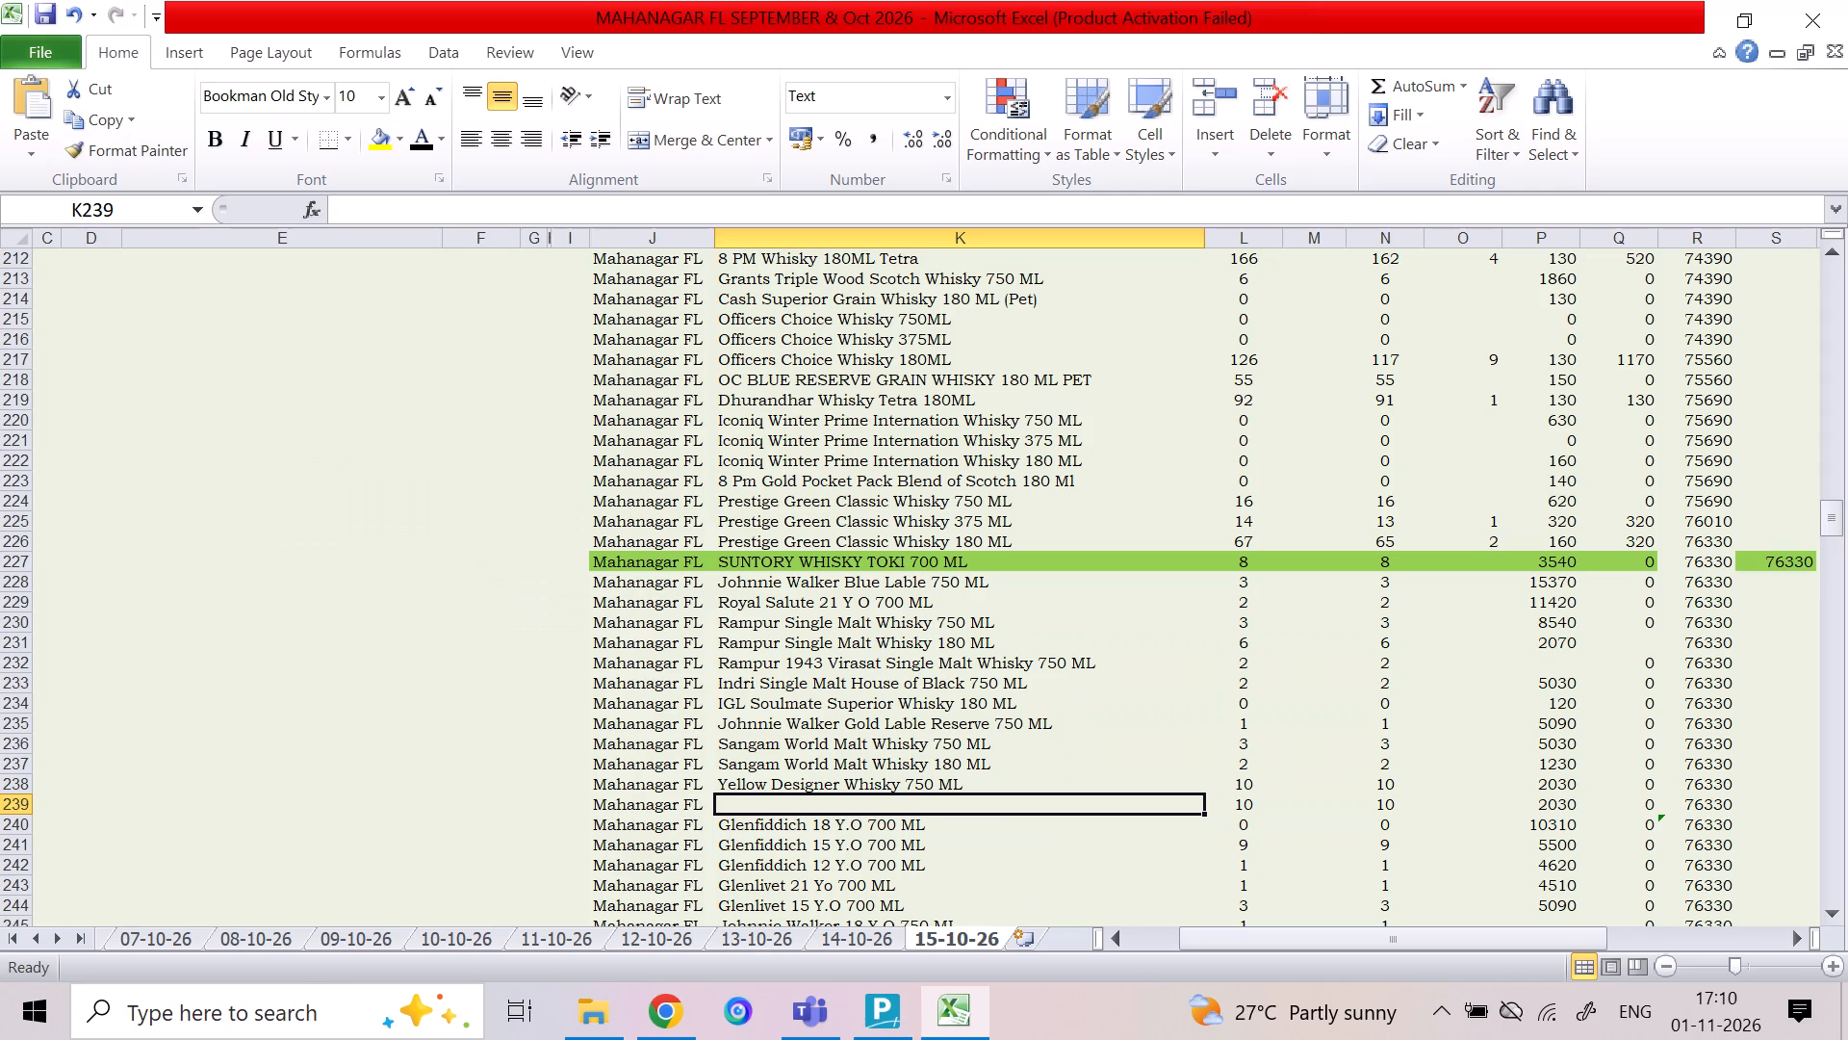
pyautogui.hotkey('ctrl', 'c')
pyautogui.hotkey('alt', 'Tab')
pyautogui.hotkey('ctrl', 'c')
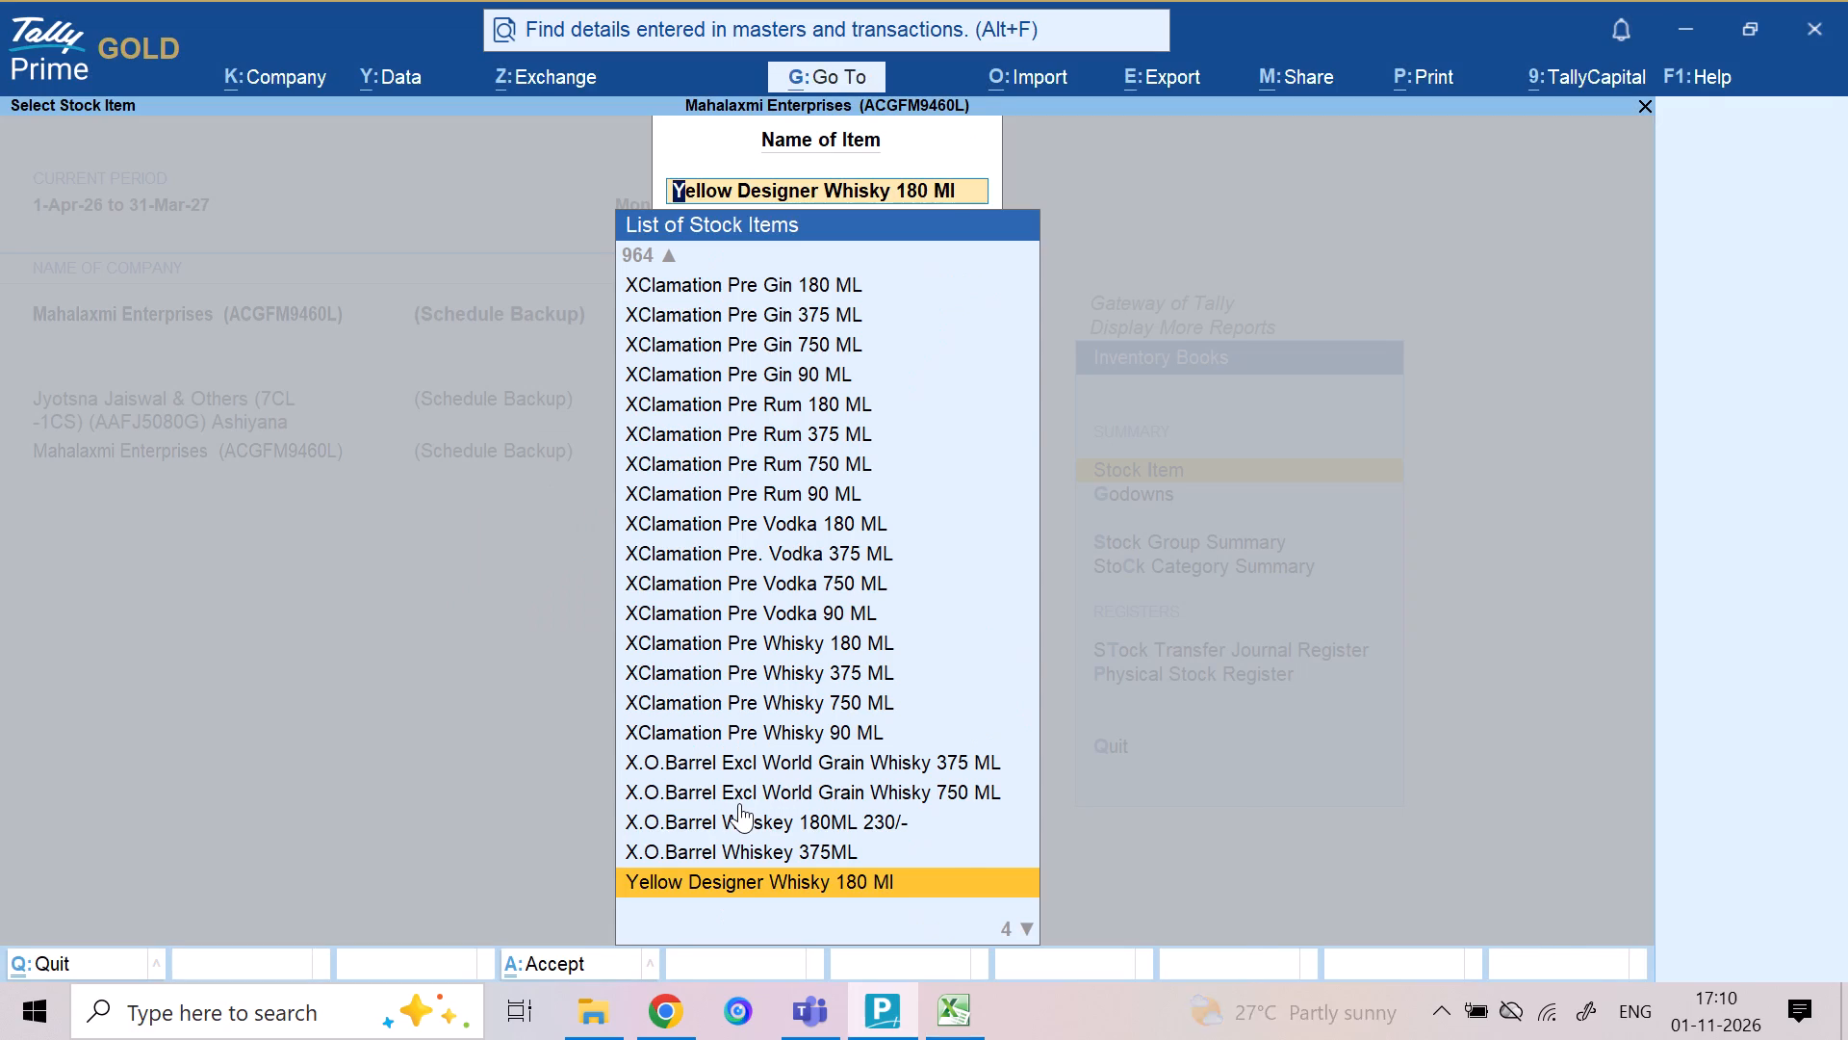
pyautogui.hotkey('alt', 'Tab')
pyautogui.hotkey('ctrl', 'v')
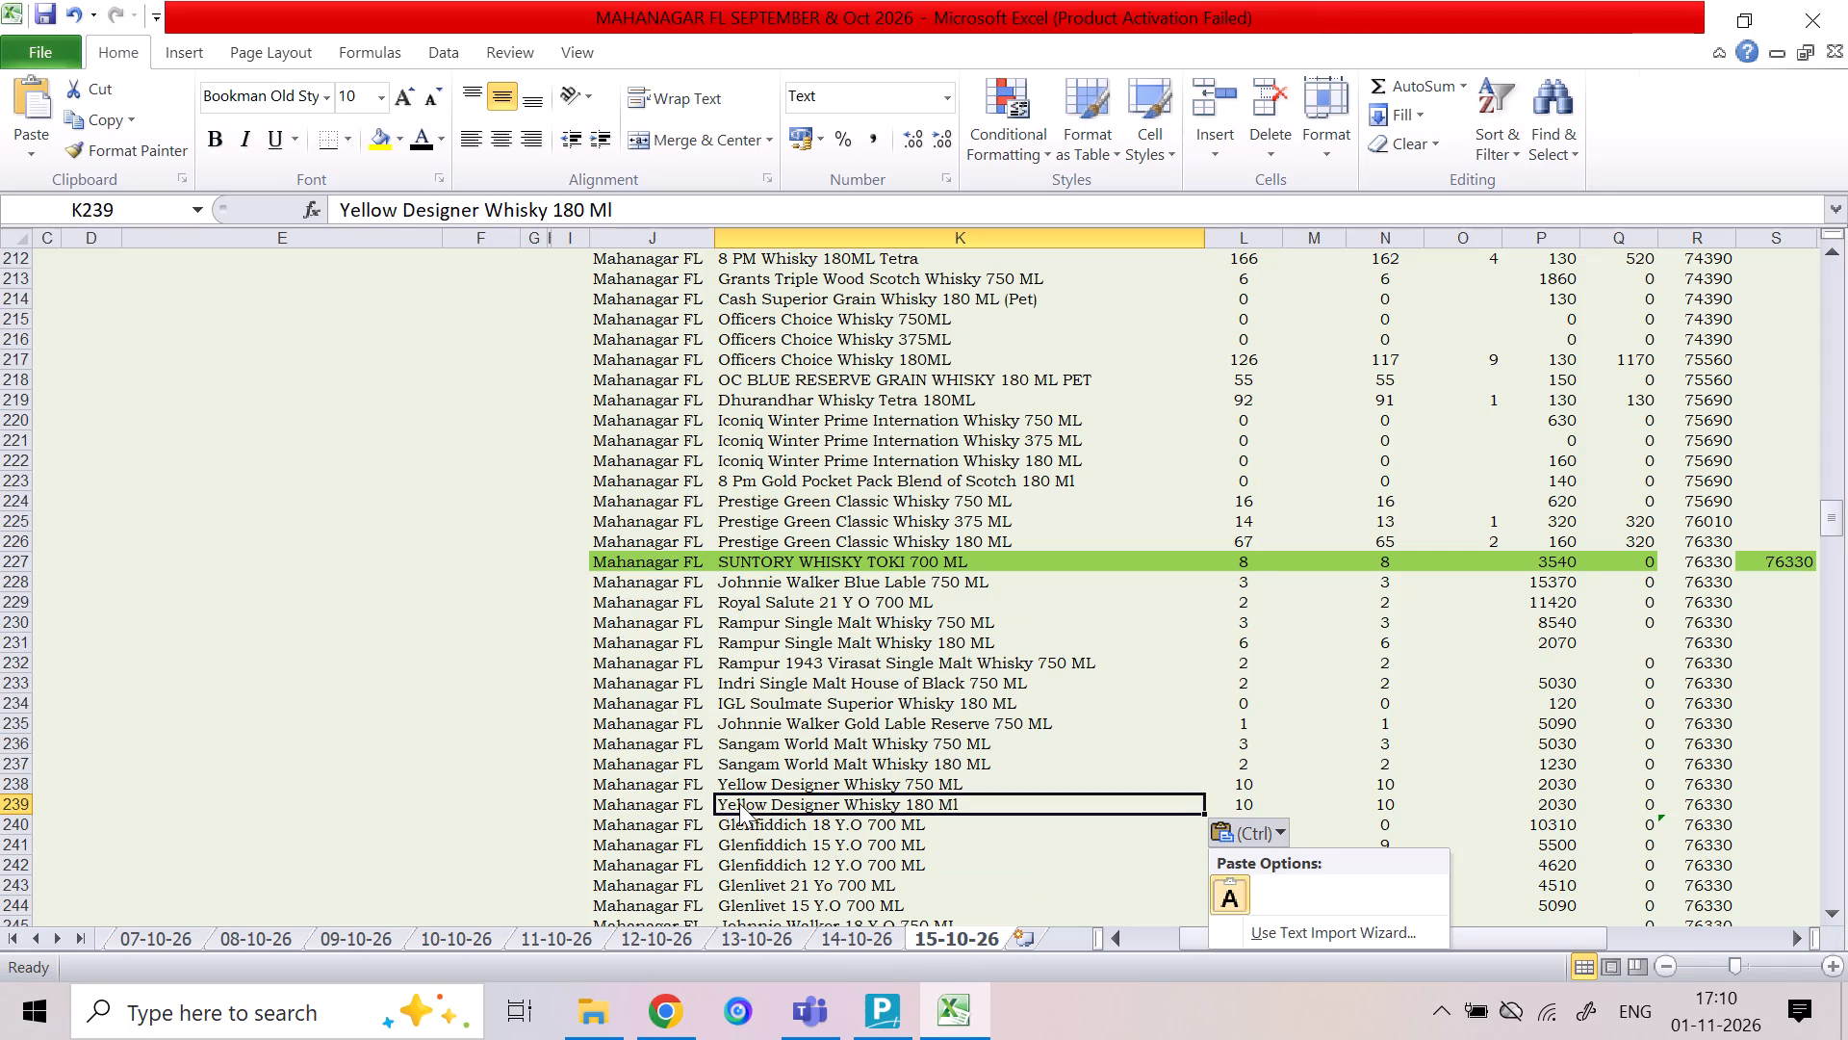
pyautogui.press('Tab')
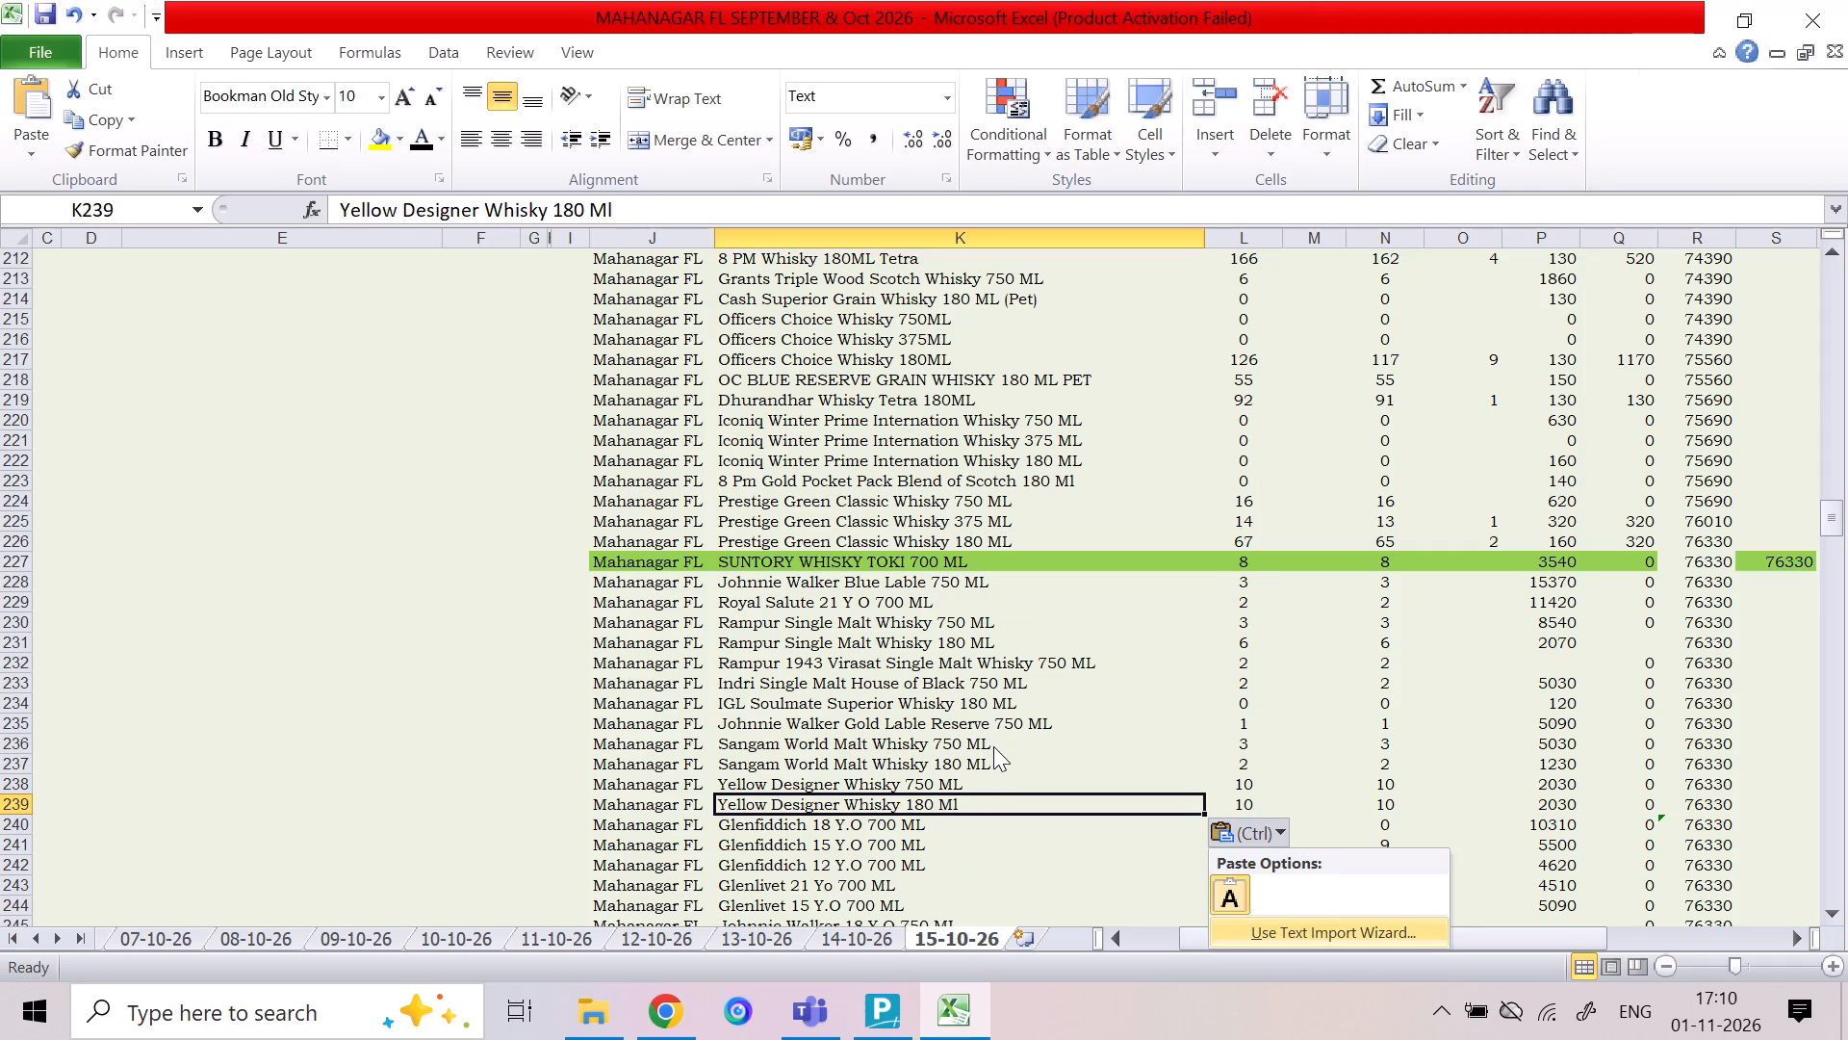
pyautogui.click(1232, 772)
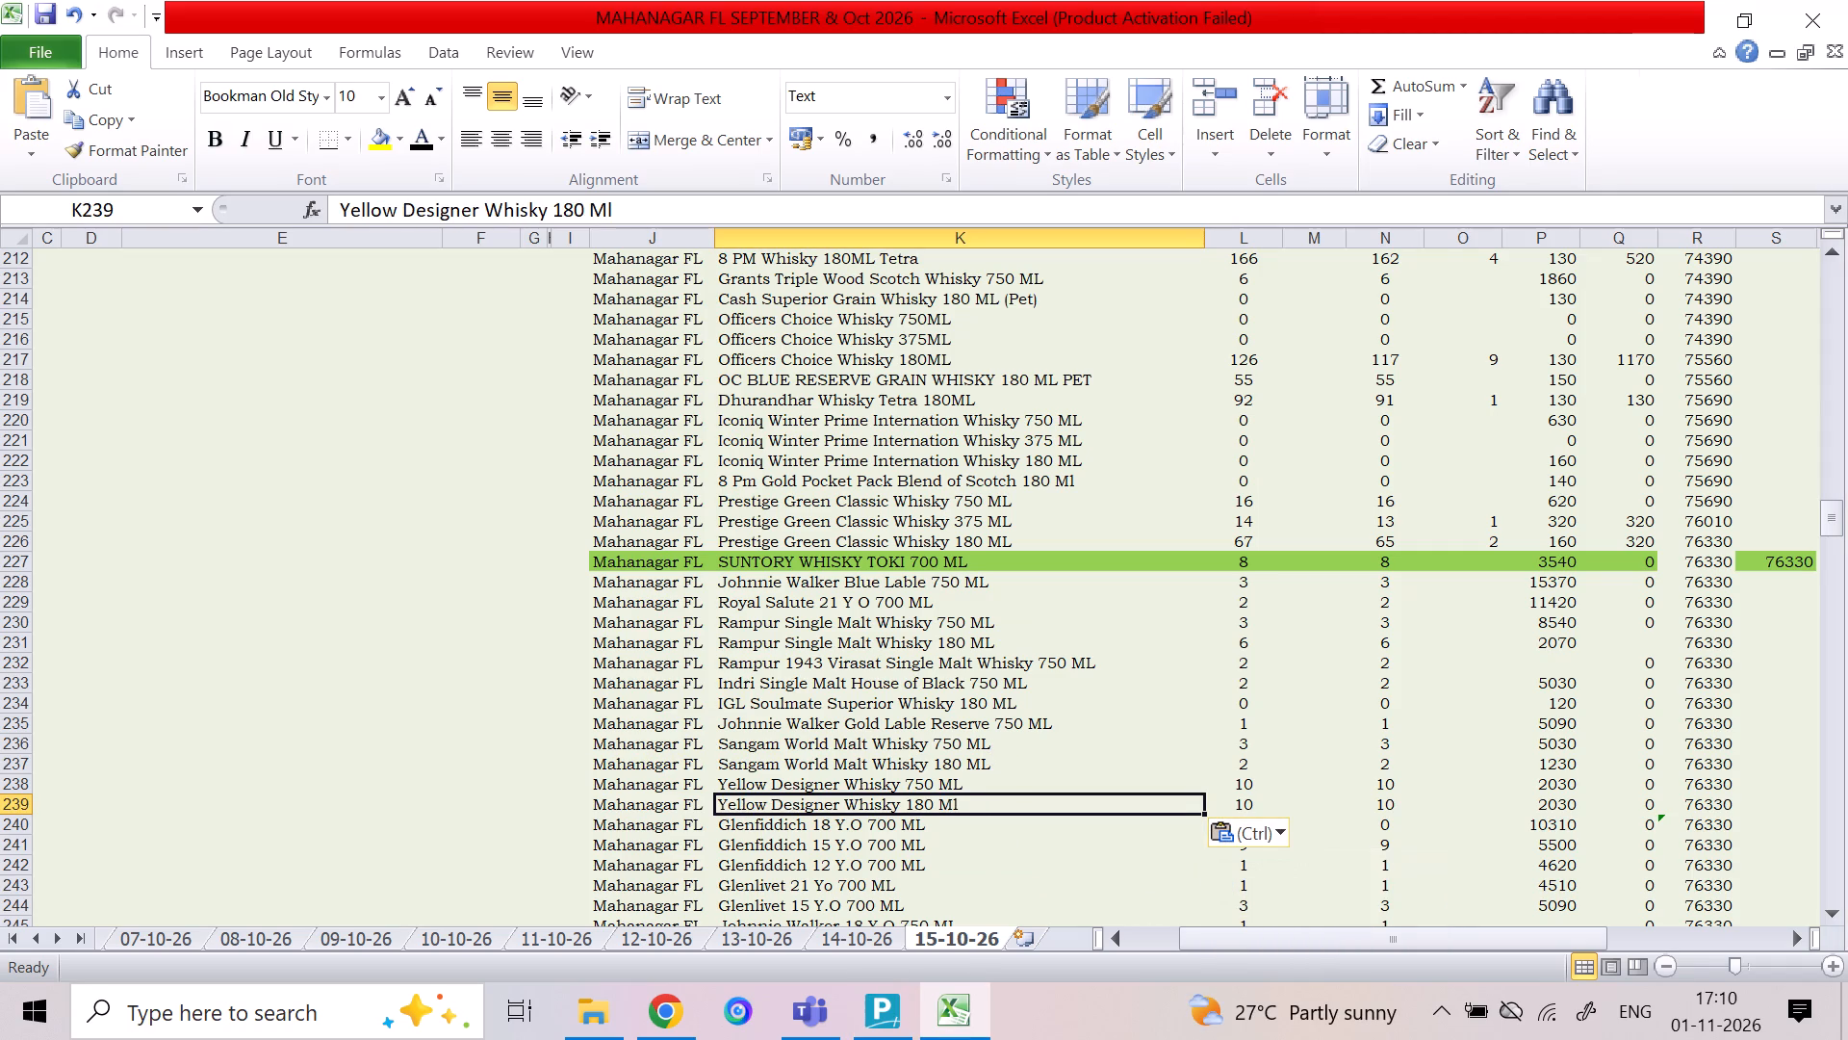
# For Yellow Designer Whisky 180 Ml, set the opening quantity to 0, the inward quantity to 48 and the rate to 0.
pyautogui.click(1253, 793)
pyautogui.click(1256, 803)
pyautogui.press('0')
pyautogui.press('Return')
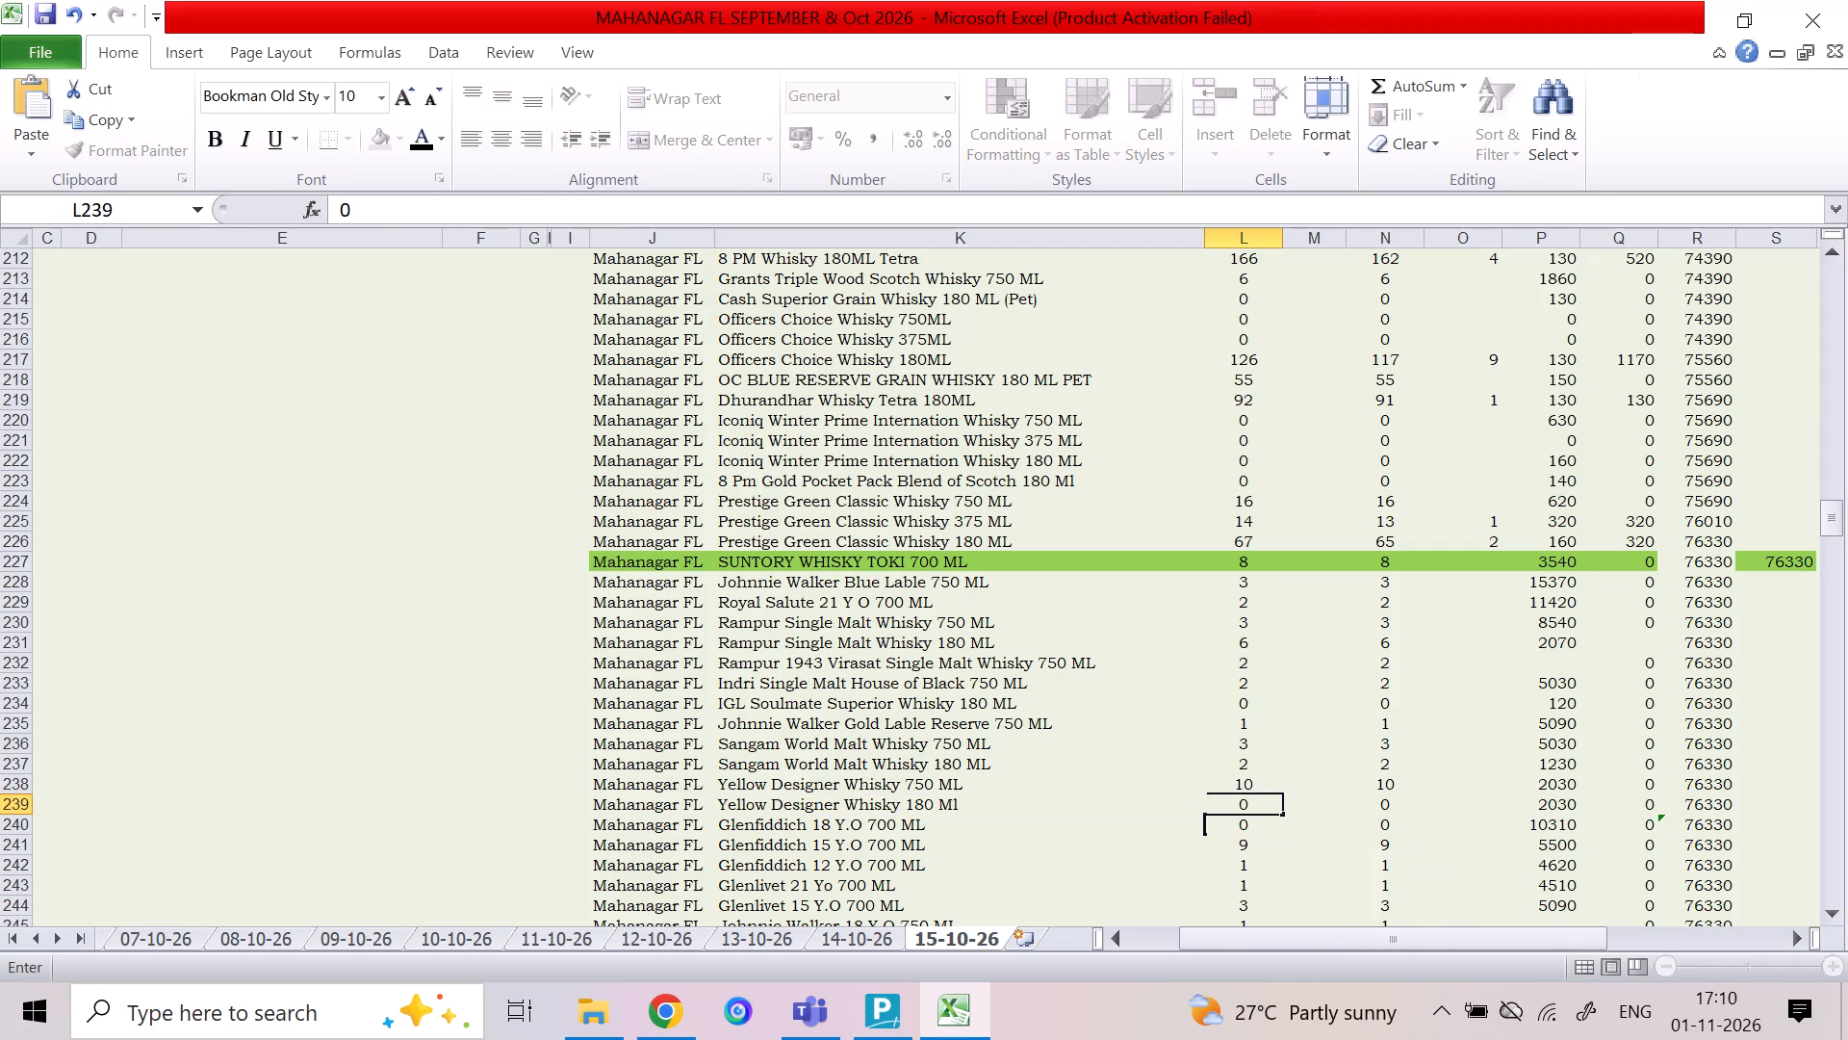
pyautogui.press('Up')
pyautogui.press('Right')
pyautogui.write('48')
pyautogui.press('Right')
pyautogui.press('Right')
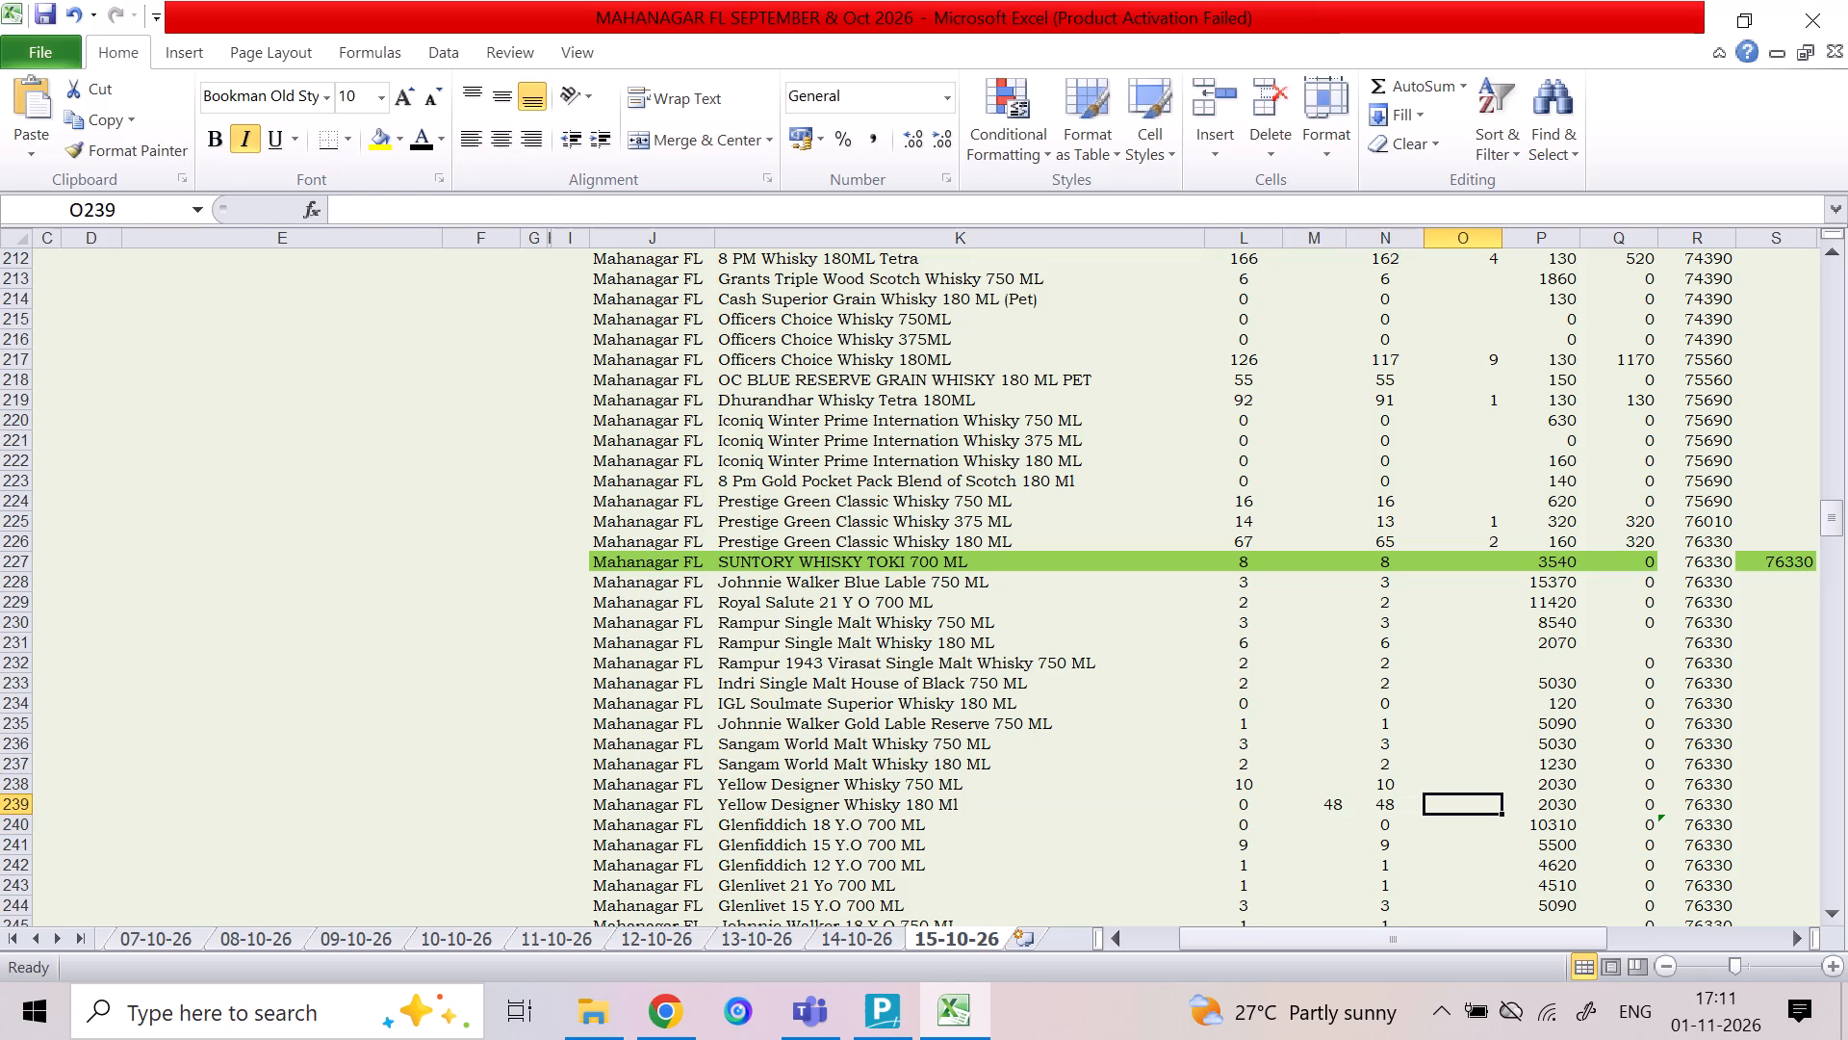
pyautogui.press('Right')
pyautogui.press('0')
pyautogui.press('Return')
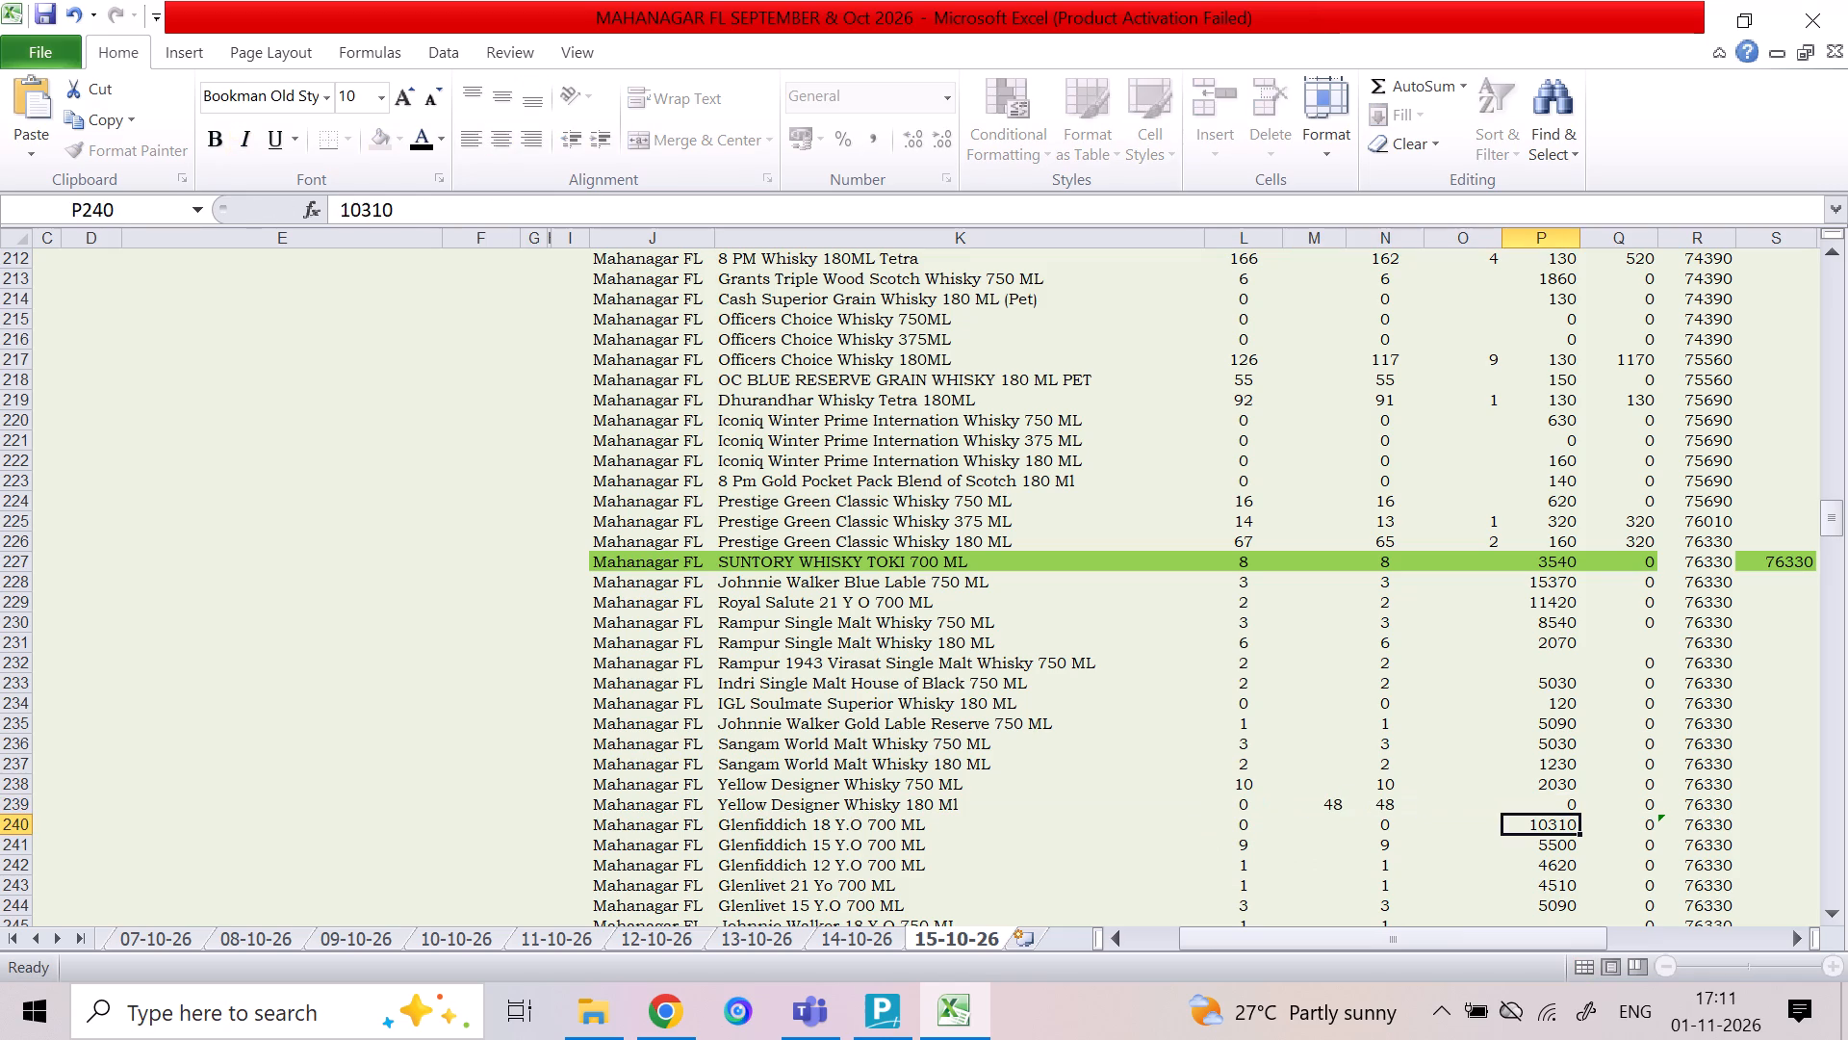
# Fill the running-total formula in column R from the Yellow Designer Whisky 750 ML row down to Glenfiddich 18 Y.O 700 ML.
pyautogui.click(1707, 782)
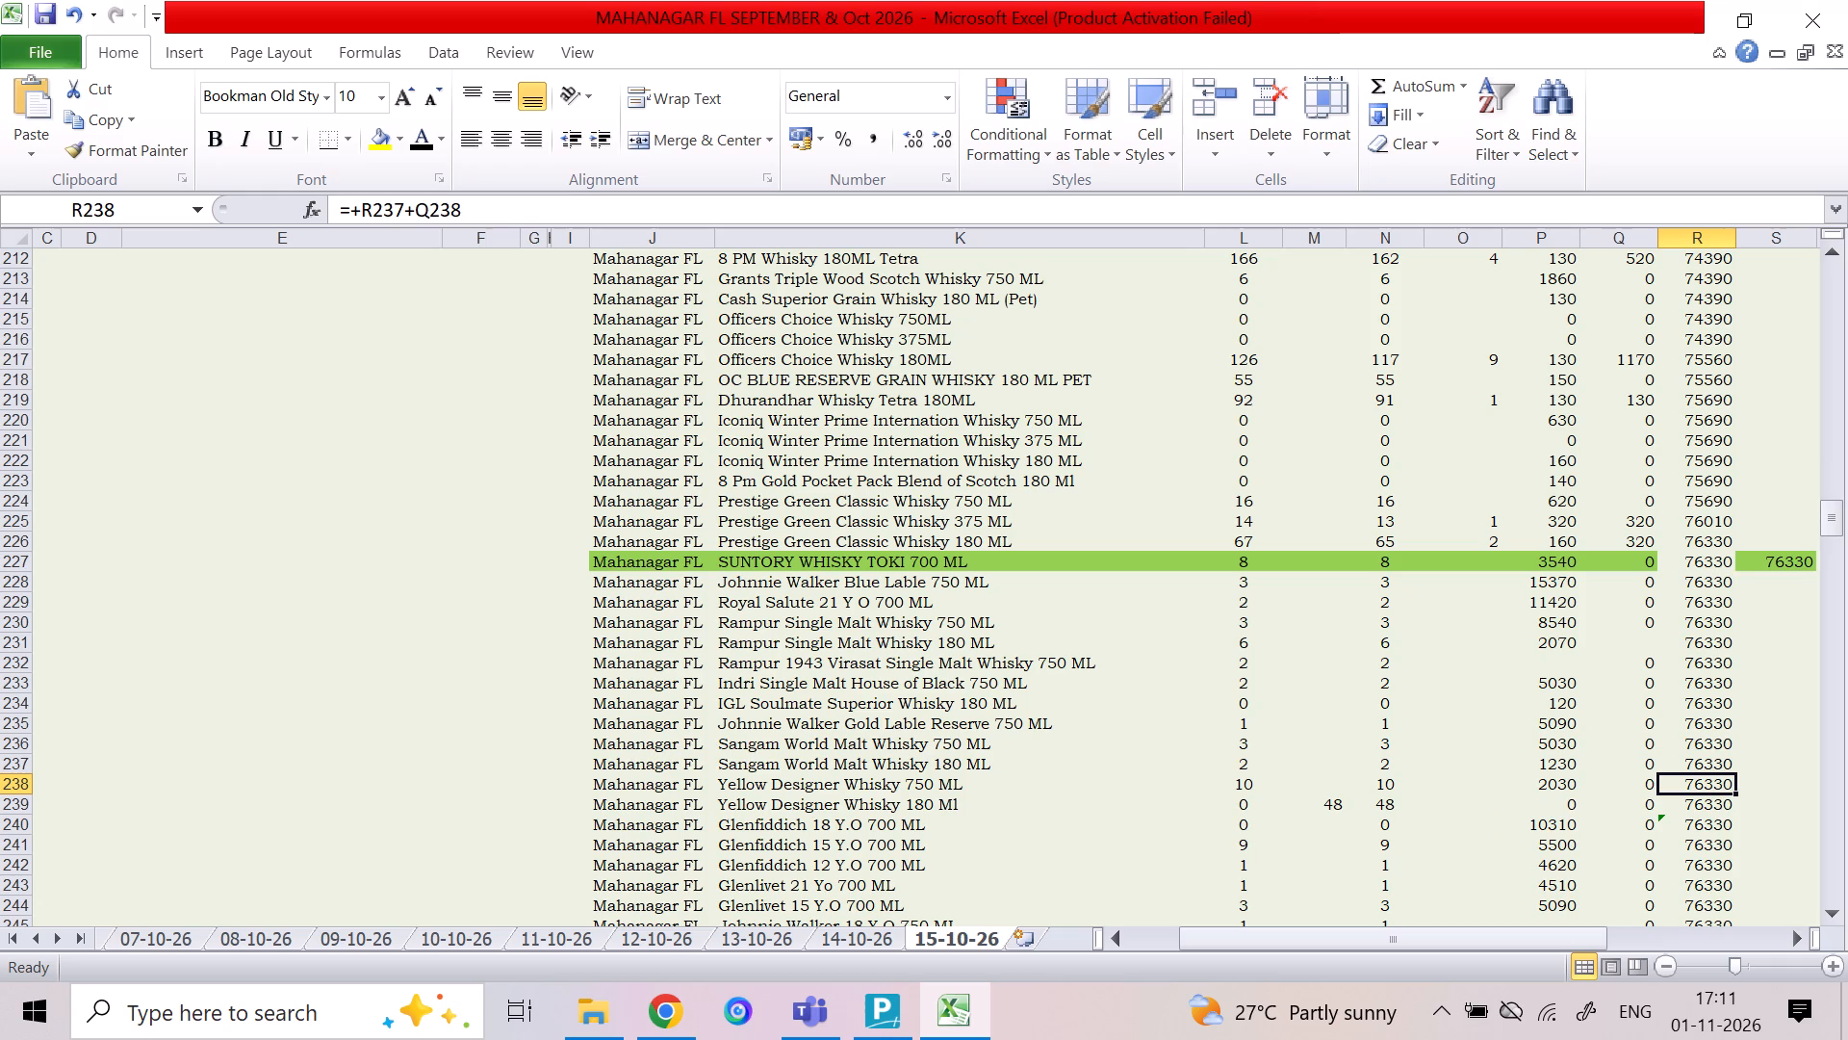
pyautogui.press('F2')
pyautogui.press('Return')
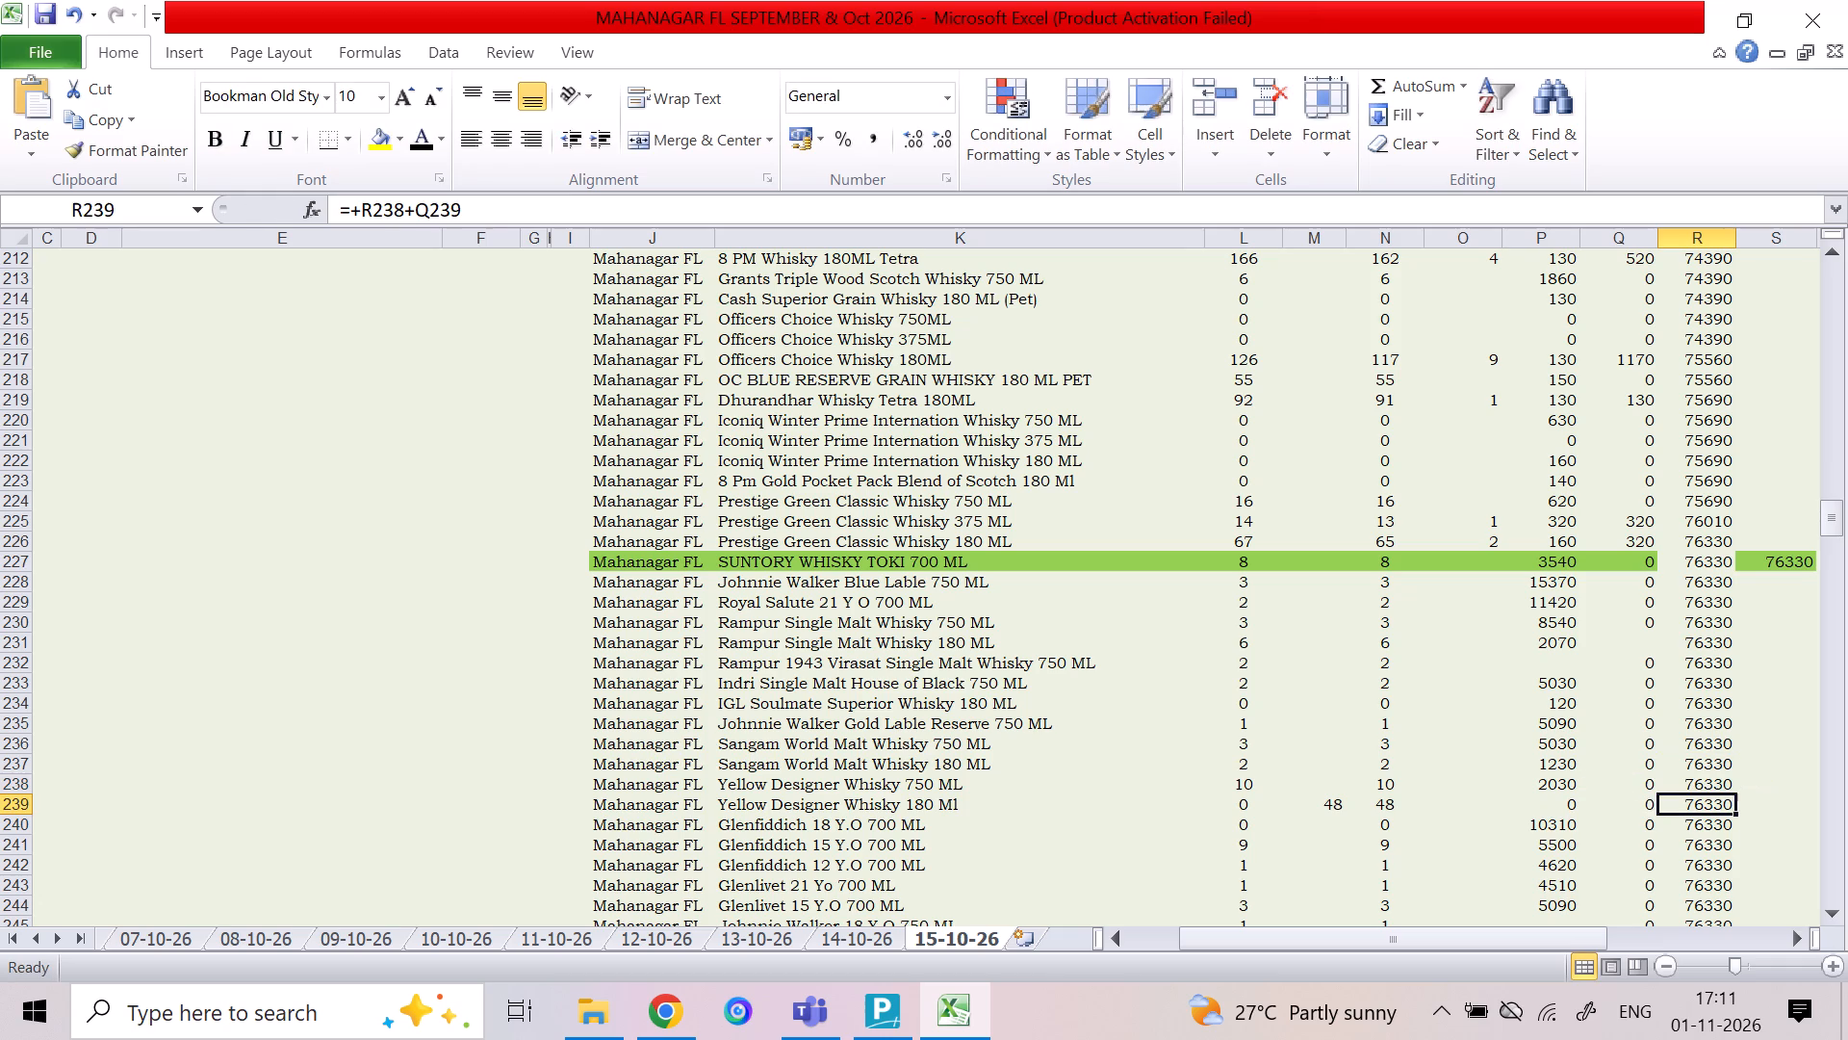
pyautogui.click(1729, 784)
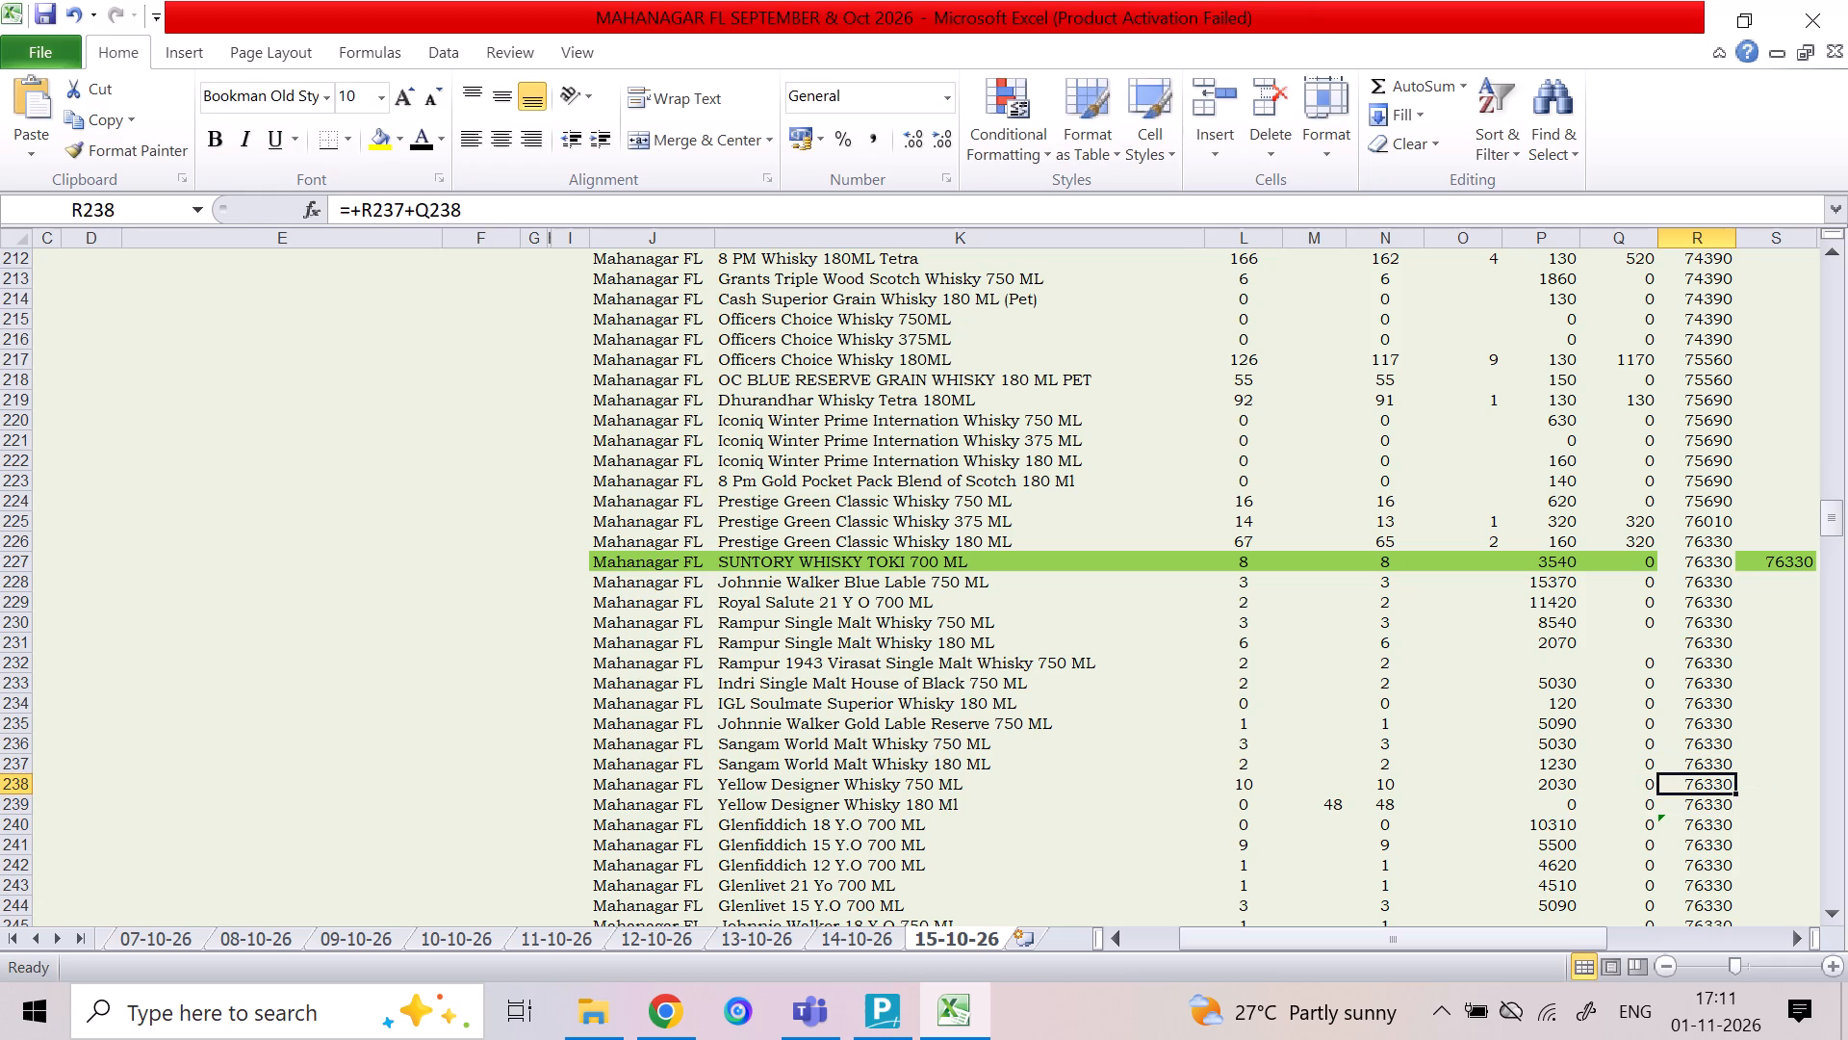
pyautogui.moveTo(1732, 790); pyautogui.dragTo(1739, 800)
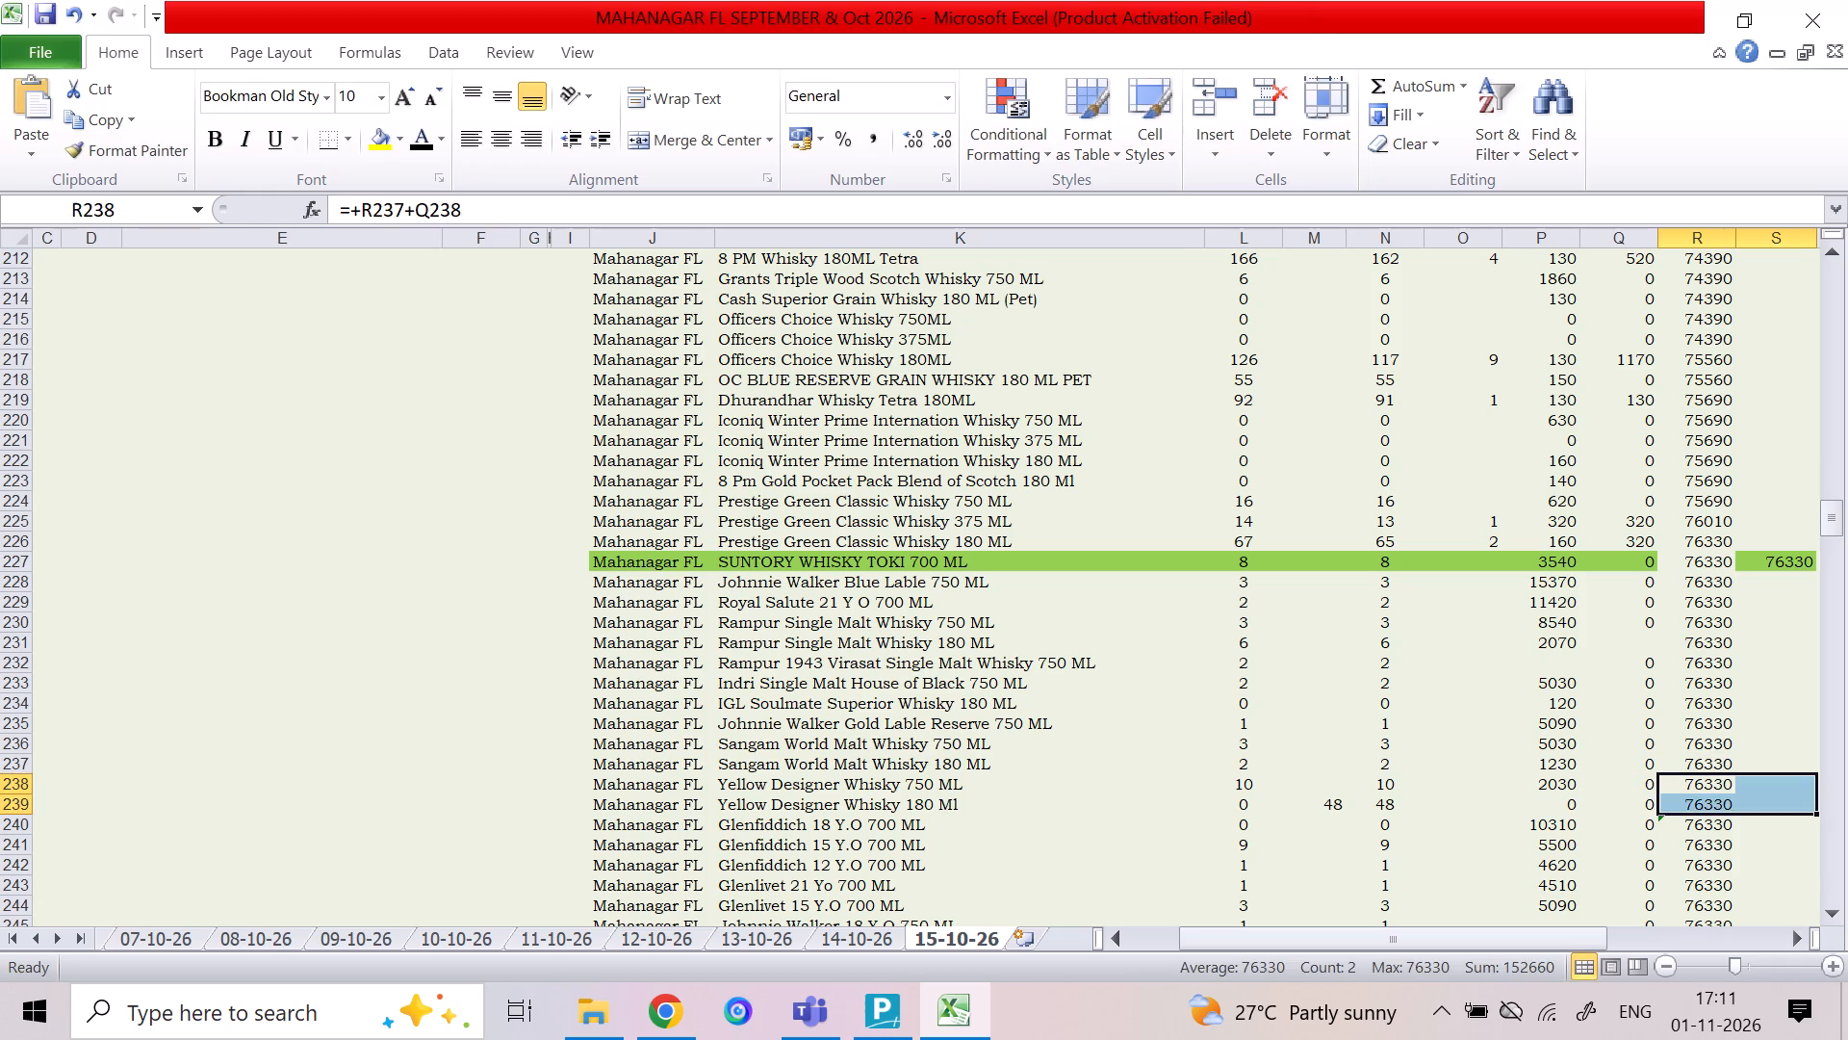
pyautogui.click(1759, 857)
pyautogui.click(1726, 785)
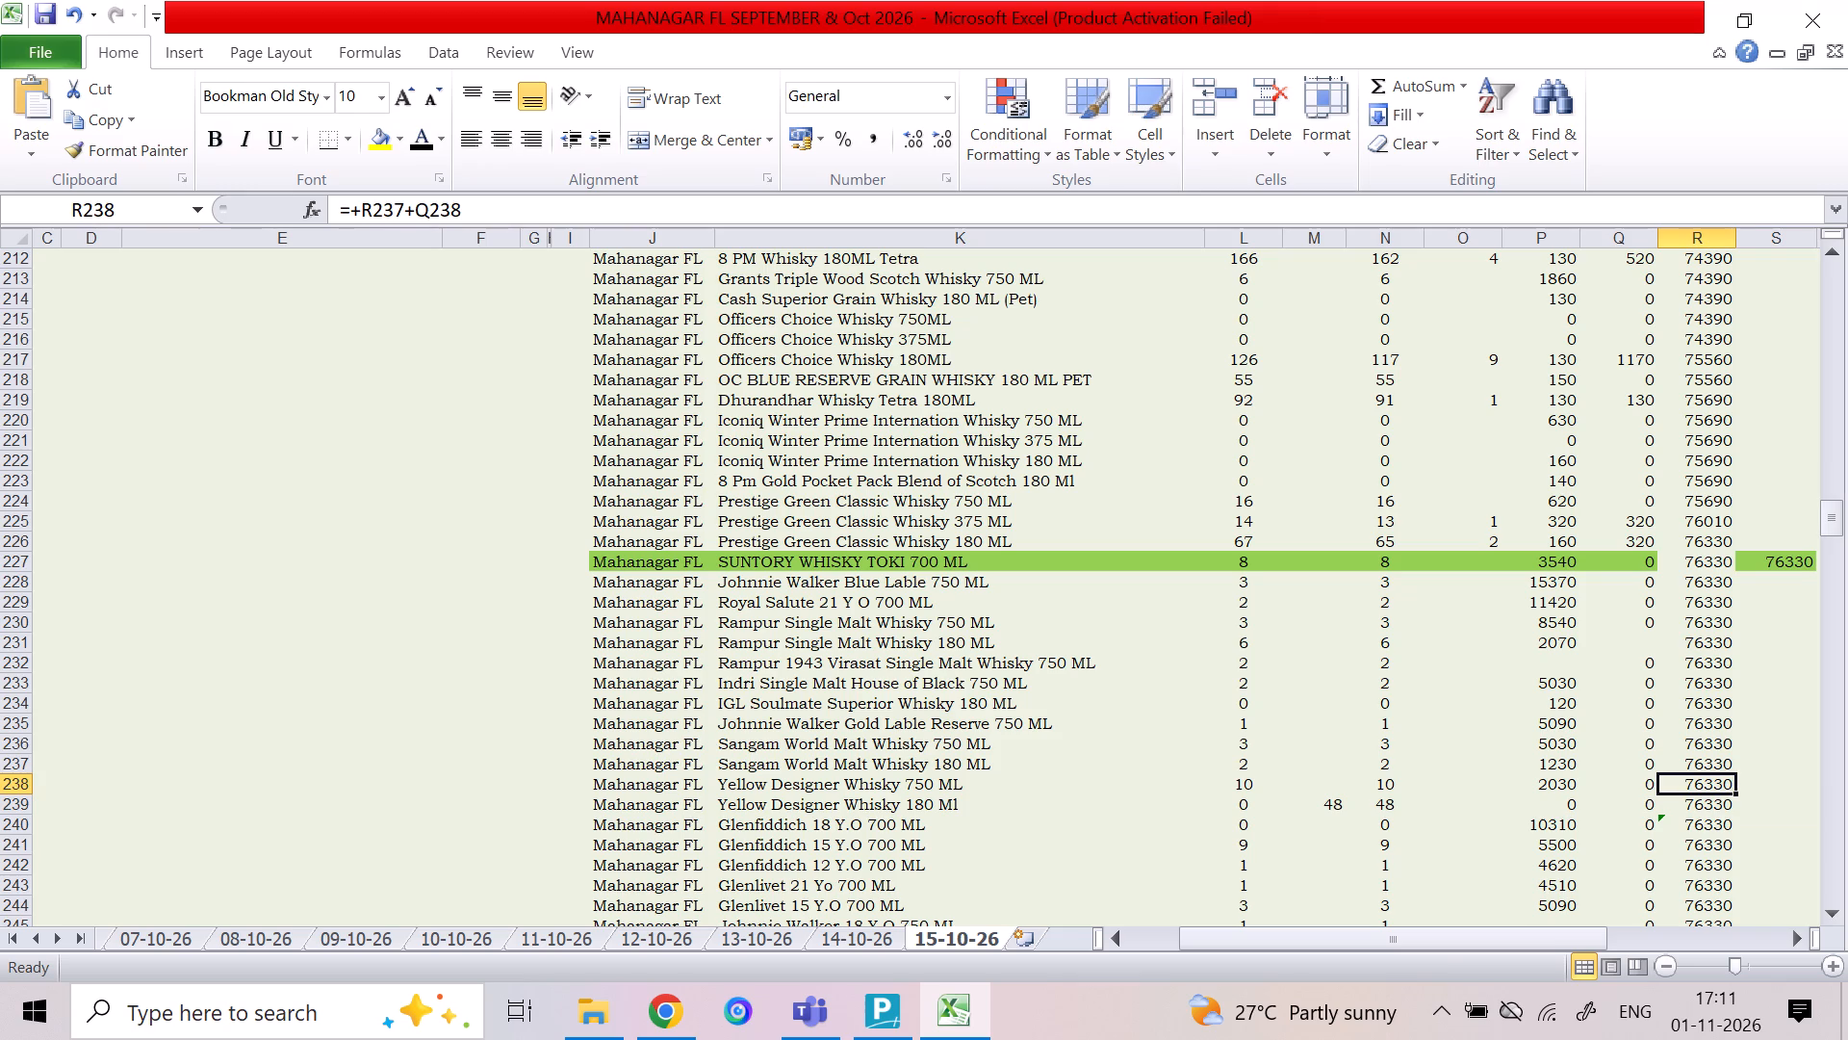
pyautogui.moveTo(1736, 794); pyautogui.dragTo(1745, 834)
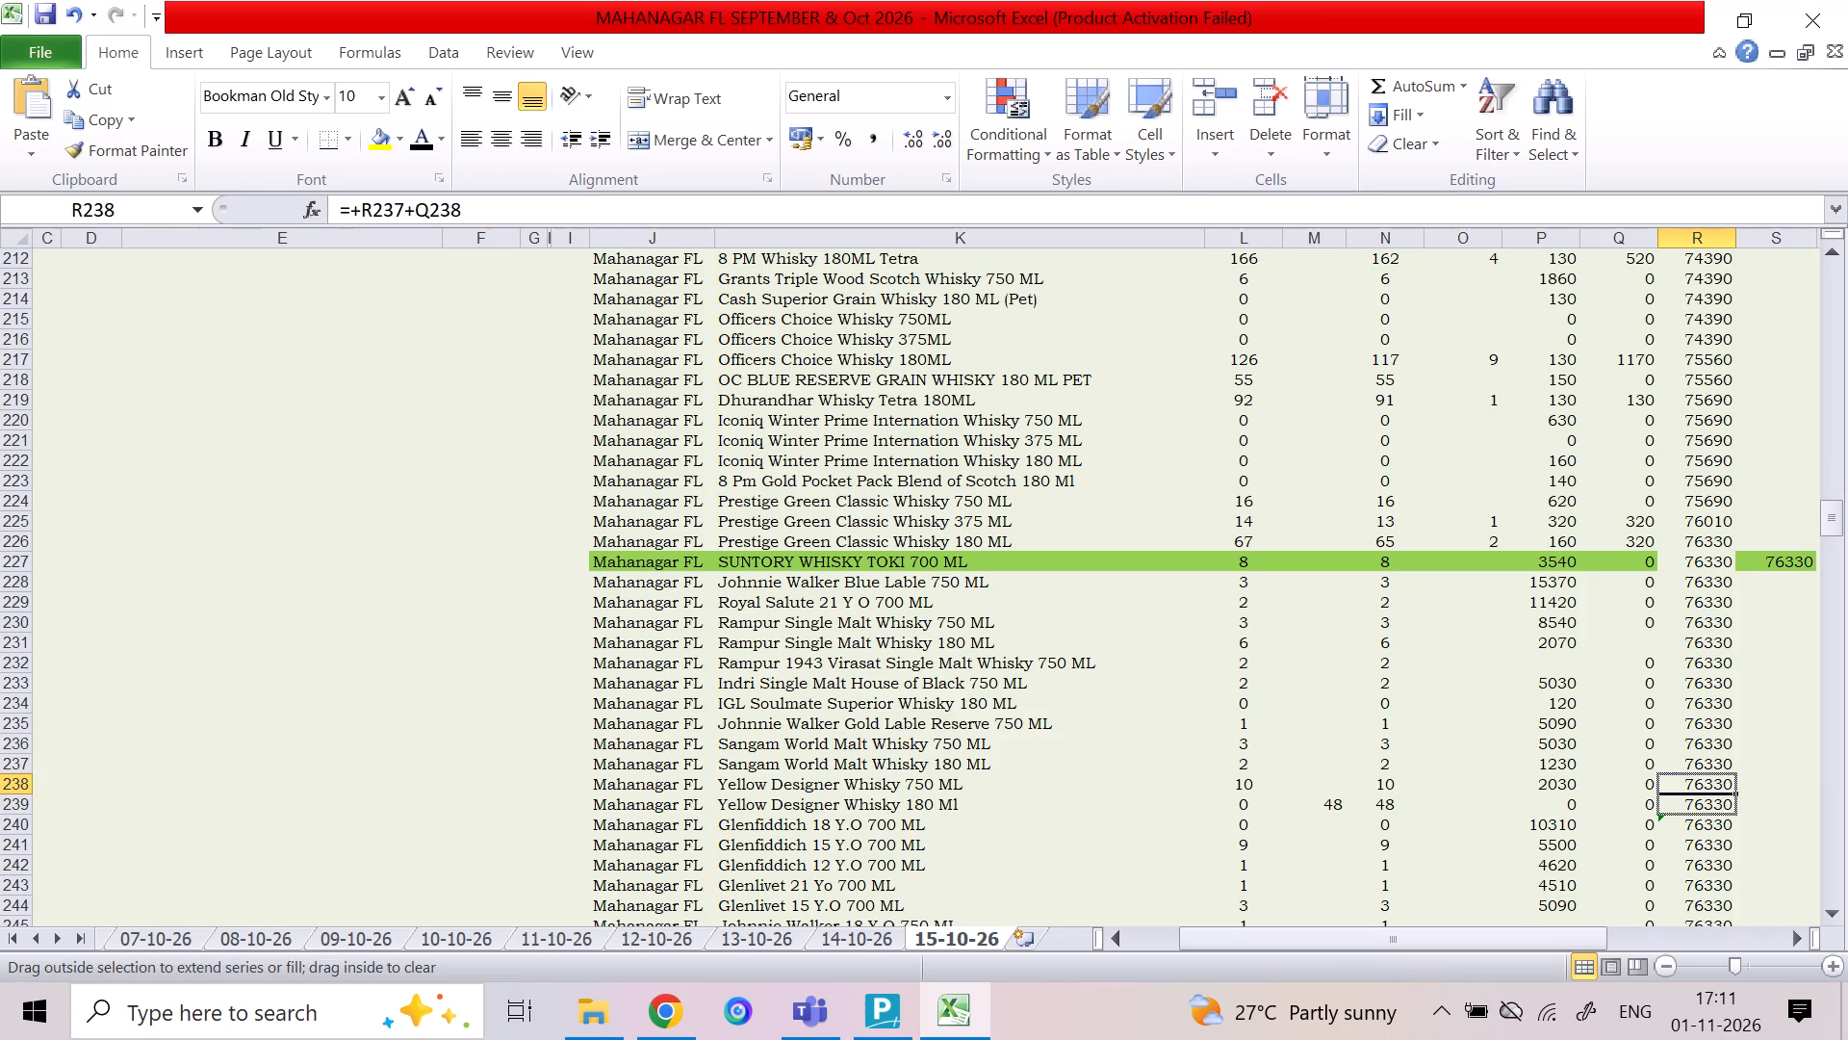
pyautogui.moveTo(1745, 834); pyautogui.dragTo(1745, 835)
pyautogui.click(1765, 803)
# Check the new row's quantity cells and closing formula, and enter 1 as the sale quantity for Glenfiddich 12 Y.O 700 ML.
pyautogui.click(1327, 803)
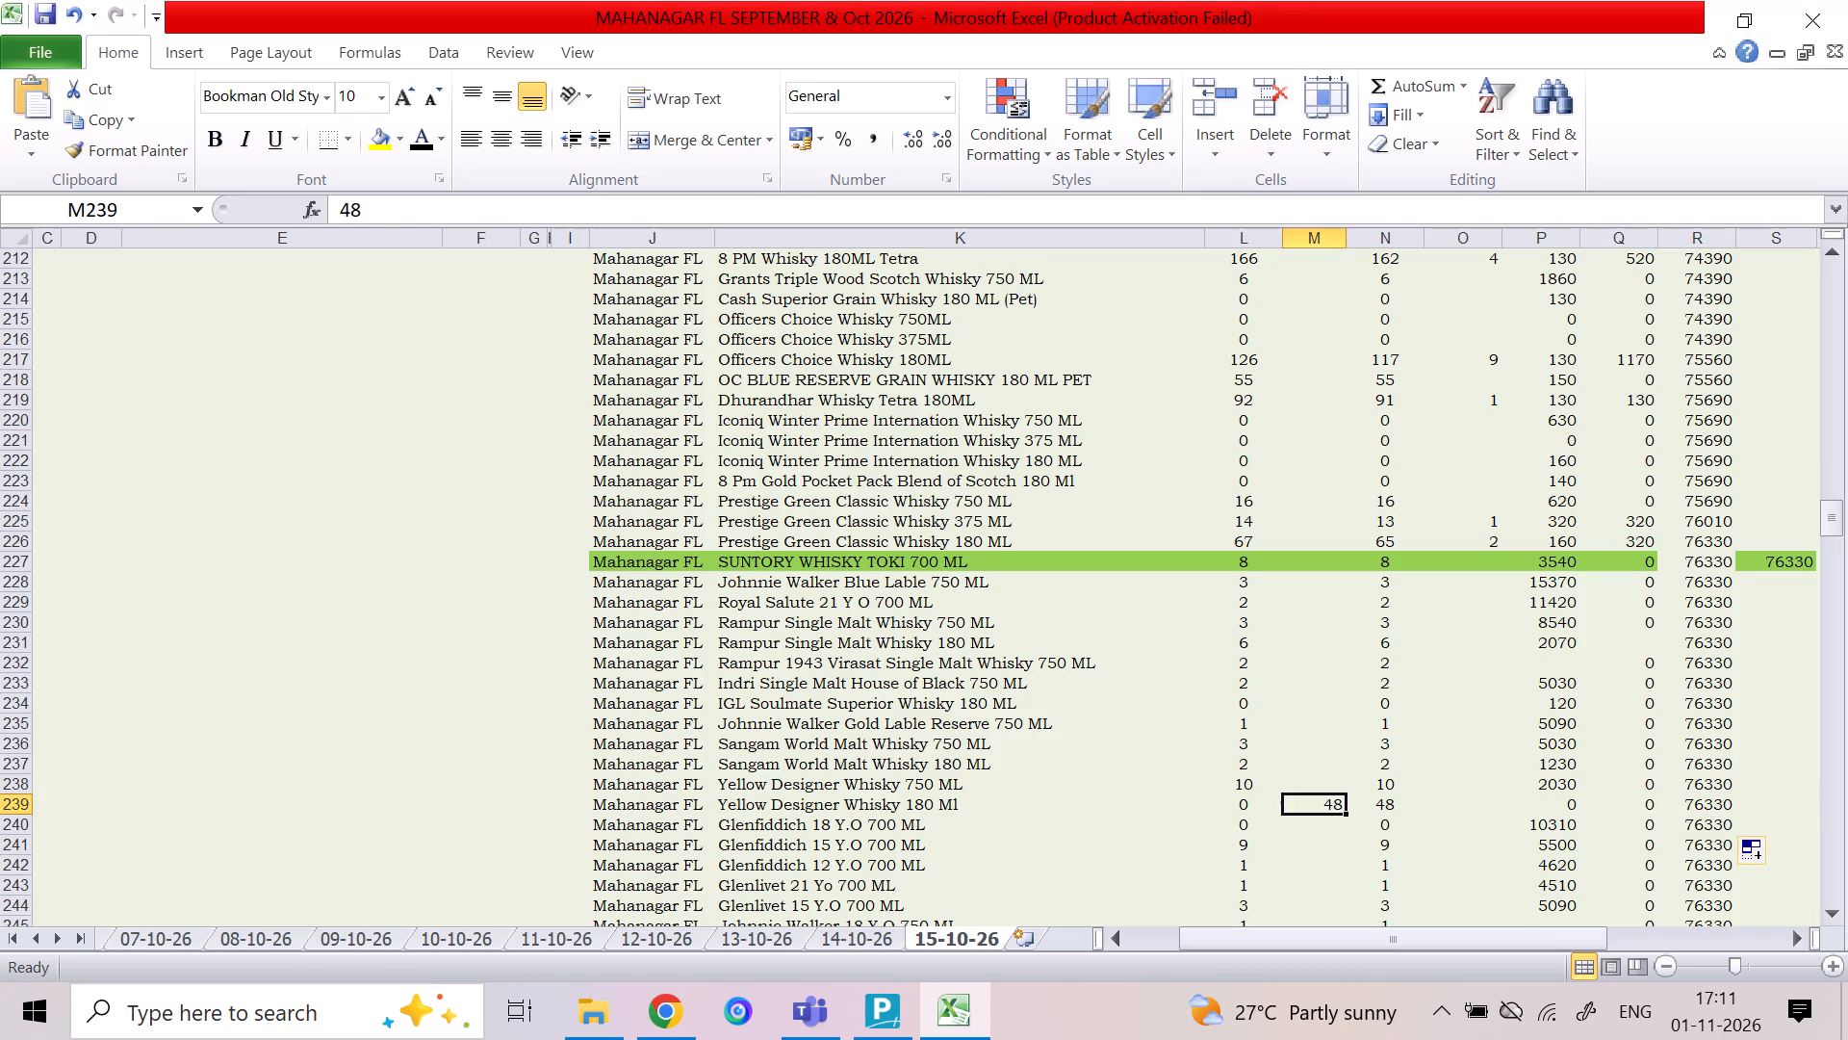
pyautogui.click(1537, 810)
pyautogui.press('Left')
pyautogui.press('Left')
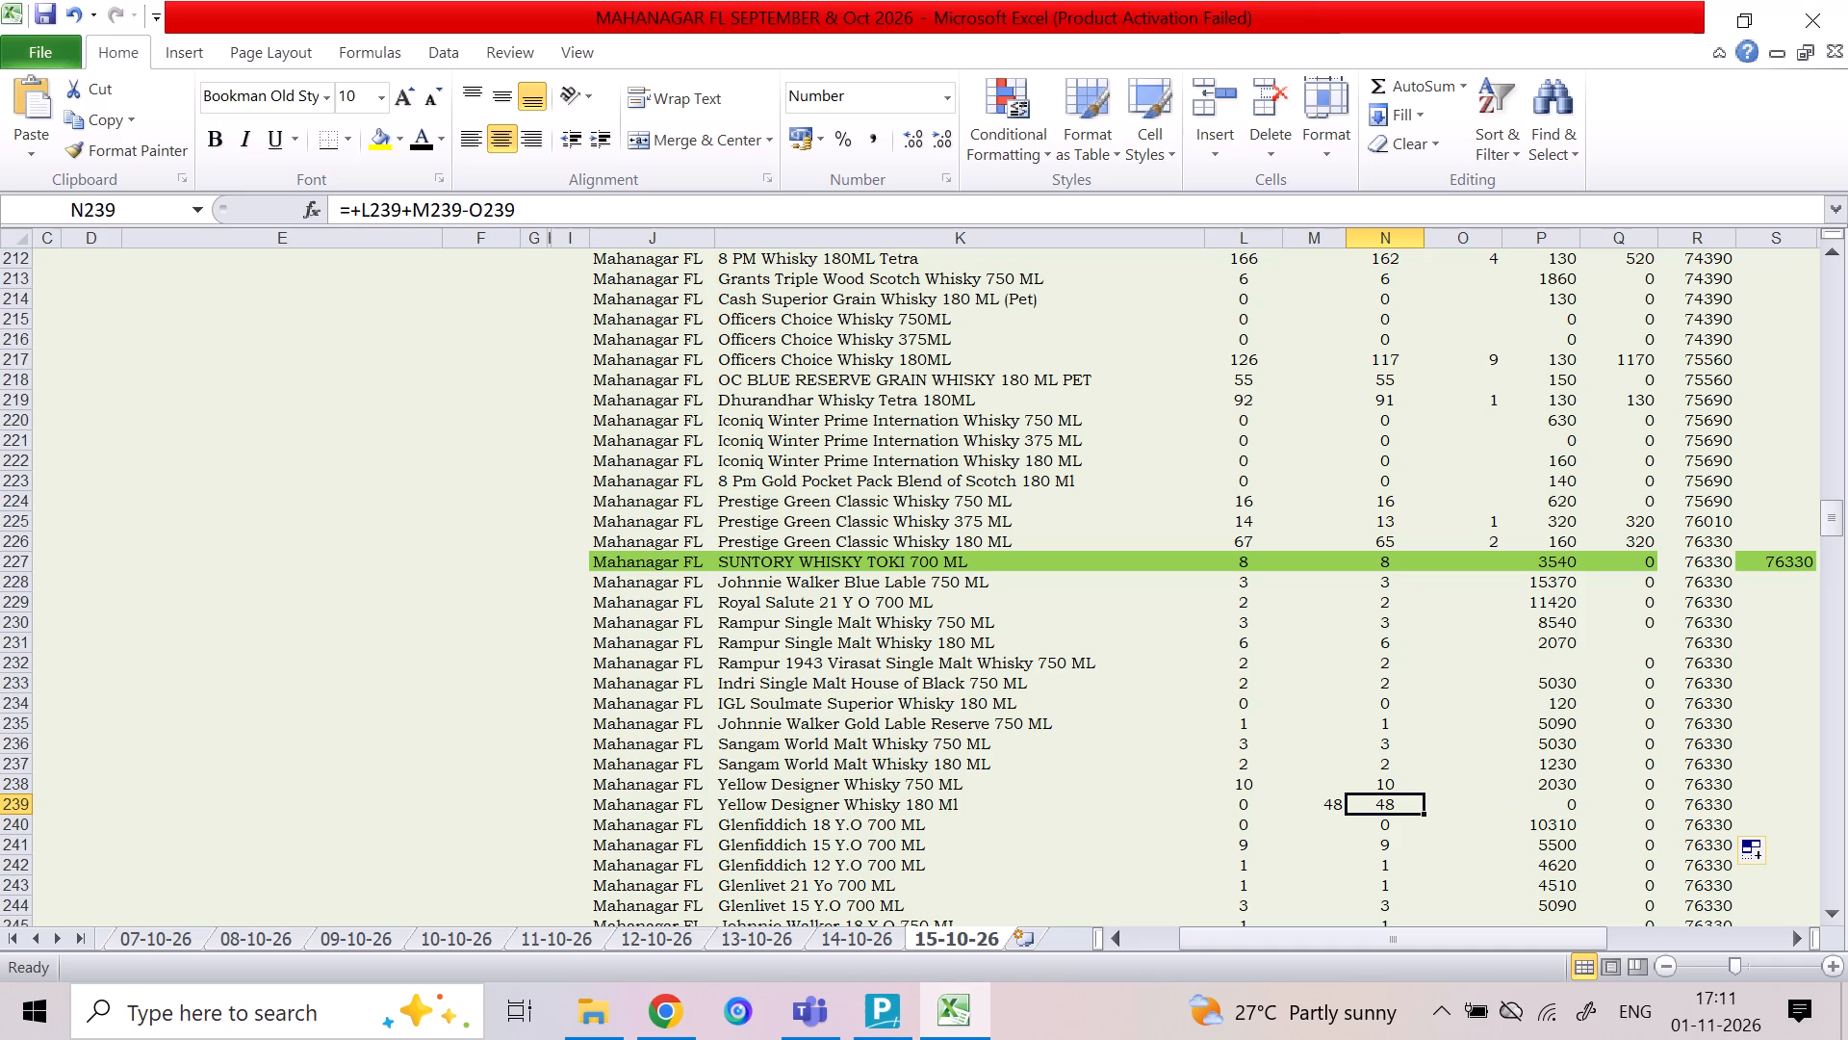
pyautogui.press('Right')
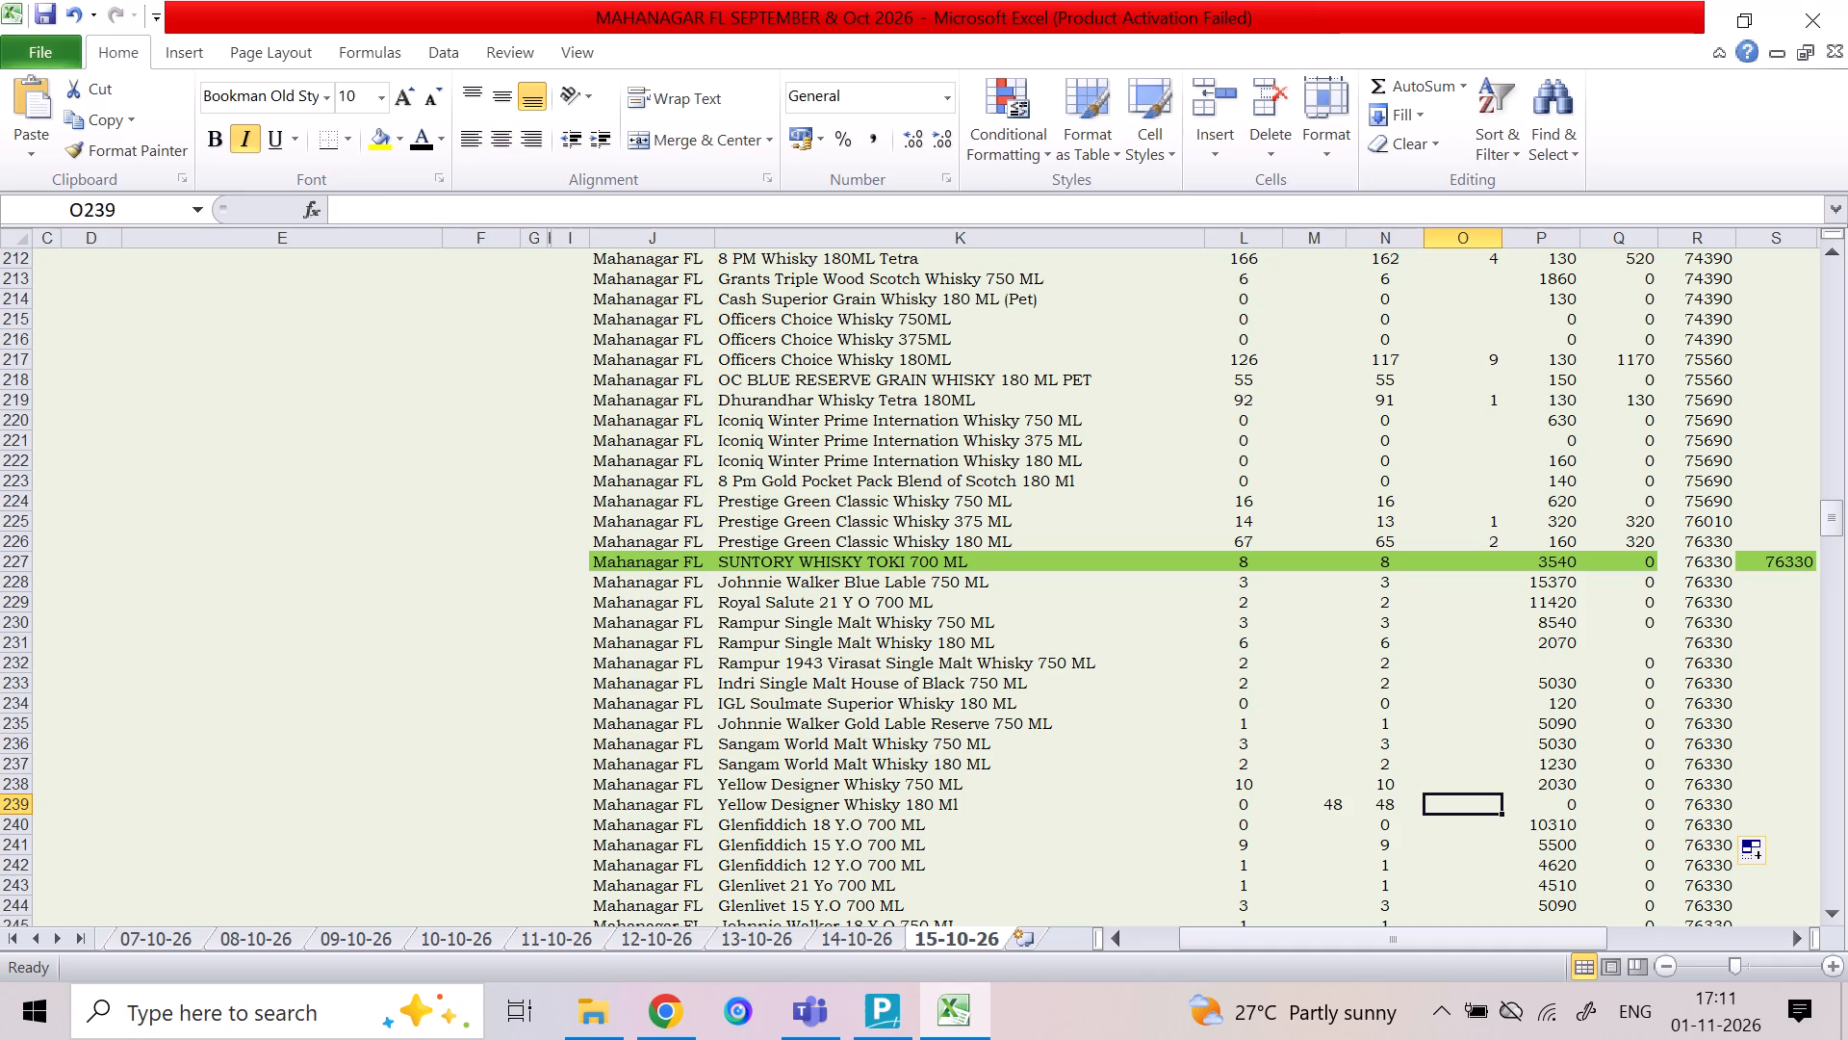
pyautogui.press('Down')
pyautogui.press('Down')
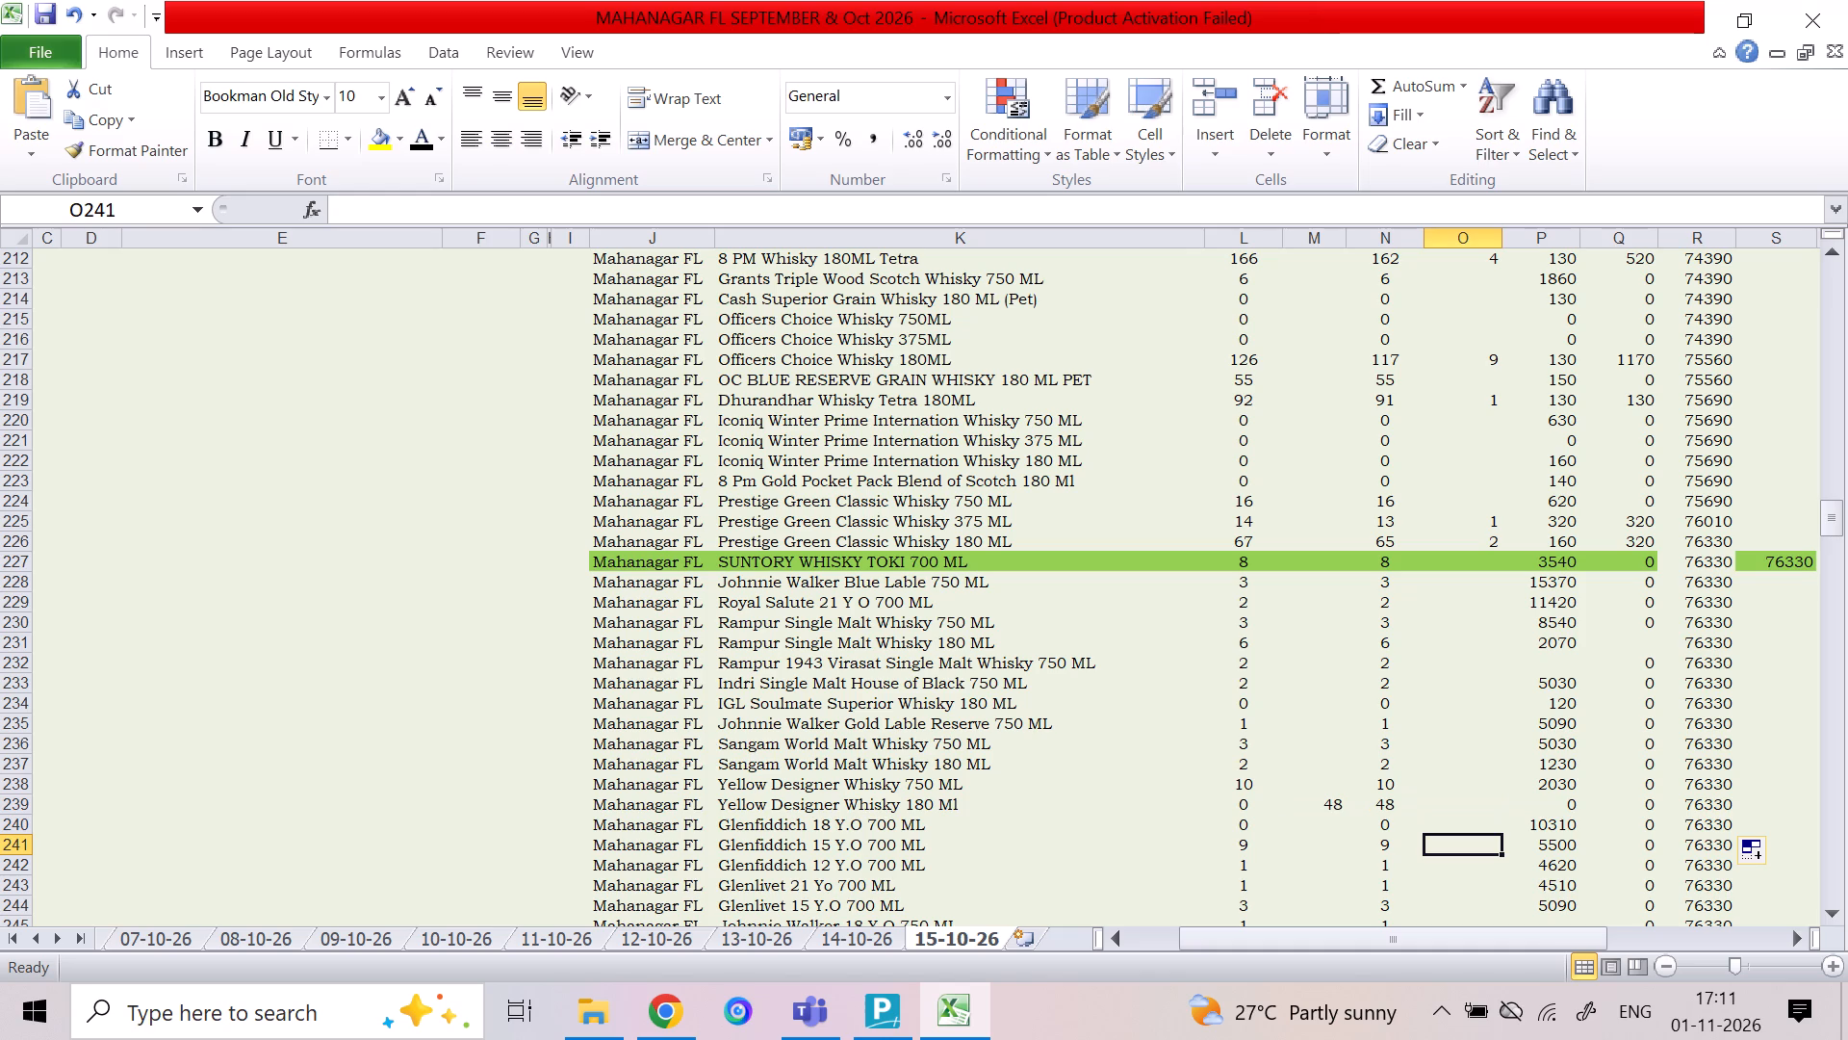
pyautogui.press('Down')
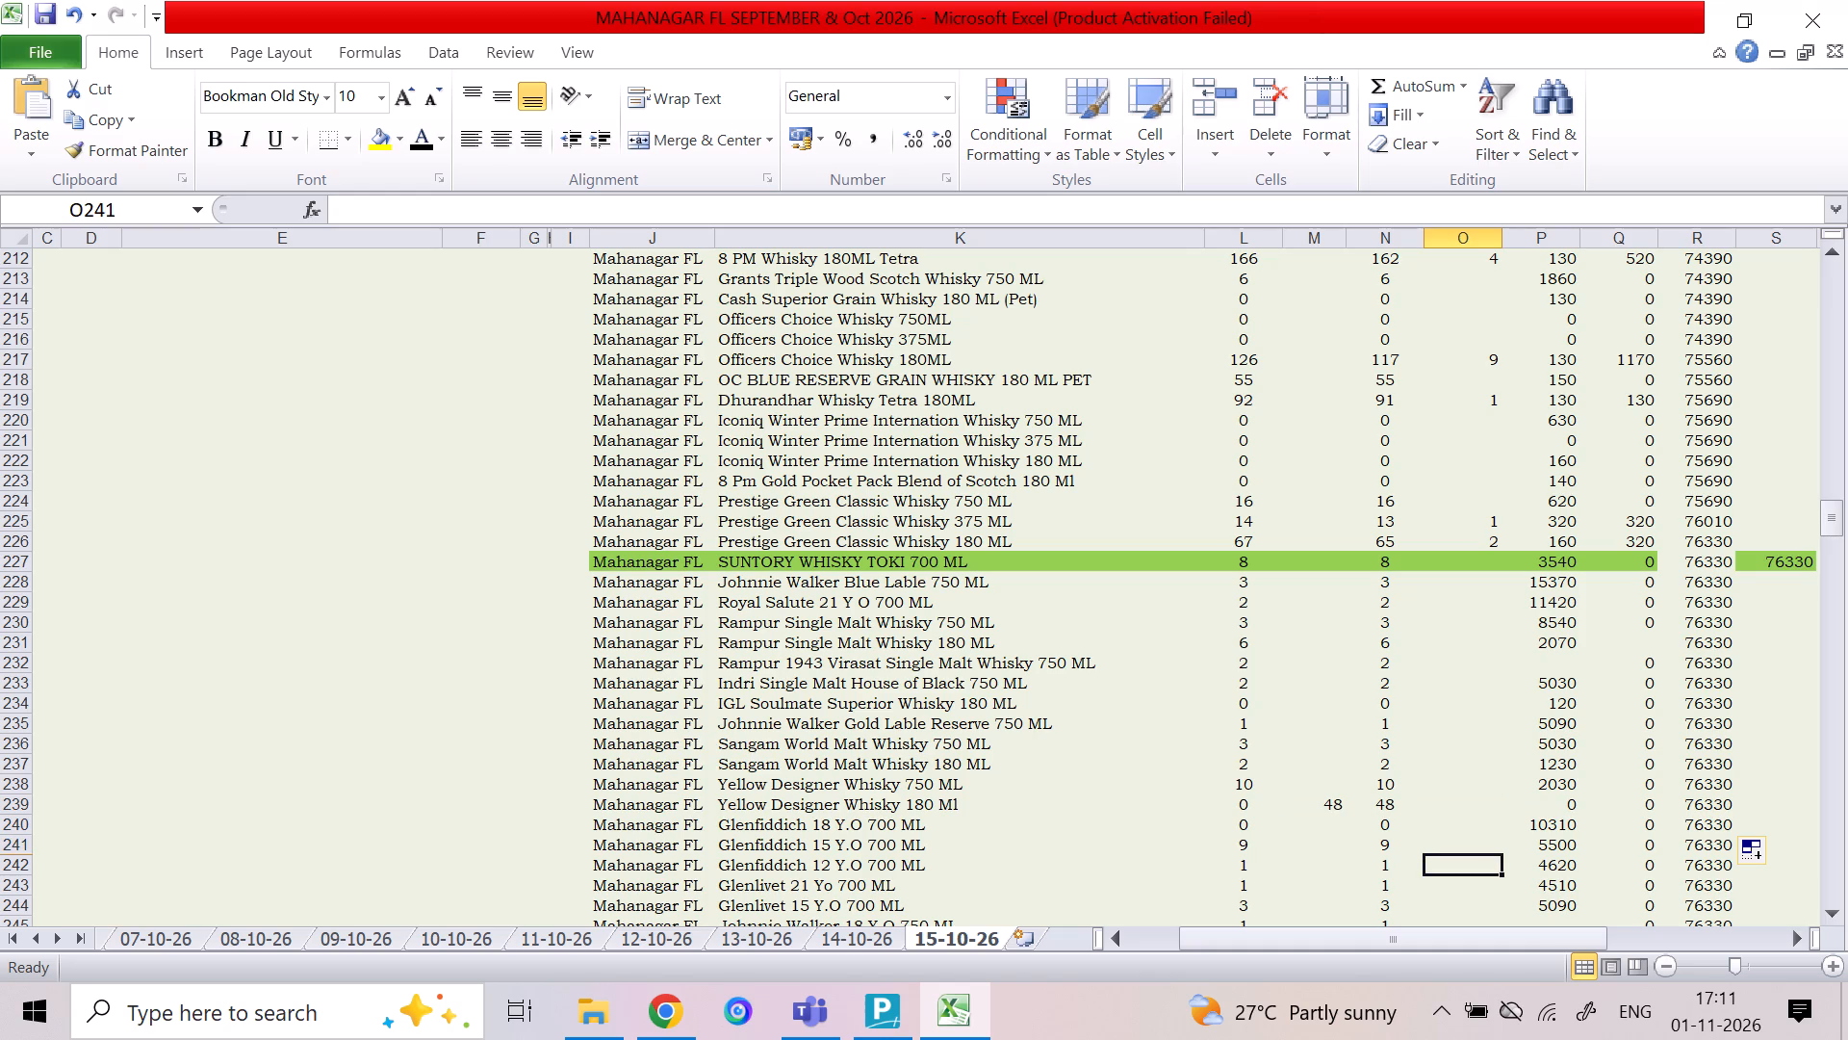
pyautogui.press('1')
pyautogui.press('Down')
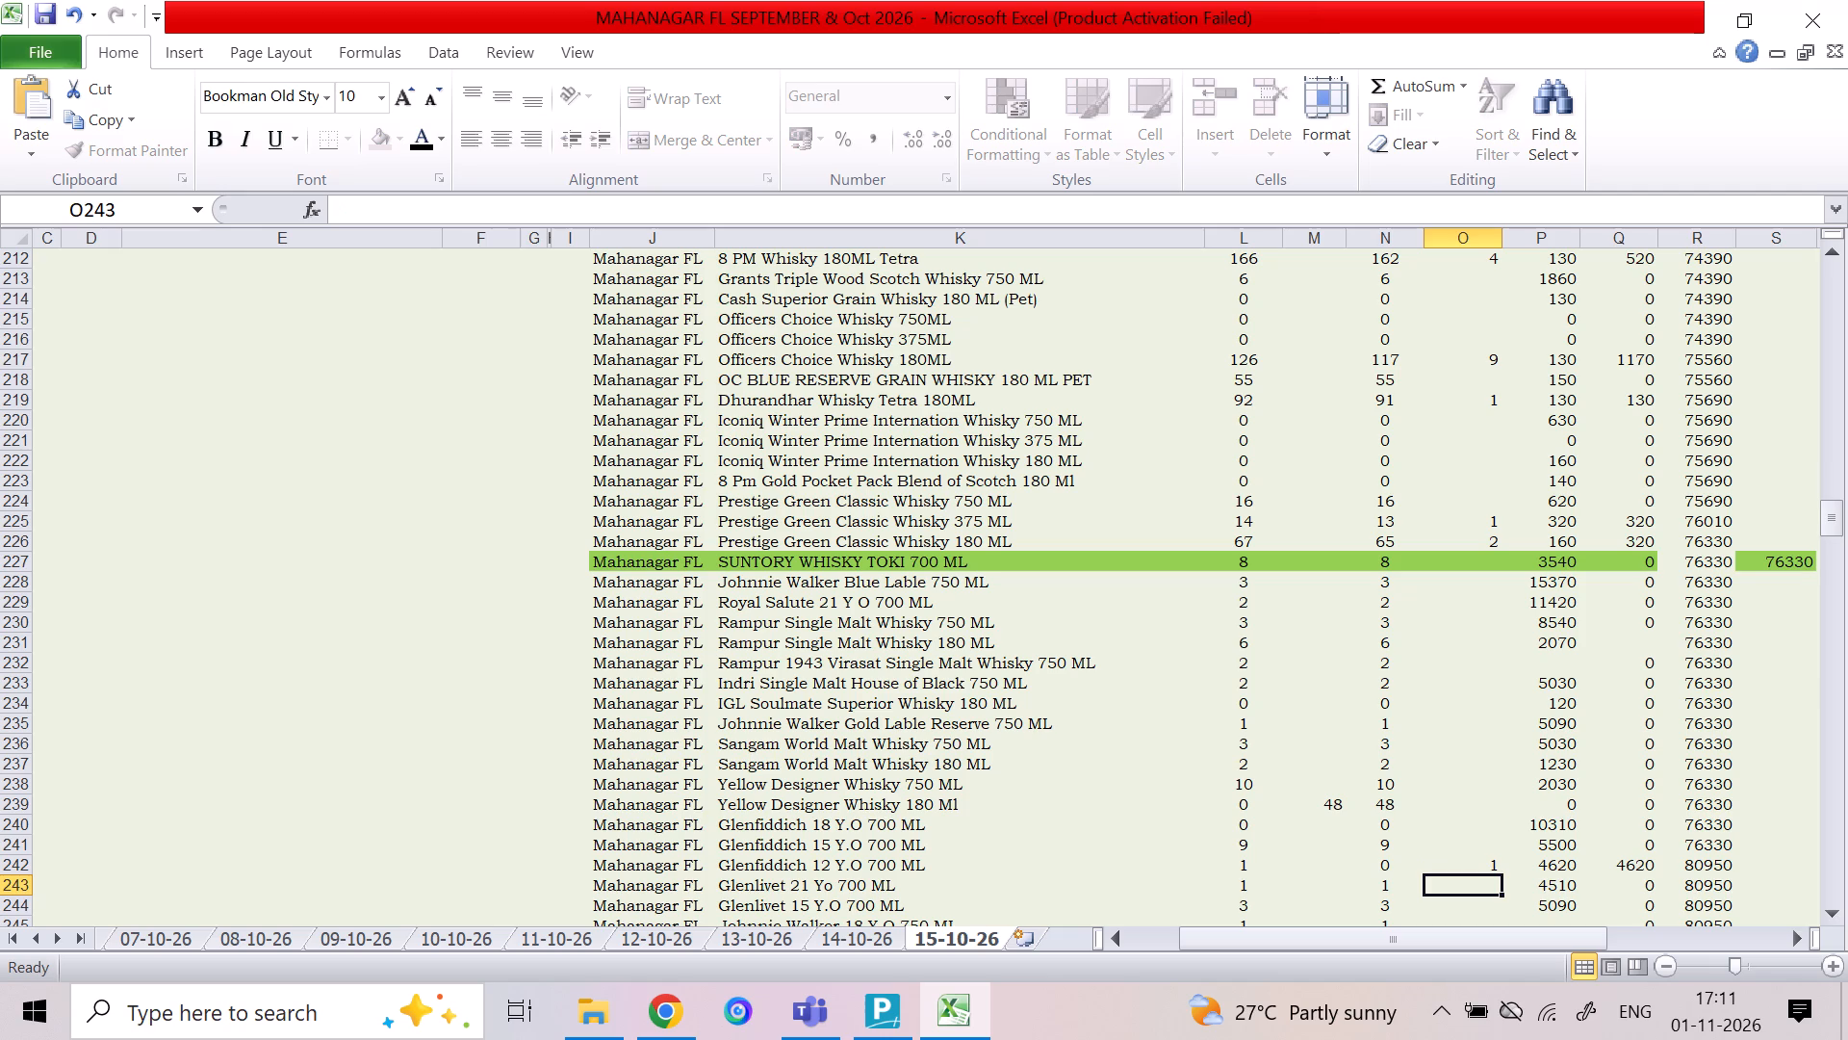
# Enter 6 as the inward quantity for Glenlivet 15 Y.O 700 ML.
pyautogui.press('Down')
pyautogui.press('Down')
pyautogui.press('Down')
pyautogui.press('Down')
pyautogui.press('Down')
pyautogui.press('Down')
pyautogui.press('Up')
pyautogui.press('Left')
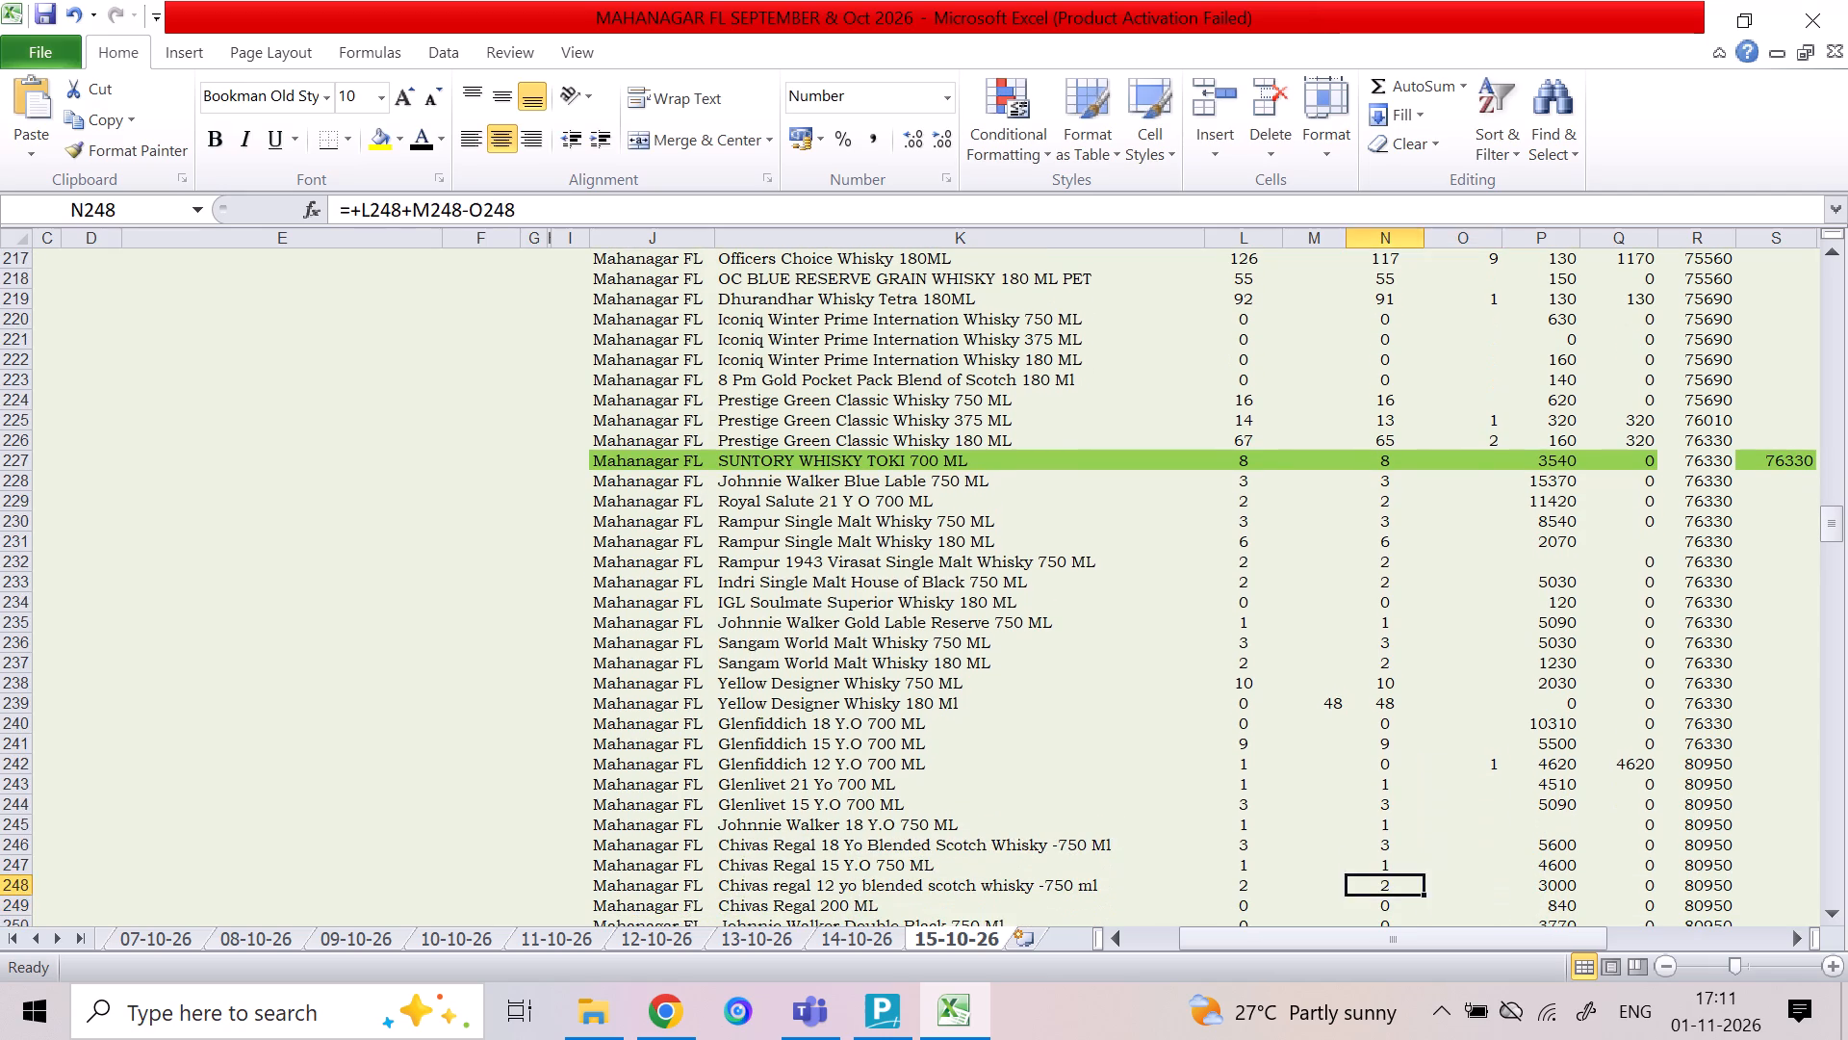
pyautogui.press('Up')
pyautogui.press('Up')
pyautogui.press('Left')
pyautogui.press('Left')
pyautogui.press('Up')
pyautogui.press('Up')
pyautogui.press('Left')
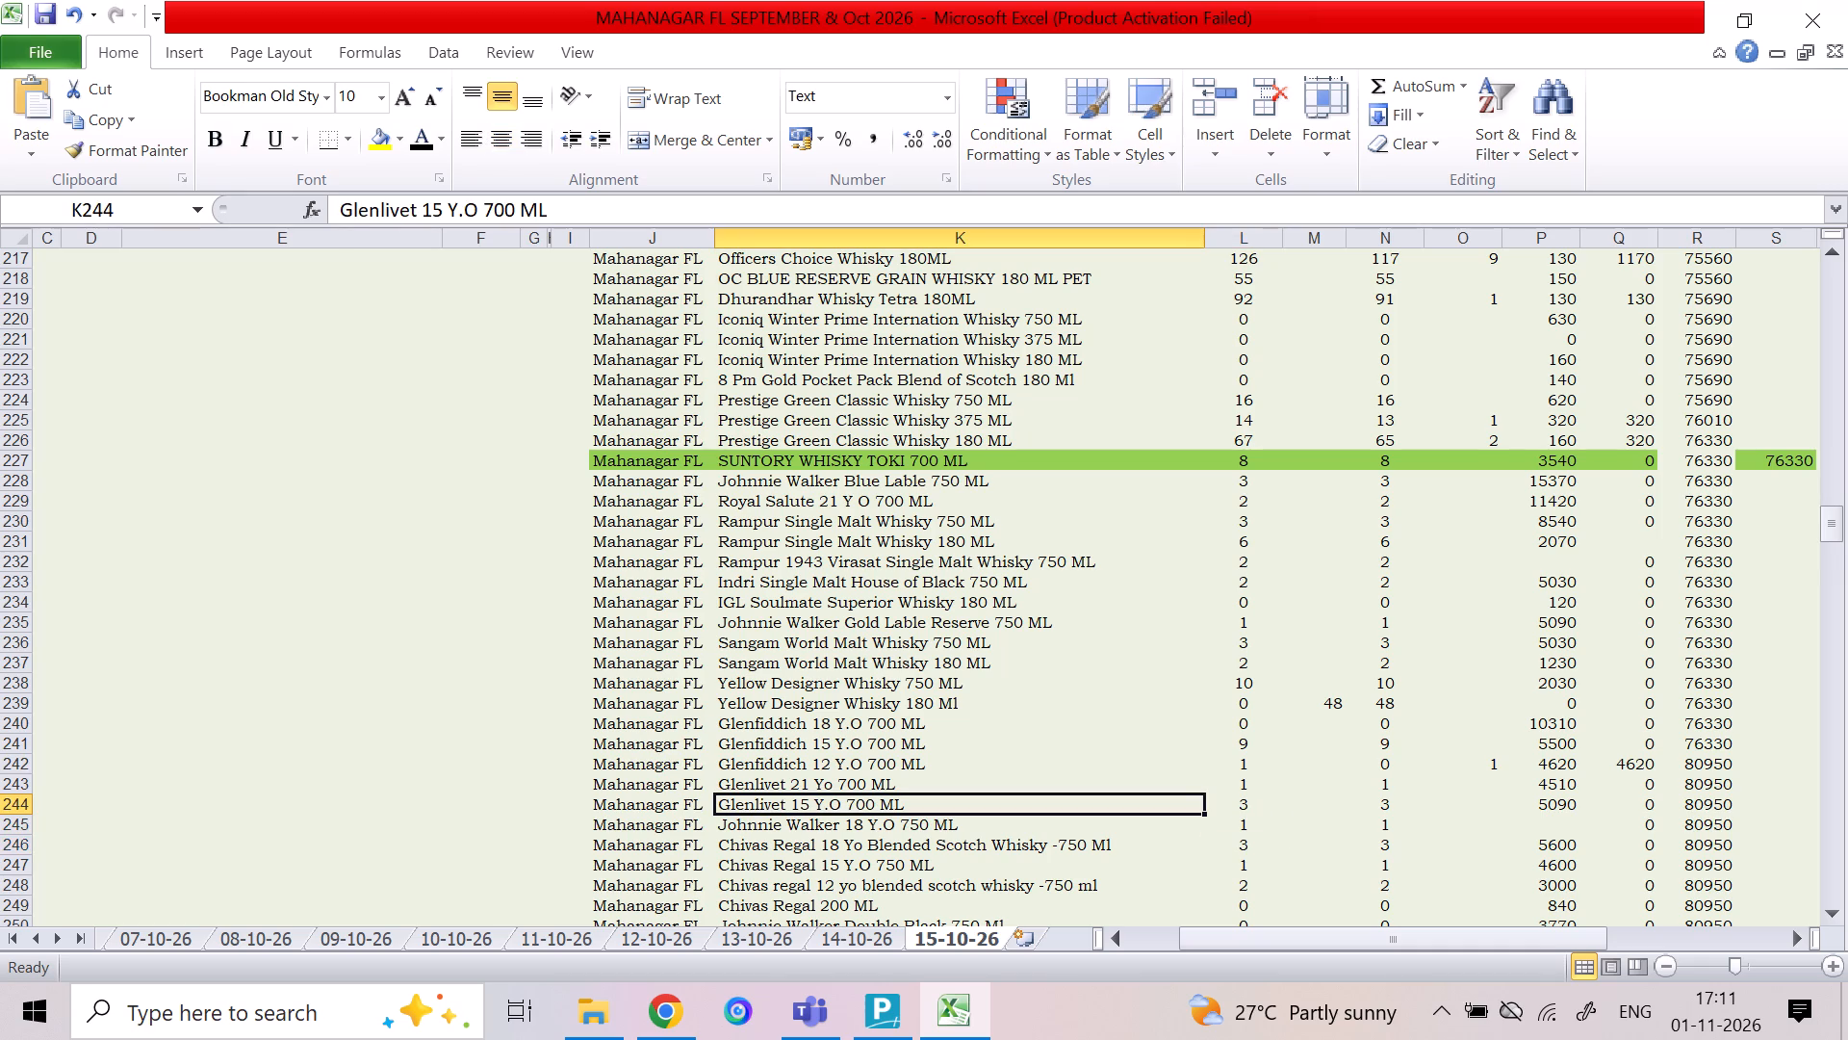
pyautogui.press('Right')
pyautogui.press('Right')
pyautogui.press('6')
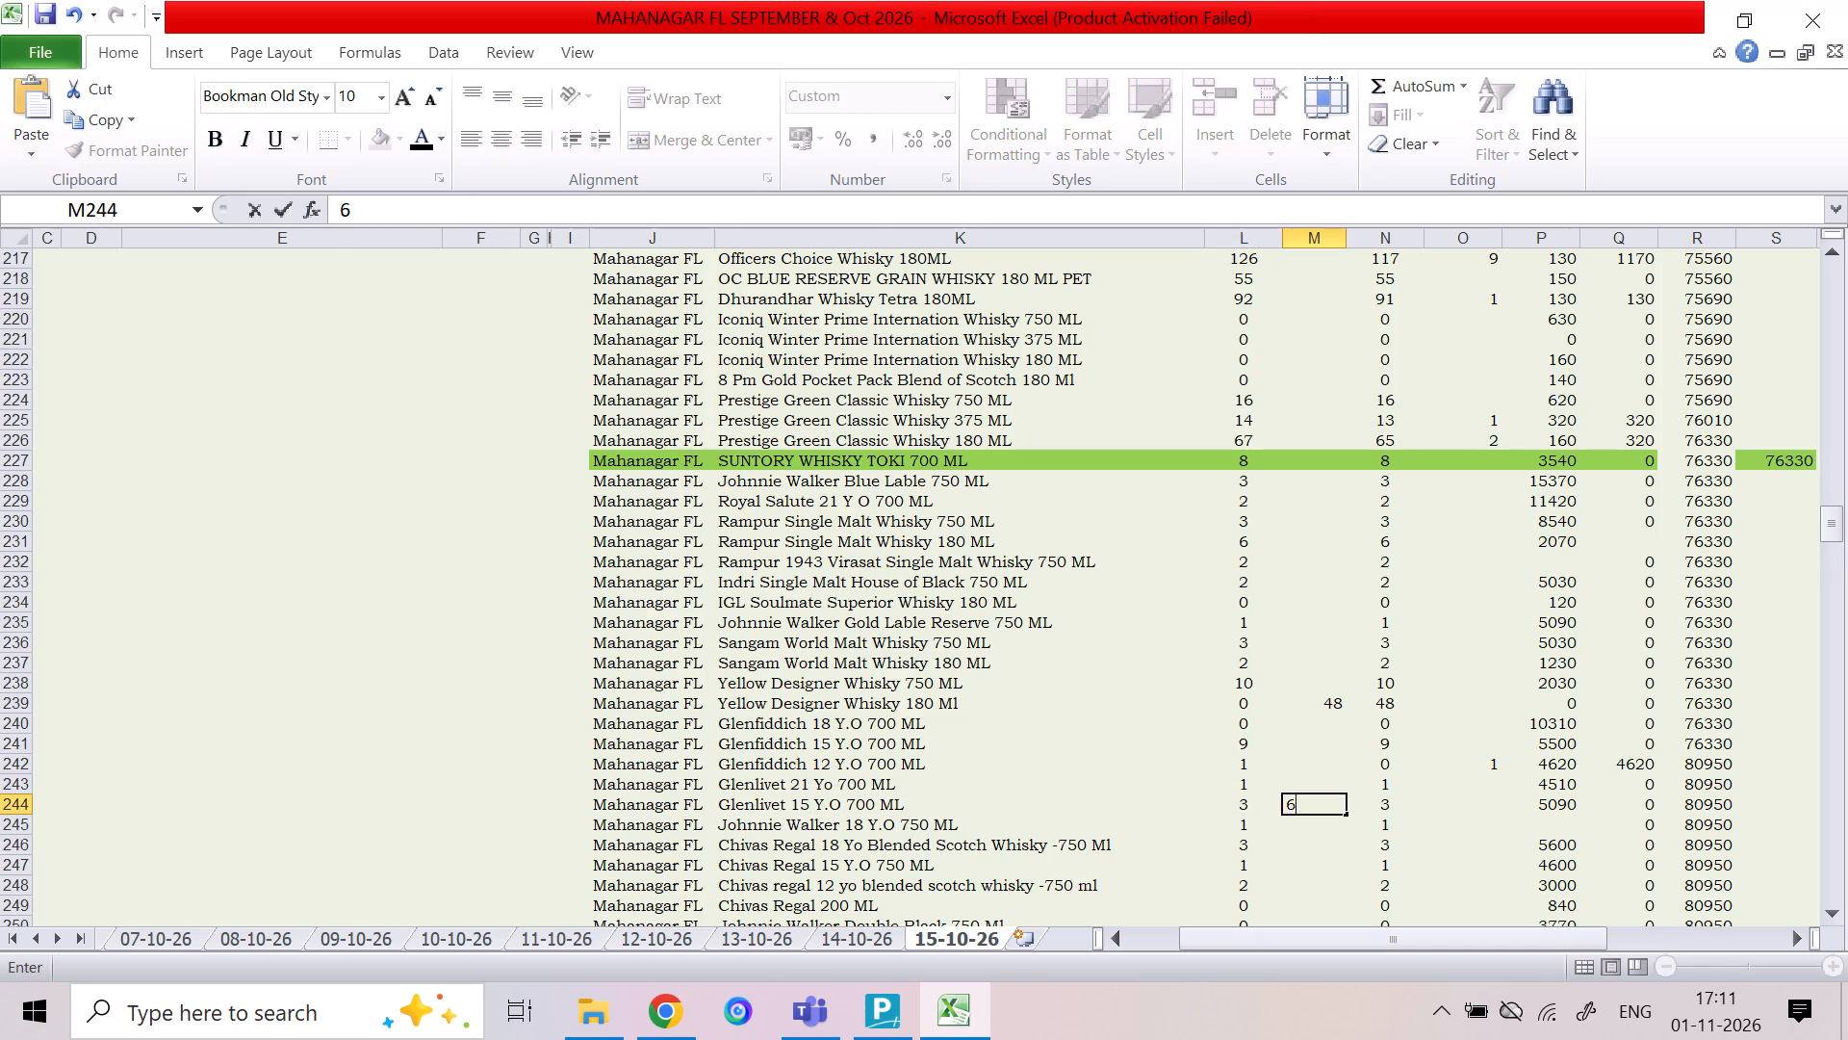
pyautogui.press('Right')
pyautogui.press('Right')
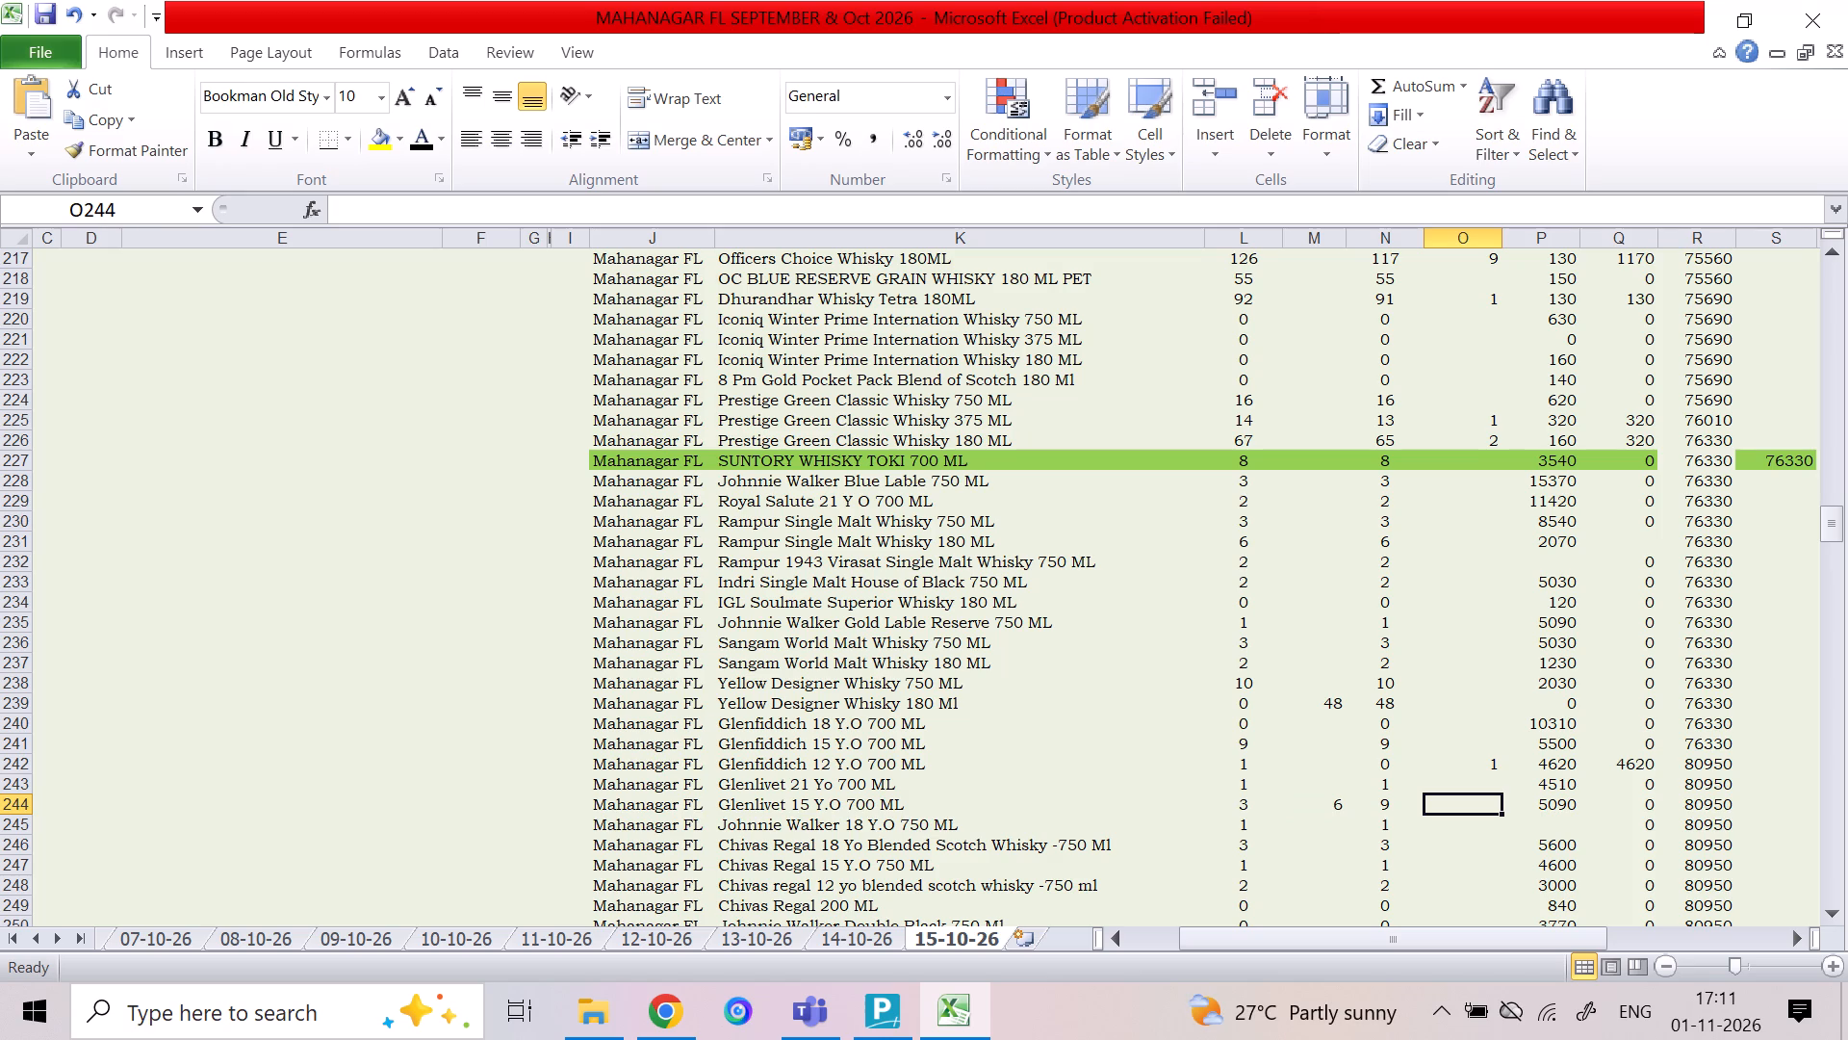
pyautogui.press('Down')
pyautogui.press('Down')
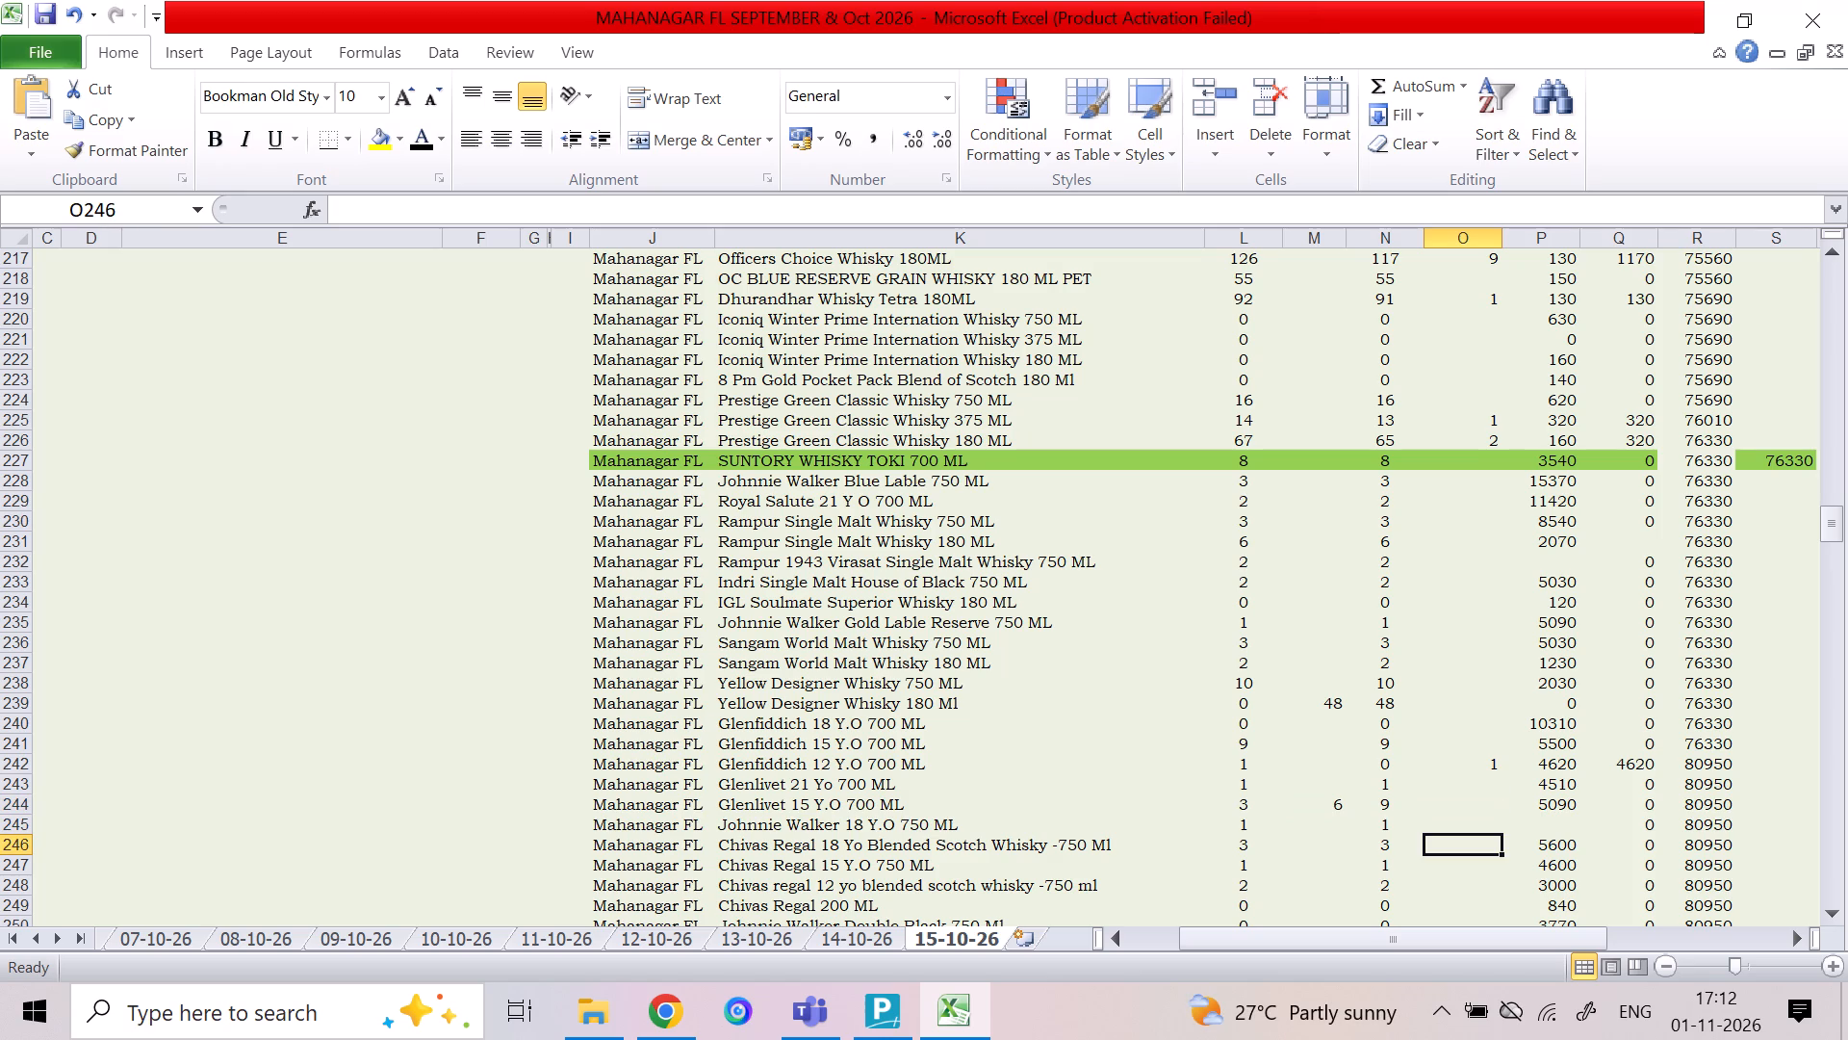
# Enter 1 as the sale quantity for Chivas Regal 18 Yo Blended Scotch Whisky 750 ml.
pyautogui.press('1')
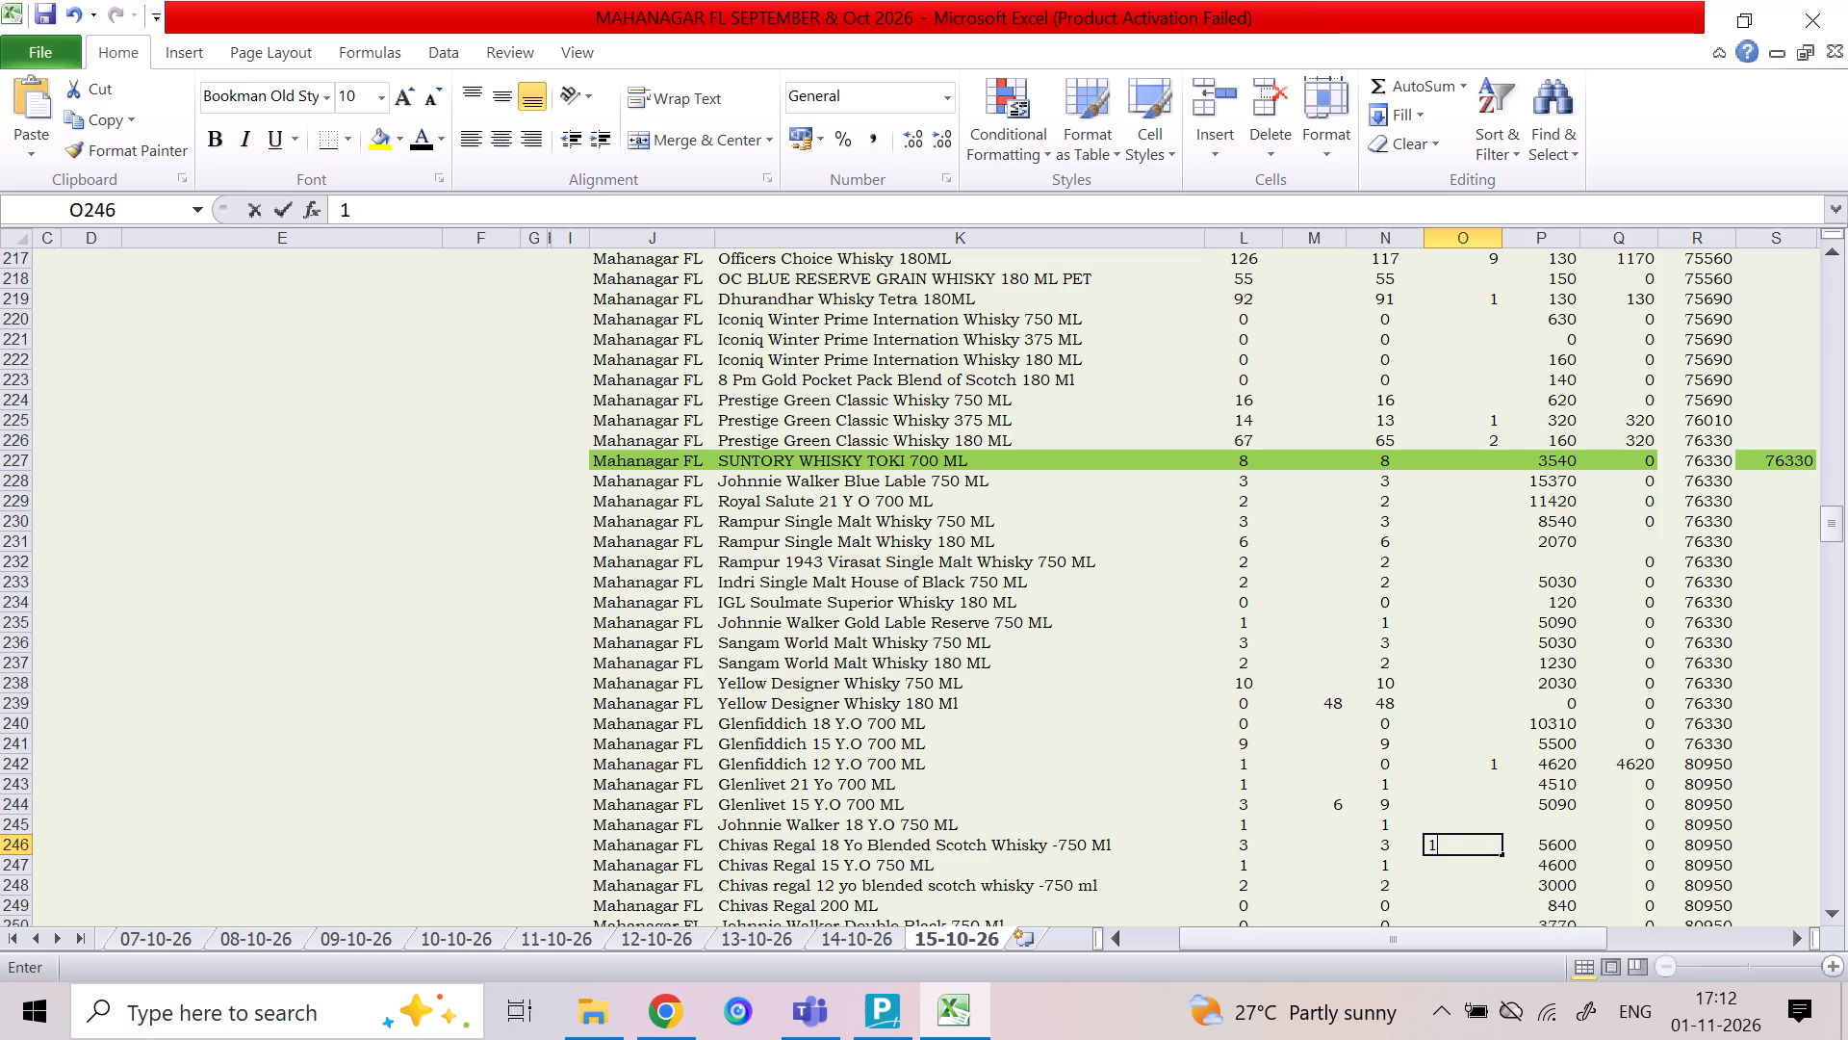
pyautogui.press('Down')
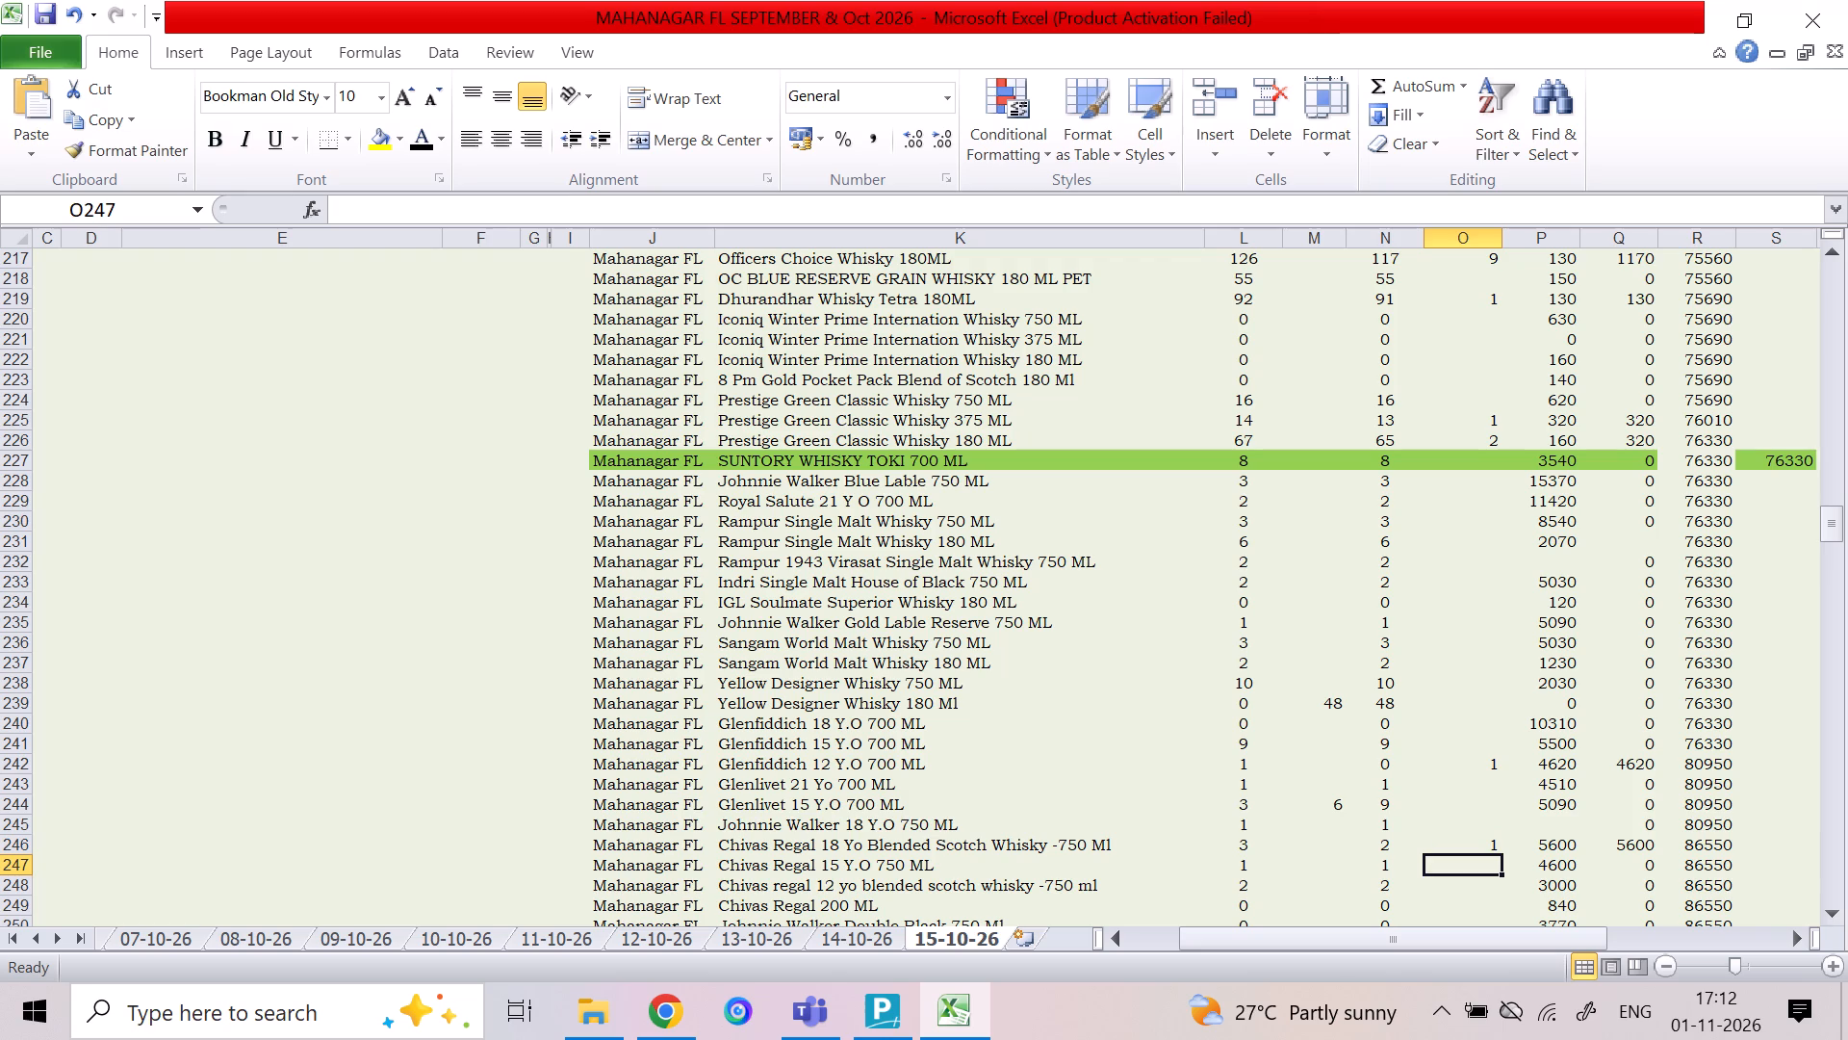
# Enter 1 as the sale quantity for Woodburns Contemporary Indian Whisky 180 ML.
pyautogui.press('Down')
pyautogui.press('Down')
pyautogui.press('Down')
pyautogui.press('Down')
pyautogui.press('Down')
pyautogui.press('Down')
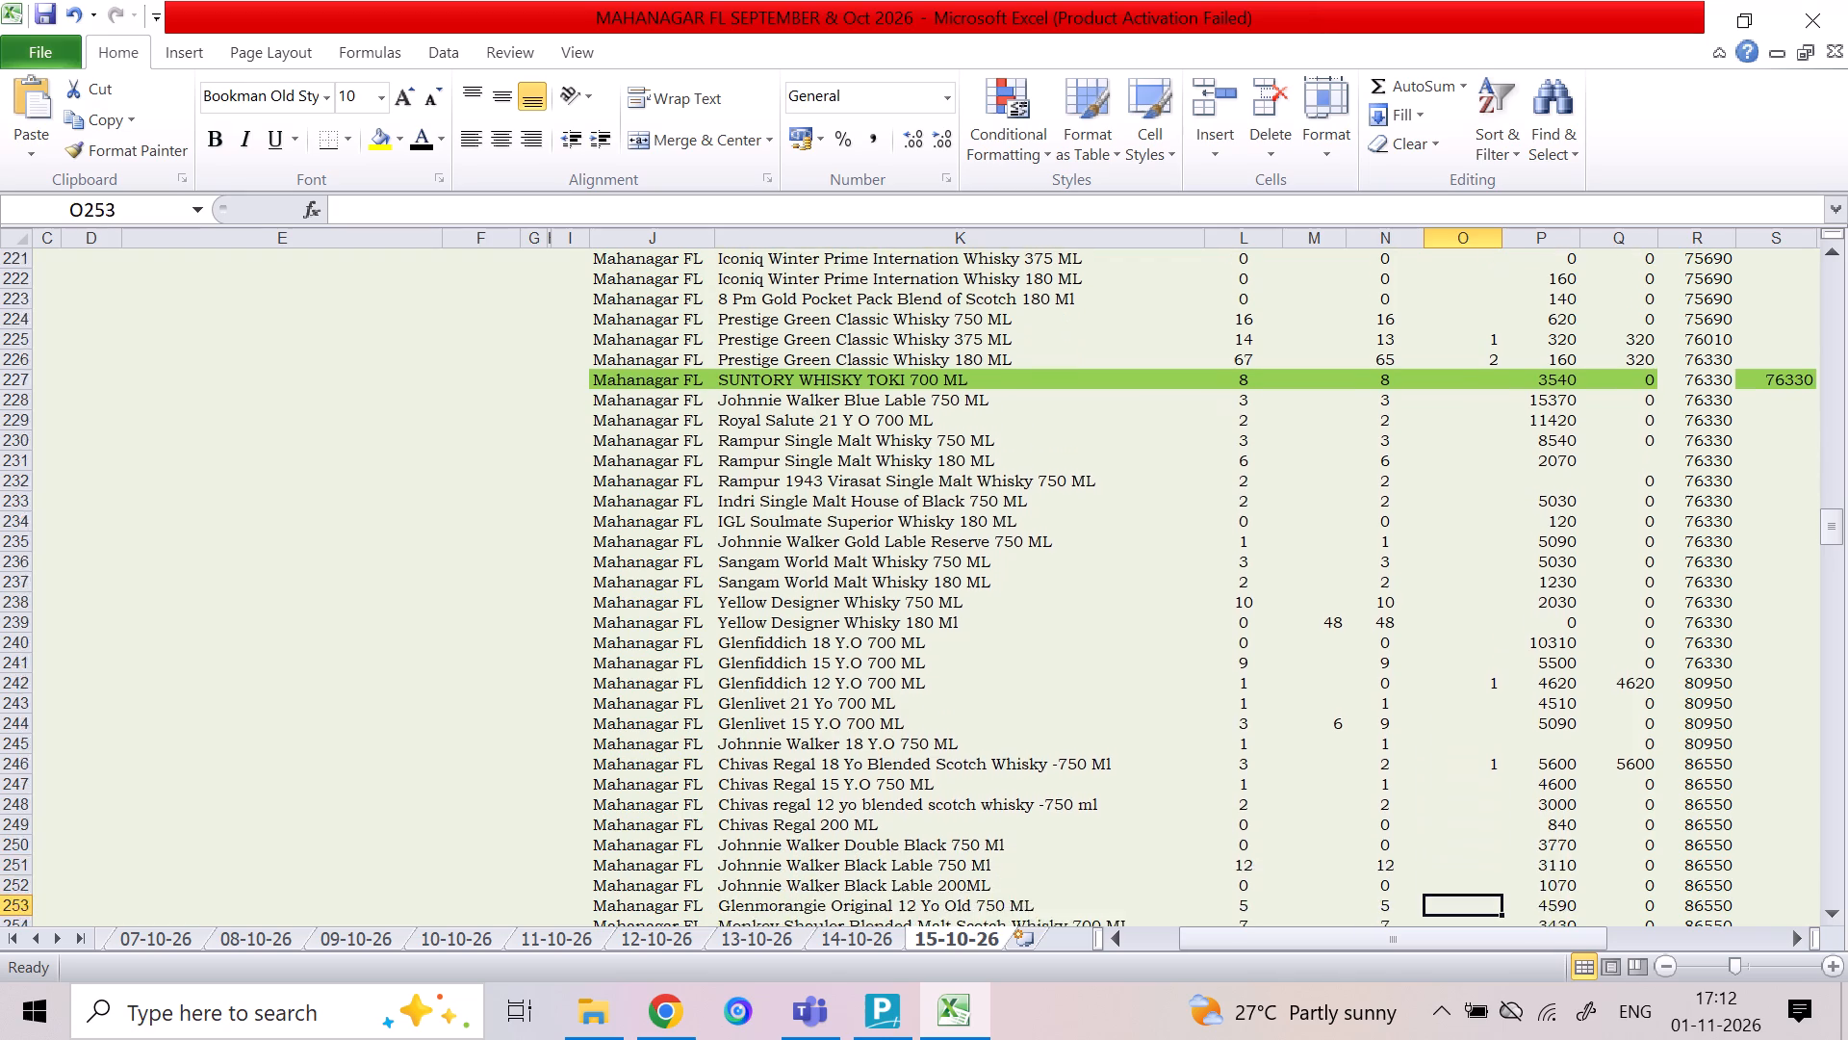
pyautogui.press('Down')
pyautogui.press('Down')
pyautogui.press('Down')
pyautogui.press('Down')
pyautogui.press('Down')
pyautogui.press('Down')
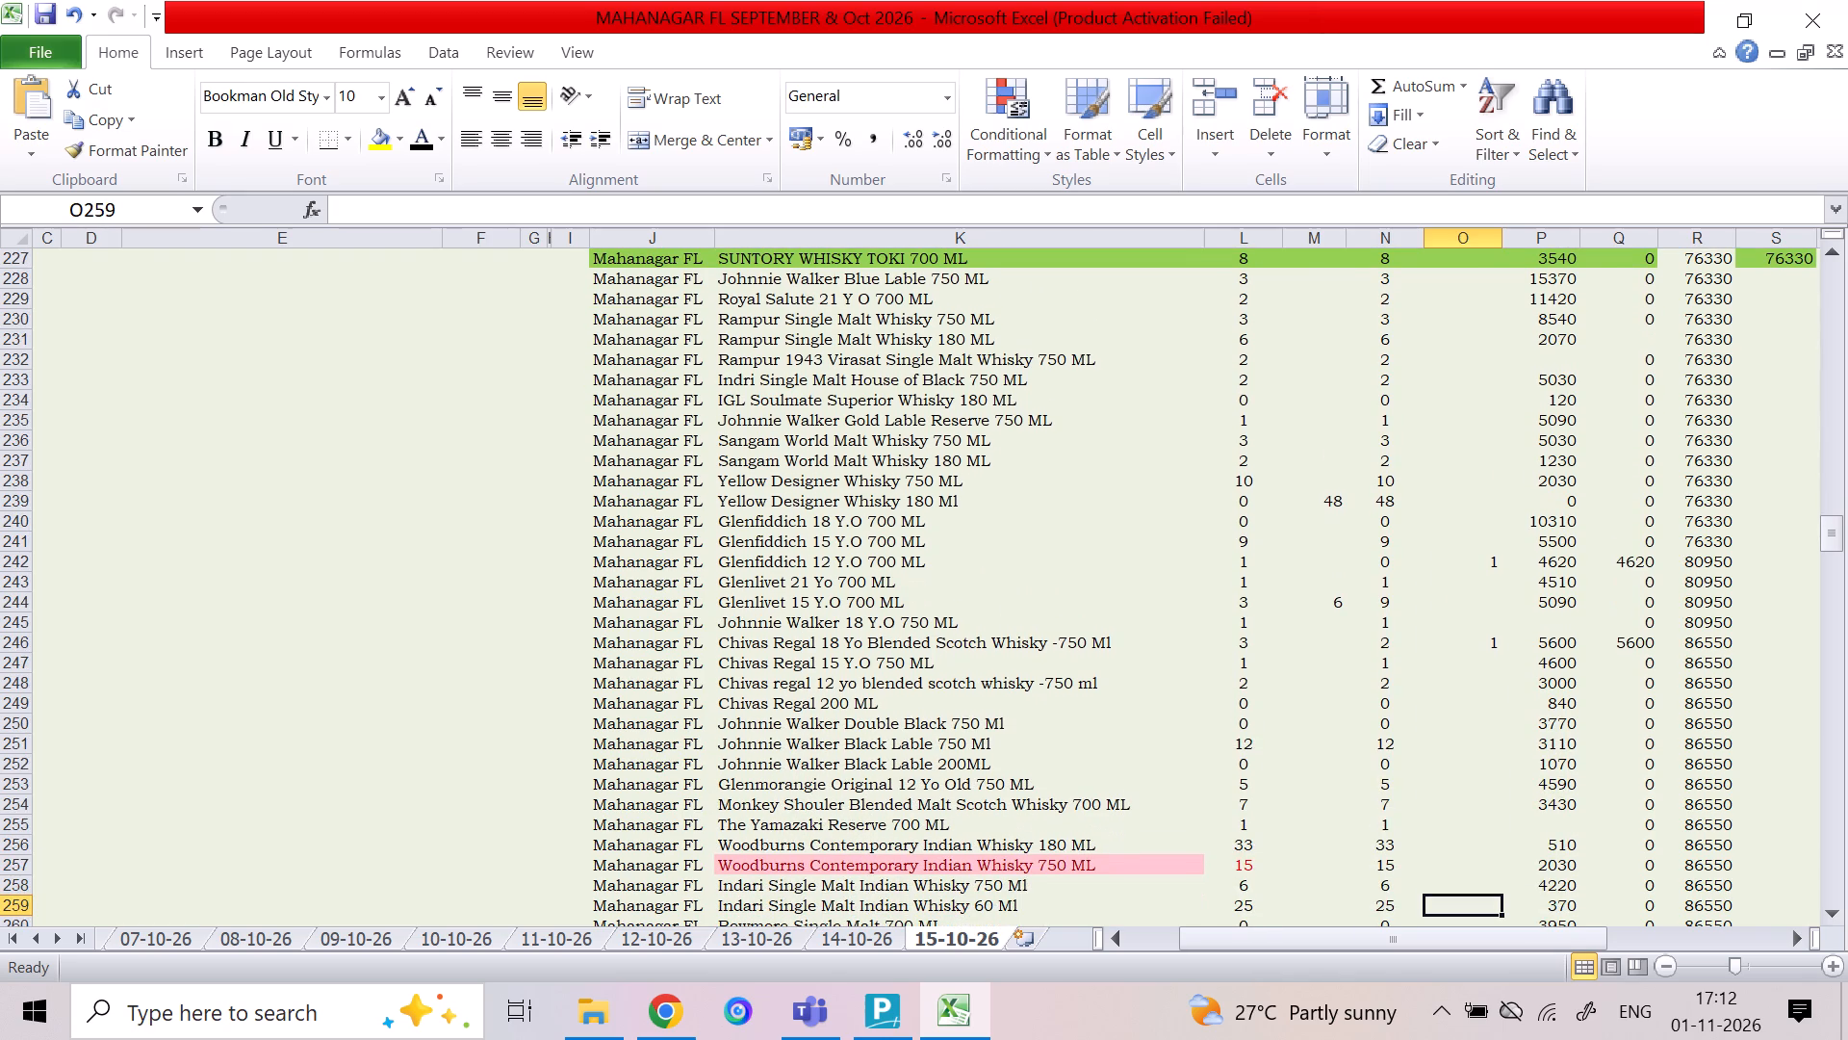
pyautogui.press('Up')
pyautogui.press('Up')
pyautogui.press('Up')
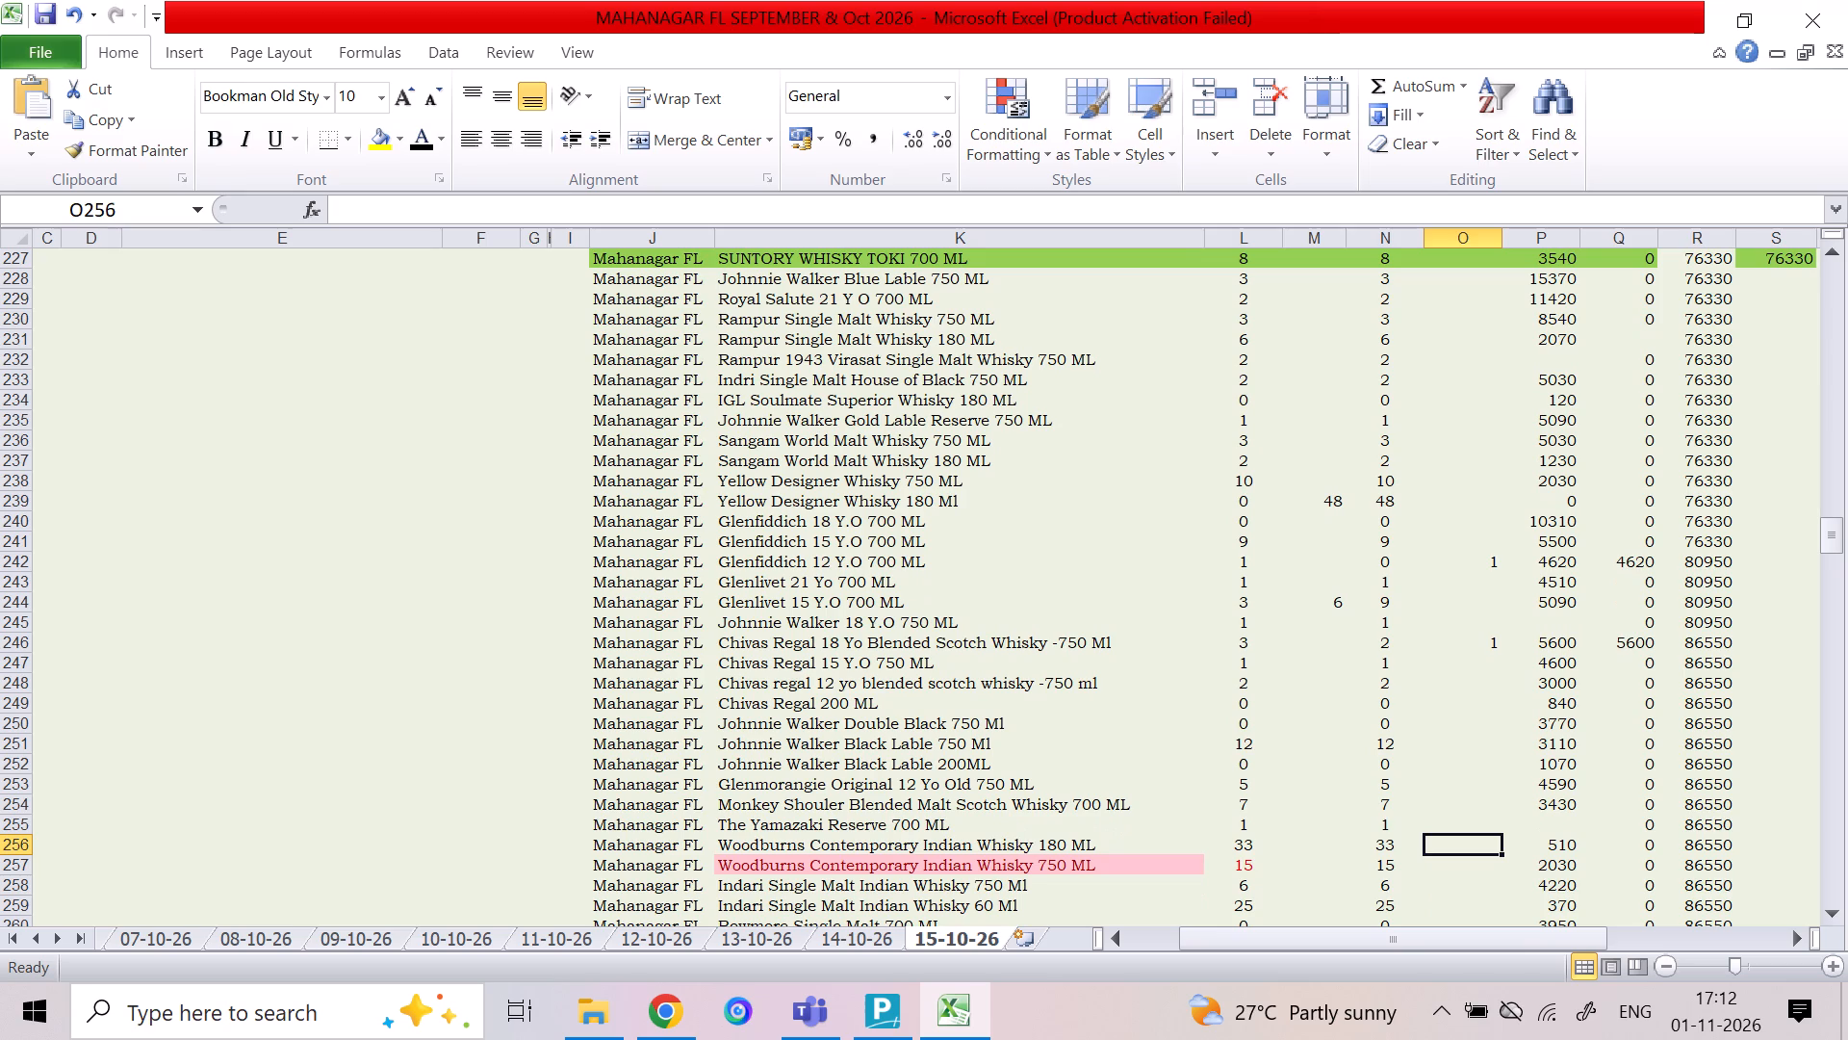
pyautogui.press('1')
pyautogui.press('Down')
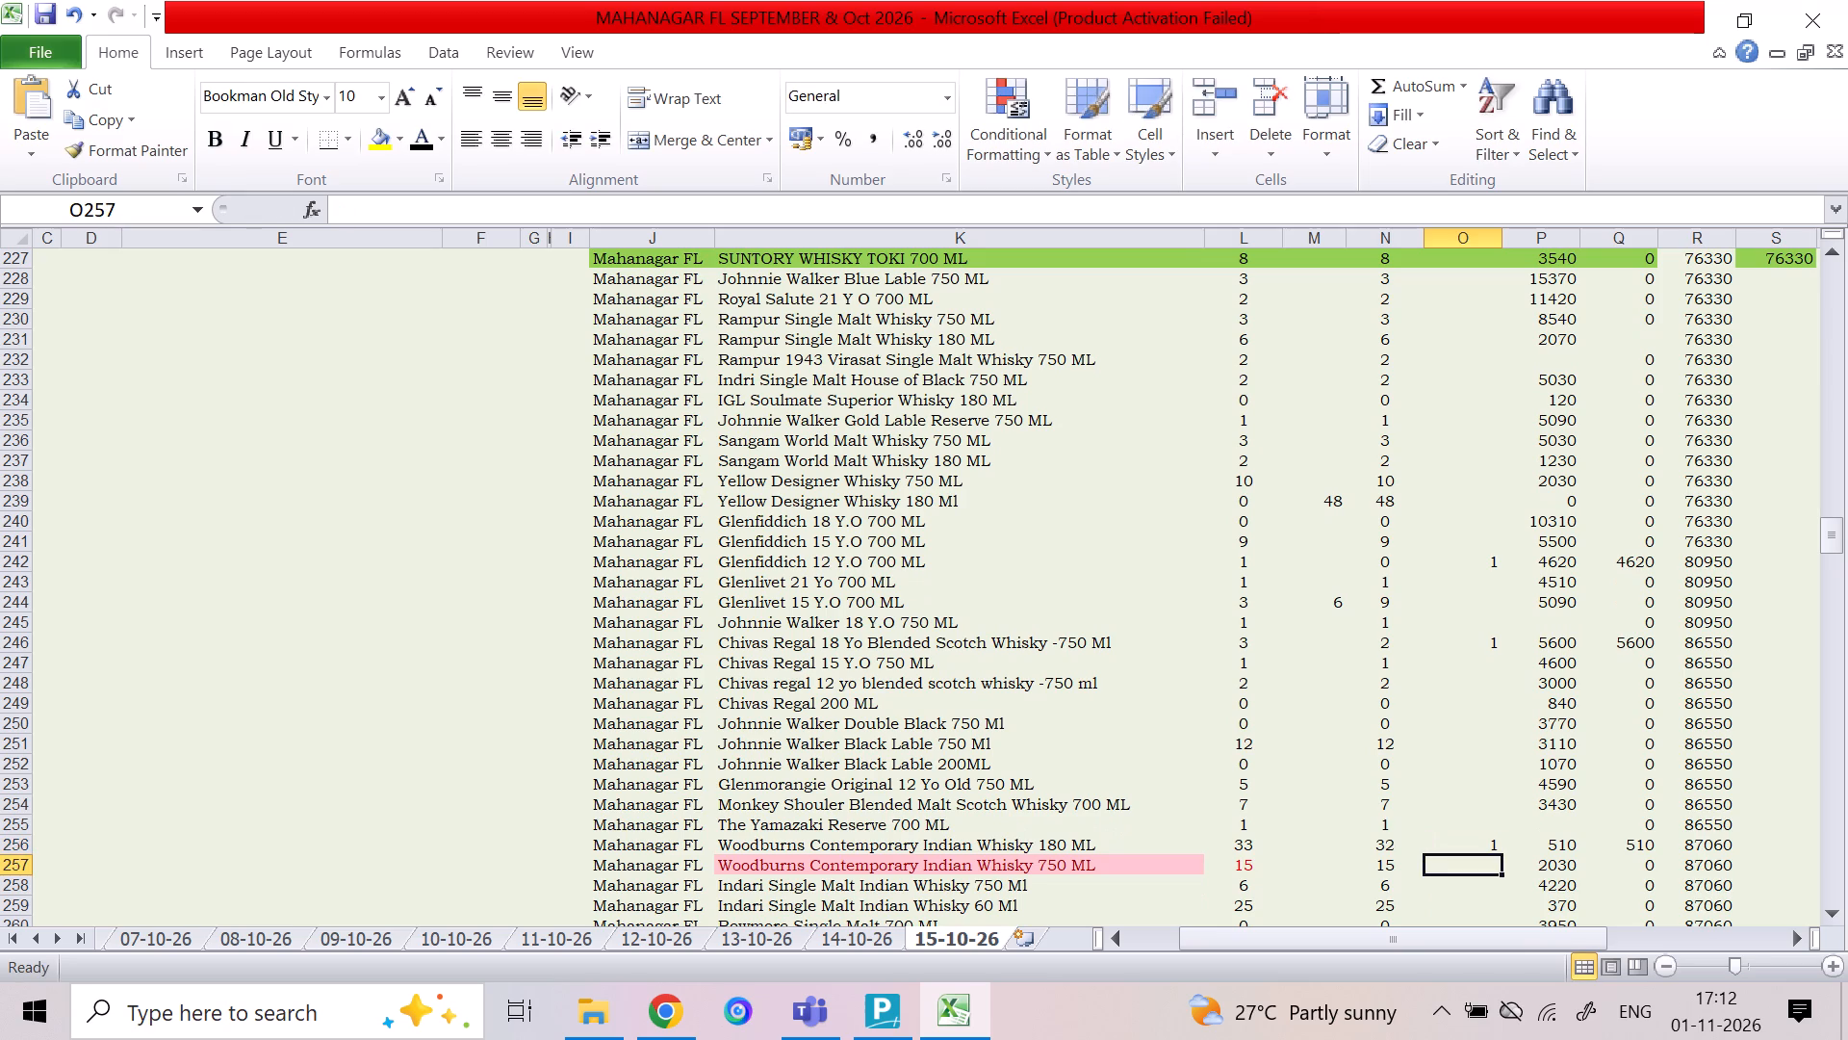
# Enter 1 as the sale quantity for Indari Single Malt Indian Whisky 750 Ml.
pyautogui.press('Down')
pyautogui.press('Down')
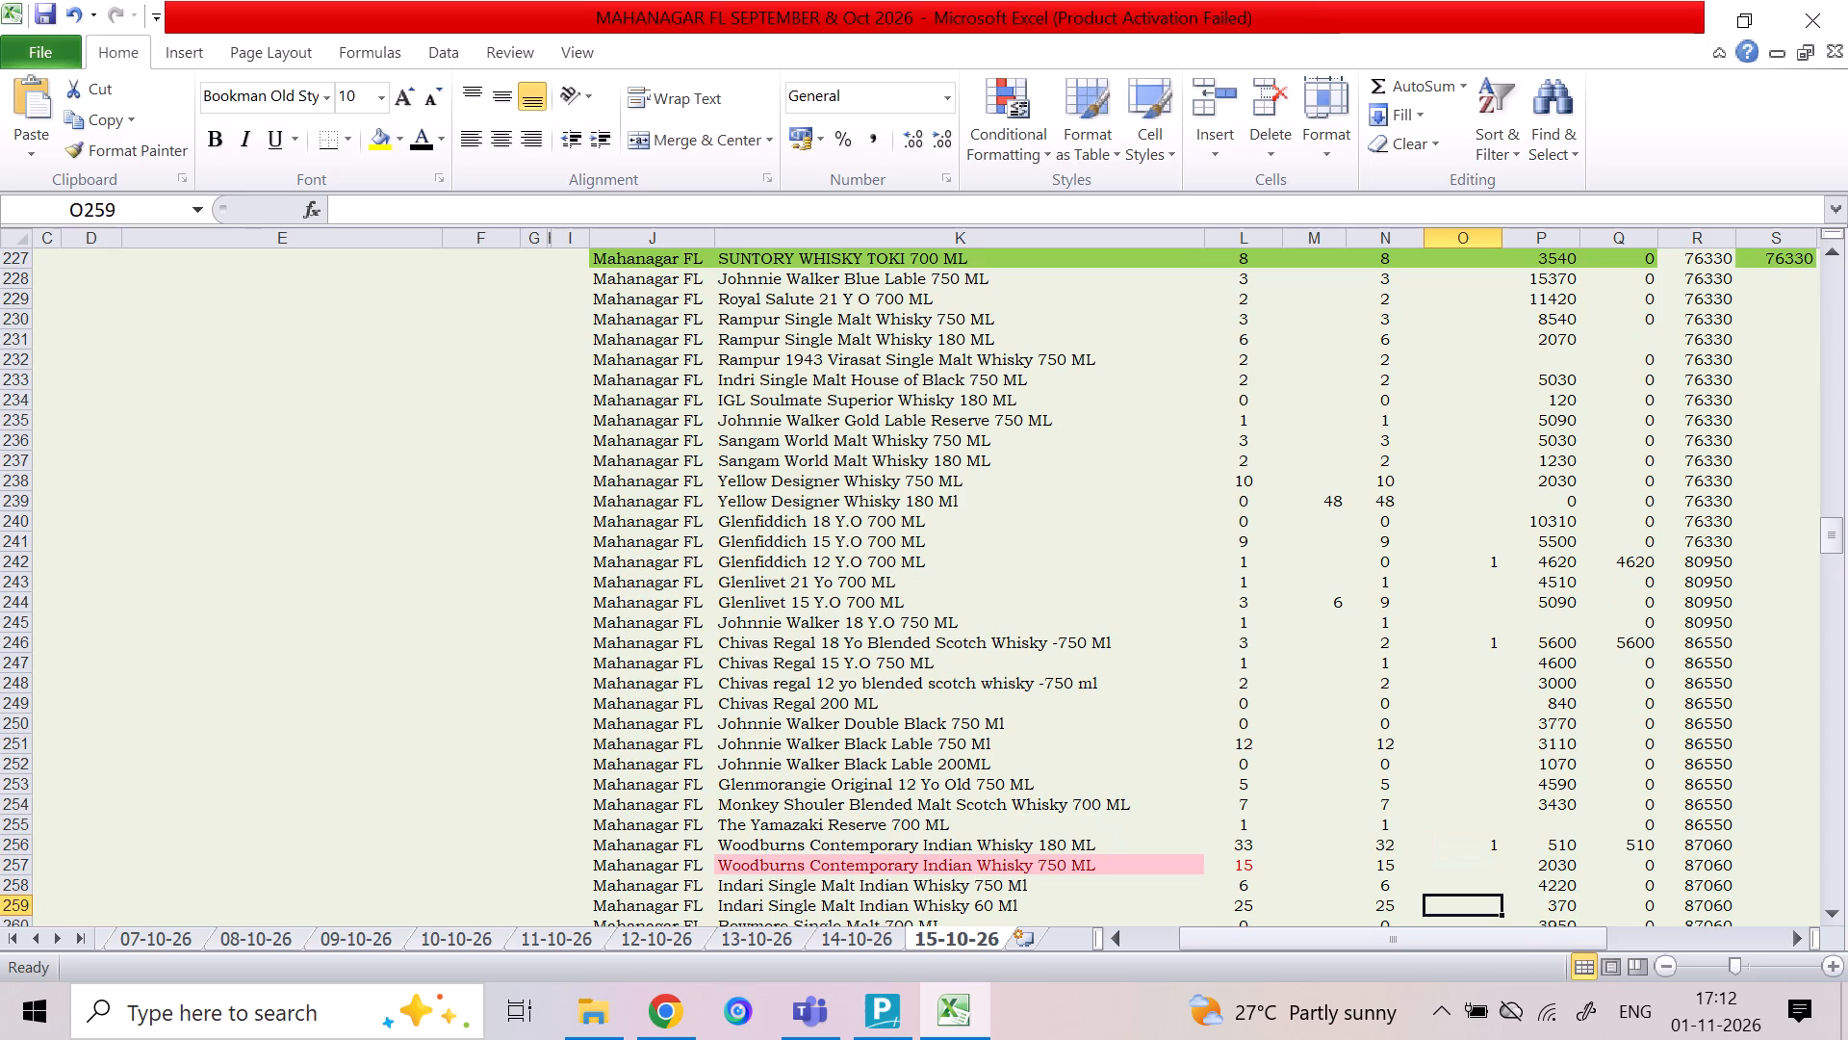
pyautogui.press('Up')
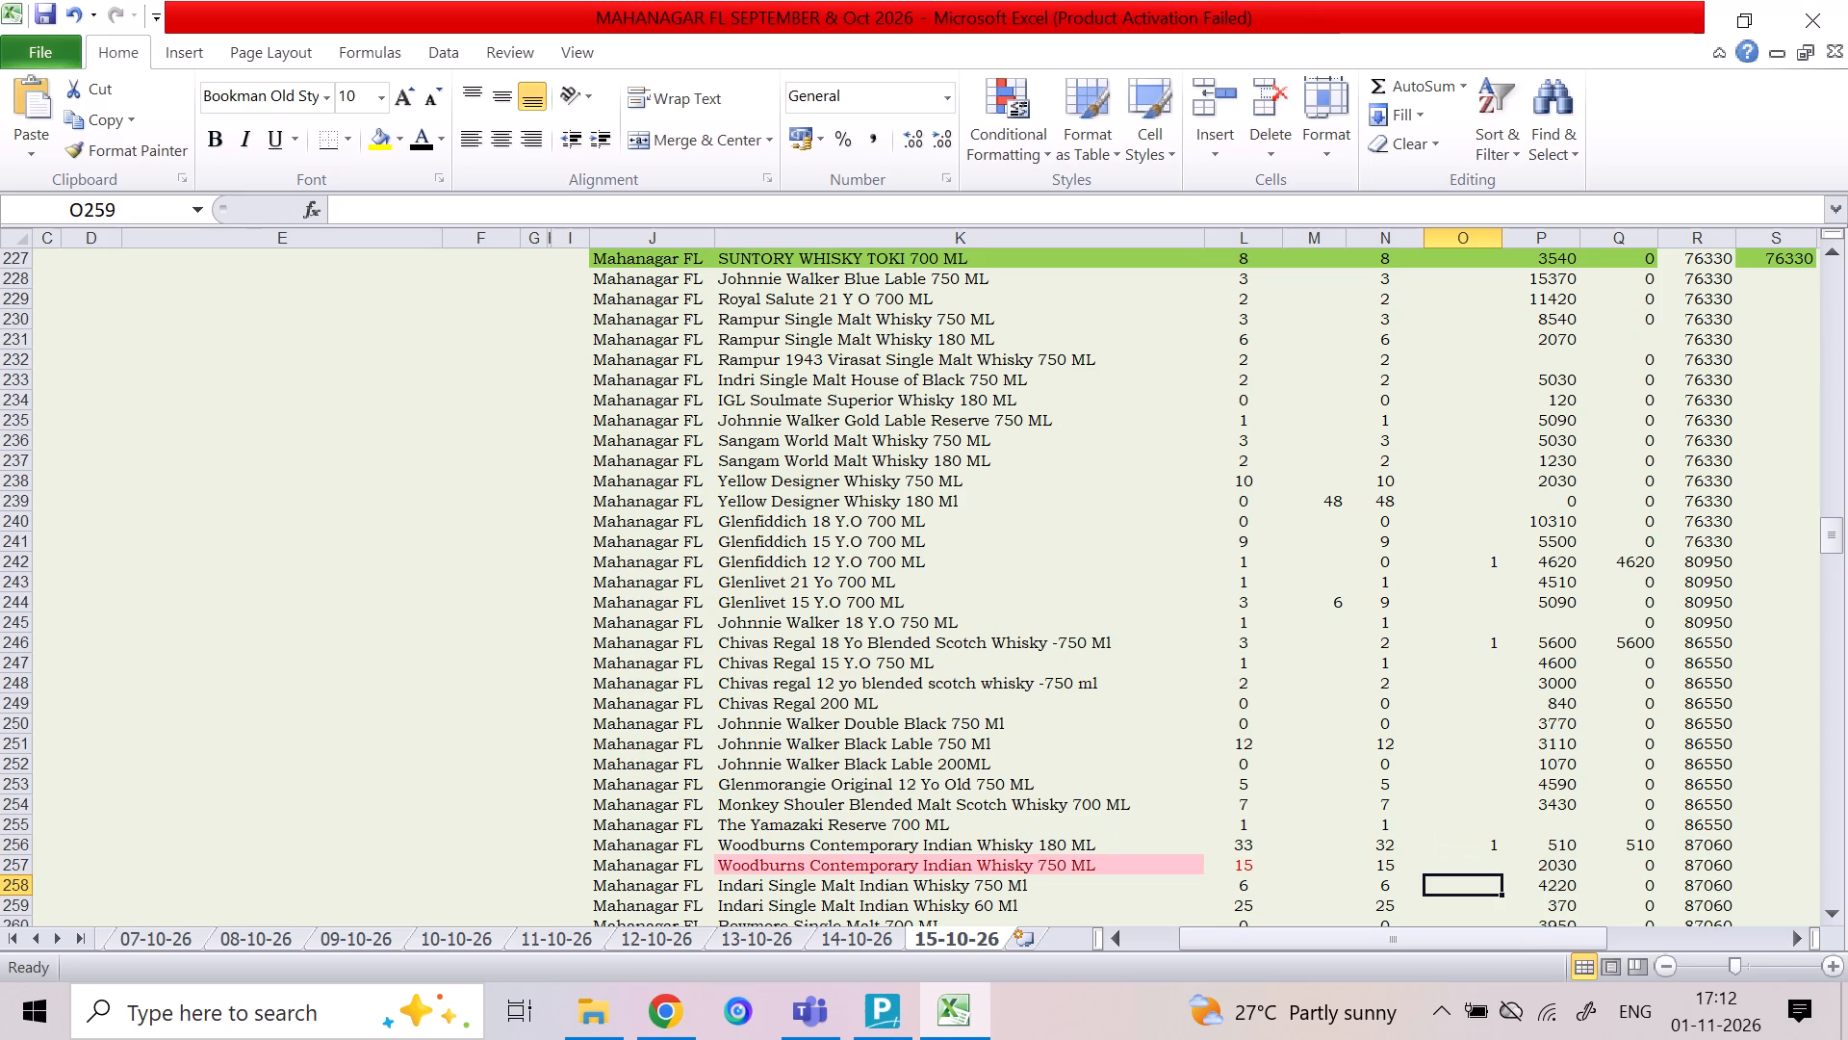
pyautogui.press('1')
pyautogui.press('Down')
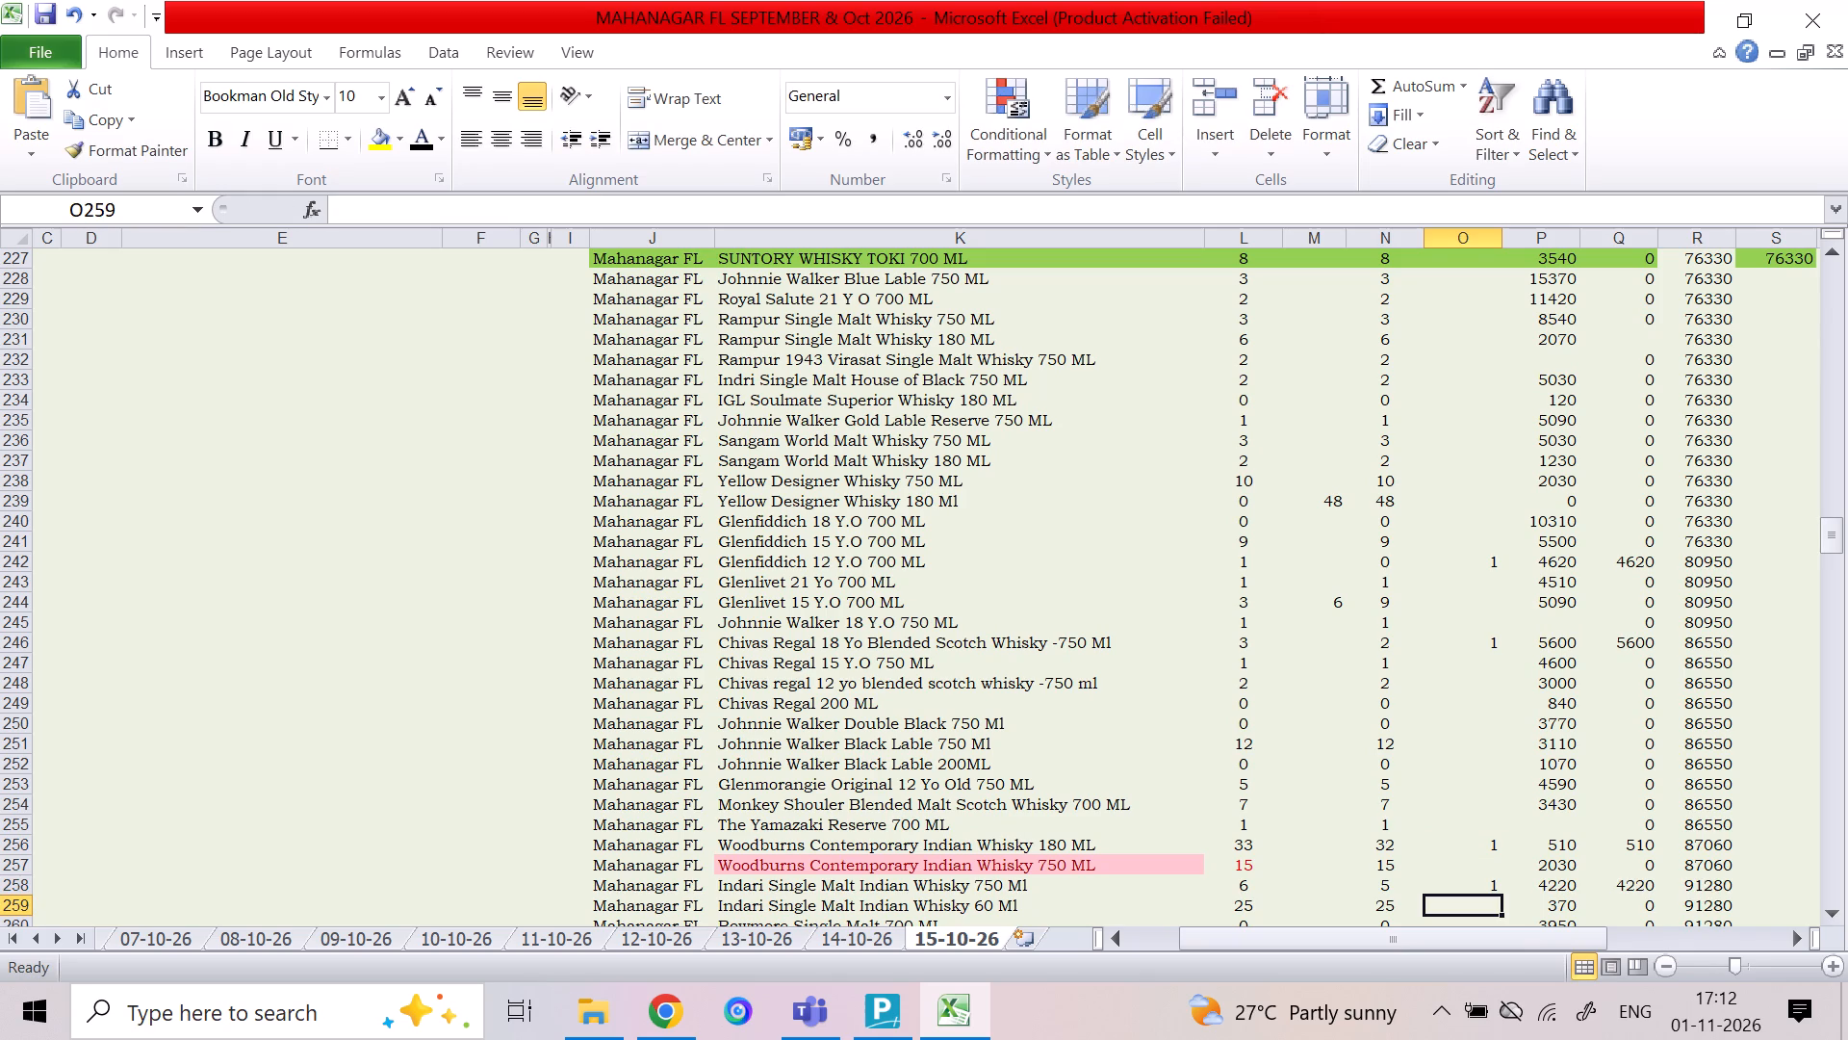
# Enter 1 as the sale quantity for Singleton 12 Y.O 700 ML.
pyautogui.press('Down')
pyautogui.press('Down')
pyautogui.press('Down')
pyautogui.press('Up')
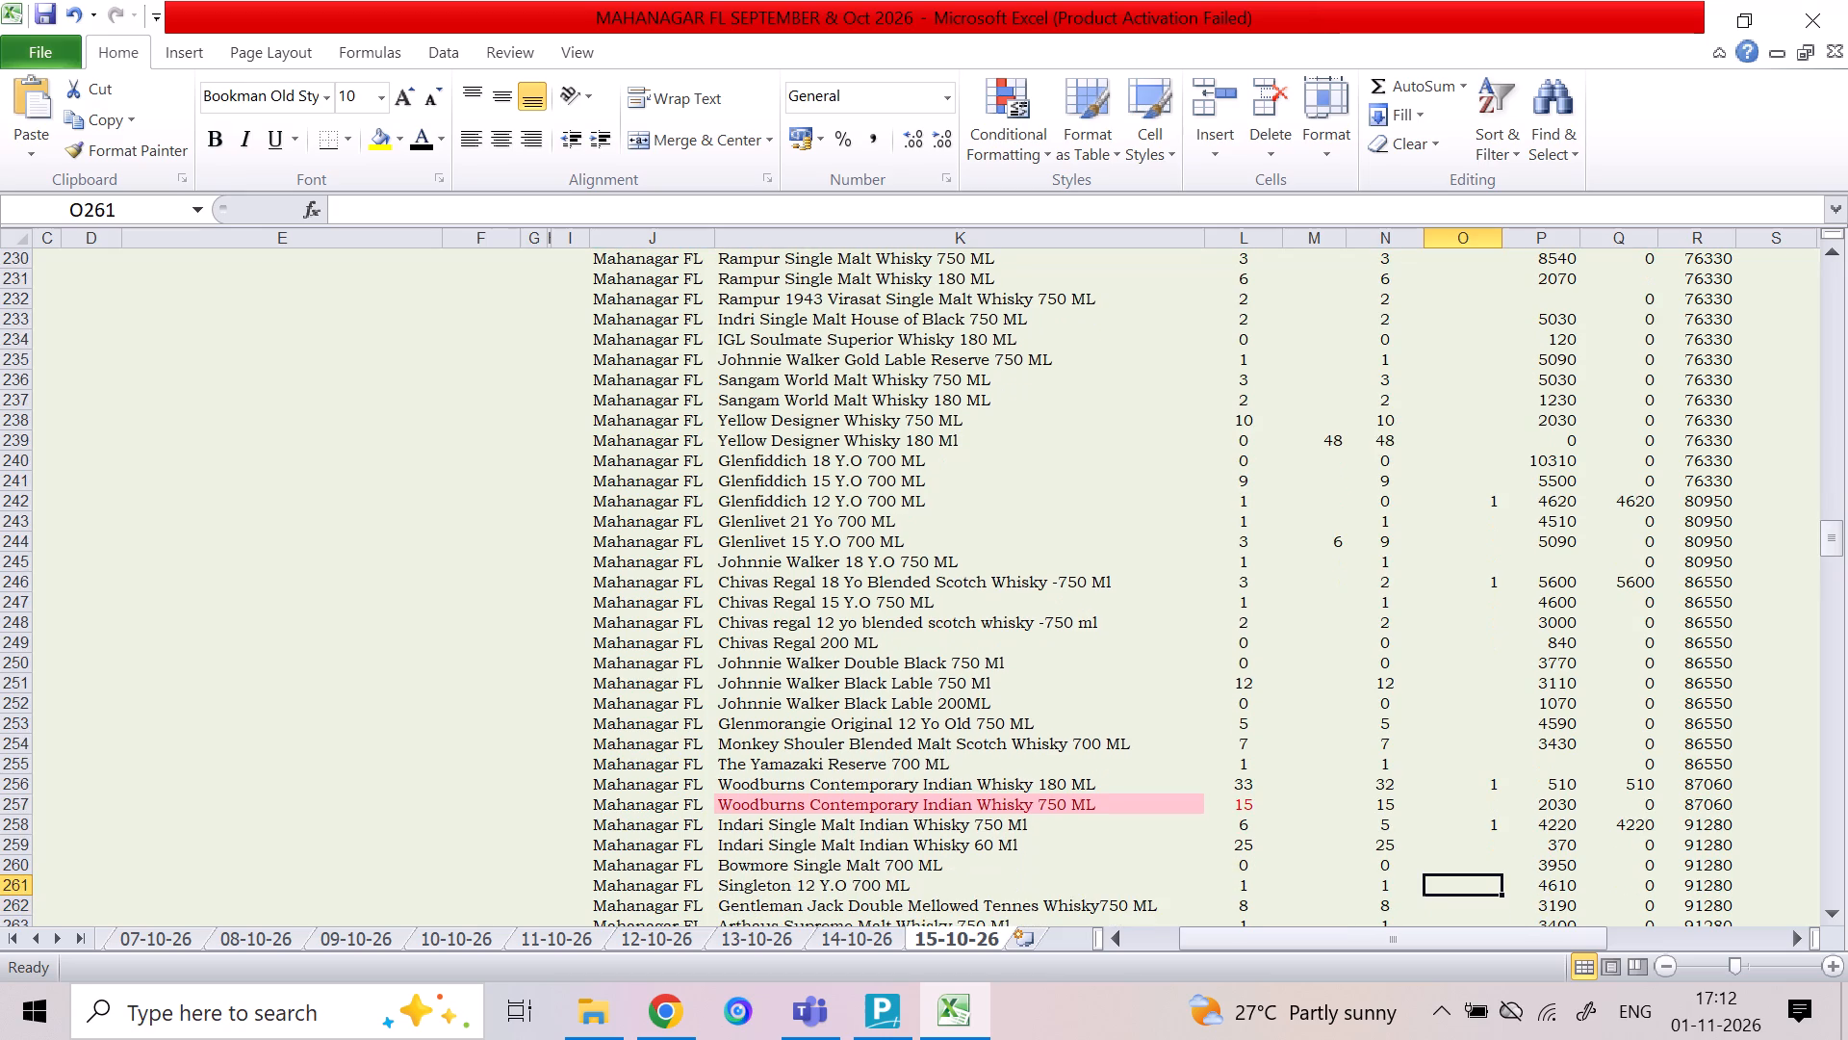
pyautogui.press('1')
pyautogui.press('Down')
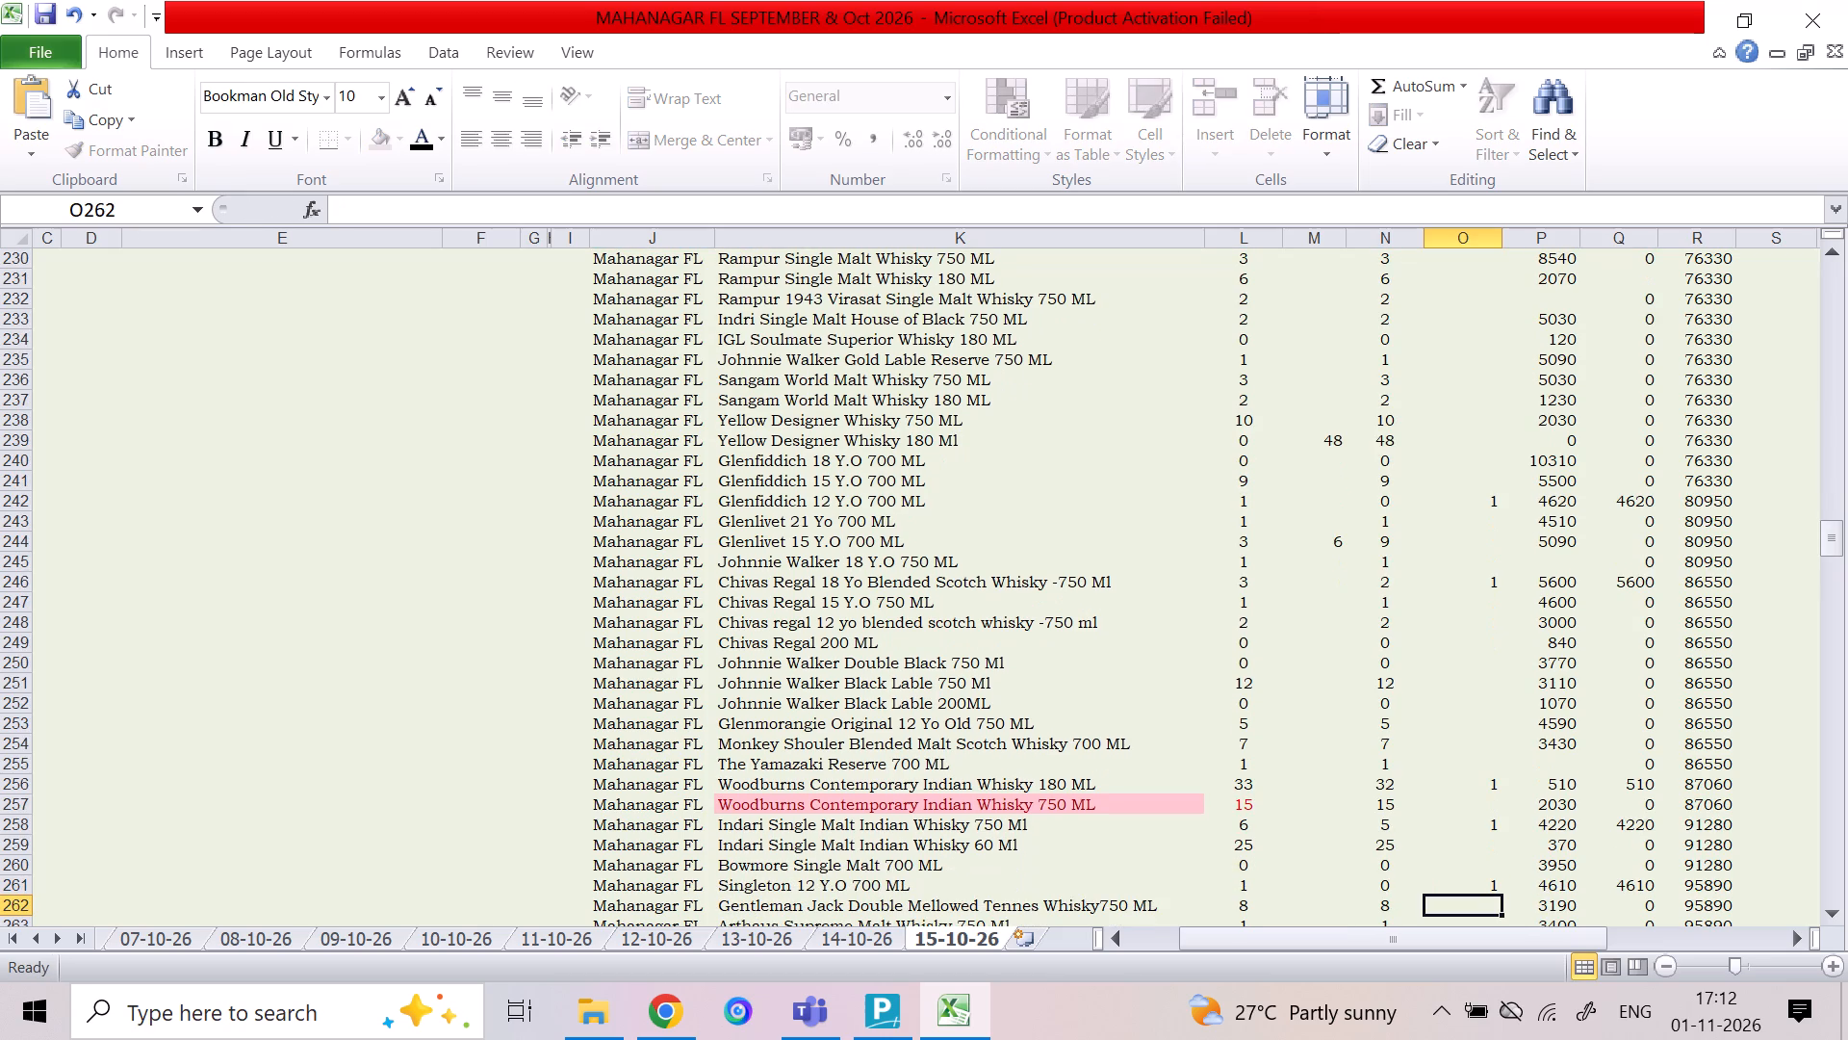
# Enter 6 as the inward quantity for Jack Daniel;S Fire 750 ML.
pyautogui.press('Down')
pyautogui.press('Down')
pyautogui.press('Down')
pyautogui.press('Up')
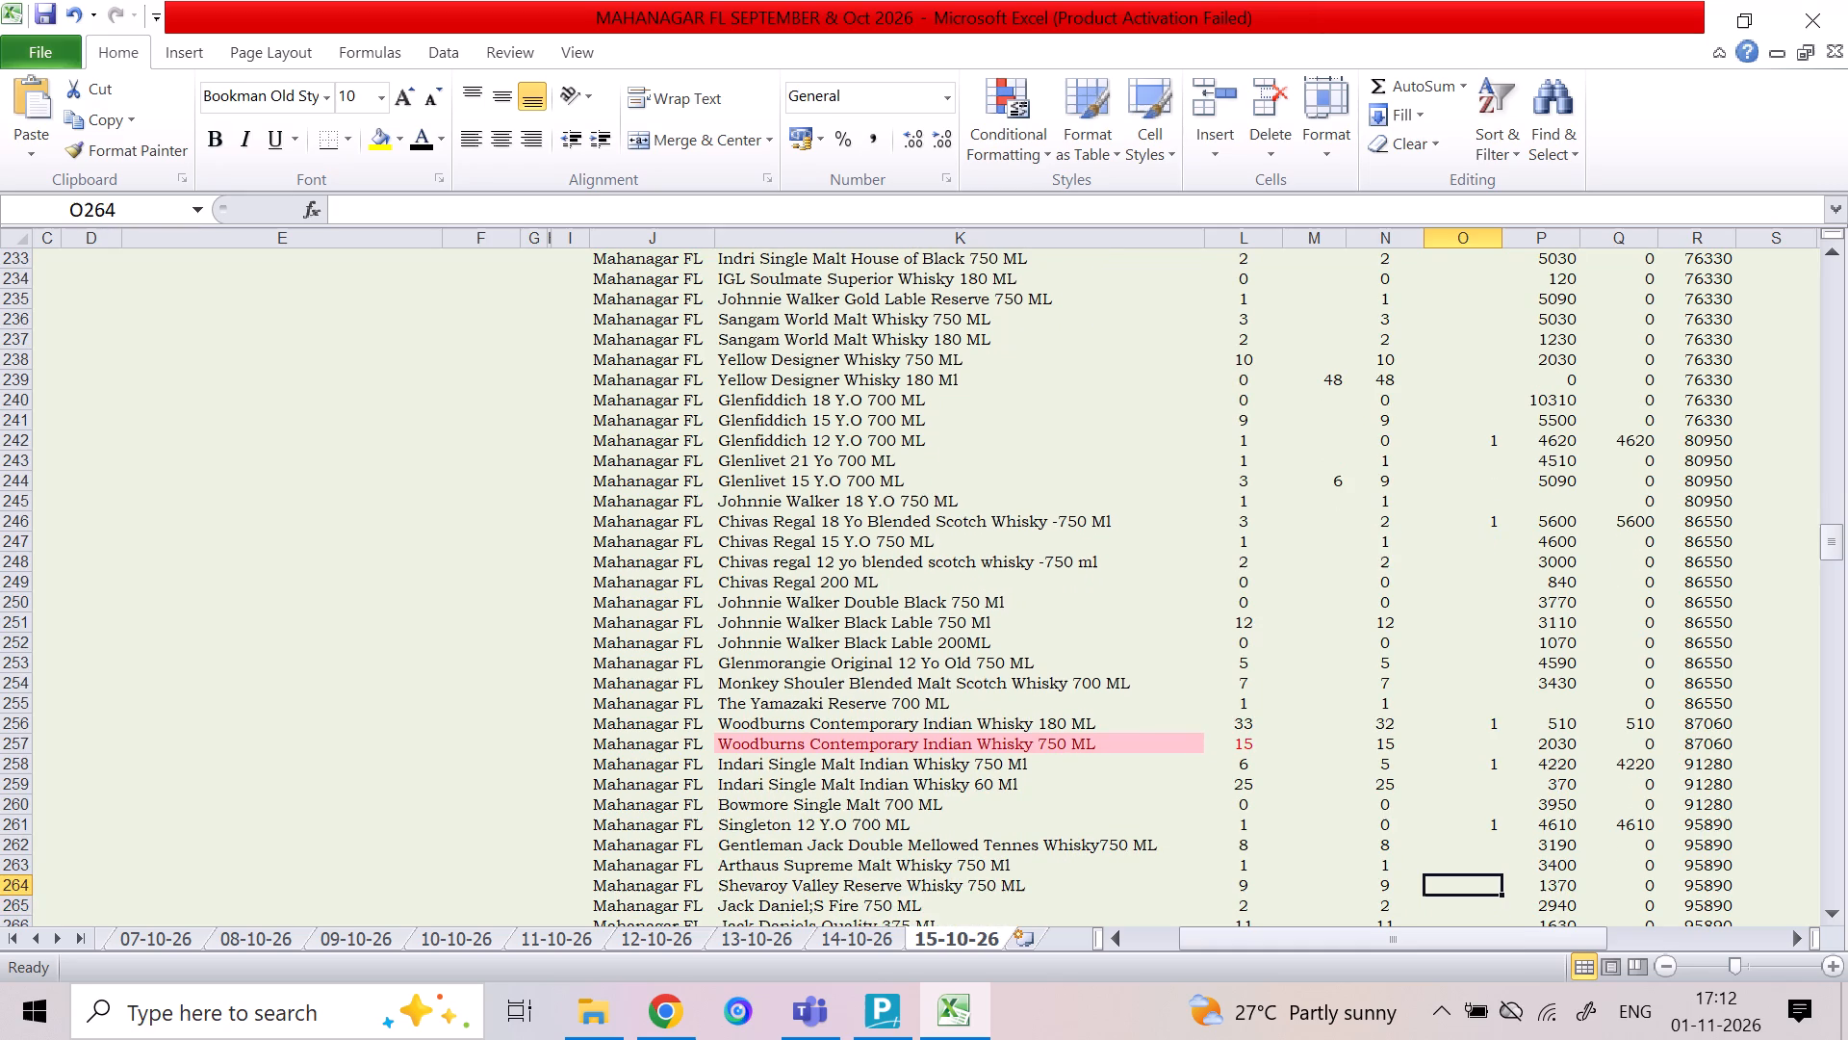
pyautogui.press('Left')
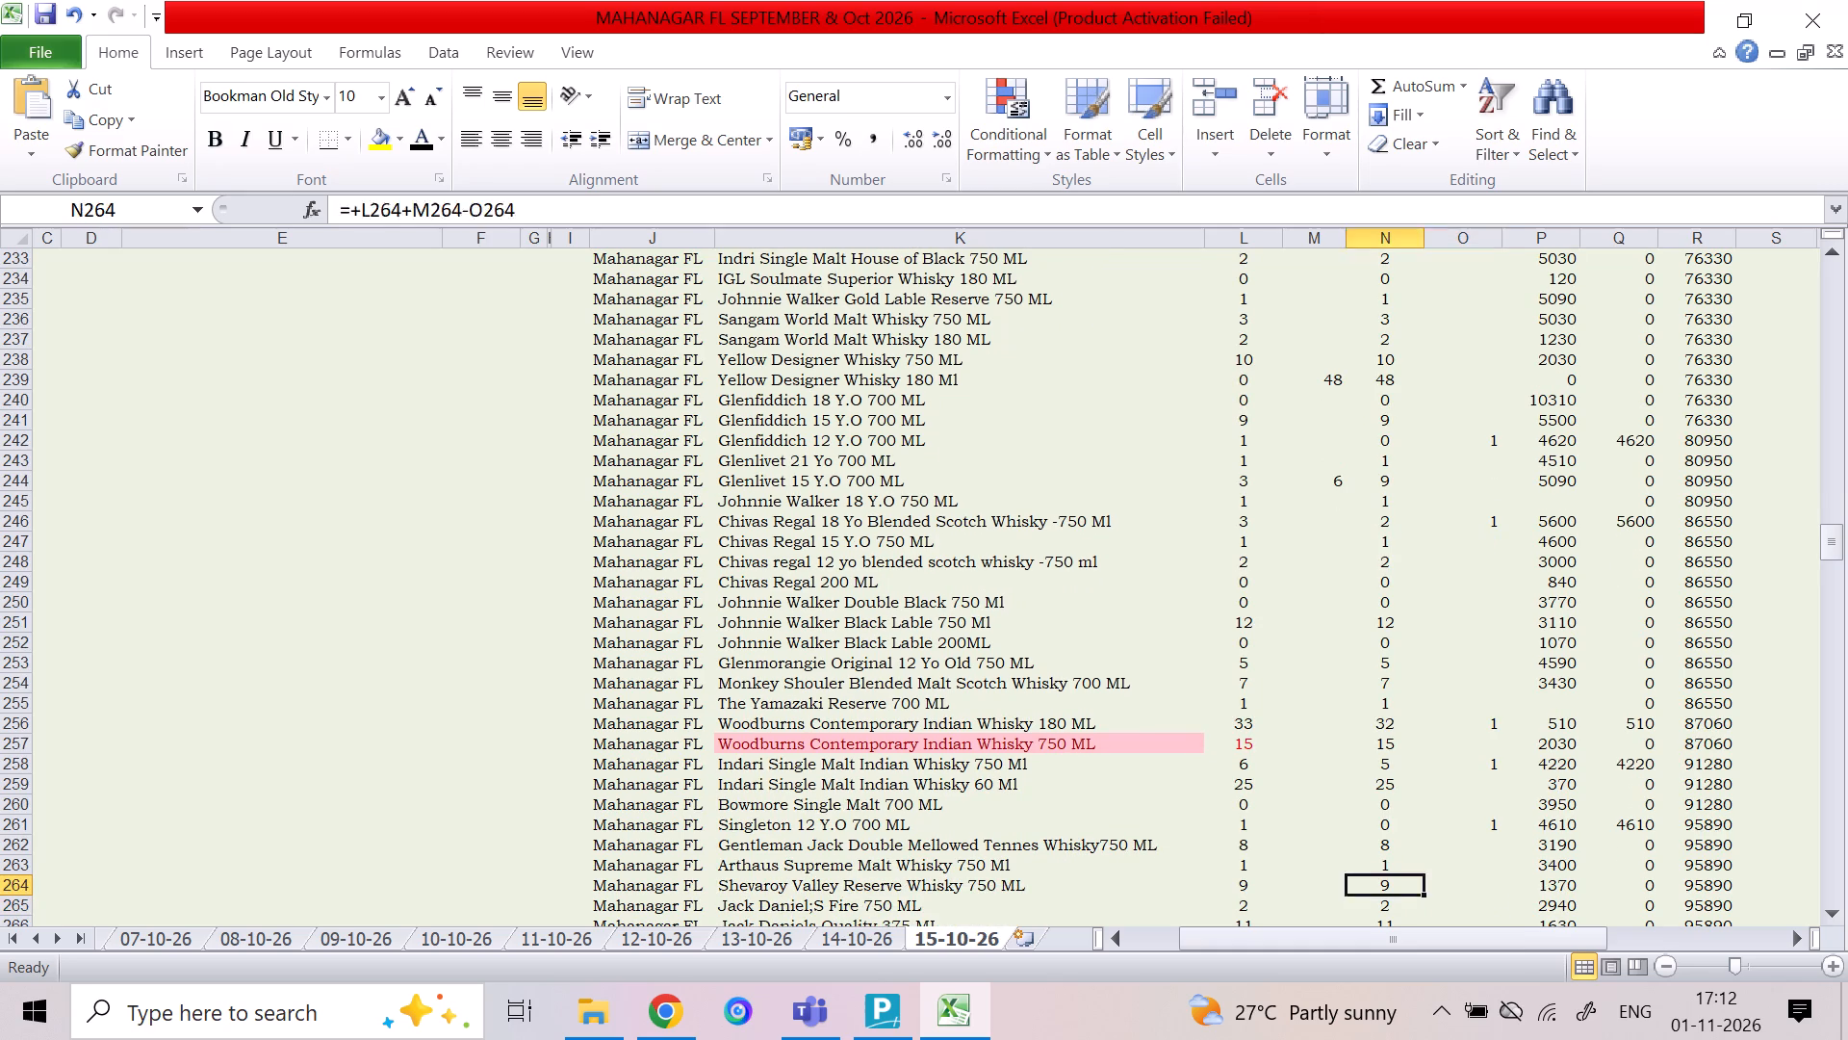
pyautogui.press('Left')
pyautogui.press('Left')
pyautogui.press('Left')
pyautogui.press('Down')
pyautogui.press('Down')
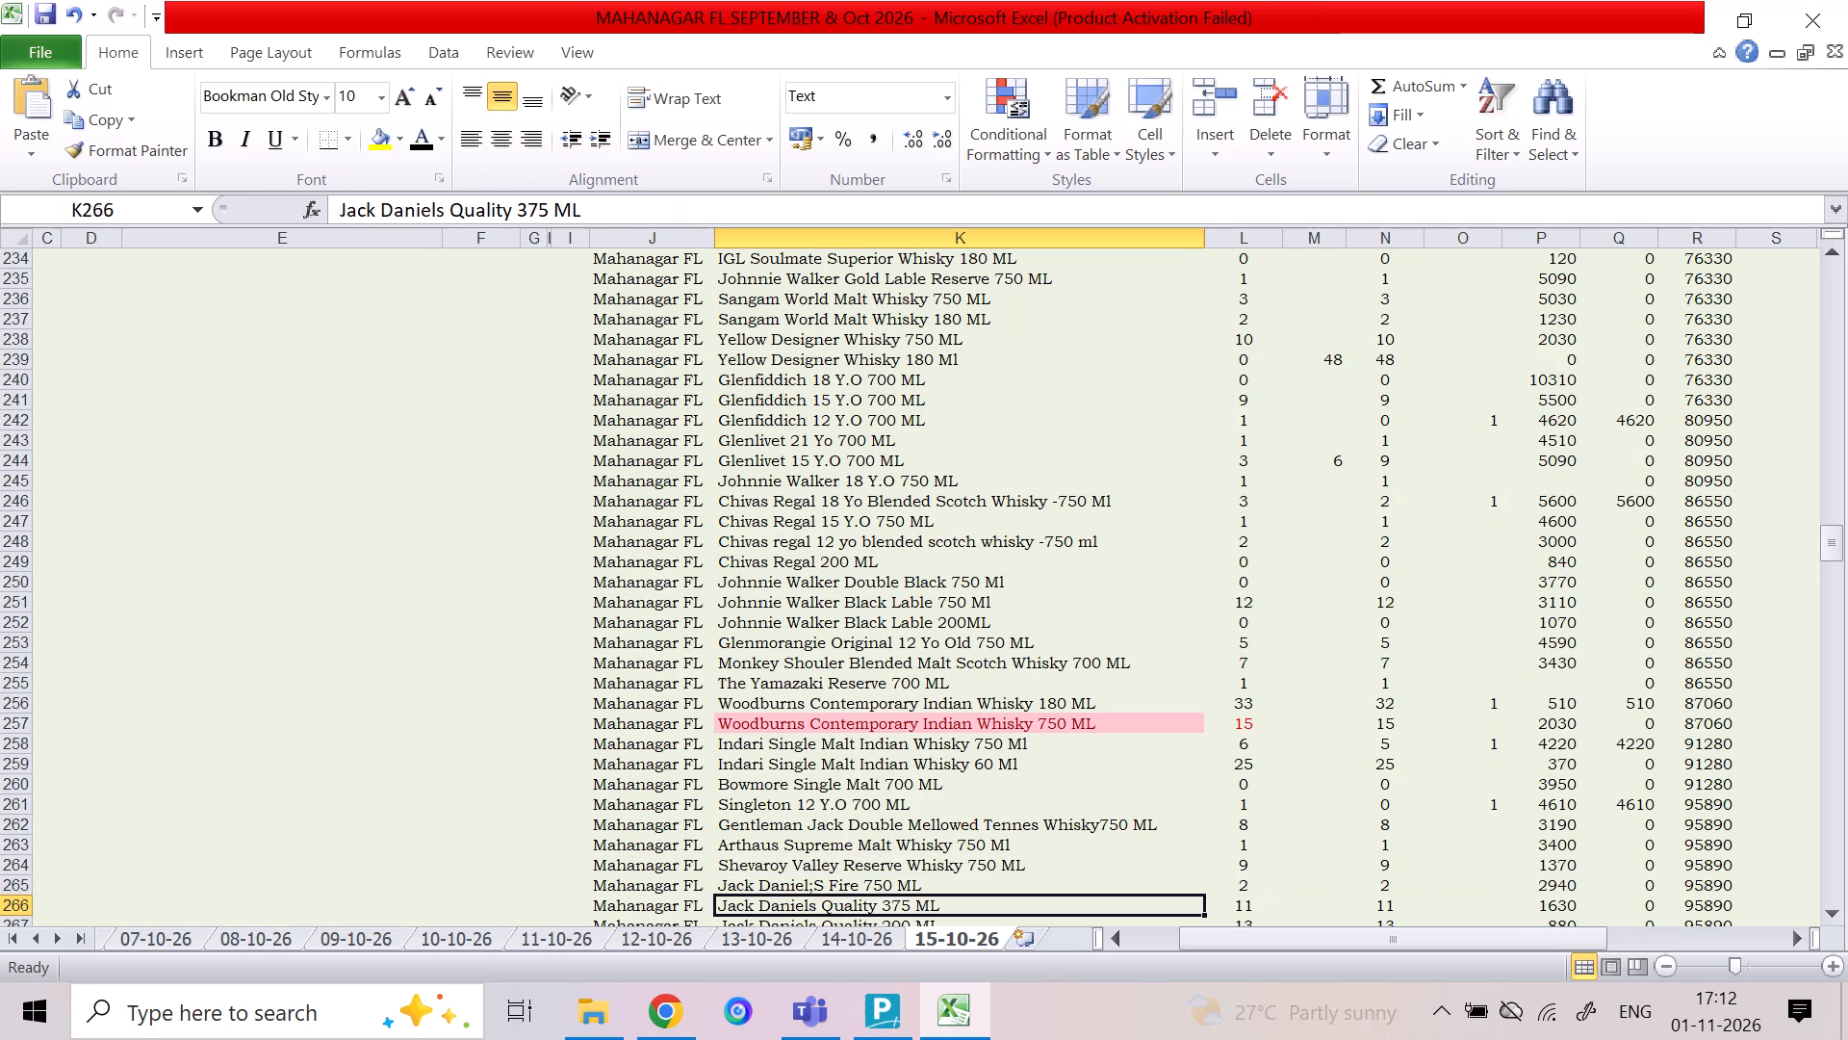
pyautogui.press('Up')
pyautogui.press('Right')
pyautogui.press('Right')
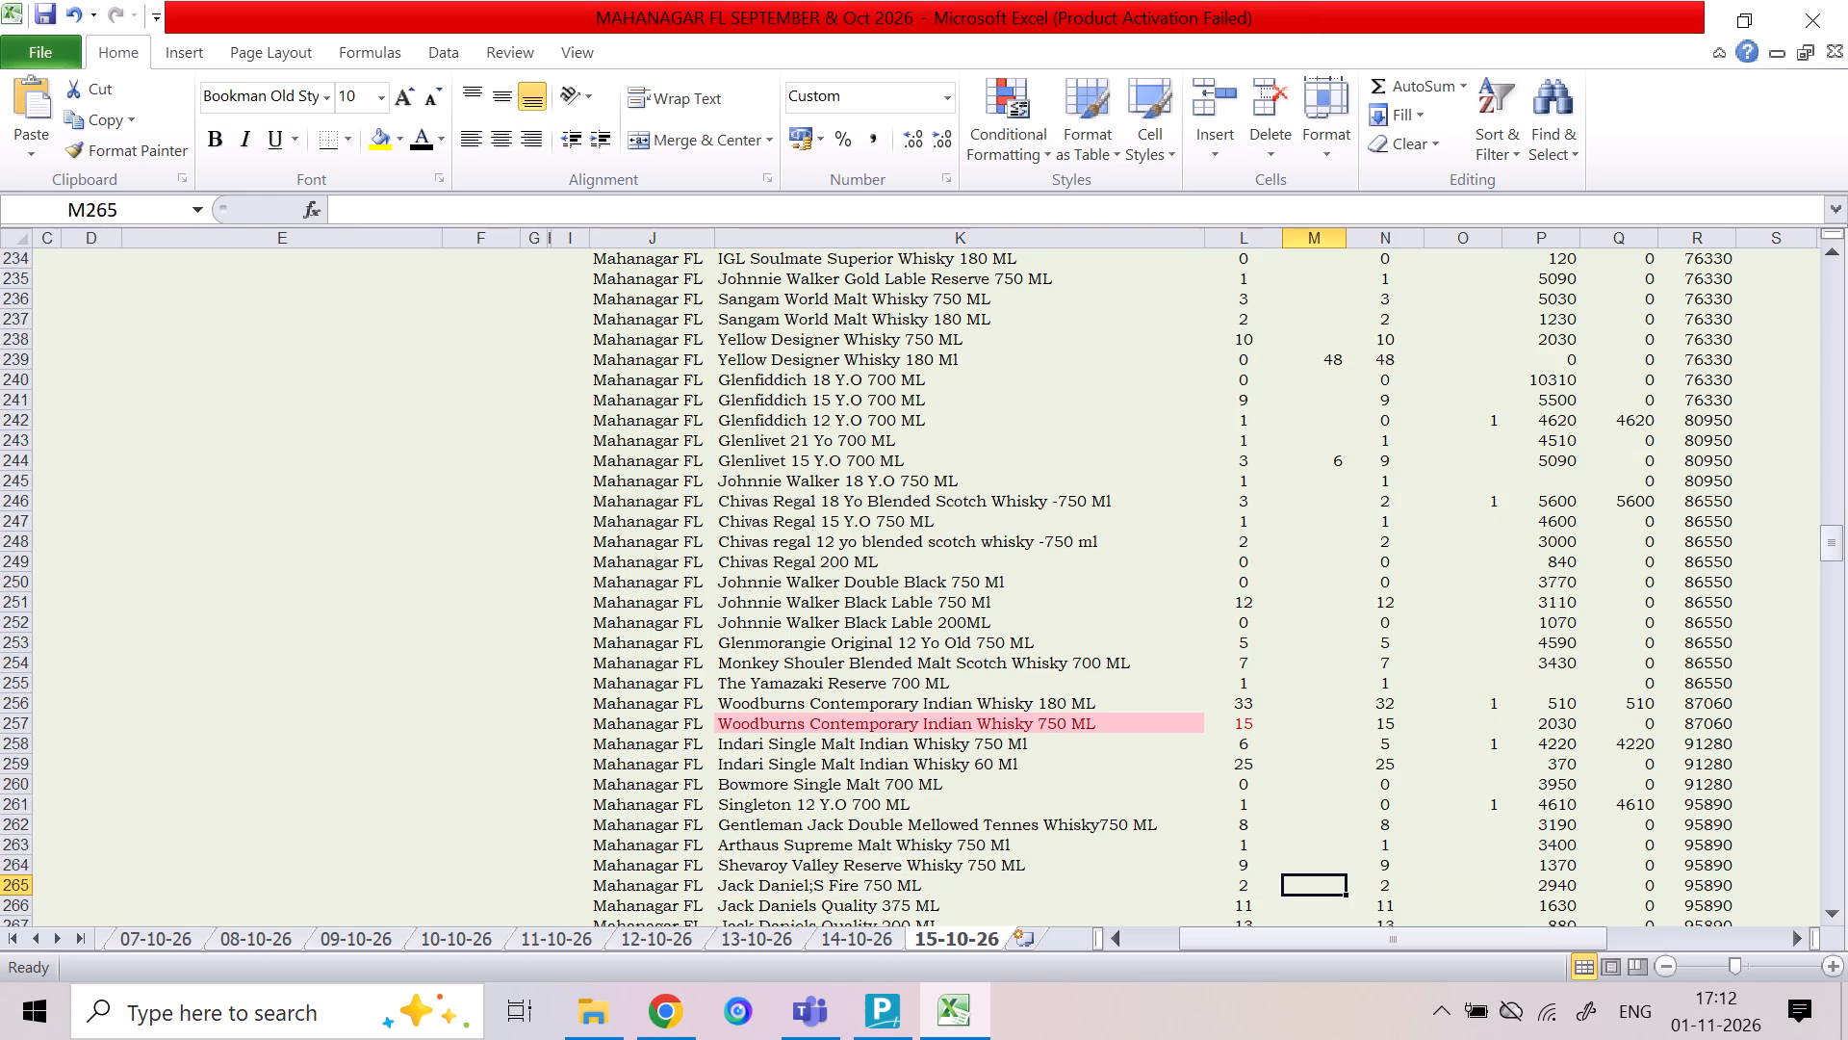
pyautogui.press('6')
pyautogui.press('Down')
# Enter 1 as the sale quantity for Jack Daniels Quality 375 ML.
pyautogui.press('Up')
pyautogui.press('Right')
pyautogui.press('Right')
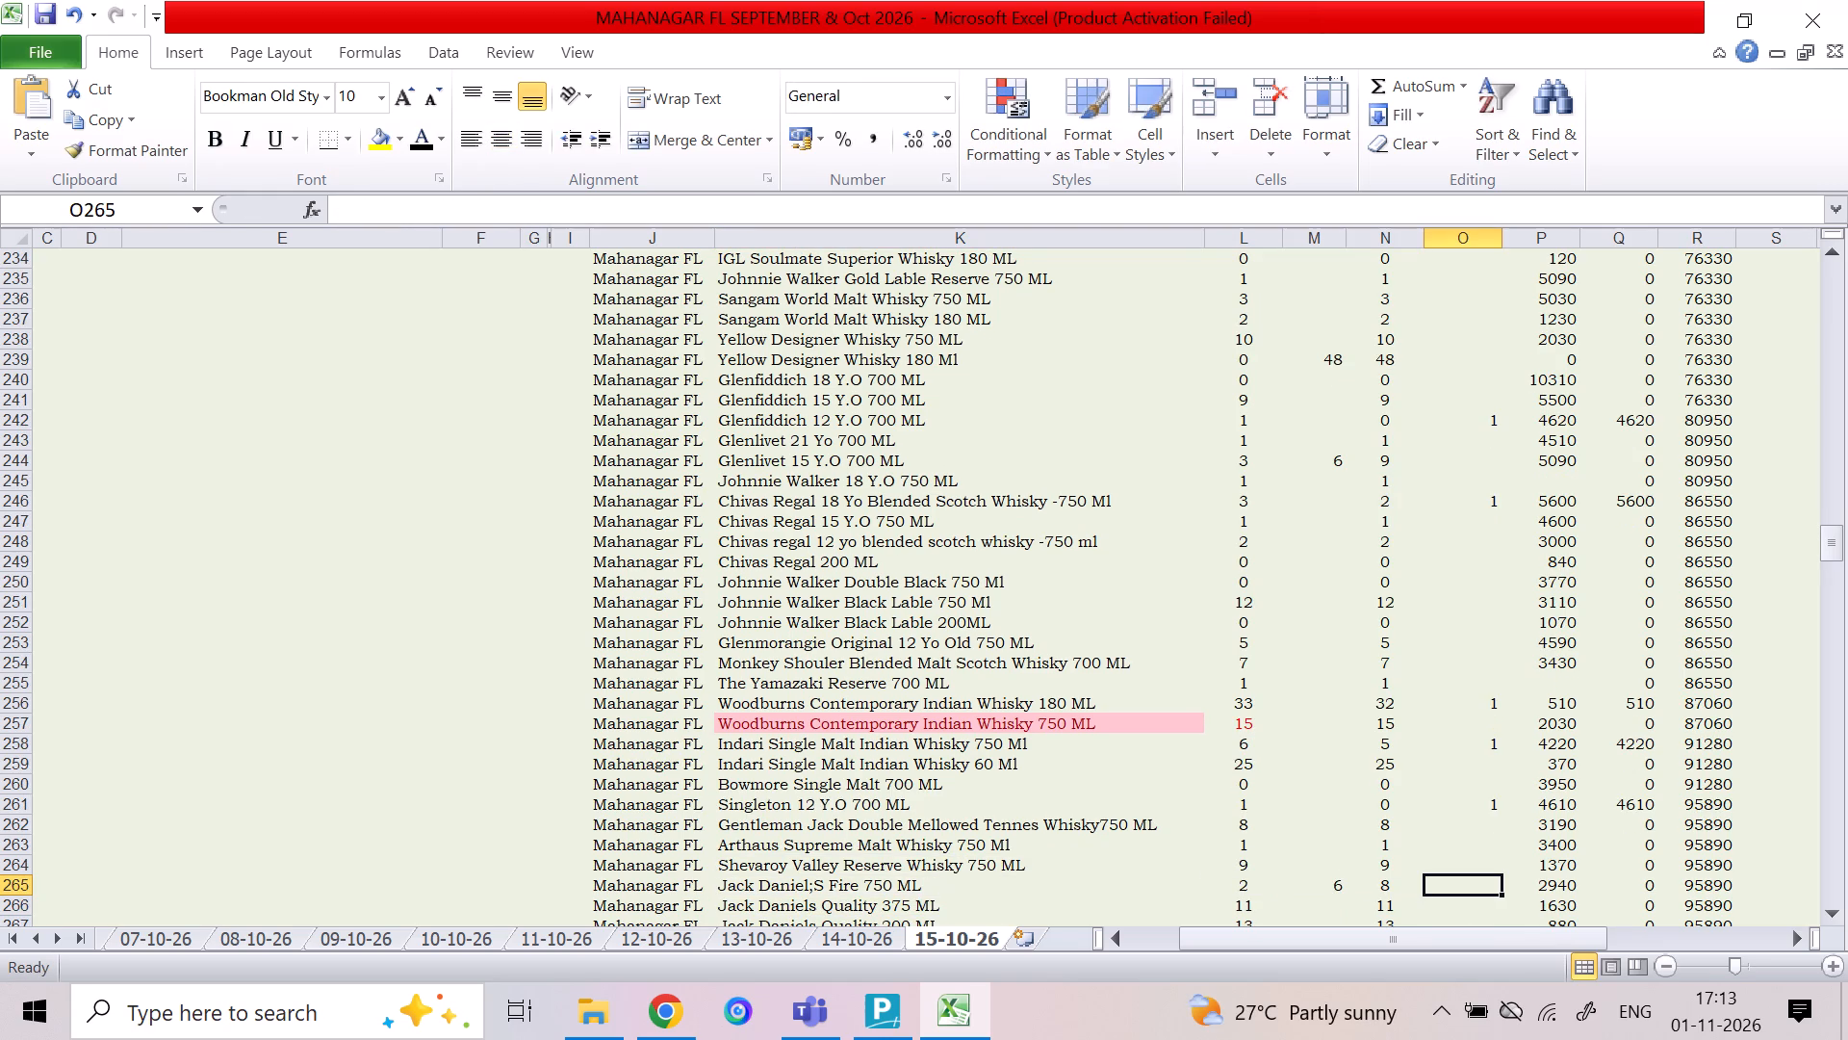
pyautogui.press('Down')
pyautogui.press('1')
pyautogui.press('Down')
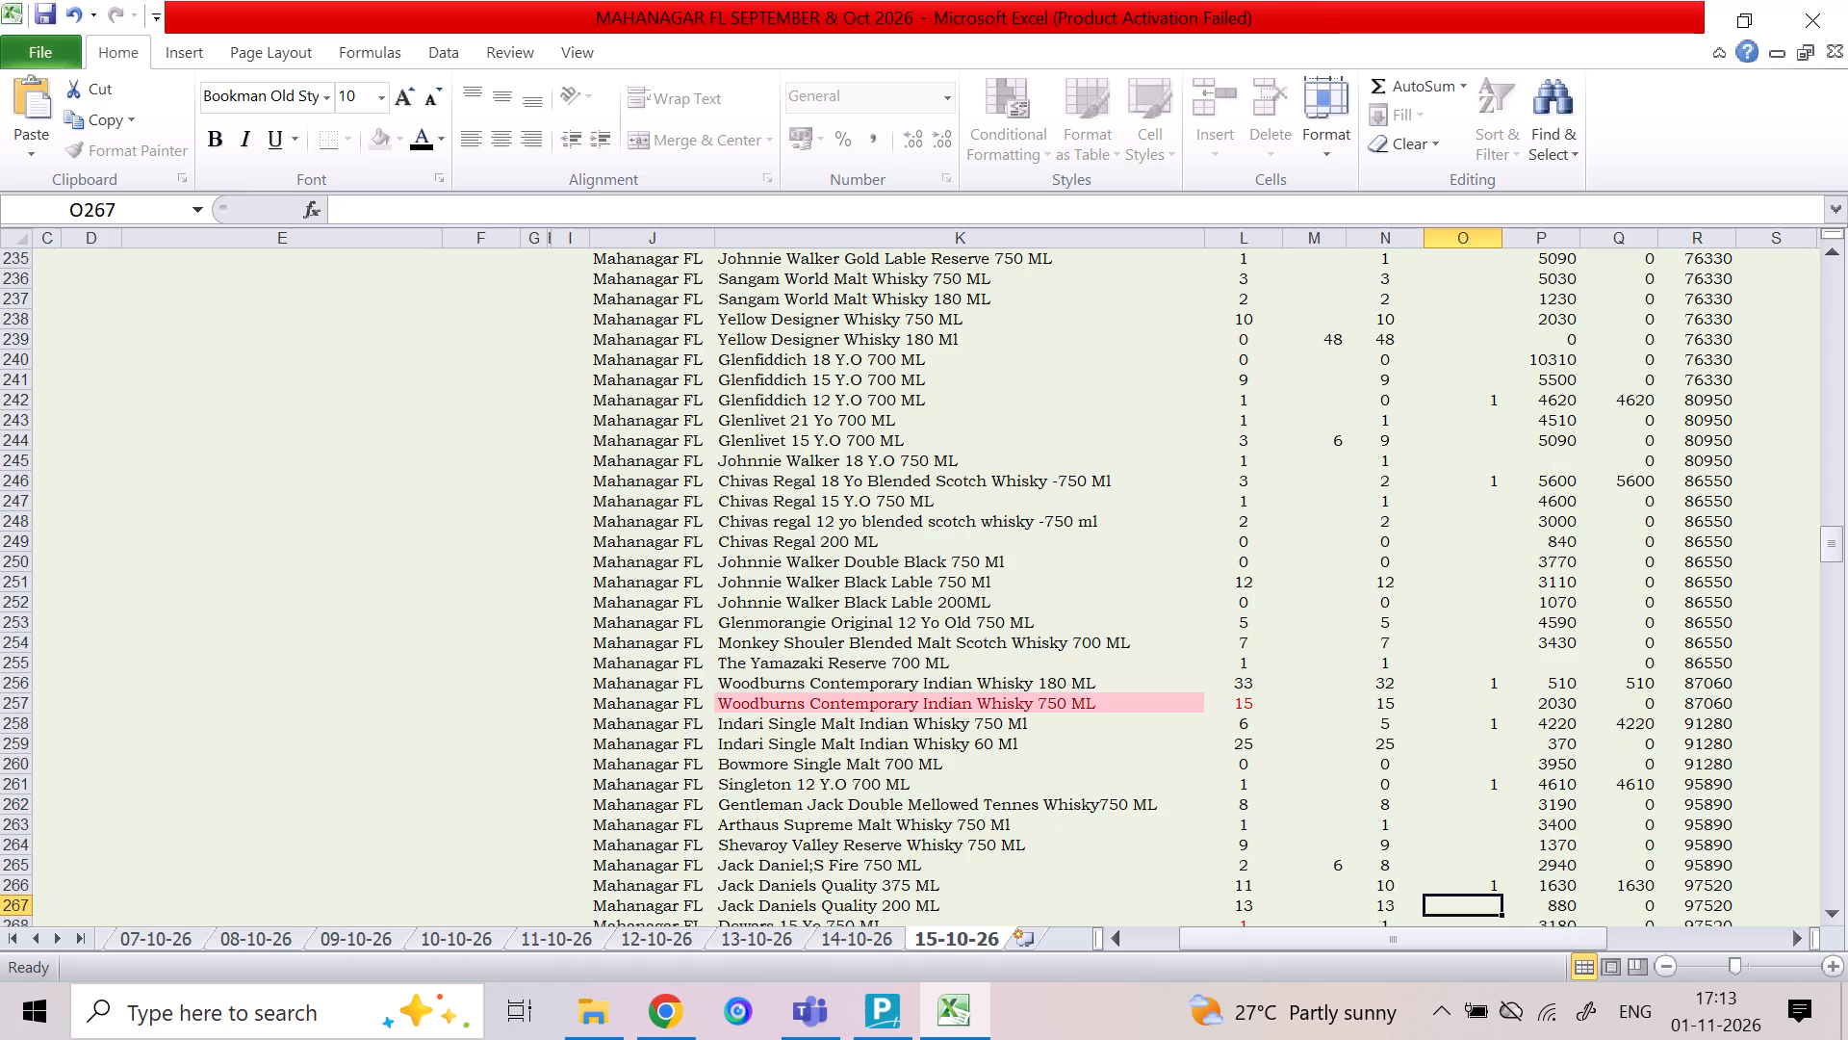
# Continue down the sale quantity column to the Bushmills Triple Distilled Aged 10 Years SM 700ML row.
pyautogui.press('Down')
pyautogui.press('Down')
pyautogui.press('Down')
pyautogui.press('Down')
pyautogui.press('Down')
pyautogui.press('Down')
pyautogui.press('Down')
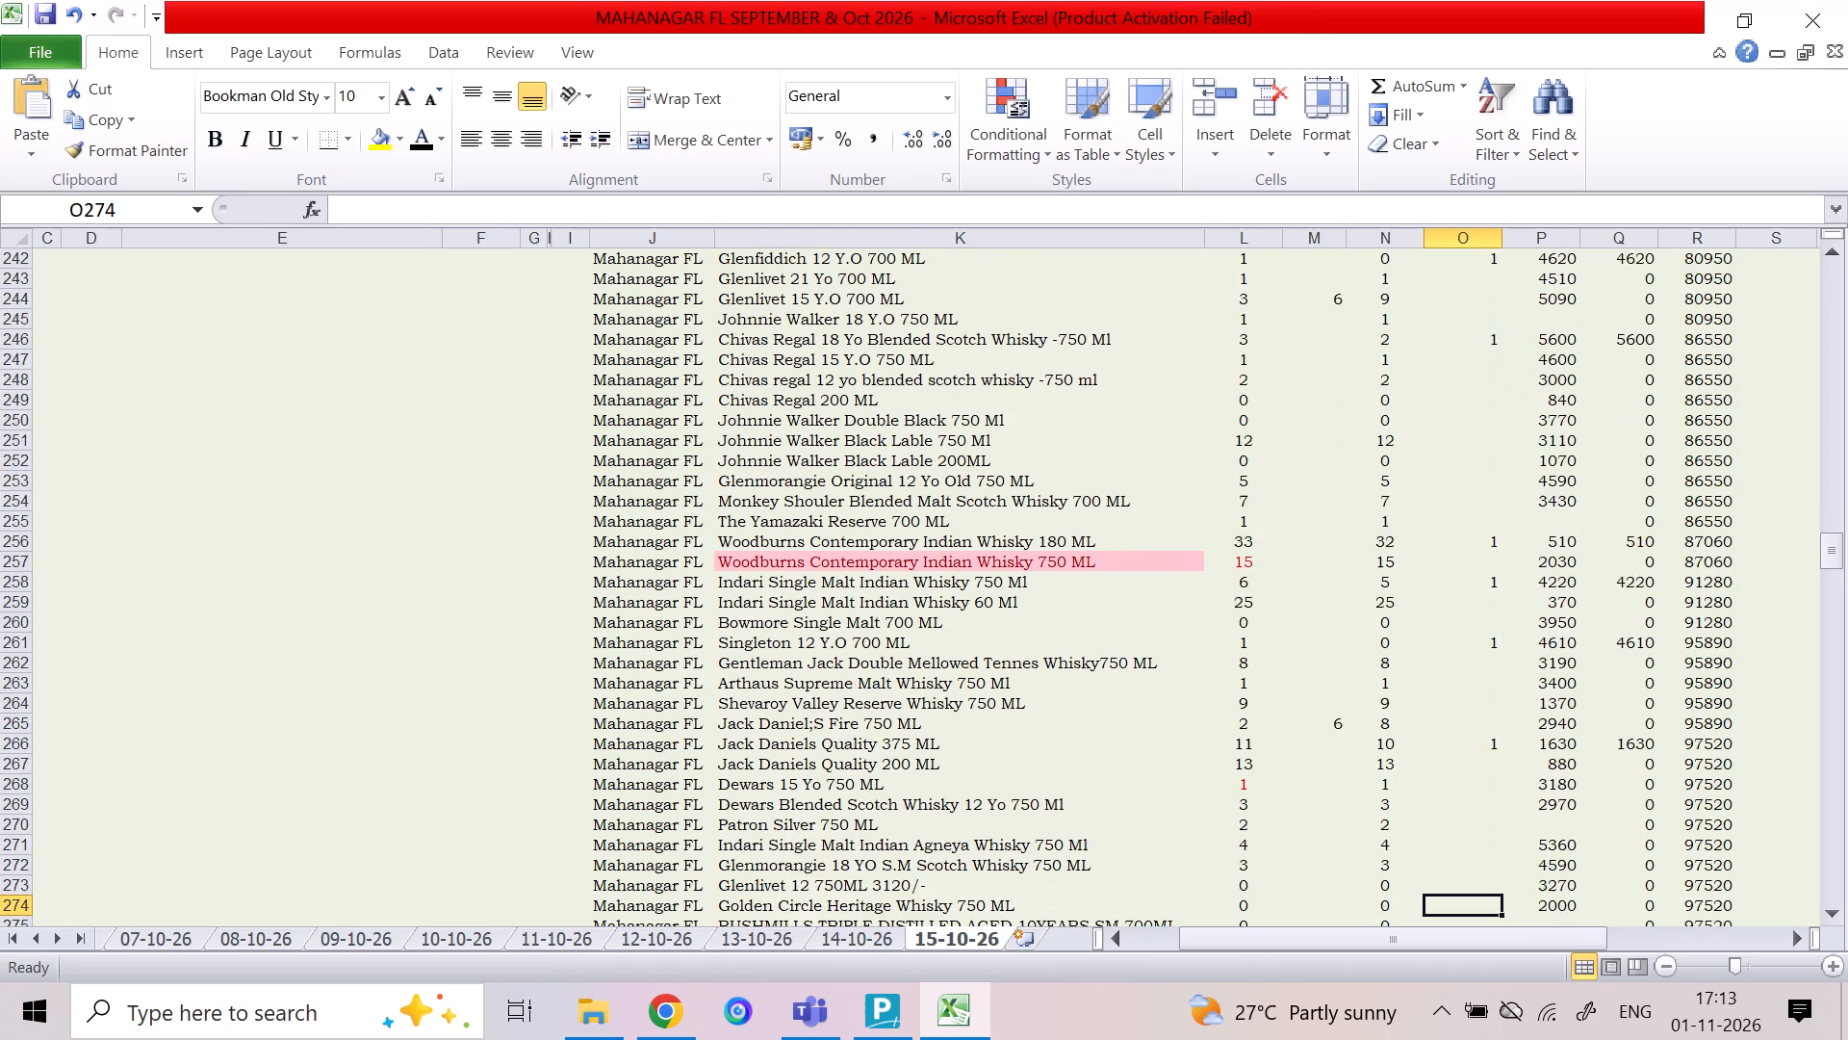
pyautogui.press('Down')
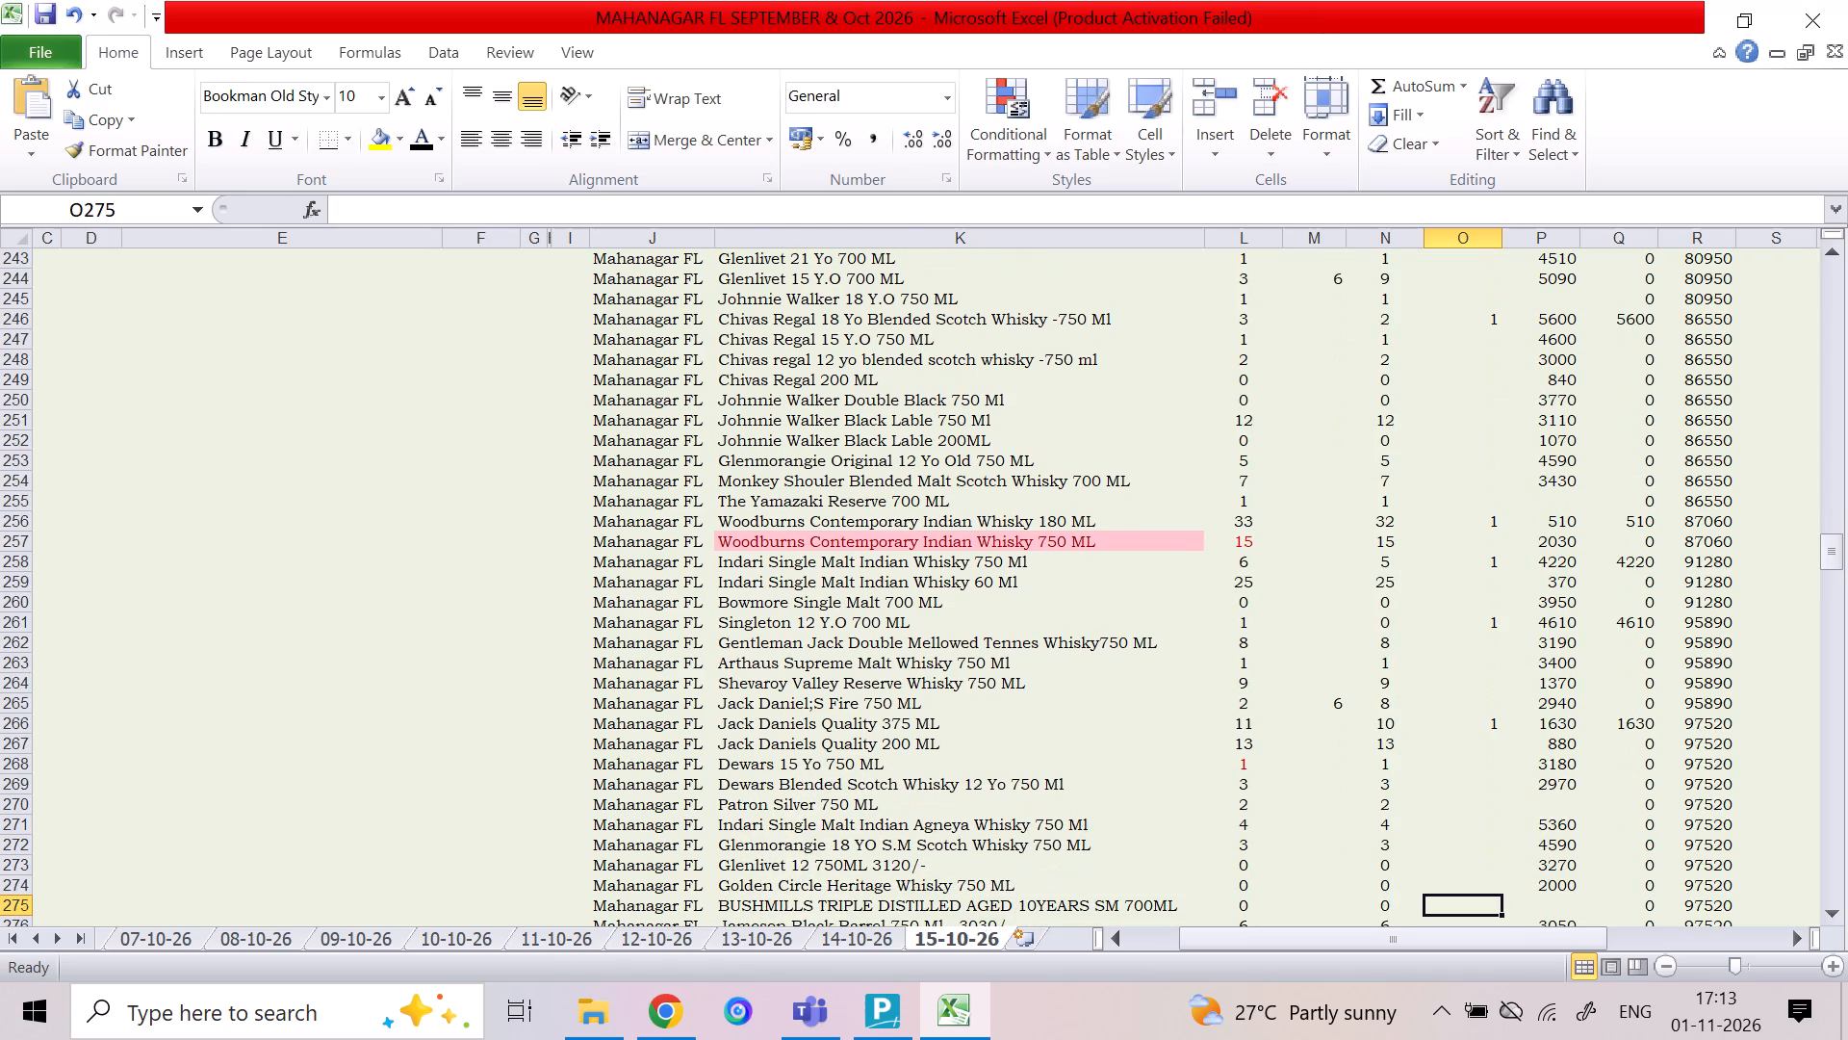
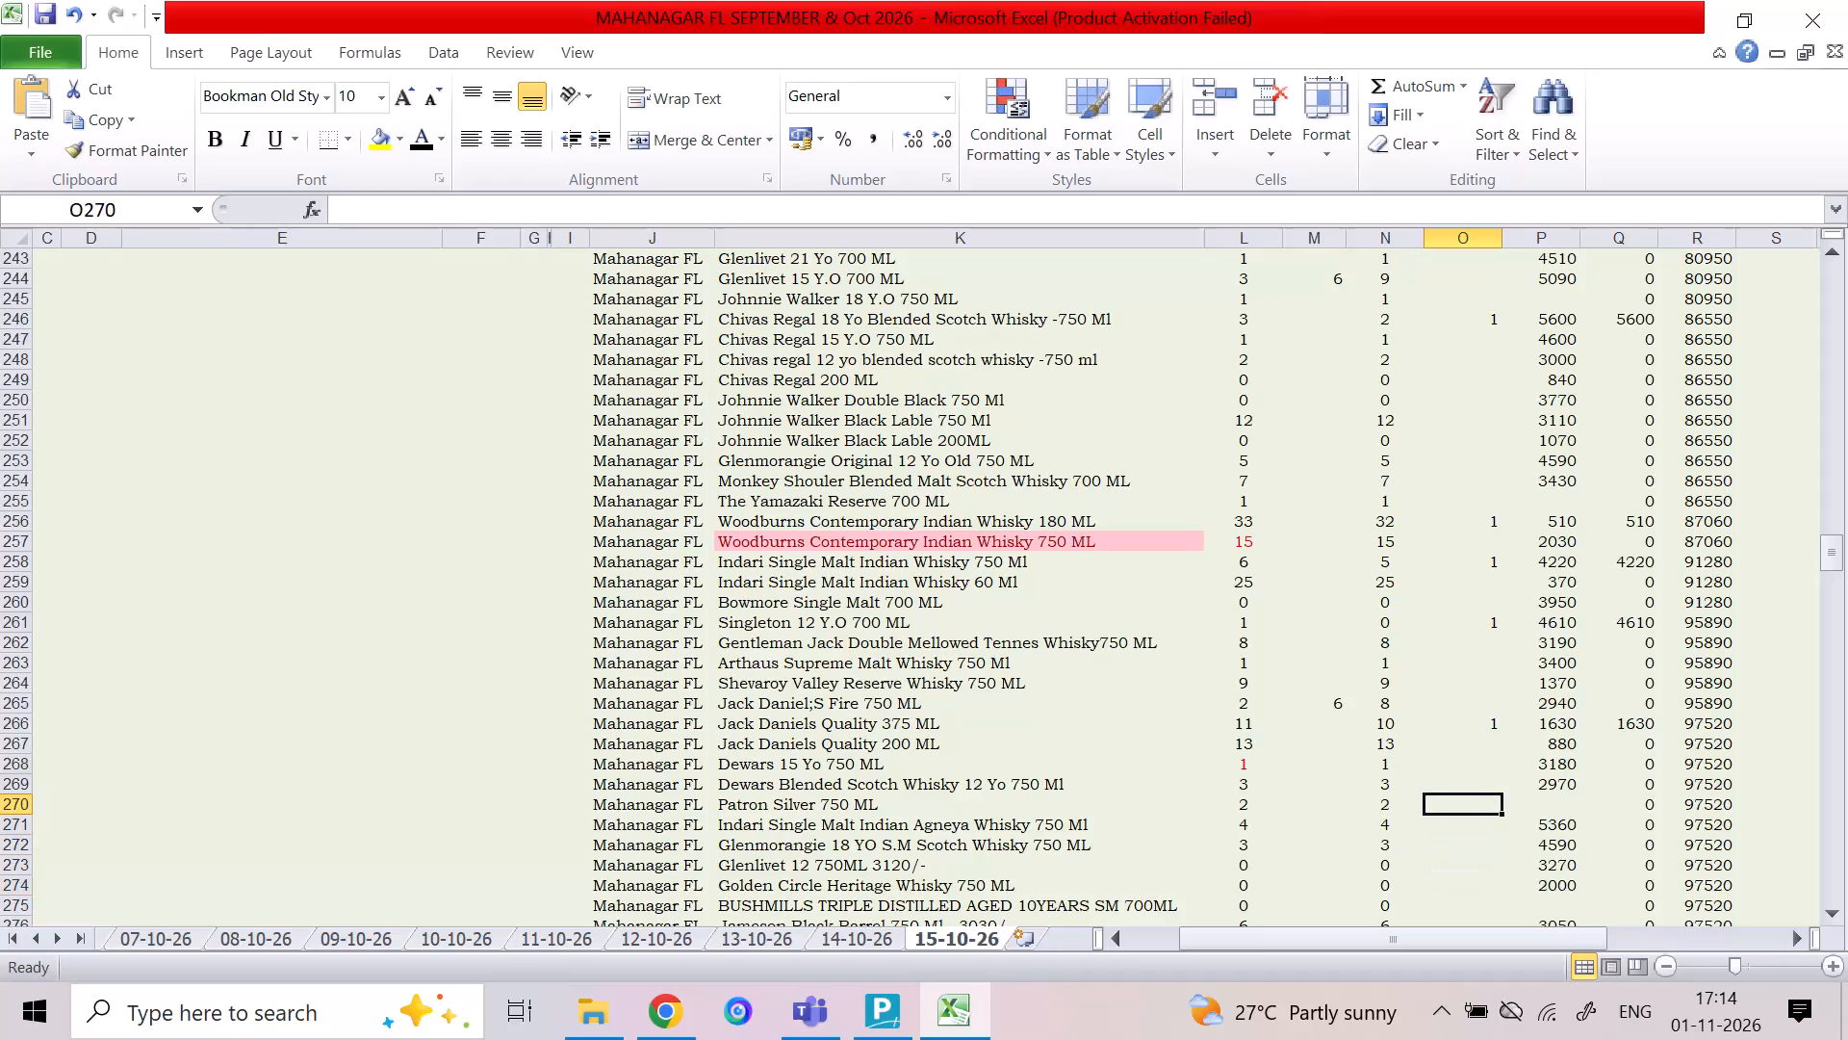
# Recheck the sale and inward entries on the Jack Daniel;S Fire 750 ML and Jack Daniels Quality 375 ML rows.
pyautogui.press('Up')
pyautogui.press('Up')
pyautogui.press('Up')
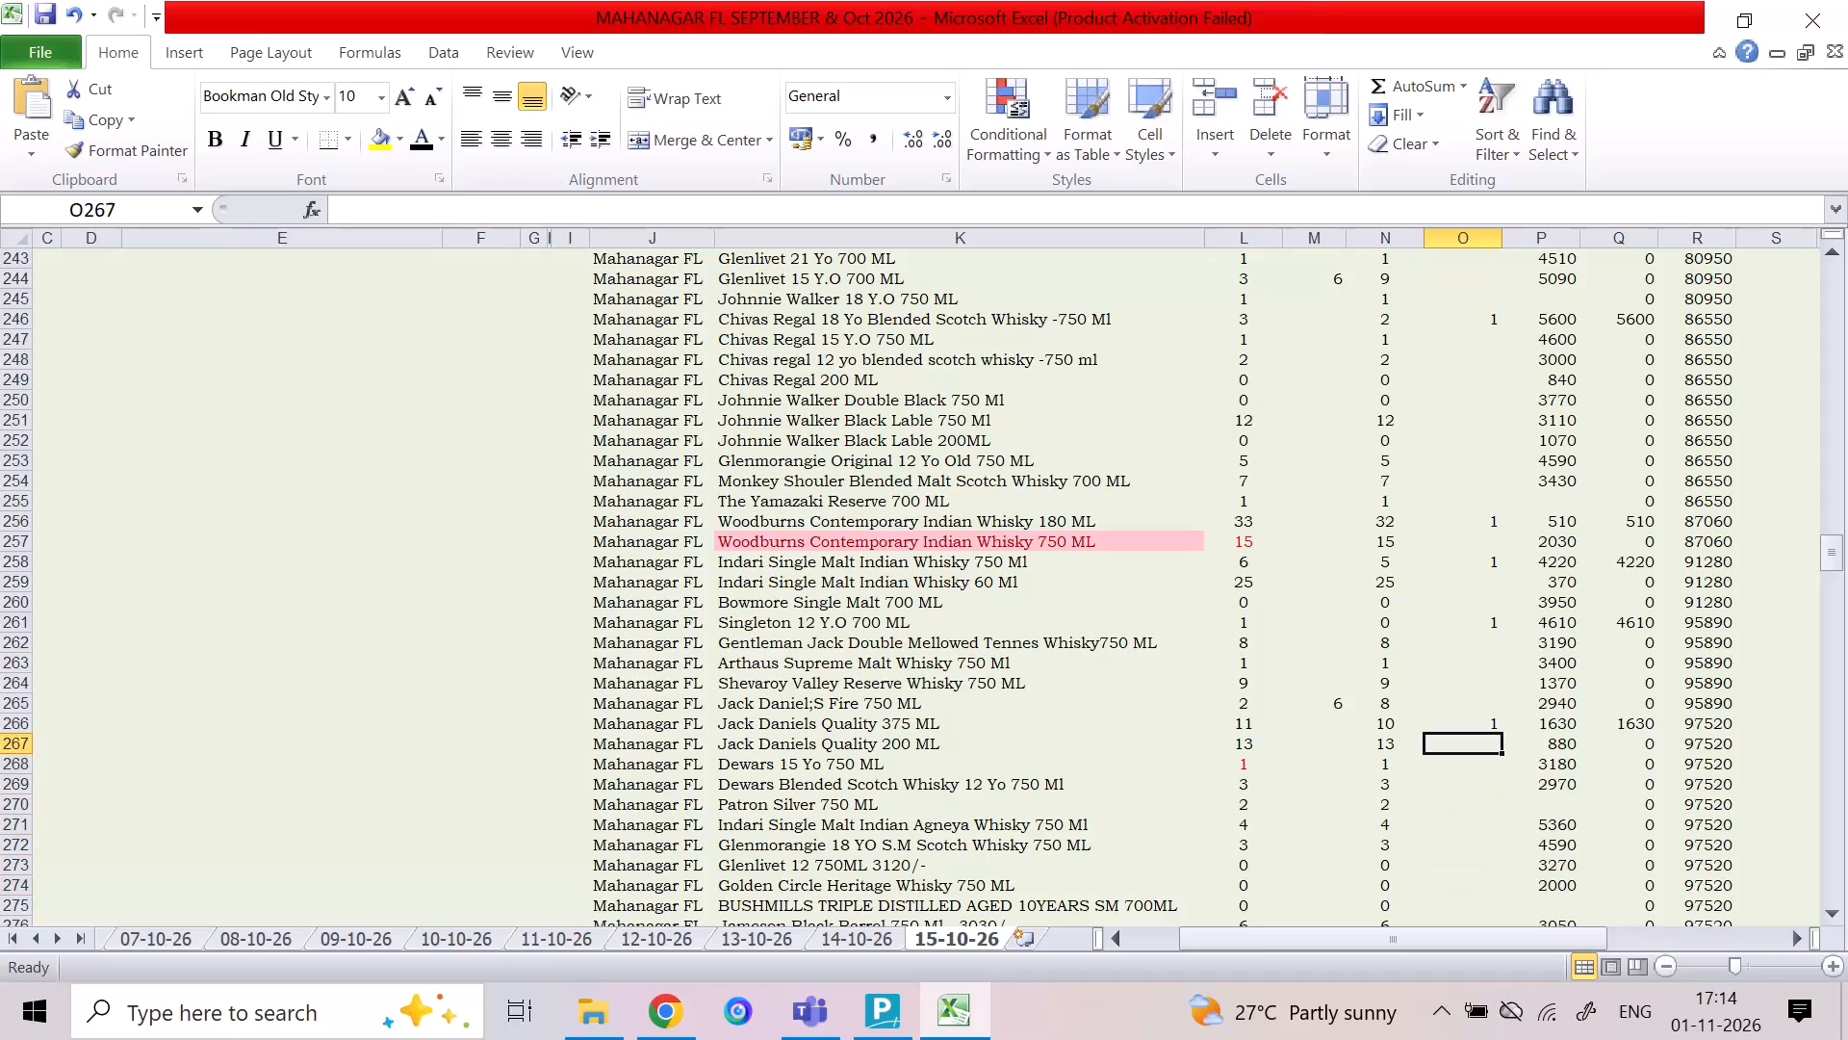
pyautogui.press('Up')
pyautogui.press('Up')
pyautogui.press('Down')
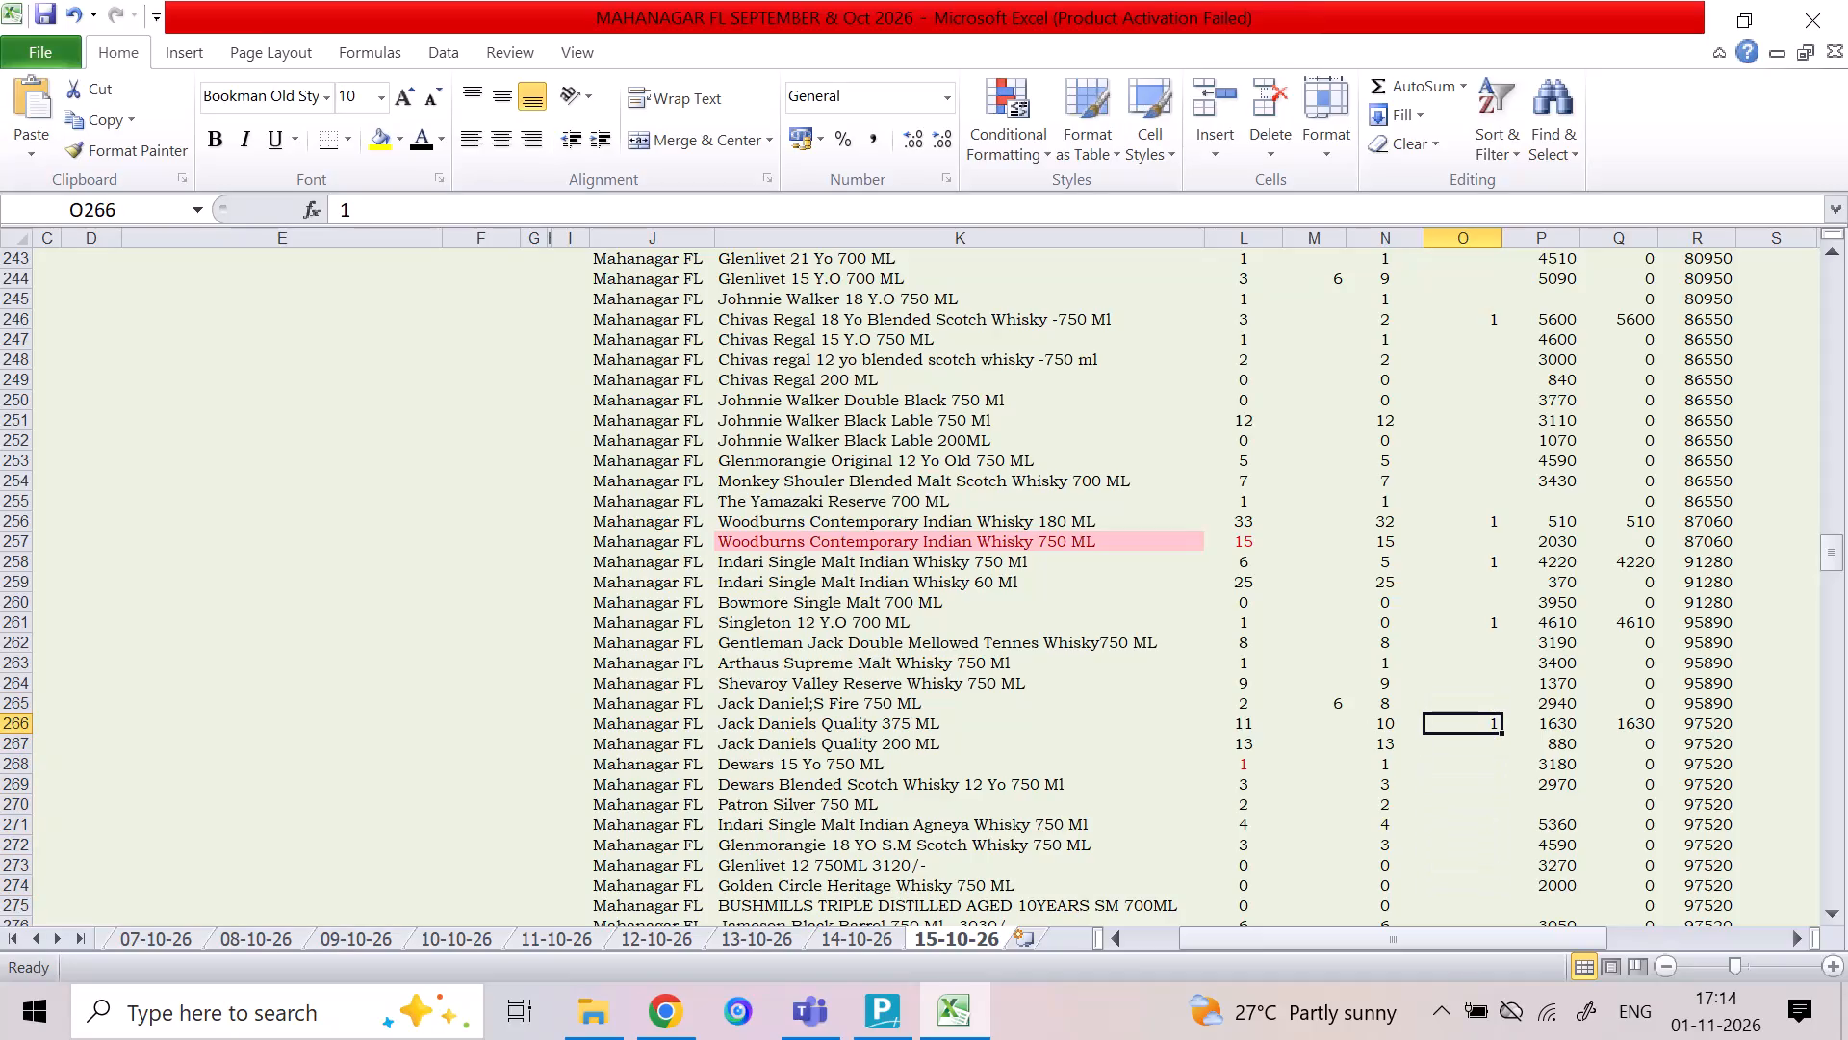
pyautogui.press('Up')
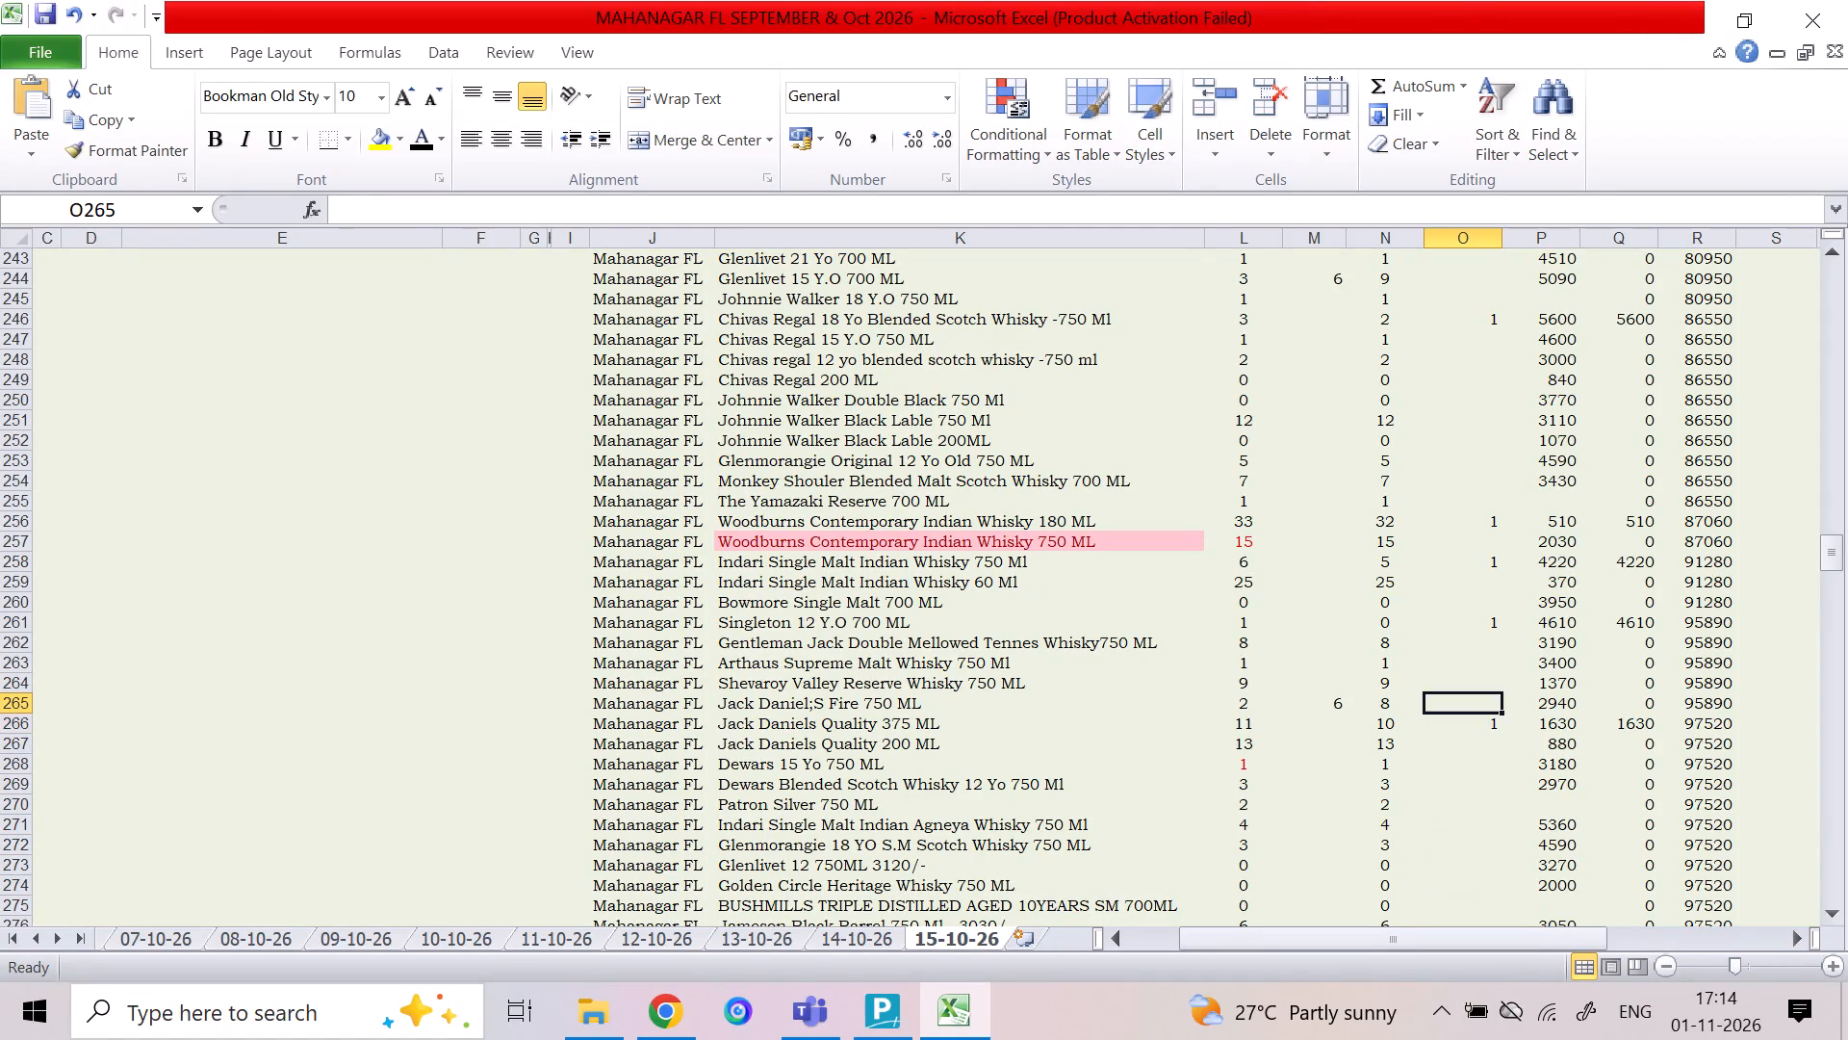
pyautogui.press('Left')
pyautogui.press('Left')
pyautogui.press('Right')
pyautogui.press('Right')
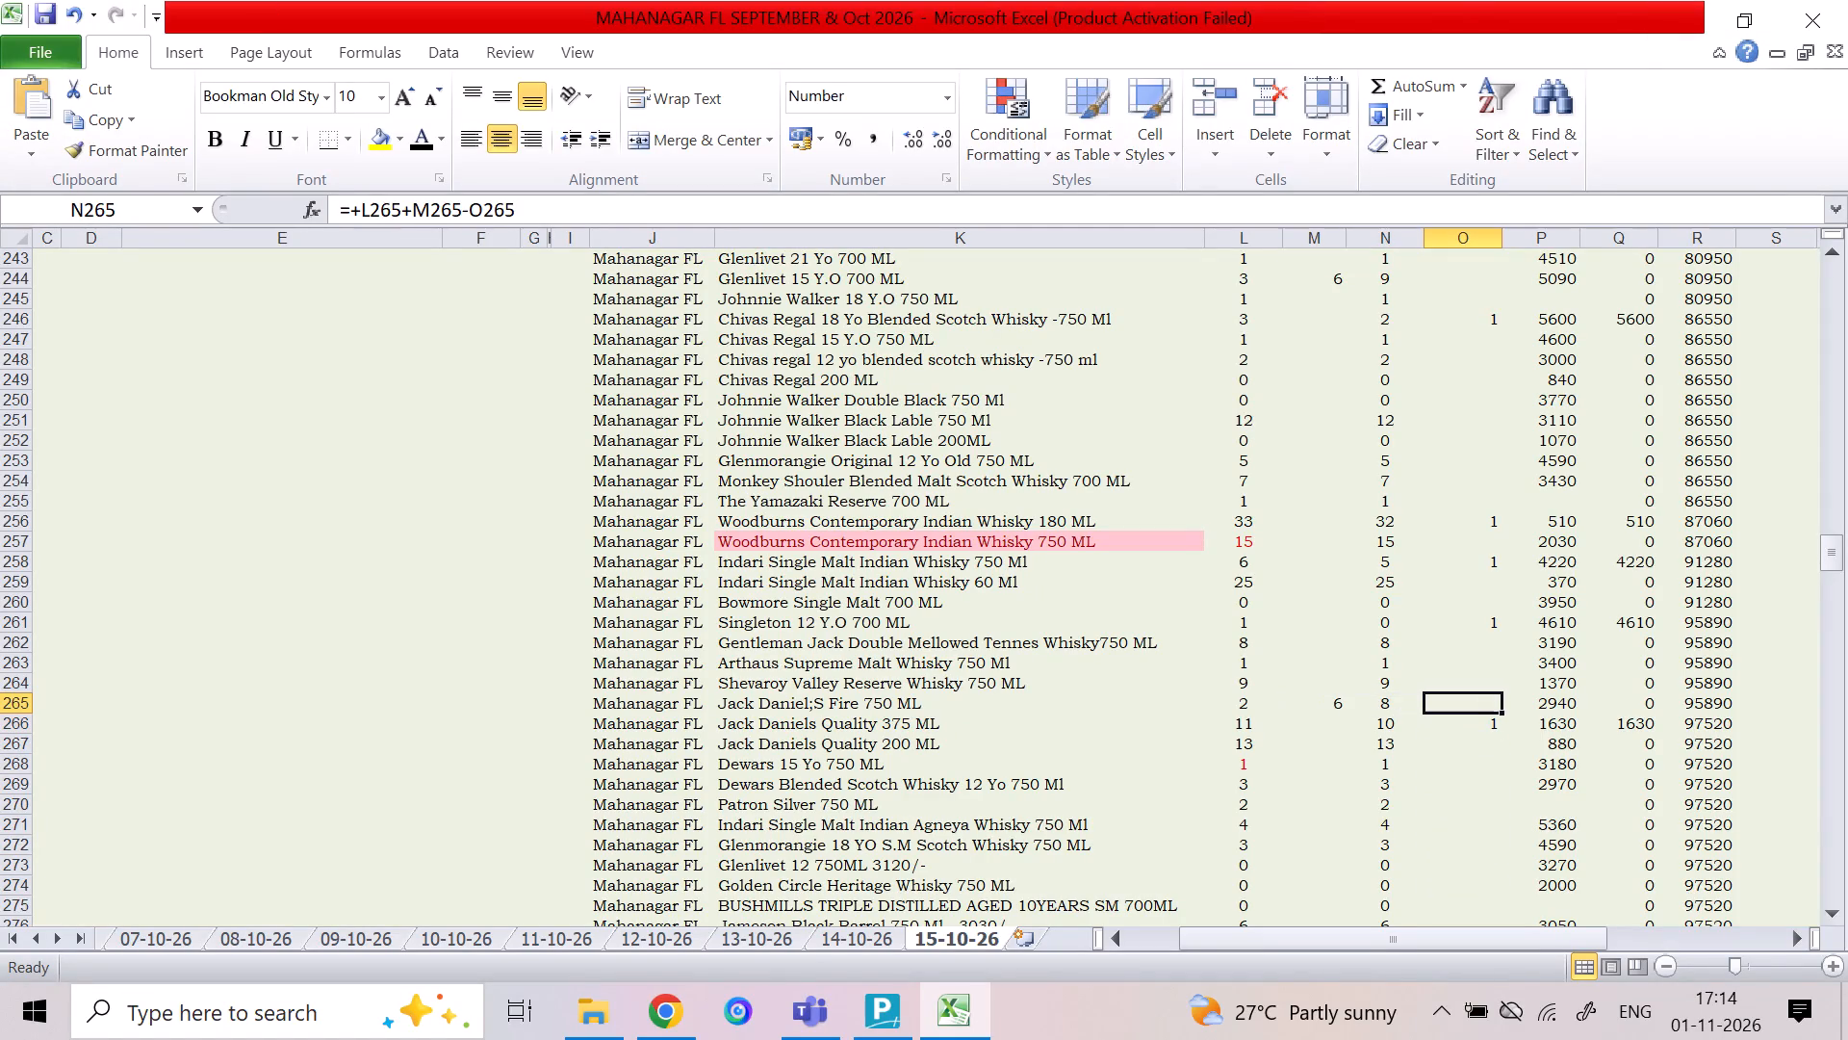
pyautogui.press('Down')
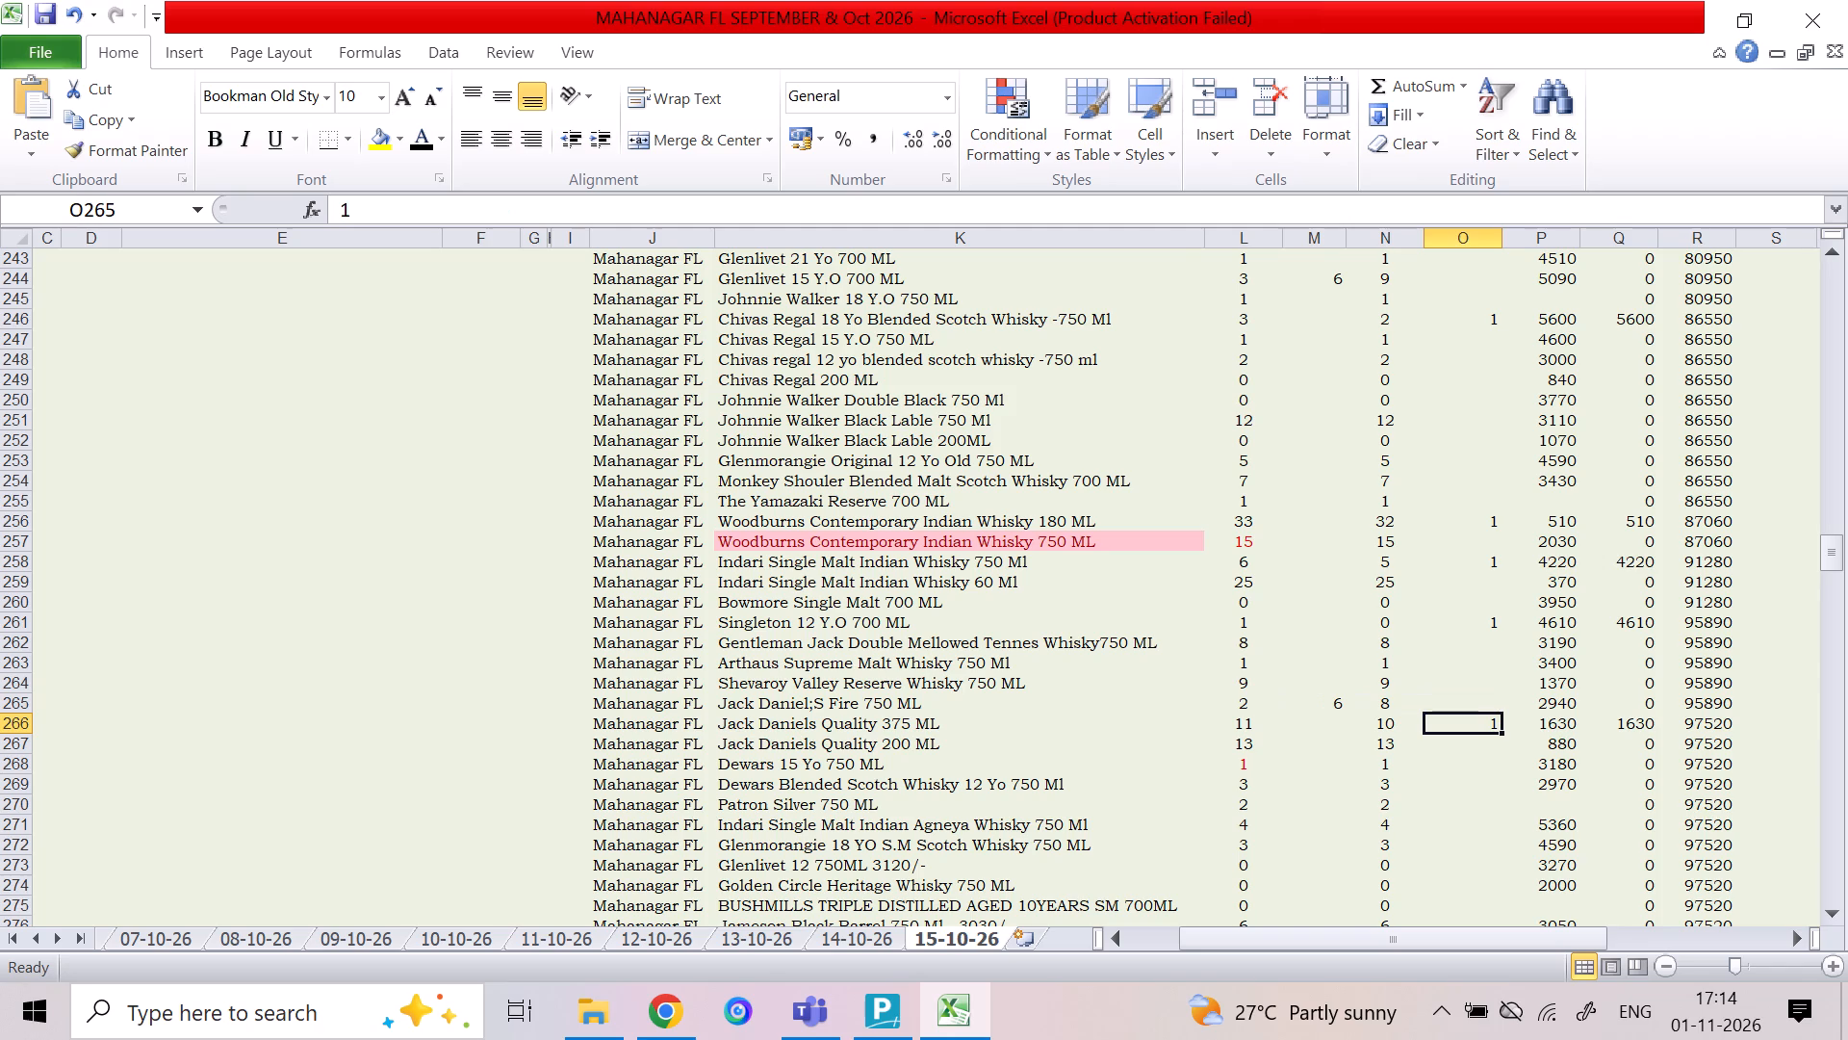
pyautogui.press('Down')
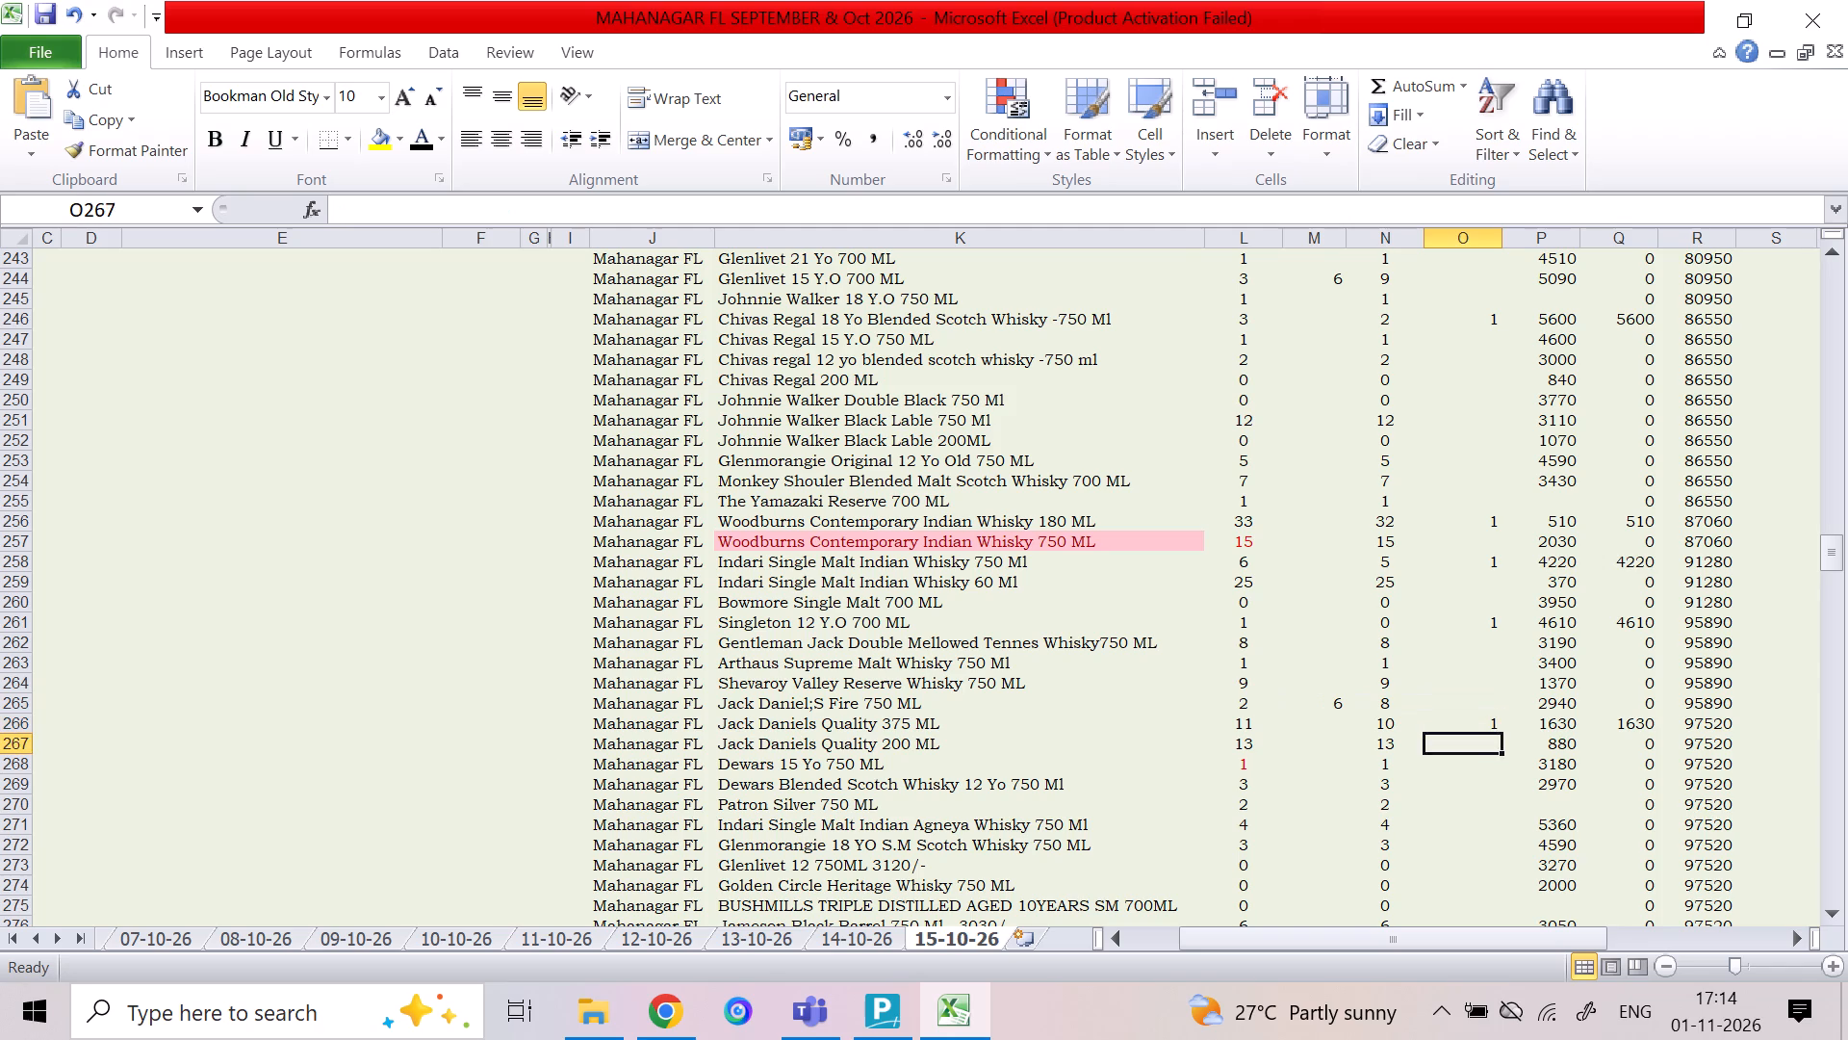
# Enter 3 as the inward quantity for Dewars 15 Yo 750 ML.
pyautogui.press('Down')
pyautogui.press('Down')
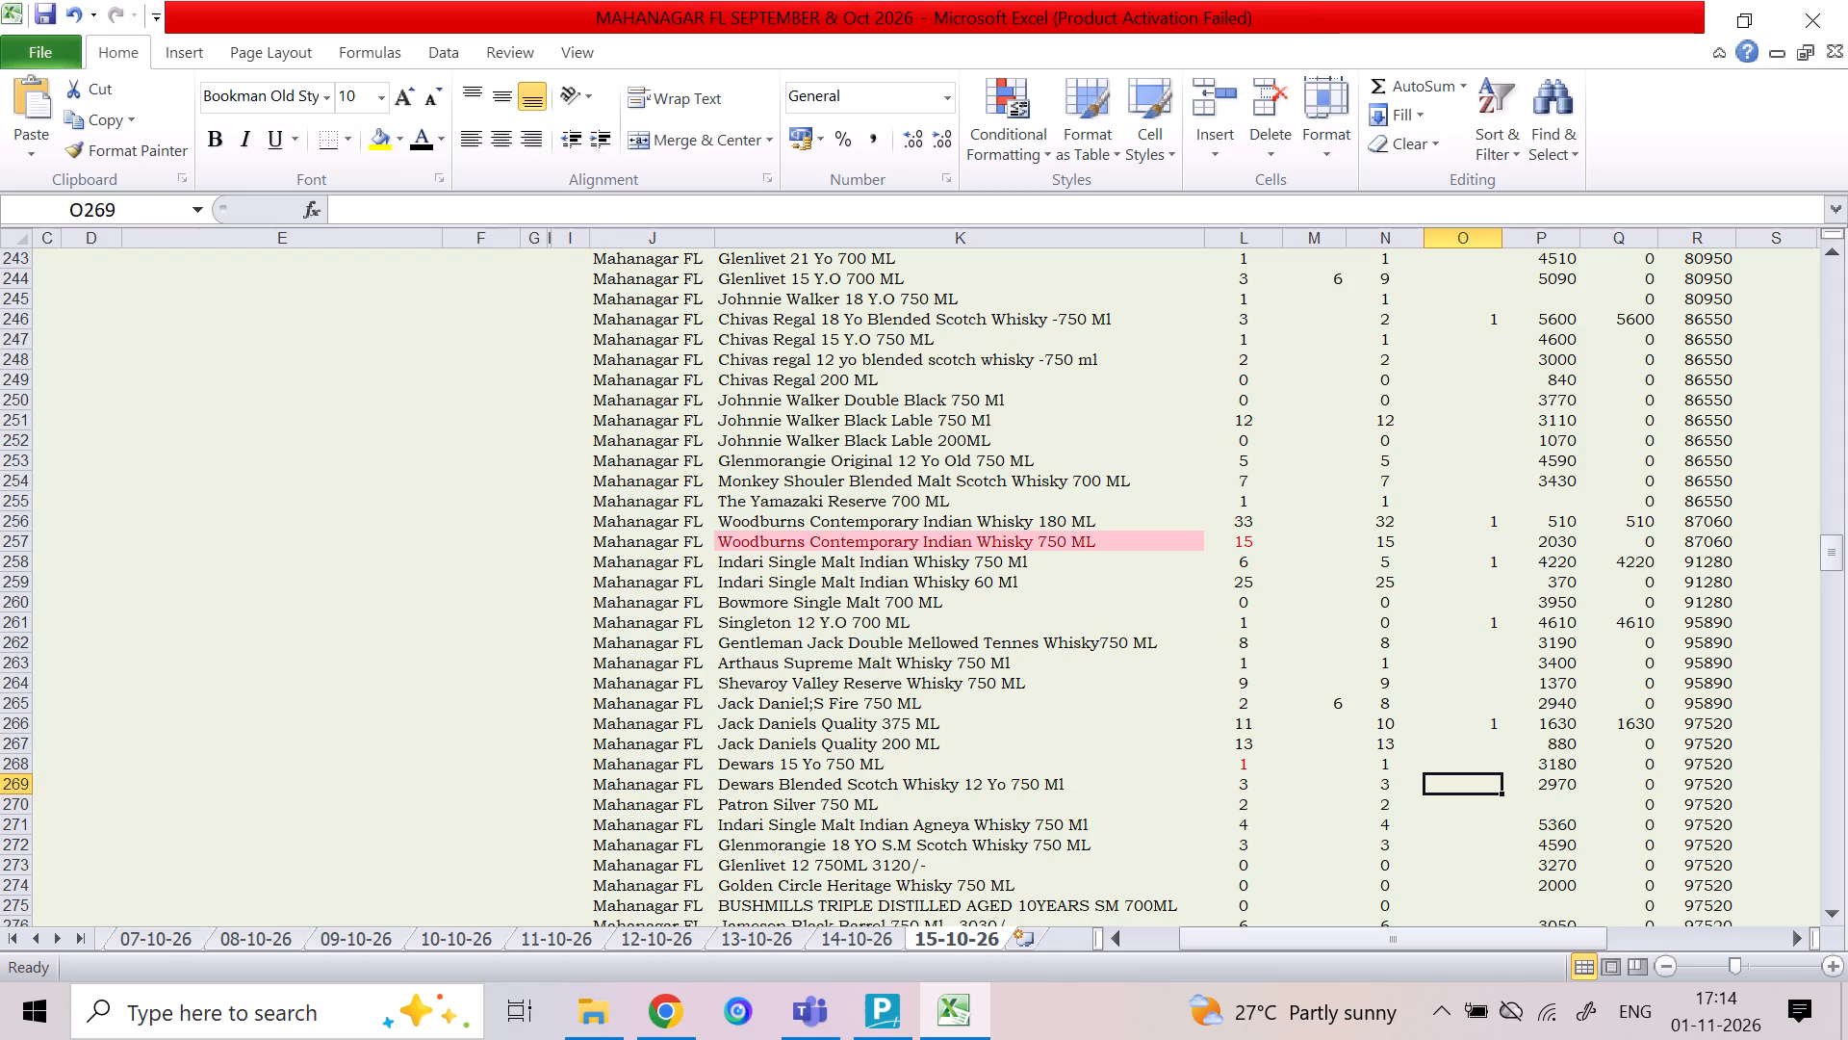
pyautogui.press('Left')
pyautogui.press('Up')
pyautogui.press('Left')
pyautogui.press('Left')
pyautogui.press('Left')
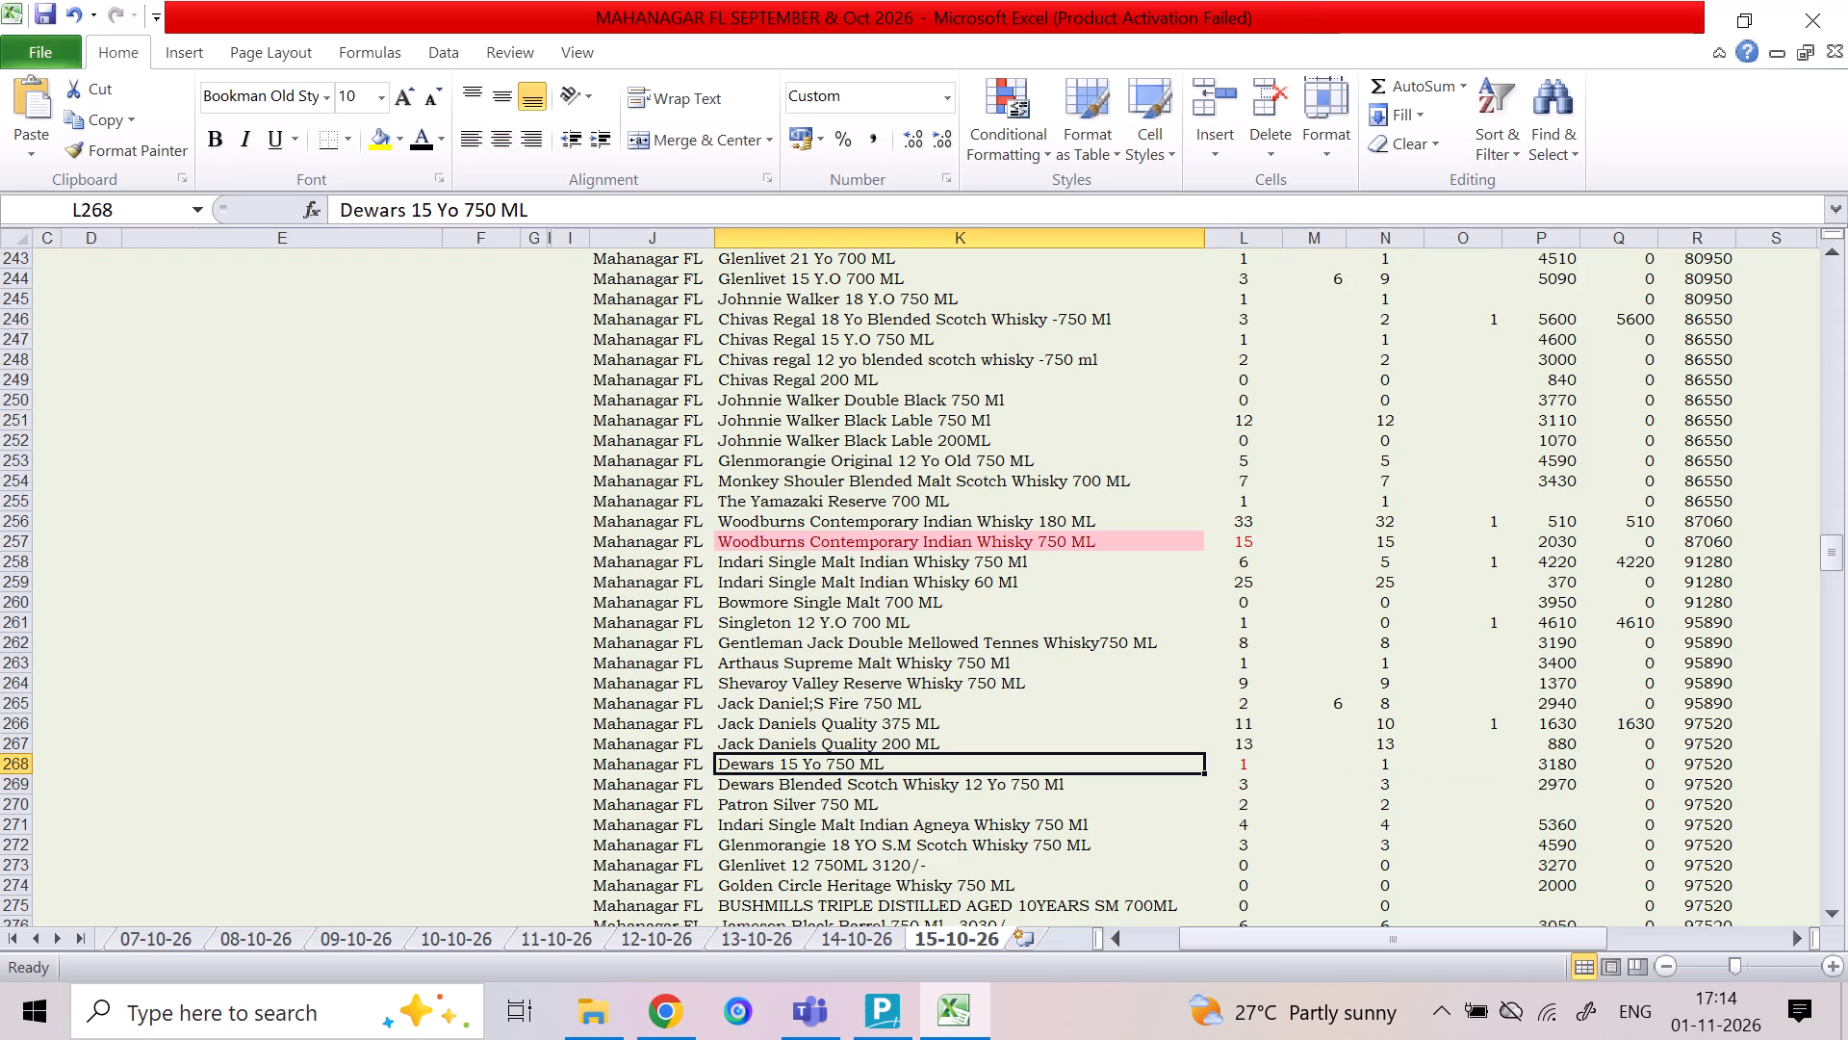
pyautogui.press('Right')
pyautogui.press('Right')
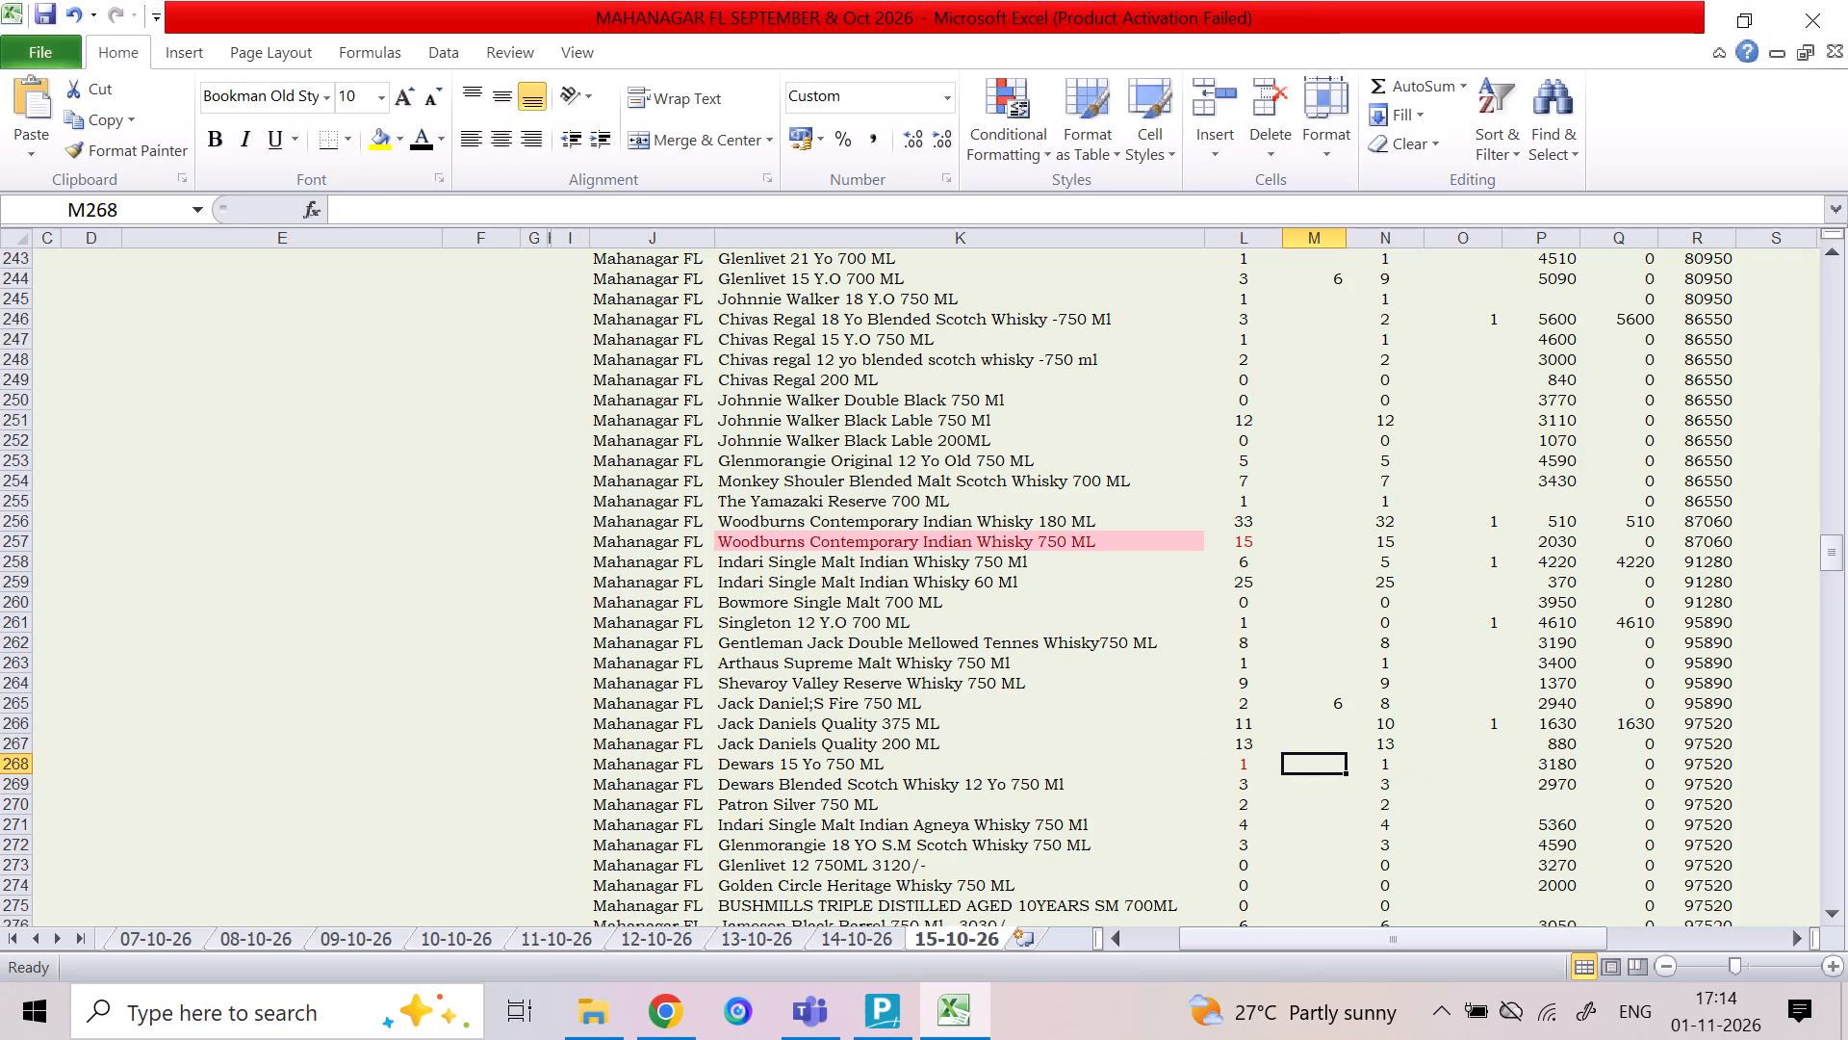
pyautogui.press('3')
pyautogui.press('Down')
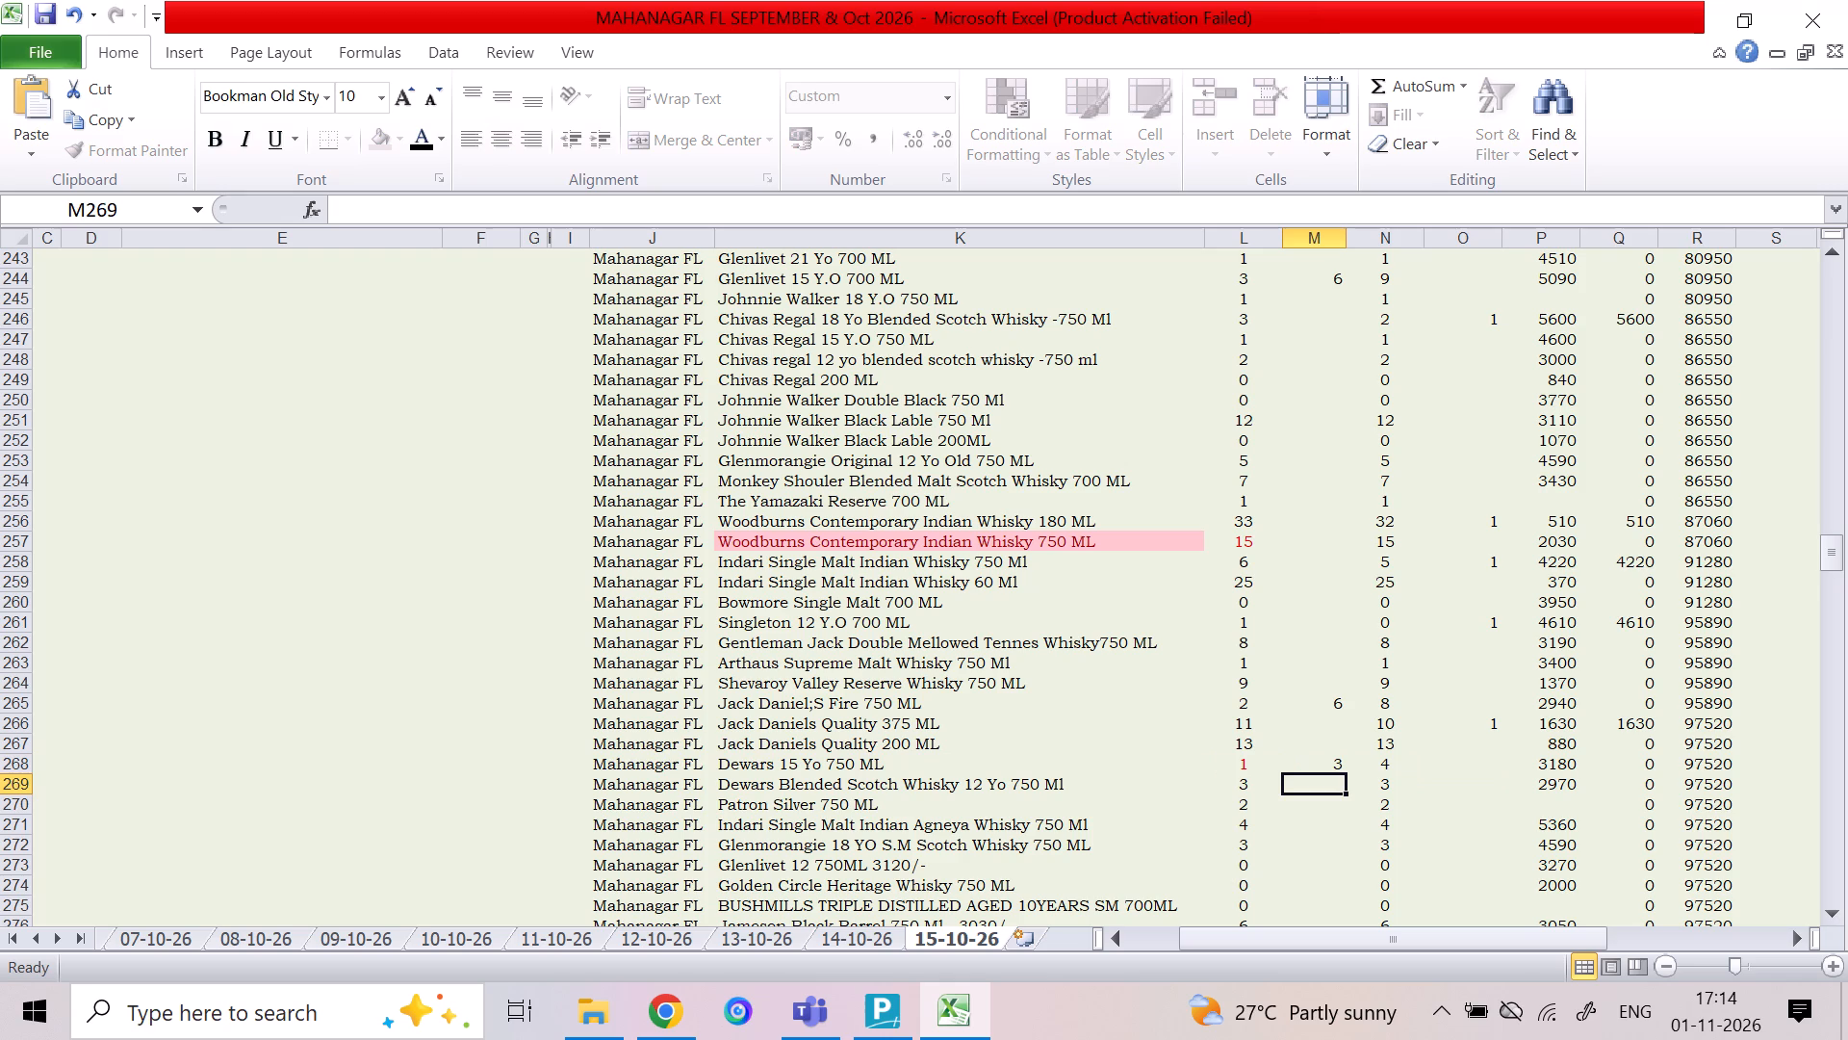
# Enter 1 as the sale quantity for Indari Single Malt Indian Agneya Whisky 750 Ml.
pyautogui.press('Right')
pyautogui.press('Right')
pyautogui.press('Down')
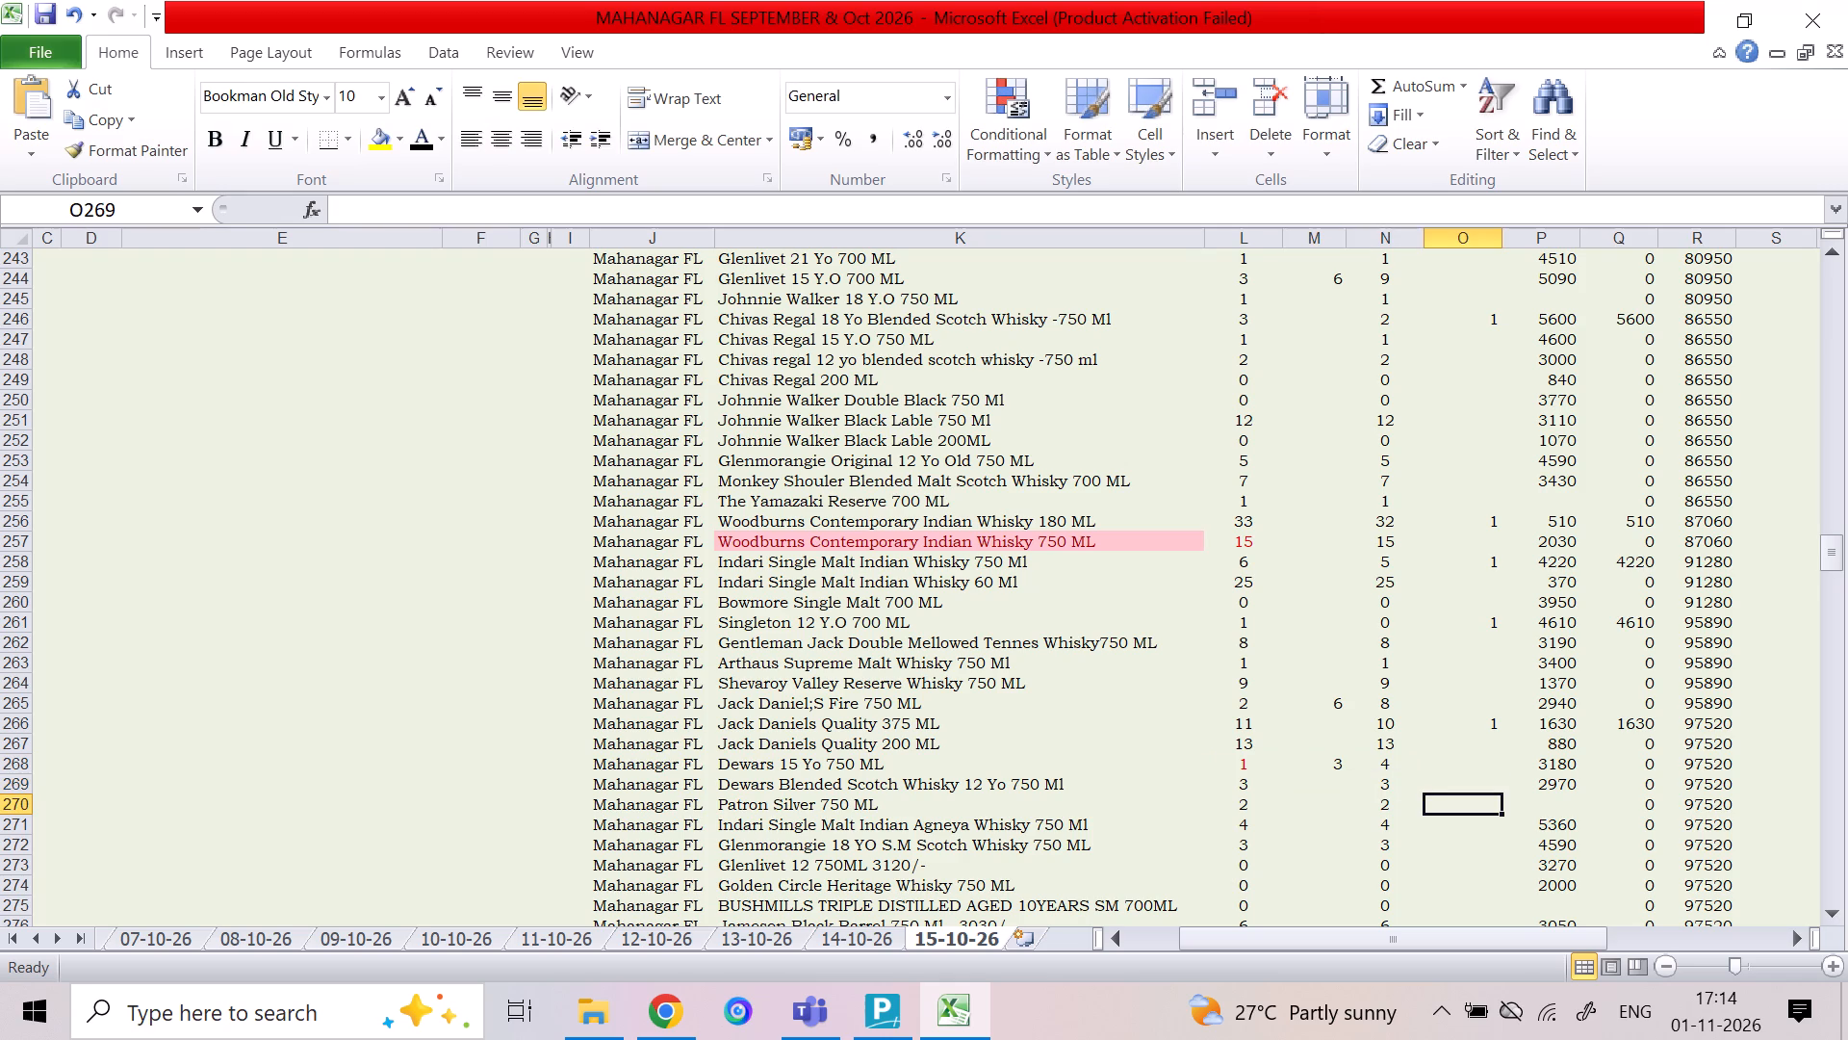
pyautogui.press('Down')
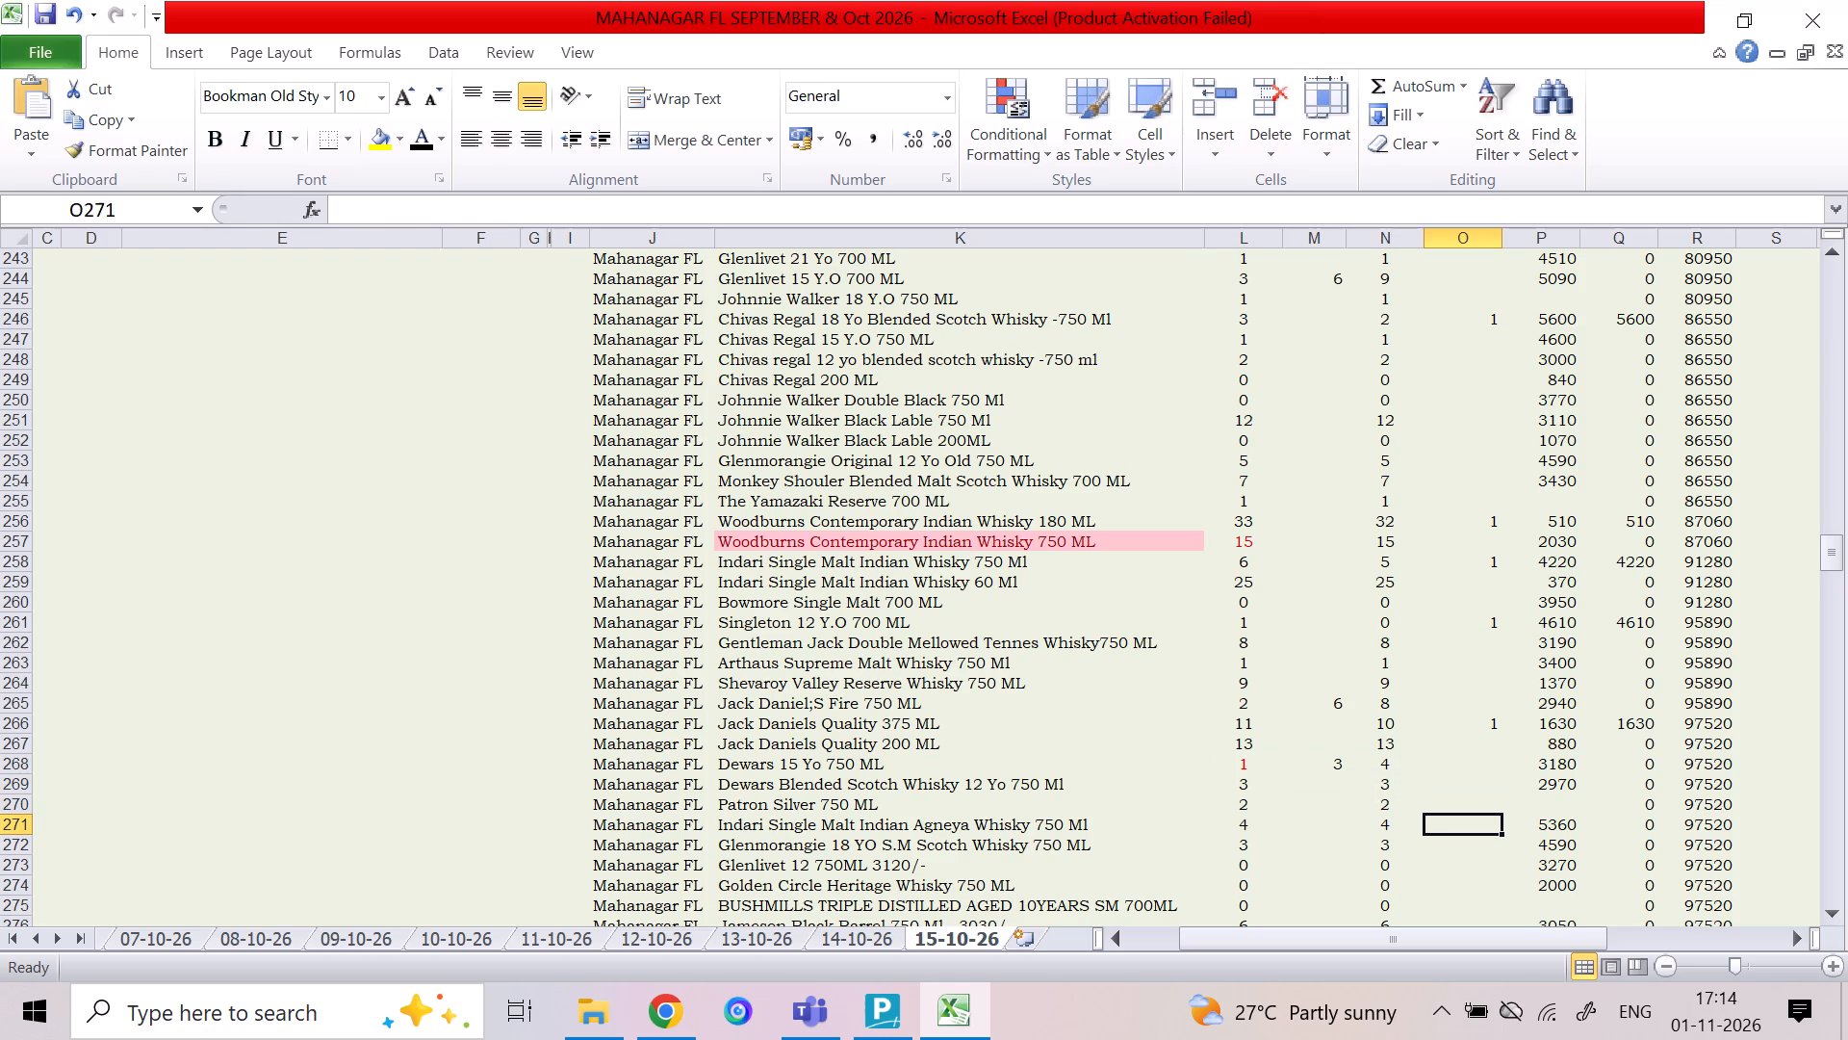
pyautogui.press('1')
pyautogui.press('Down')
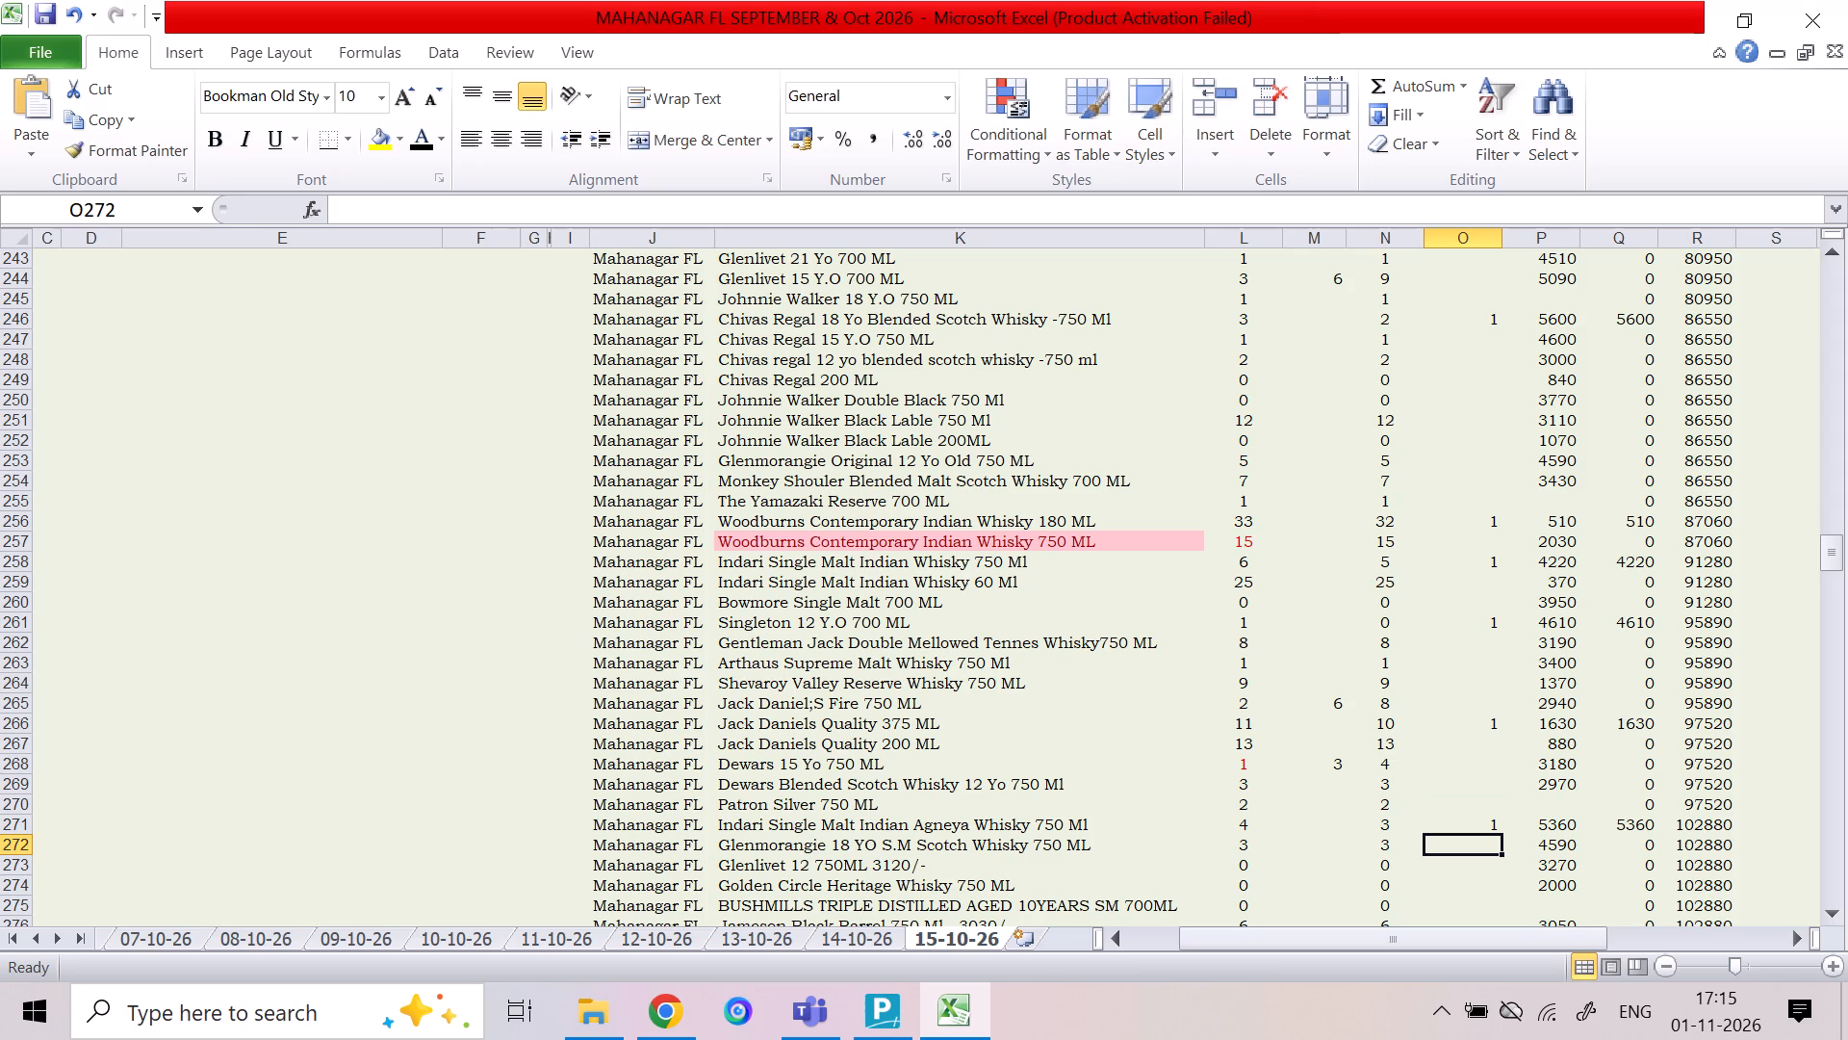
# Enter 1 as the sale quantity for Johnnie Walker Red Lable 375 ML.
pyautogui.press('Down')
pyautogui.press('Down')
pyautogui.press('Down')
pyautogui.press('Down')
pyautogui.press('Down')
pyautogui.press('Down')
pyautogui.press('Down')
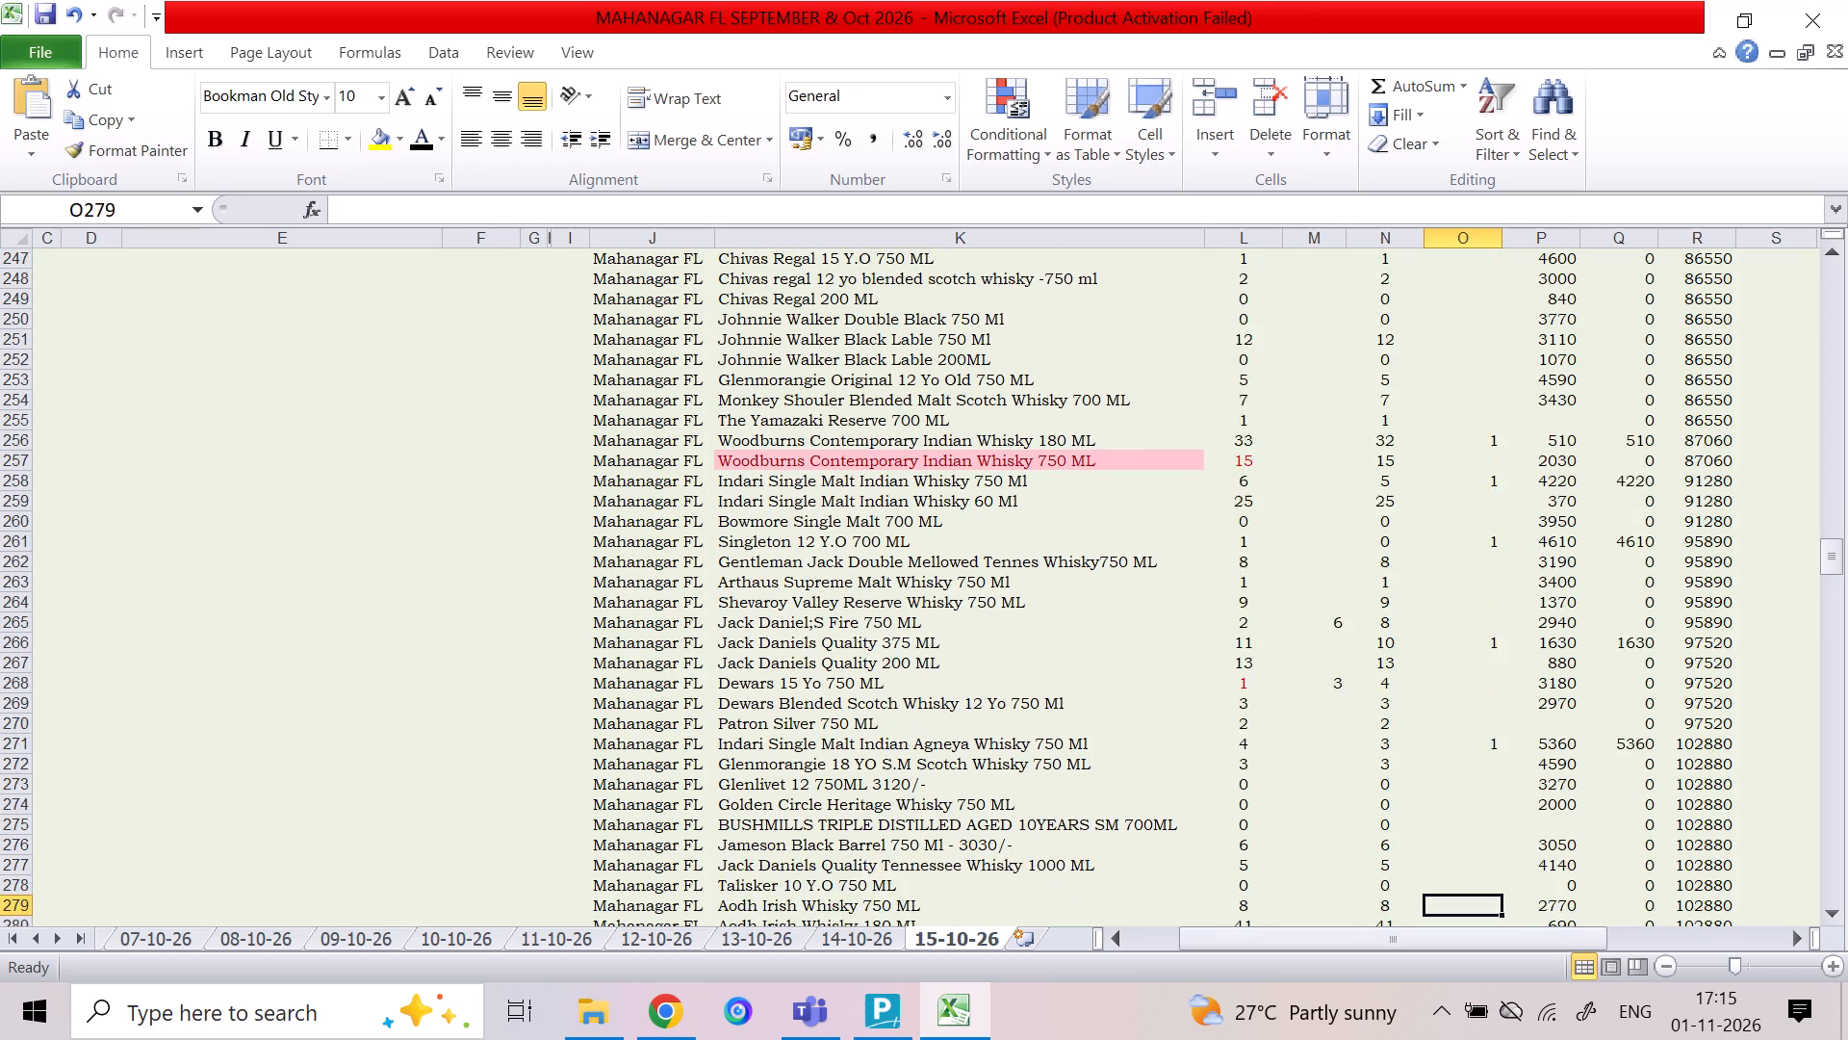
pyautogui.press('Down')
pyautogui.press('Down')
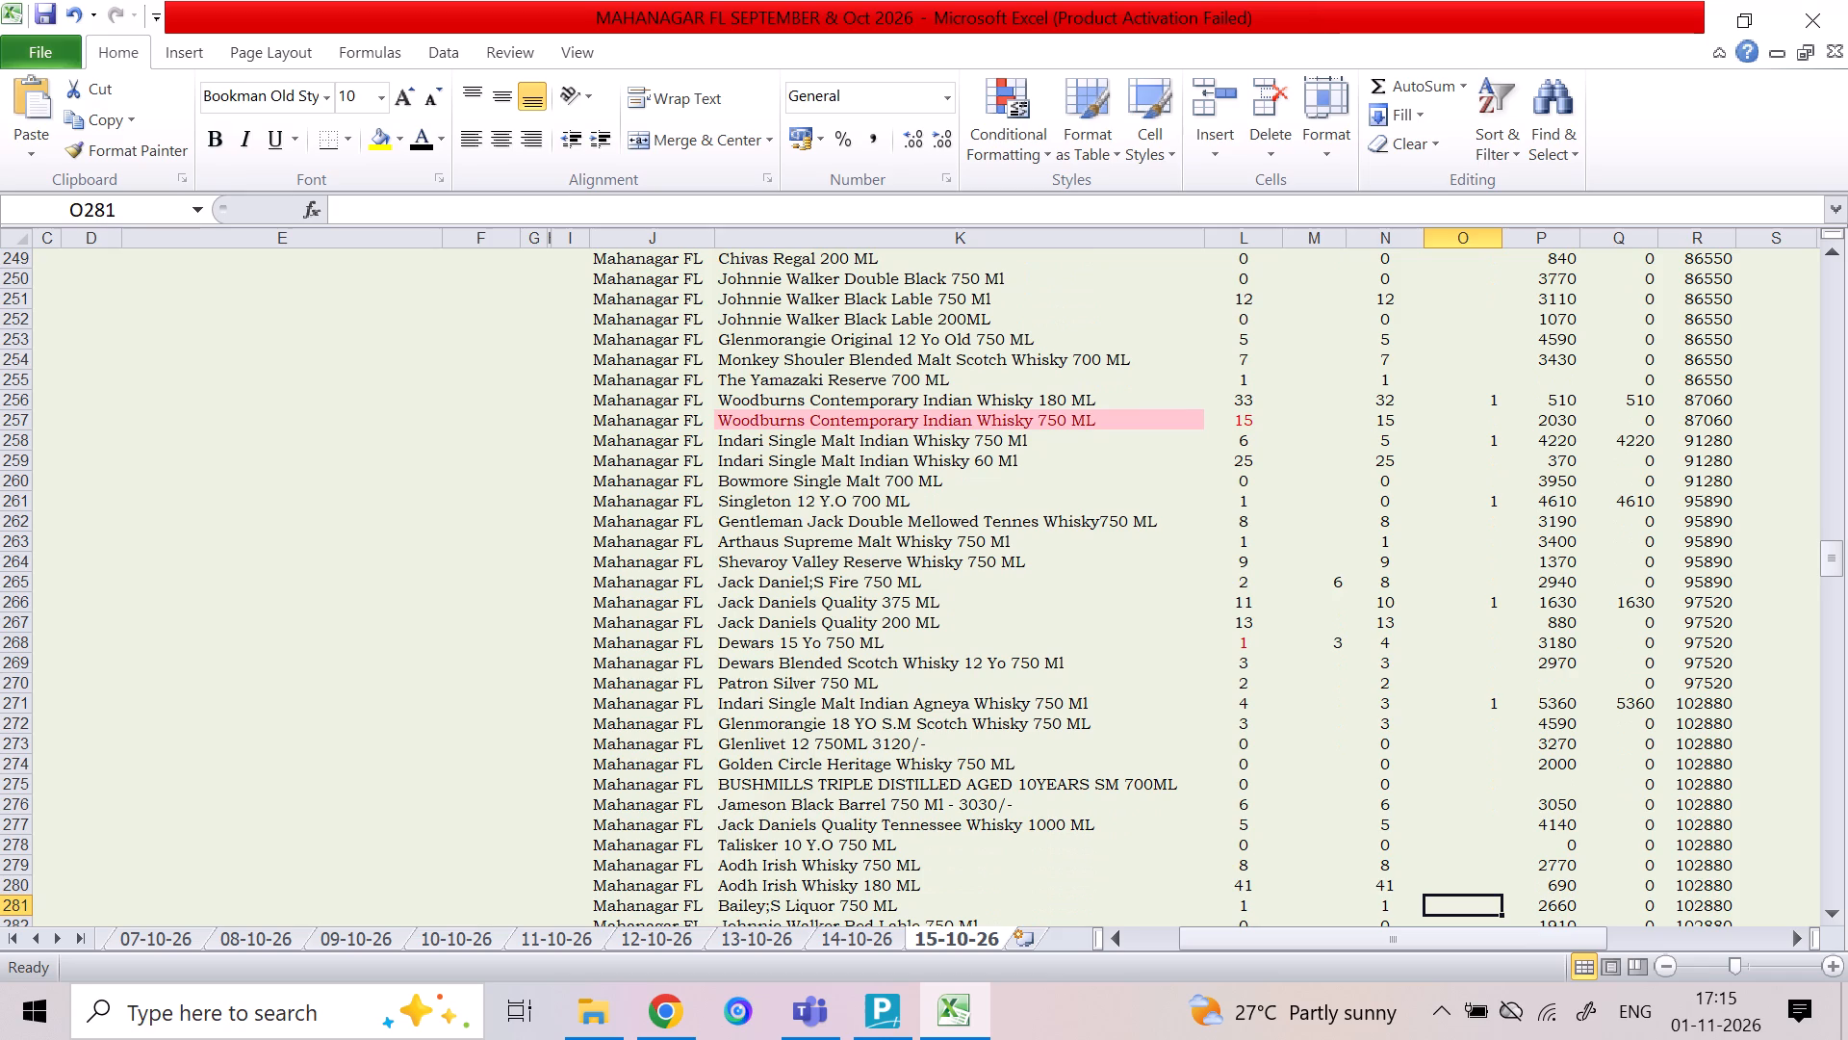
pyautogui.press('Down')
pyautogui.press('Down')
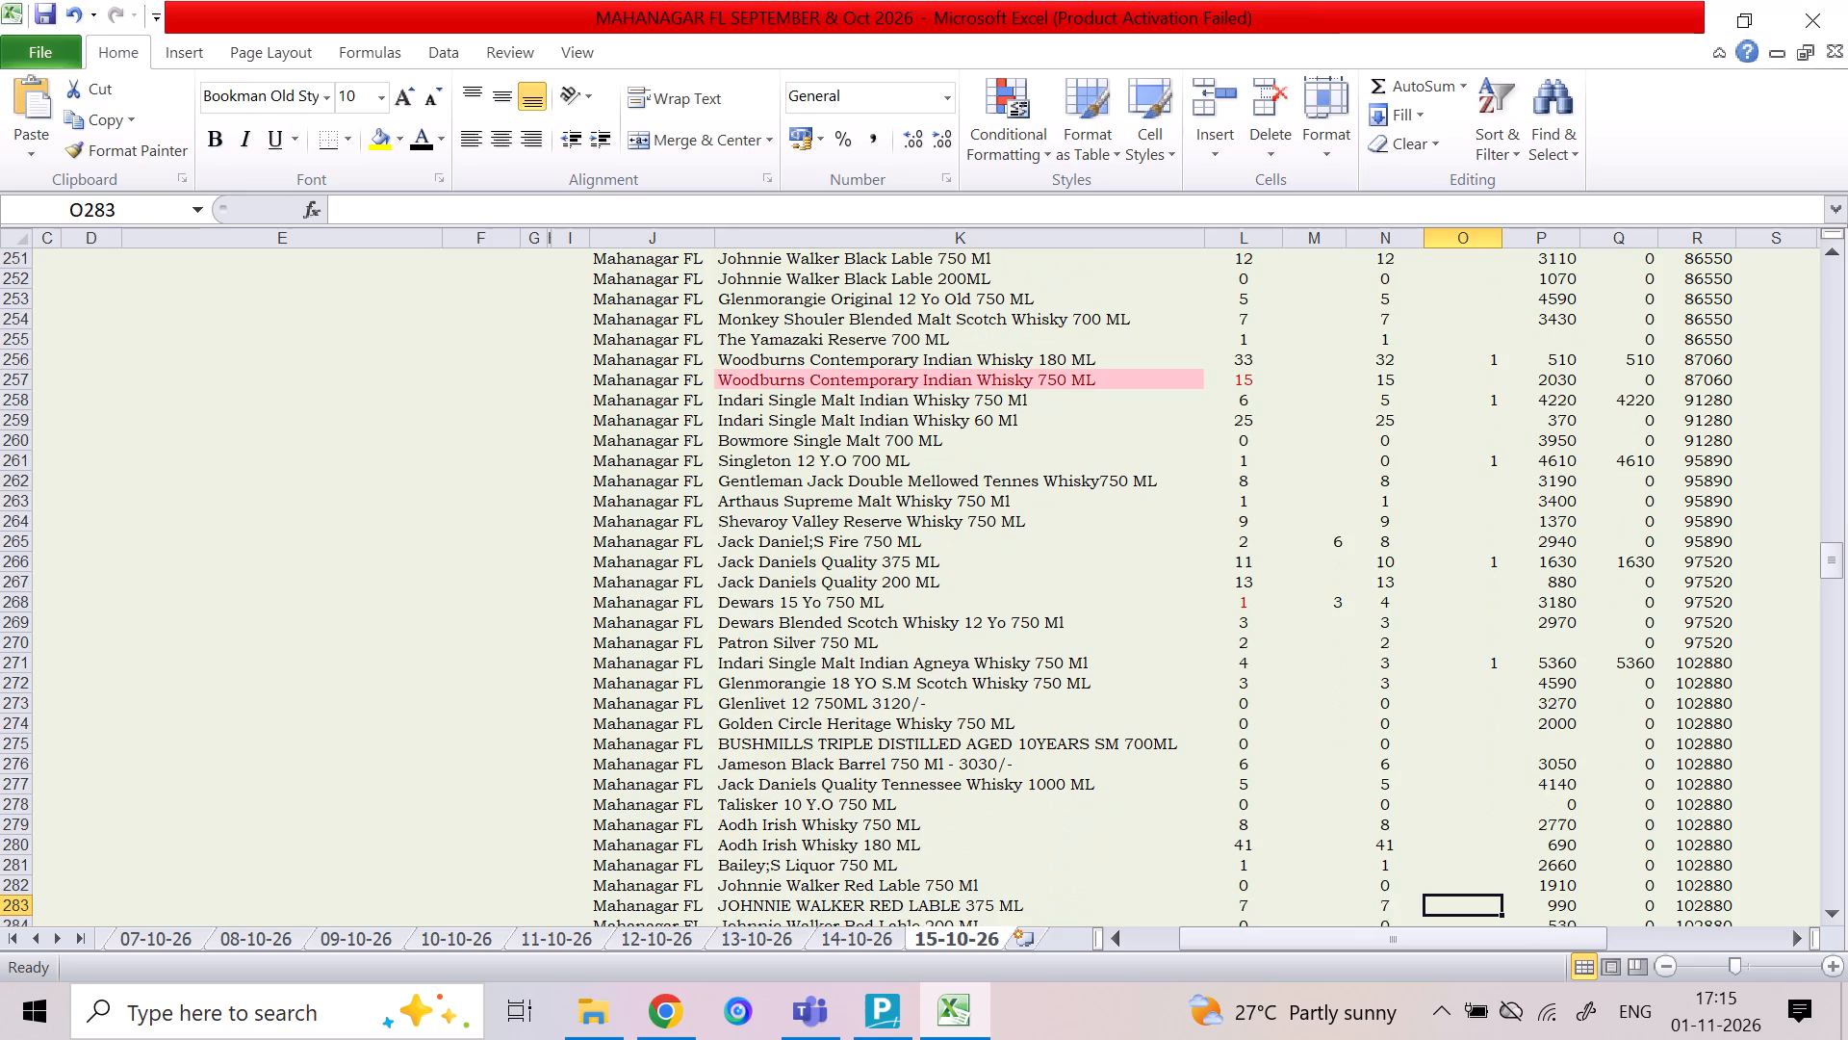
pyautogui.press('Down')
pyautogui.press('Down')
pyautogui.press('Down')
pyautogui.press('Up')
pyautogui.press('Up')
pyautogui.press('Up')
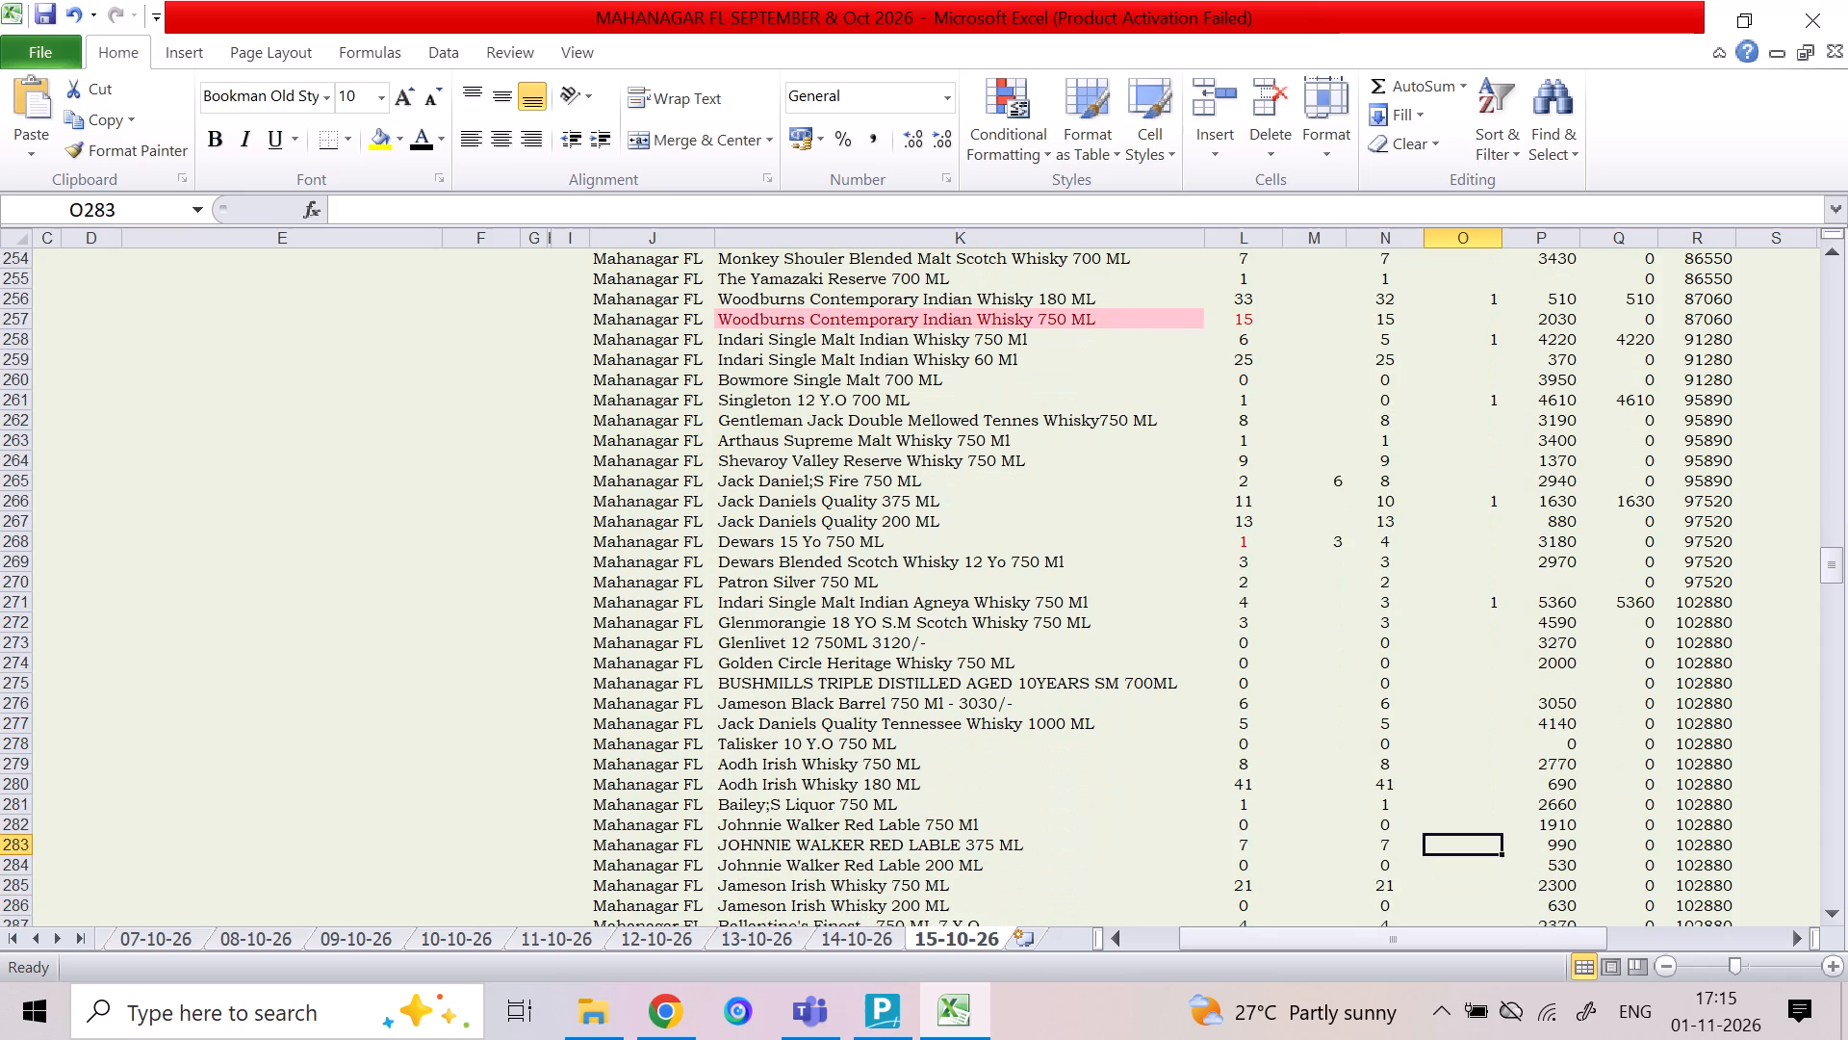
pyautogui.press('1')
pyautogui.press('Down')
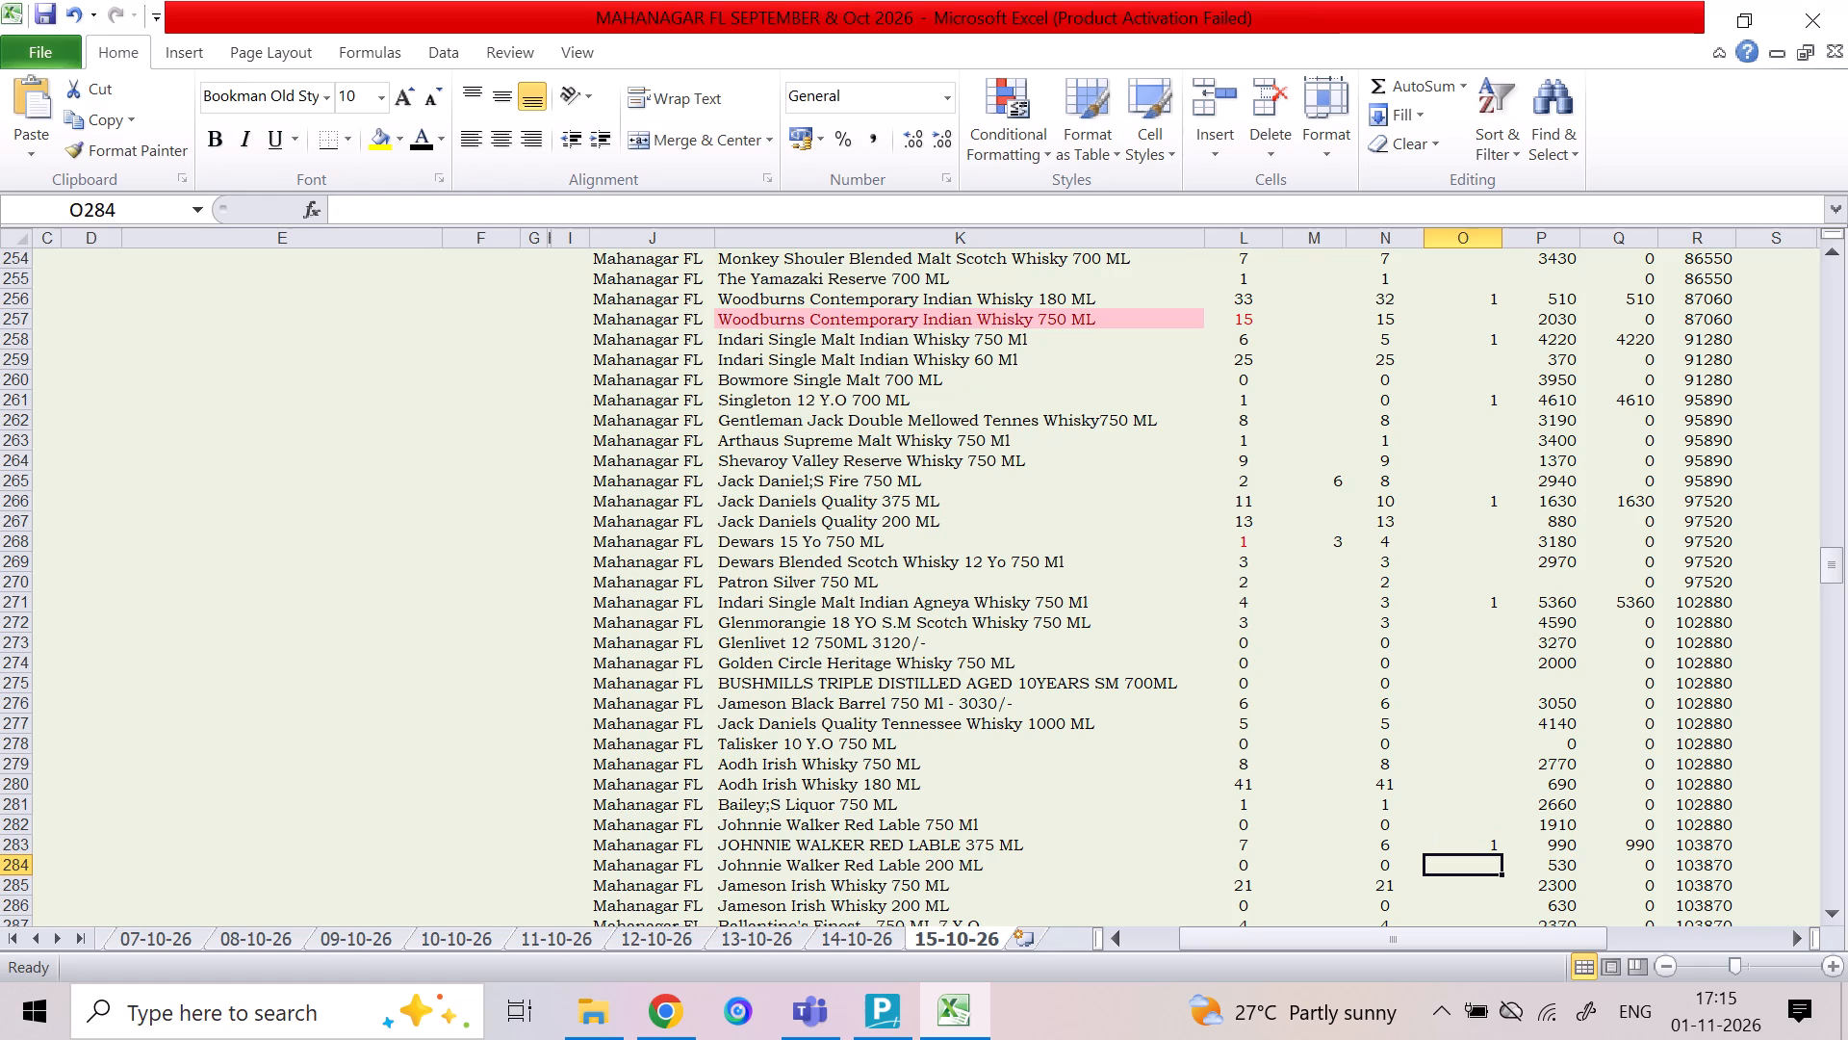
# Enter 1 as the sale quantity for Bushmills The Original Irish Whisky 700ML.
pyautogui.press('Down')
pyautogui.press('Down')
pyautogui.press('Down')
pyautogui.press('Down')
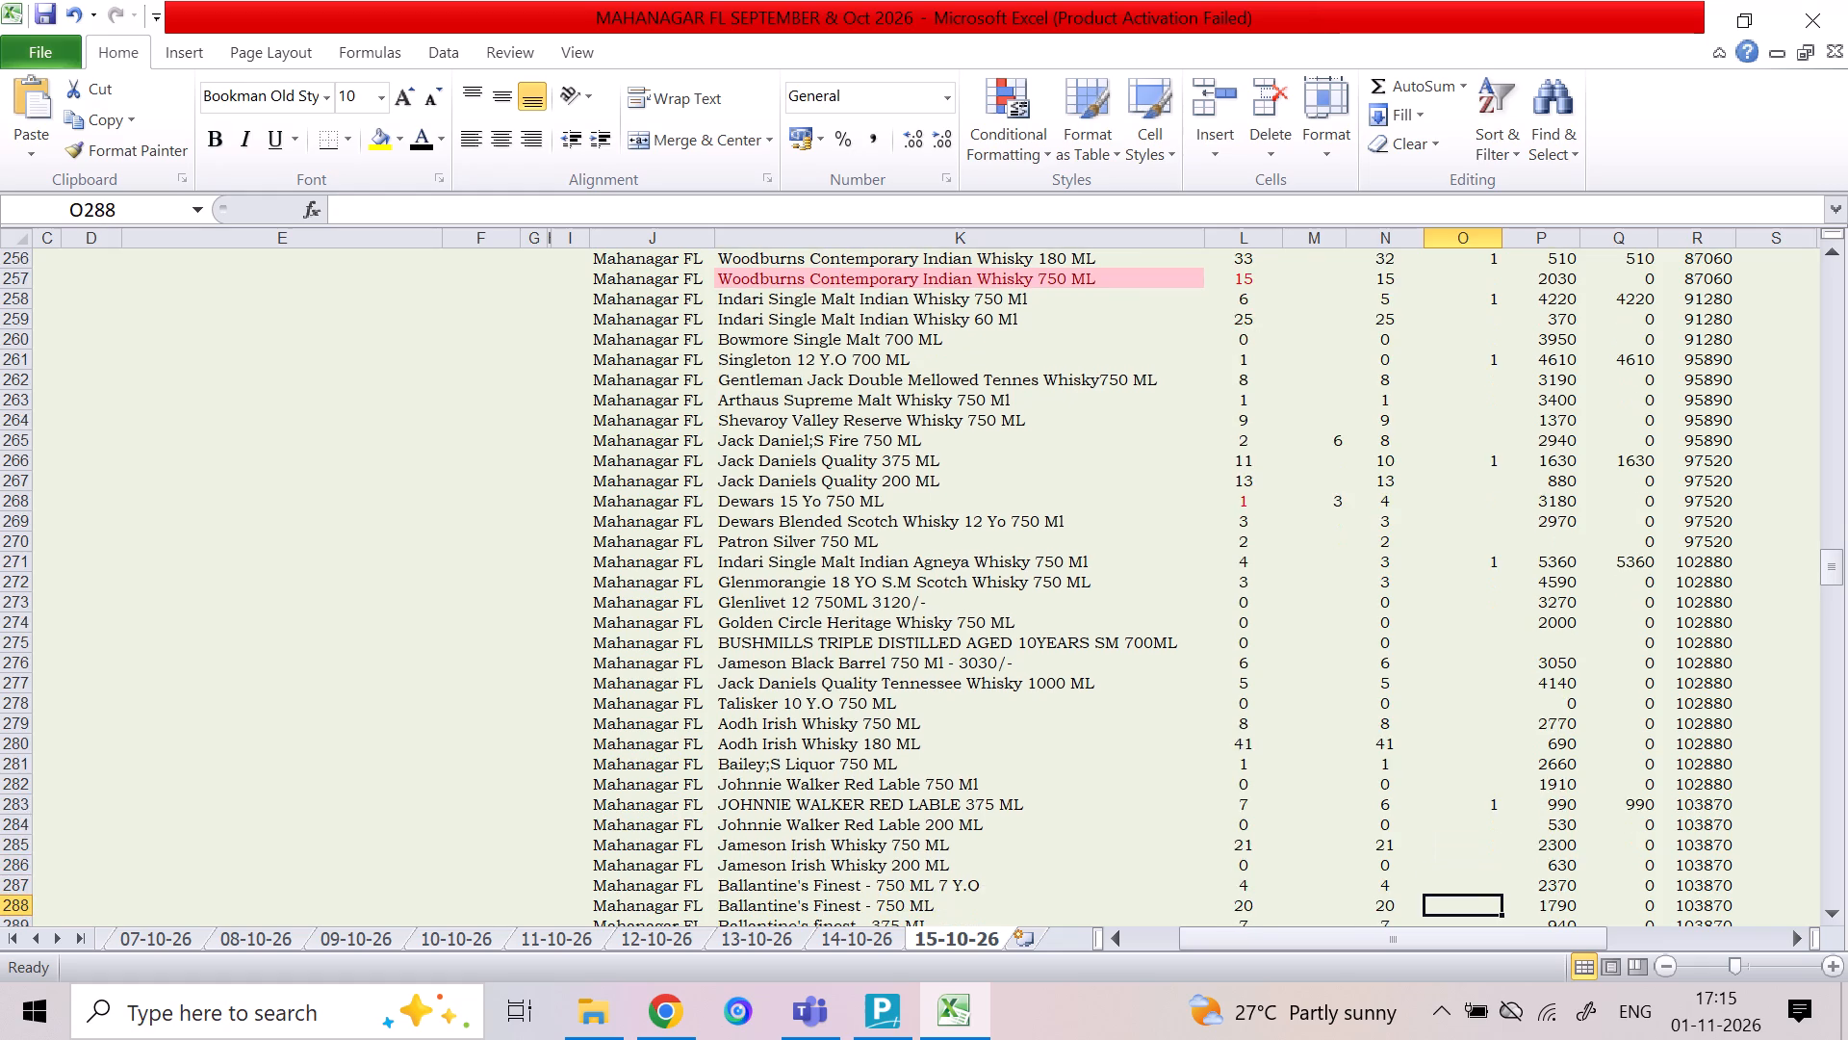
pyautogui.press('Down')
pyautogui.press('Down')
pyautogui.press('Down')
pyautogui.press('Down')
pyautogui.press('Down')
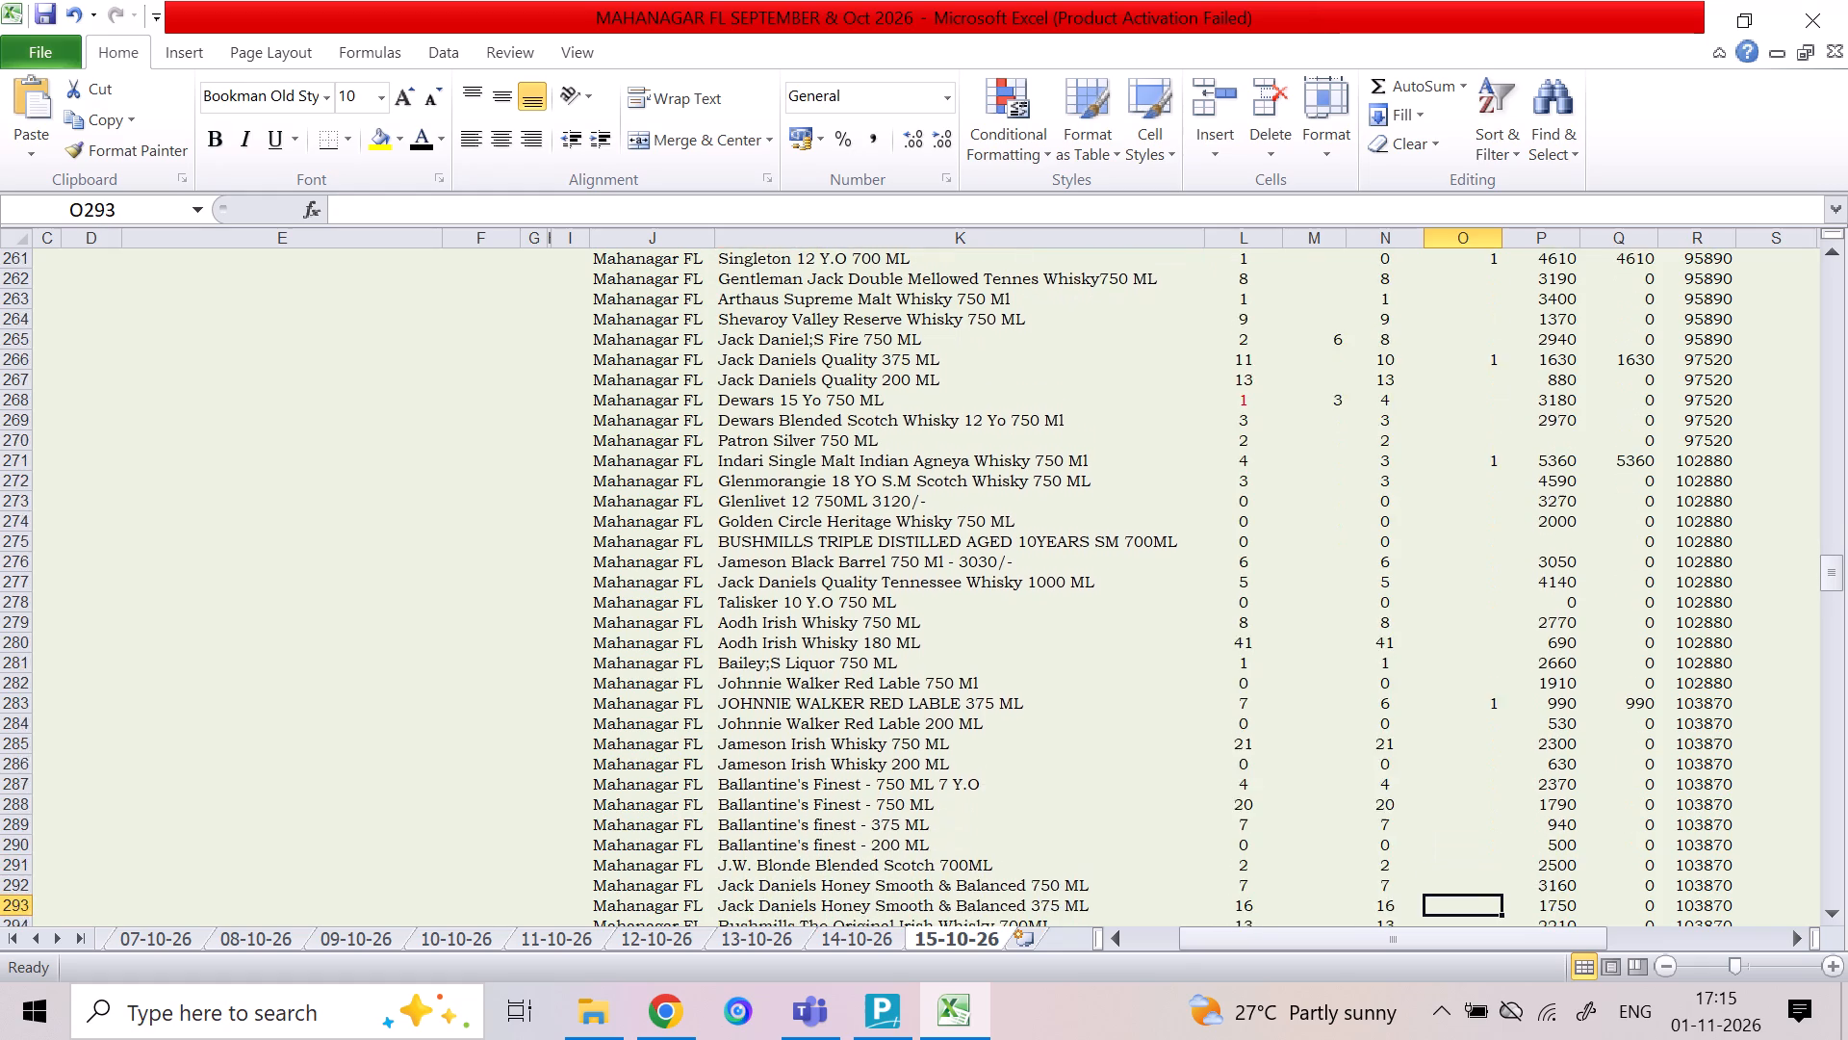
pyautogui.press('Down')
pyautogui.press('Down')
pyautogui.press('Down')
pyautogui.press('Up')
pyautogui.press('Up')
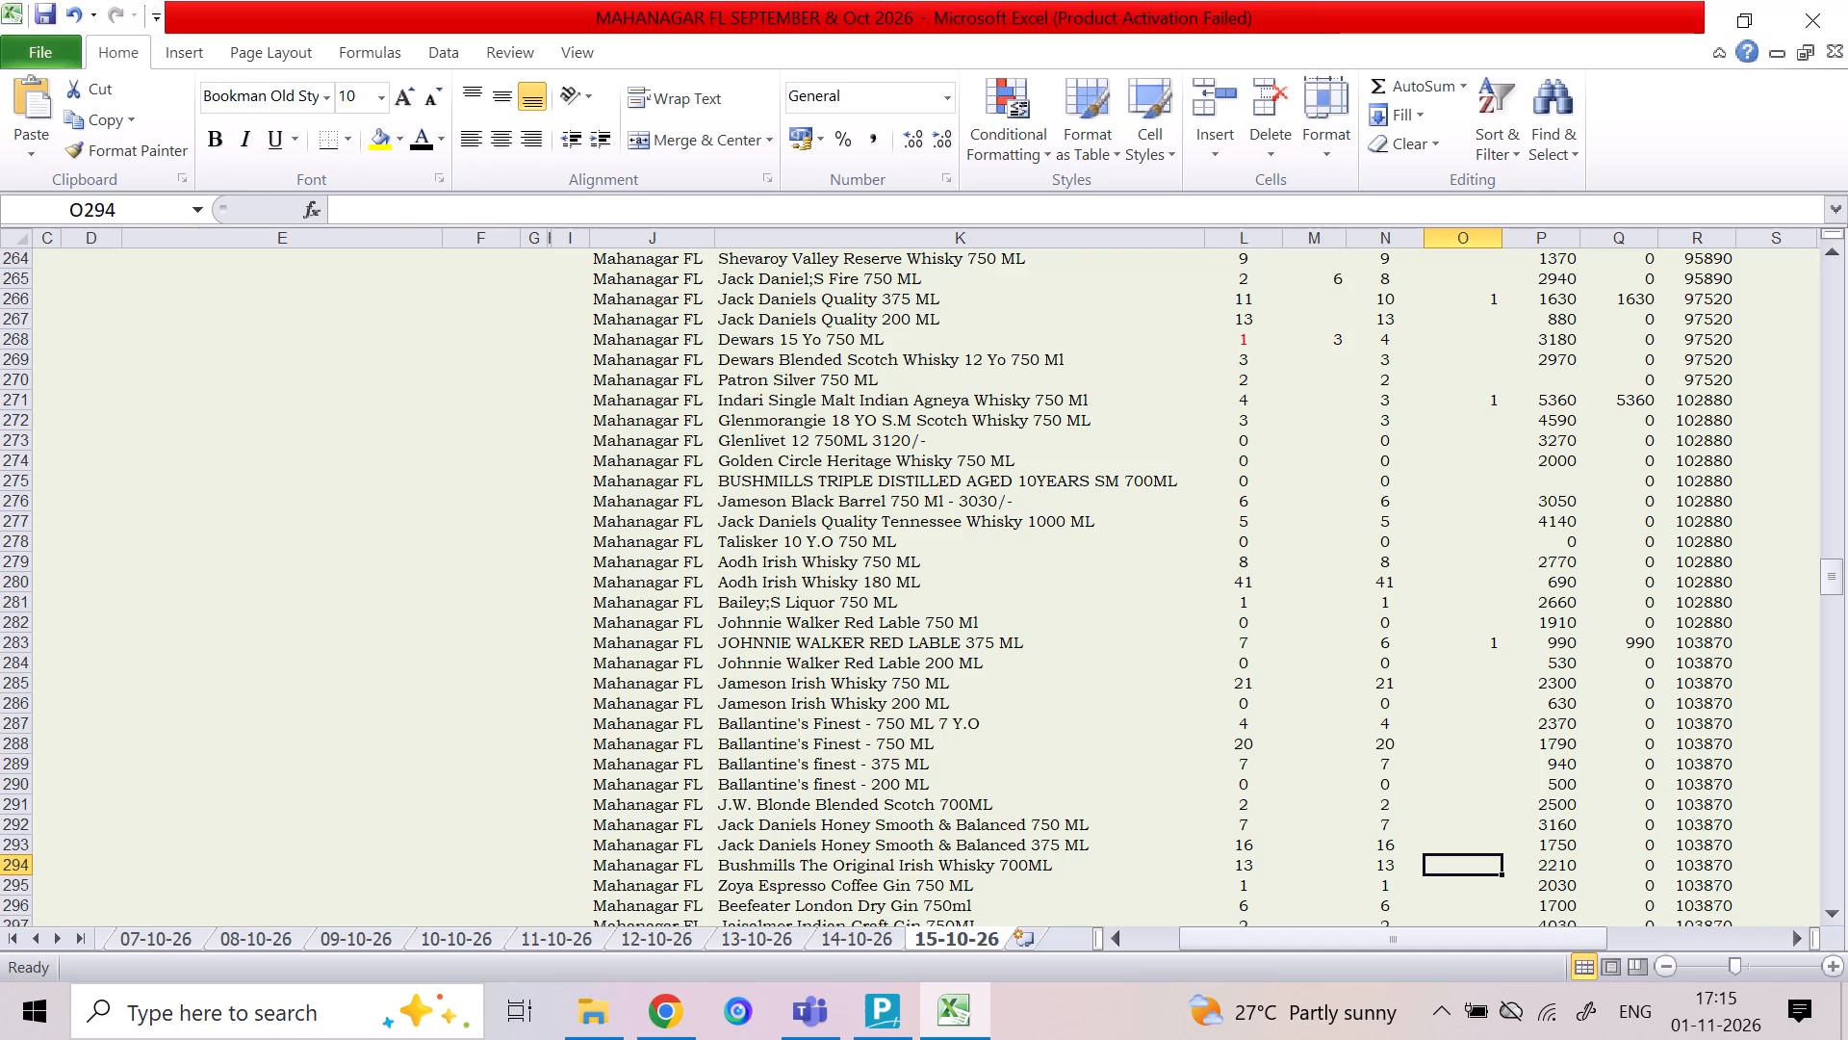
pyautogui.press('1')
pyautogui.press('Down')
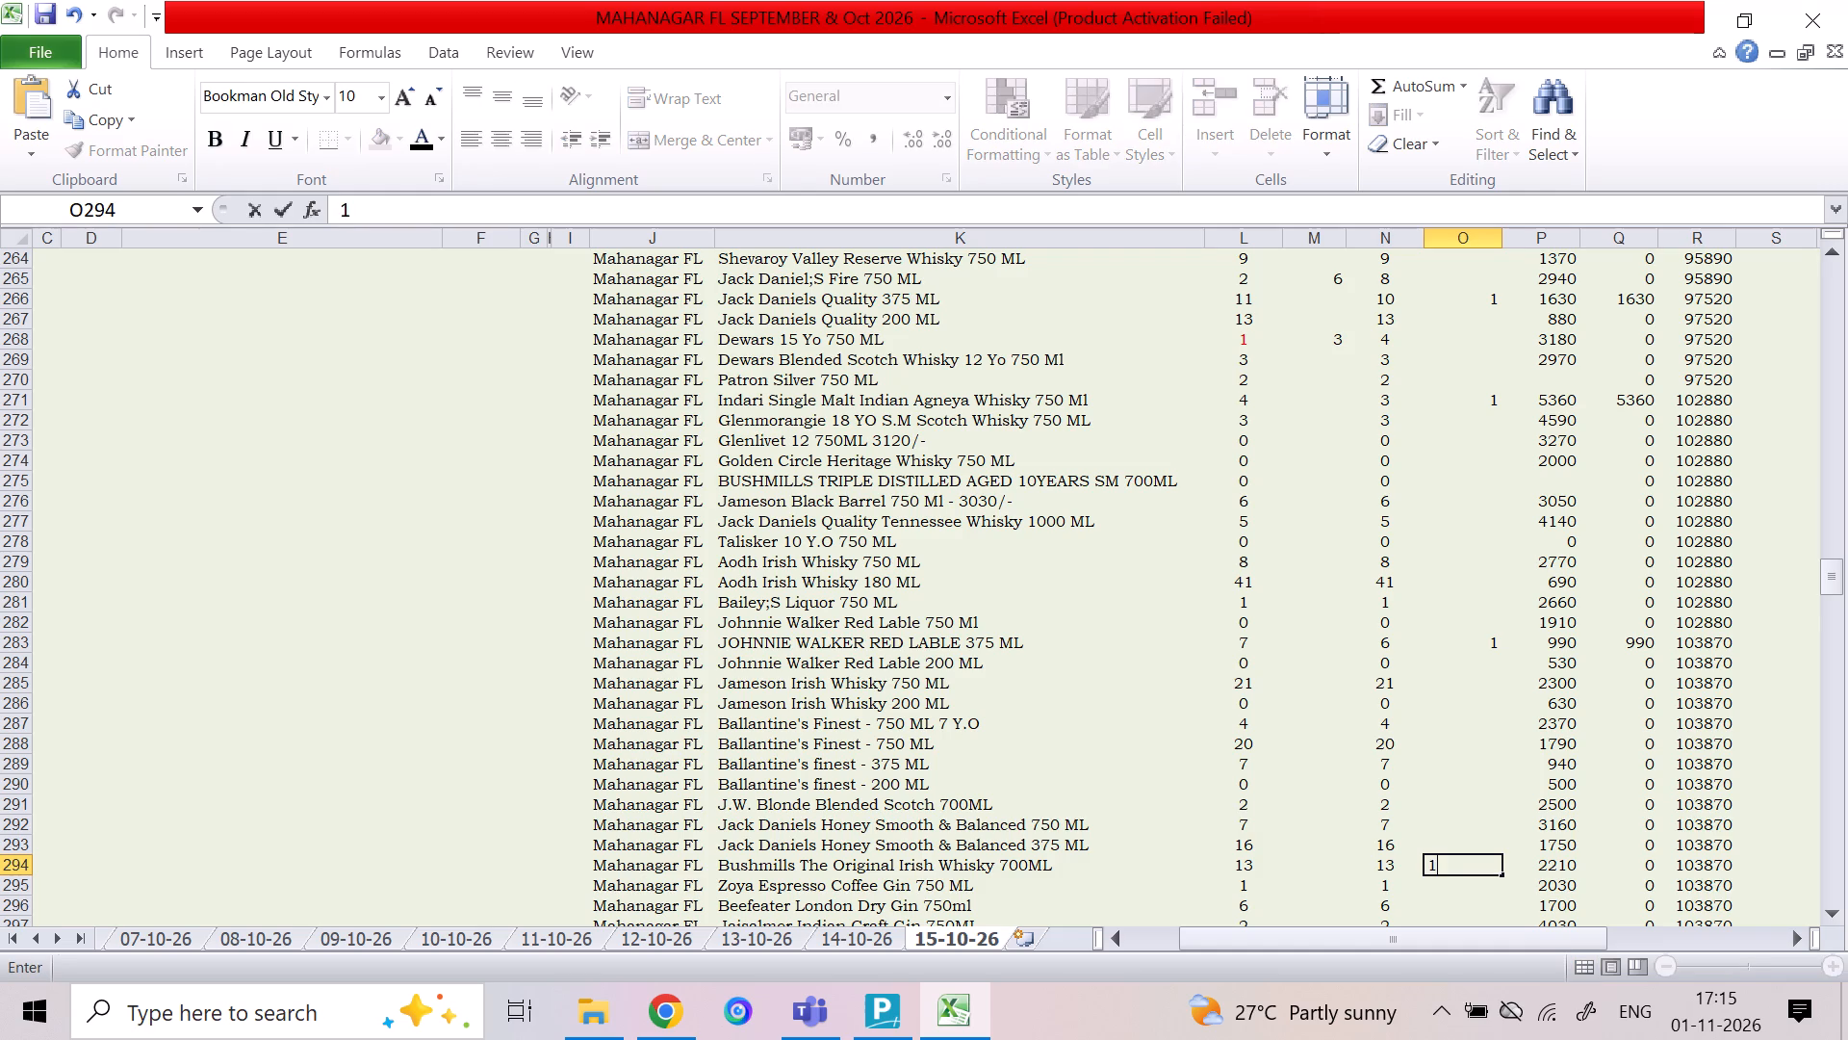
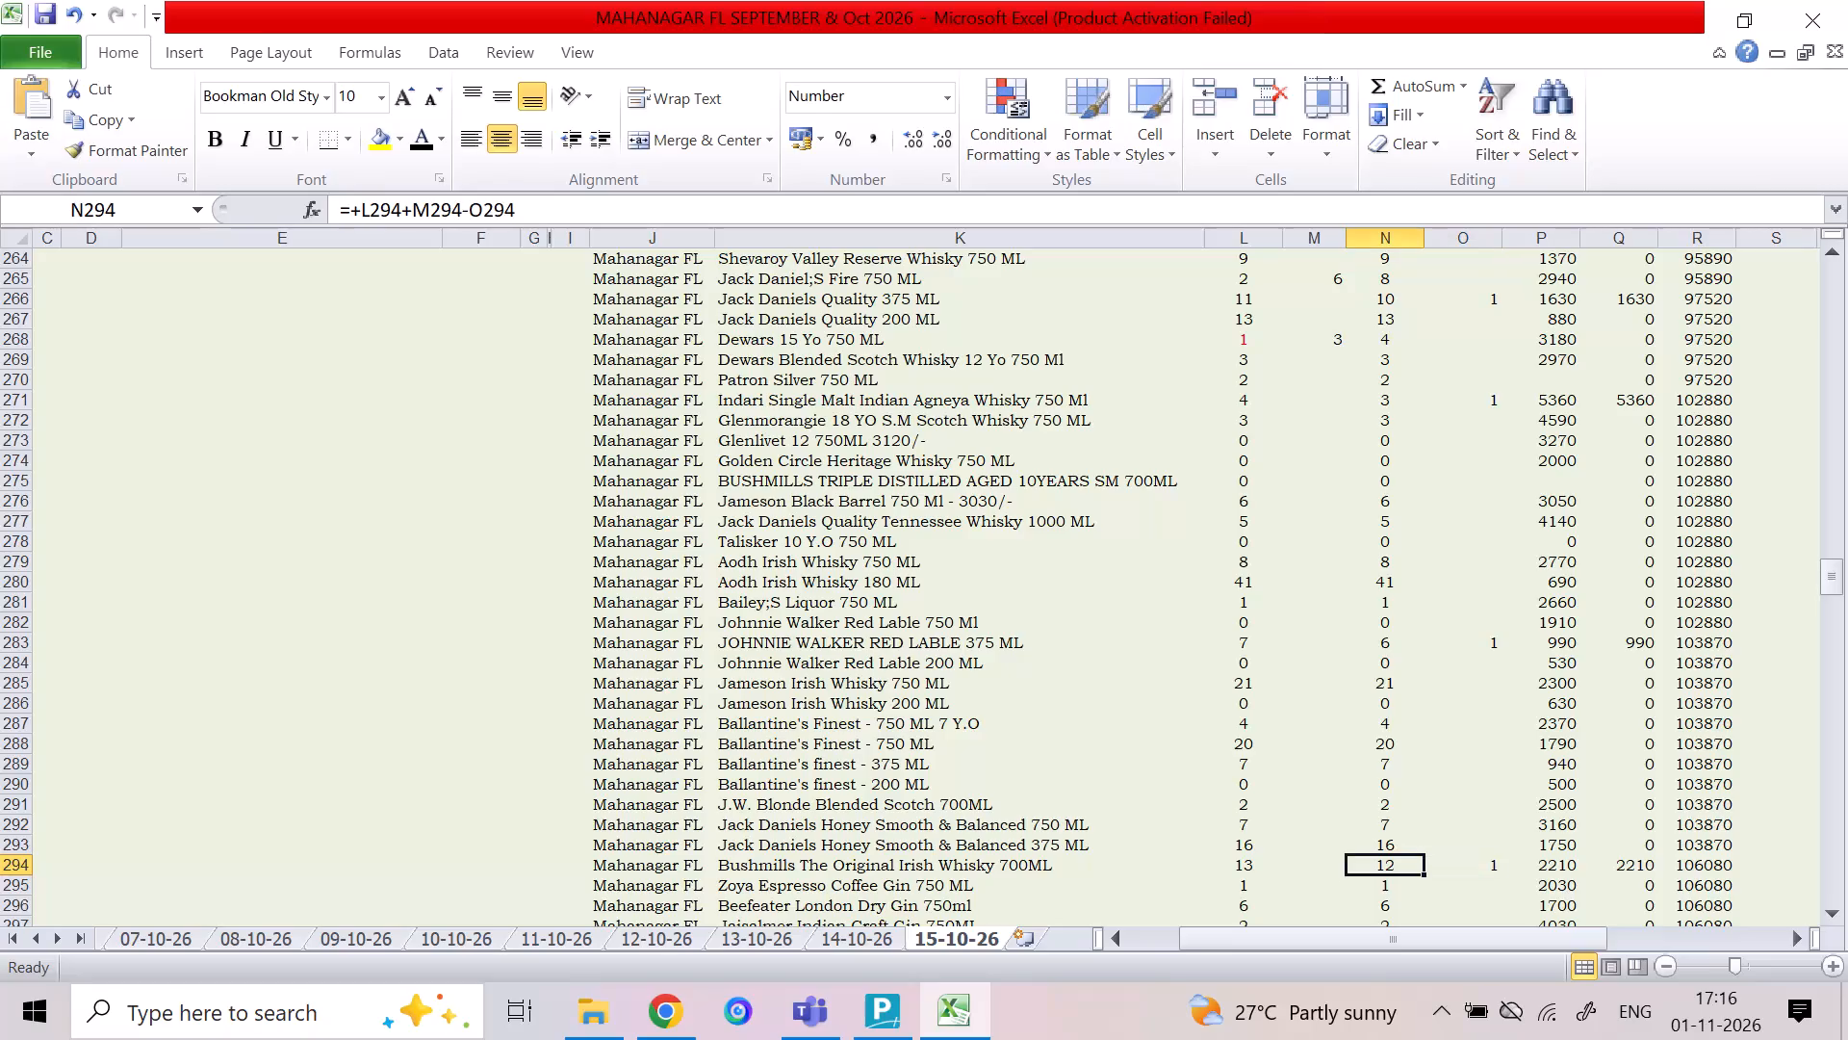
# Enter 2 as the inward quantity for Zoya Espresso Coffee Gin 750 ML.
pyautogui.press('Right')
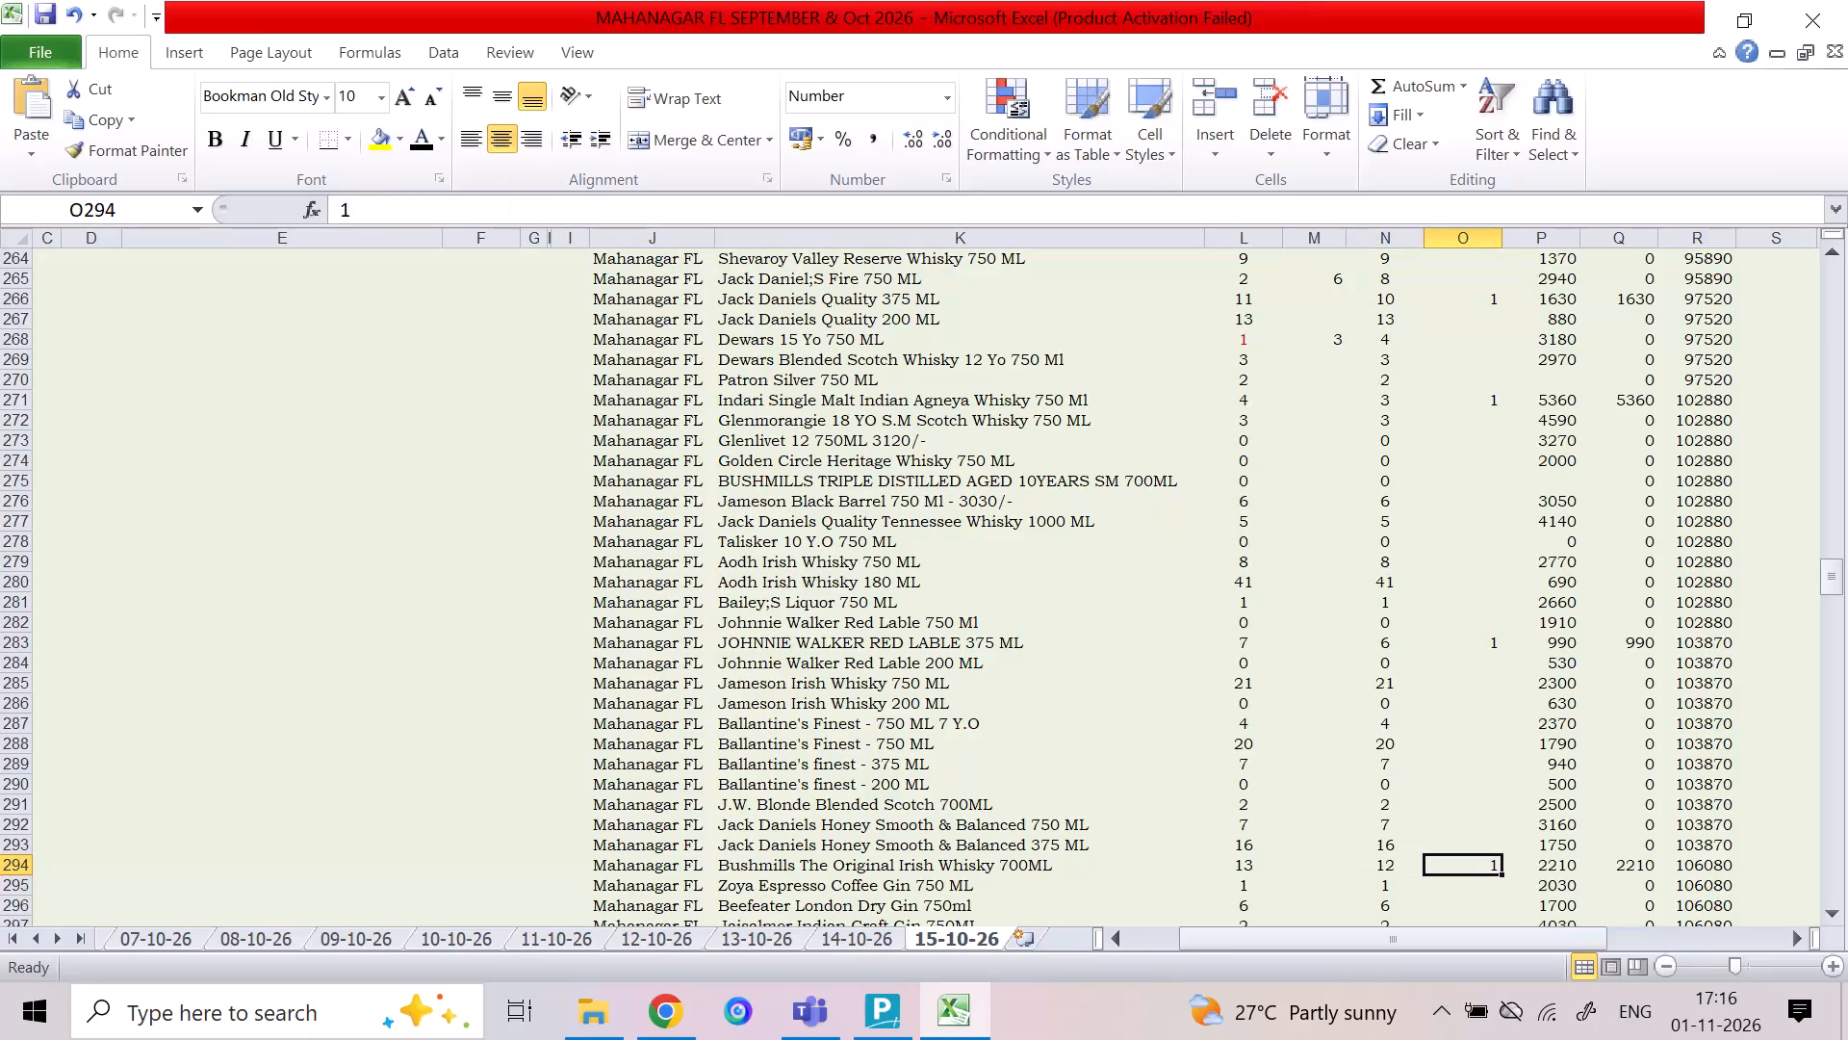
pyautogui.press('Left')
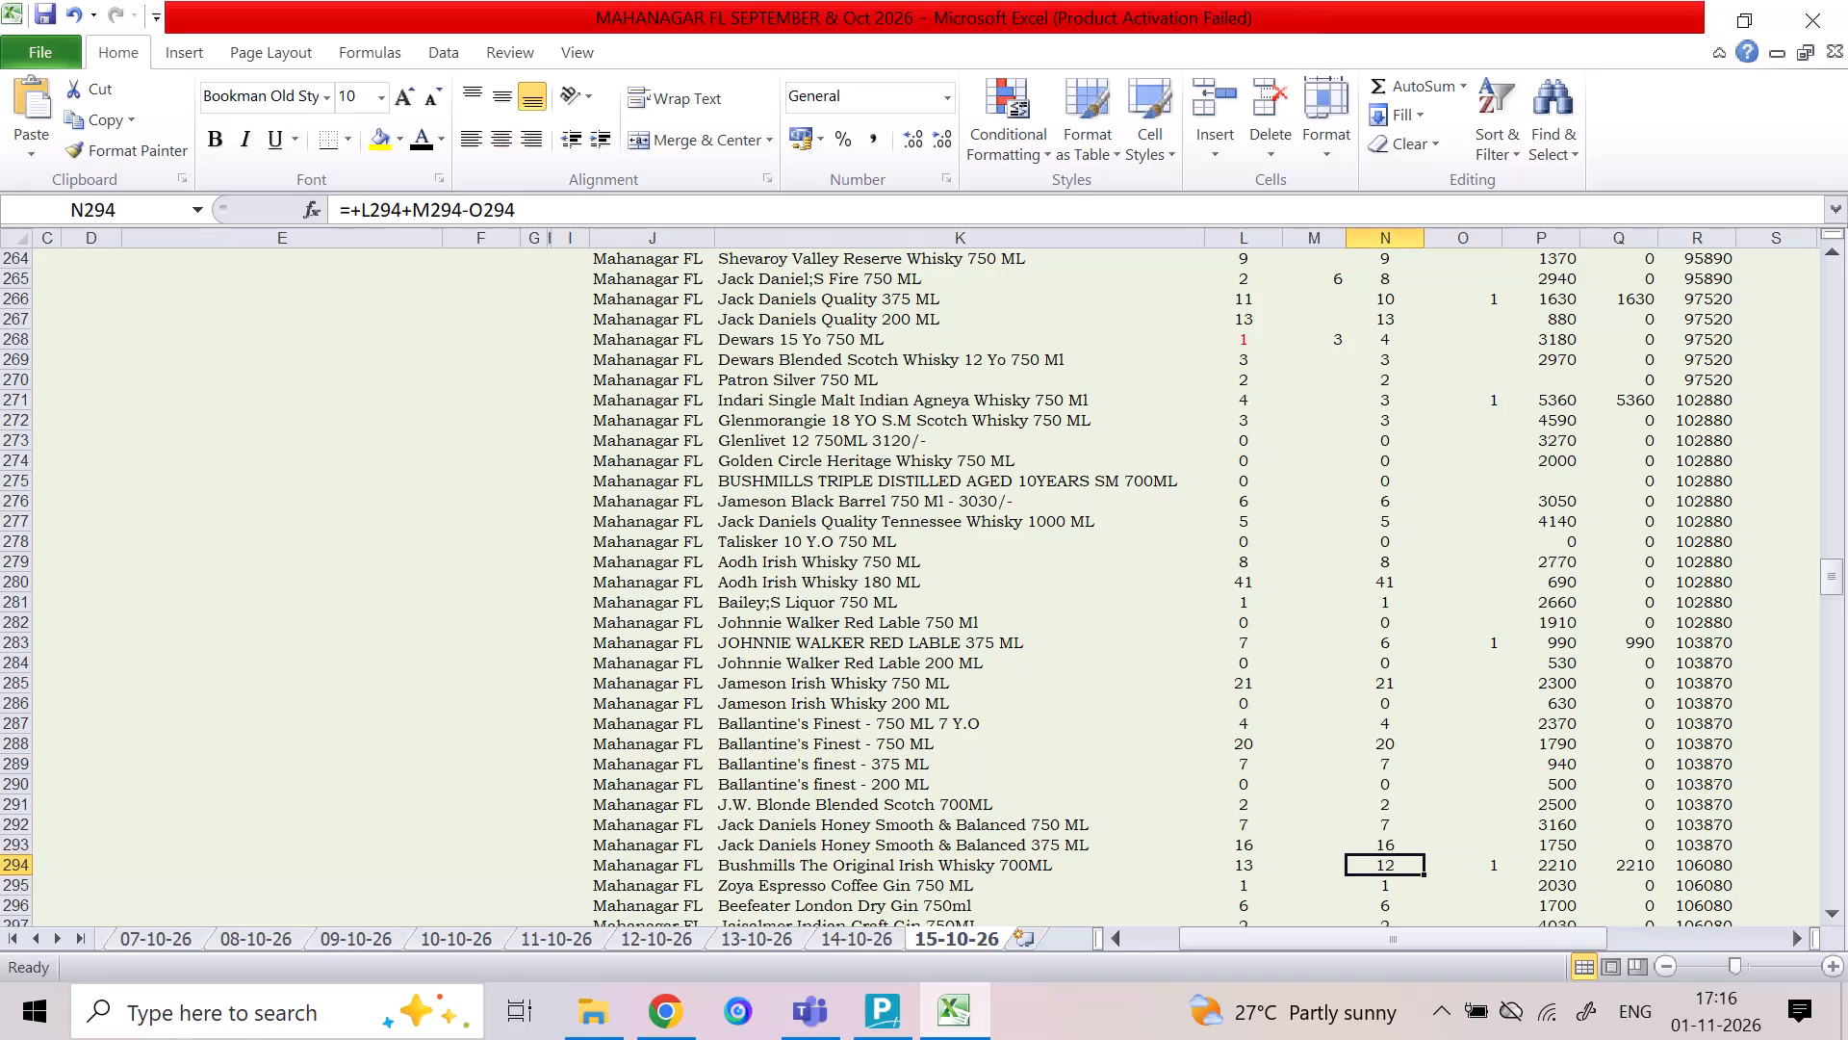
pyautogui.press('Right')
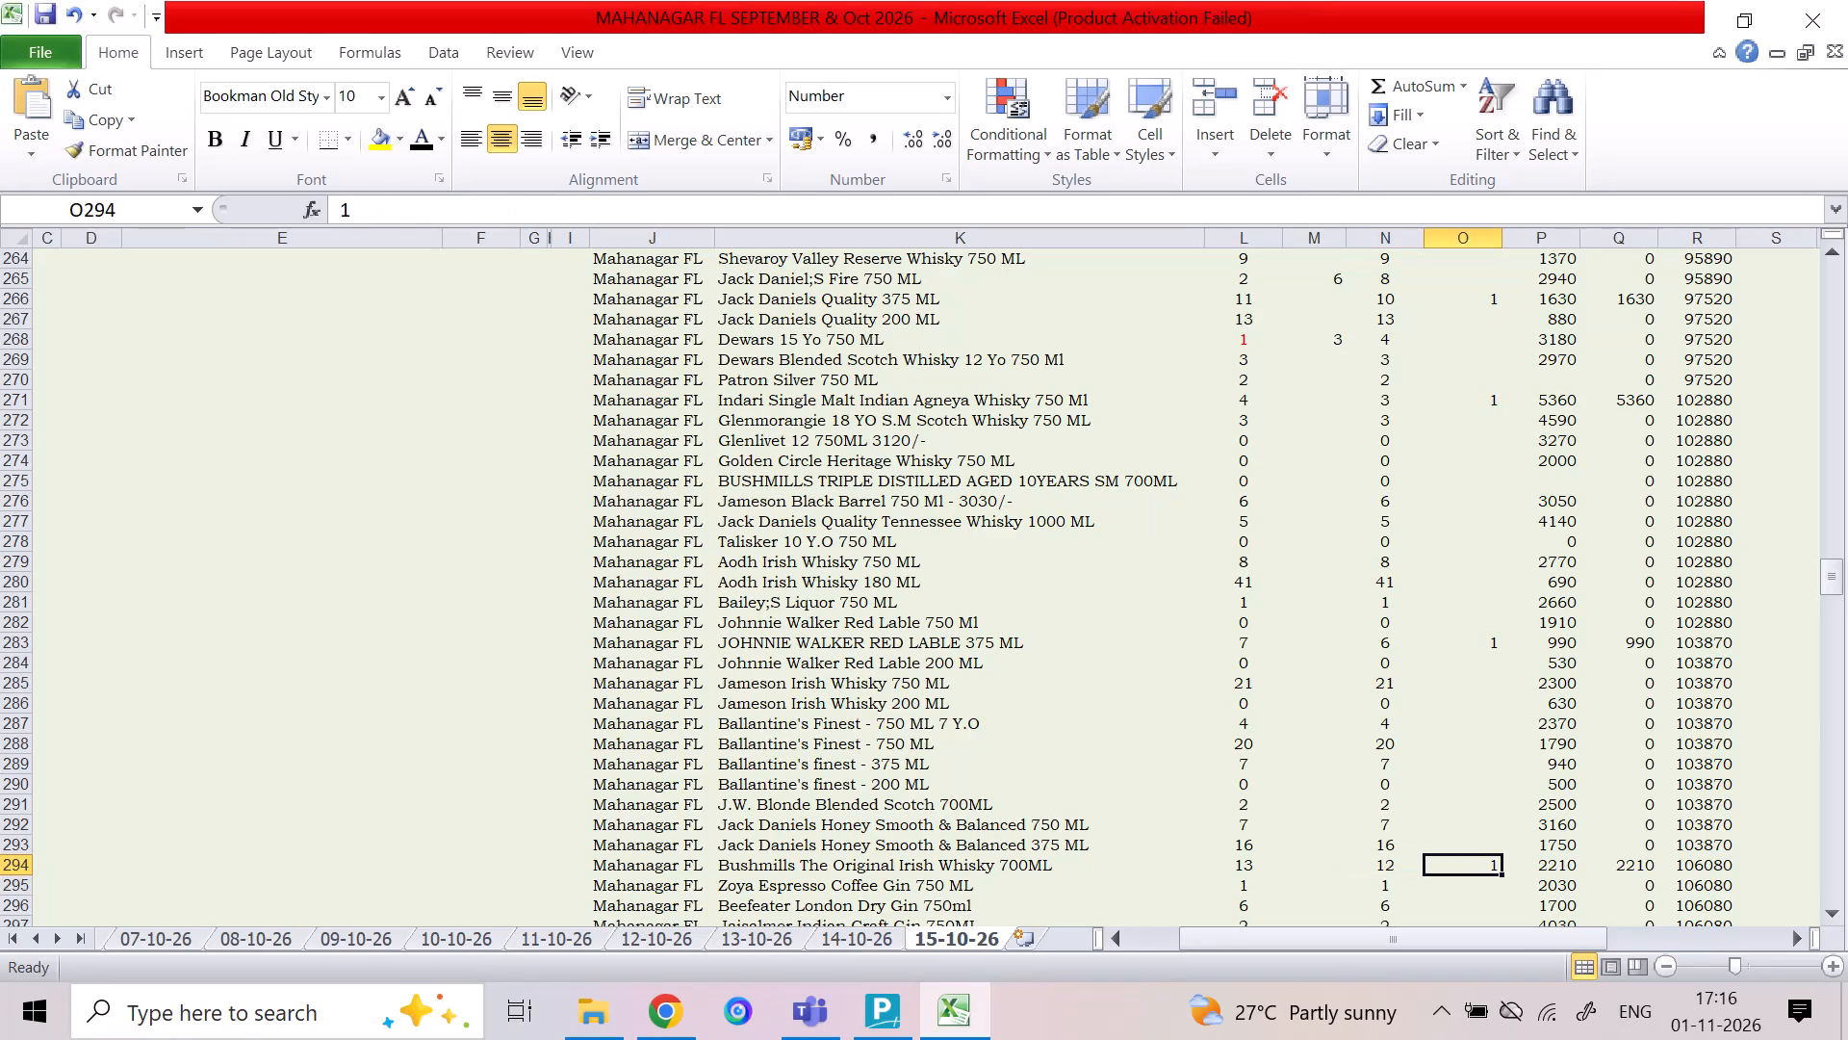
pyautogui.press('Down')
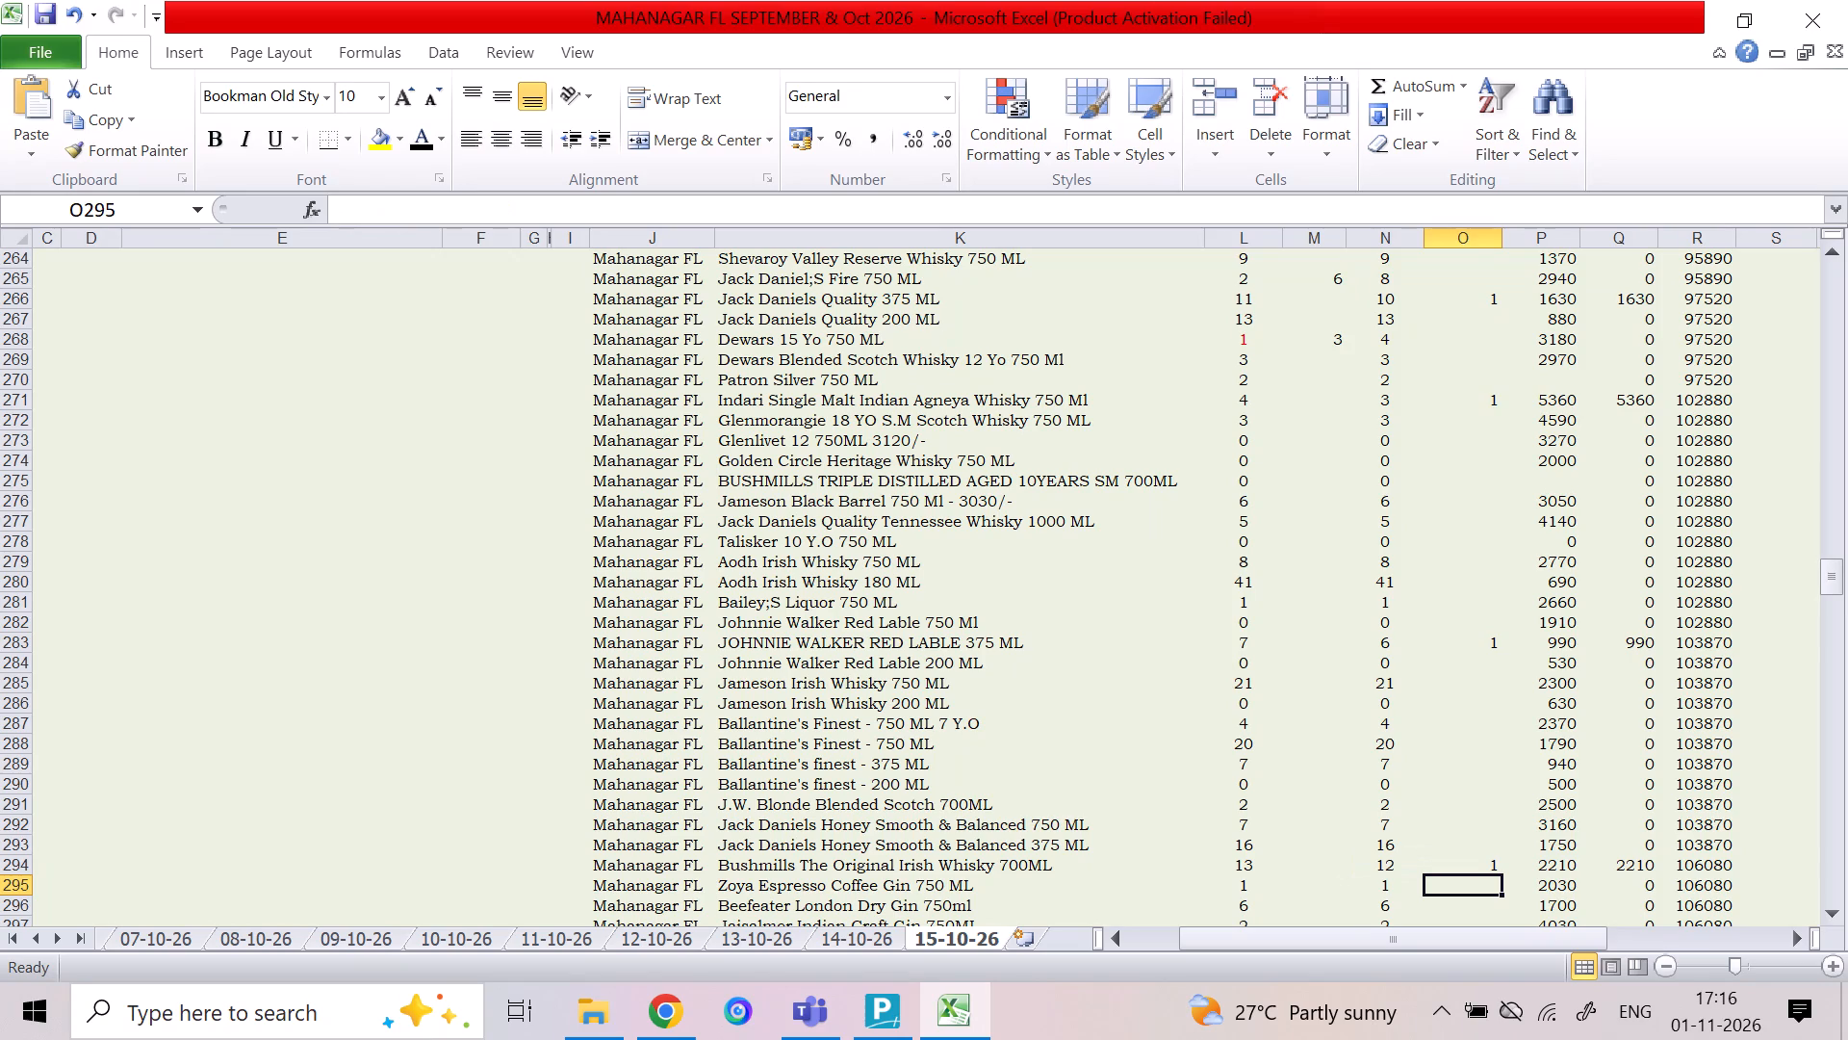
pyautogui.press('Down')
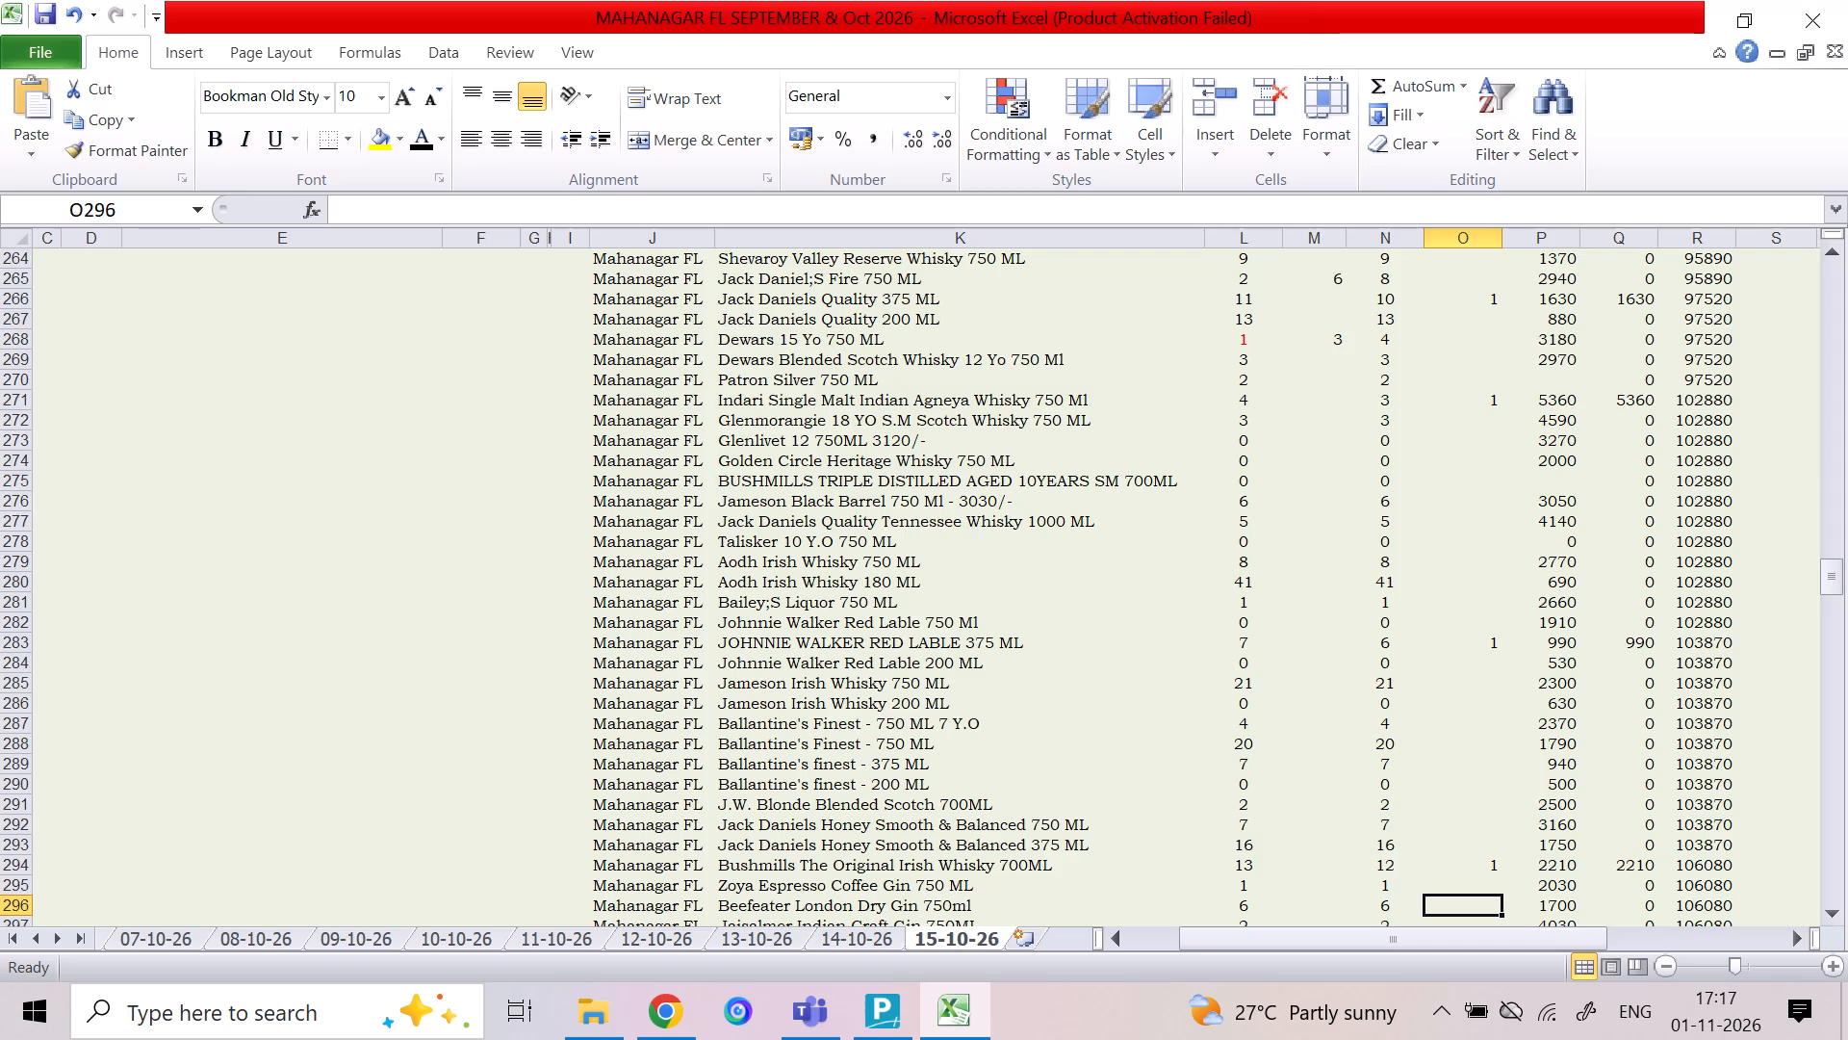
pyautogui.press('Up')
pyautogui.press('Left')
pyautogui.press('Left')
pyautogui.press('Left')
pyautogui.press('Right')
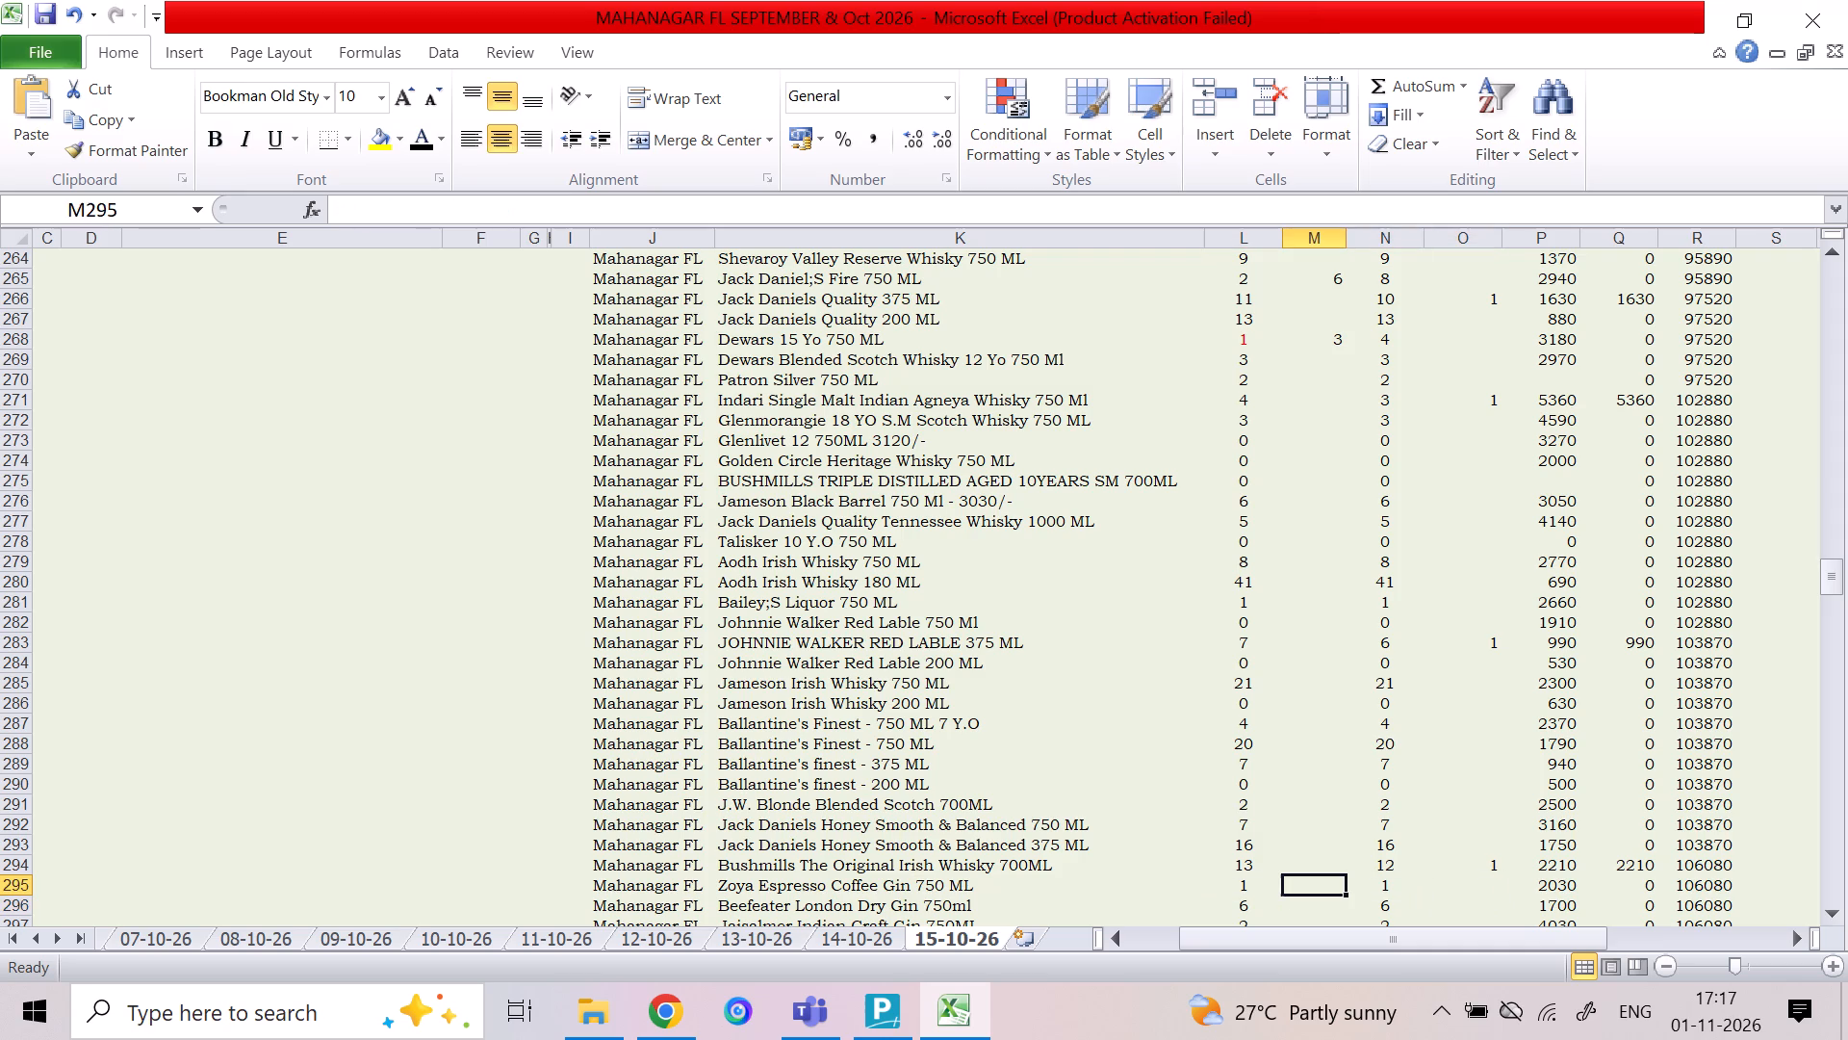
pyautogui.press('2')
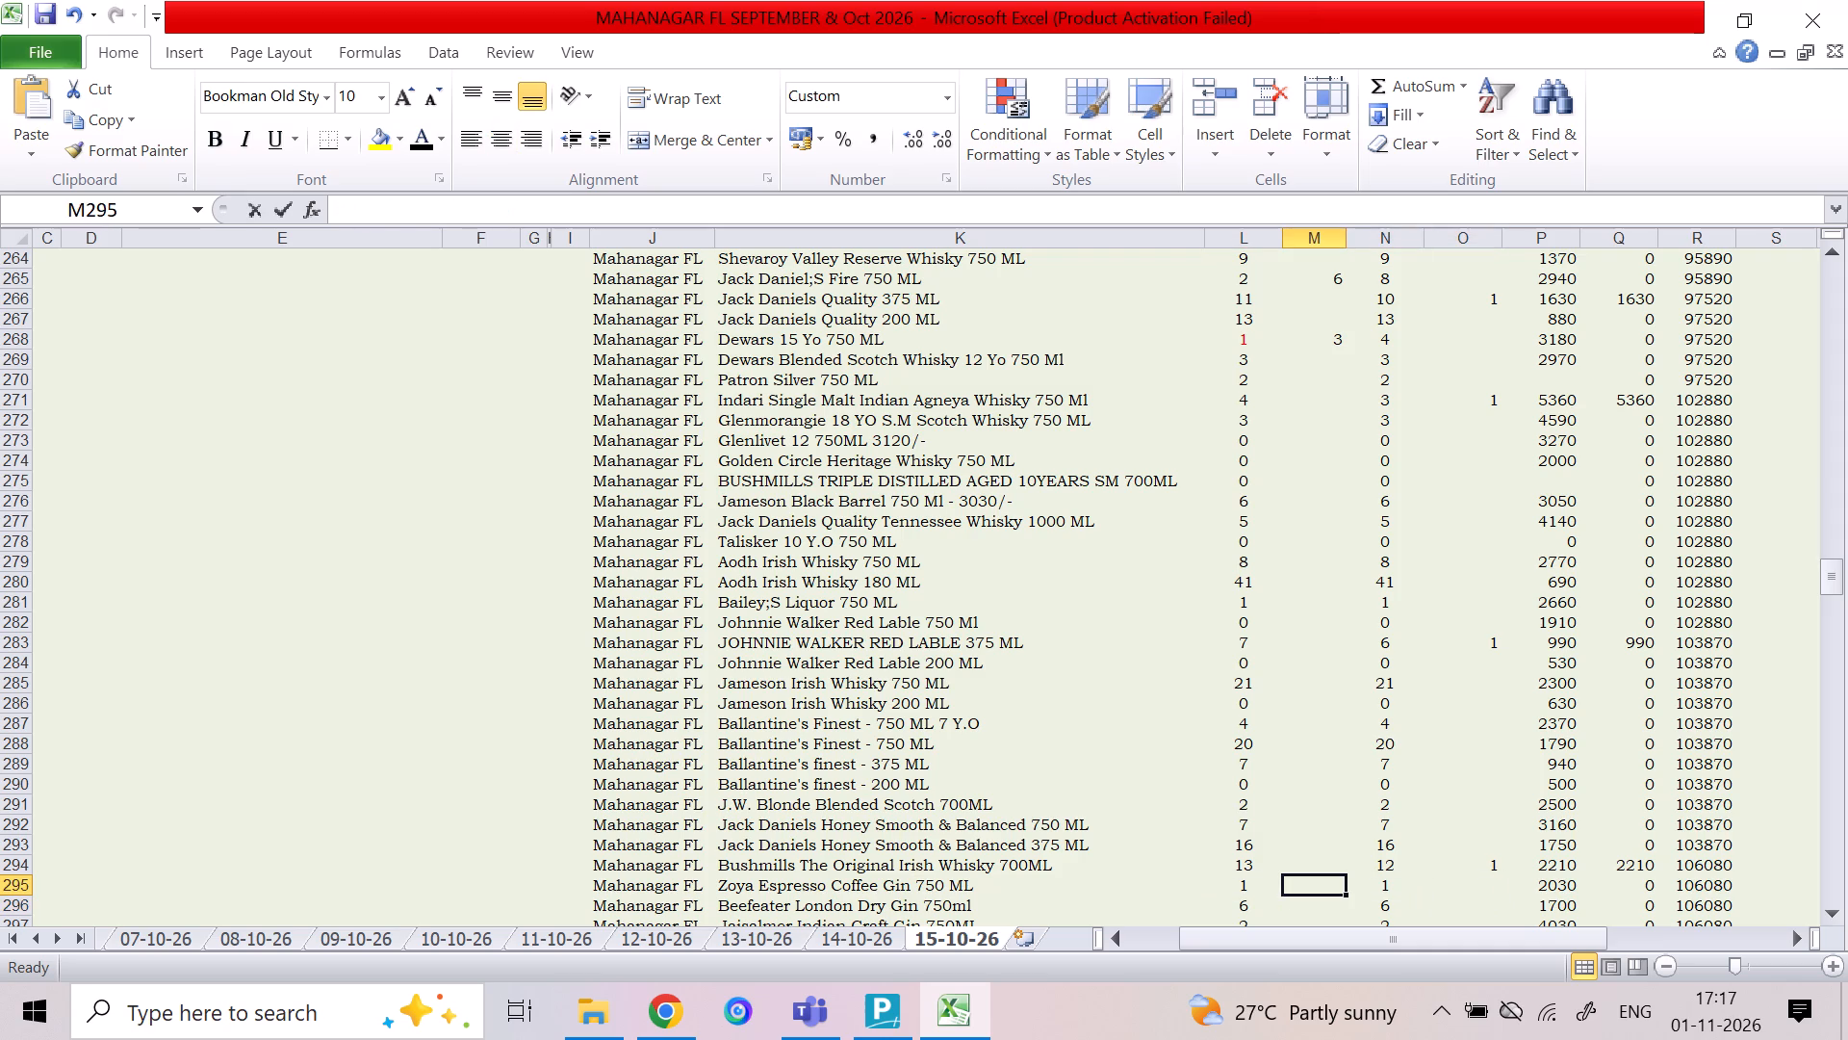
pyautogui.press('Right')
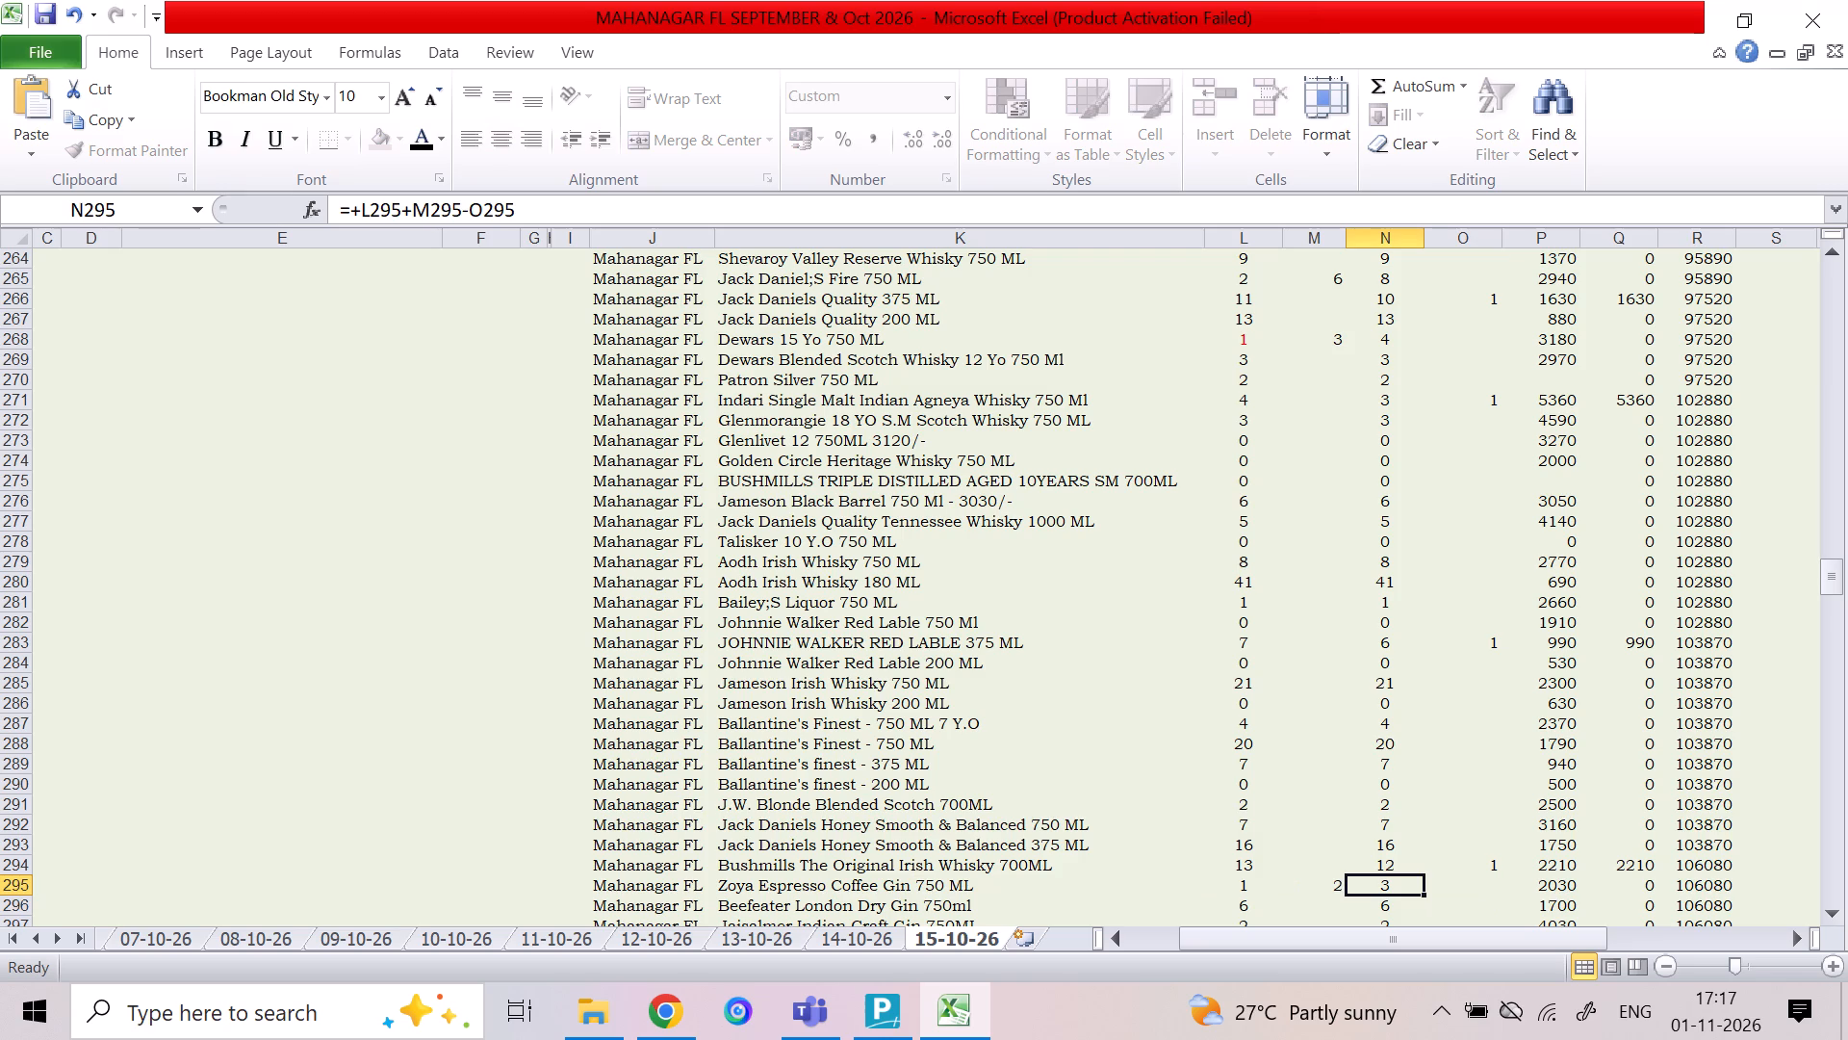
pyautogui.press('Right')
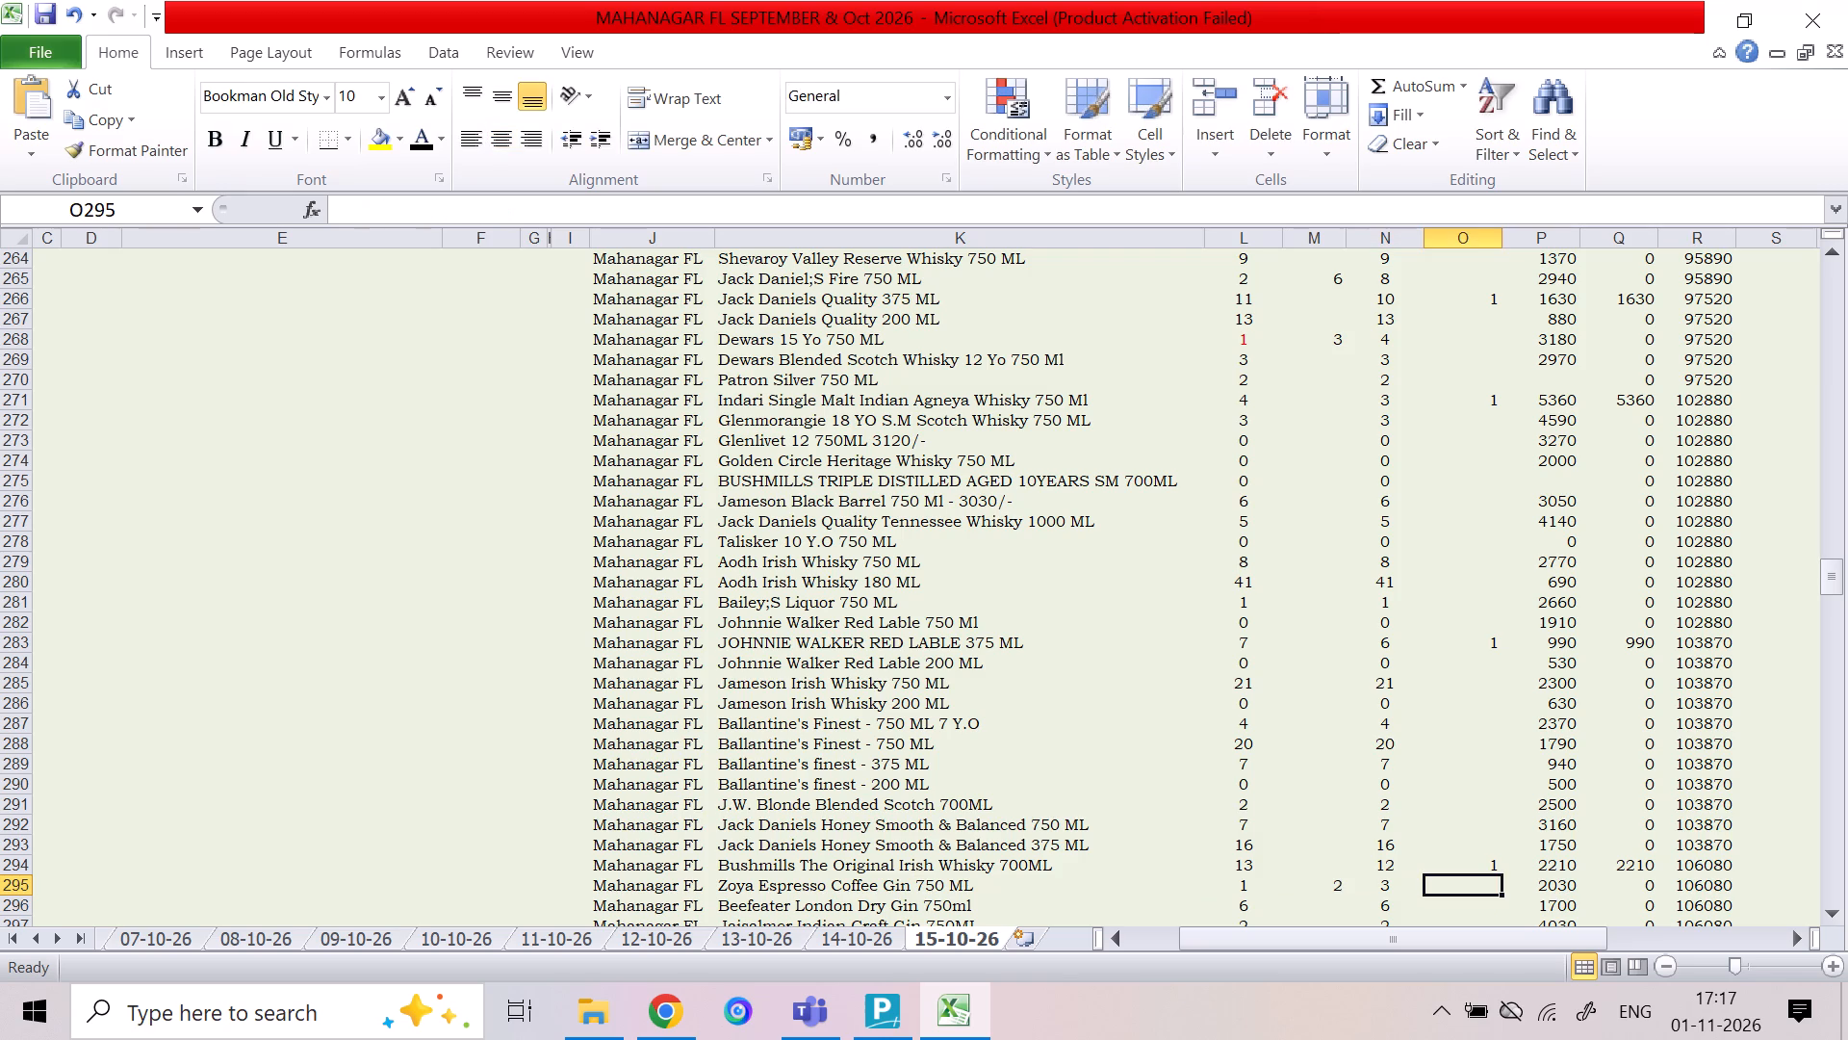
# Enter 12 as the inward quantity for Jaisalmer Indian Craft Gin 180ML.
pyautogui.press('Down')
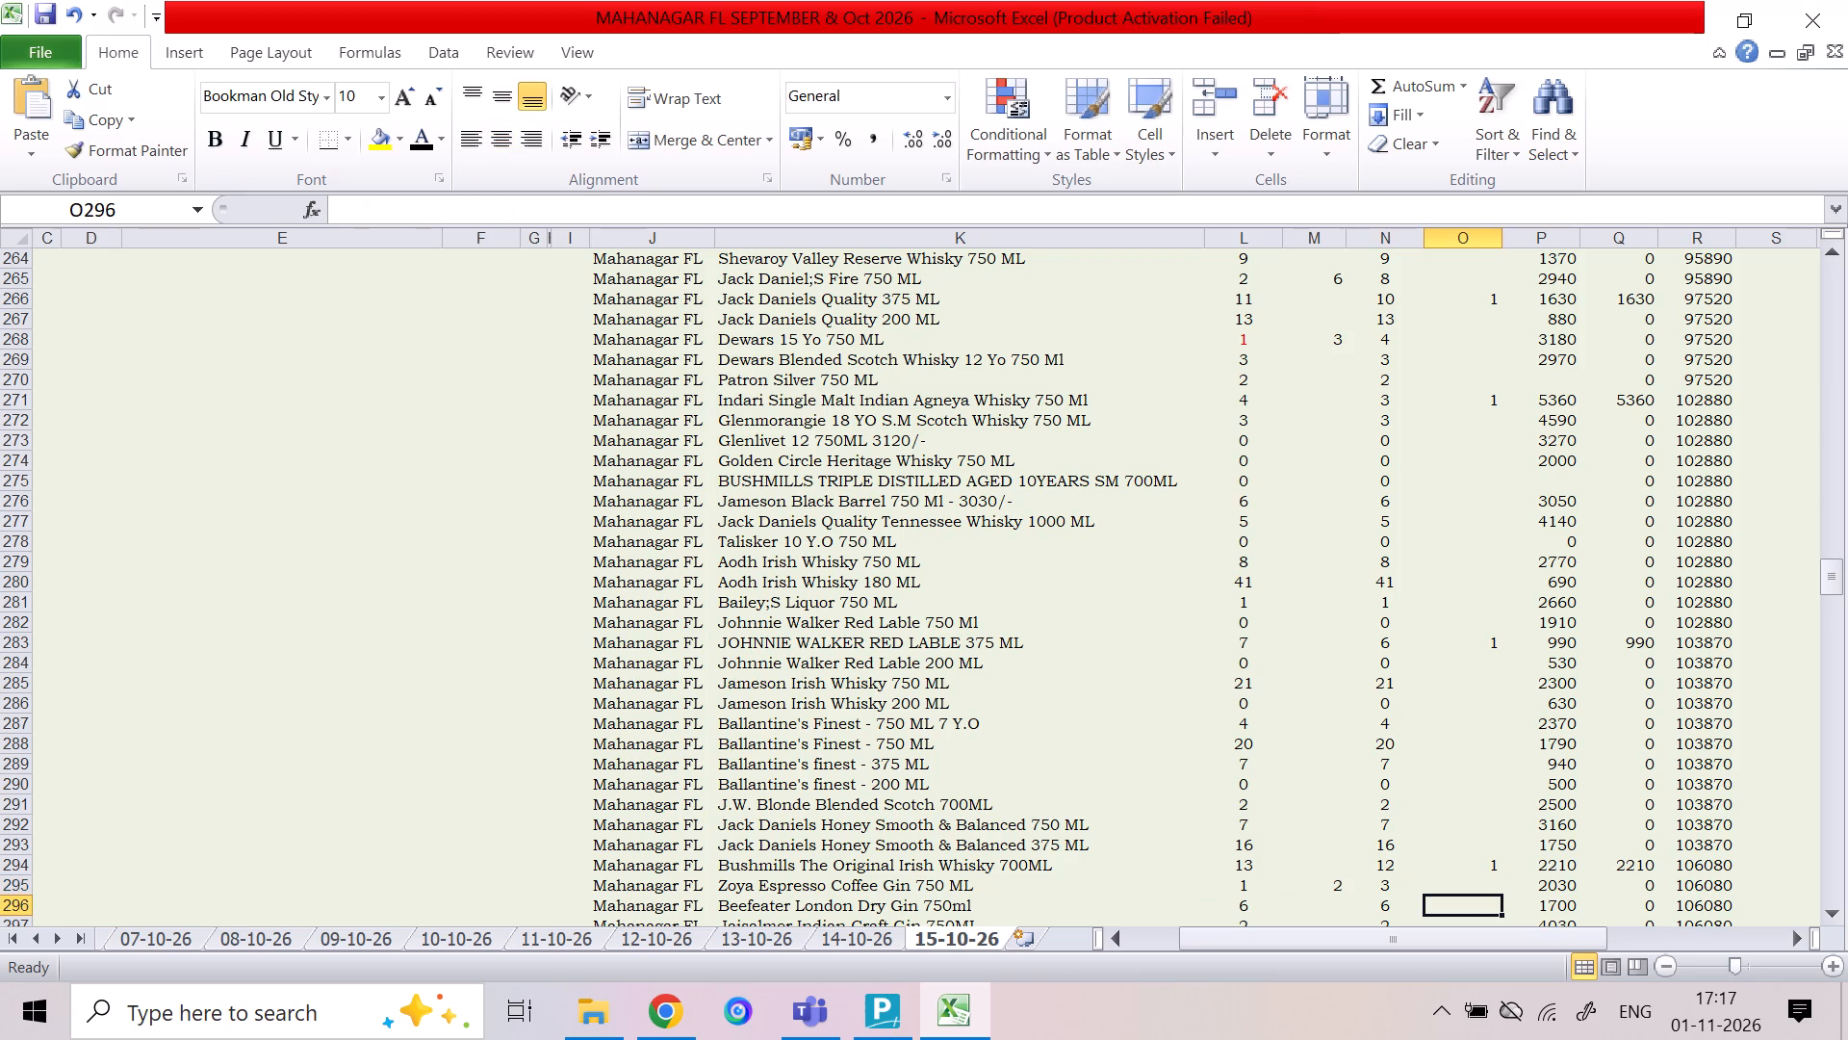
pyautogui.press('Down')
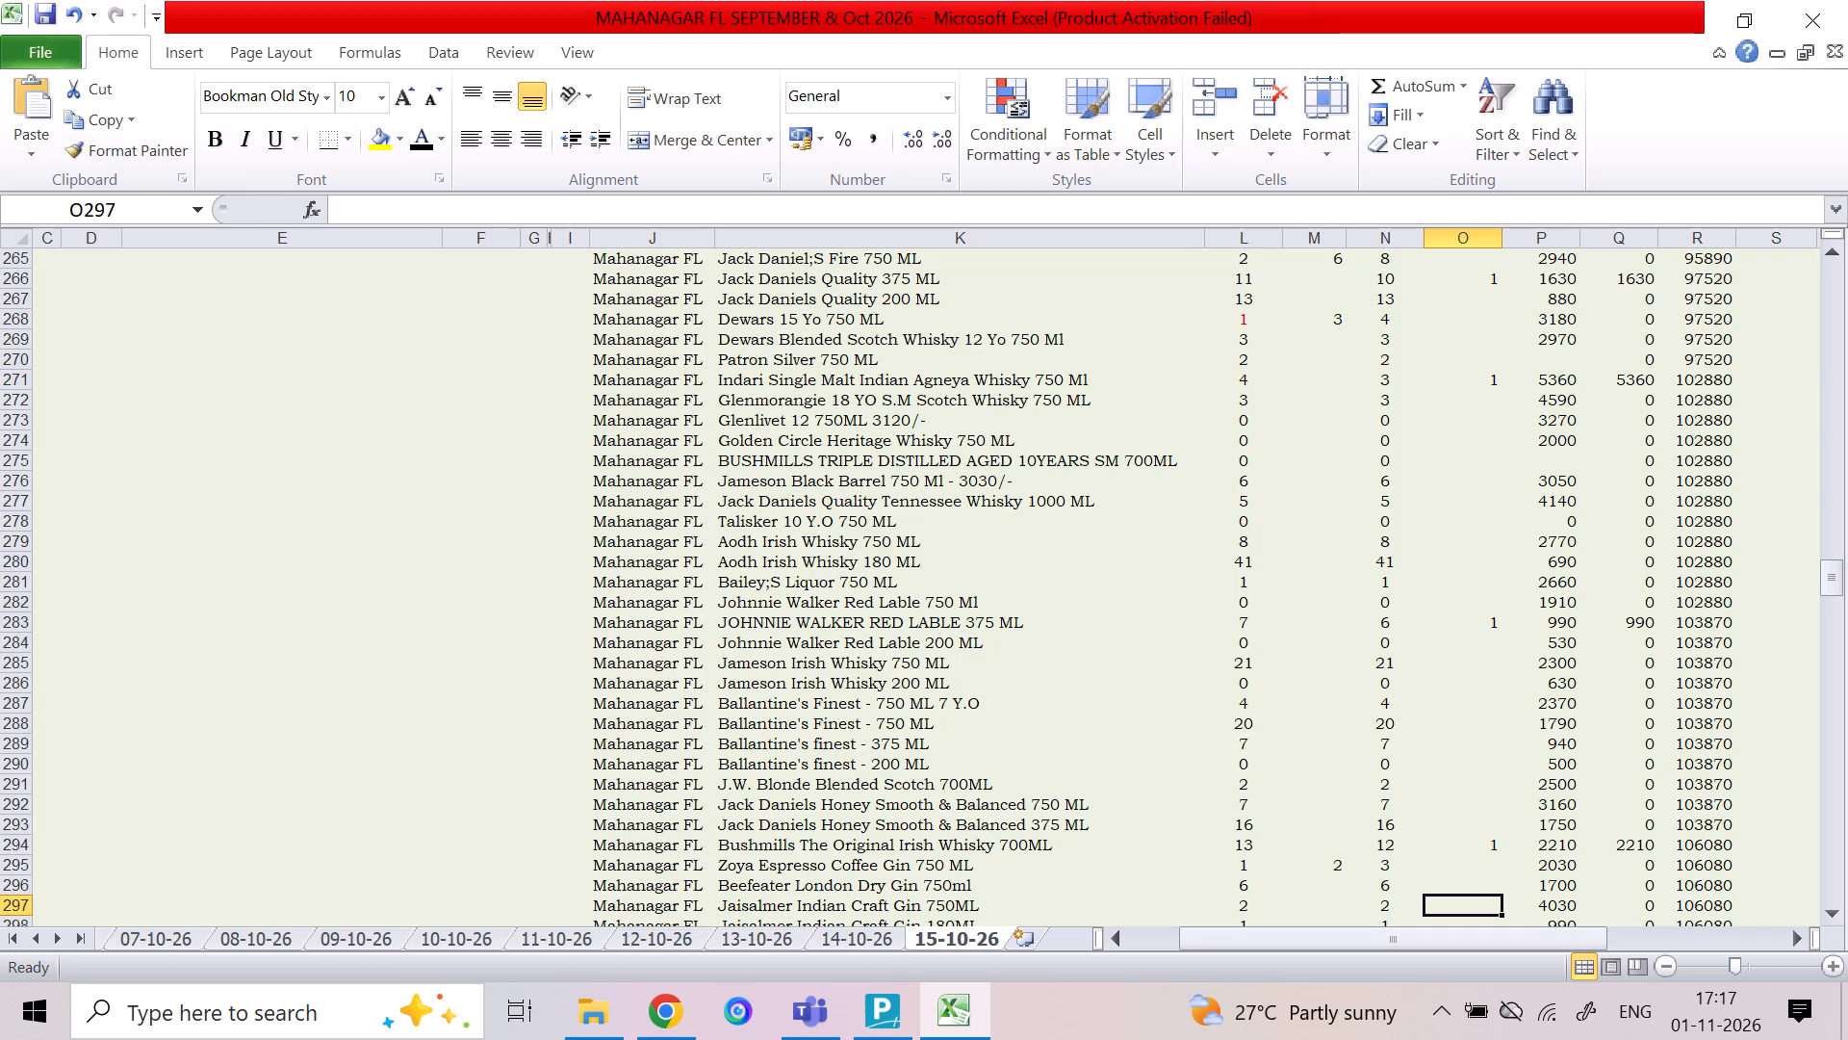
pyautogui.press('Down')
pyautogui.press('Down')
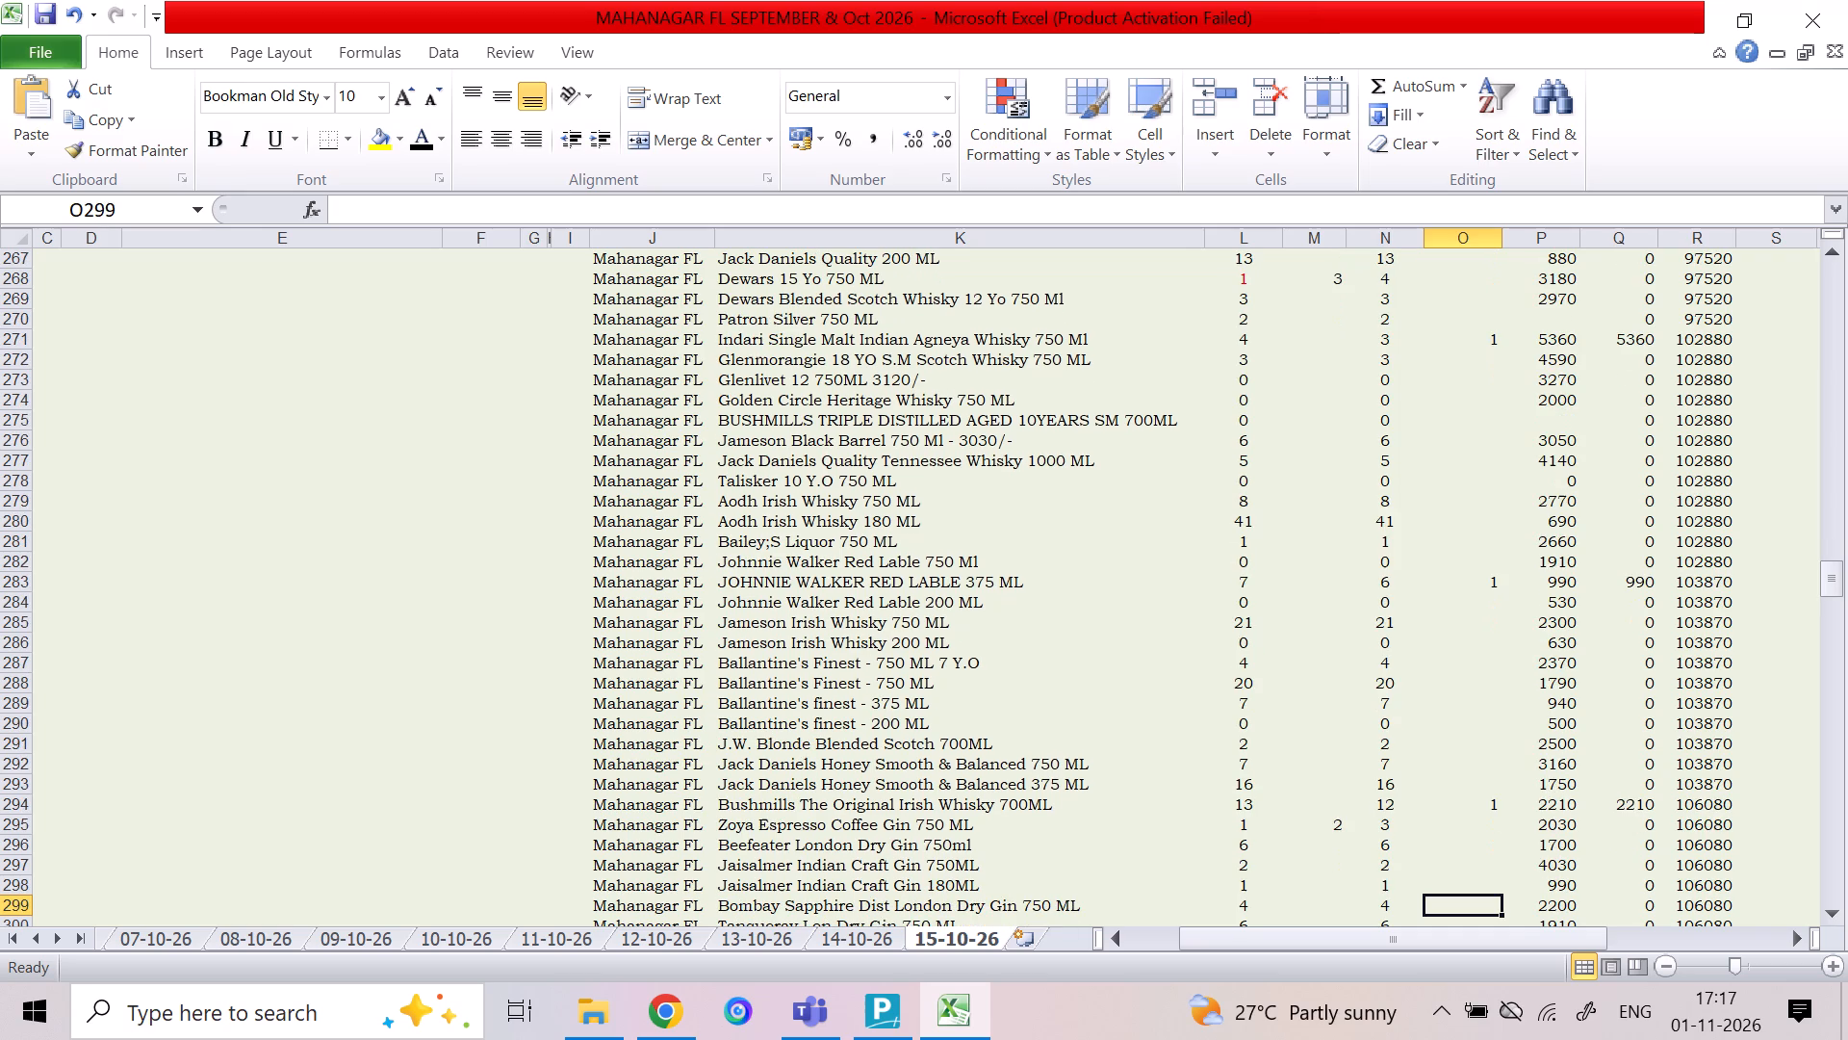
pyautogui.press('Up')
pyautogui.press('Left')
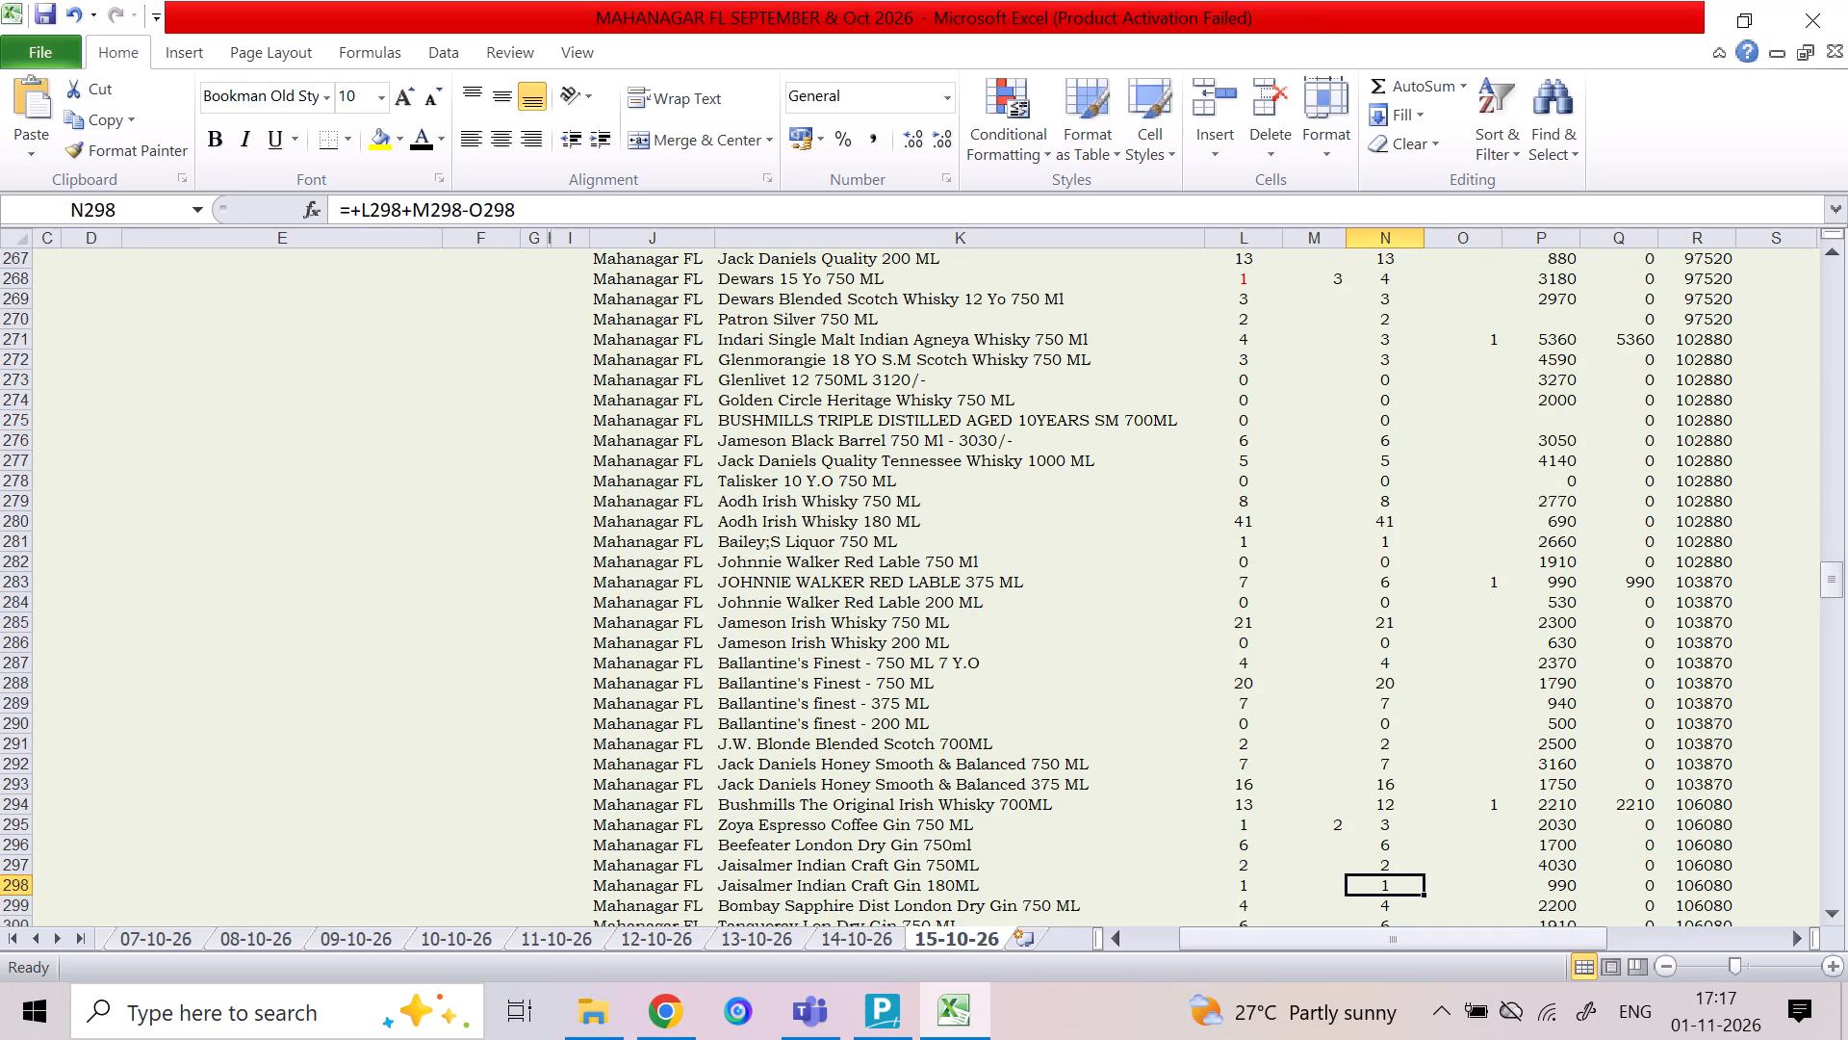
pyautogui.press('Left')
pyautogui.press('Left')
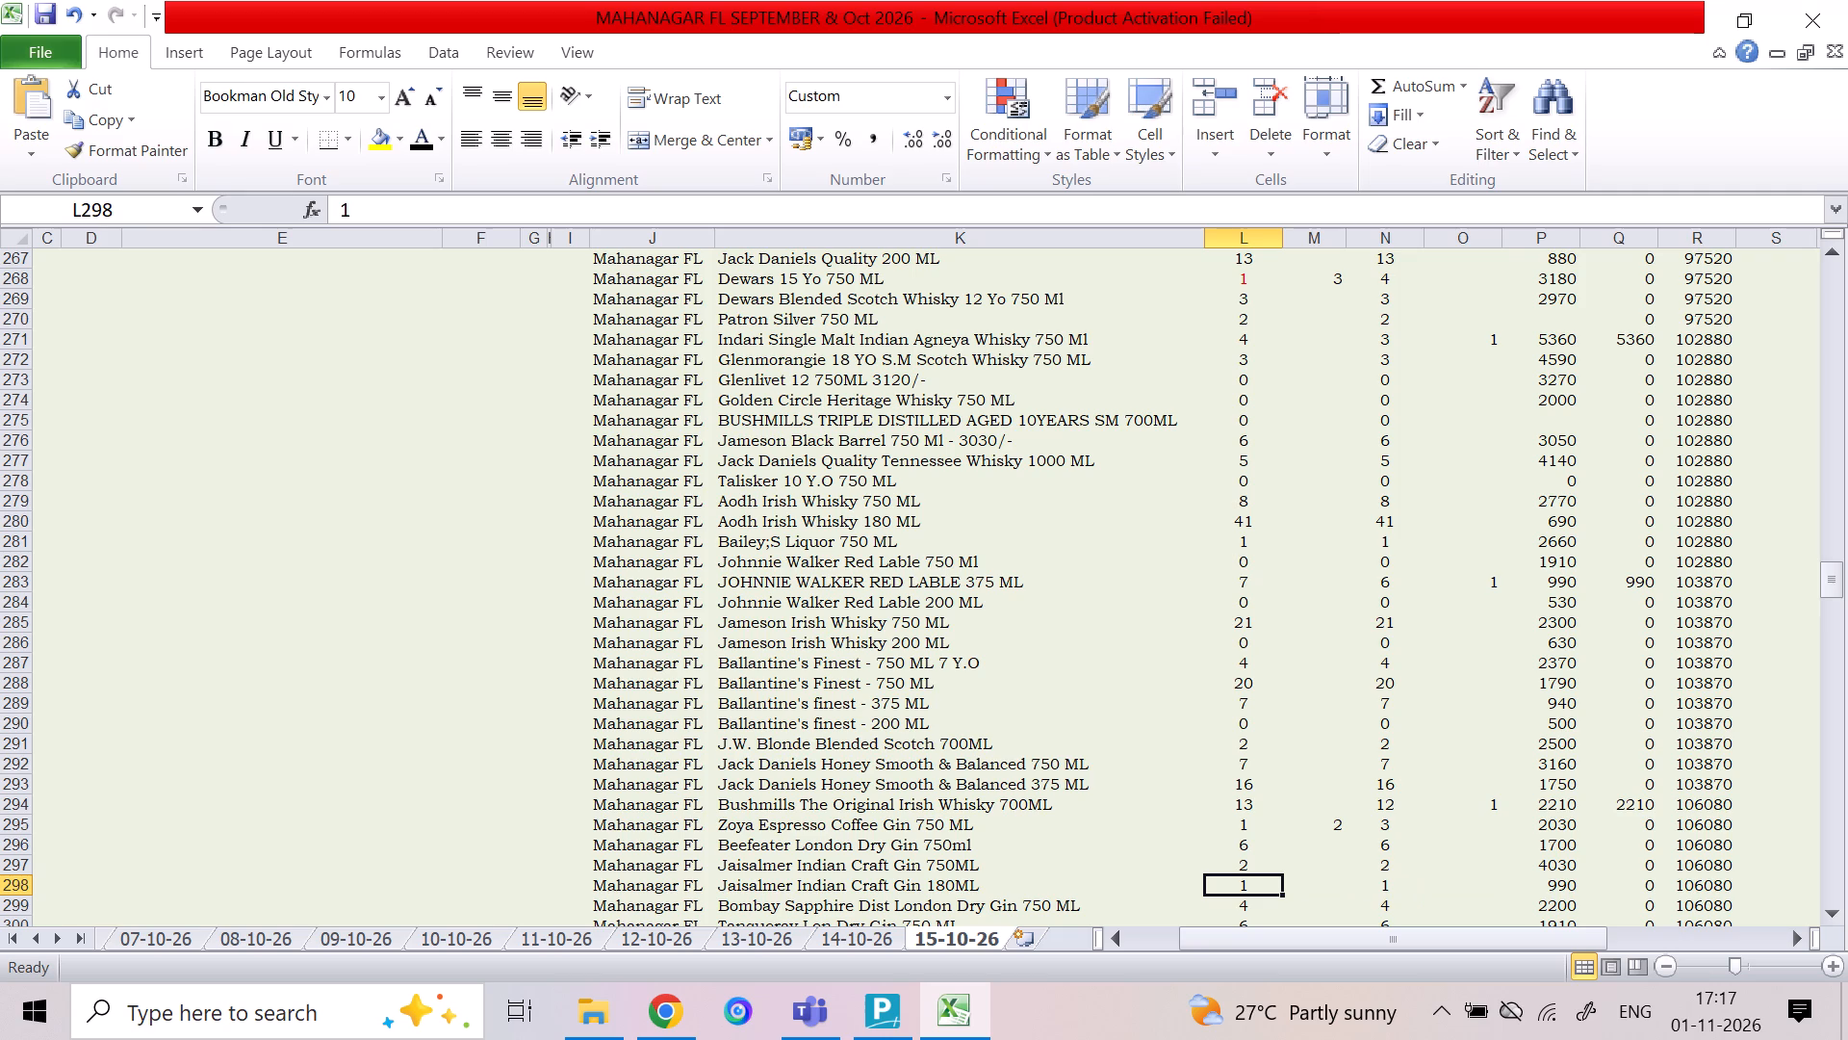
pyautogui.press('Left')
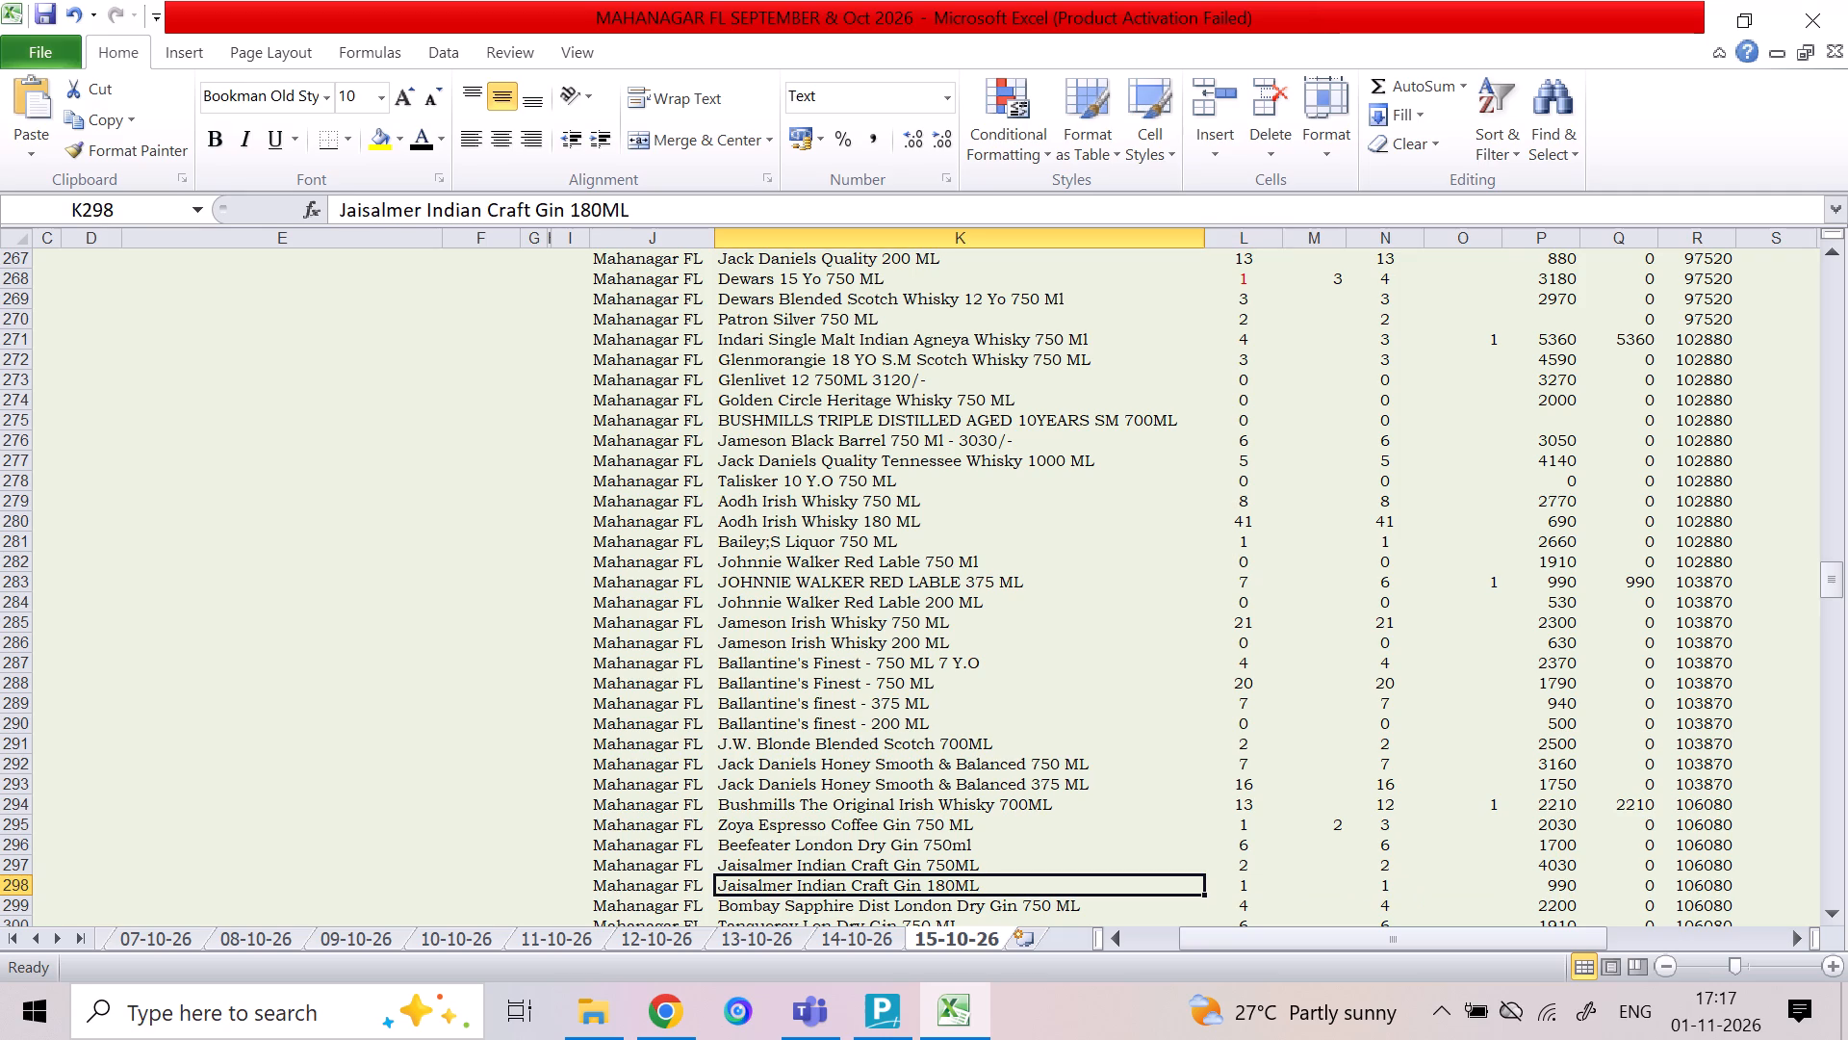
pyautogui.press('Right')
pyautogui.press('Right')
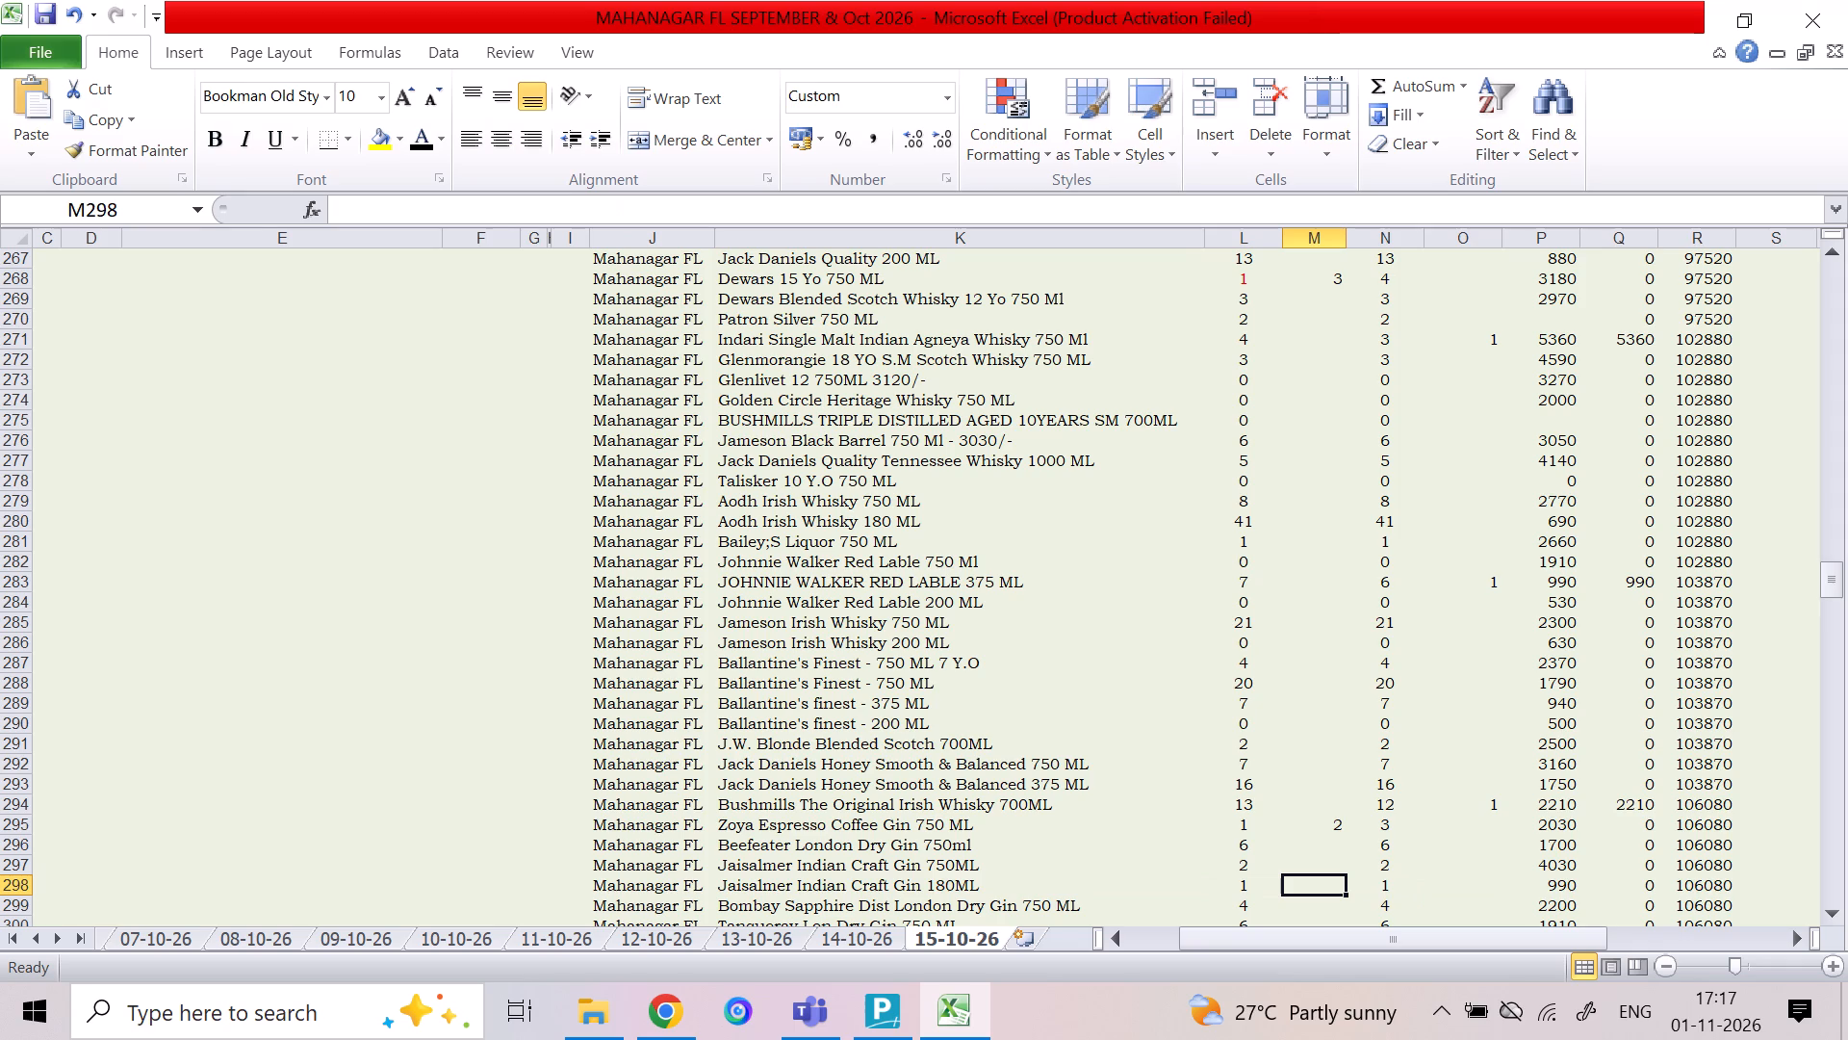
pyautogui.write('12')
pyautogui.press('Right')
pyautogui.press('Right')
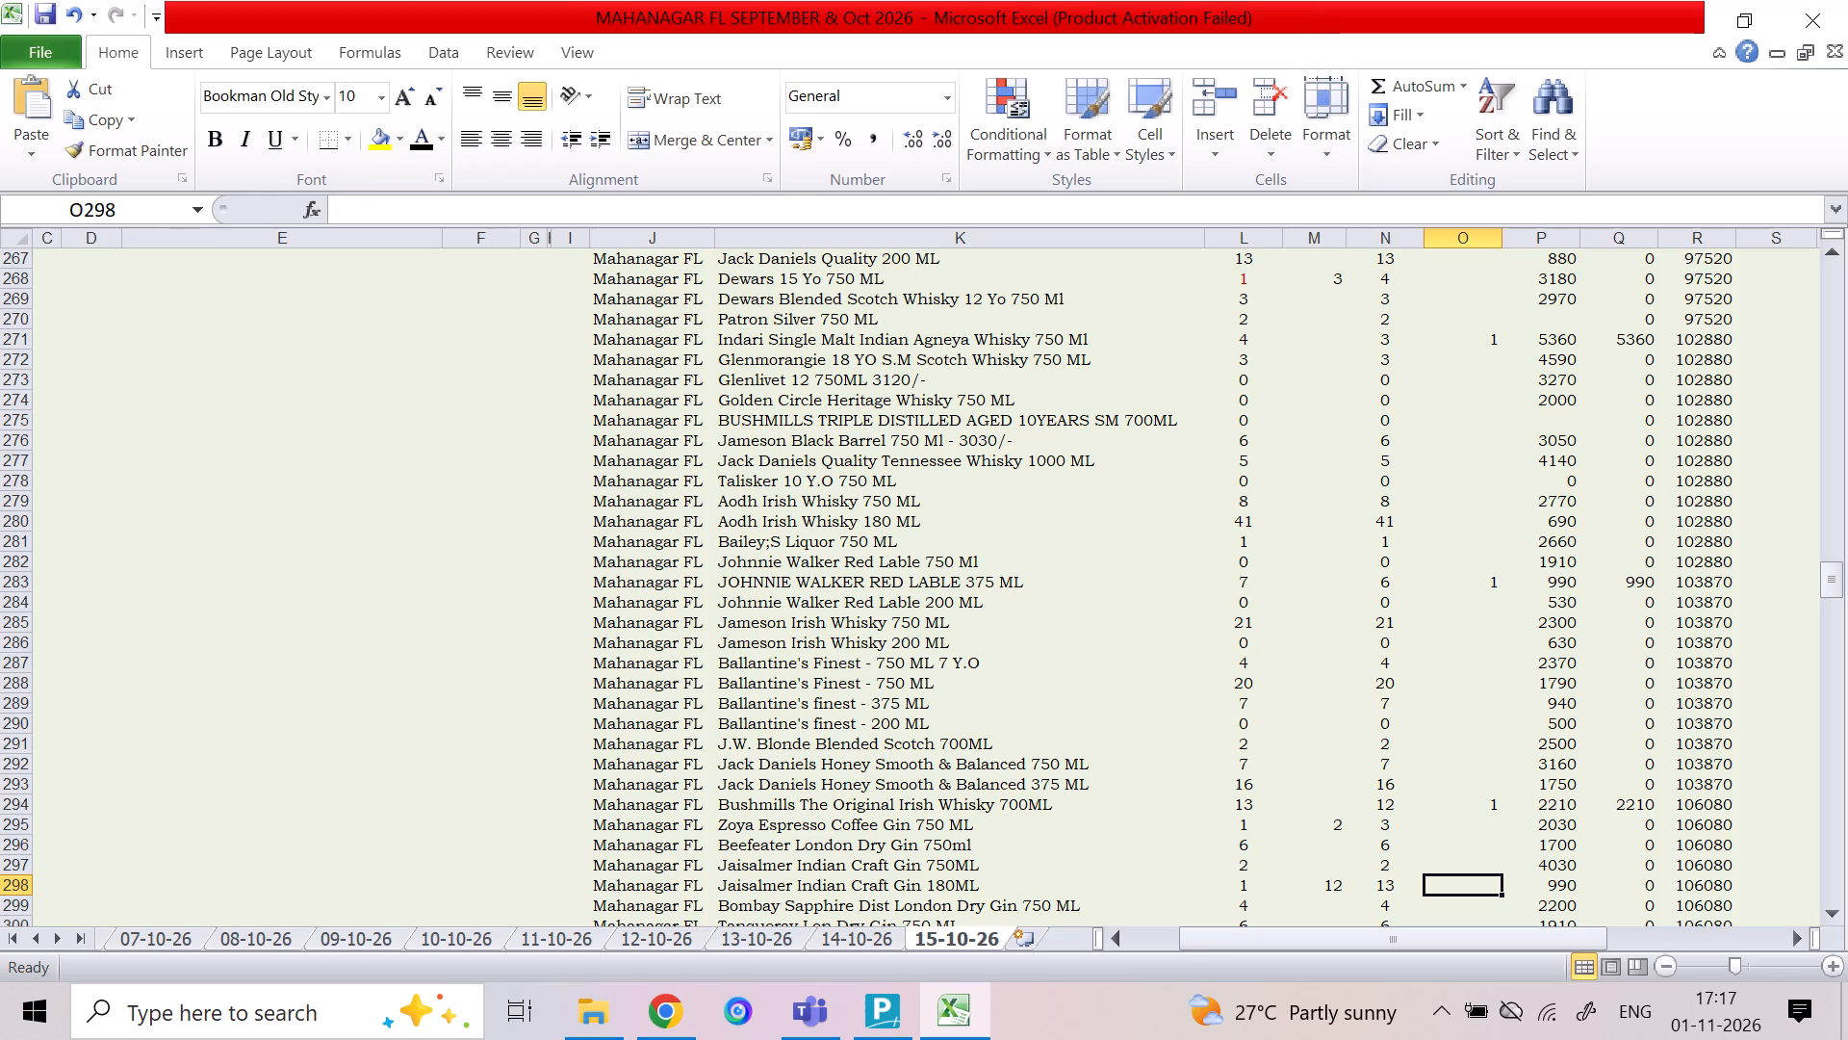
# Examine the item rows between Jaisalmer Indian Craft Gin 180ML and Aberfeldy Highland Single Malt 12 Yo 750 Ml for quantities still missing.
pyautogui.press('Down')
pyautogui.press('Down')
pyautogui.press('Down')
pyautogui.press('Down')
pyautogui.press('Down')
pyautogui.press('Down')
pyautogui.press('Down')
pyautogui.press('Down')
pyautogui.press('Down')
pyautogui.press('Down')
pyautogui.press('Down')
pyautogui.press('Down')
pyautogui.press('Down')
pyautogui.press('Down')
pyautogui.press('Down')
pyautogui.press('Down')
pyautogui.press('Down')
pyautogui.press('Down')
pyautogui.press('Down')
pyautogui.press('Down')
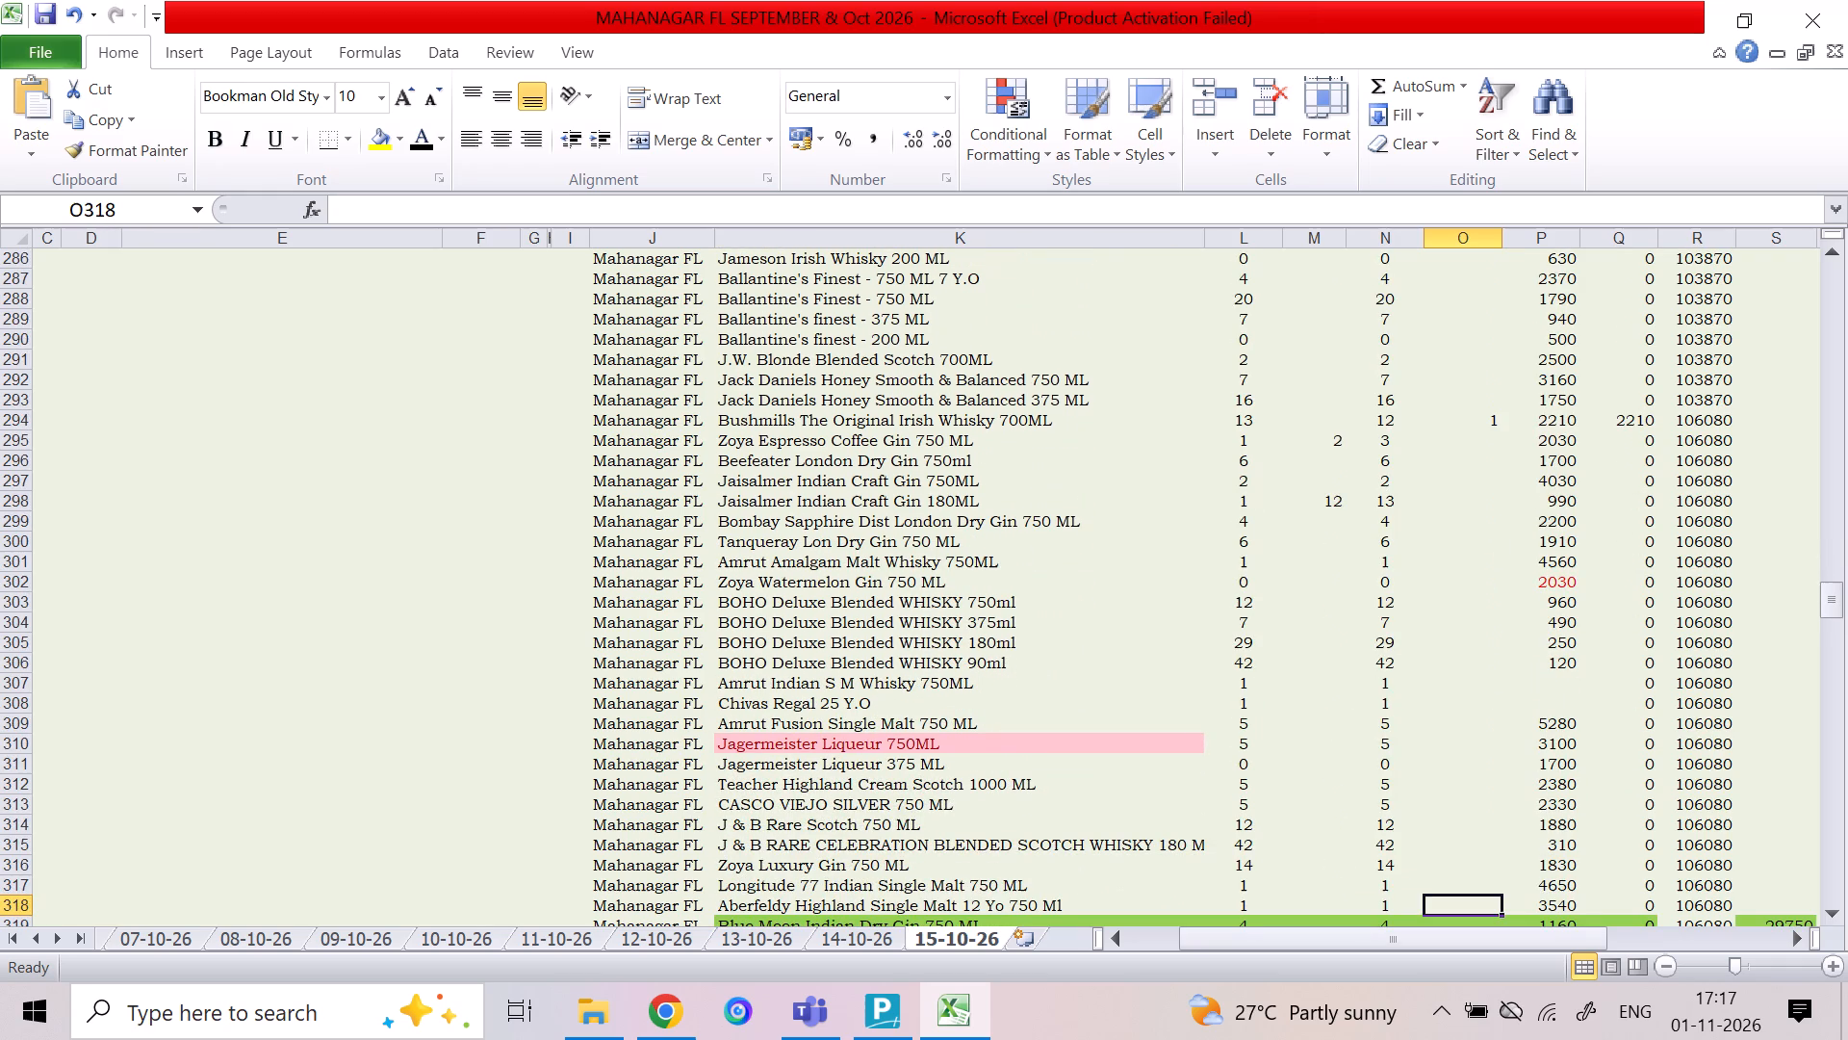
pyautogui.press('Up')
pyautogui.press('Up')
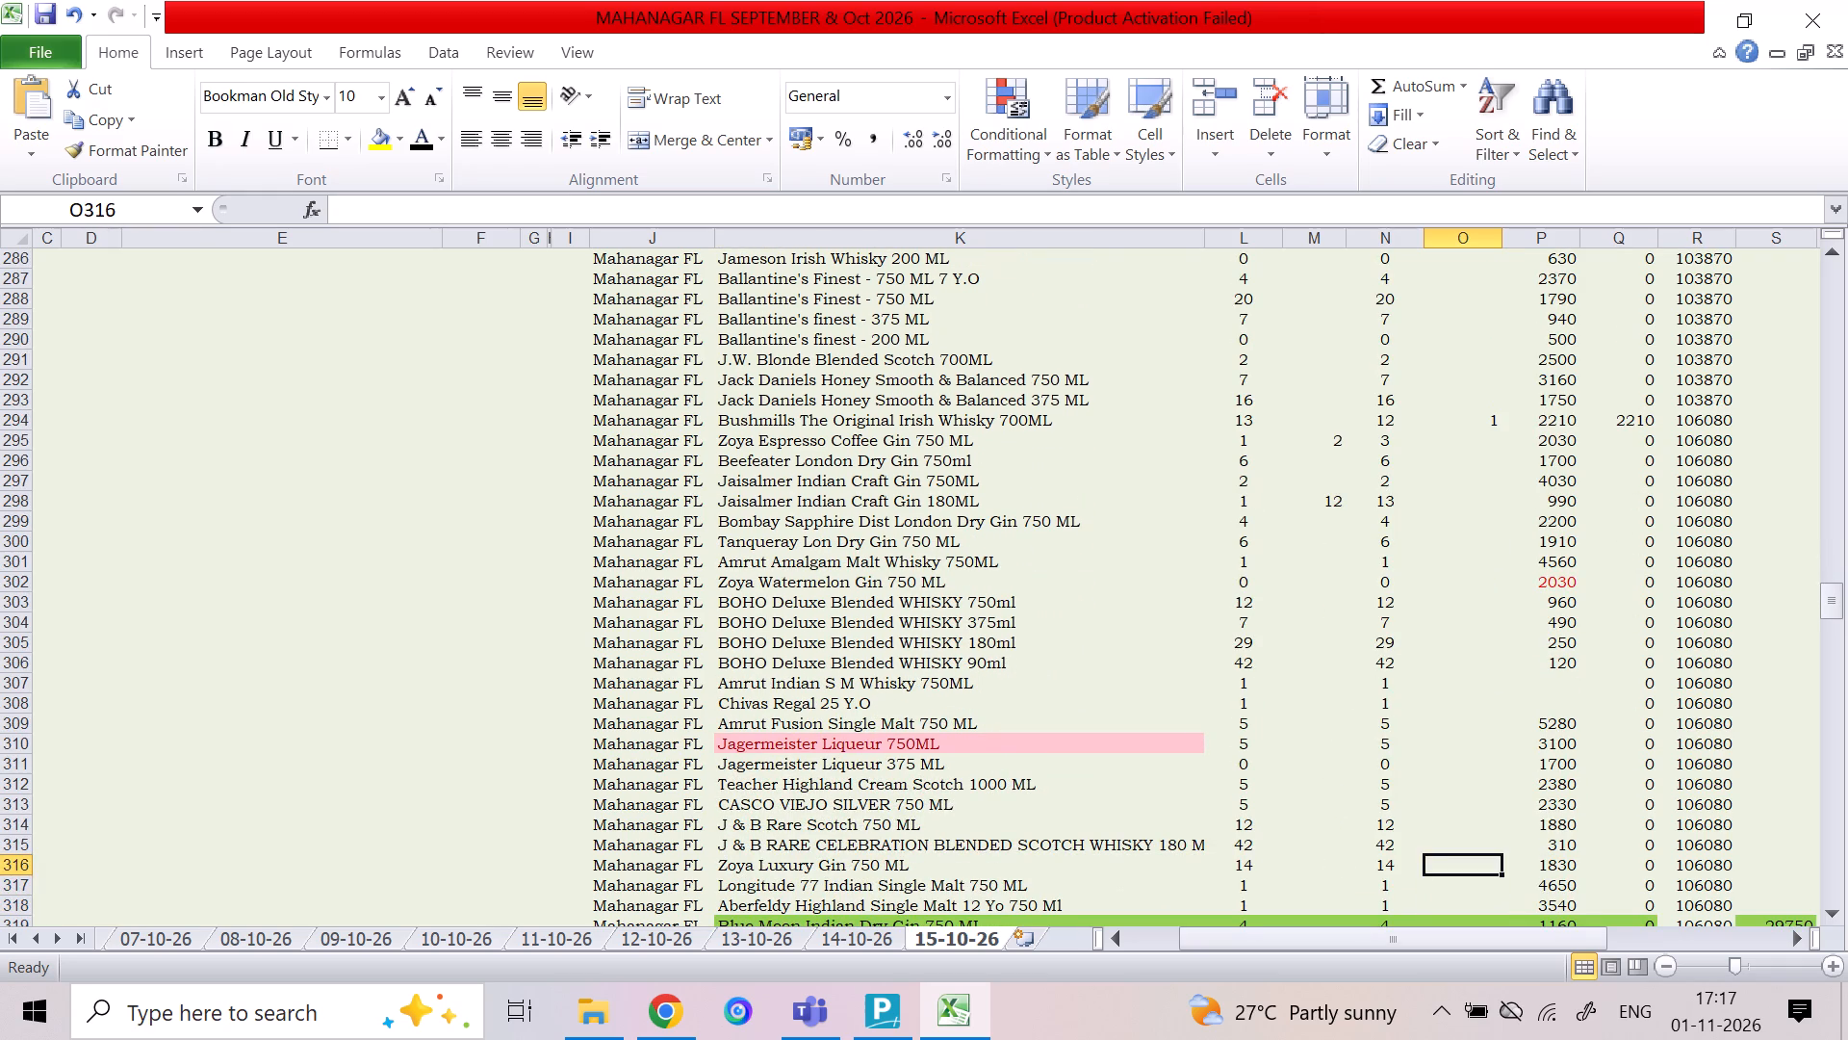
pyautogui.press('Up')
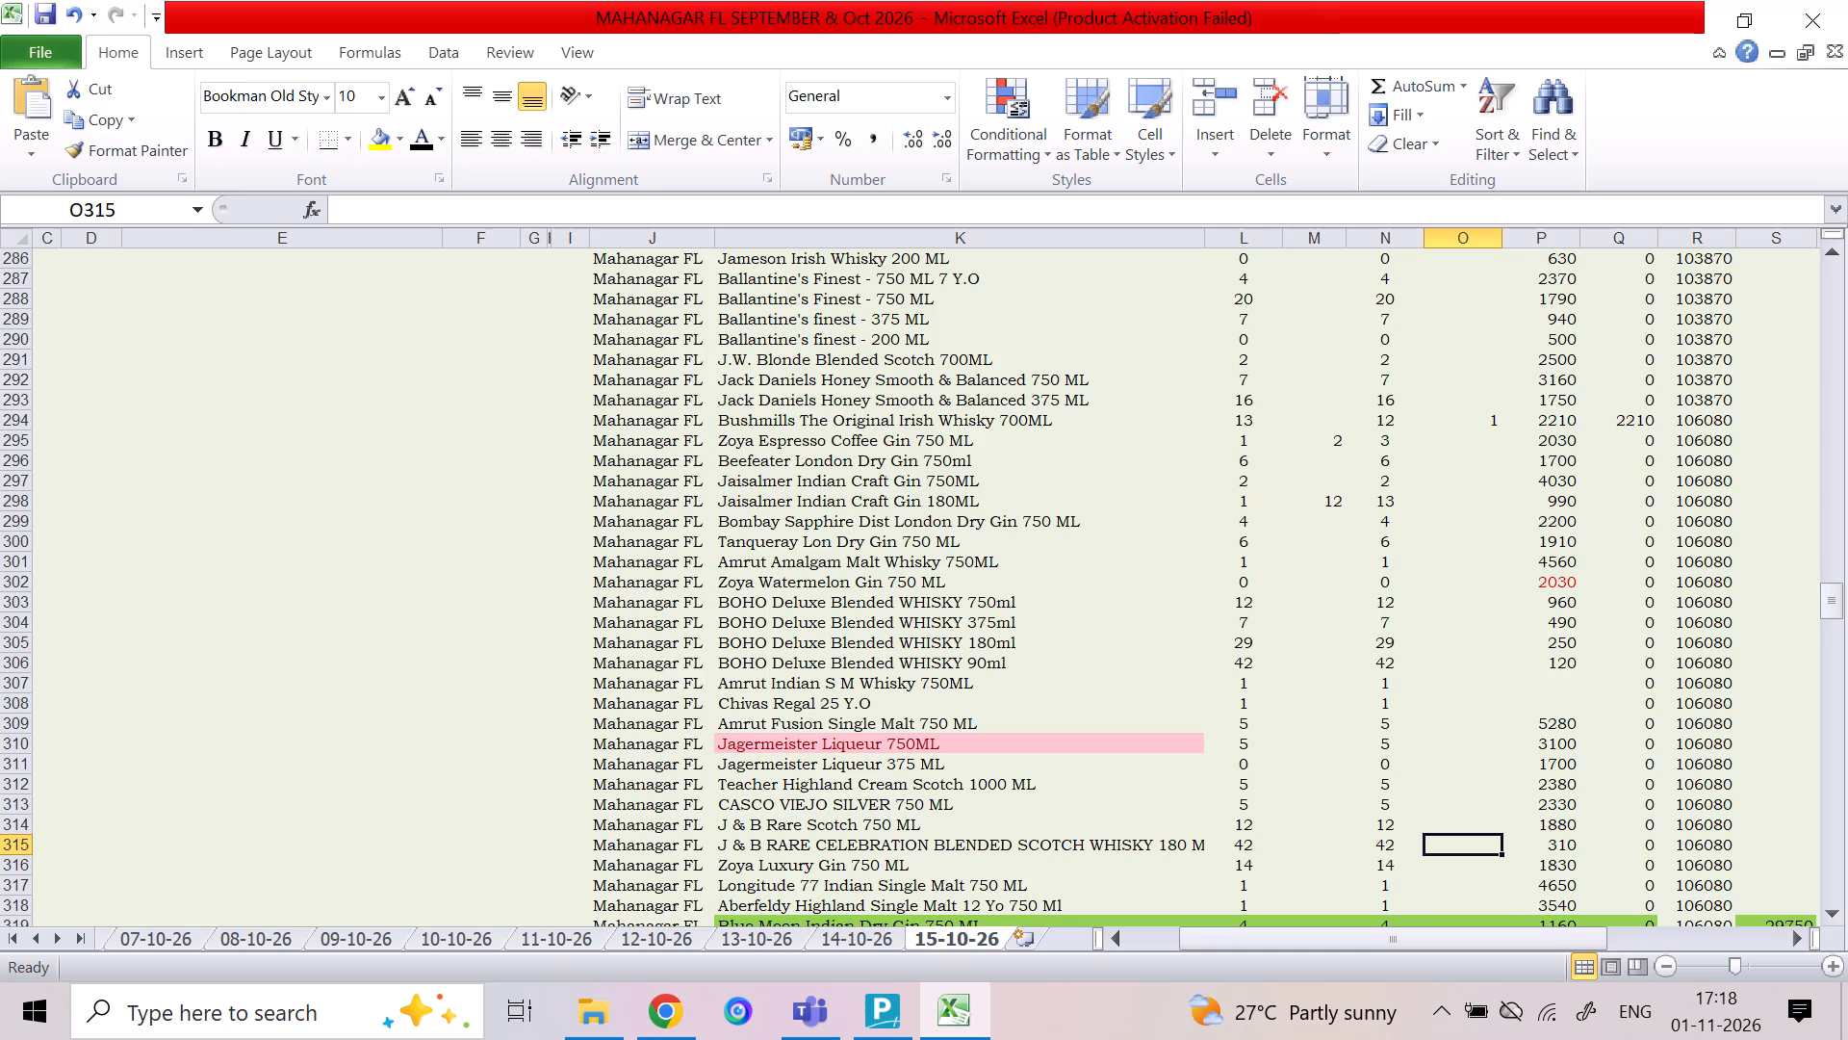
pyautogui.press('Up')
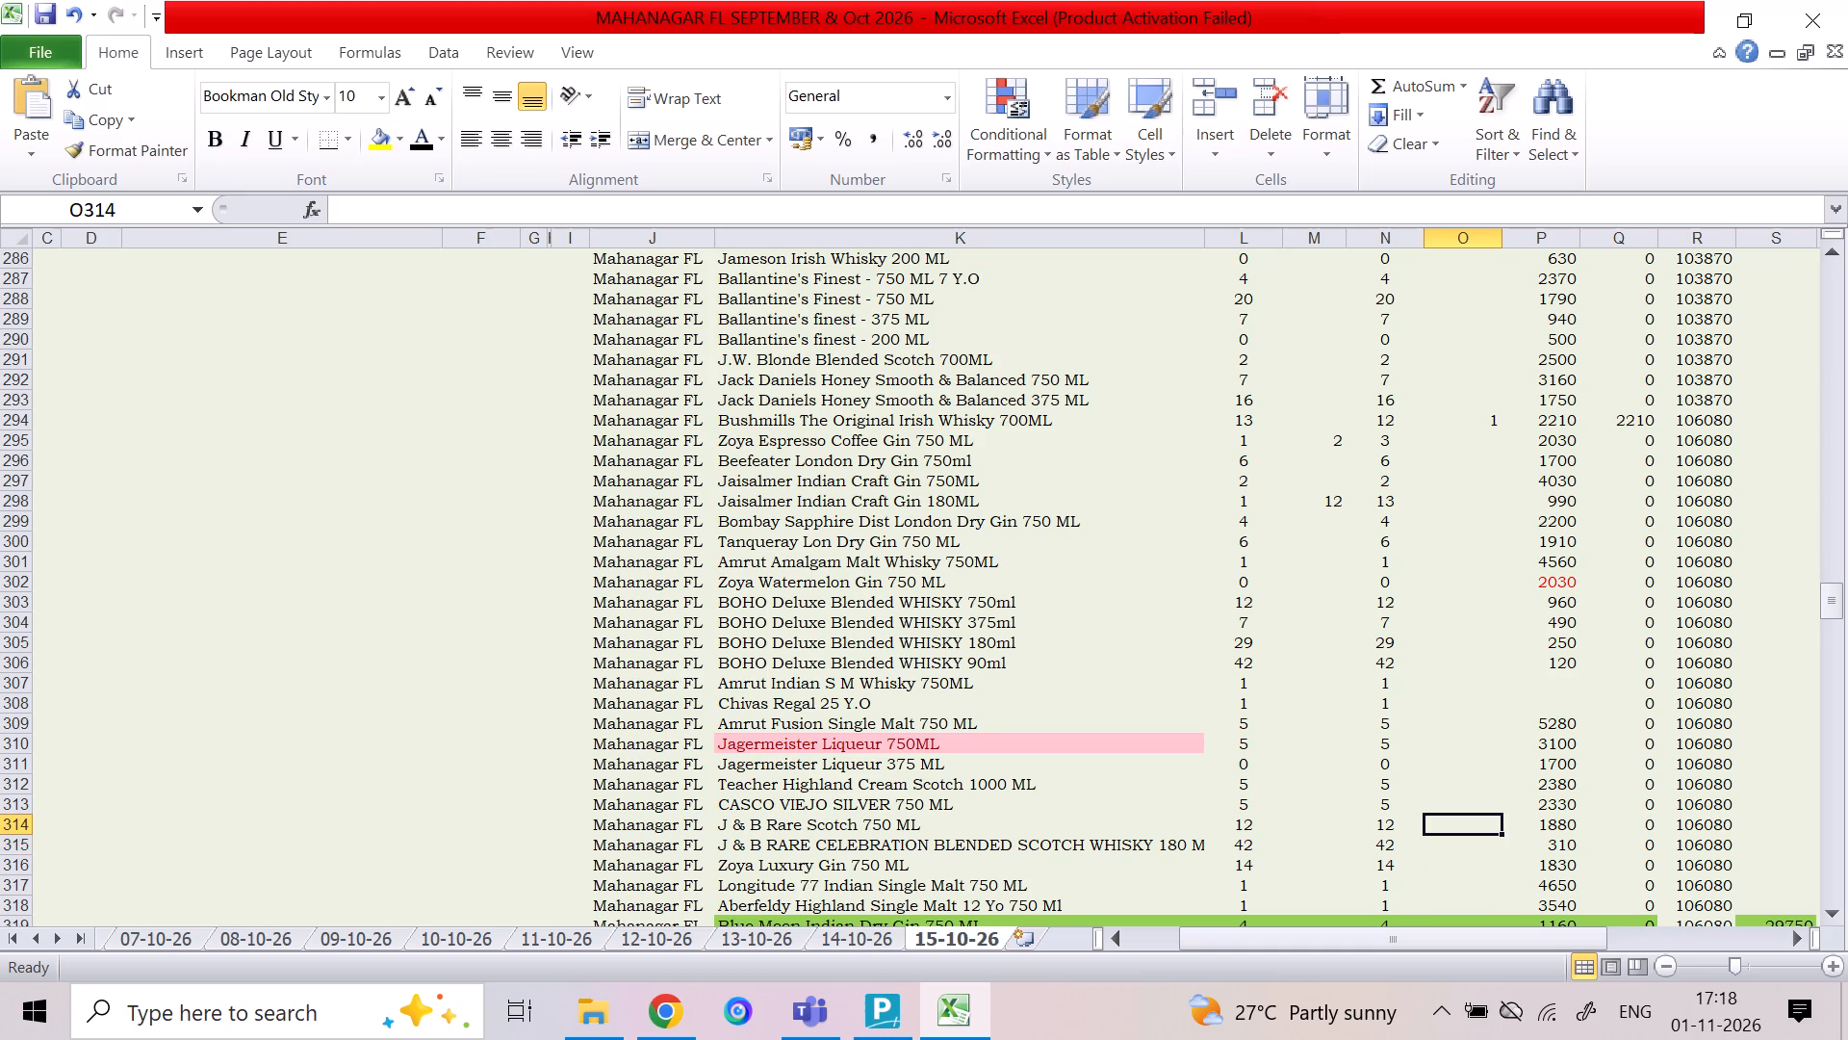
pyautogui.press('Up')
pyautogui.press('Up')
pyautogui.press('Up')
pyautogui.press('Up')
pyautogui.press('Up')
pyautogui.press('Up')
pyautogui.press('Up')
pyautogui.press('Up')
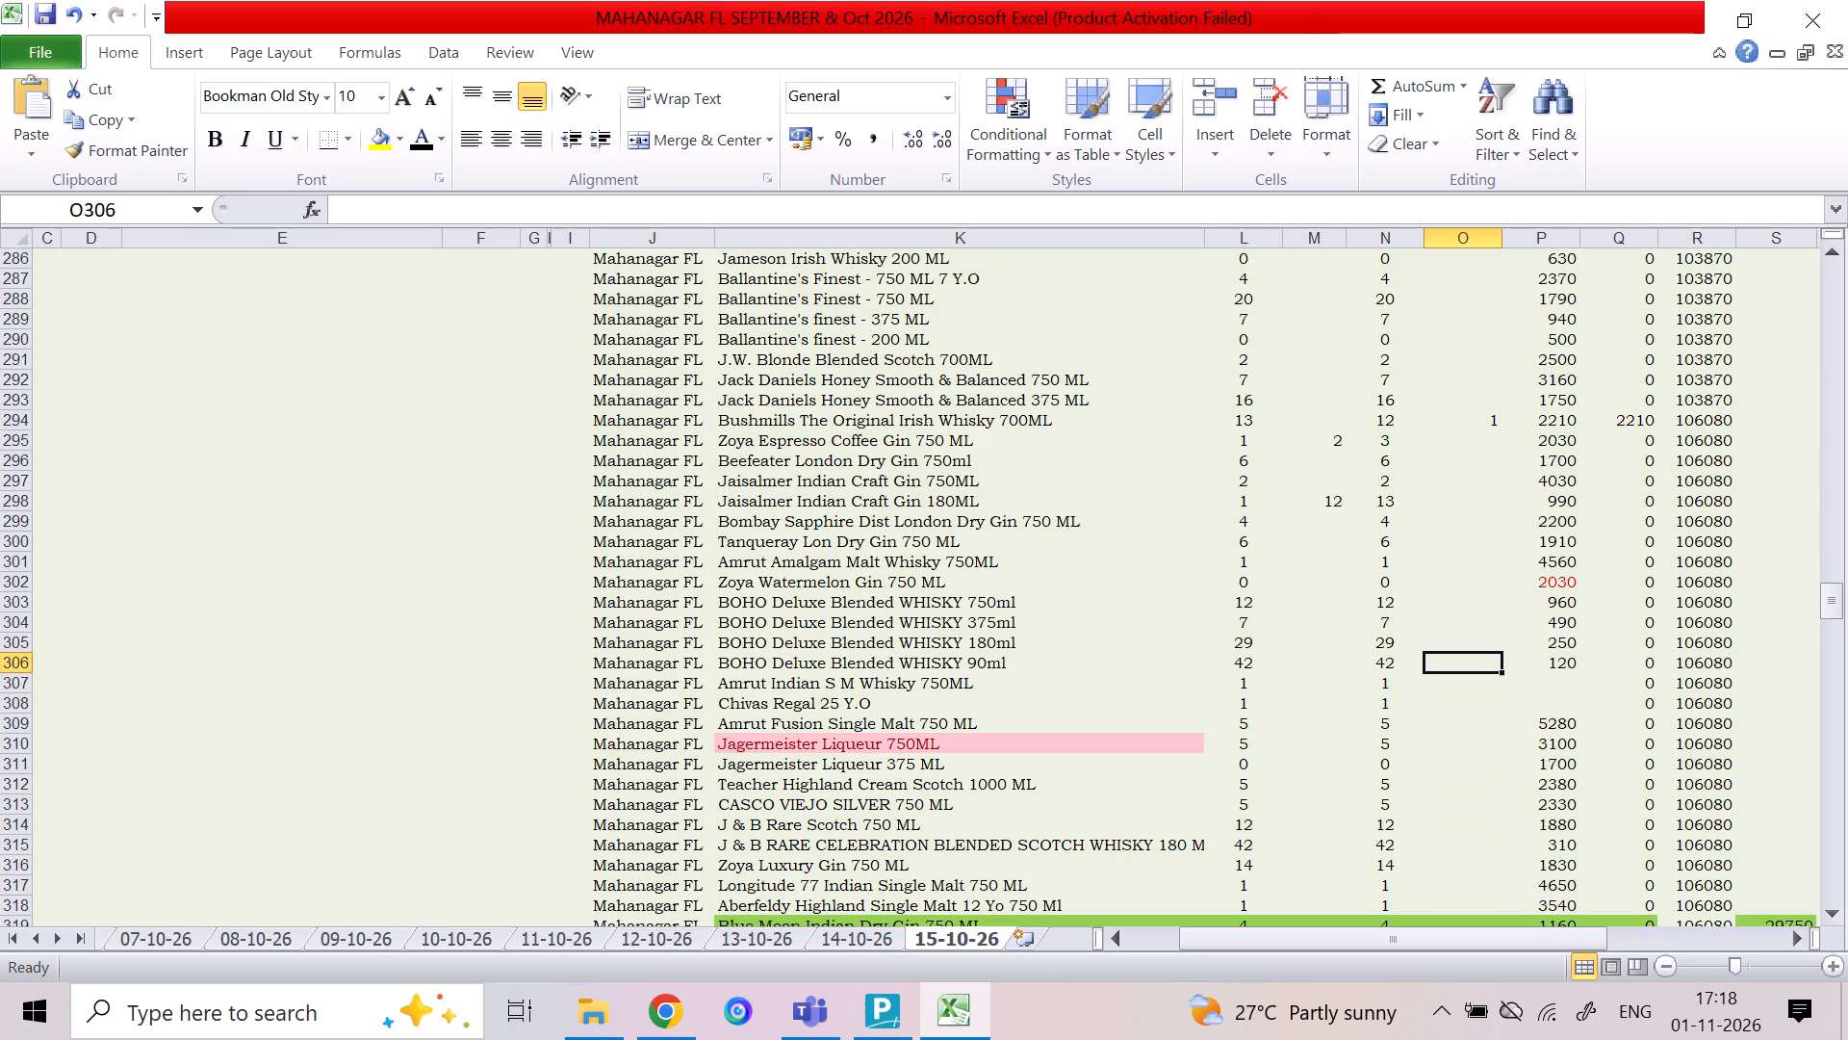
pyautogui.press('Up')
pyautogui.press('Up')
pyautogui.press('Up')
pyautogui.press('Up')
pyautogui.press('Up')
pyautogui.press('Up')
pyautogui.press('Up')
pyautogui.press('Up')
# Enter 1 as the sale quantity for J & B Rare Scotch 750 ML.
pyautogui.press('Down')
pyautogui.press('Down')
pyautogui.press('Down')
pyautogui.press('Down')
pyautogui.press('Down')
pyautogui.press('Down')
pyautogui.press('Down')
pyautogui.press('Down')
pyautogui.press('Down')
pyautogui.press('Down')
pyautogui.press('Down')
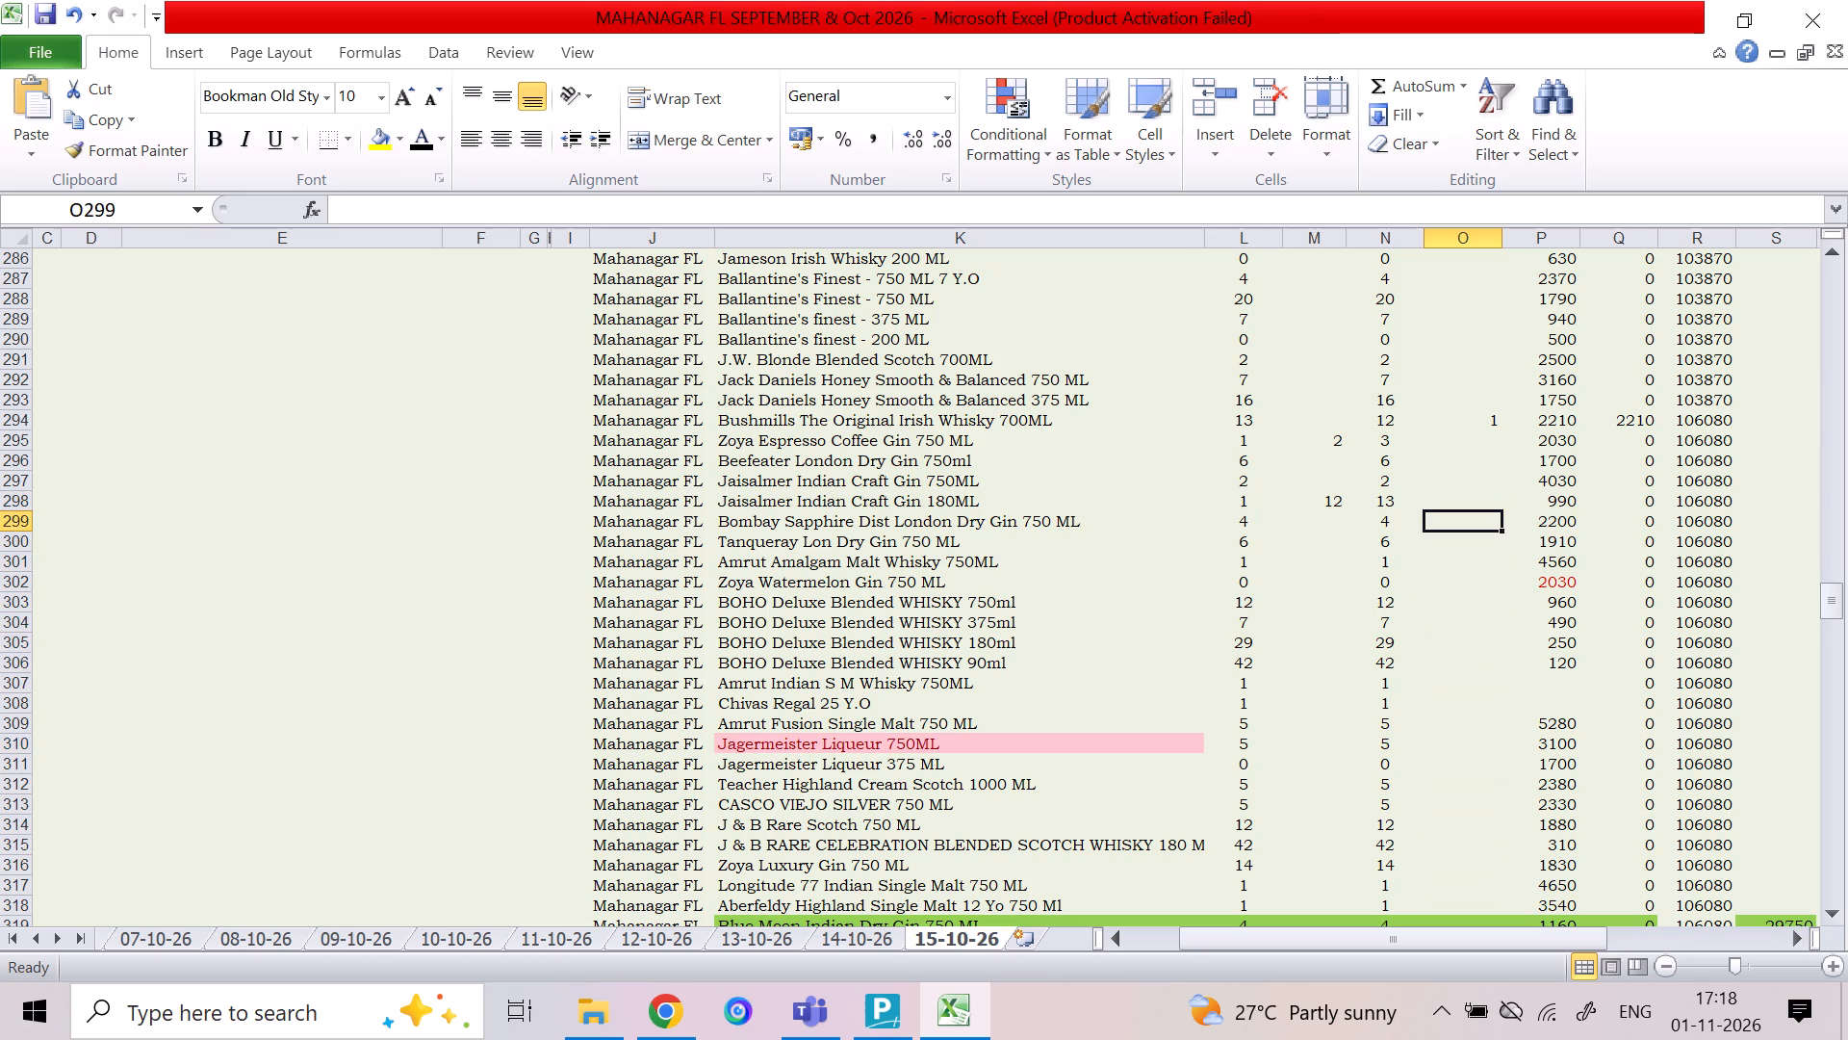
pyautogui.press('Down')
pyautogui.press('Down')
pyautogui.press('Down')
pyautogui.press('Down')
pyautogui.press('Down')
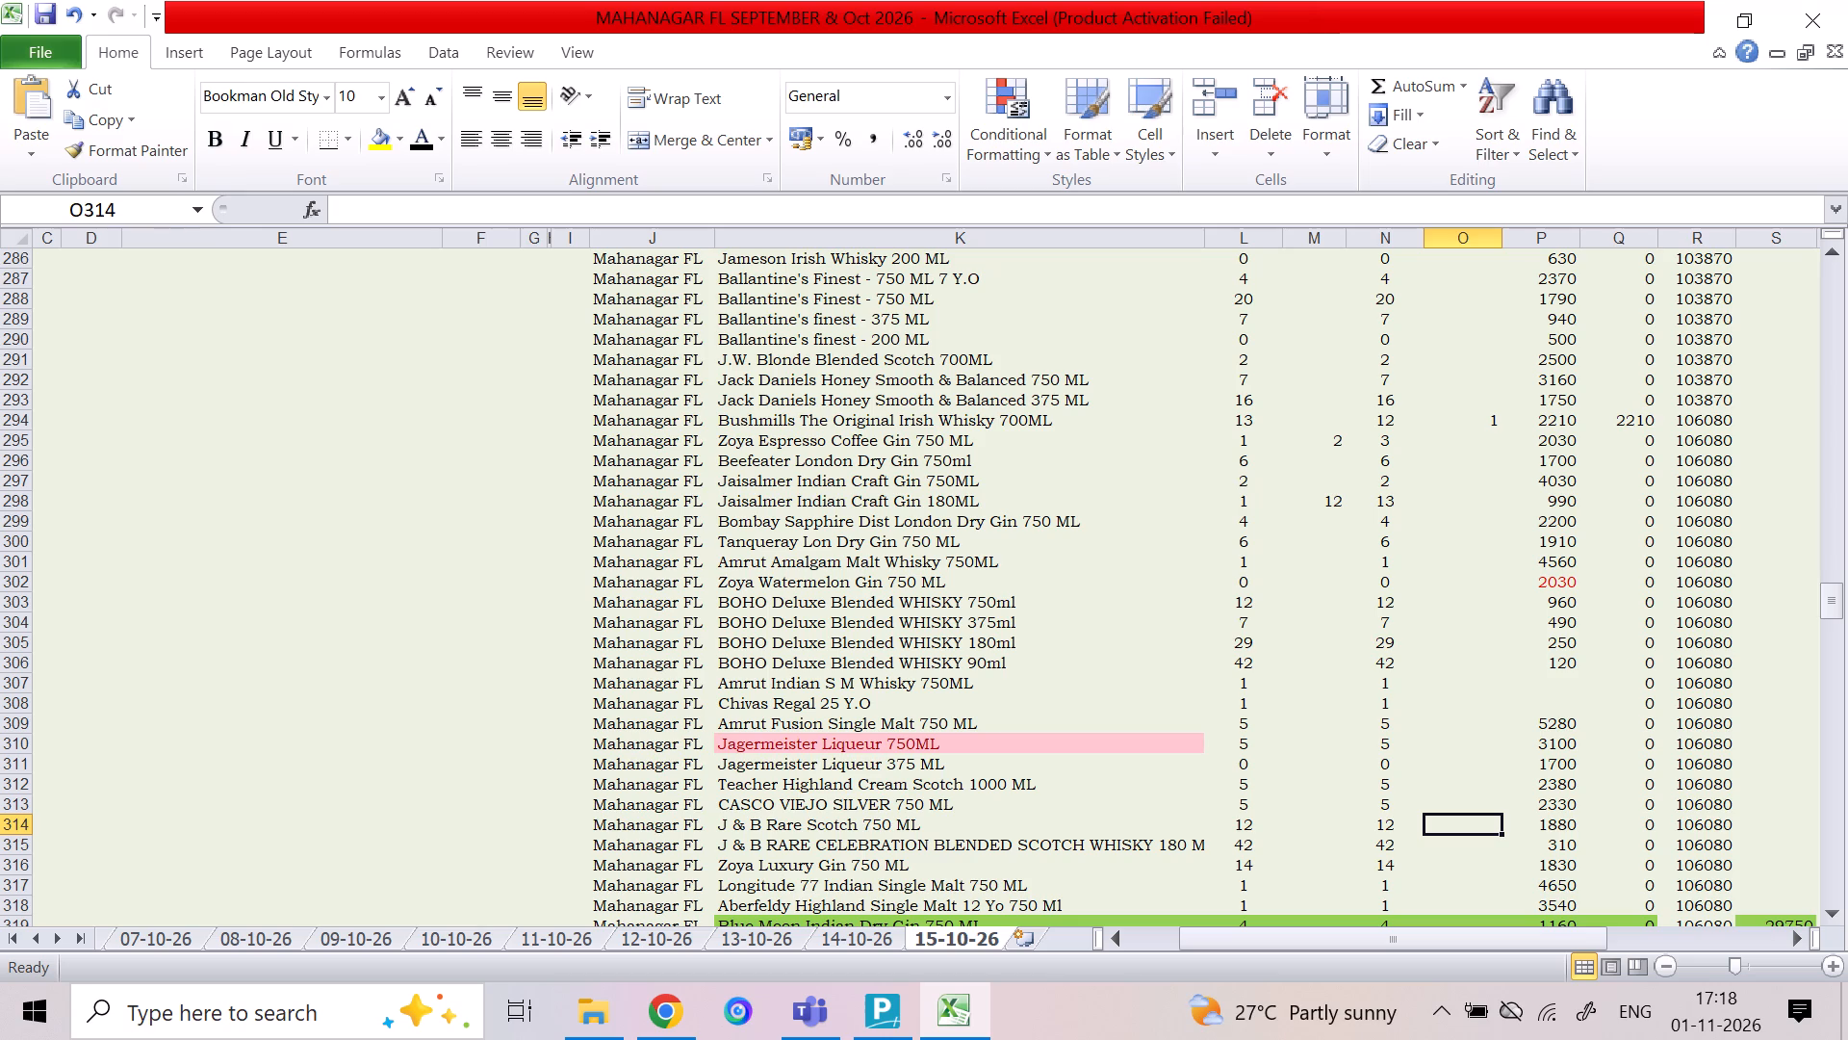
pyautogui.press('Left')
pyautogui.press('Left')
pyautogui.press('Left')
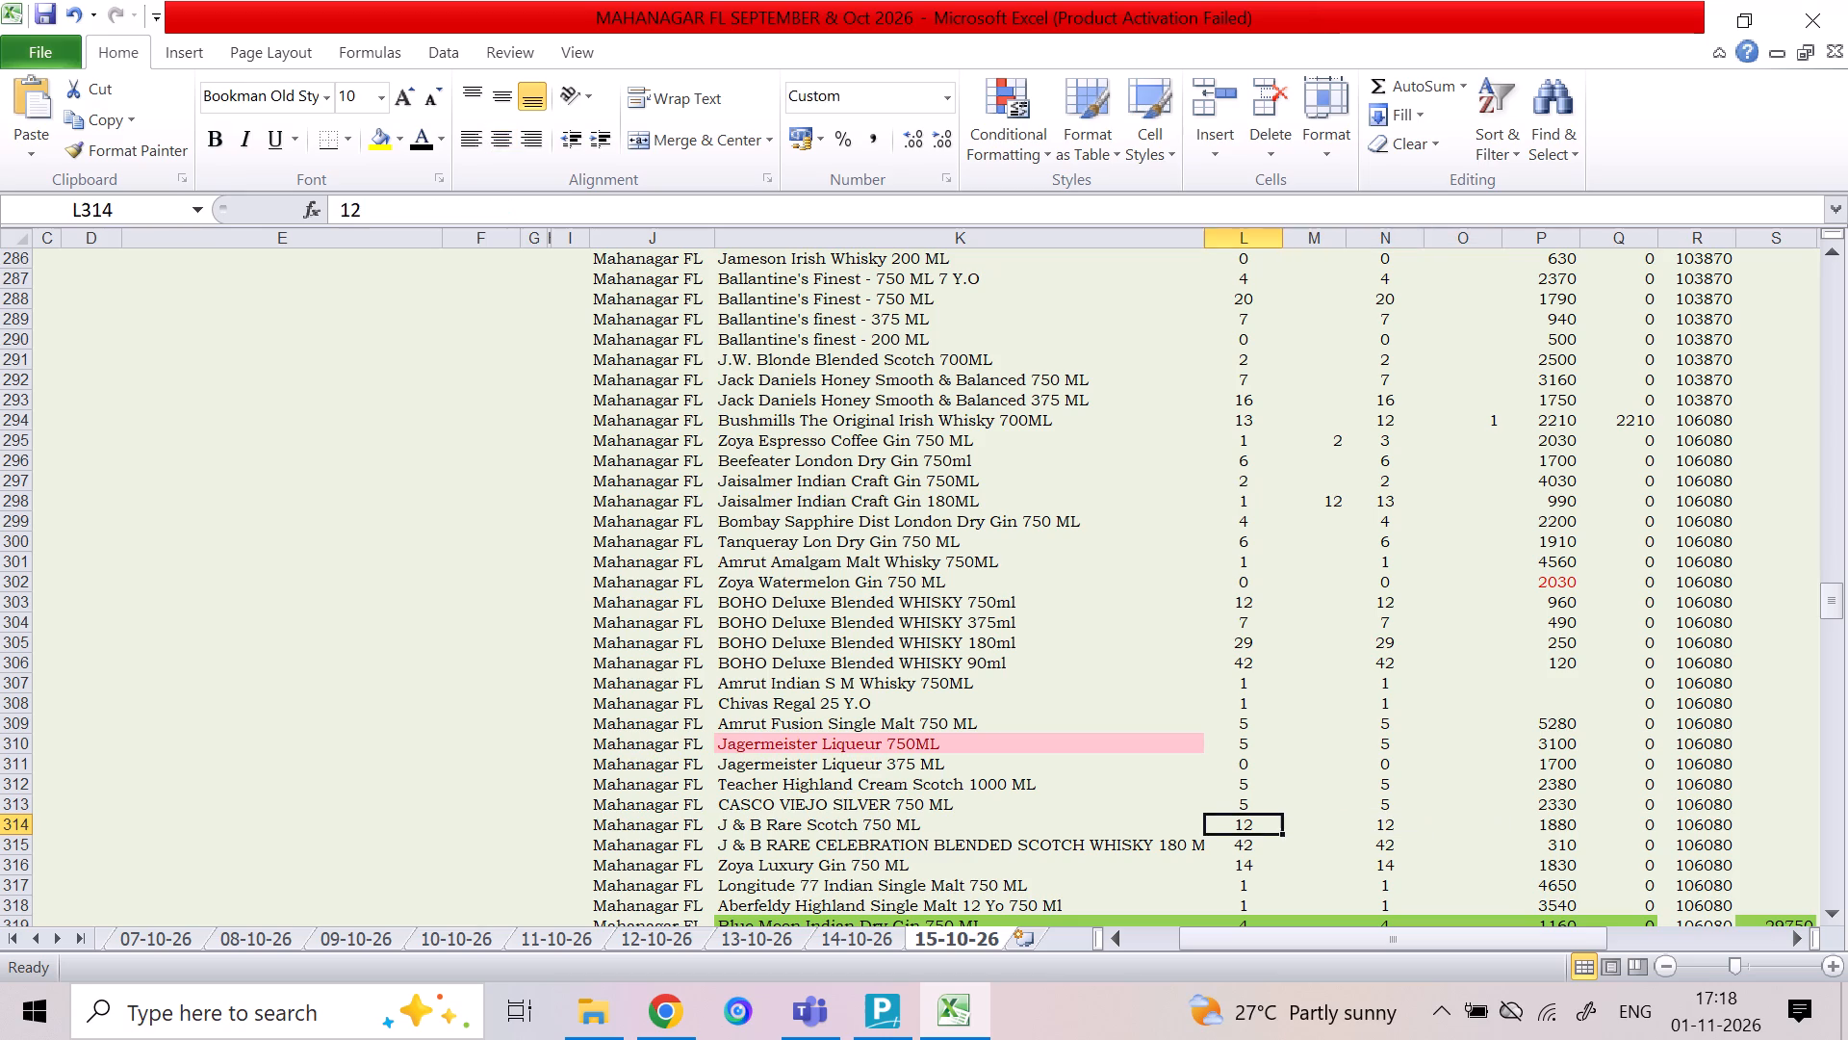
pyautogui.press('Left')
pyautogui.press('Right')
pyautogui.press('Right')
pyautogui.press('Right')
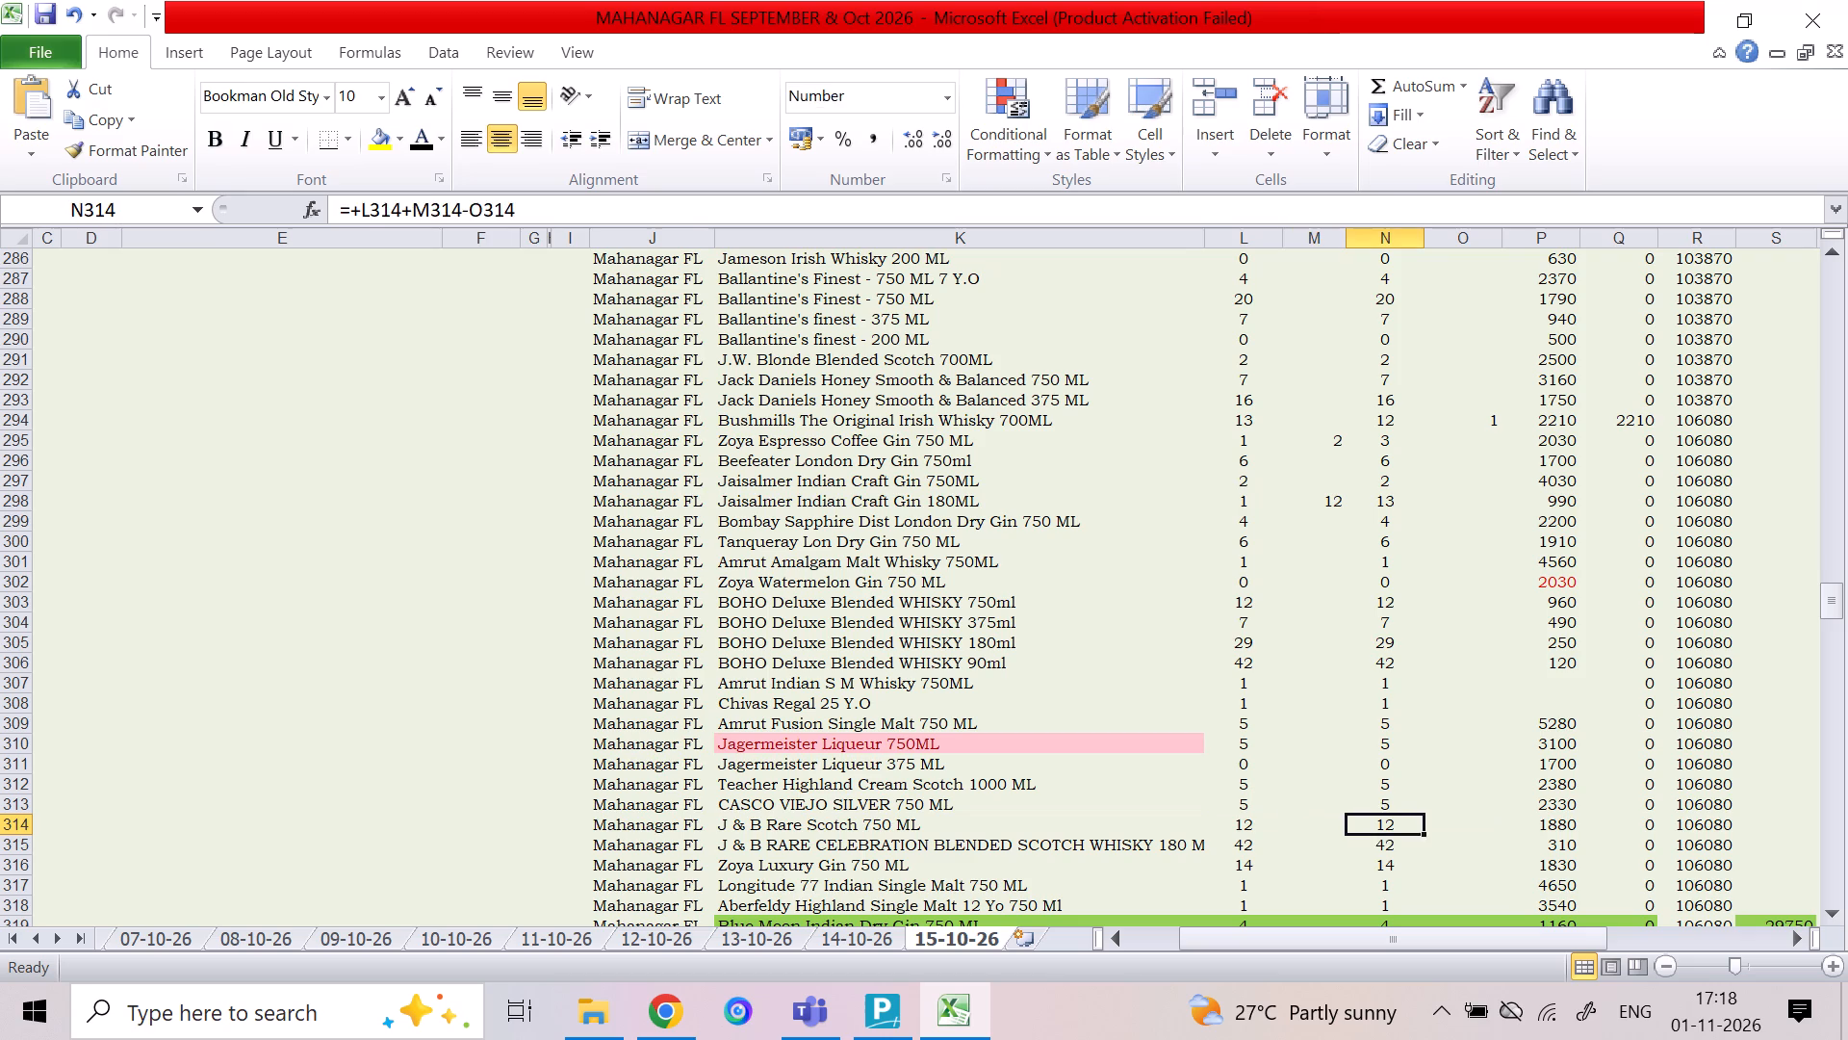
pyautogui.press('Right')
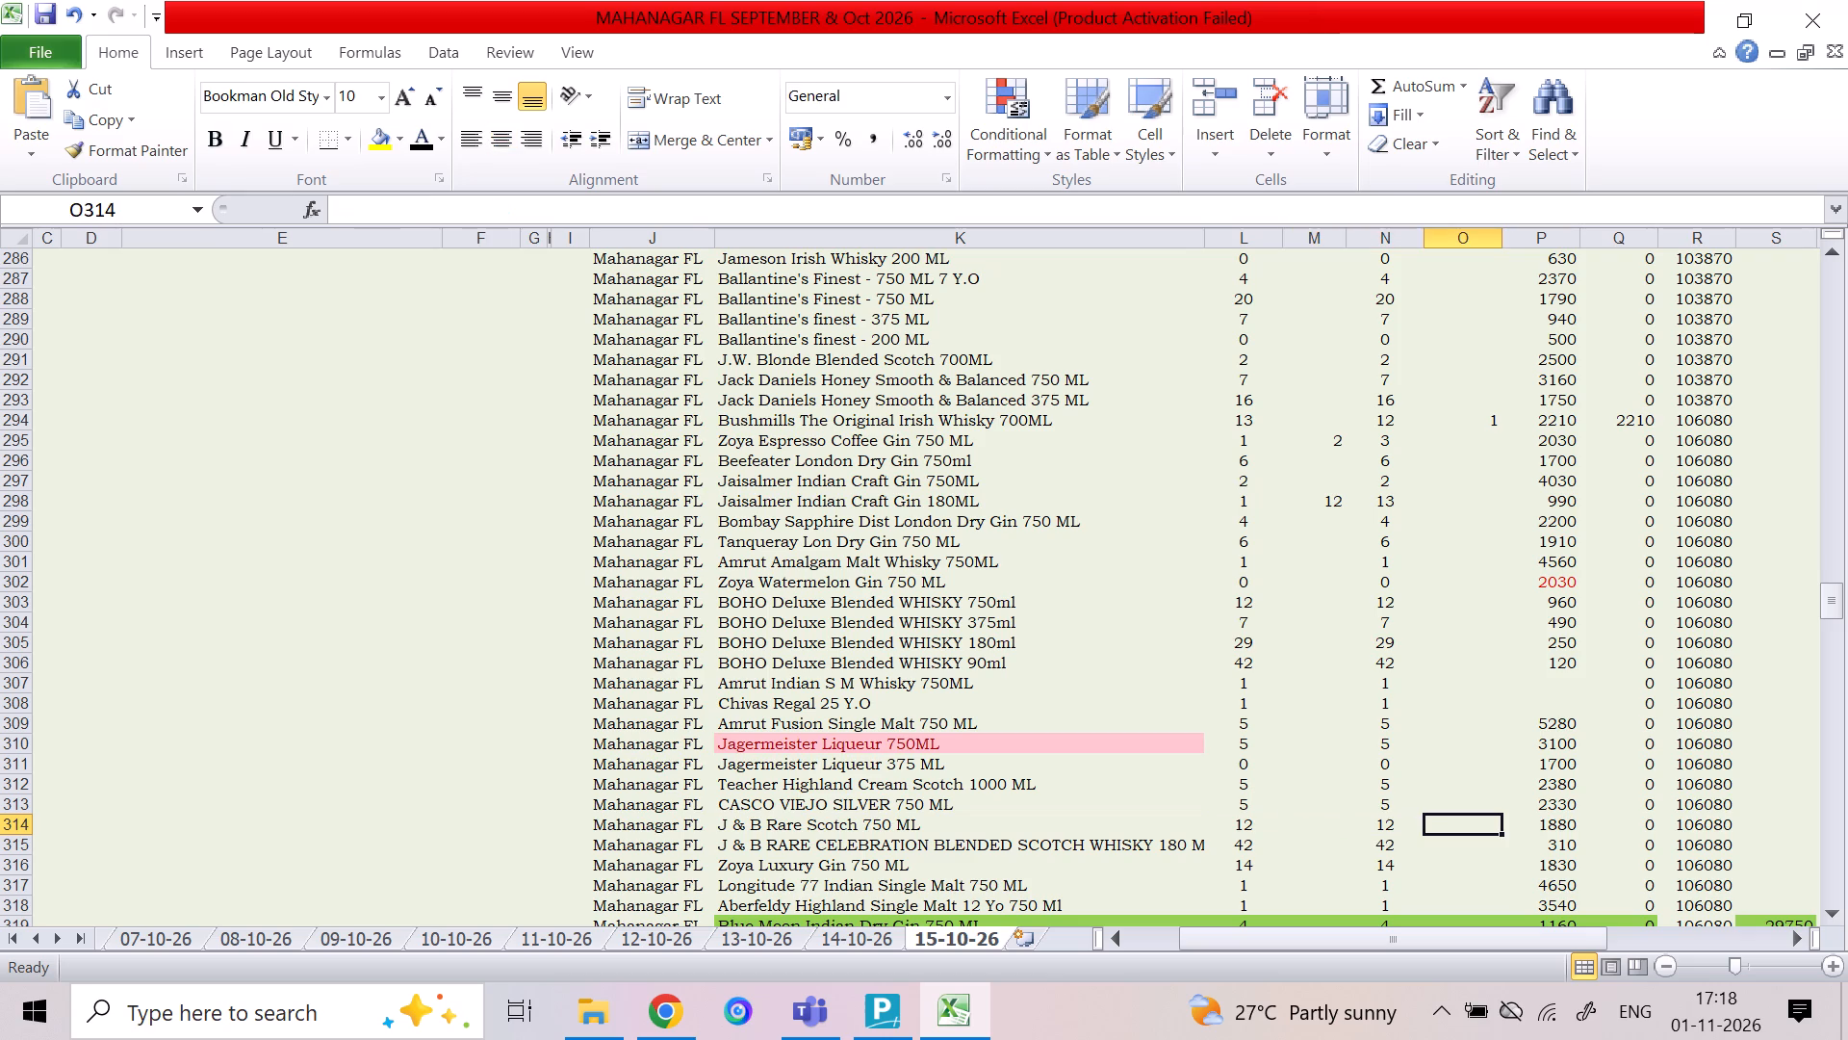
pyautogui.press('1')
pyautogui.press('Down')
pyautogui.press('Up')
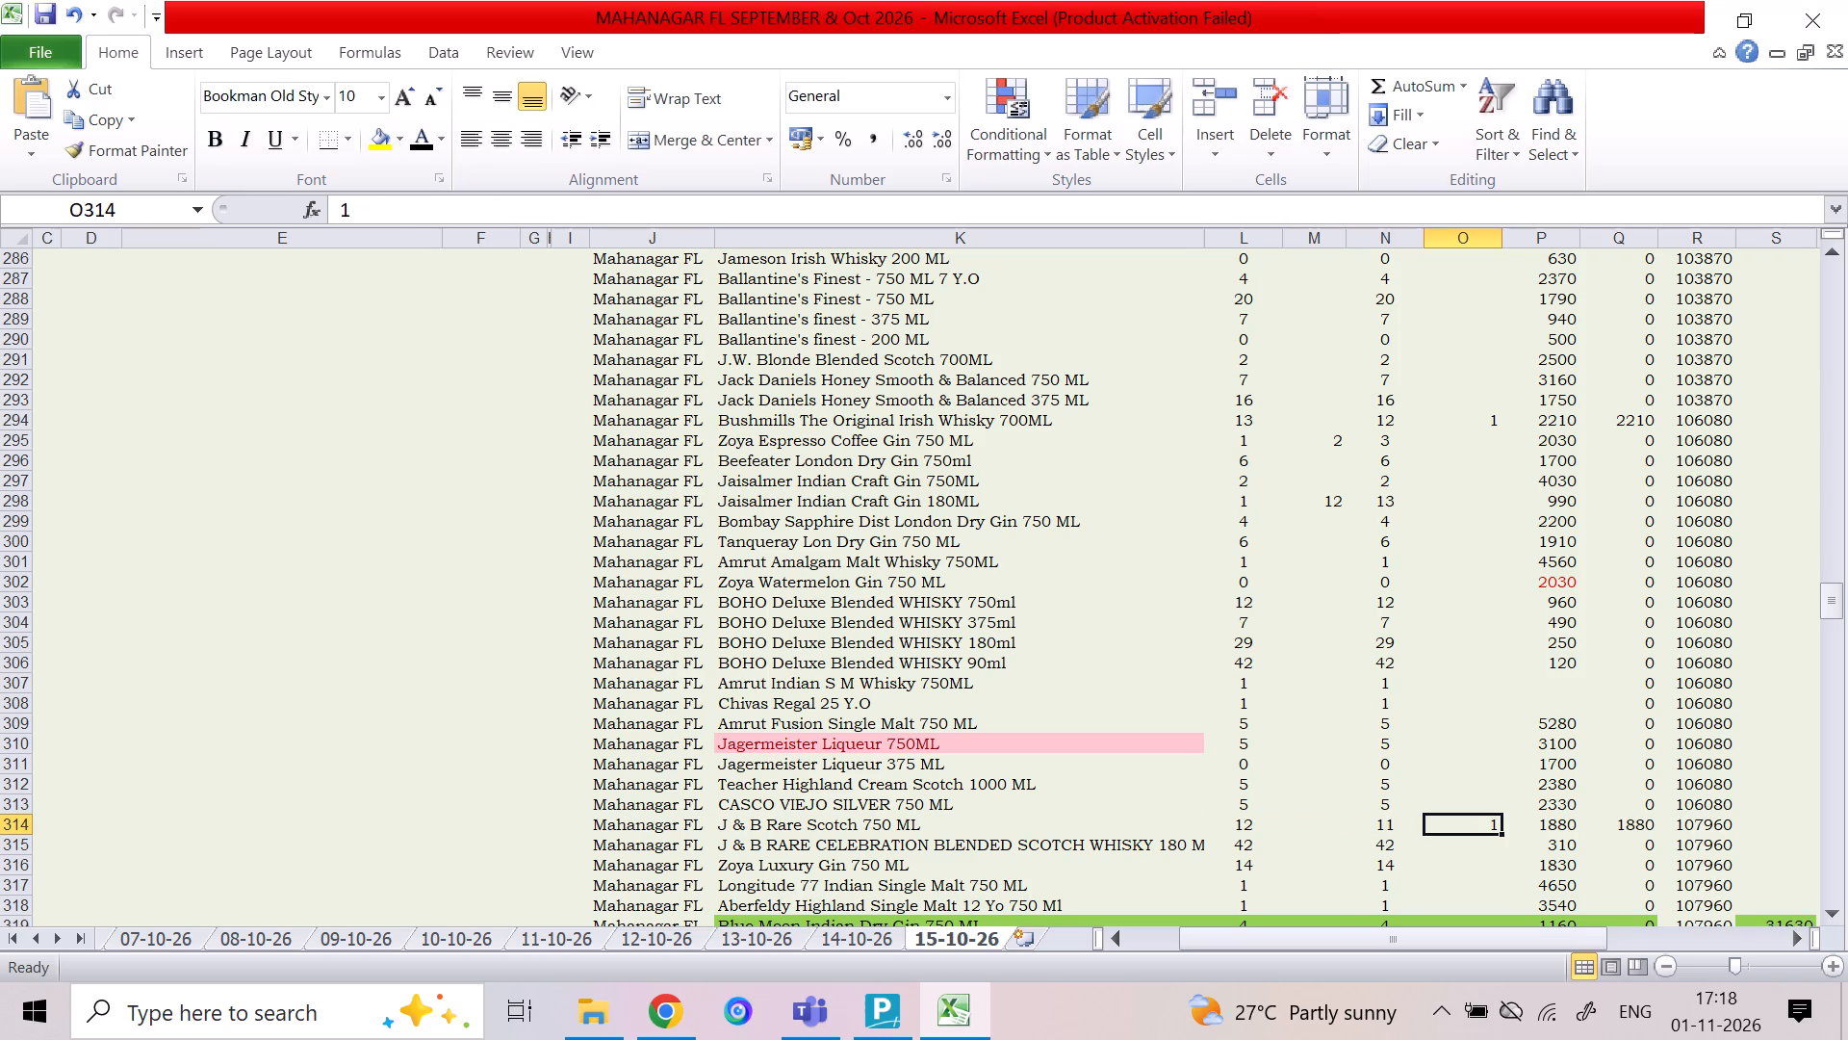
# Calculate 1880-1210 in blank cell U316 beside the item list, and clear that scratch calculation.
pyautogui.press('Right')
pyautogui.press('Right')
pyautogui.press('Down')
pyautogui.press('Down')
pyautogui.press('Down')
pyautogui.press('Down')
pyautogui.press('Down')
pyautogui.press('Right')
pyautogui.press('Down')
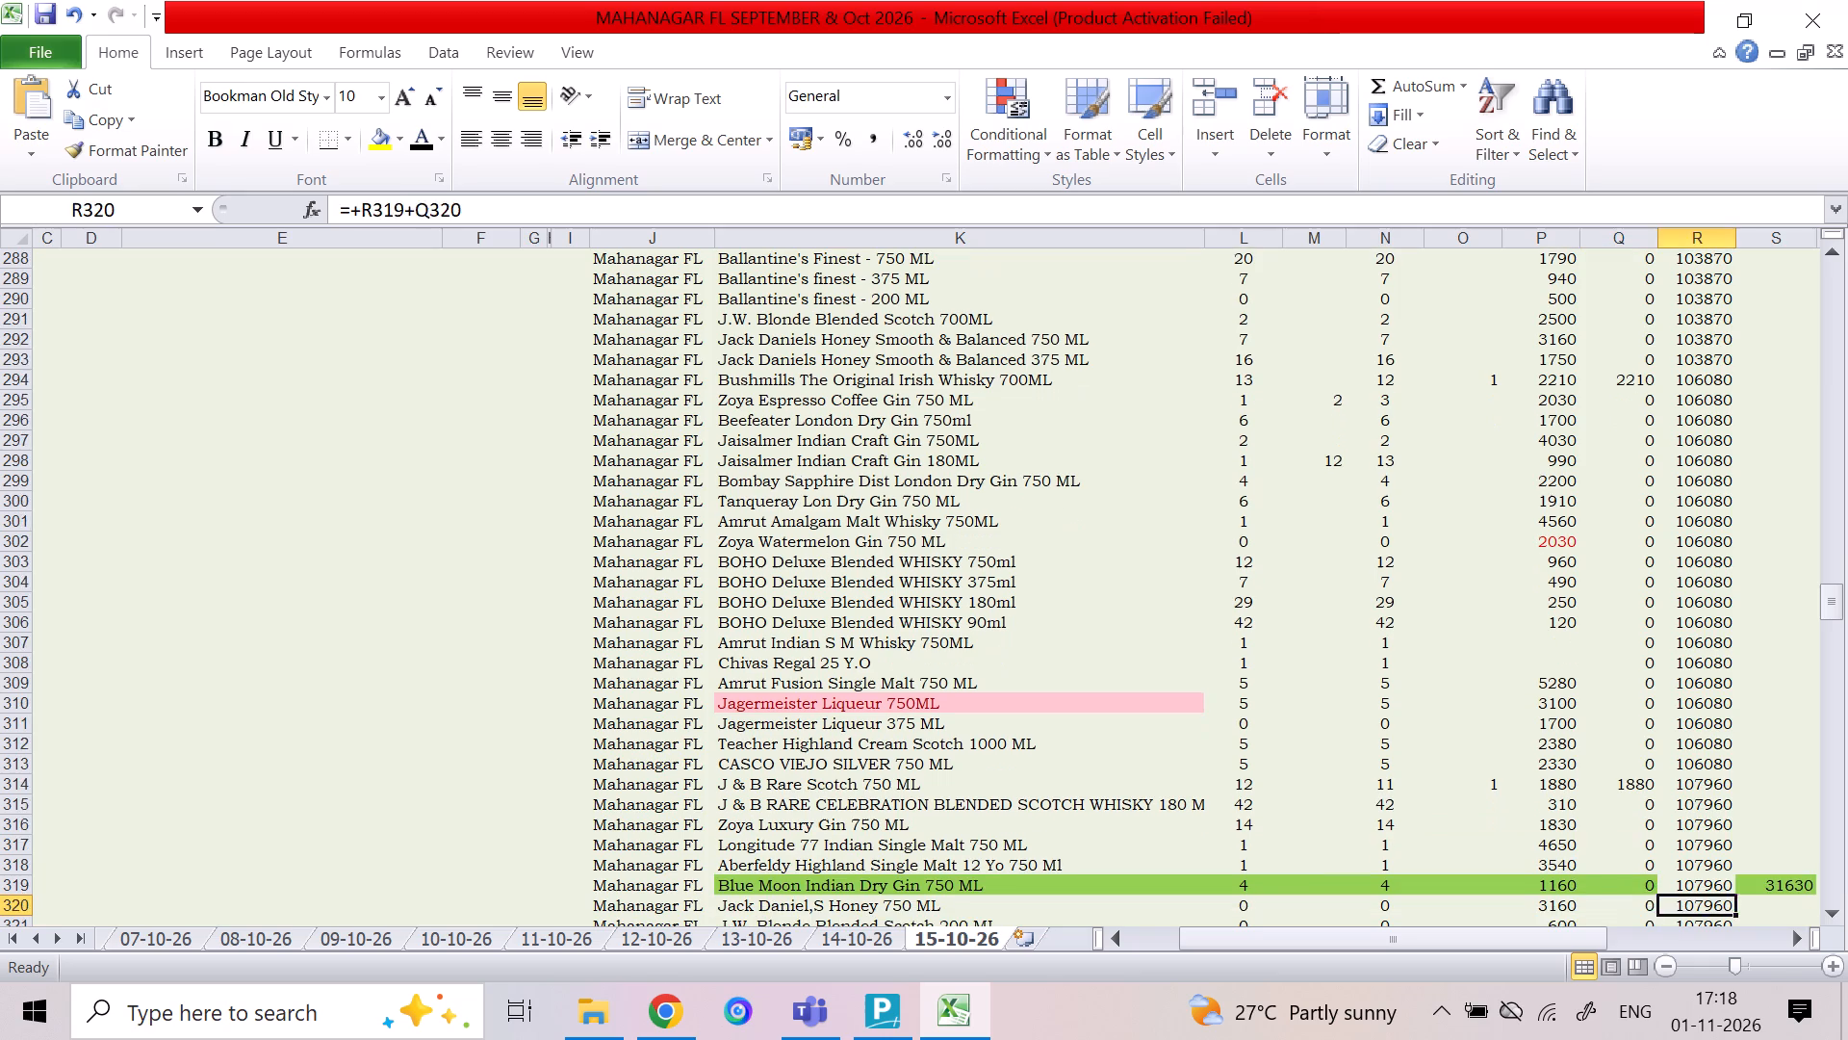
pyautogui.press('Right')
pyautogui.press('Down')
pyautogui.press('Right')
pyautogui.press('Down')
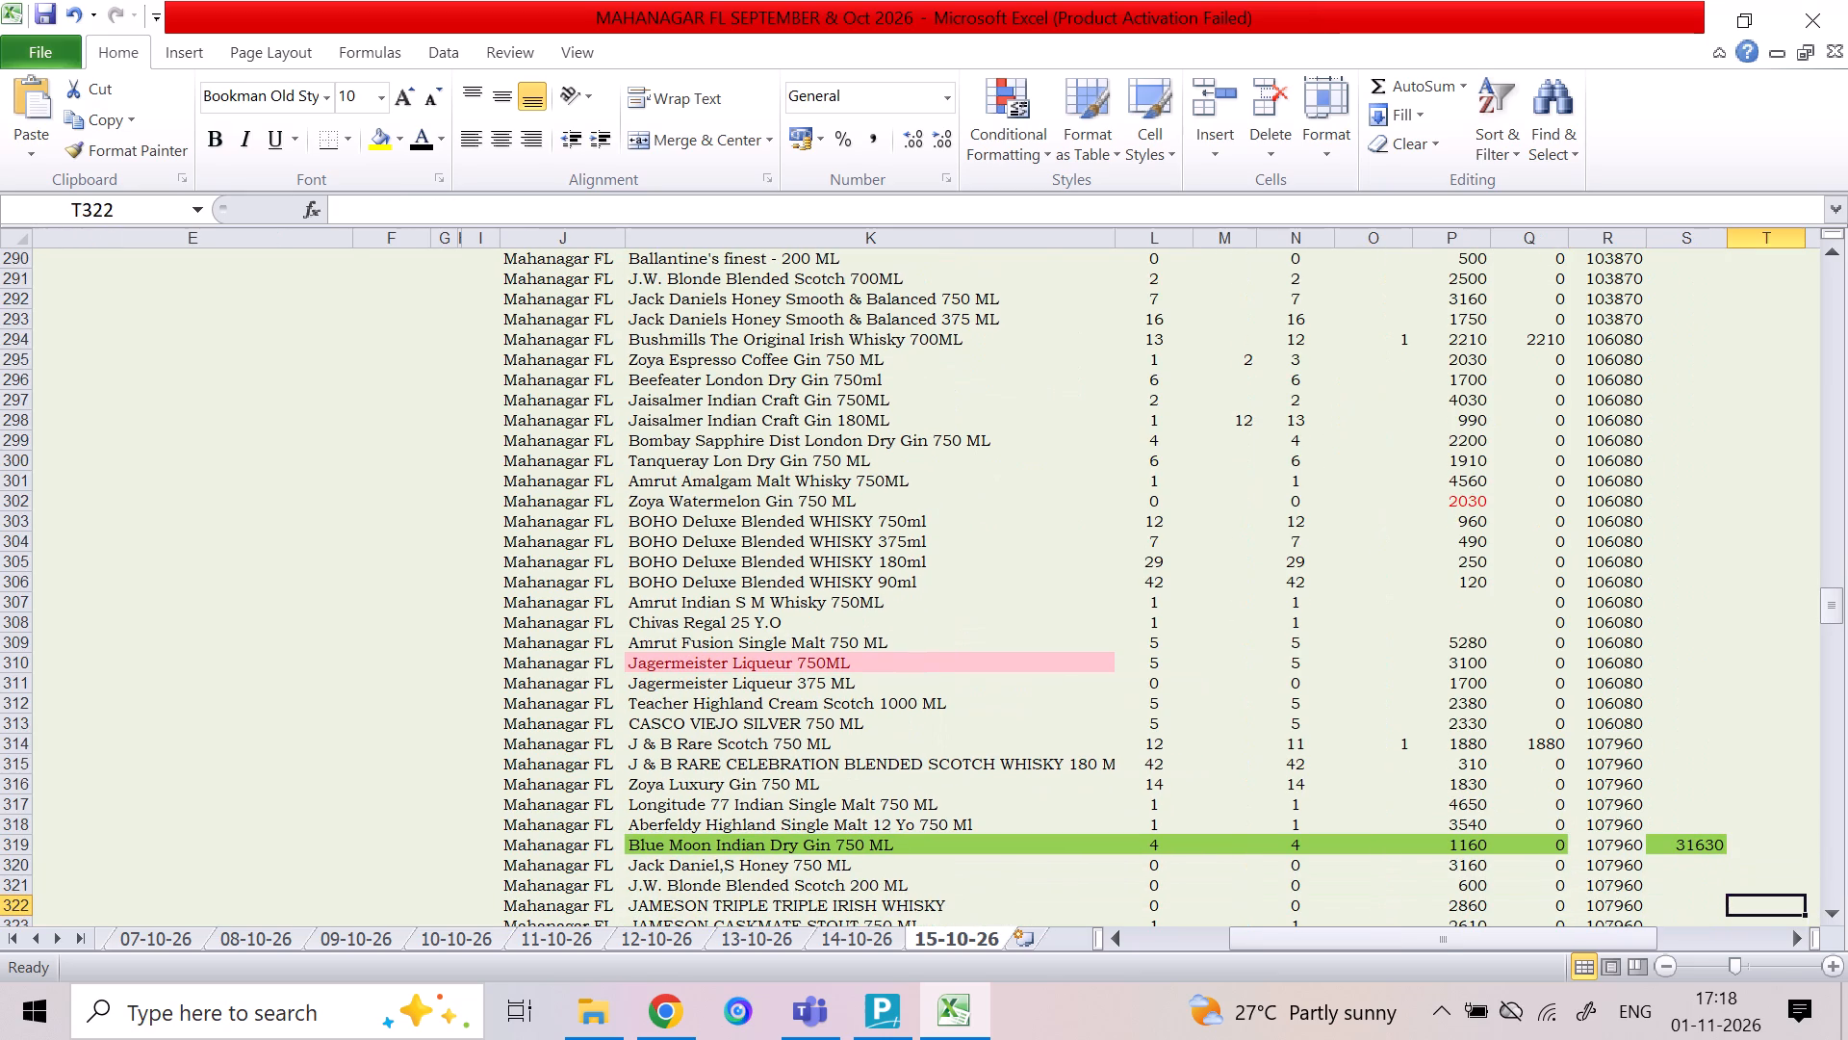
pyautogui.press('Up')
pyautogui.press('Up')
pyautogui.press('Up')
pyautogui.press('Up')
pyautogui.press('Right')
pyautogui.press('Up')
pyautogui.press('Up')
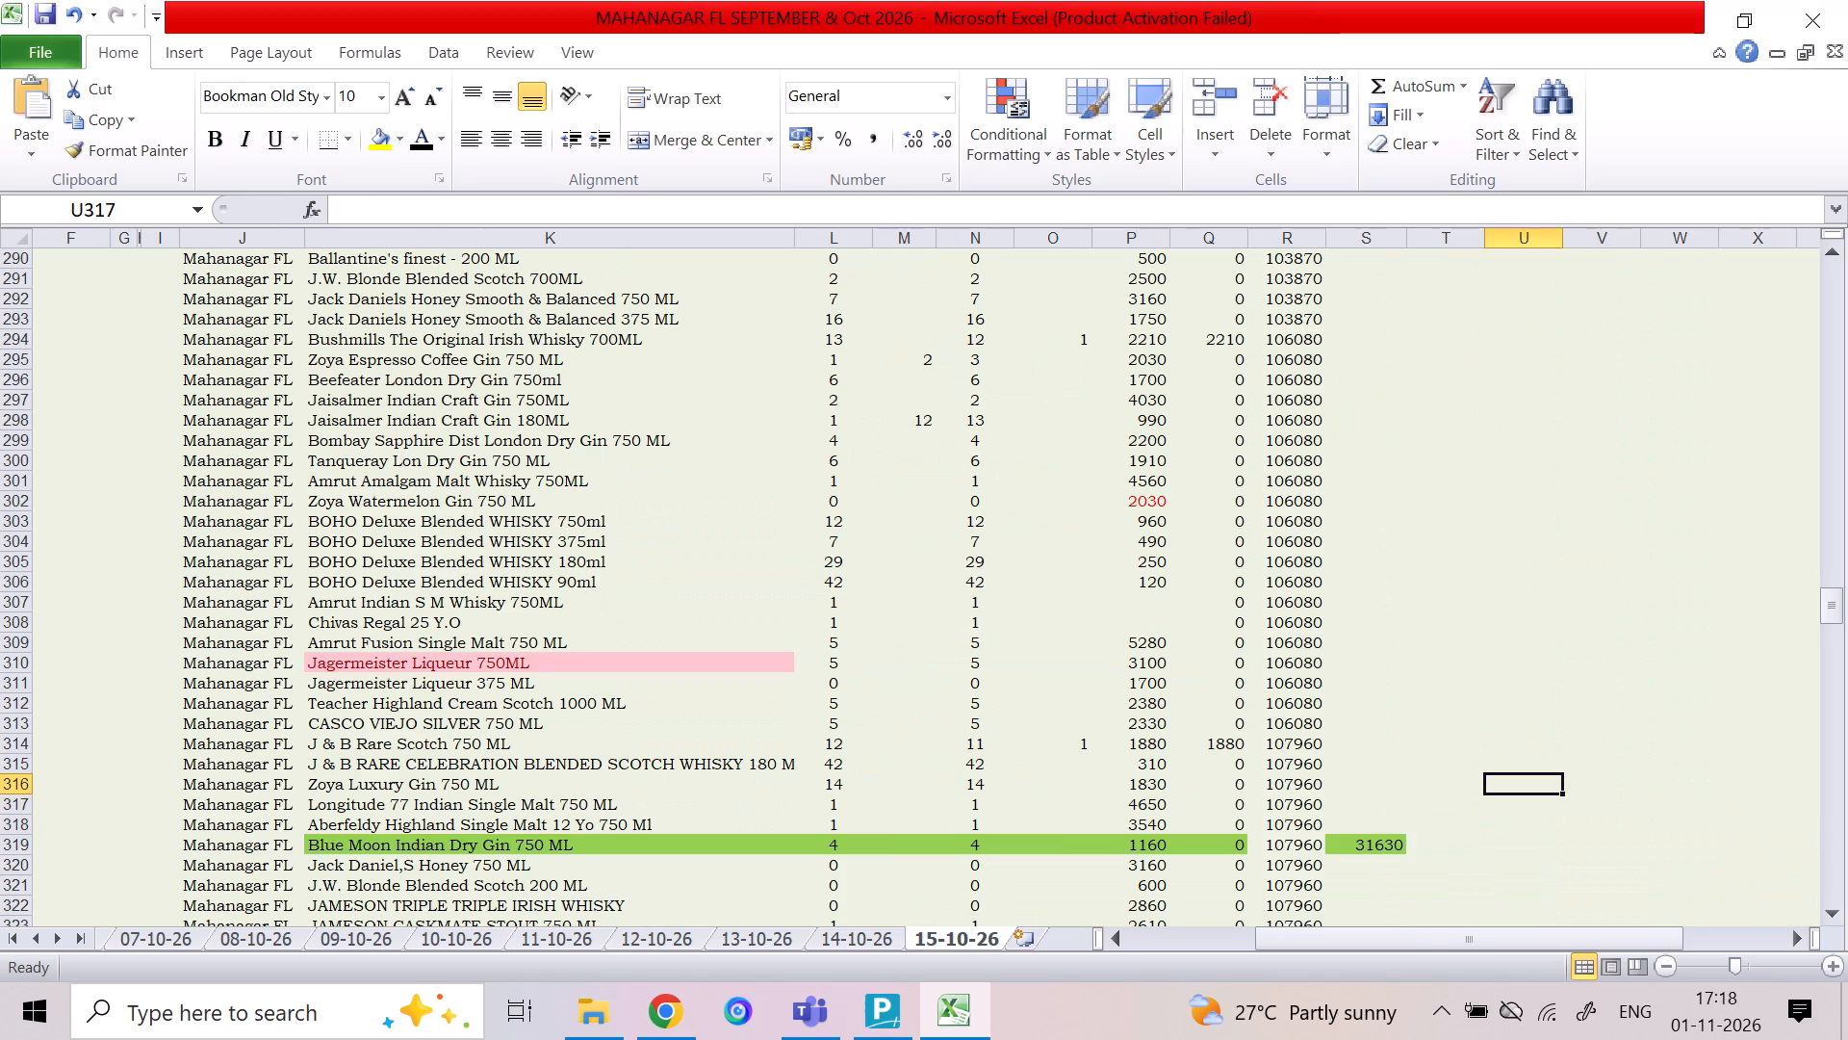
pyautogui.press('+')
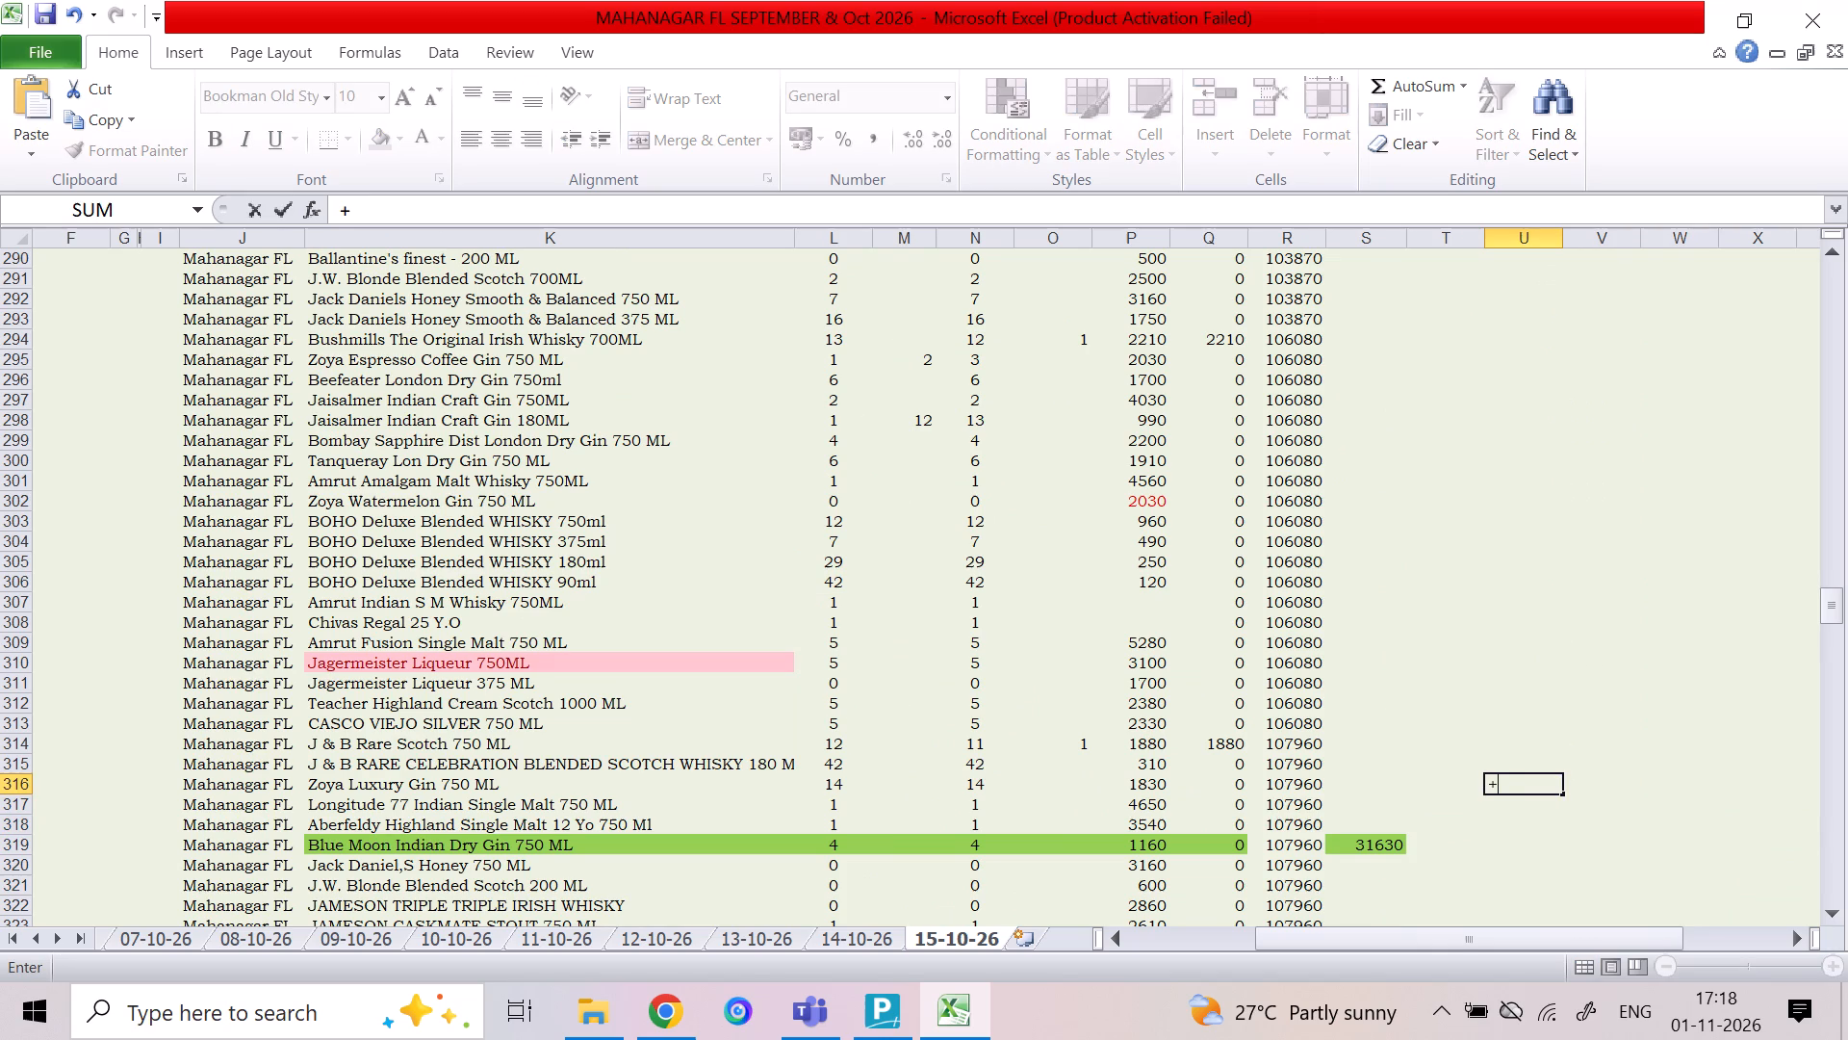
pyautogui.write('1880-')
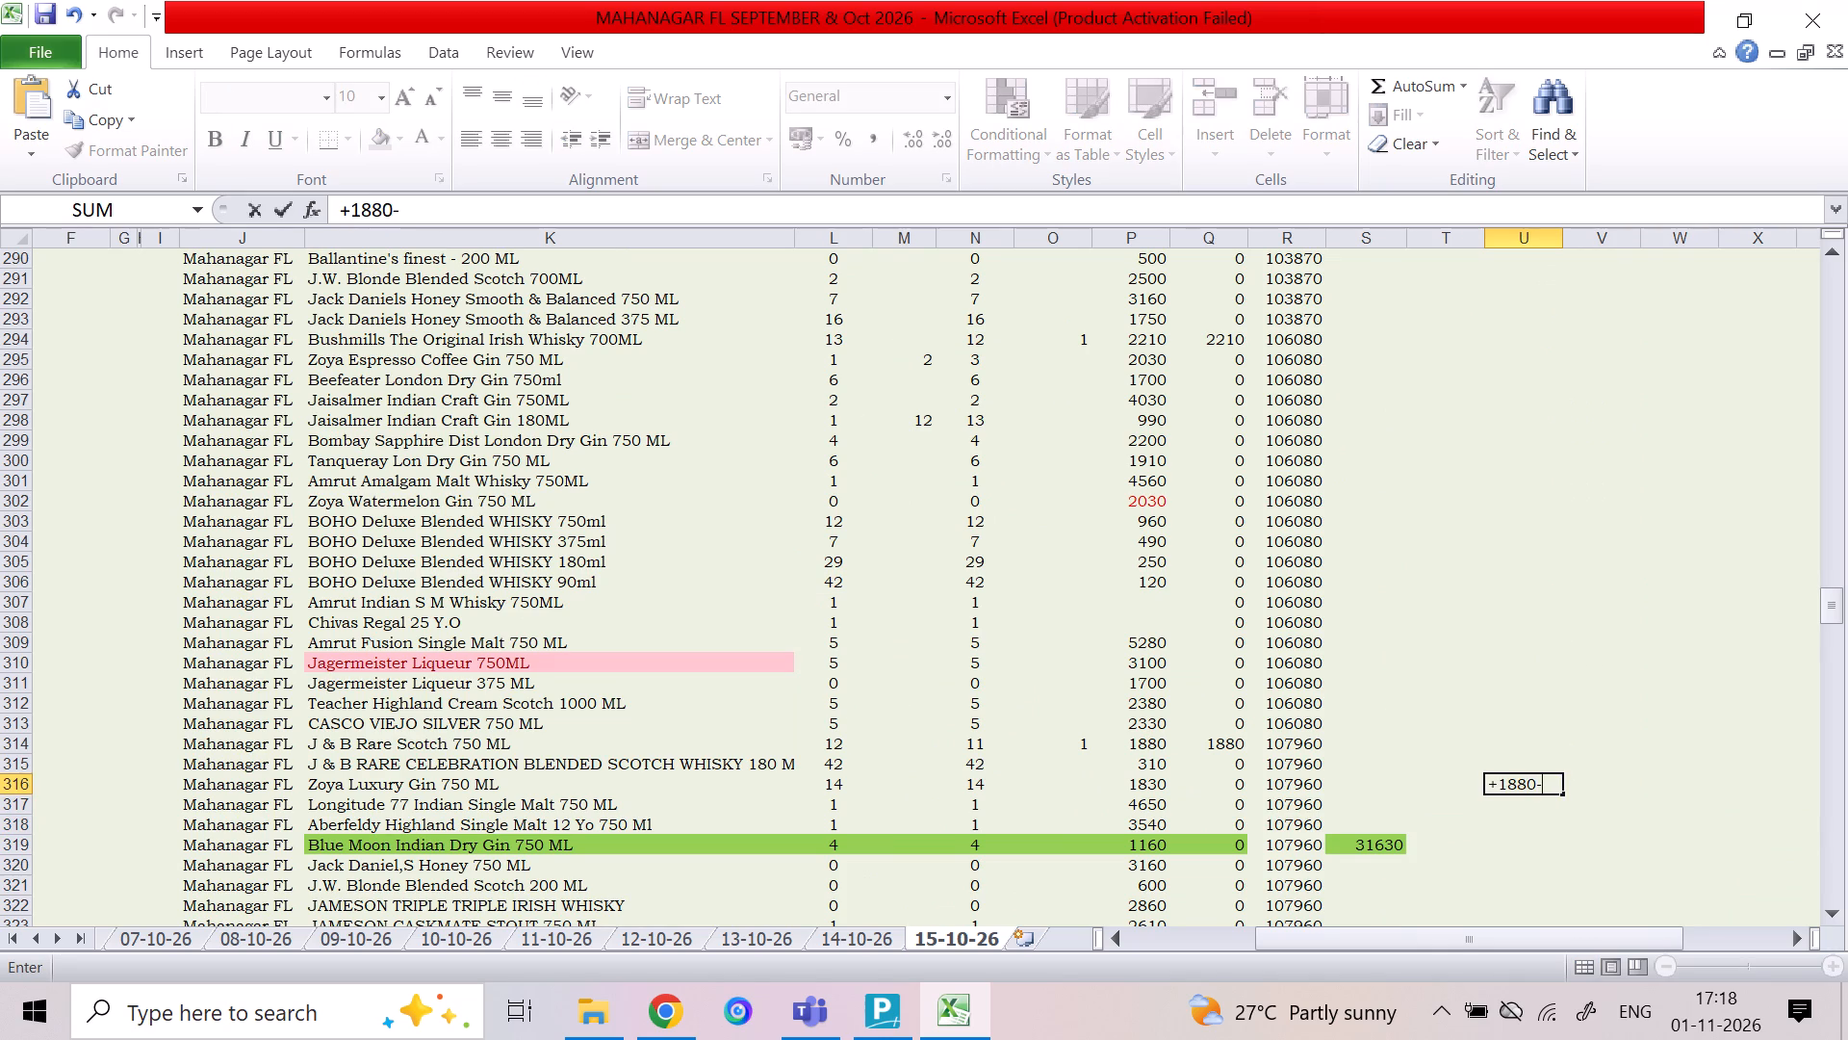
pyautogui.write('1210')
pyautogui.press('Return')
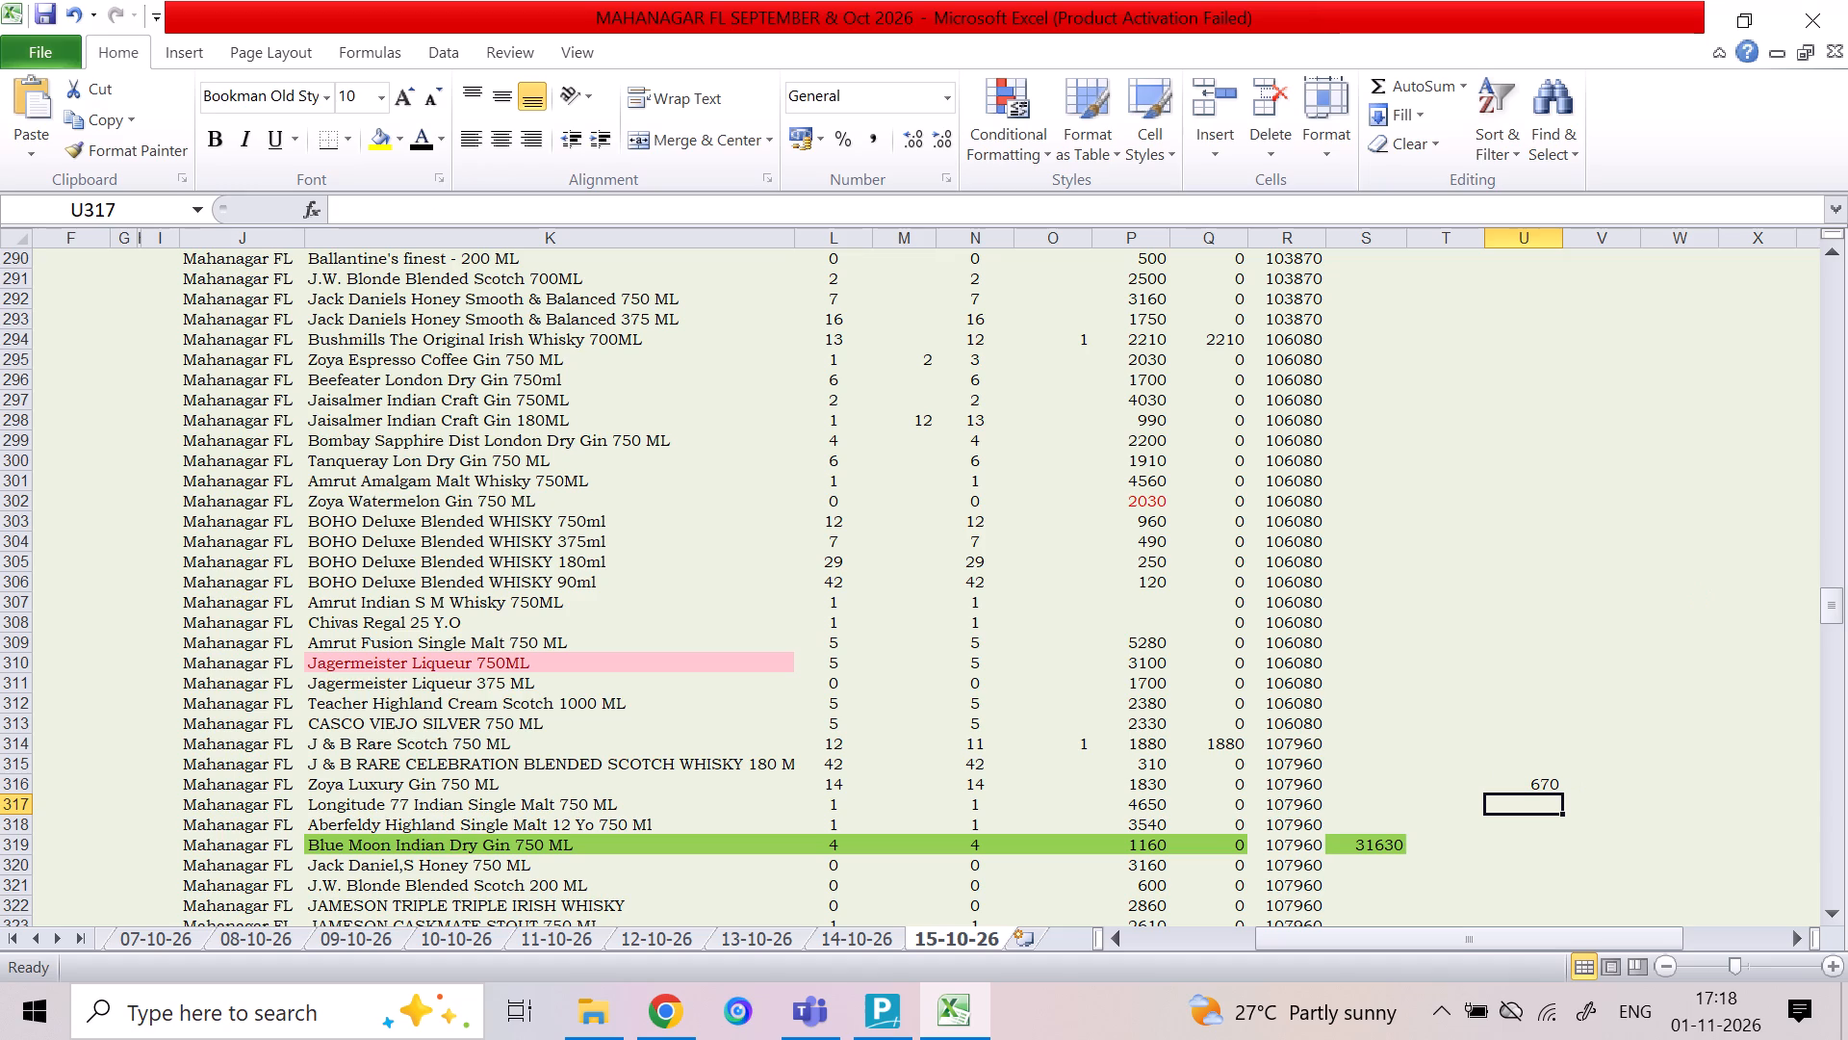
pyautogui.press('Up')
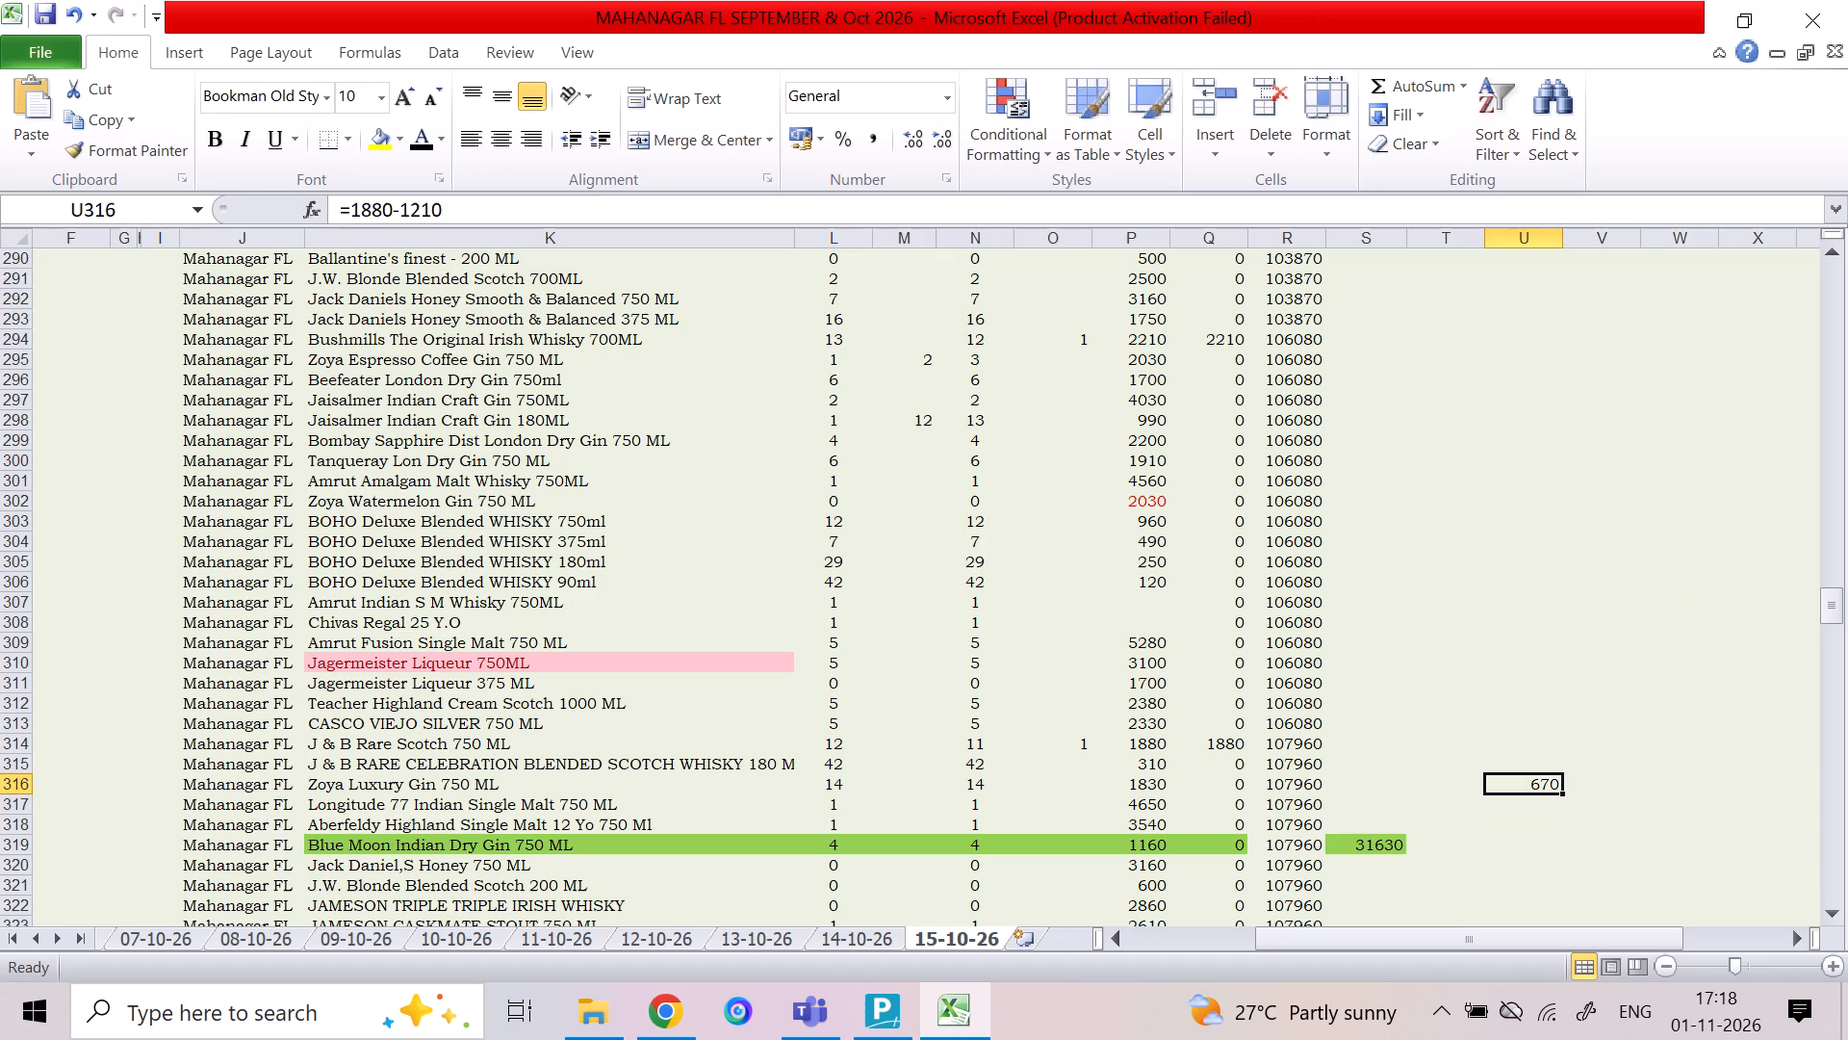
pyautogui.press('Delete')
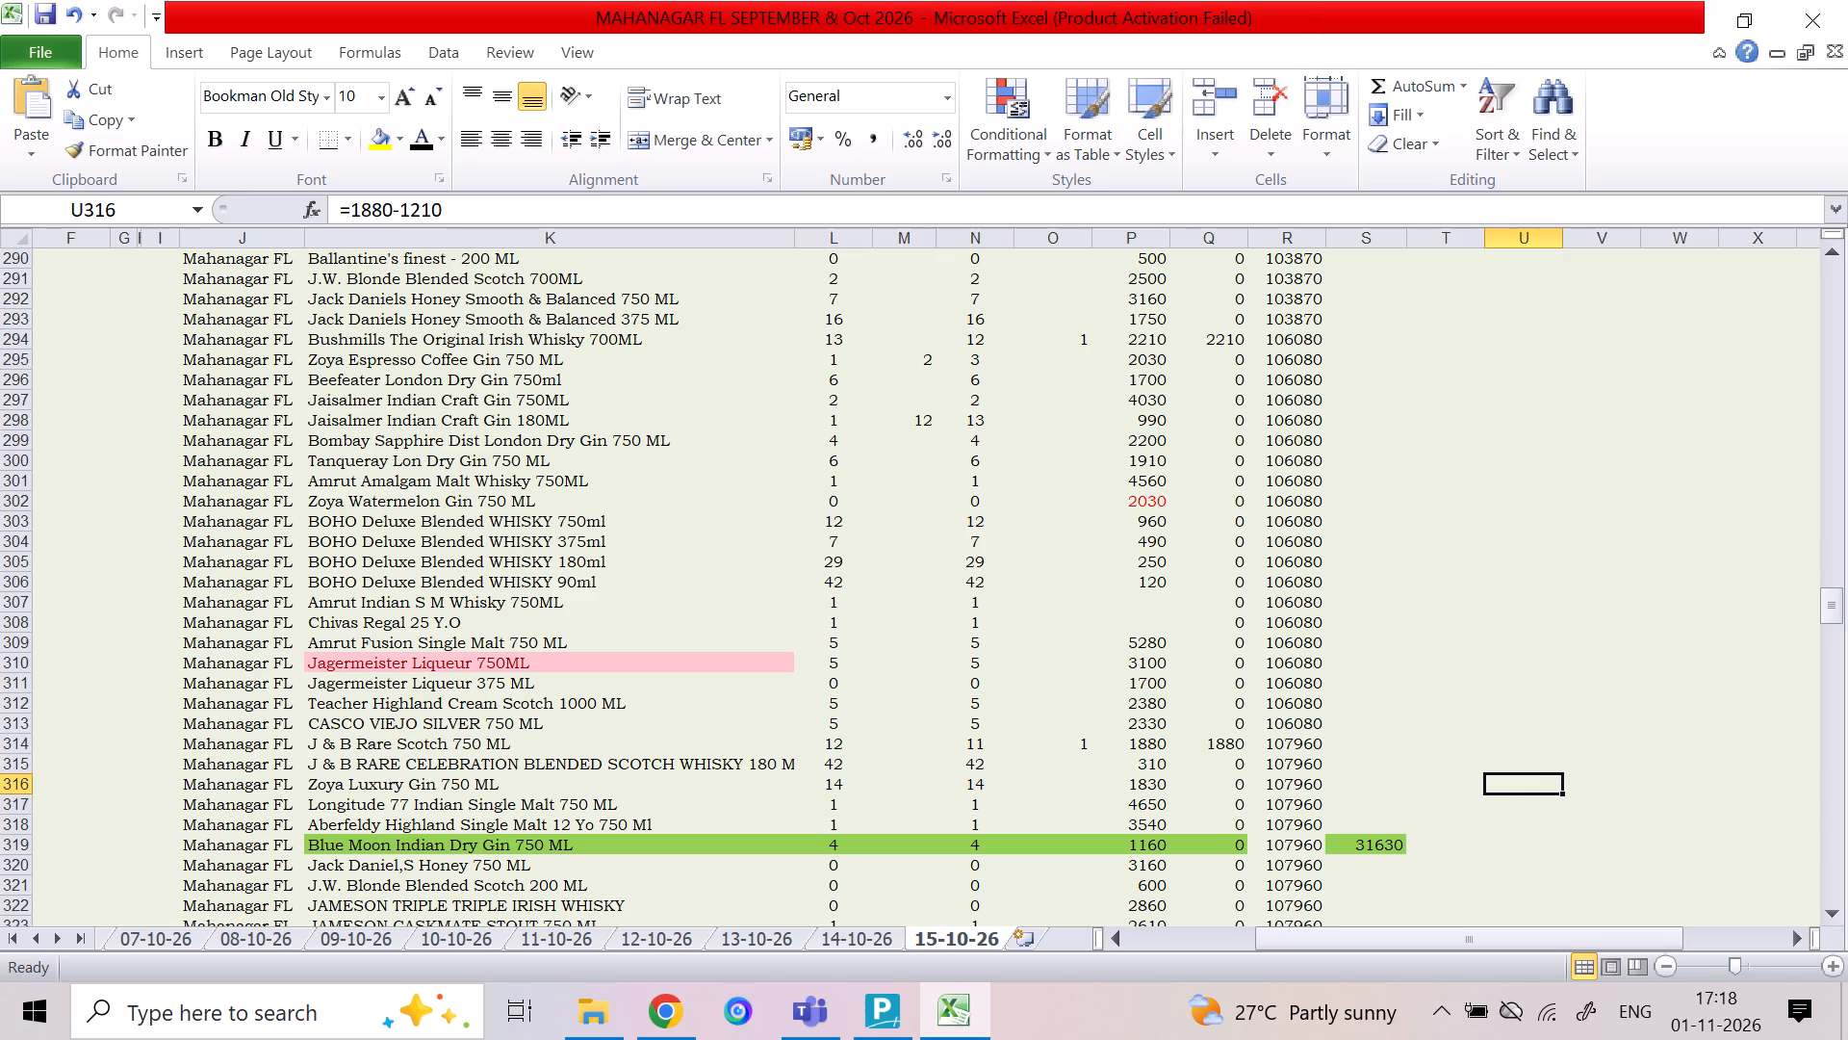
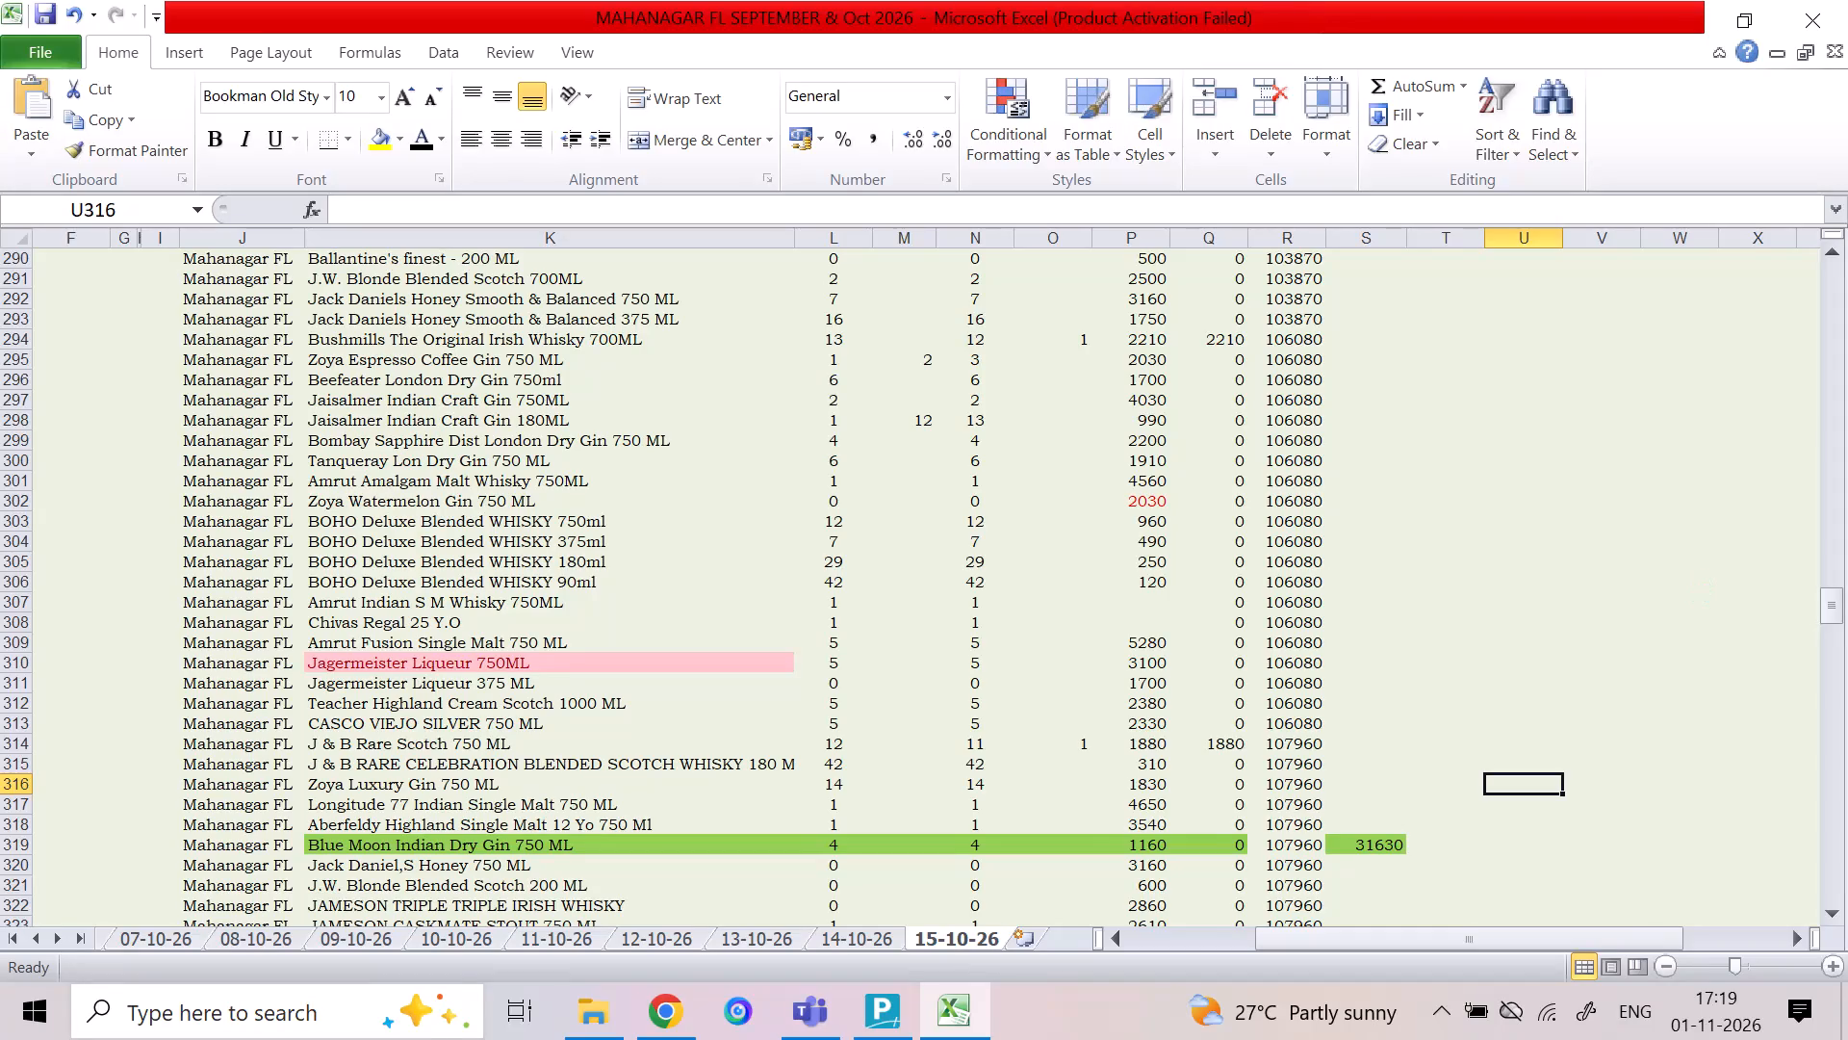
# Examine the item rows from J & B Rare Scotch 750 ML down to Bacardi White Superior Rum 750 ML for missing quantities.
pyautogui.press('Down')
pyautogui.press('Down')
pyautogui.press('Down')
pyautogui.press('Down')
pyautogui.press('Down')
pyautogui.press('Down')
pyautogui.press('Down')
pyautogui.press('Down')
pyautogui.press('Down')
pyautogui.press('Down')
pyautogui.press('Down')
pyautogui.press('Down')
pyautogui.press('Down')
pyautogui.press('Down')
pyautogui.press('Down')
pyautogui.press('Down')
pyautogui.press('Down')
pyautogui.press('Down')
pyautogui.press('Down')
pyautogui.press('Down')
pyautogui.press('Down')
pyautogui.press('Down')
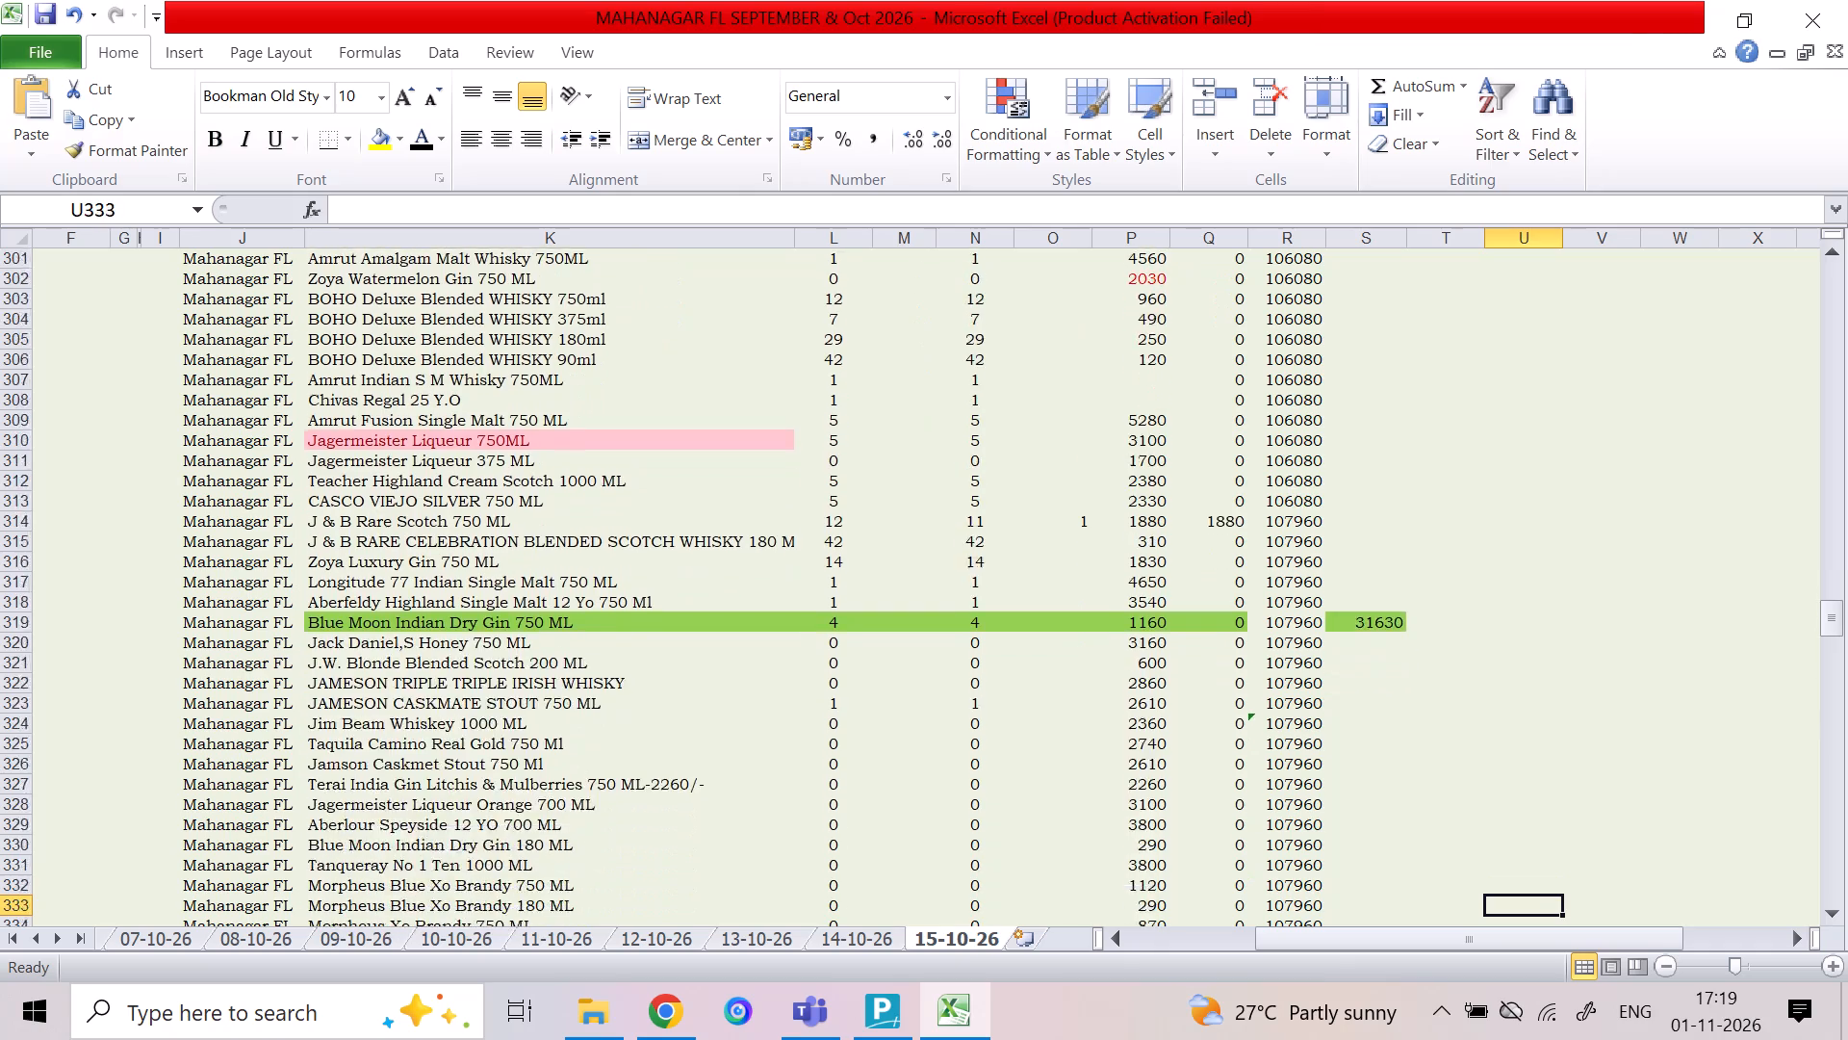
pyautogui.press('Down')
pyautogui.press('Down')
pyautogui.press('Down')
pyautogui.press('Down')
pyautogui.press('Down')
pyautogui.press('Down')
pyautogui.press('Down')
pyautogui.press('Down')
pyautogui.press('Down')
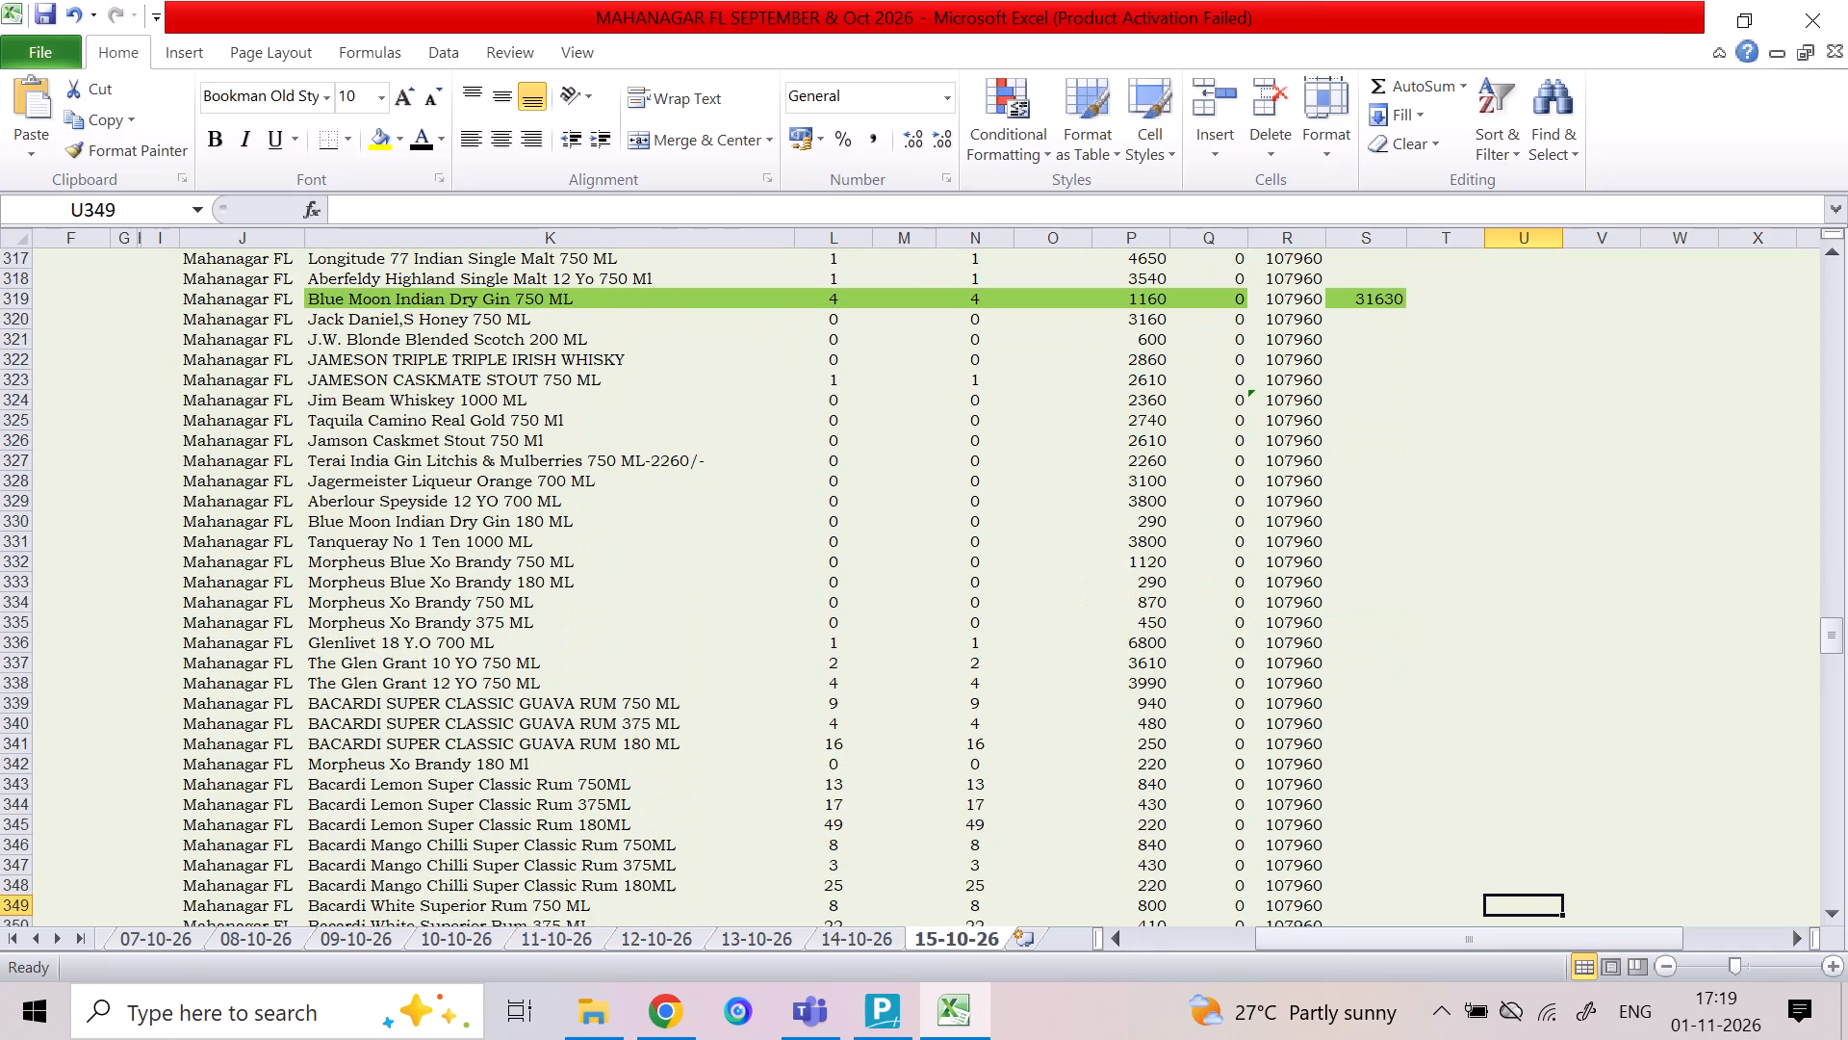
# Review the sale quantity column from the Bacardi rum rows back up to Jack Daniel,S Honey 750 ML.
pyautogui.press('Left')
pyautogui.press('Up')
pyautogui.press('Left')
pyautogui.press('Up')
pyautogui.press('Left')
pyautogui.press('Up')
pyautogui.press('Left')
pyautogui.press('Up')
pyautogui.press('Left')
pyautogui.press('Left')
pyautogui.press('Up')
pyautogui.press('Up')
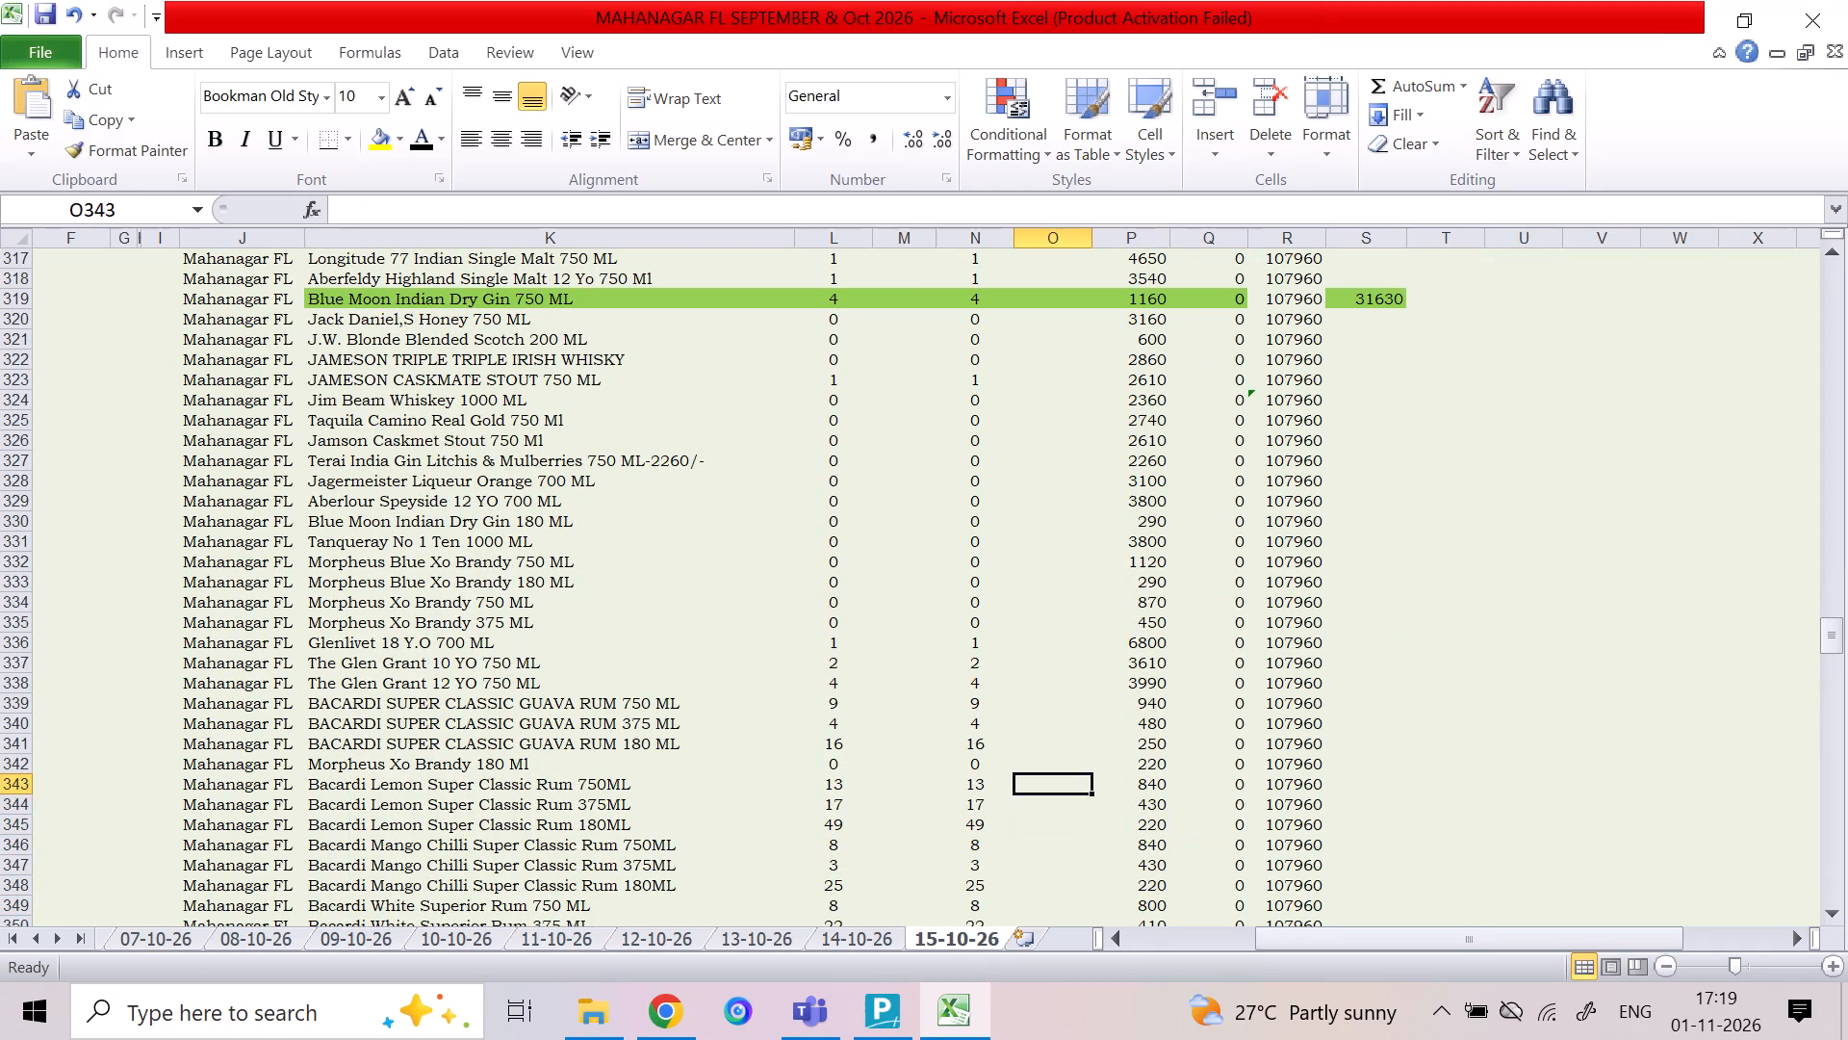
pyautogui.press('Up')
pyautogui.press('Up')
pyautogui.press('Up')
pyautogui.press('Up')
pyautogui.press('Up')
pyautogui.press('Up')
pyautogui.press('Up')
pyautogui.press('Up')
pyautogui.press('Up')
pyautogui.press('Up')
pyautogui.press('Up')
pyautogui.press('Up')
pyautogui.press('Up')
pyautogui.press('Up')
pyautogui.press('Up')
pyautogui.press('Up')
pyautogui.press('Up')
pyautogui.press('Up')
pyautogui.press('Up')
pyautogui.press('Up')
pyautogui.press('Up')
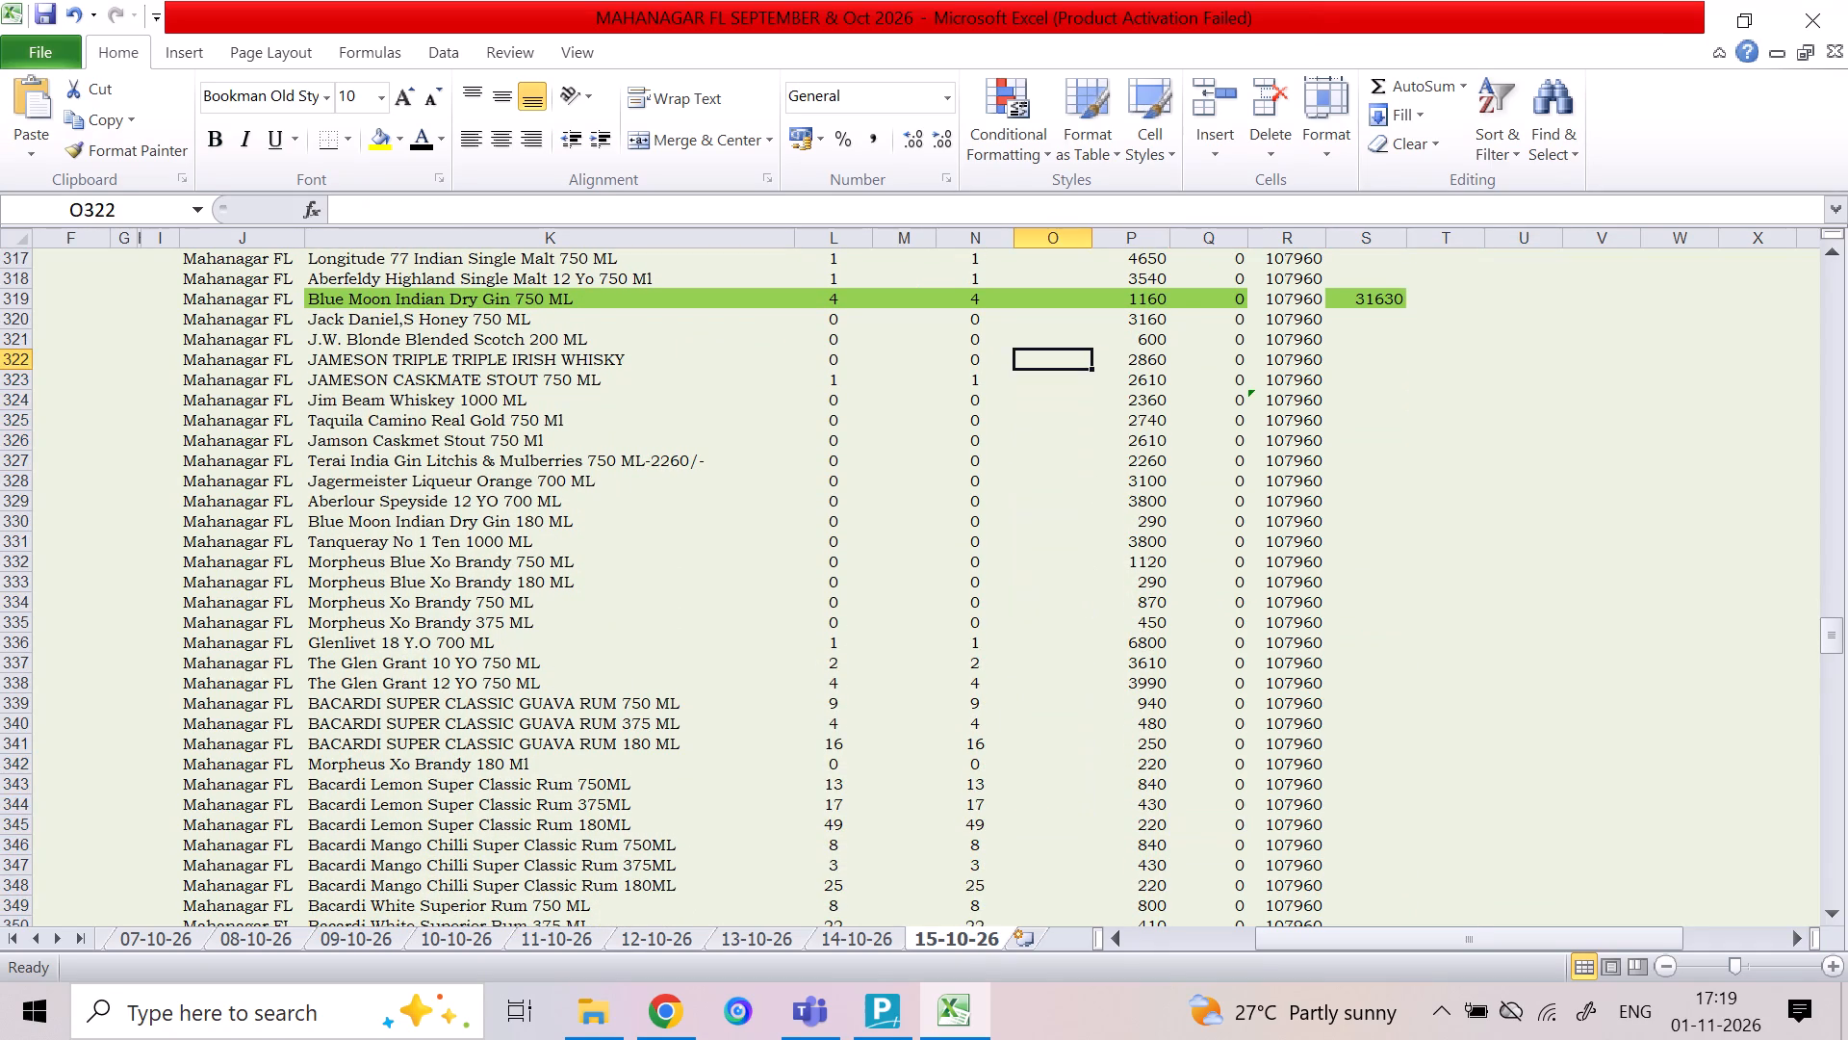
pyautogui.press('Up')
pyautogui.press('Up')
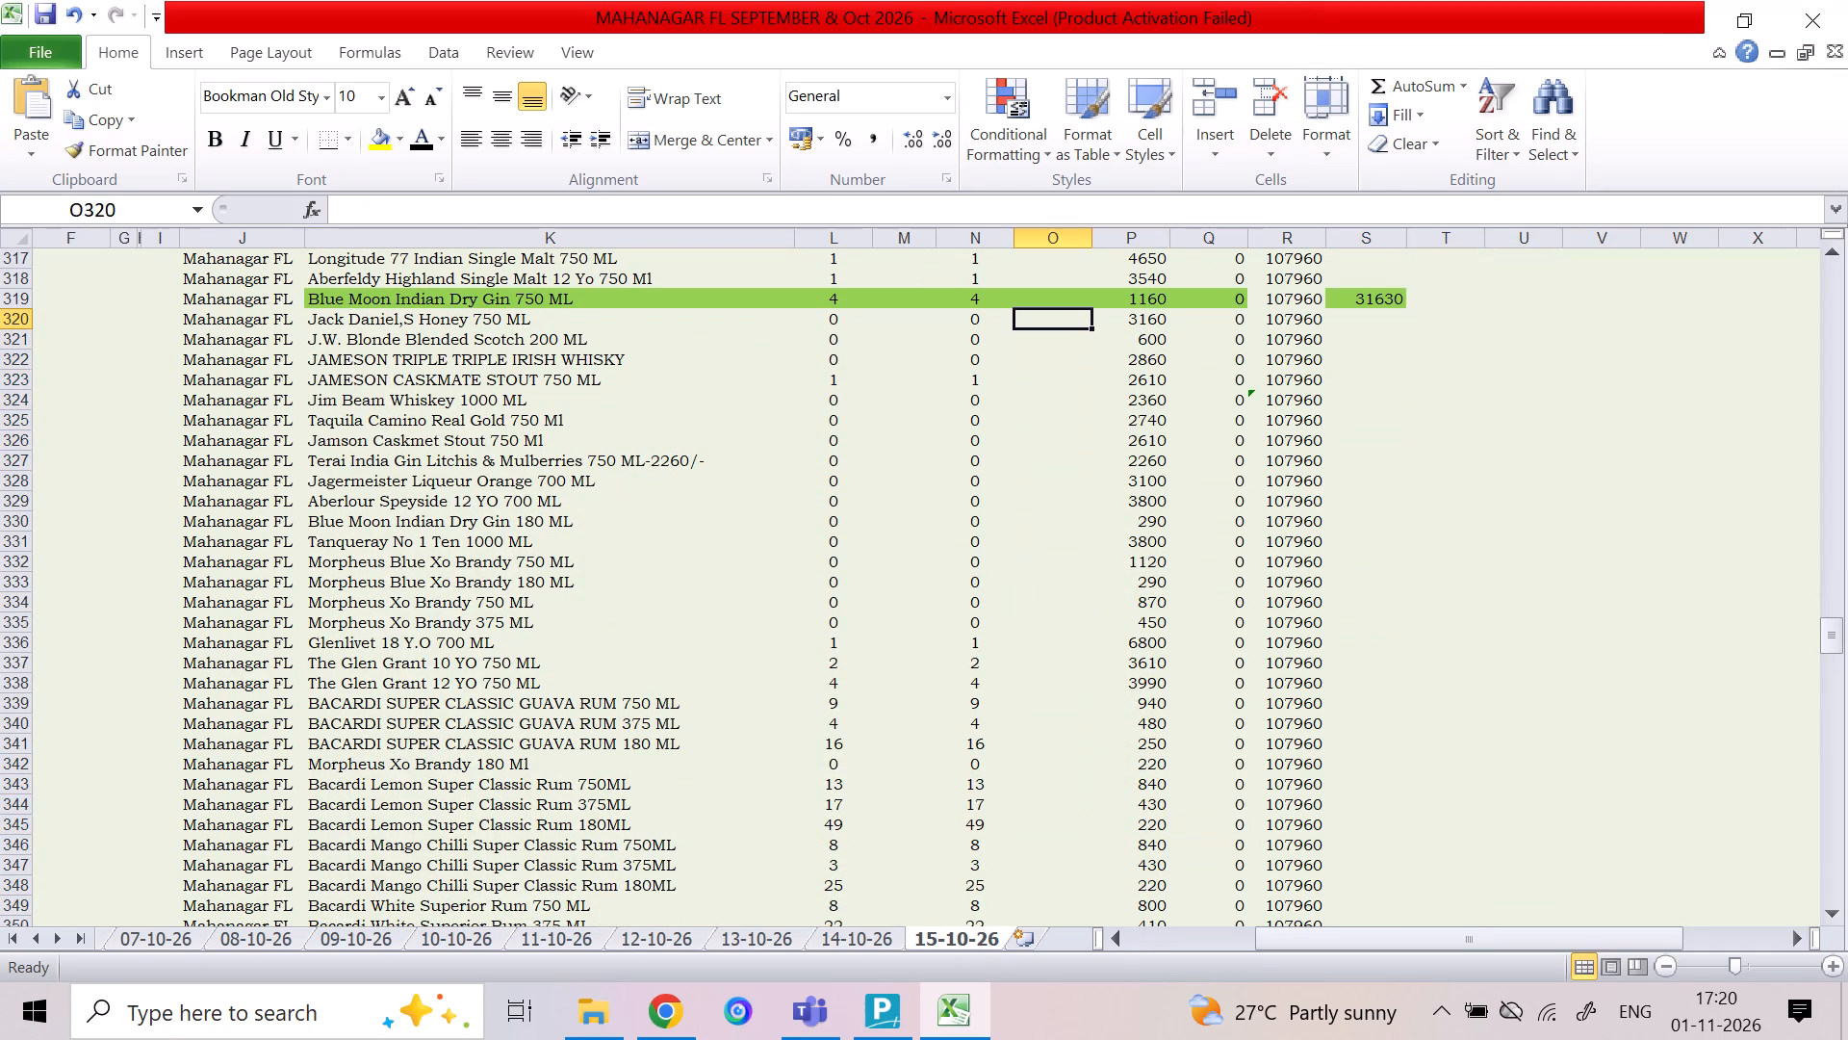
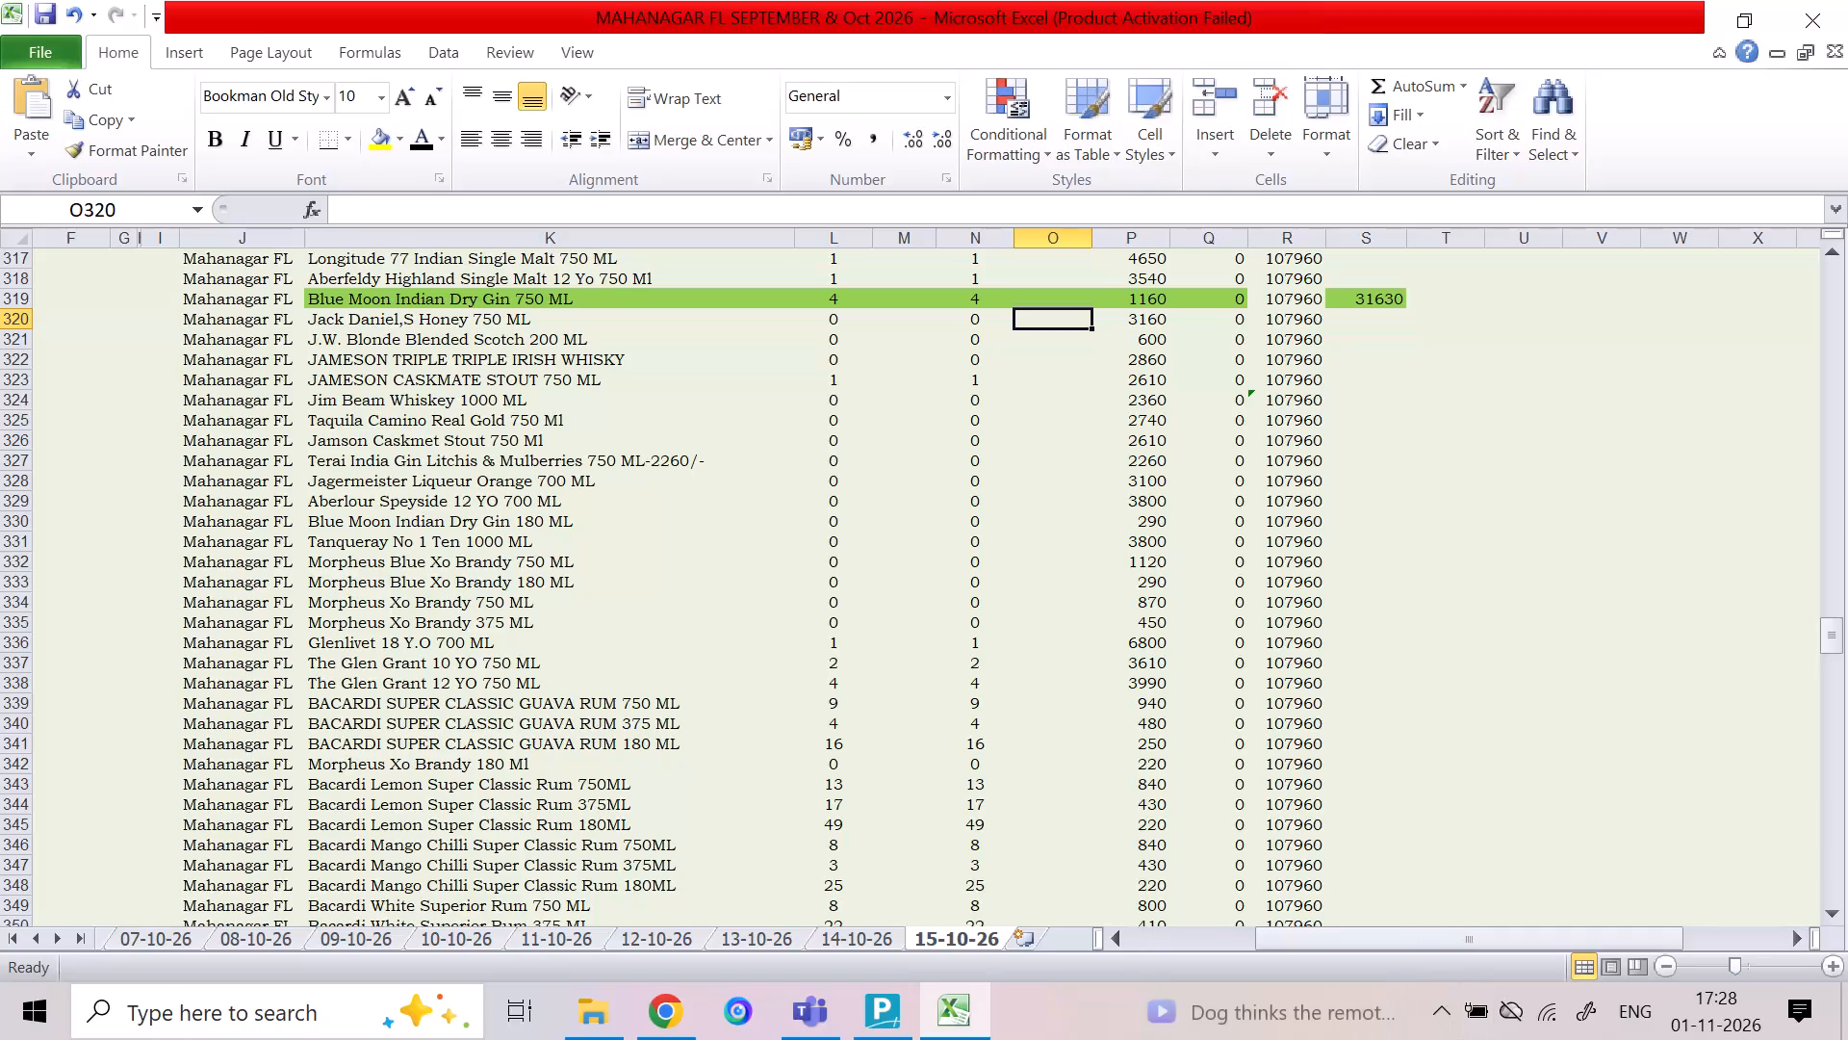
# Enter a sale quantity of 3 for Bacardi Lemon Super Classic Rum 375ML.
pyautogui.click(1067, 344)
pyautogui.click(1058, 319)
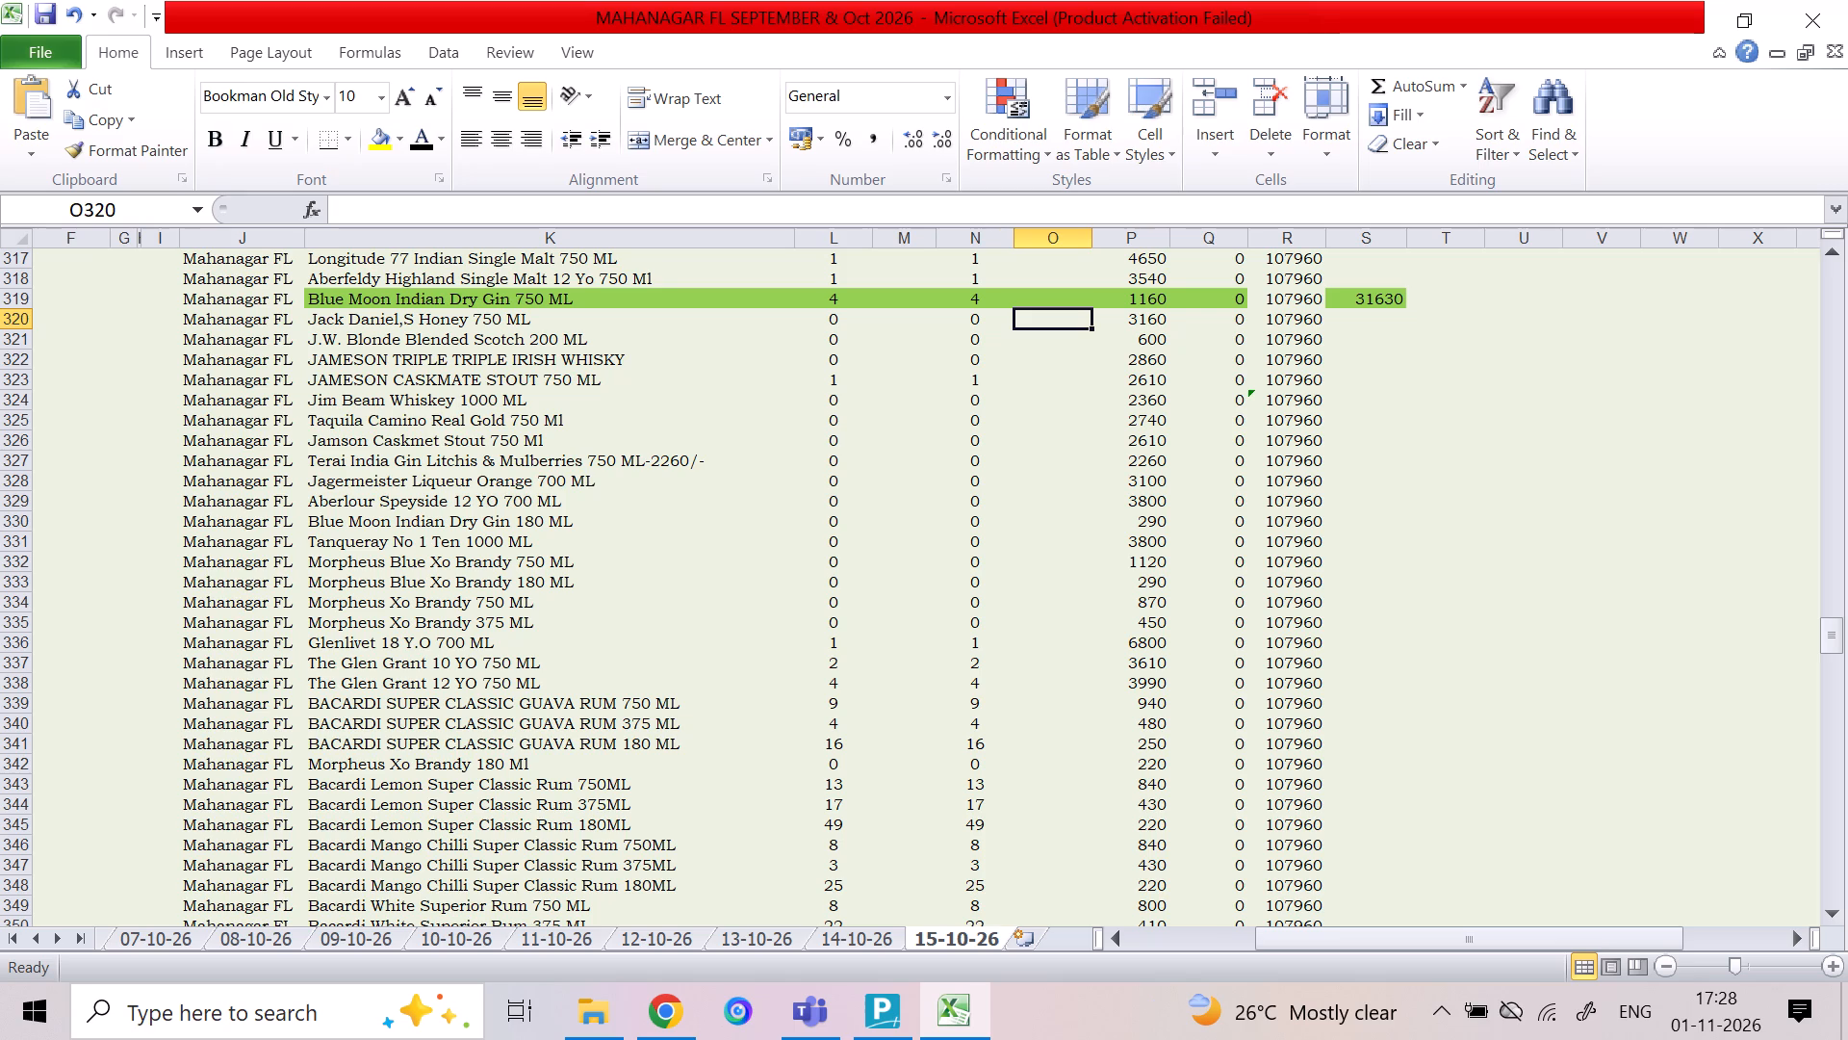
pyautogui.press('Left')
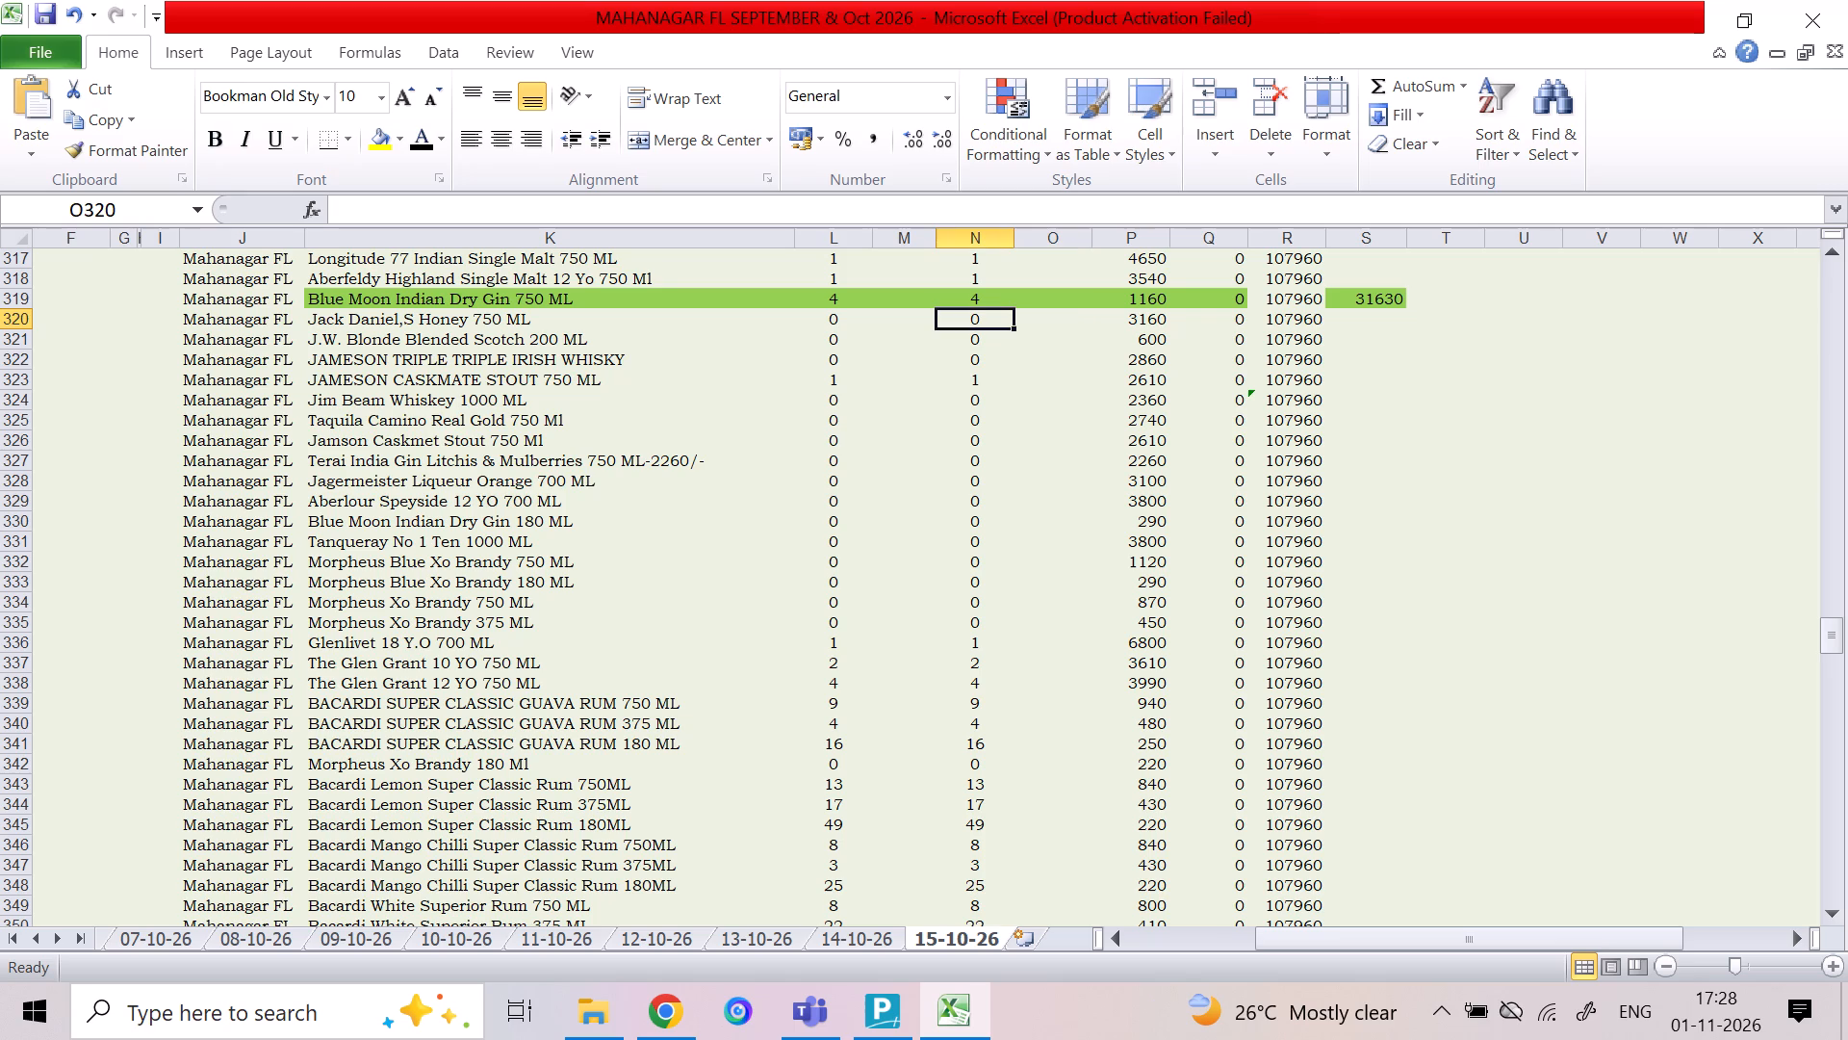
pyautogui.press('Down')
pyautogui.press('Down')
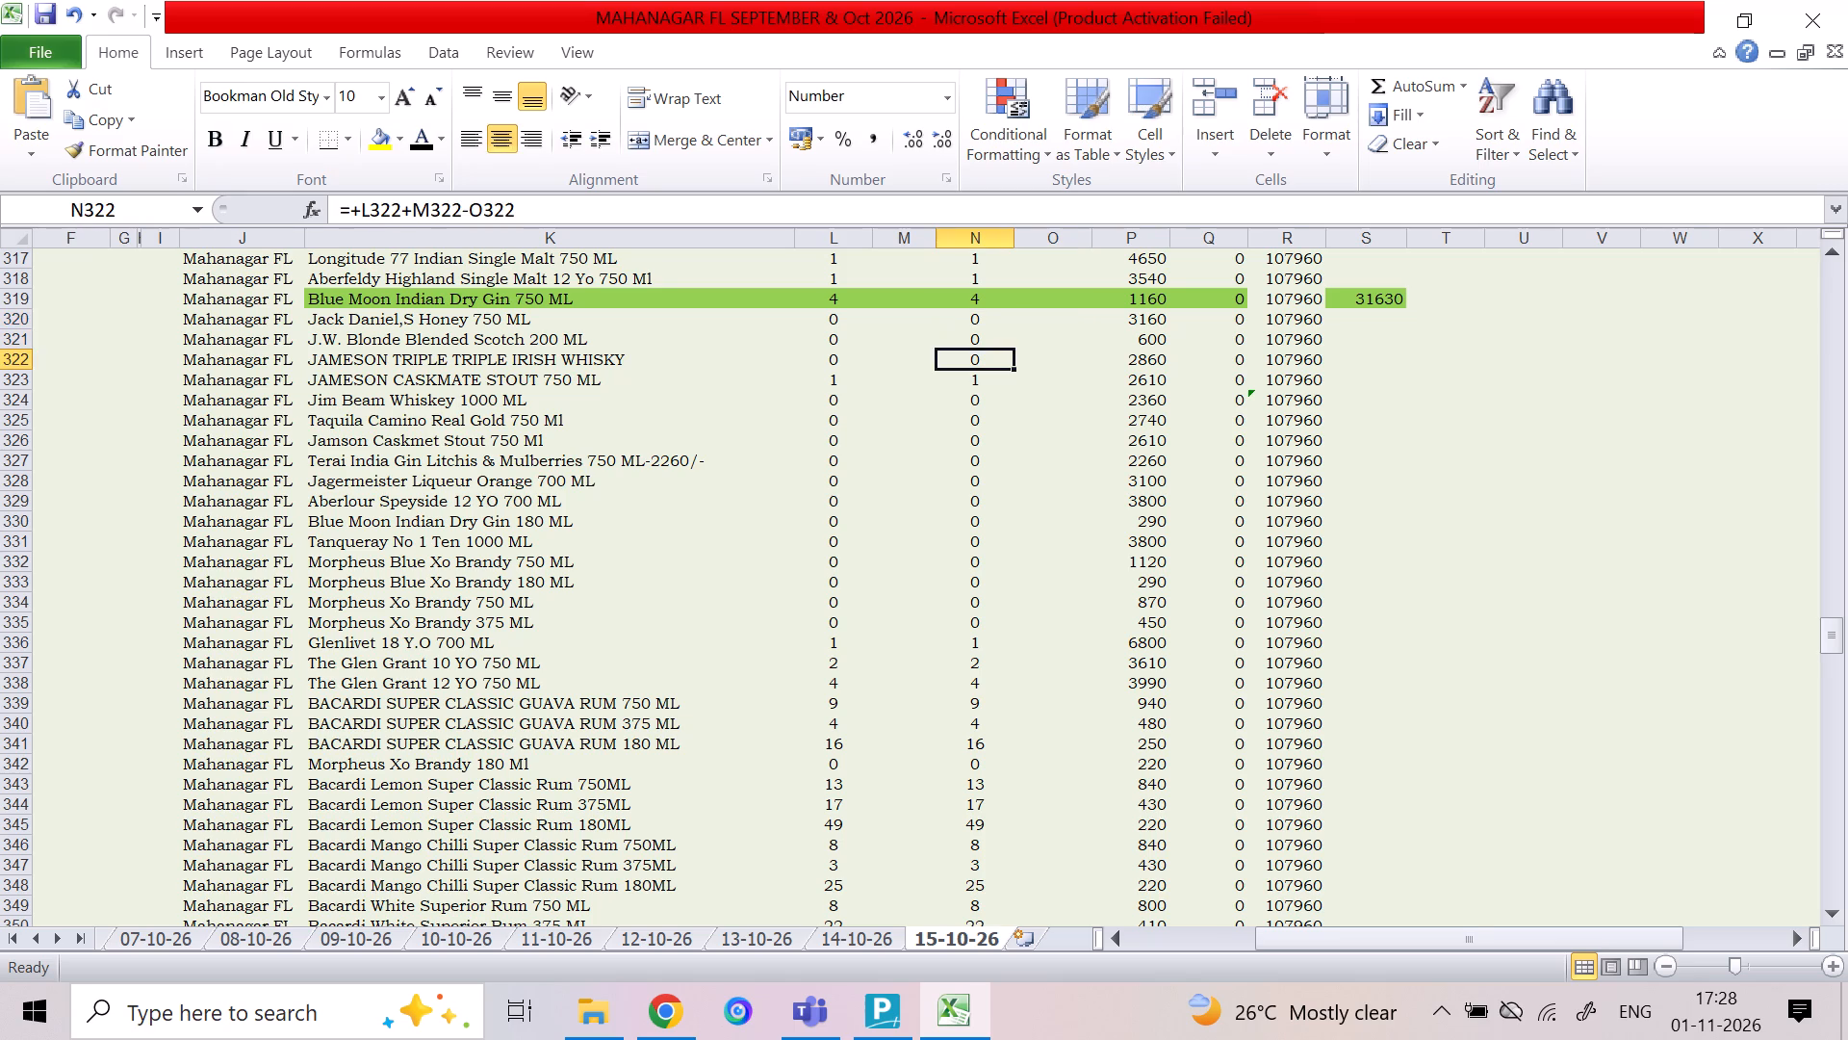
pyautogui.press('Down')
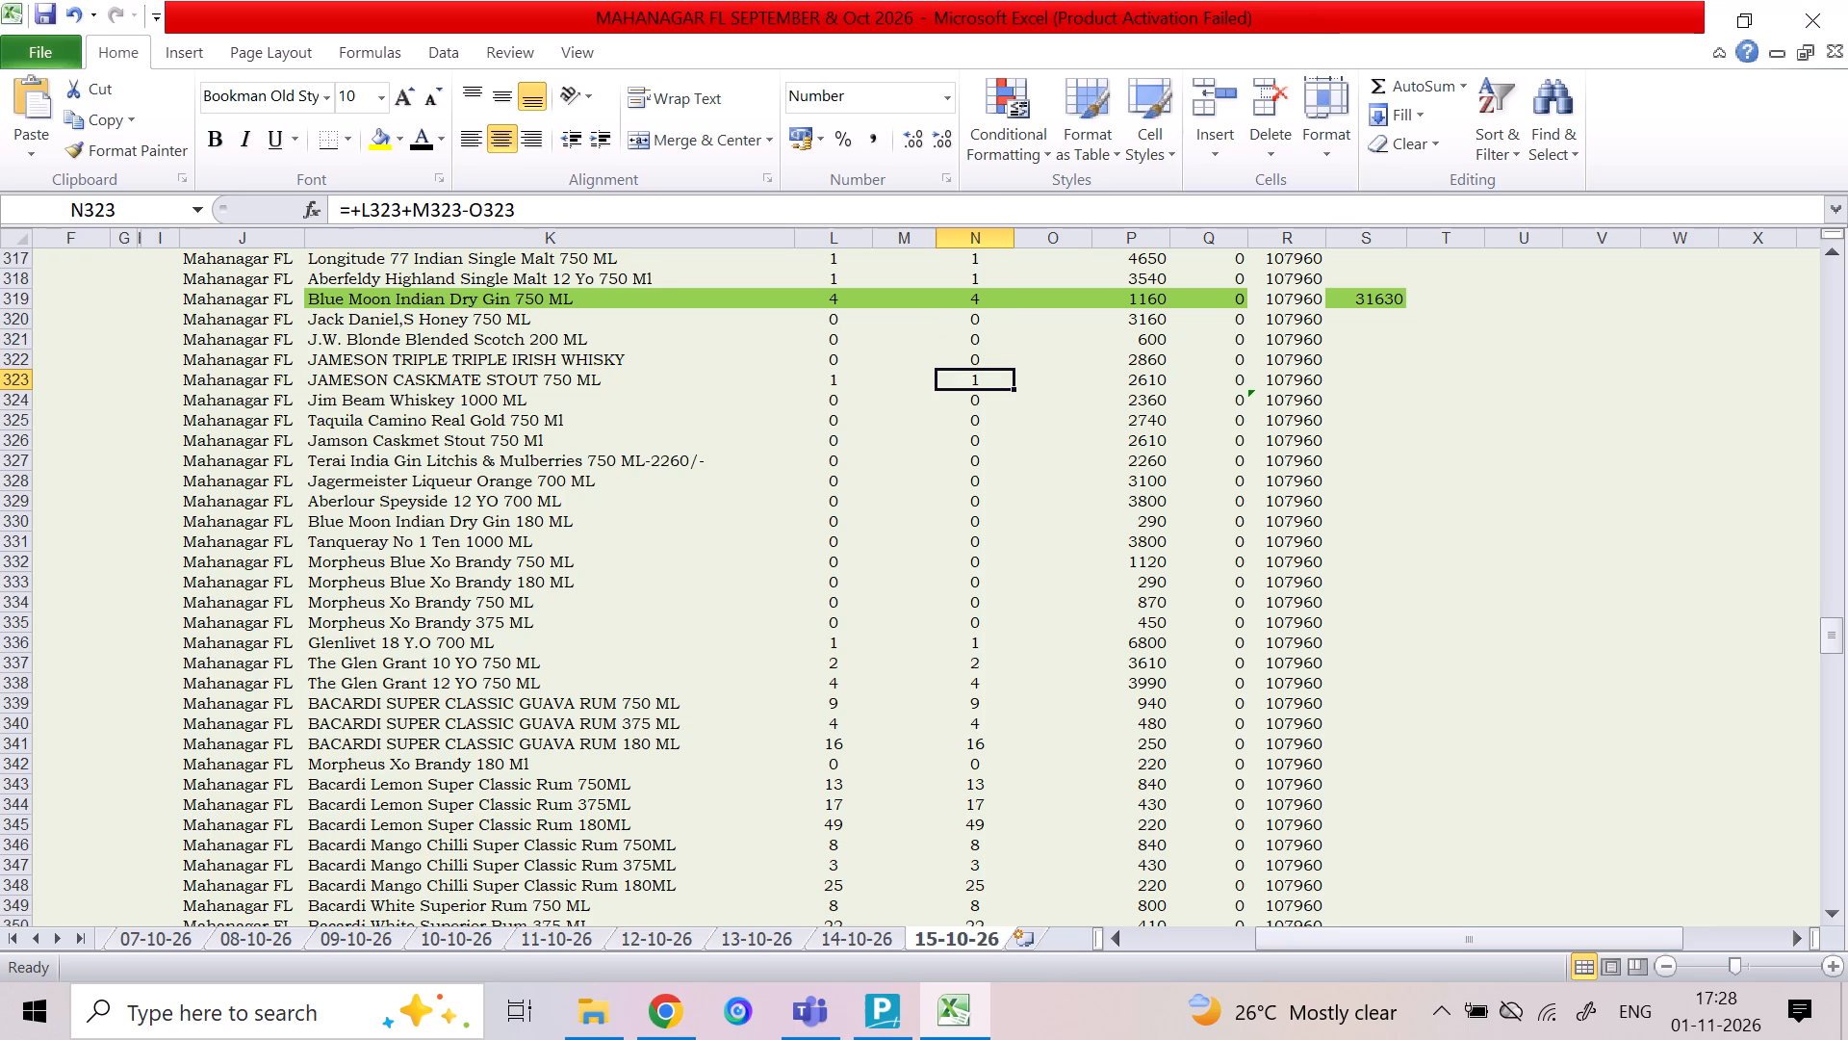
pyautogui.press('Down')
pyautogui.press('Down')
pyautogui.press('Down')
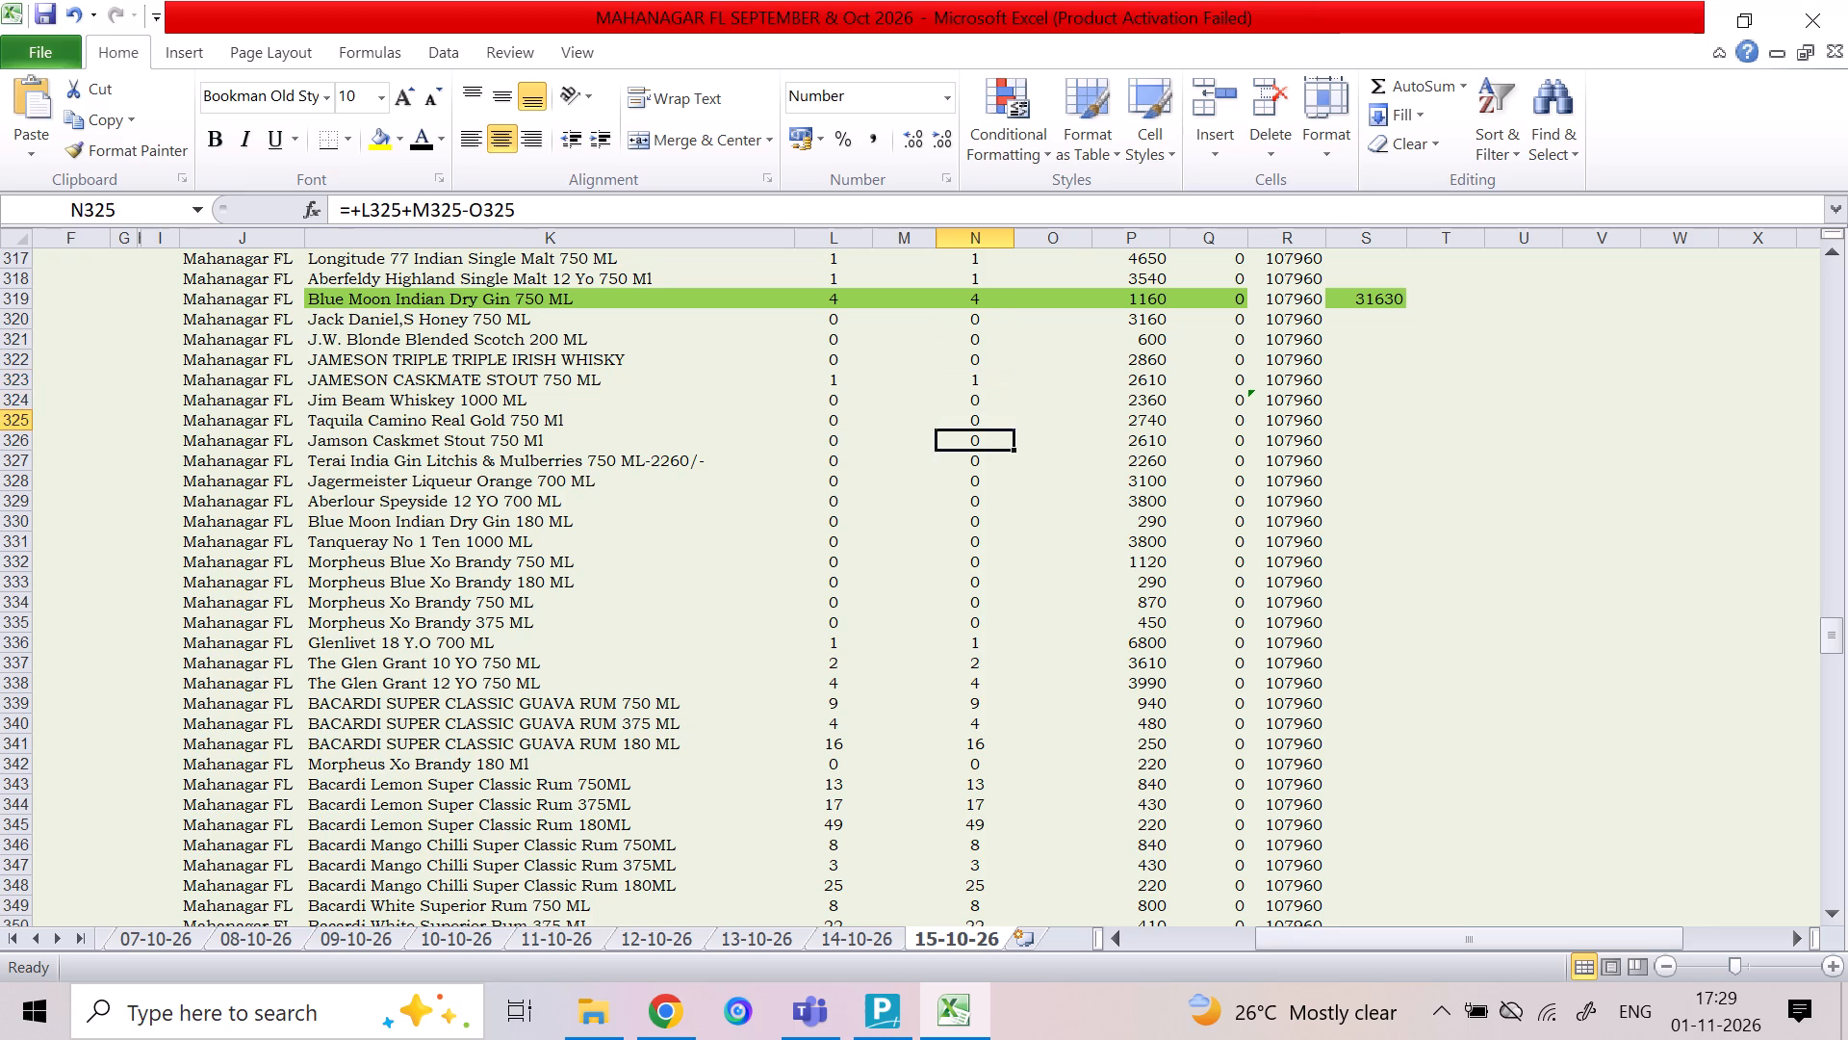
pyautogui.press('Down')
pyautogui.press('Down')
pyautogui.press('Down')
pyautogui.press('Down')
pyautogui.press('Down')
pyautogui.press('Down')
pyautogui.press('Down')
pyautogui.press('Down')
pyautogui.press('Down')
pyautogui.press('Down')
pyautogui.press('Down')
pyautogui.press('Down')
pyautogui.press('Down')
pyautogui.press('Down')
pyautogui.press('Down')
pyautogui.press('Down')
pyautogui.press('Down')
pyautogui.press('Down')
pyautogui.press('Down')
pyautogui.press('Down')
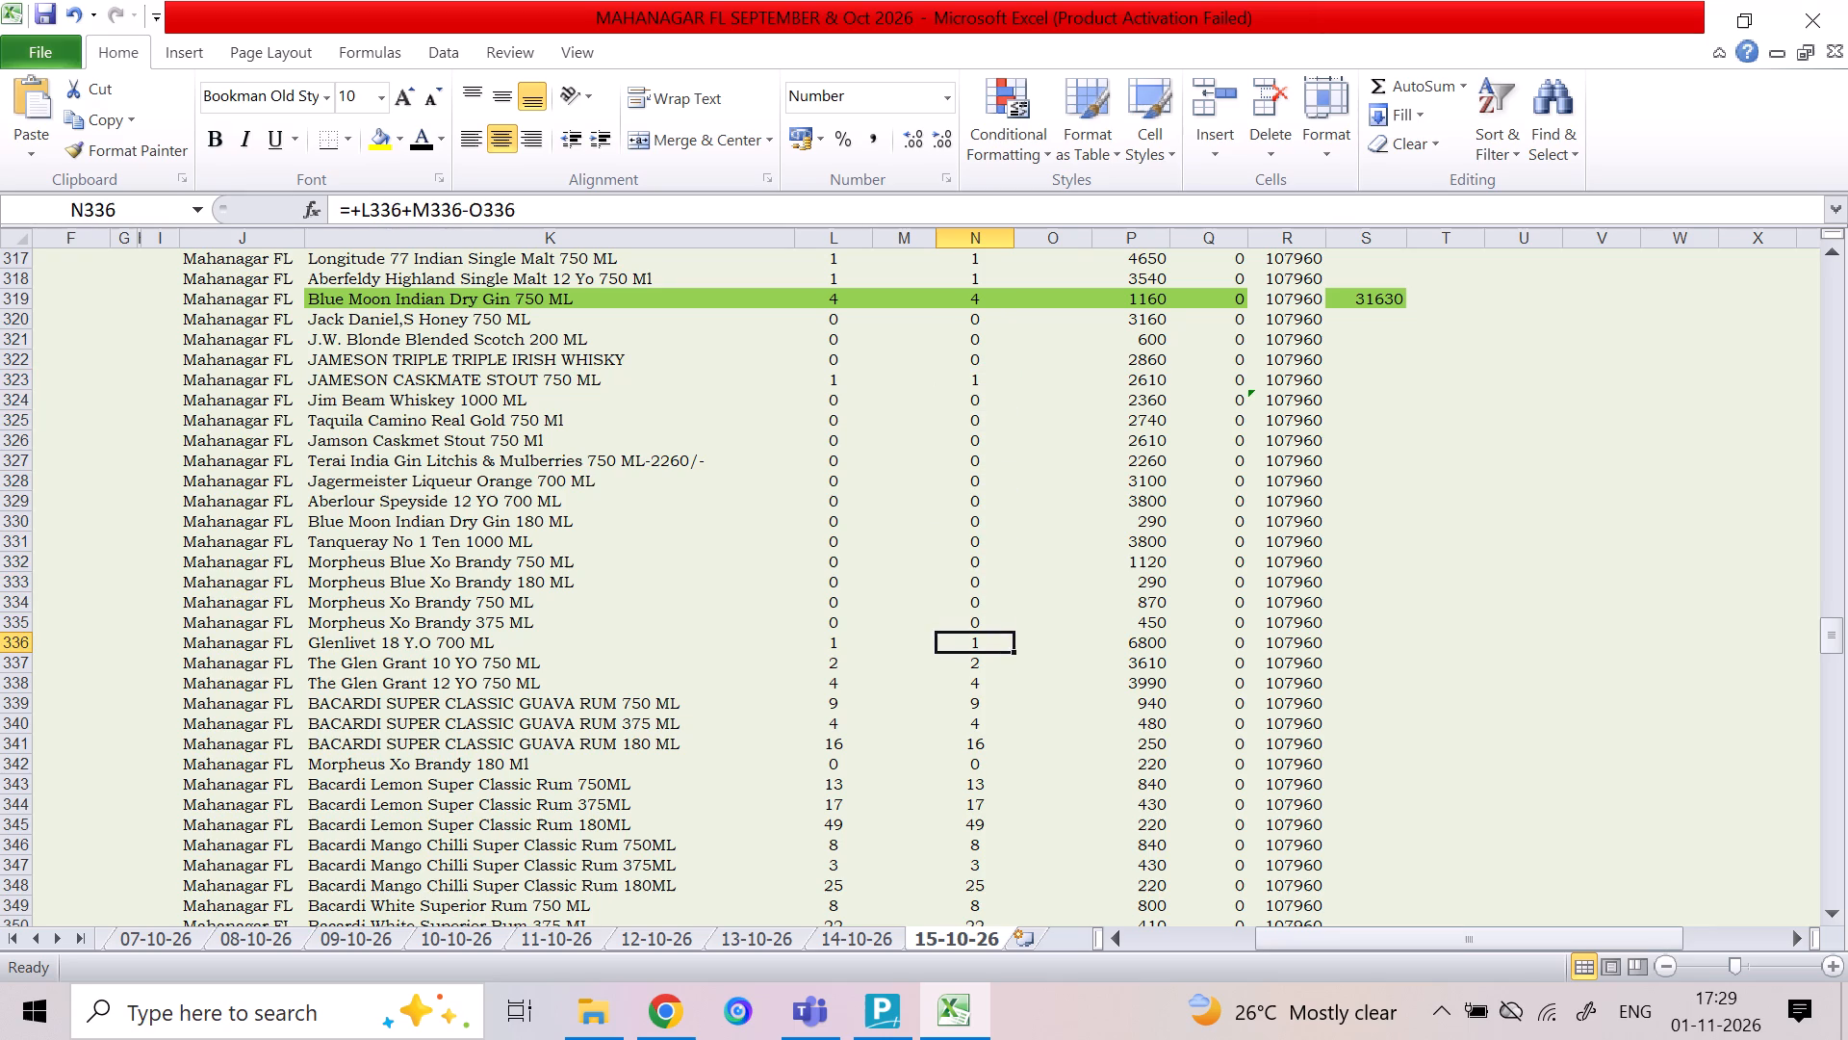
pyautogui.press('Up')
pyautogui.press('Right')
pyautogui.press('Up')
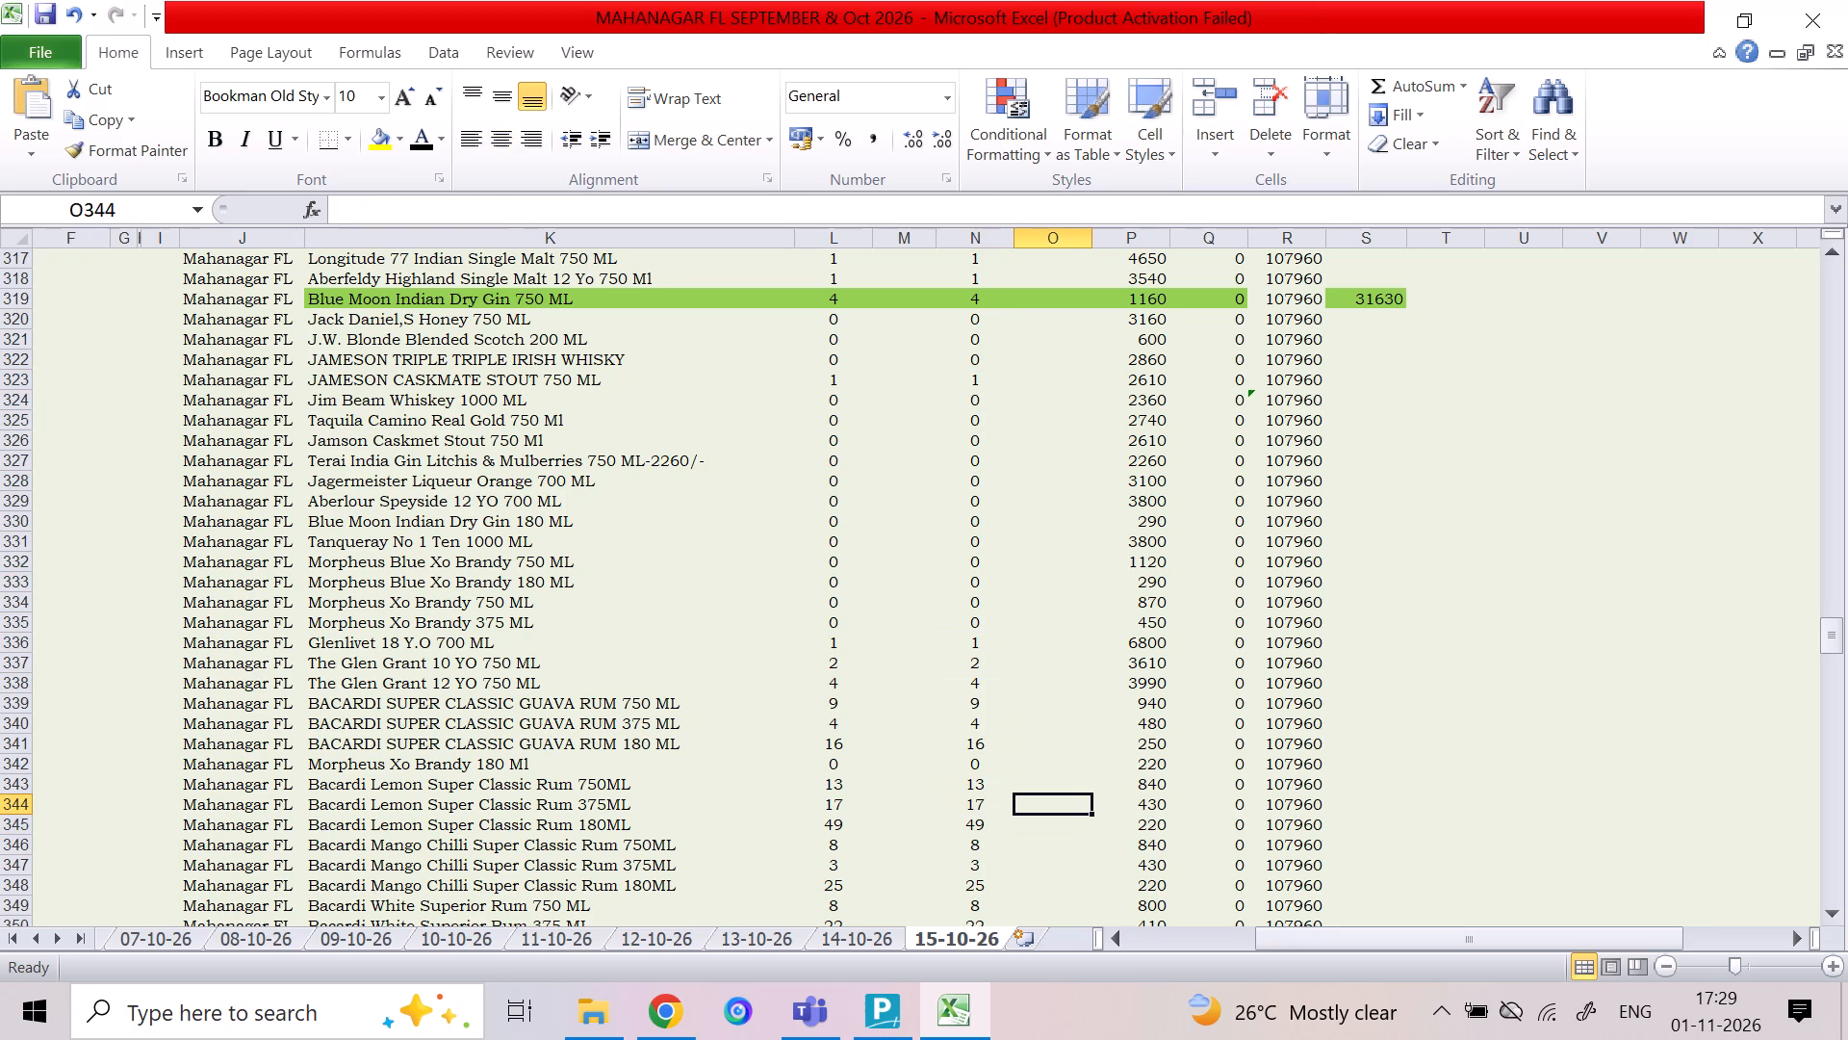
pyautogui.press('3')
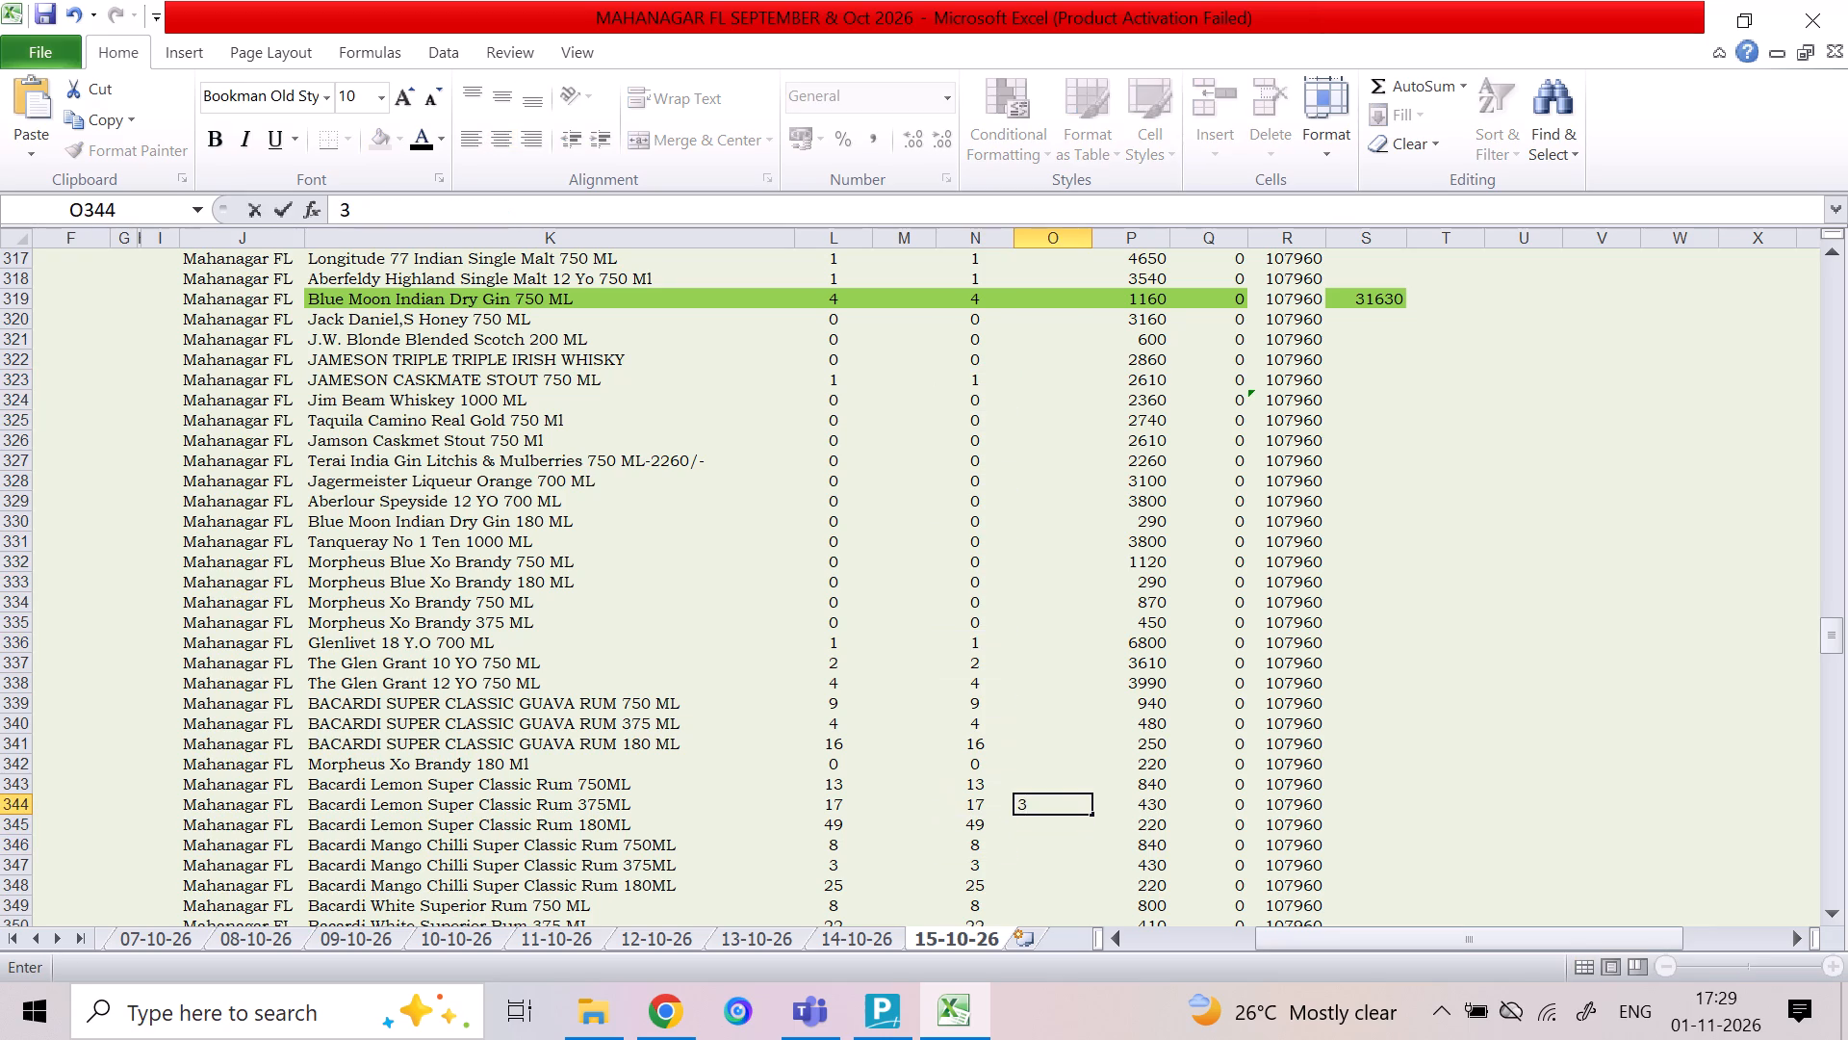
pyautogui.press('Down')
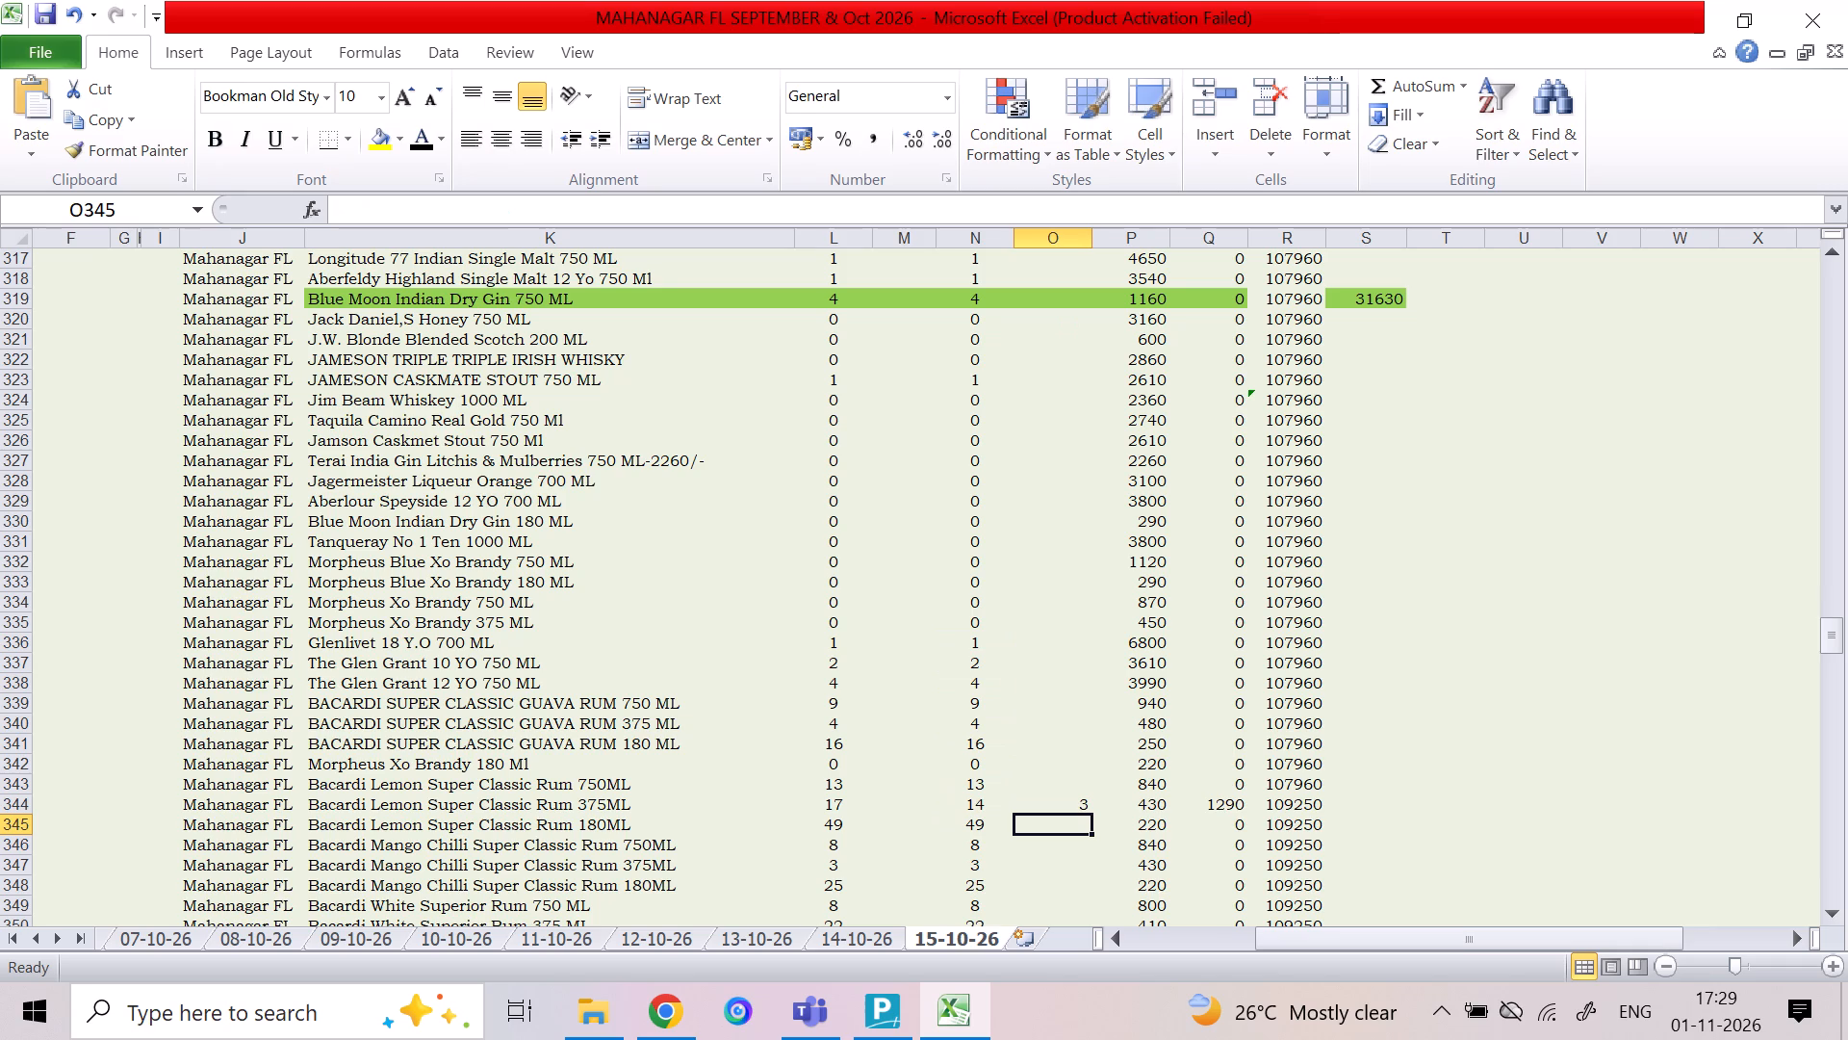
pyautogui.press('Up')
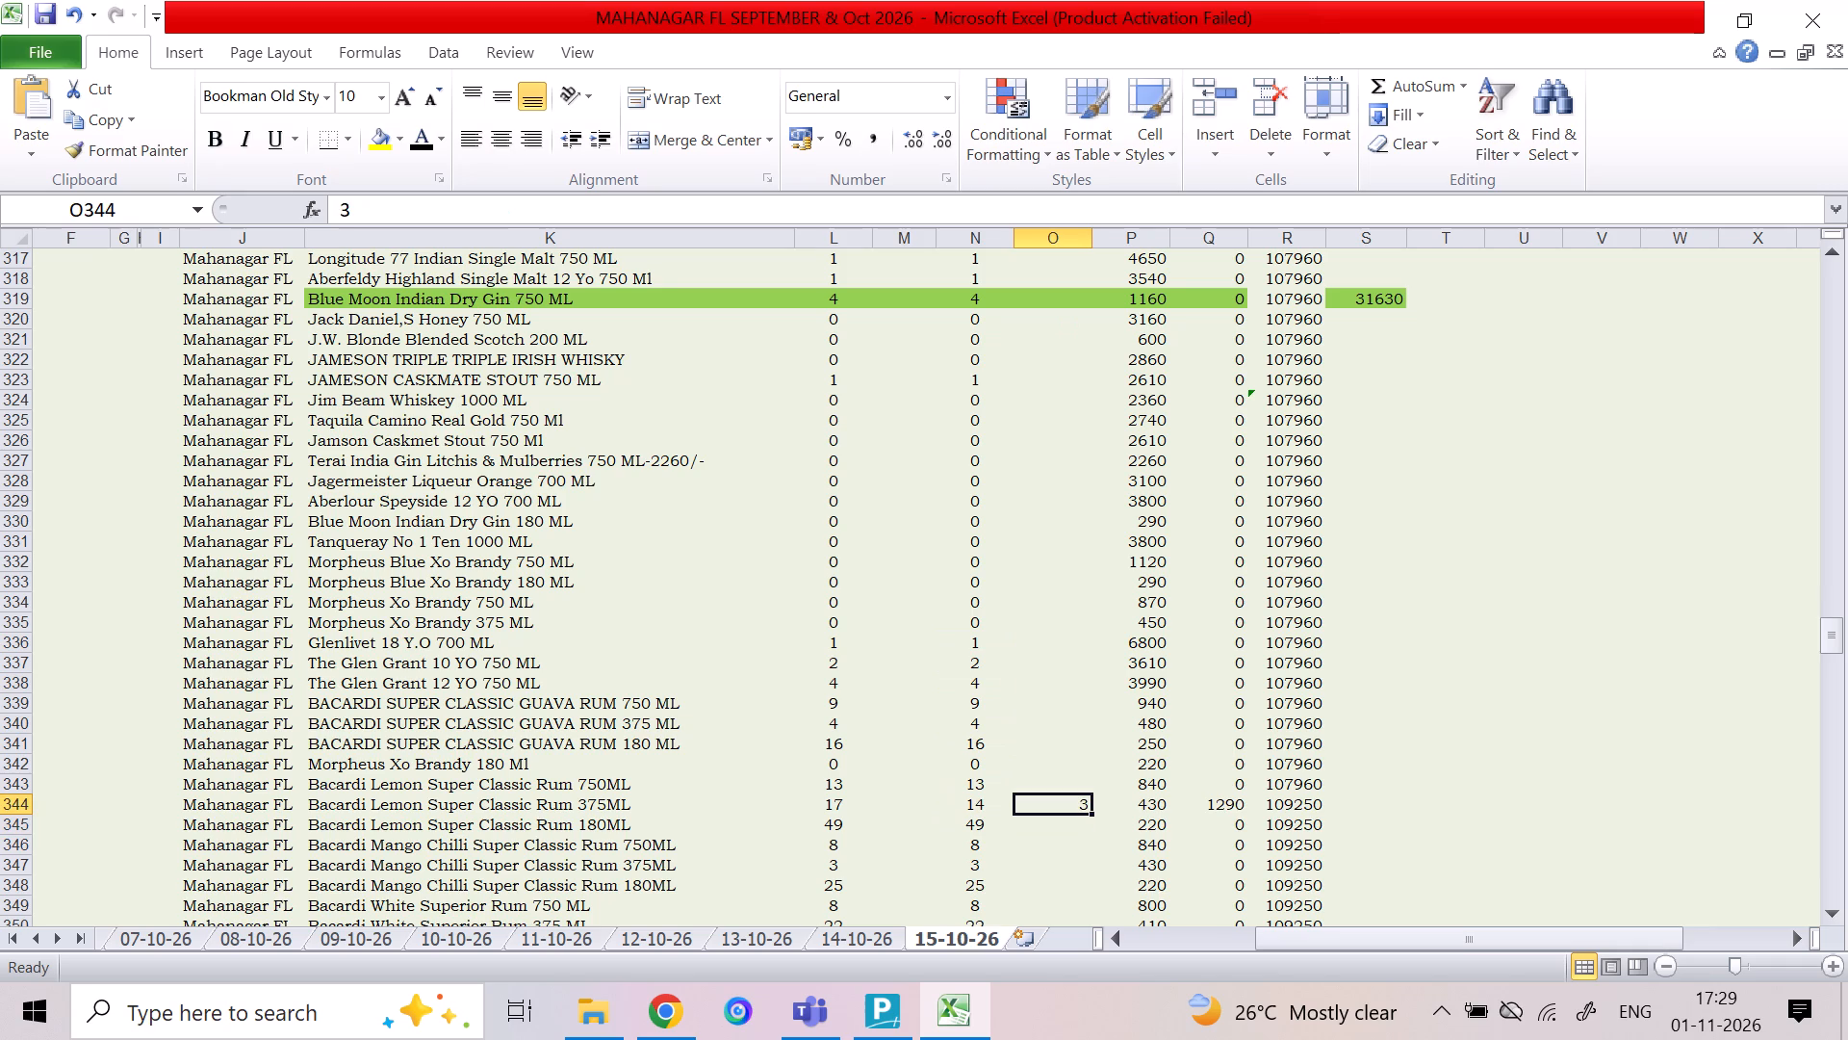
pyautogui.press('Left')
pyautogui.press('Right')
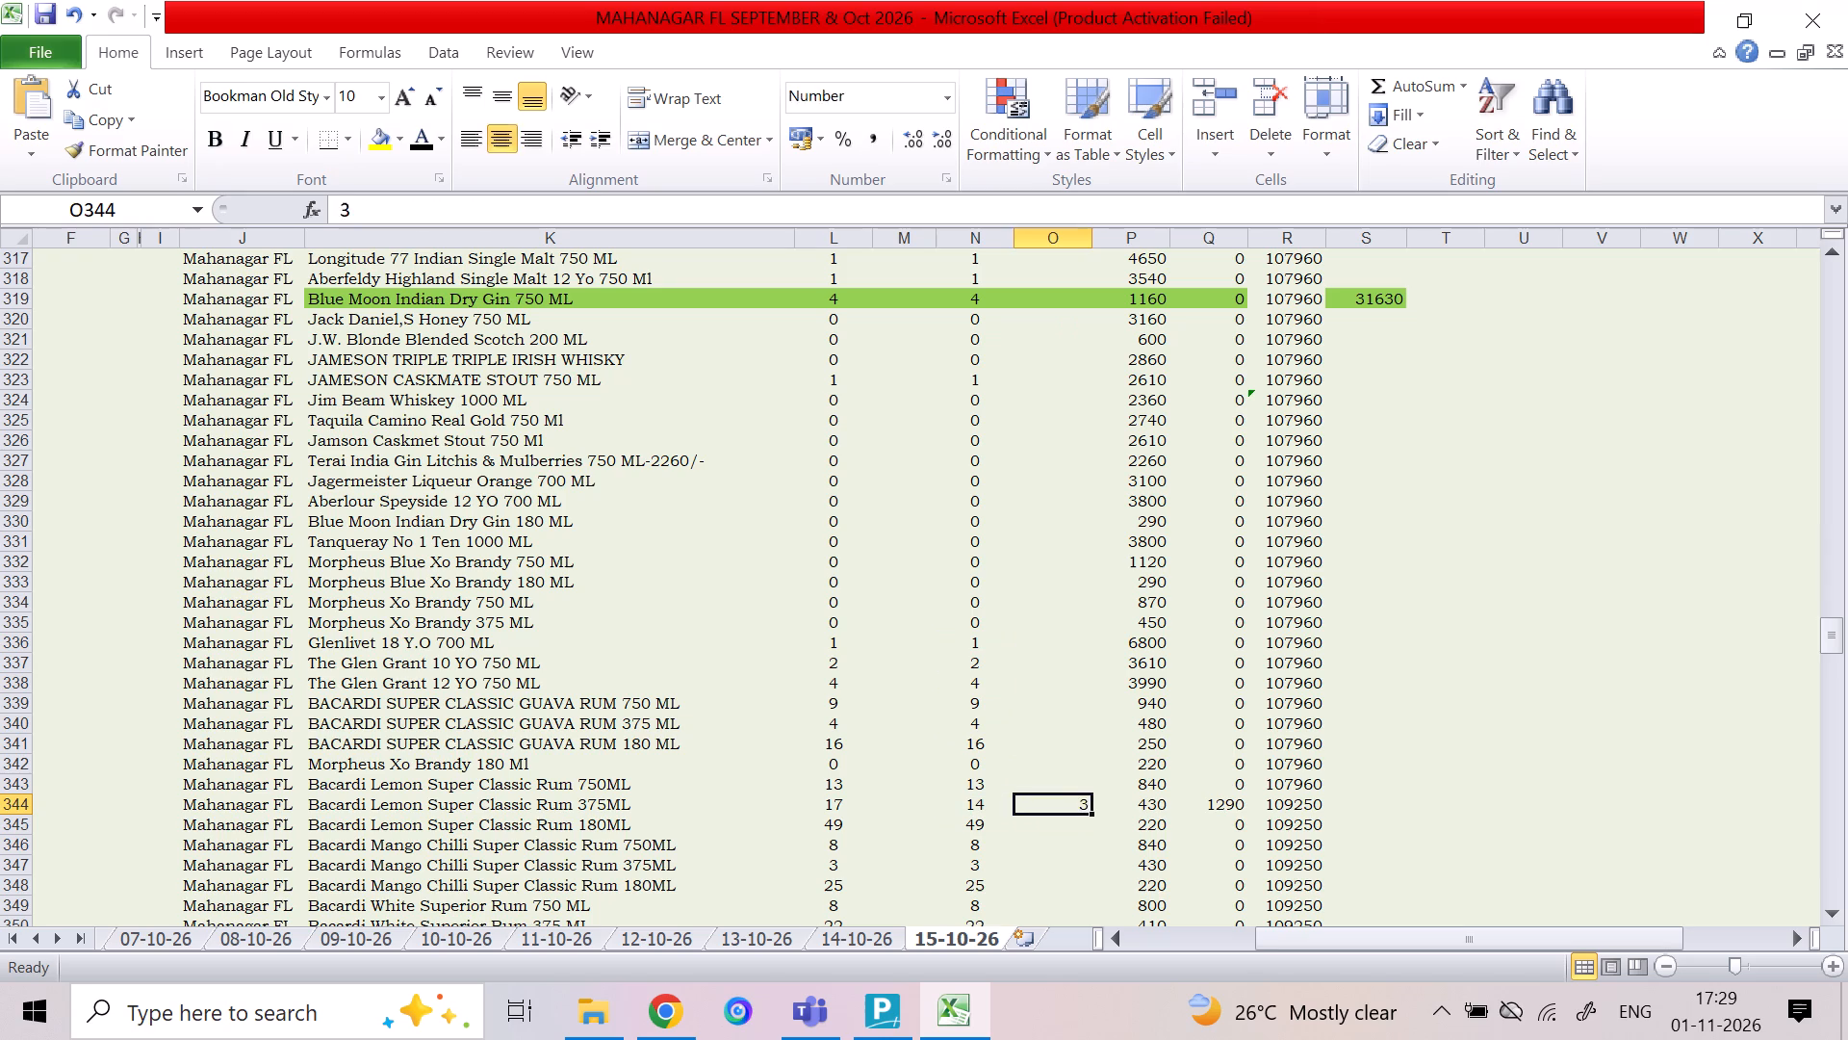
pyautogui.press('Up')
pyautogui.press('Down')
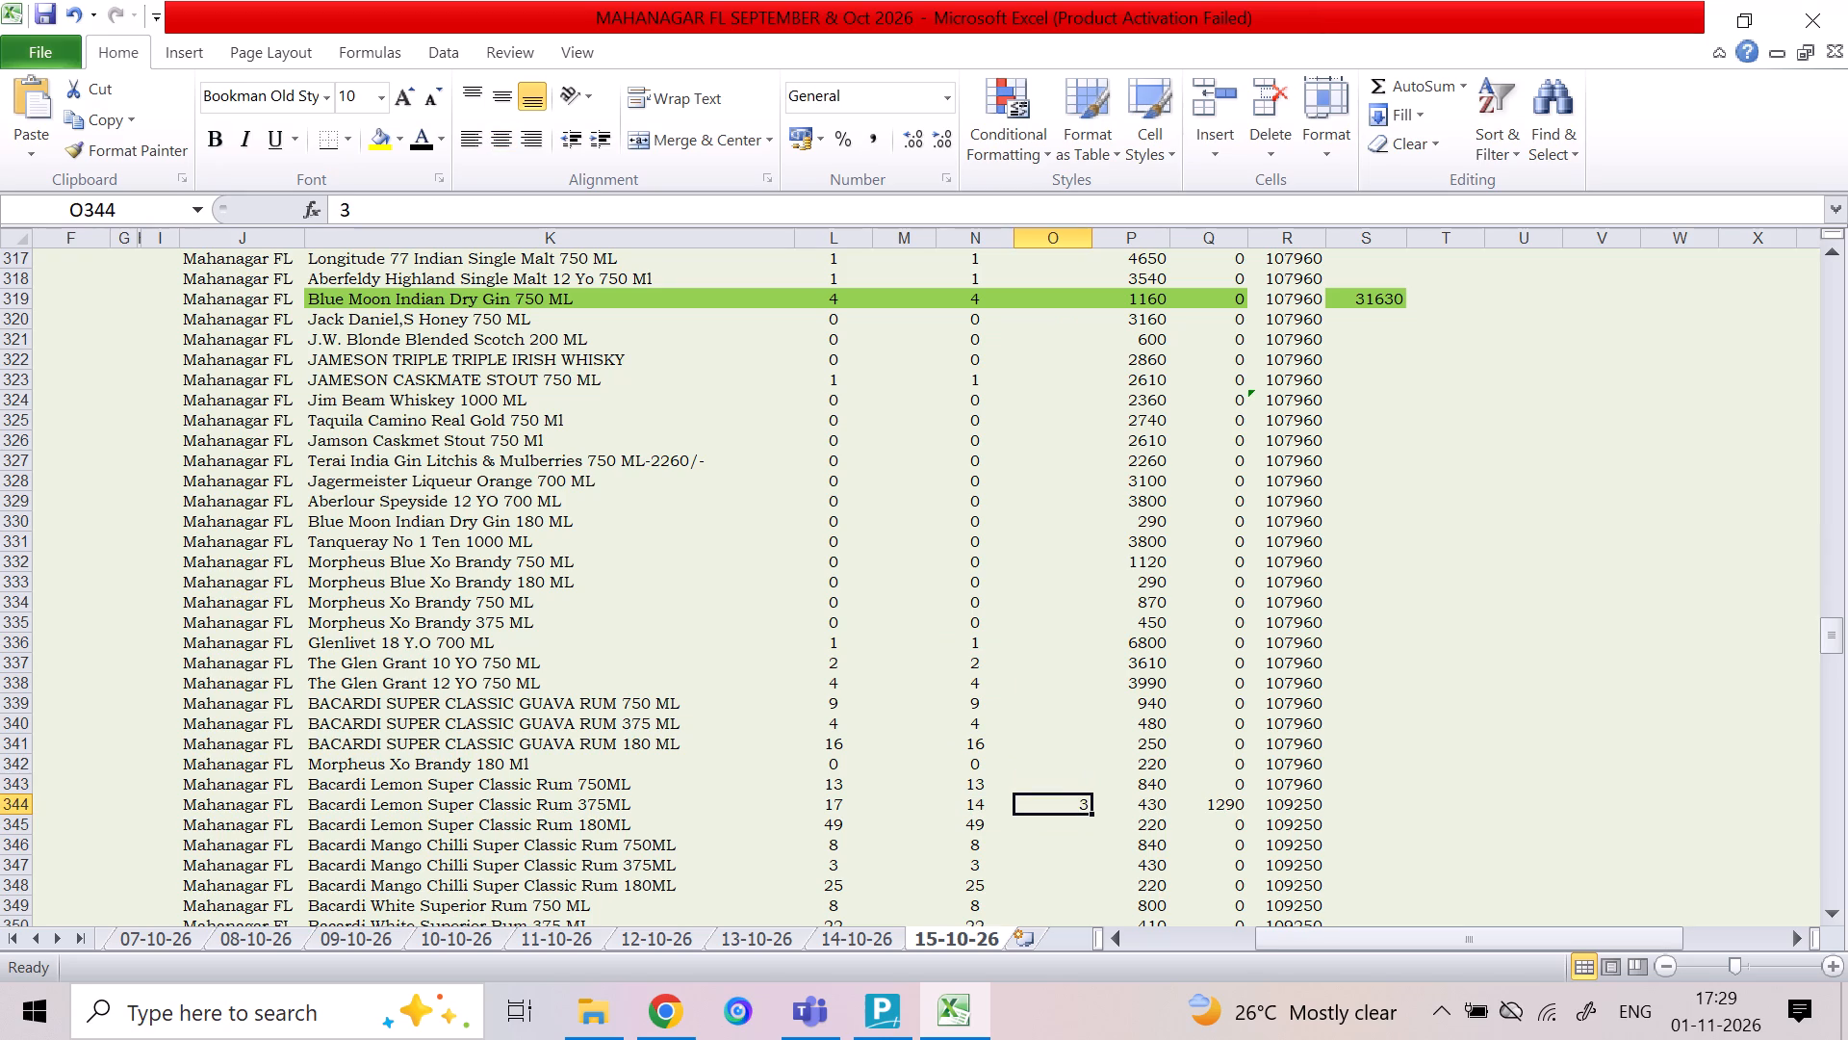
# Enter inward quantities of 24 for Bacardi Mango Chilli Super Classic Rum 375ML and 48 for the 180ML size.
pyautogui.press('Down')
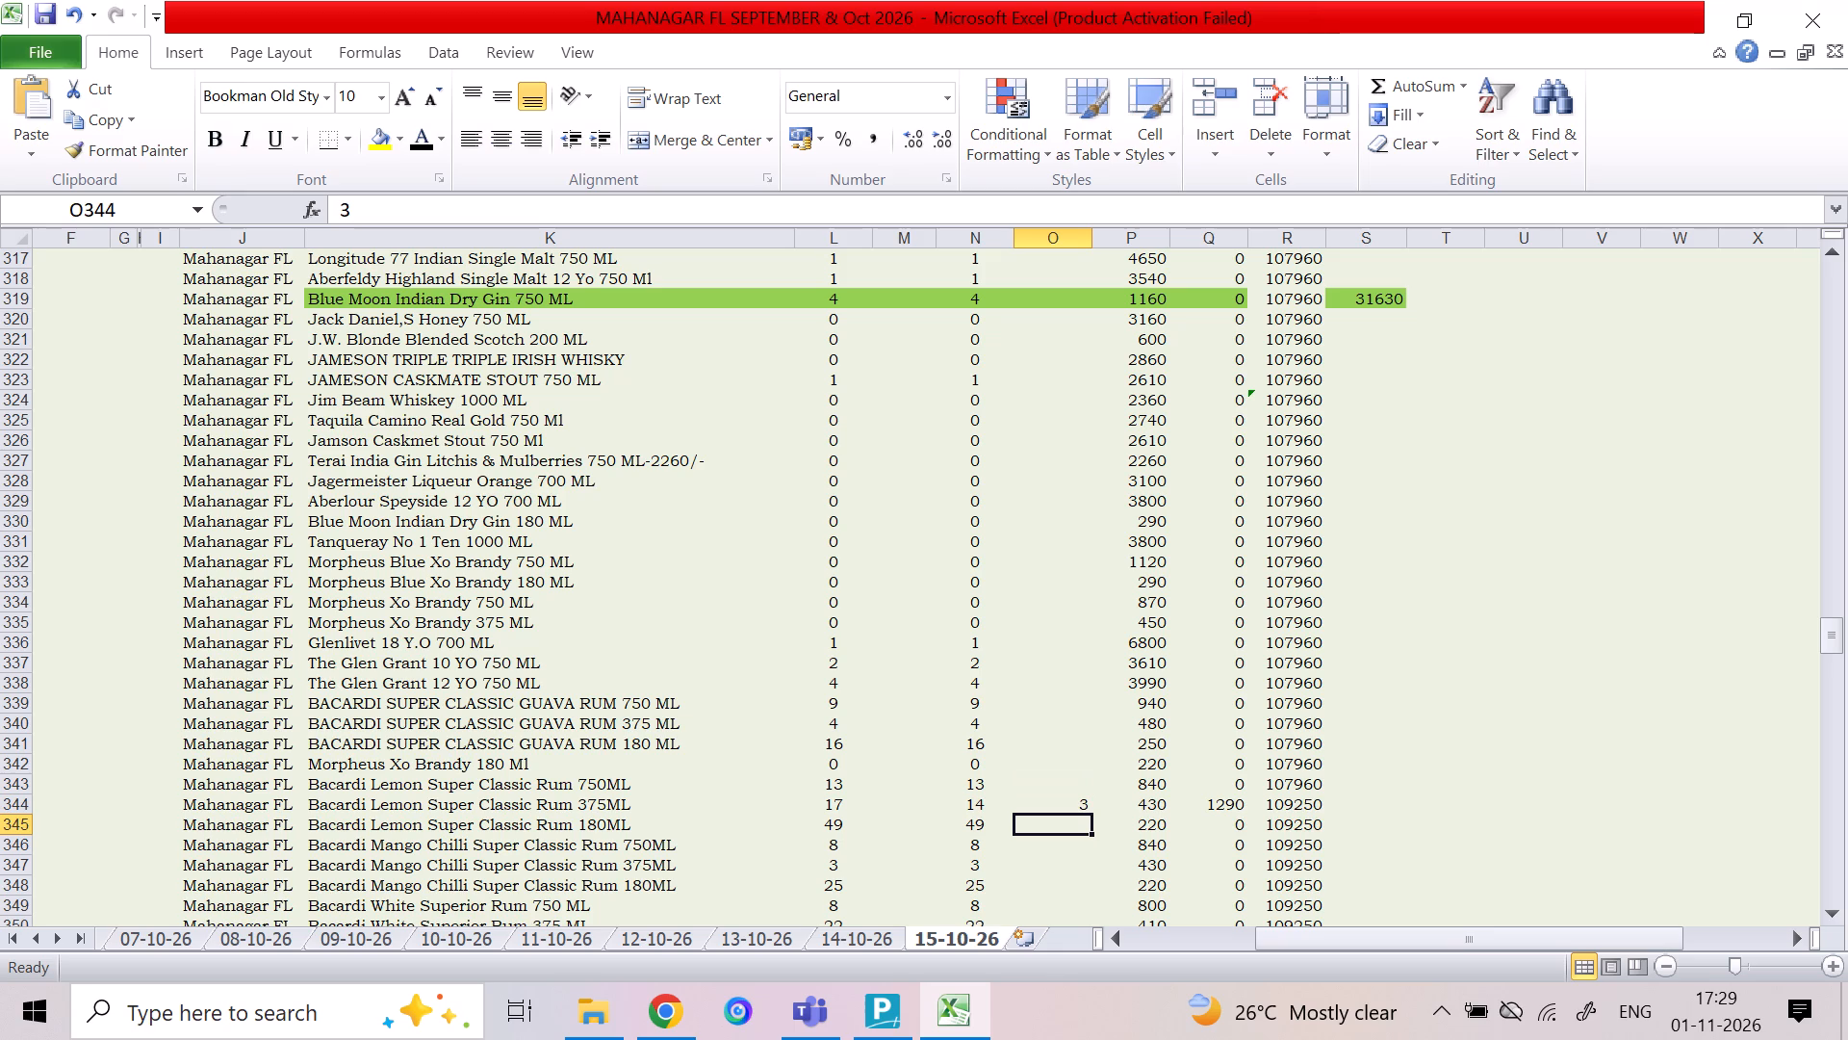
pyautogui.press('Down')
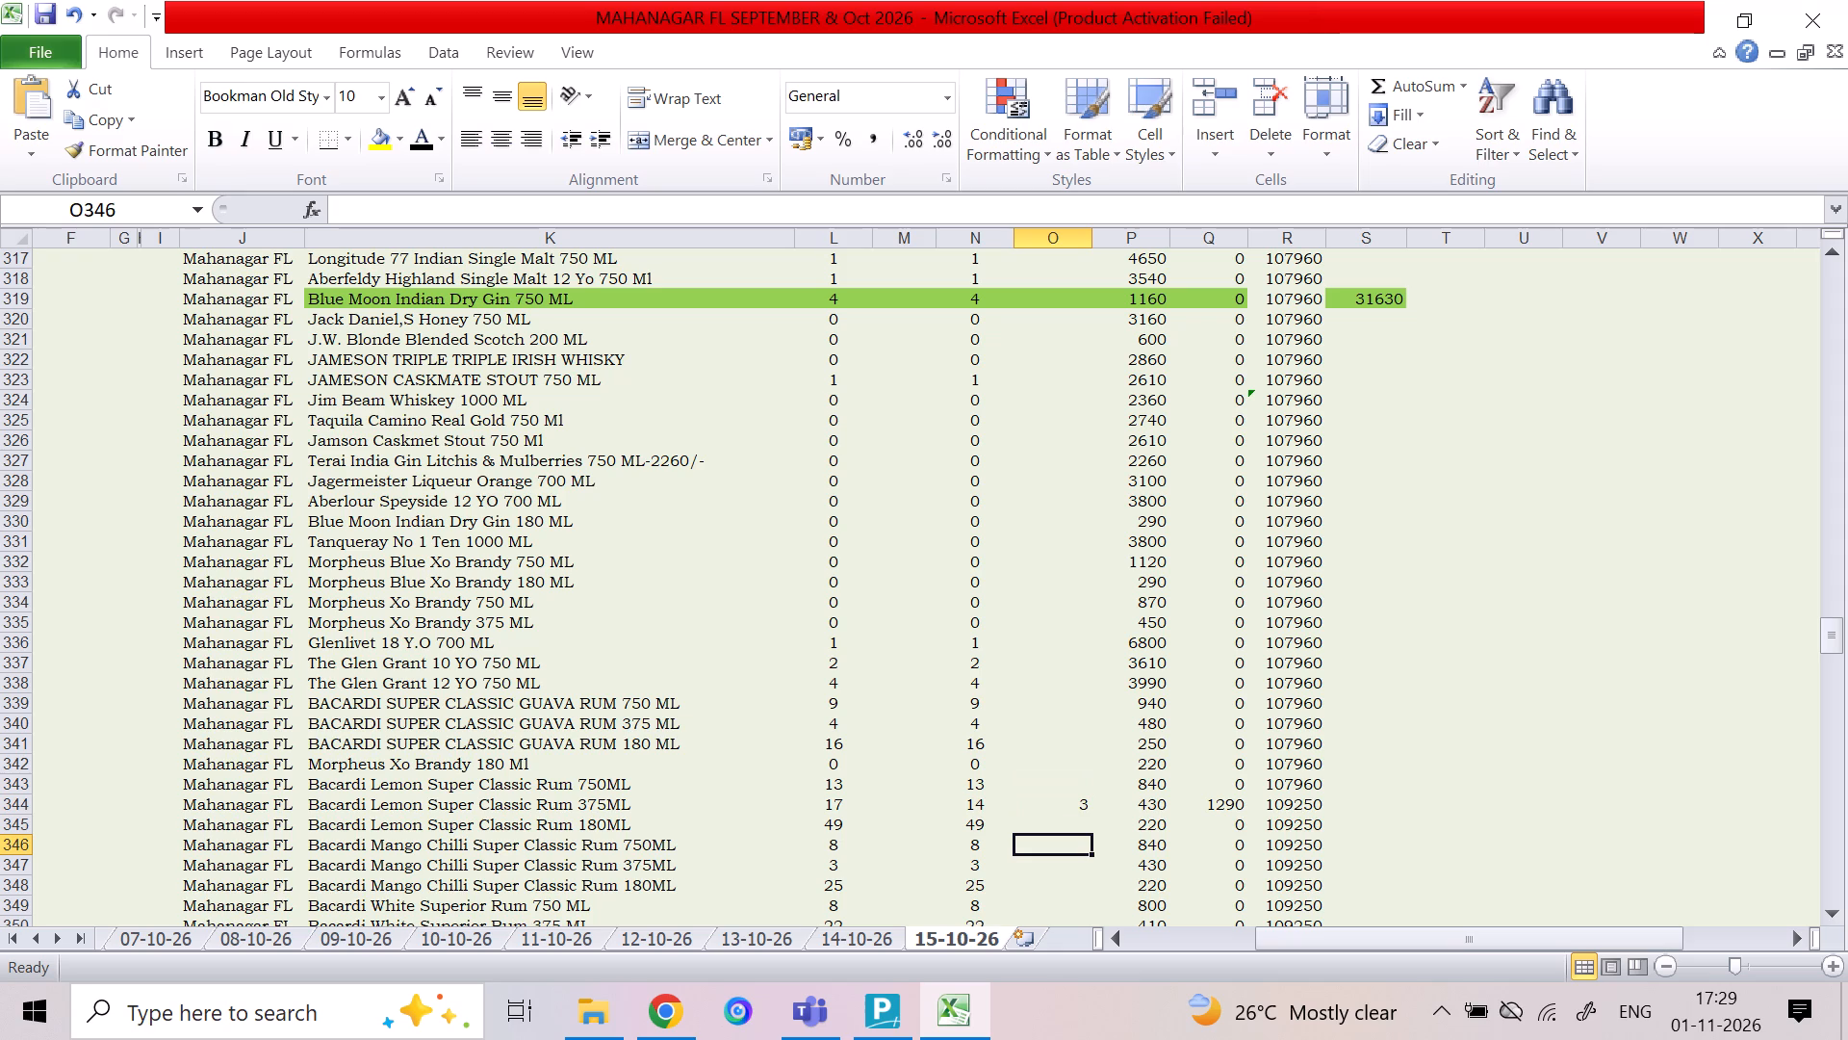
pyautogui.press('Down')
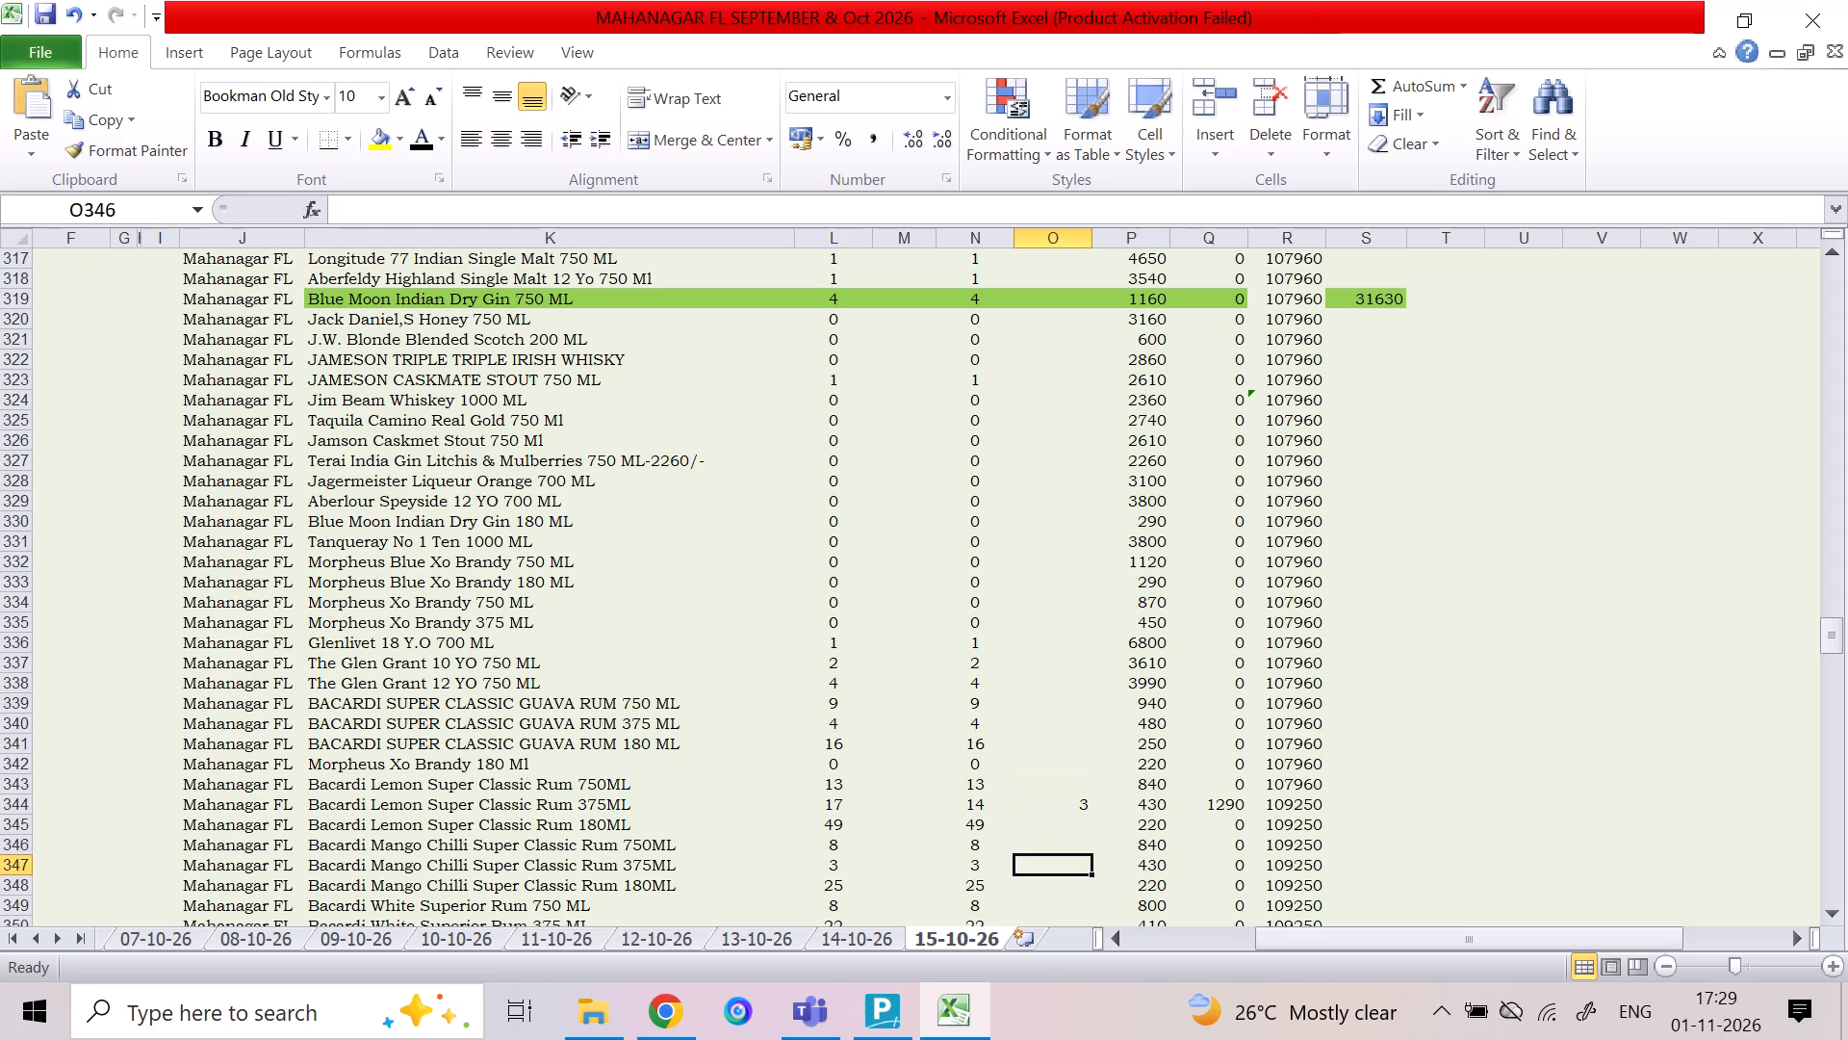
pyautogui.press('Left')
pyautogui.press('Left')
pyautogui.write('24')
pyautogui.press('Down')
pyautogui.write('48')
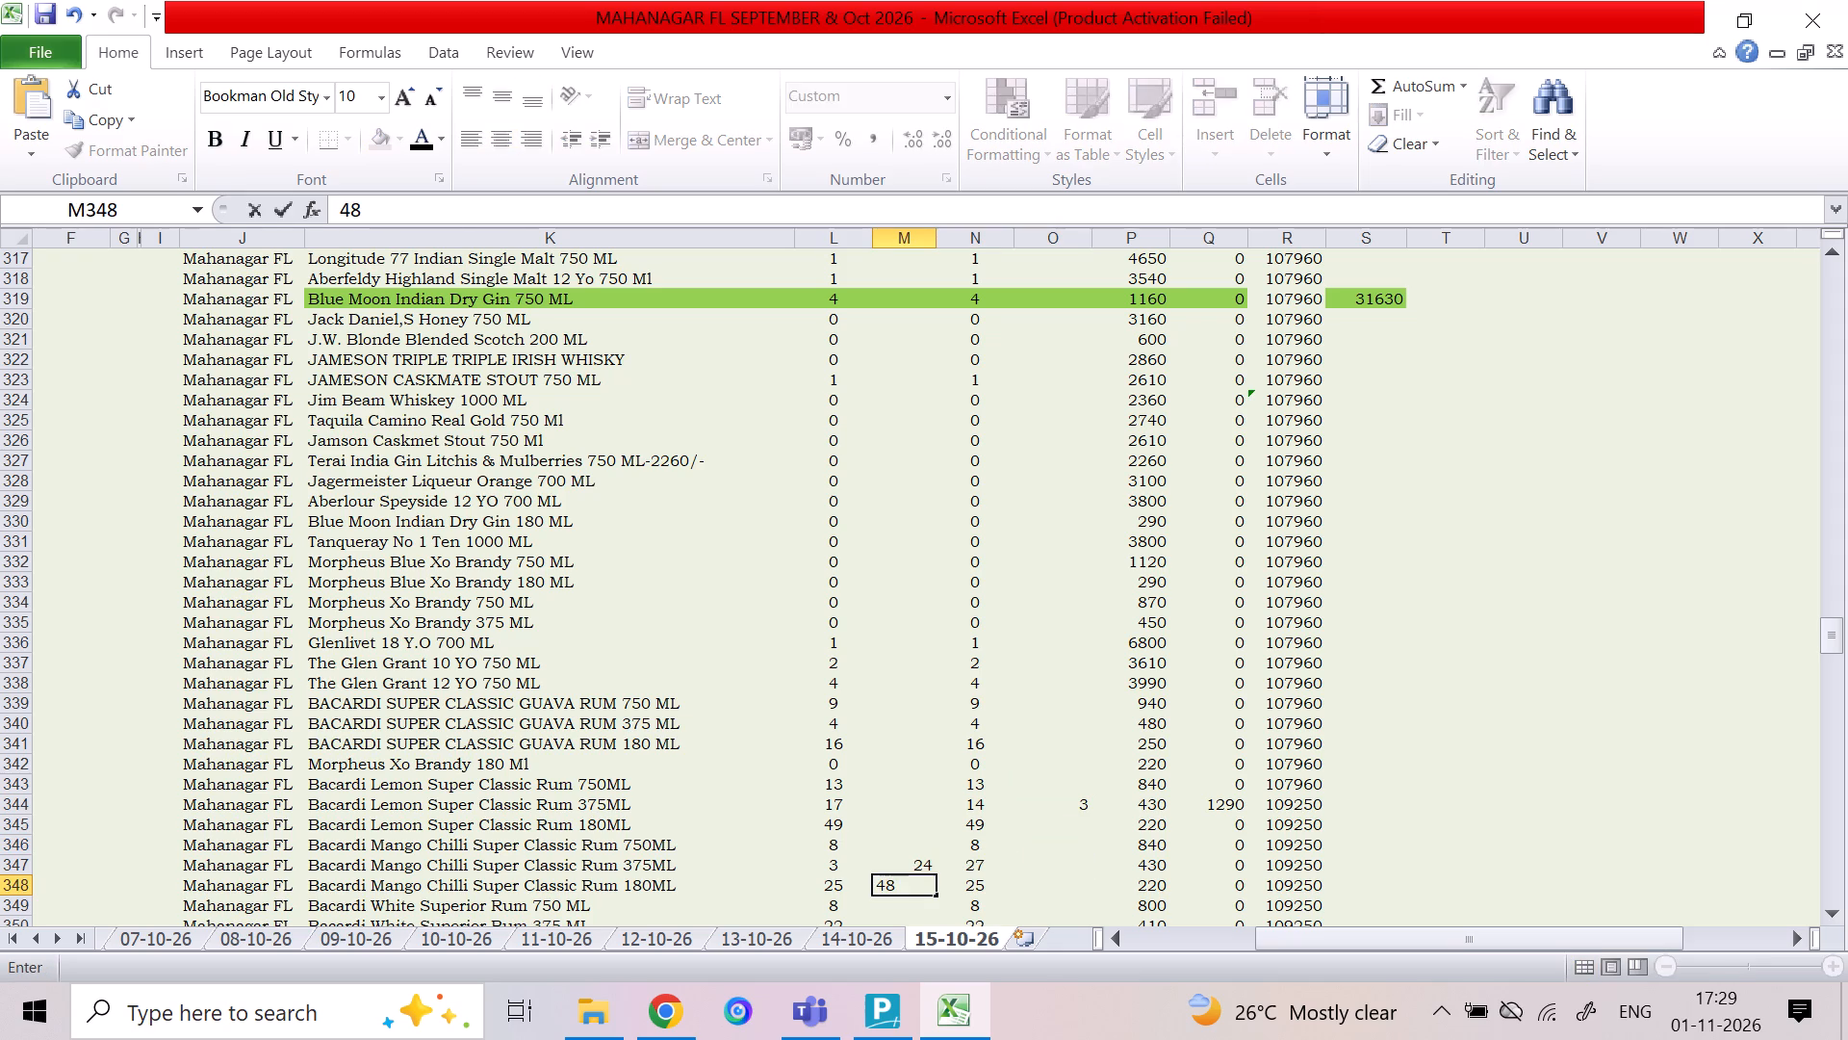
# Enter sale quantities of 1 for Bacardi Mango Chilli Super Classic Rum 375ML, 7 for its 180ML size, and 1 for Bacardi White Superior Rum 750 ML.
pyautogui.press('Up')
pyautogui.press('Right')
pyautogui.press('Right')
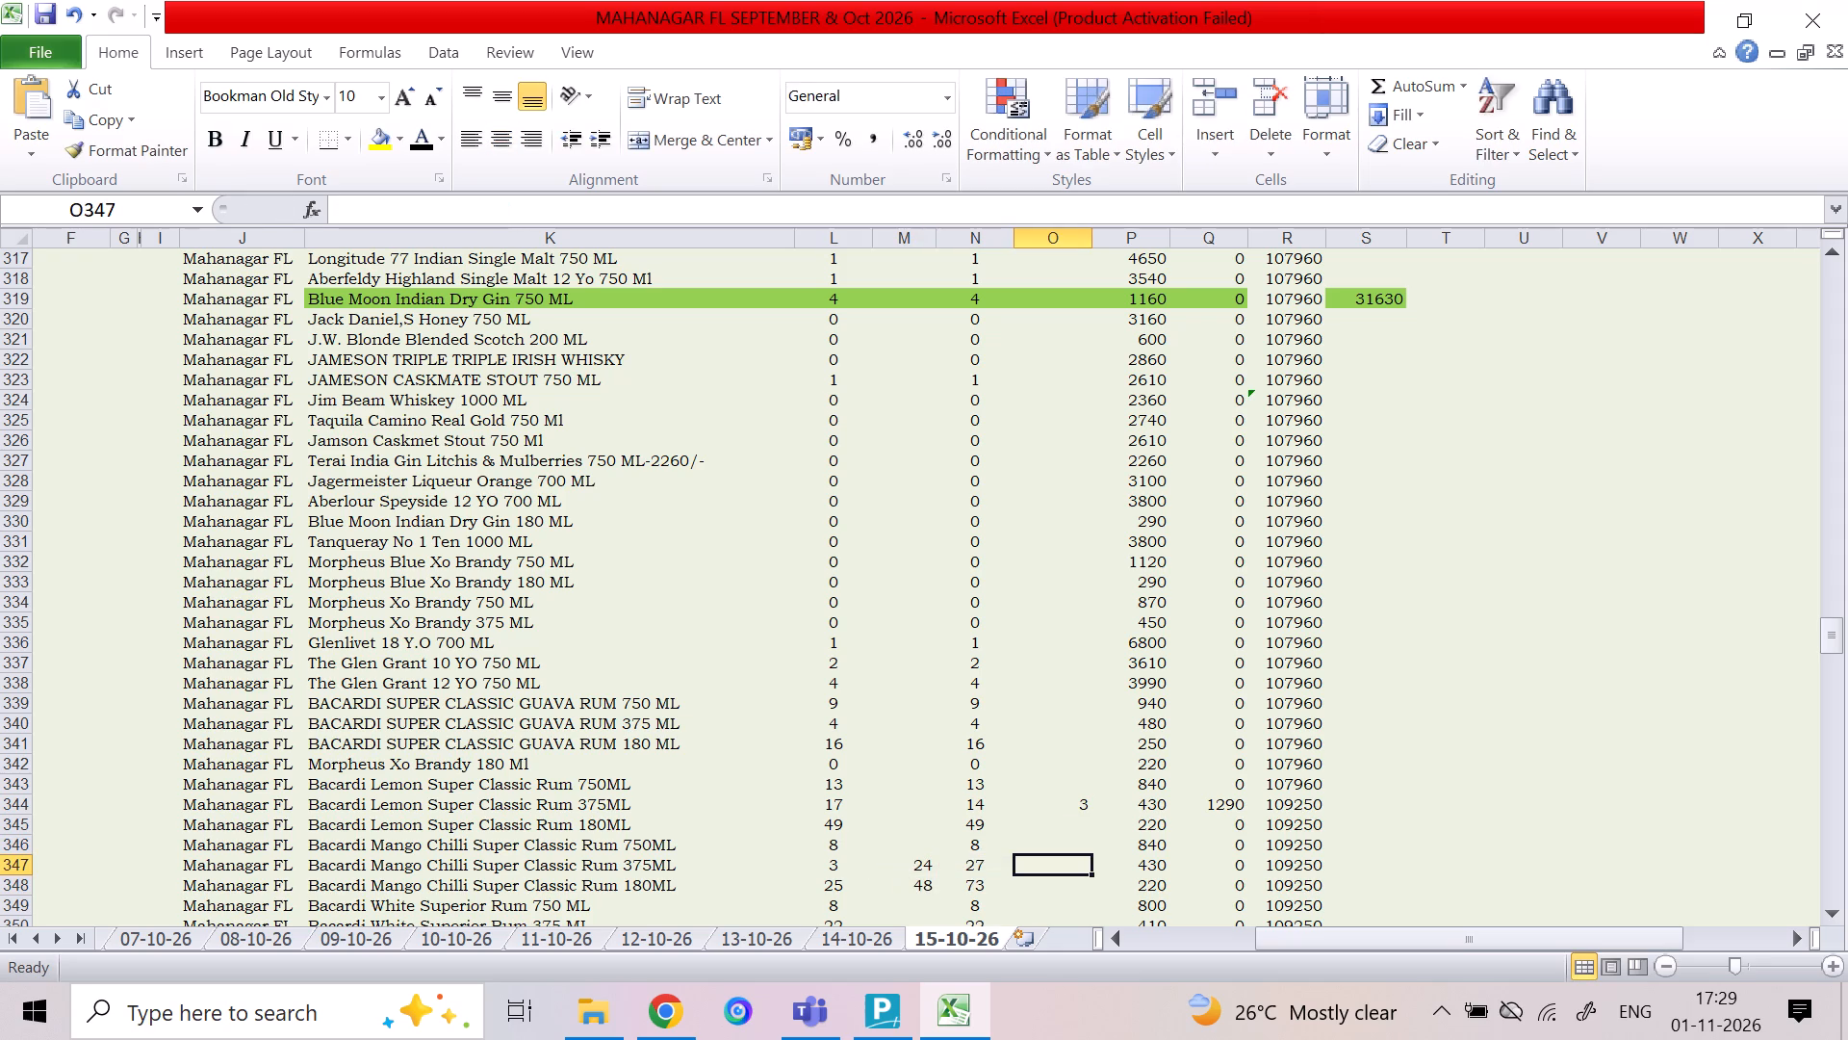
pyautogui.press('Down')
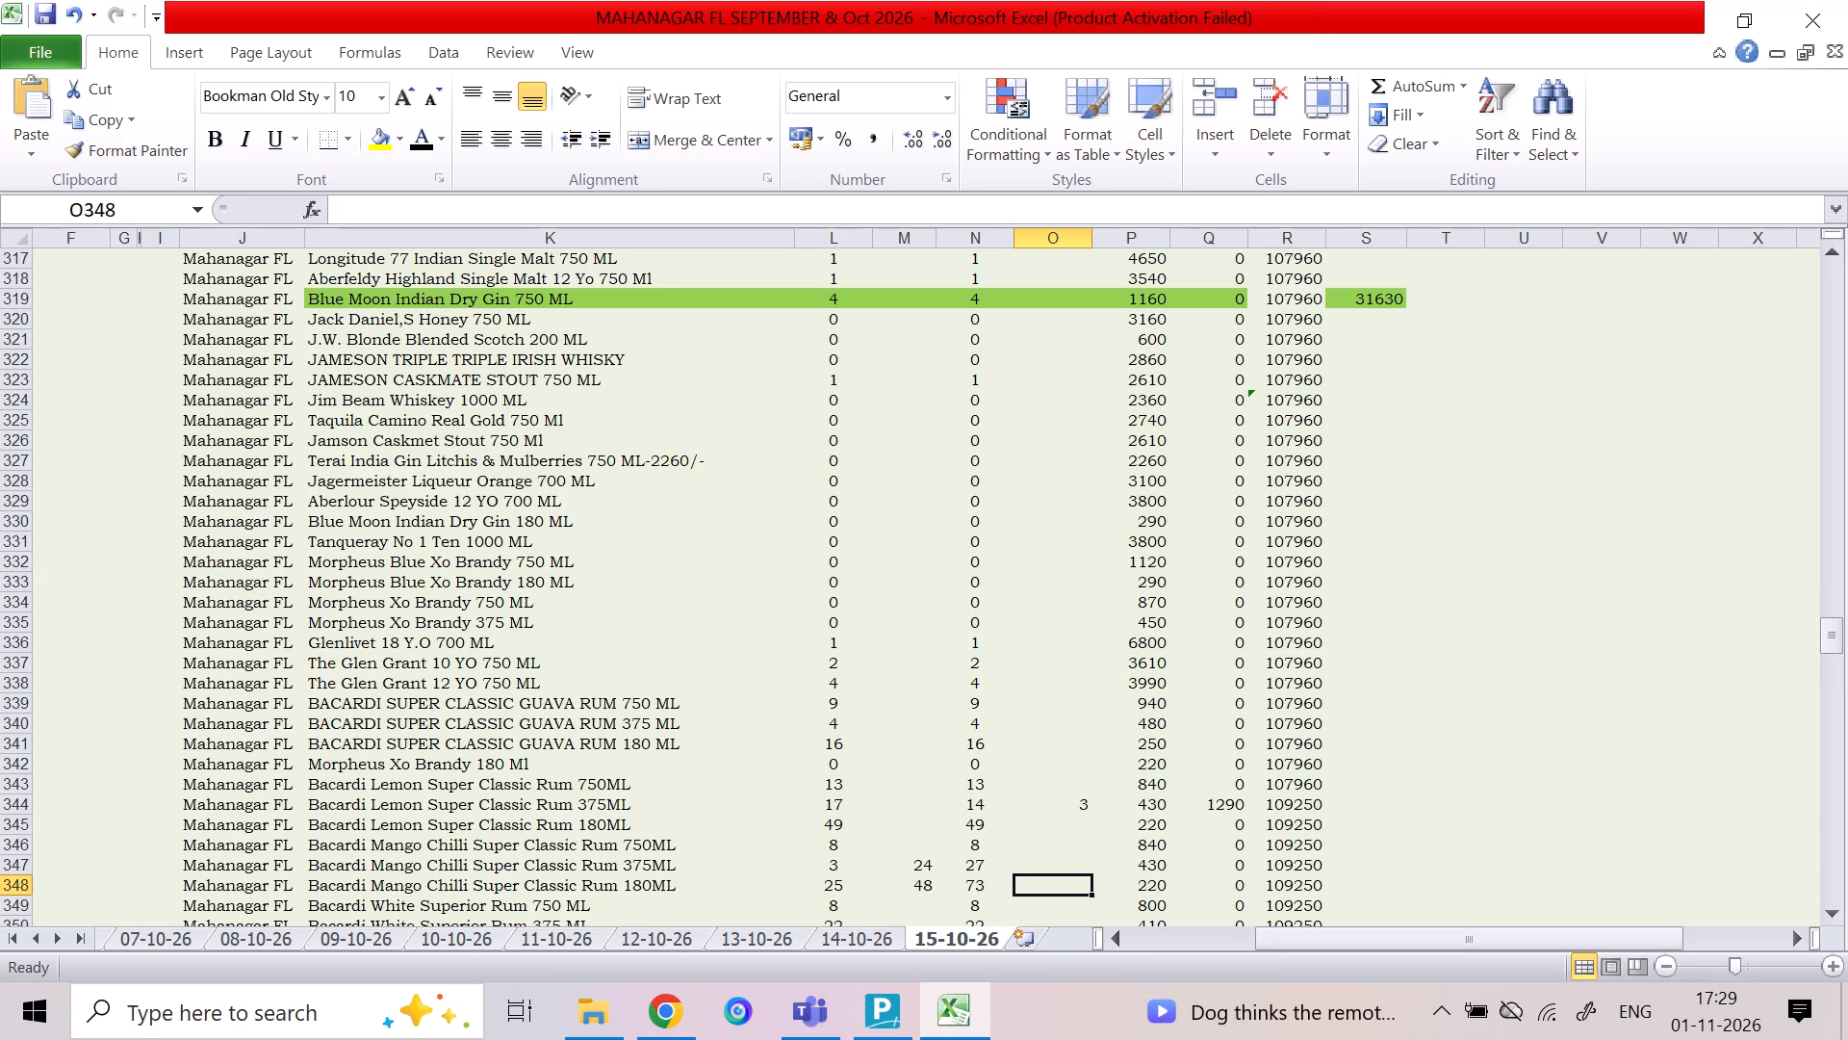
pyautogui.press('Up')
pyautogui.press('1')
pyautogui.press('Down')
pyautogui.press('7')
pyautogui.press('Down')
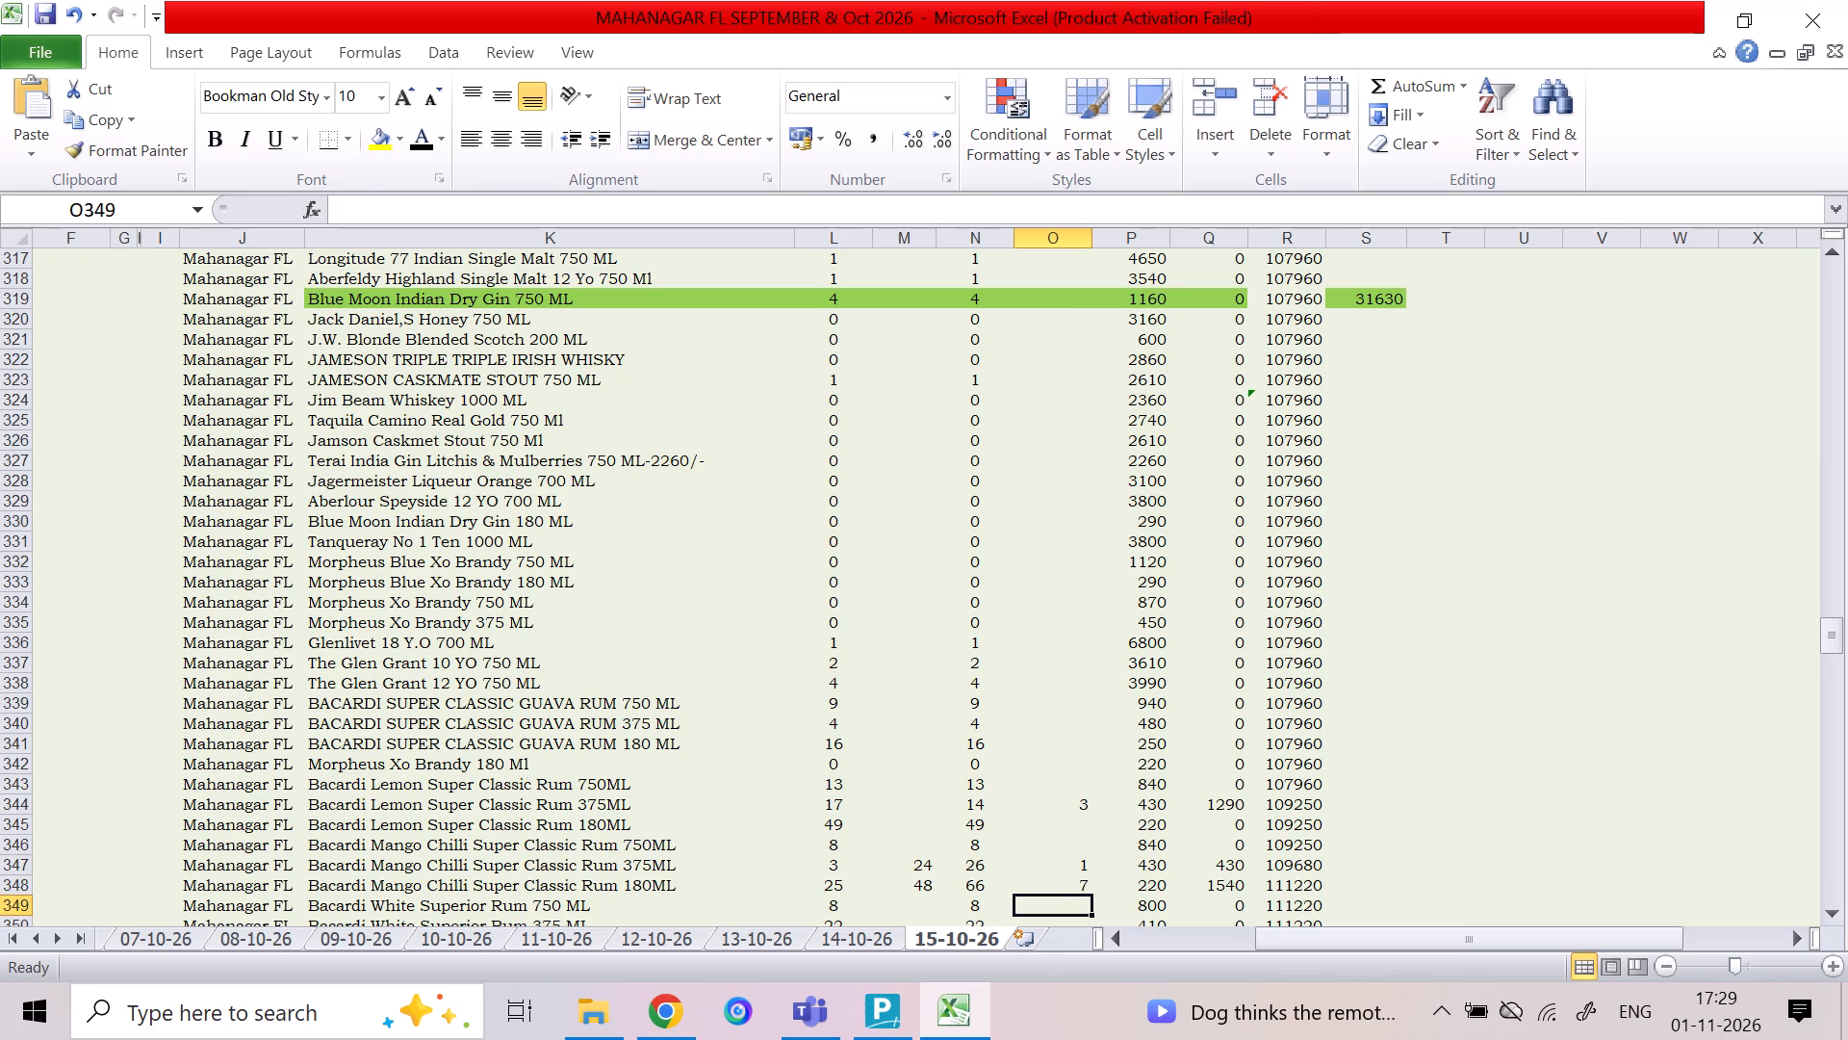
pyautogui.press('1')
pyautogui.press('Down')
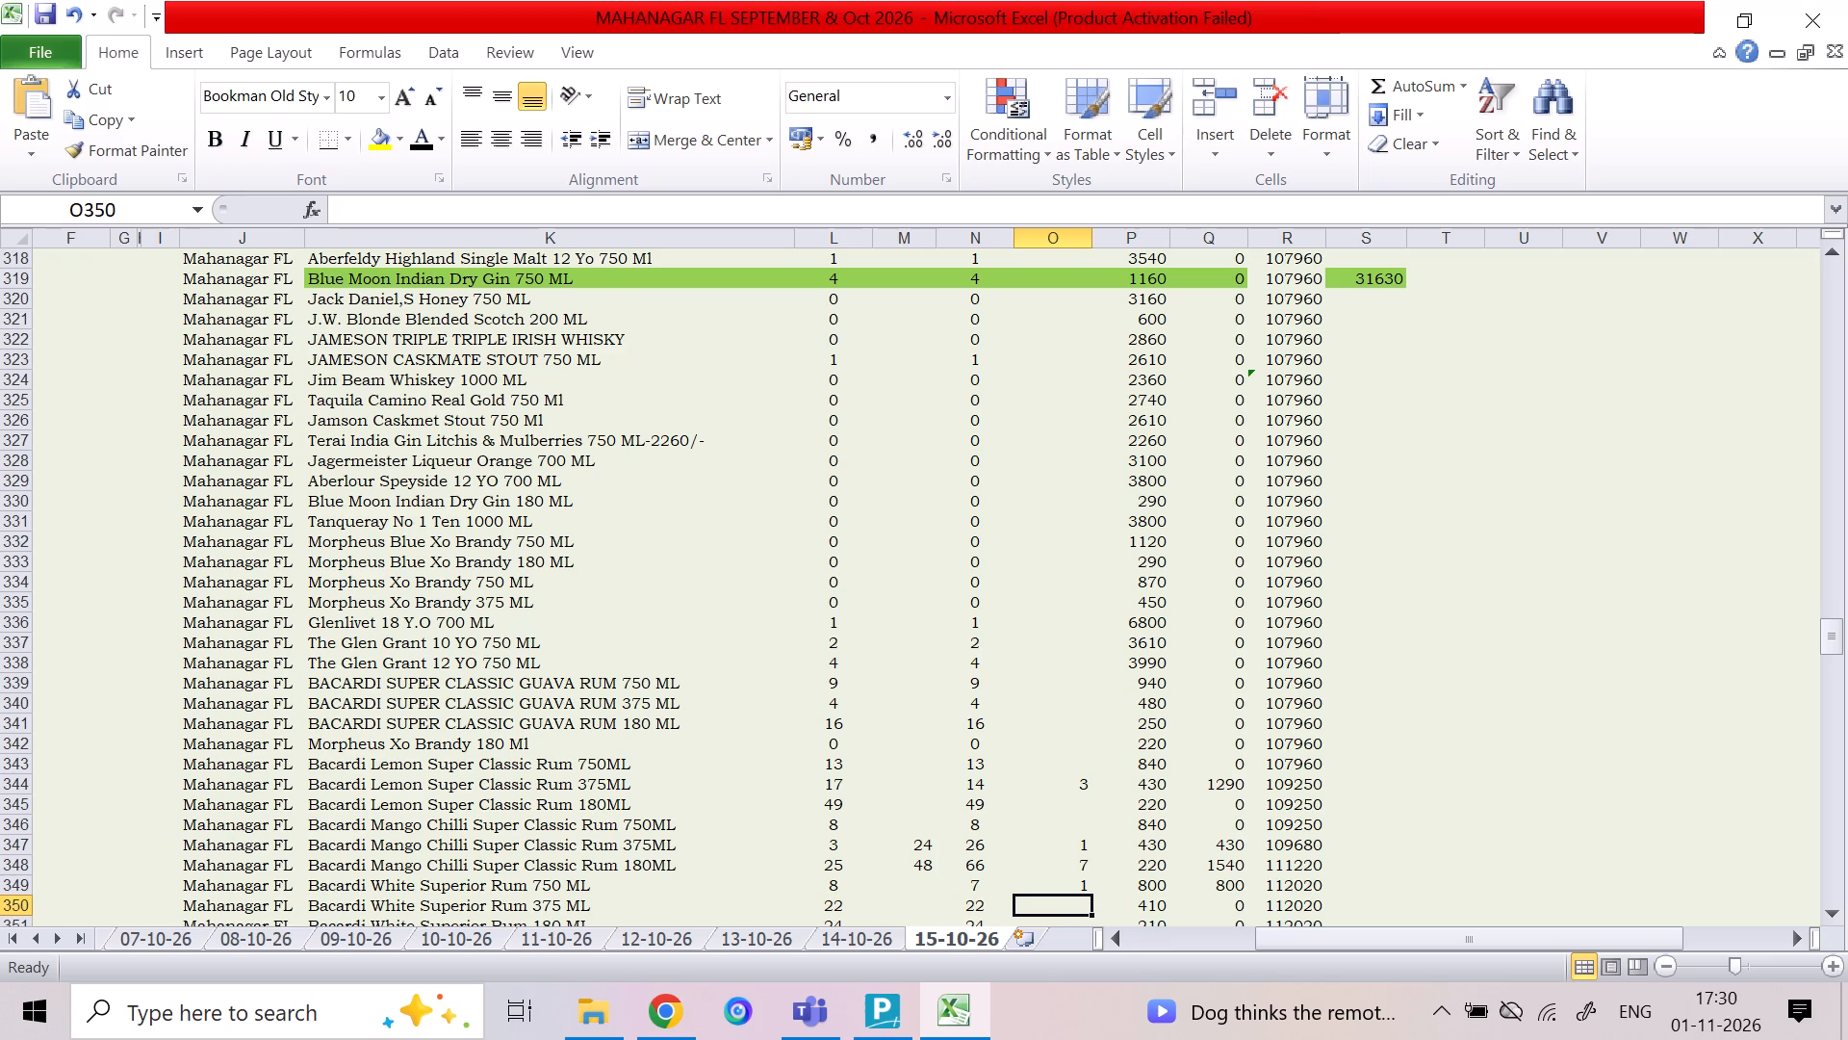
# Enter sale quantities of 2 for Very Old Vatted Old Monk Matured Rum 375 ML and 6 for the 180 ML size.
pyautogui.press('Down')
pyautogui.press('Down')
pyautogui.press('Down')
pyautogui.press('Down')
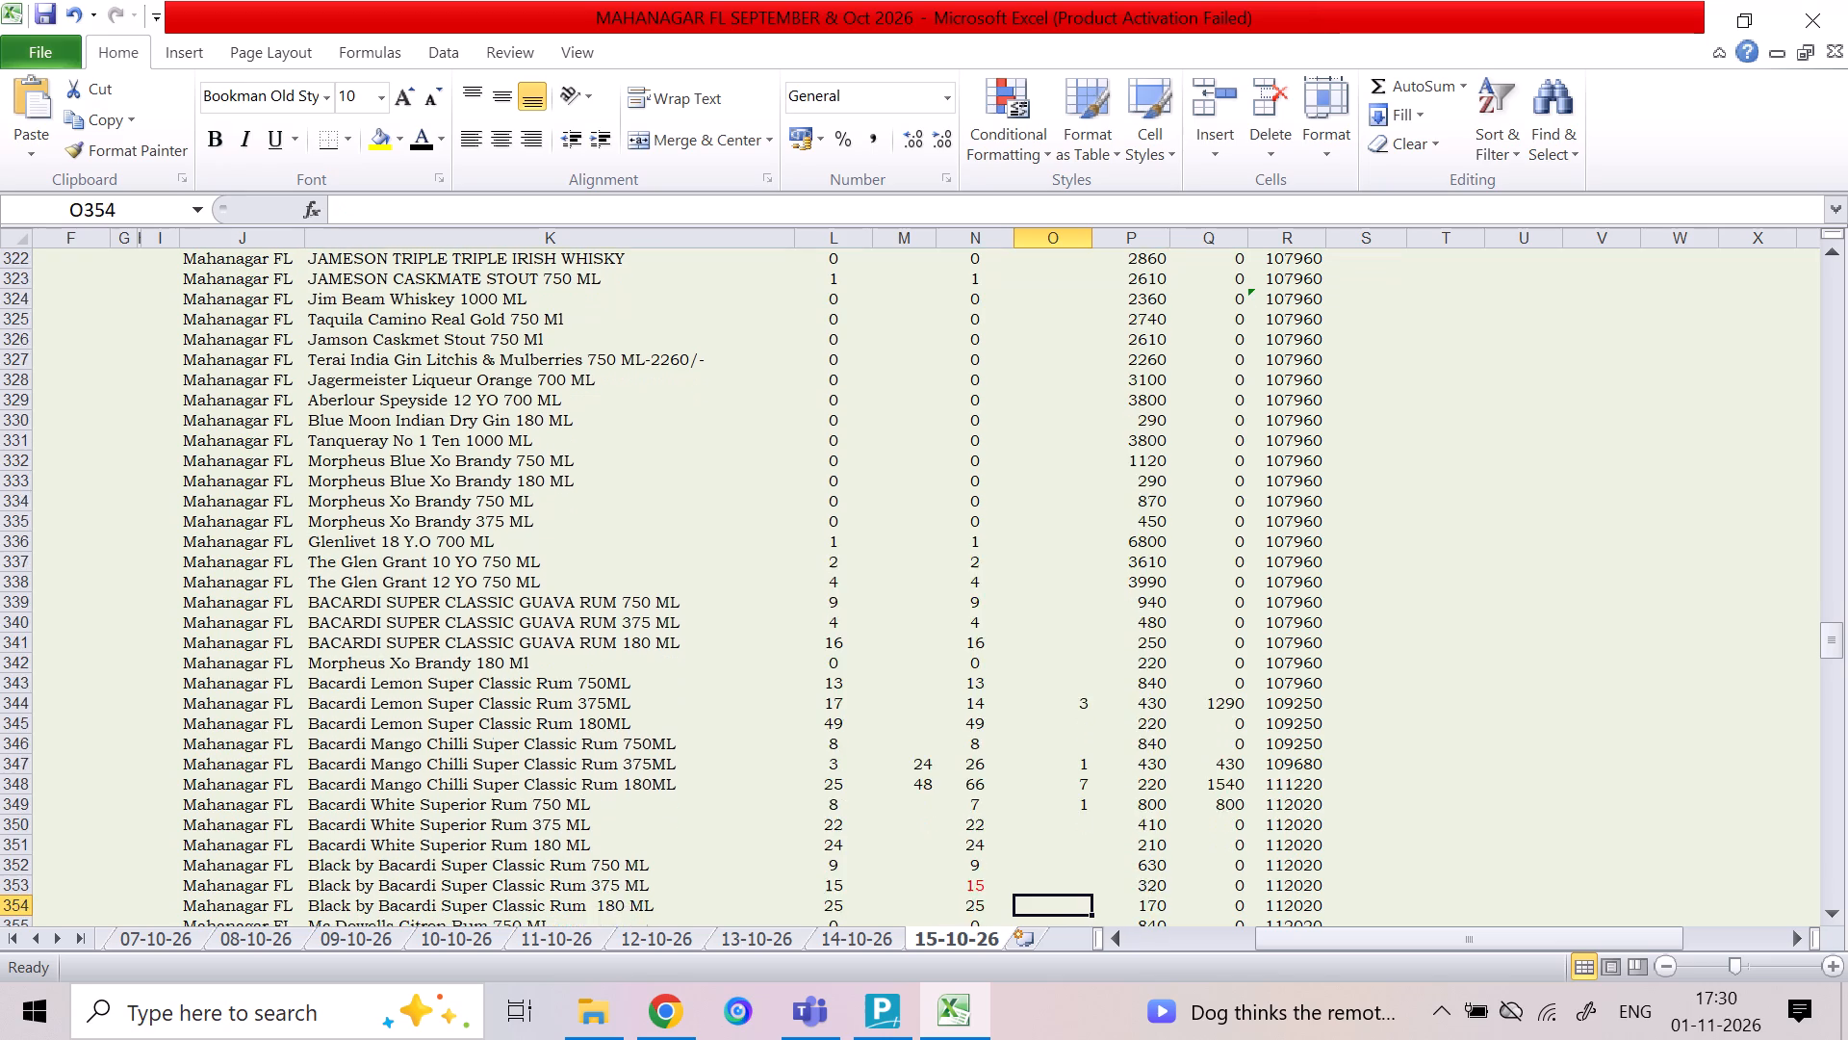
pyautogui.press('Down')
pyautogui.press('Down')
pyautogui.press('Down')
pyautogui.press('Down')
pyautogui.press('Down')
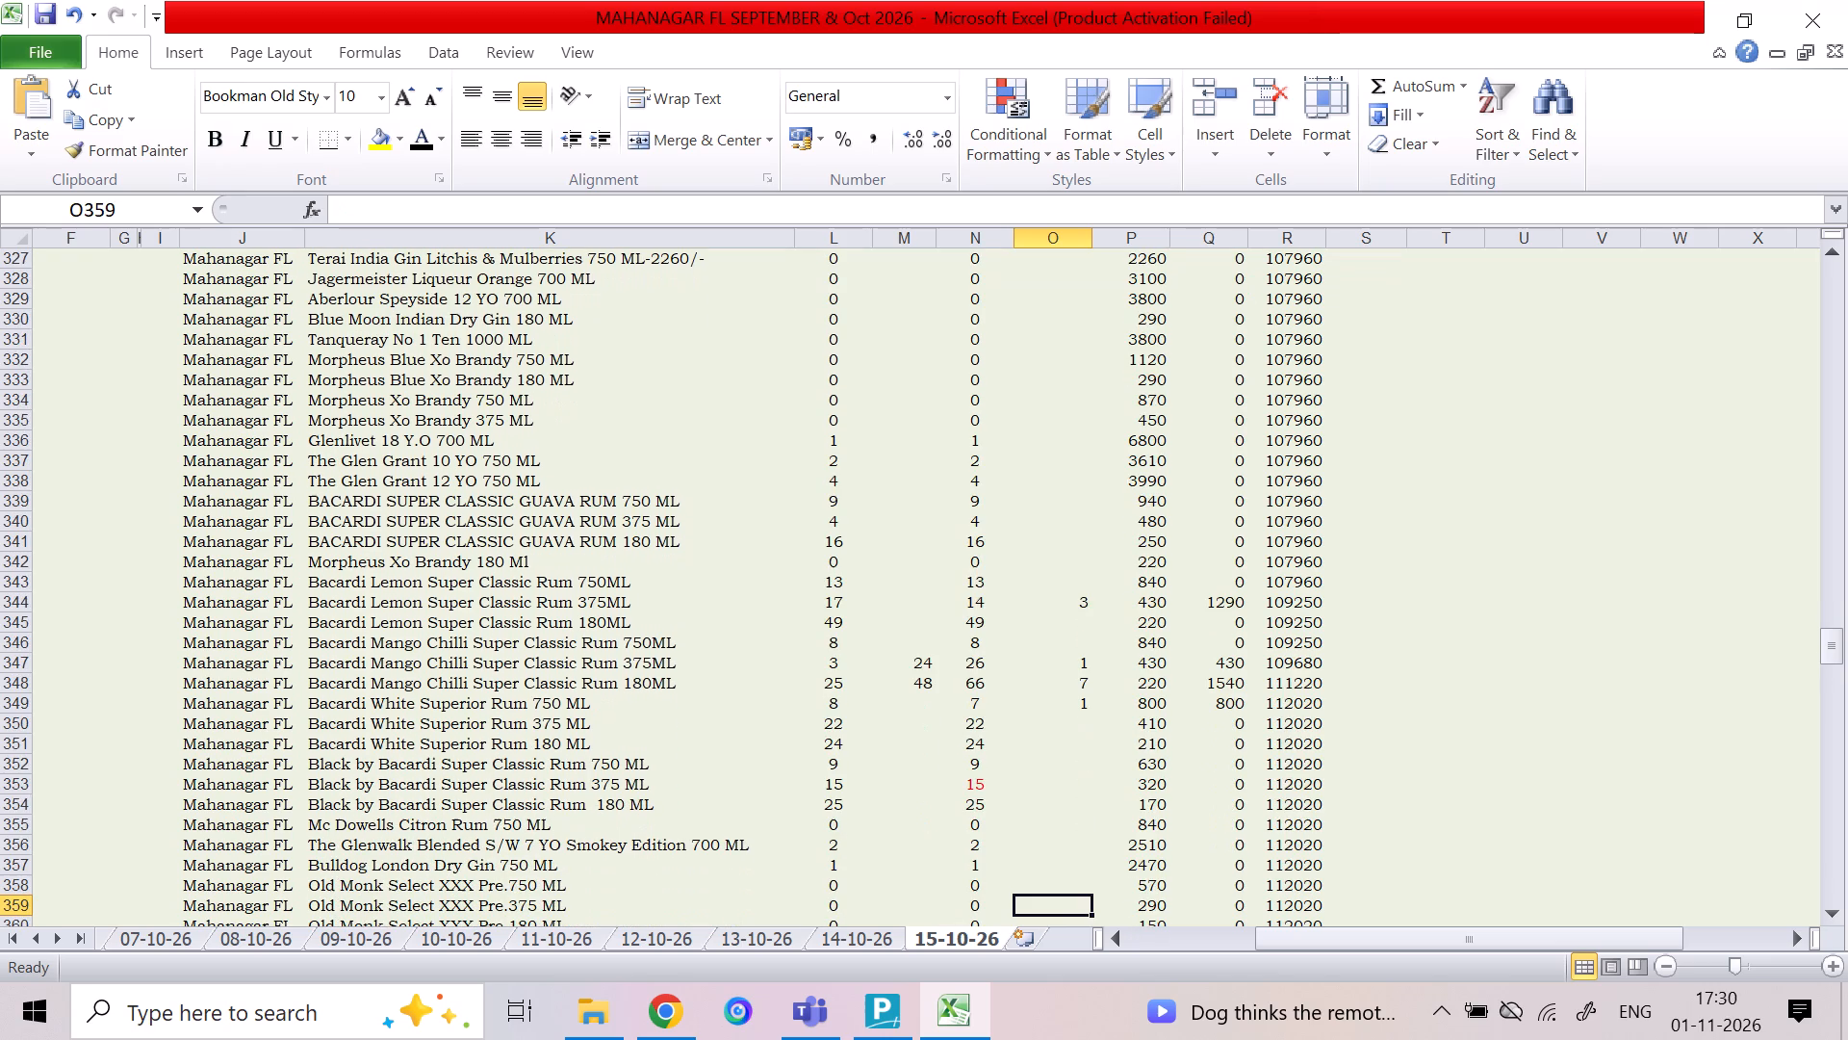
pyautogui.press('Down')
pyautogui.press('Down')
pyautogui.press('Down')
pyautogui.press('Down')
pyautogui.press('Down')
pyautogui.press('Up')
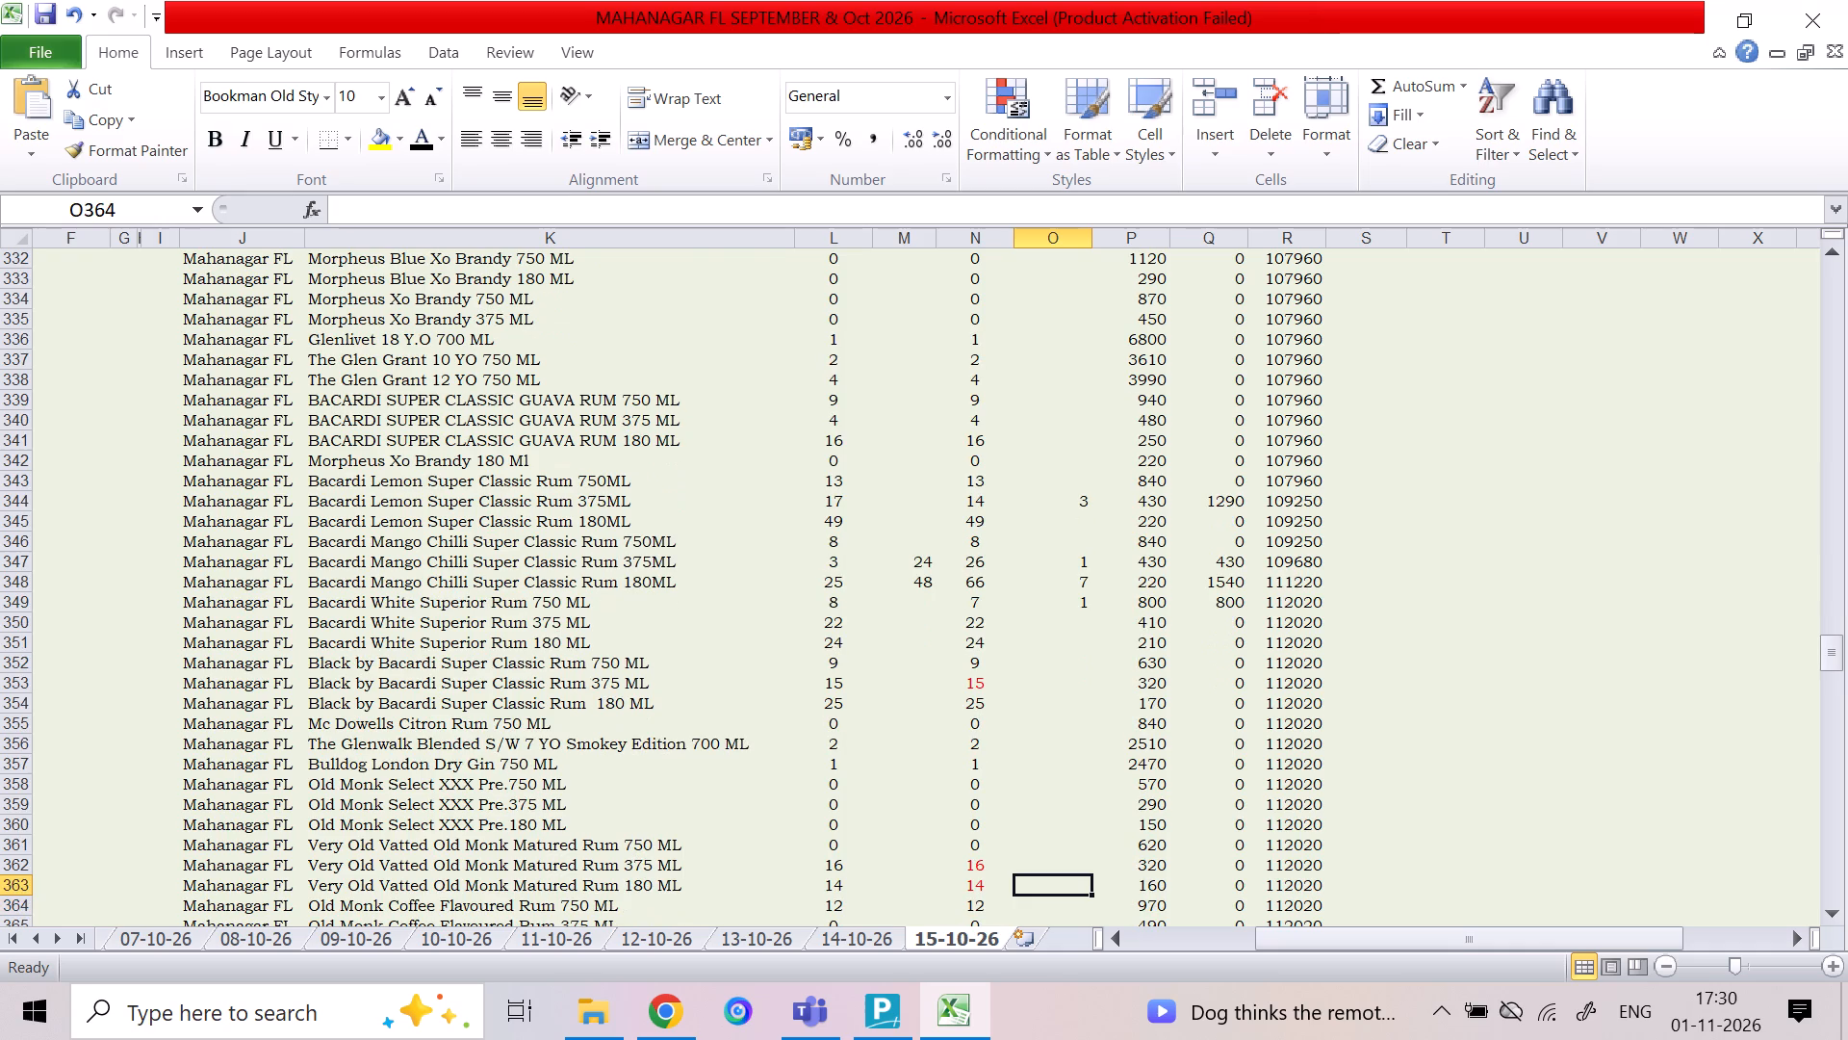
pyautogui.press('2')
pyautogui.press('Down')
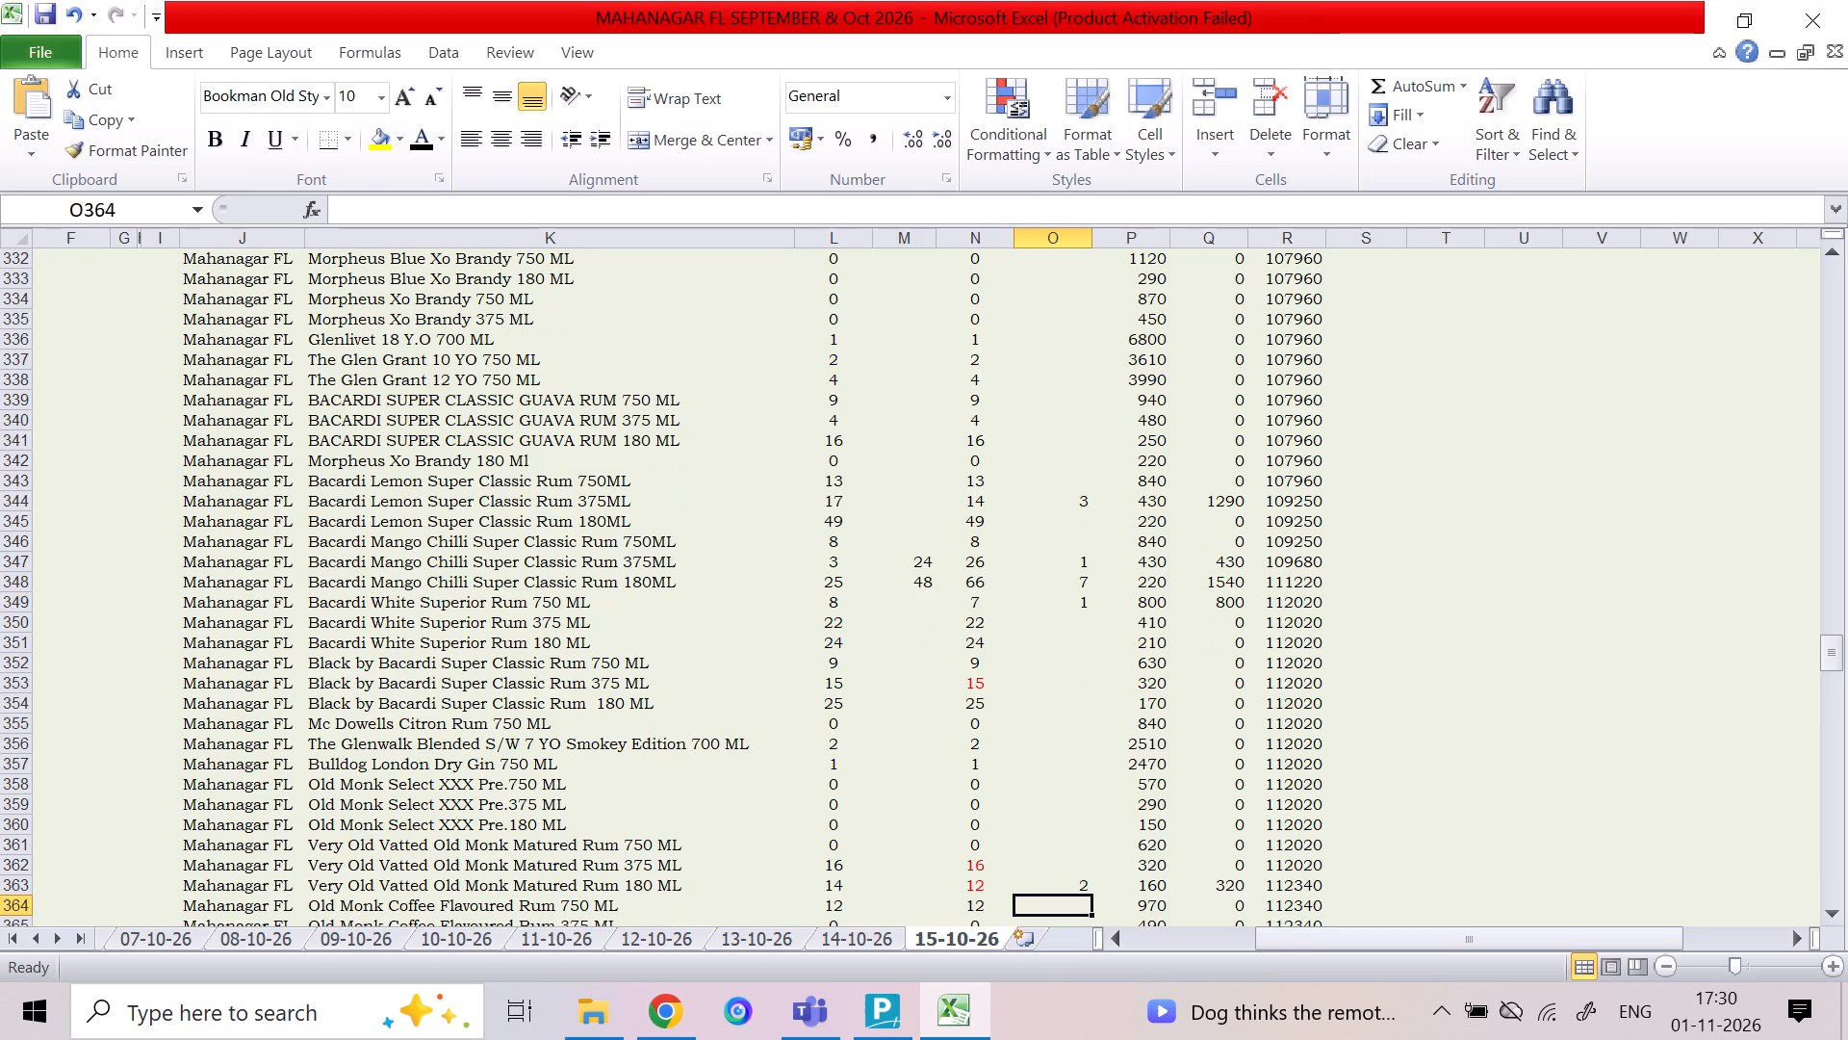
pyautogui.press('Up')
pyautogui.press('Delete')
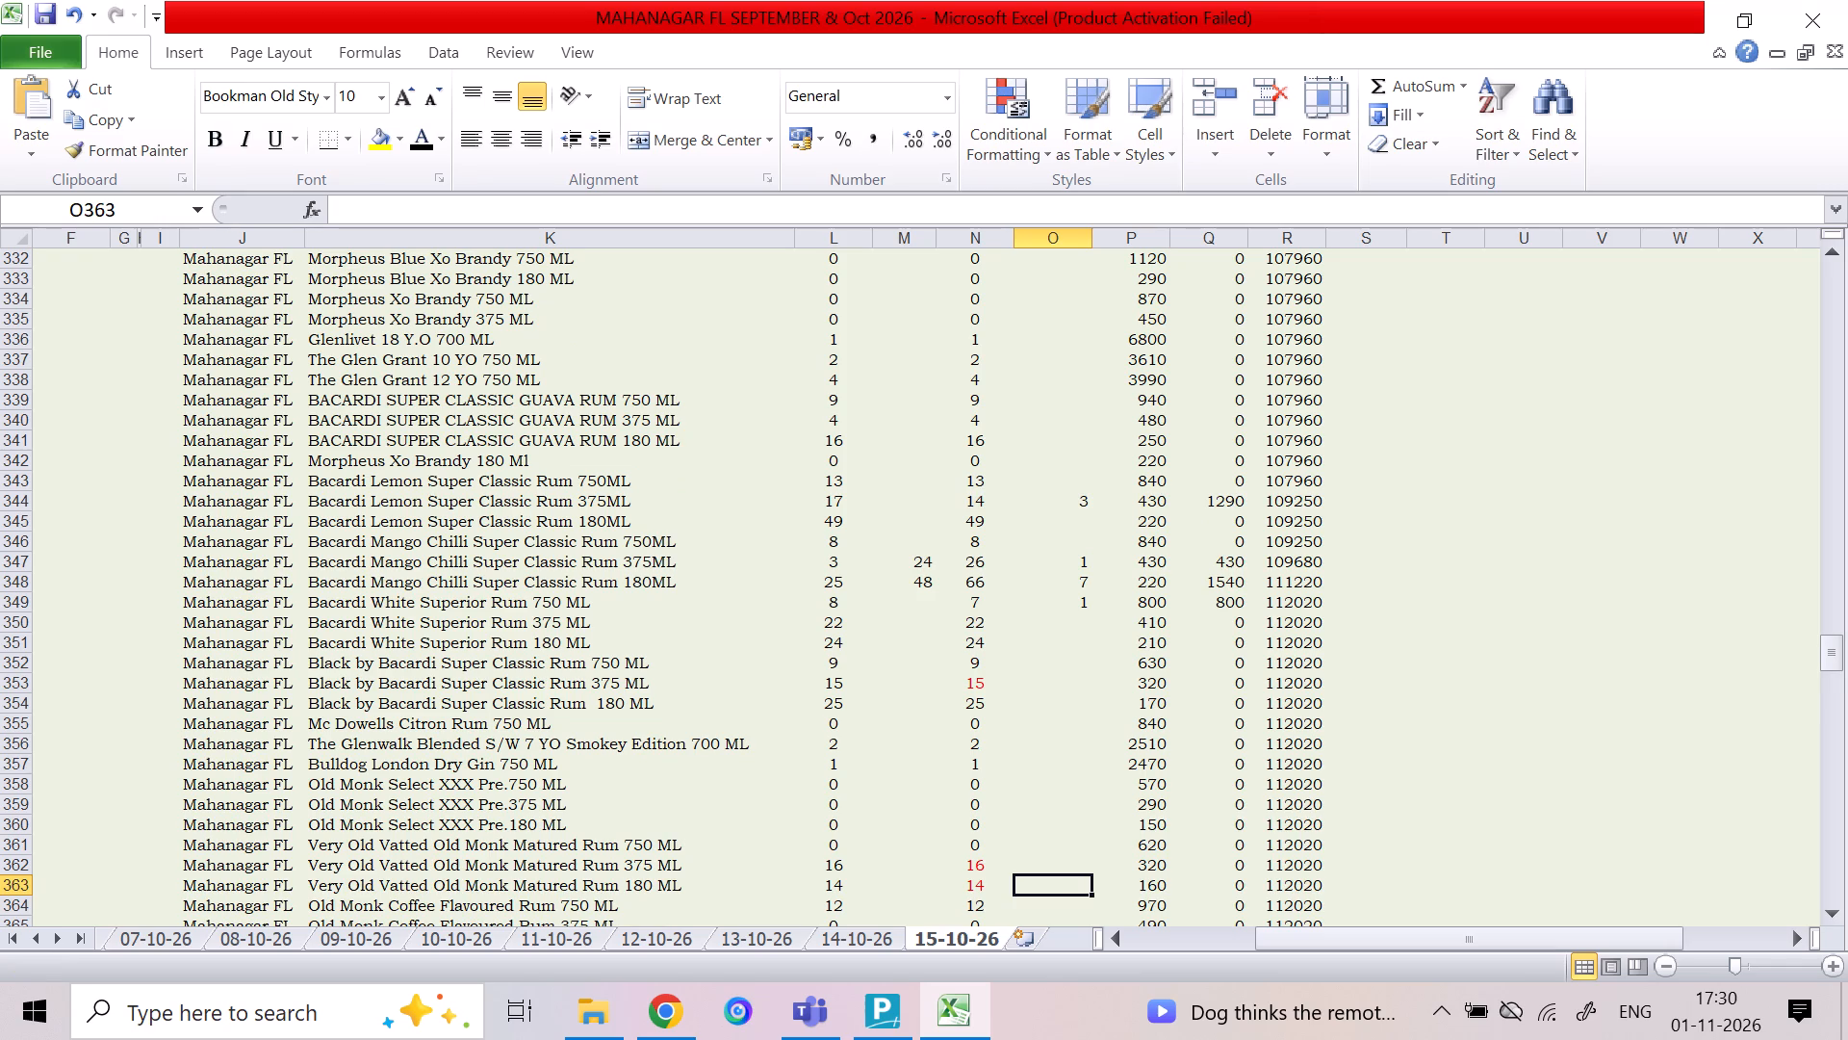
pyautogui.press('Up')
pyautogui.press('2')
pyautogui.press('Down')
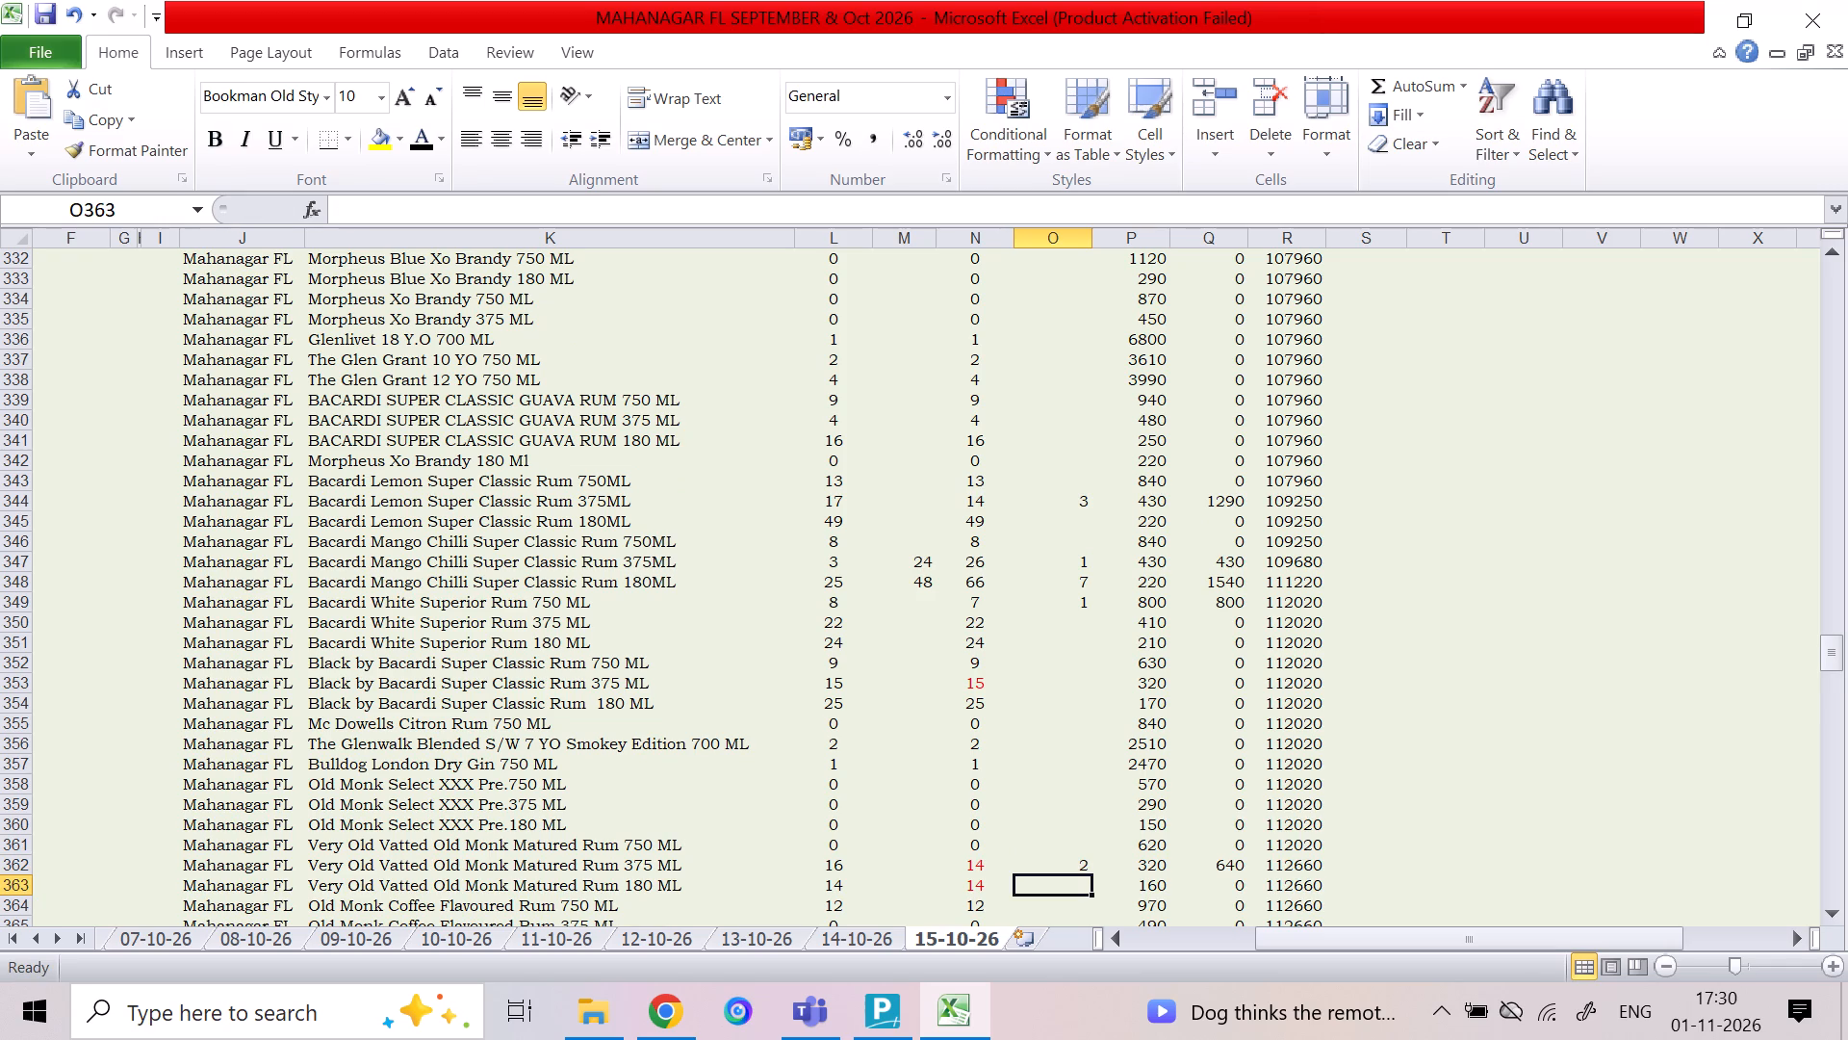
pyautogui.press('6')
pyautogui.press('Down')
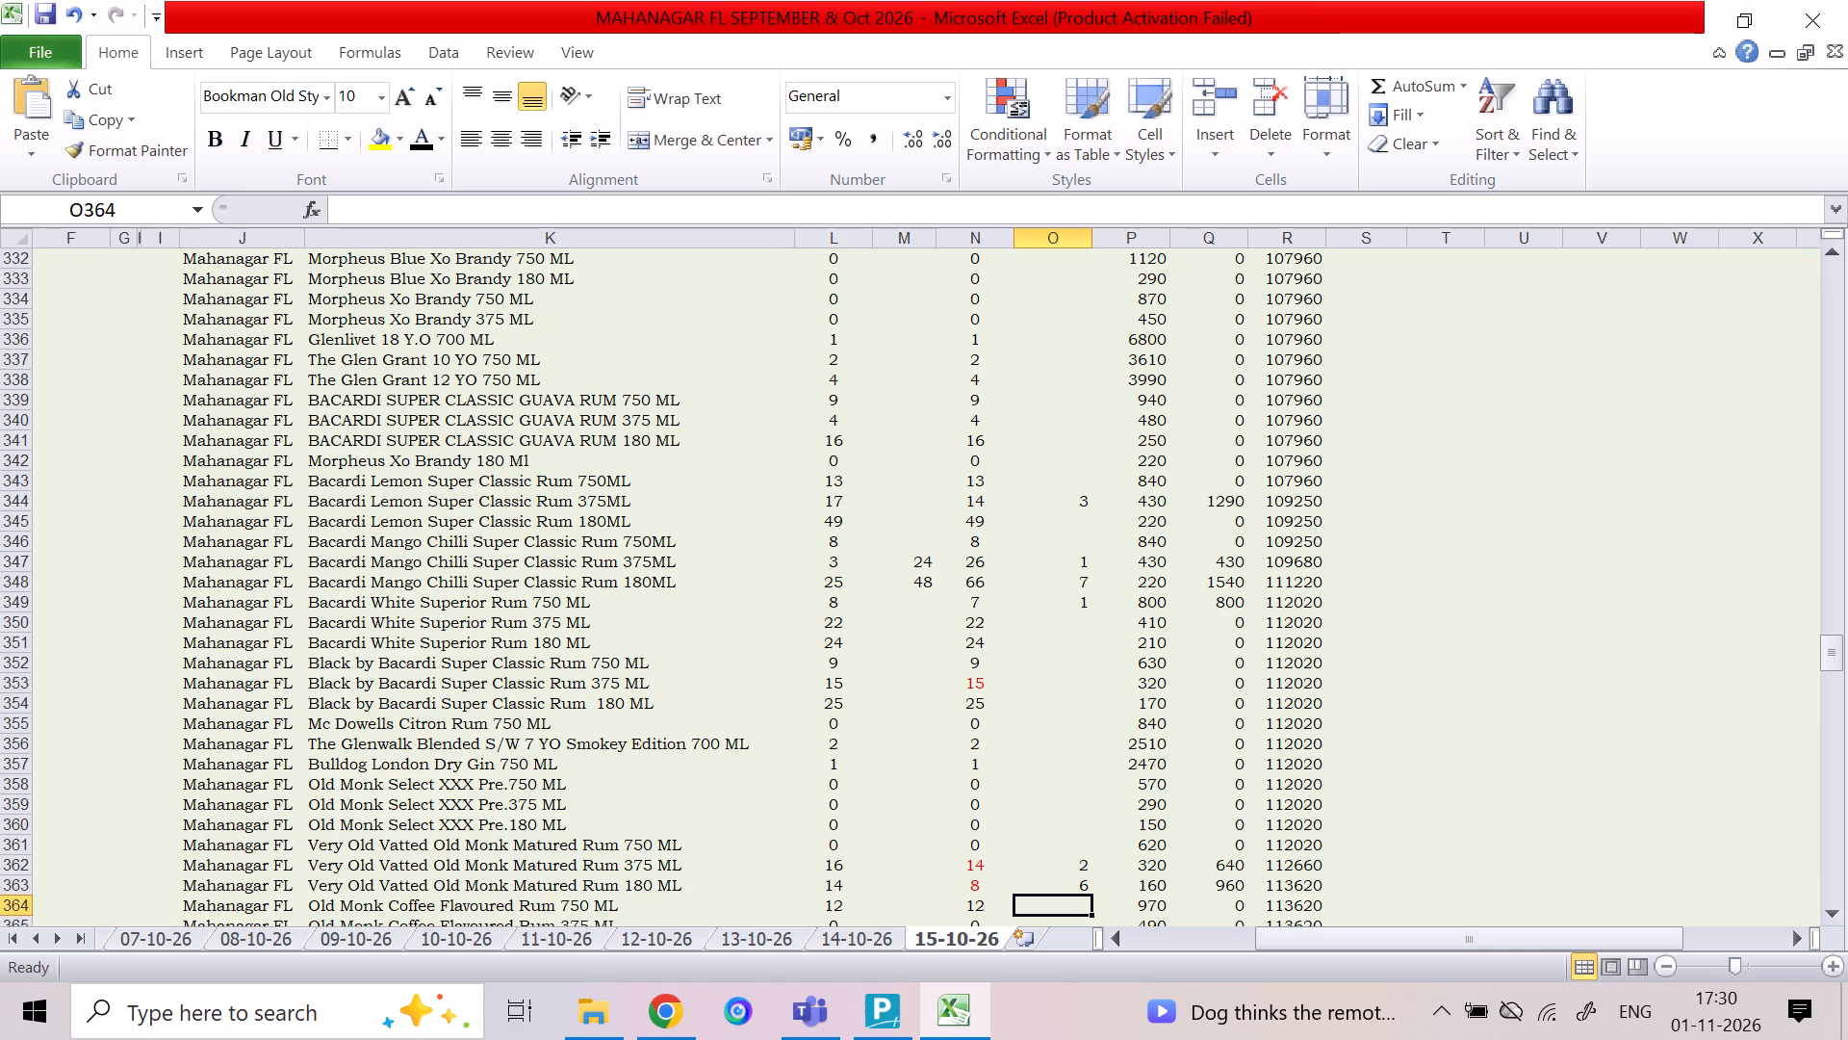
# Examine the item rows from Old Monk Coffee Flavoured Rum 750 ML down to Paul John Indian S.M. Brilliance Whisky 750 ML for missing sale quantities.
pyautogui.press('Down')
pyautogui.press('Down')
pyautogui.press('Down')
pyautogui.press('Down')
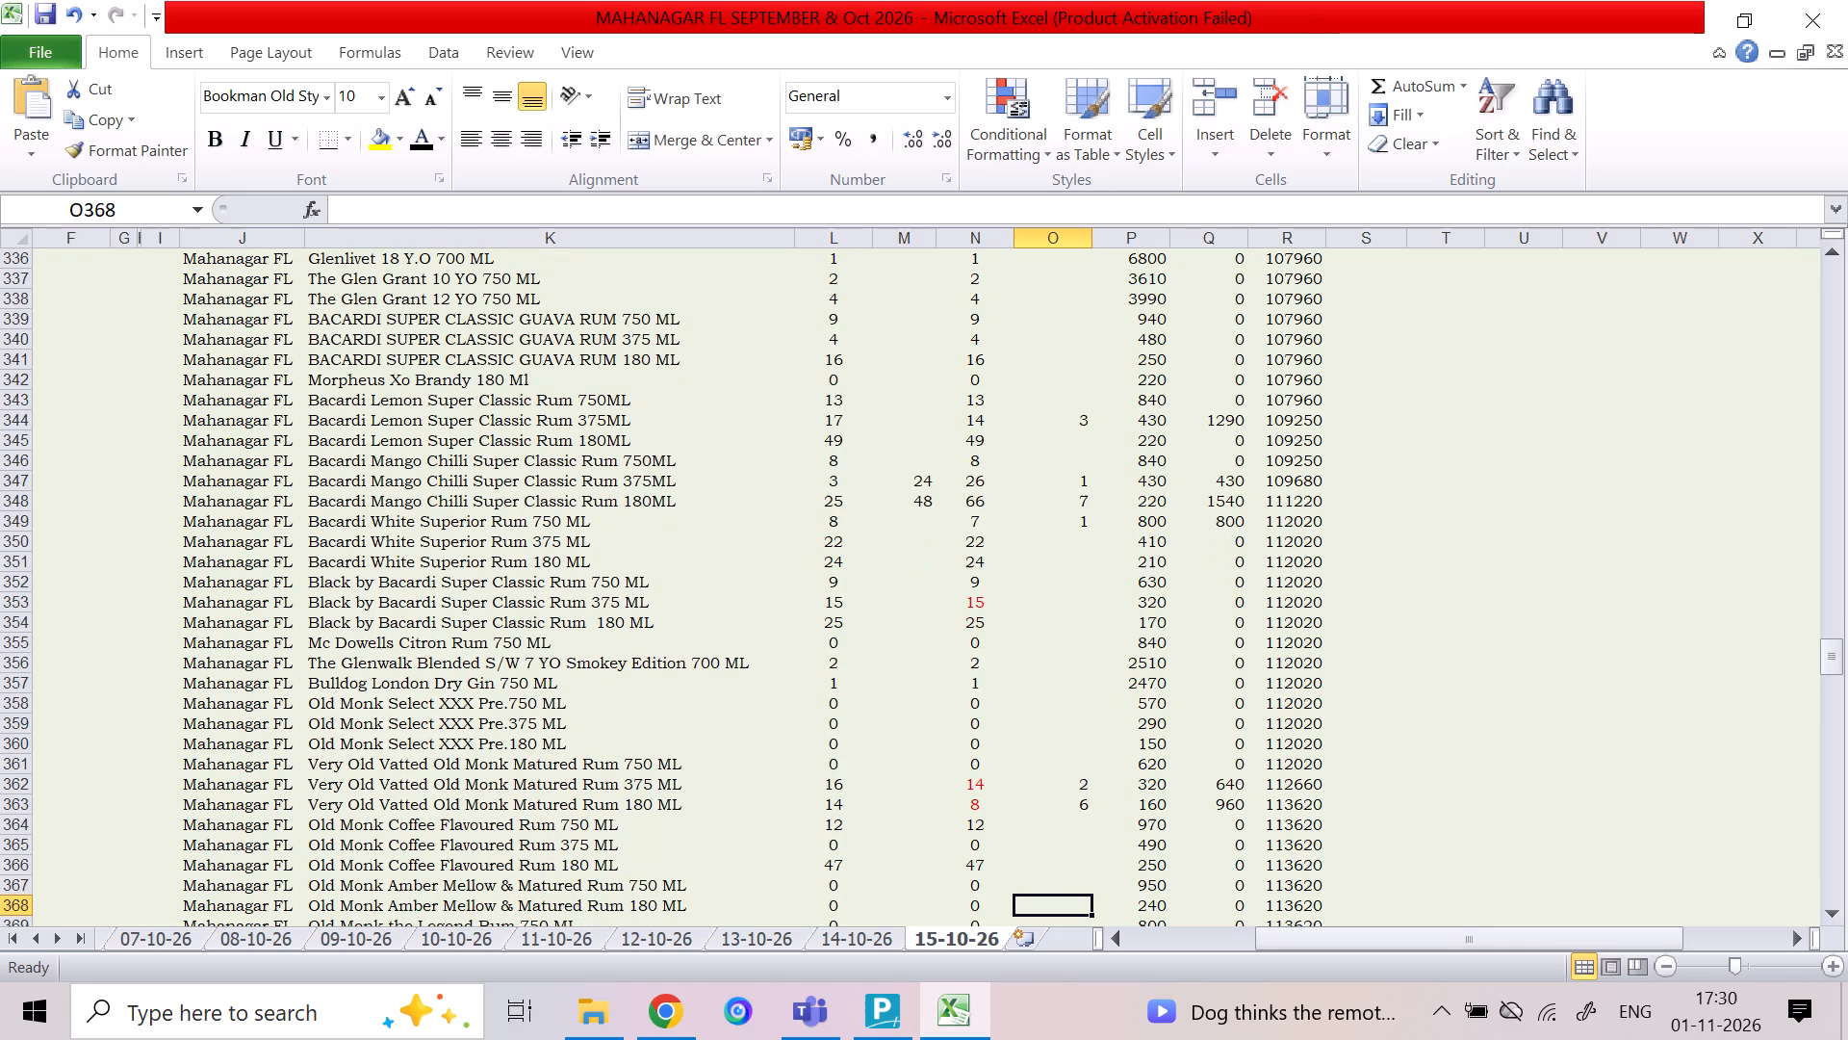
pyautogui.press('Down')
pyautogui.press('Up')
pyautogui.press('Up')
pyautogui.press('Up')
pyautogui.press('Up')
pyautogui.press('Up')
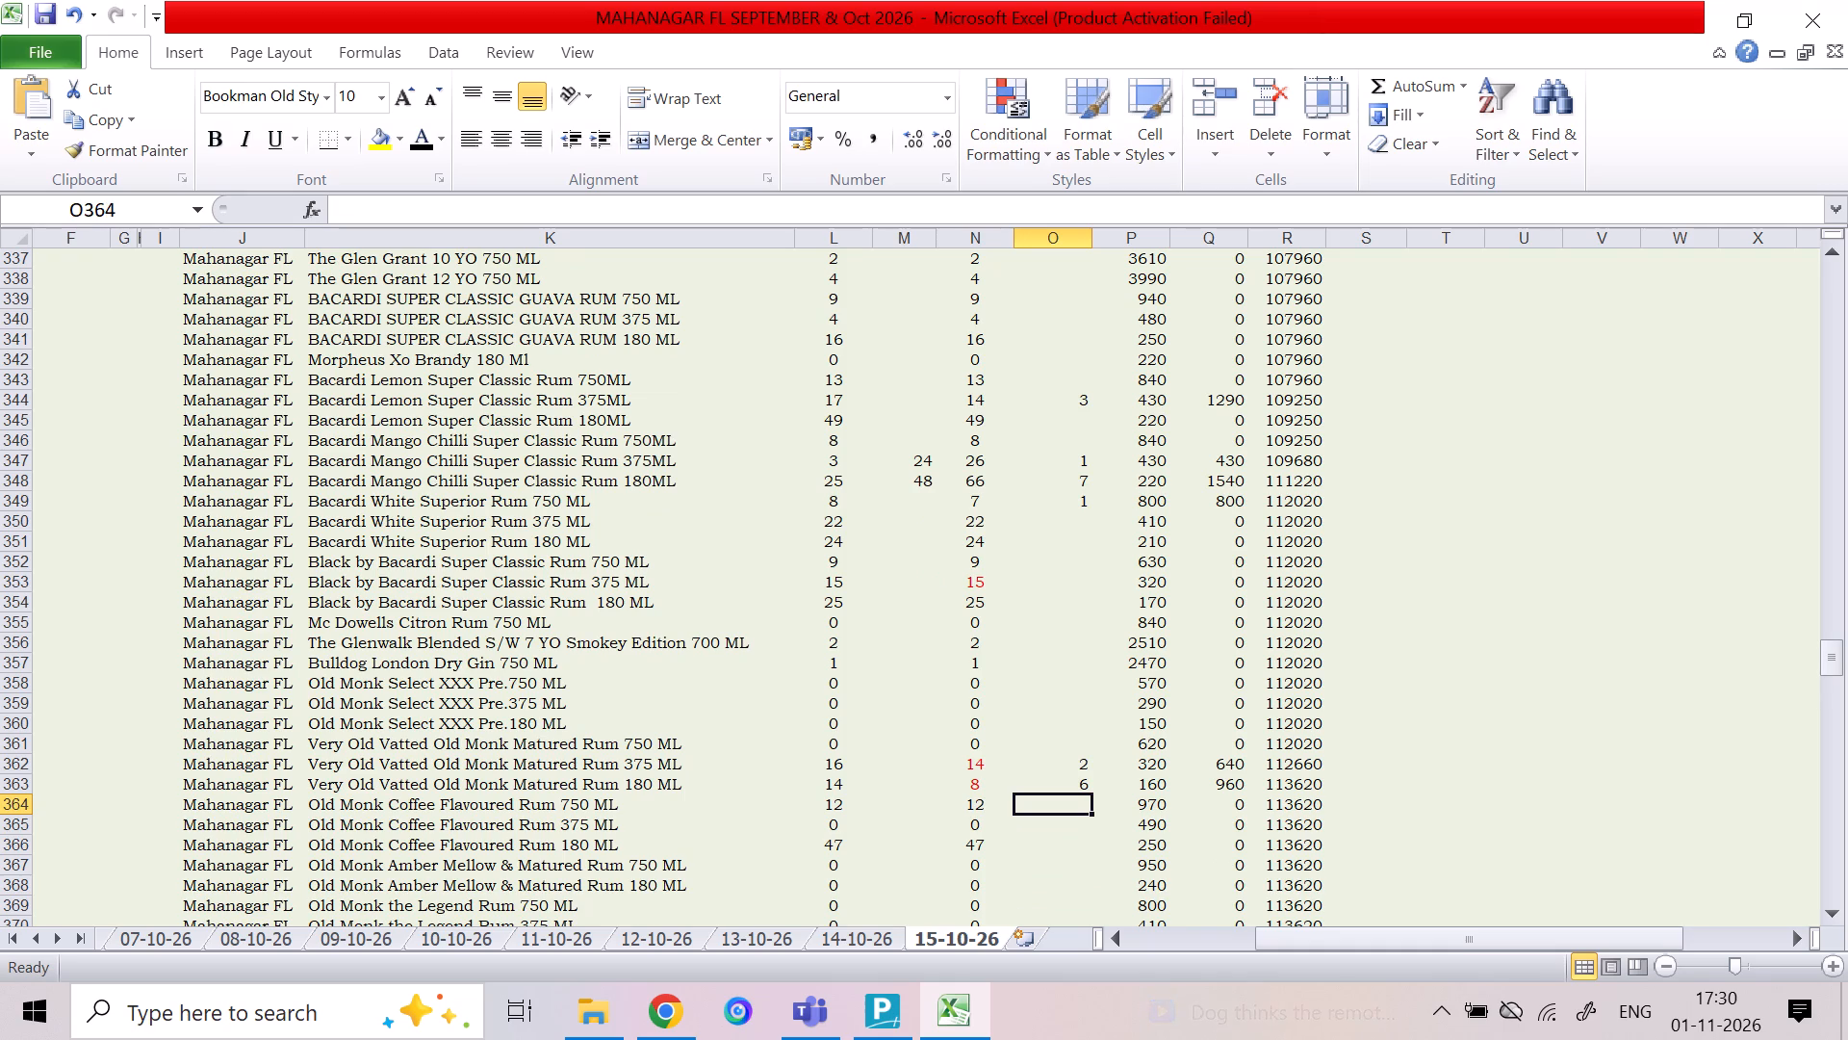
pyautogui.press('Down')
pyautogui.press('Down')
pyautogui.press('Down')
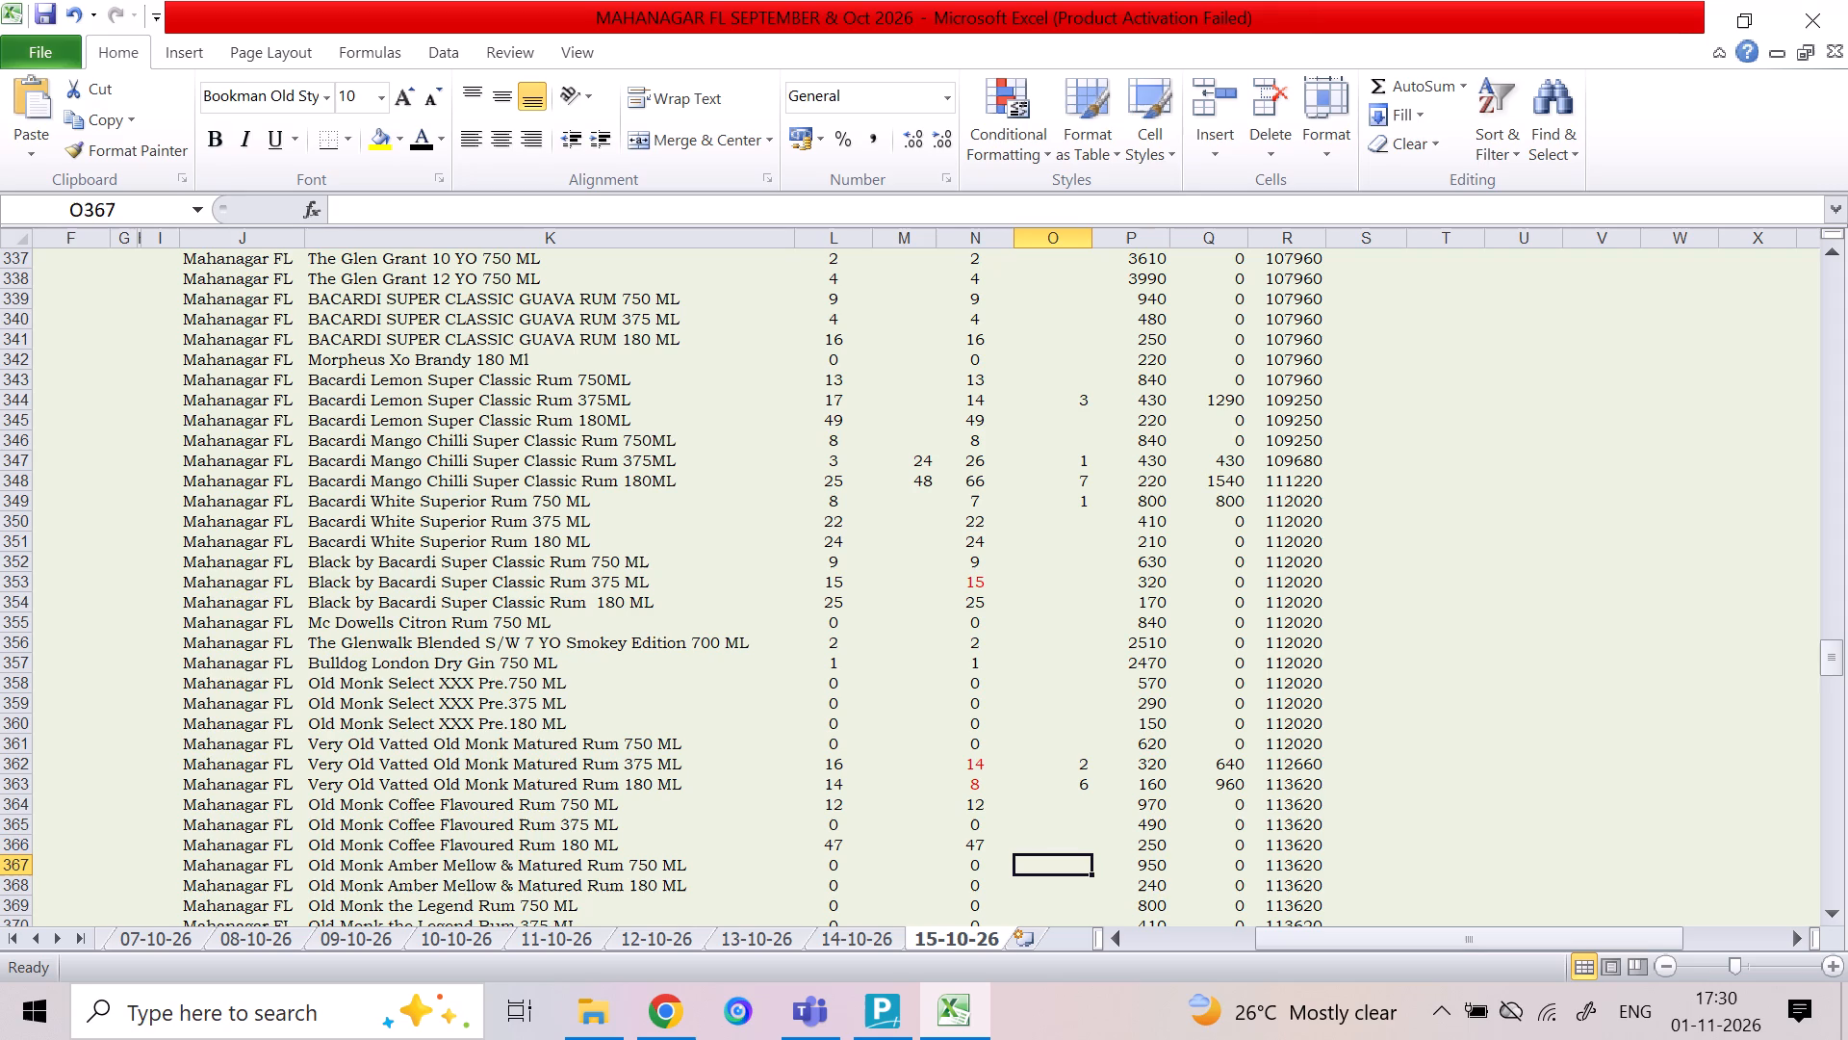
pyautogui.press('Down')
pyautogui.press('Down')
pyautogui.press('Down')
pyautogui.press('Down')
pyautogui.press('Down')
pyautogui.press('Down')
pyautogui.press('Down')
pyautogui.press('Down')
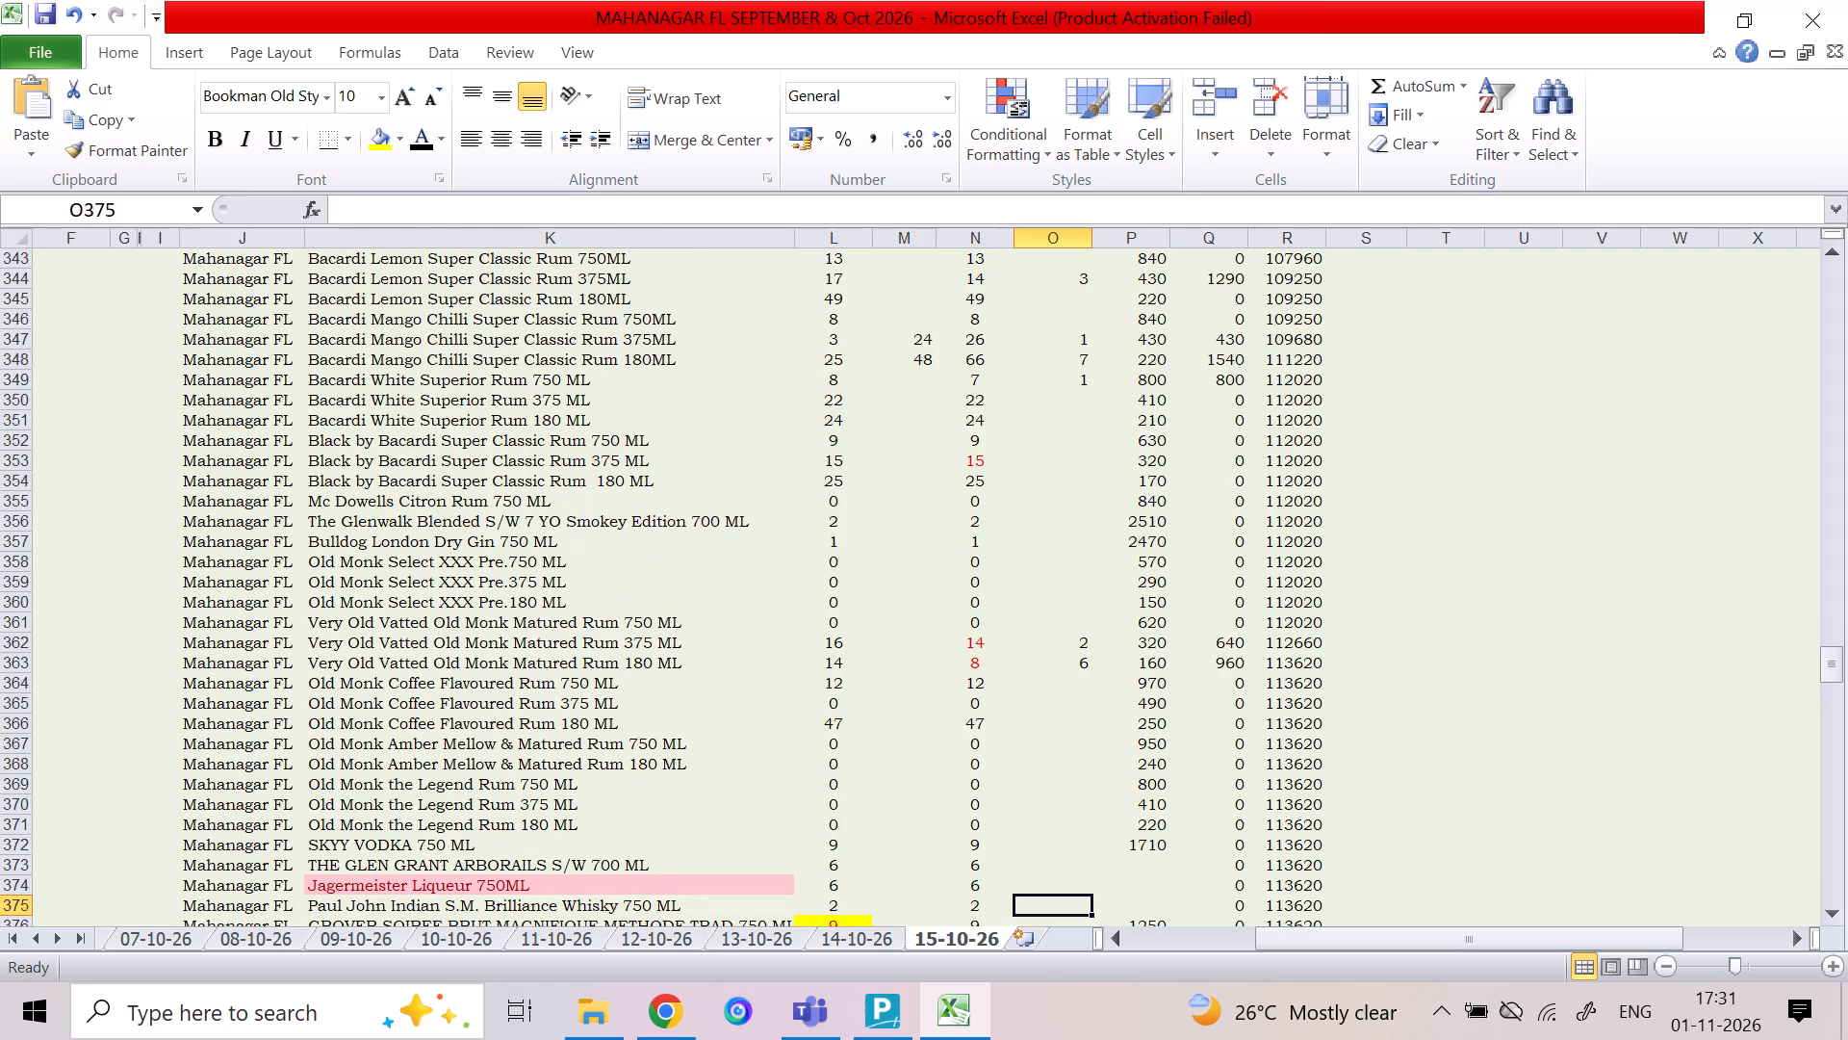
# Check the SKYY VODKA 750 ML row and the balance of Very Old Vatted Old Monk Matured Rum 375 ML.
pyautogui.press('Up')
pyautogui.press('Left')
pyautogui.press('Up')
pyautogui.press('Up')
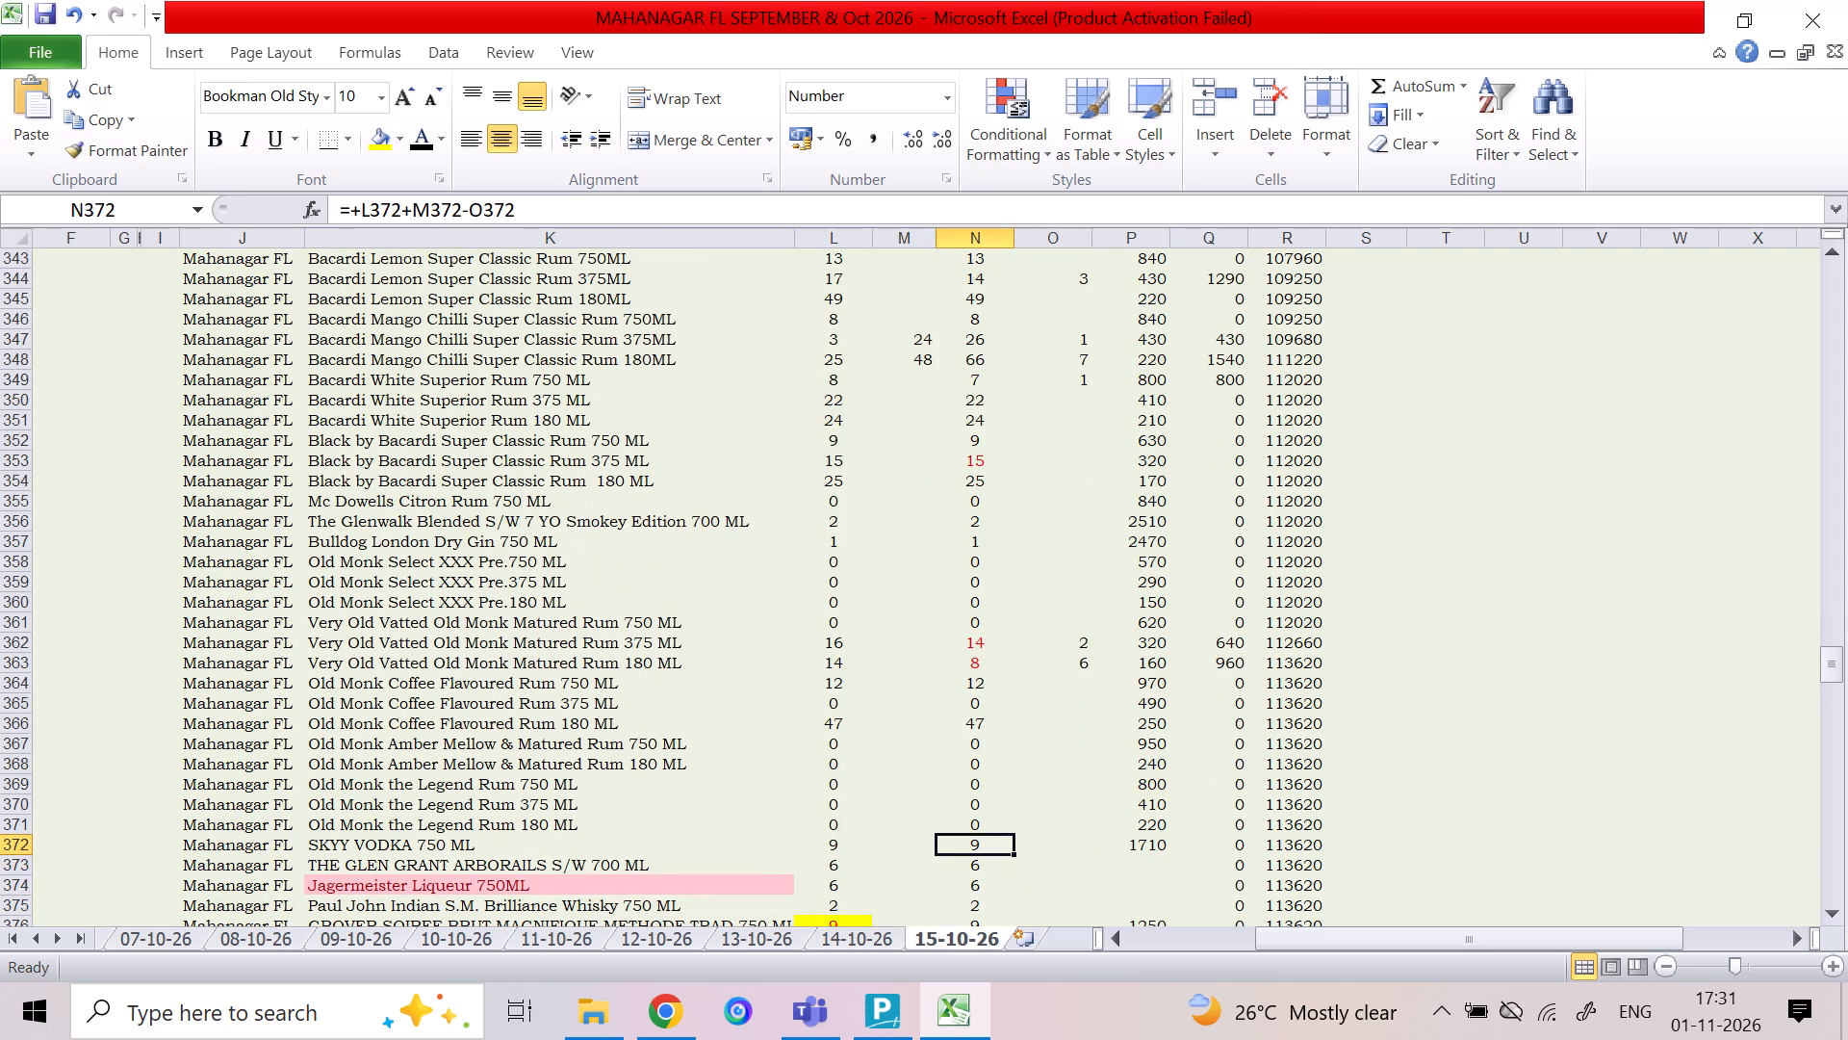
pyautogui.press('Left')
pyautogui.press('Left')
pyautogui.press('Left')
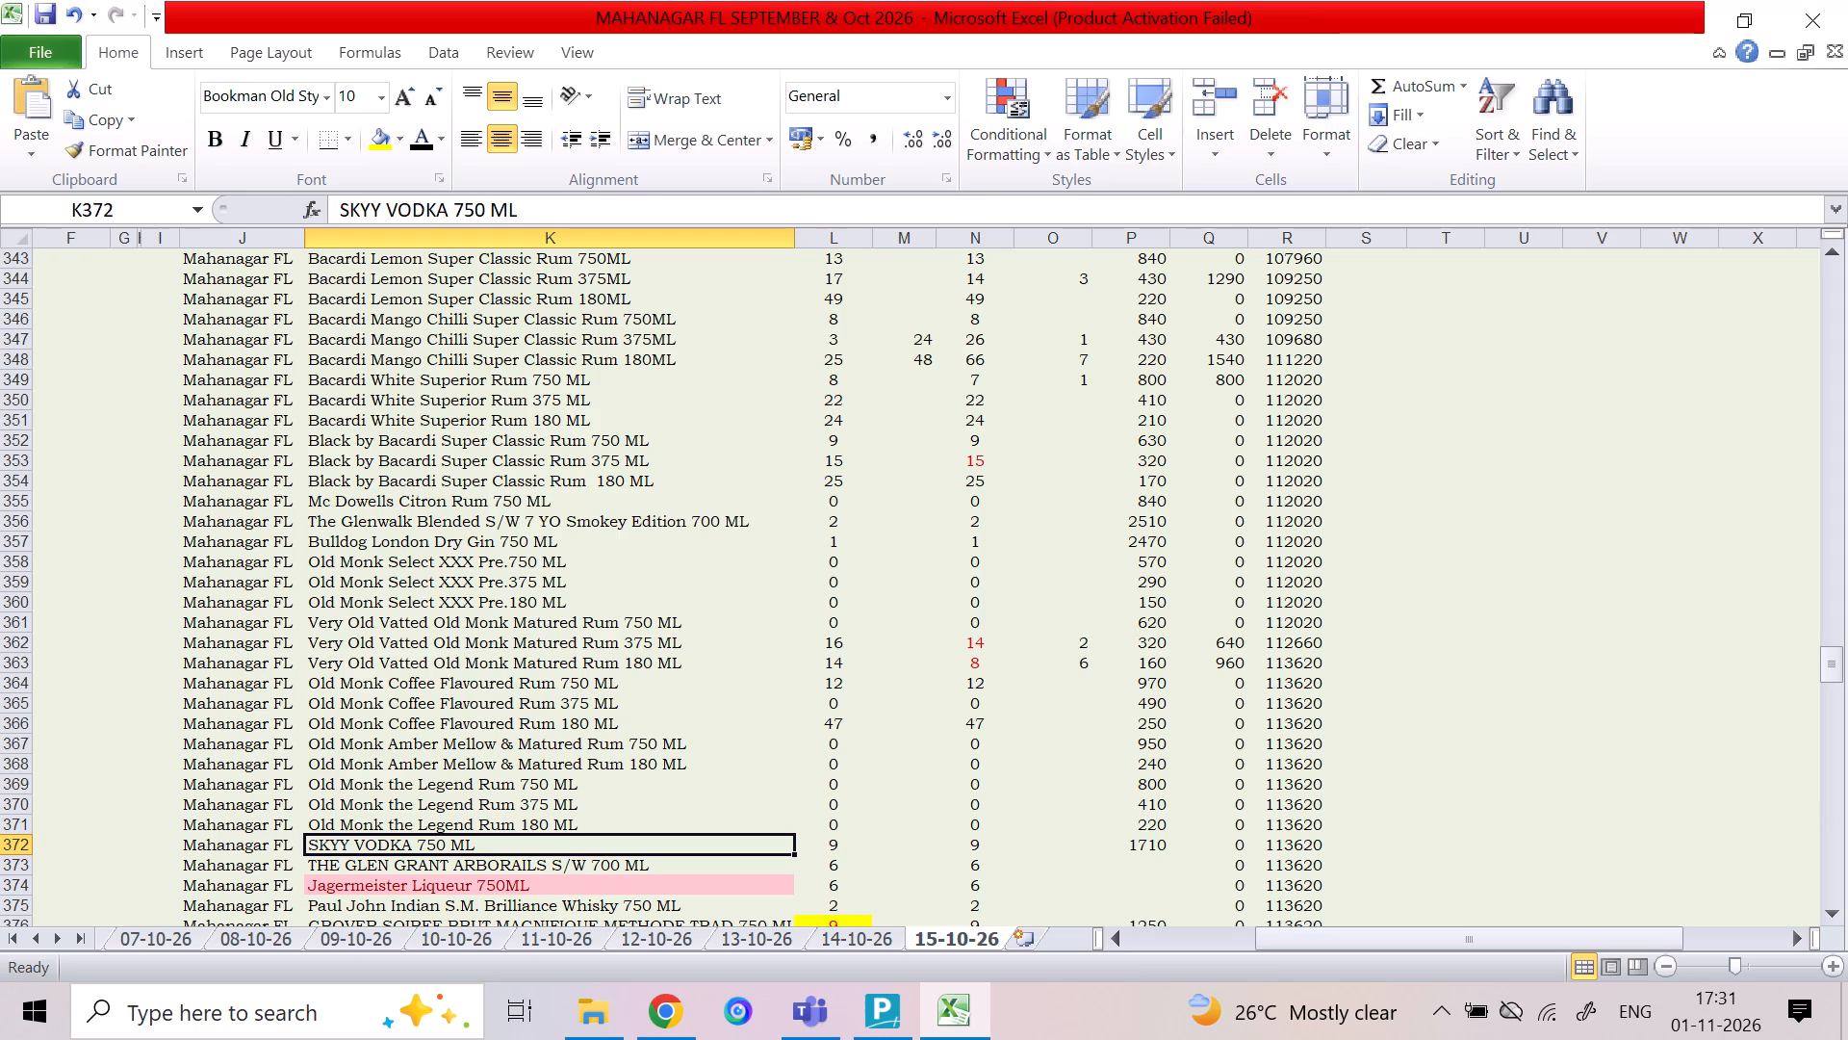
pyautogui.click(967, 638)
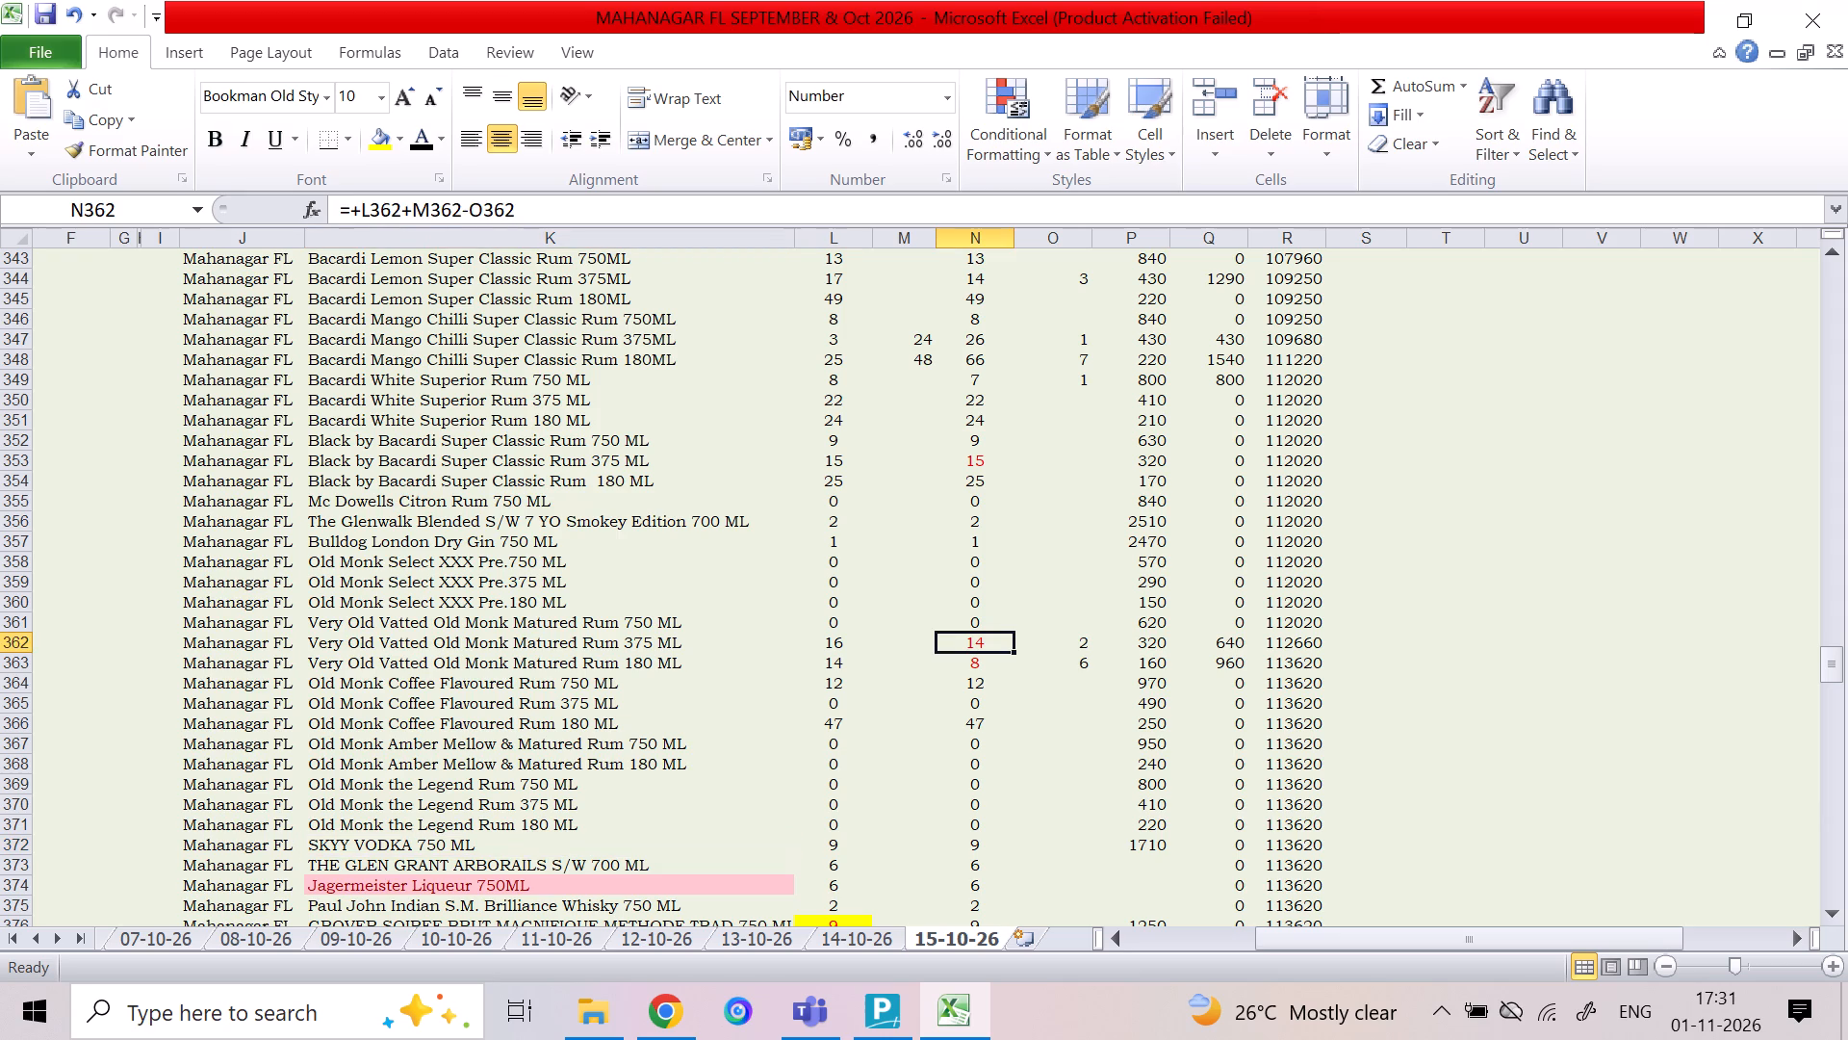
# Check the stock quantity and balance formula of Very Old Vatted Old Monk Matured Rum 375 ML, consulting the 14-10-26 sheet before returning to 15-10-26.
pyautogui.click(977, 674)
pyautogui.click(967, 637)
pyautogui.press('Left')
pyautogui.press('Left')
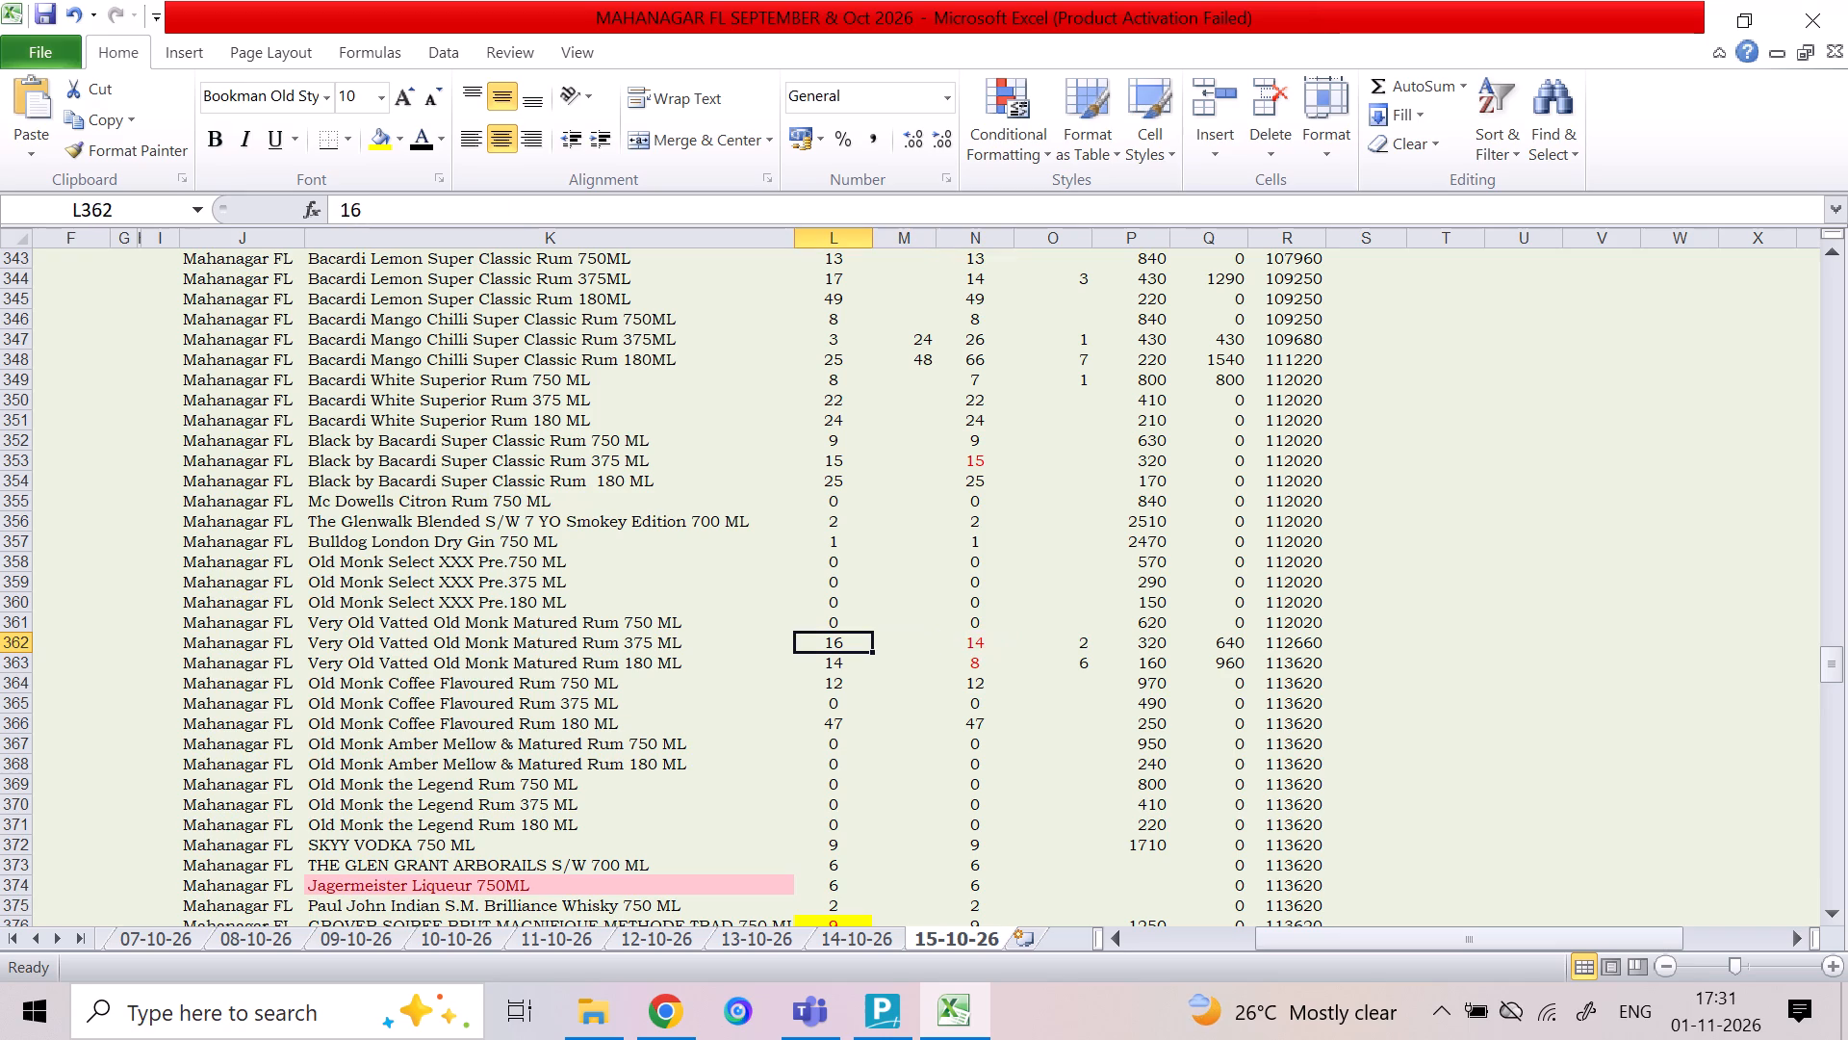
pyautogui.press('Up')
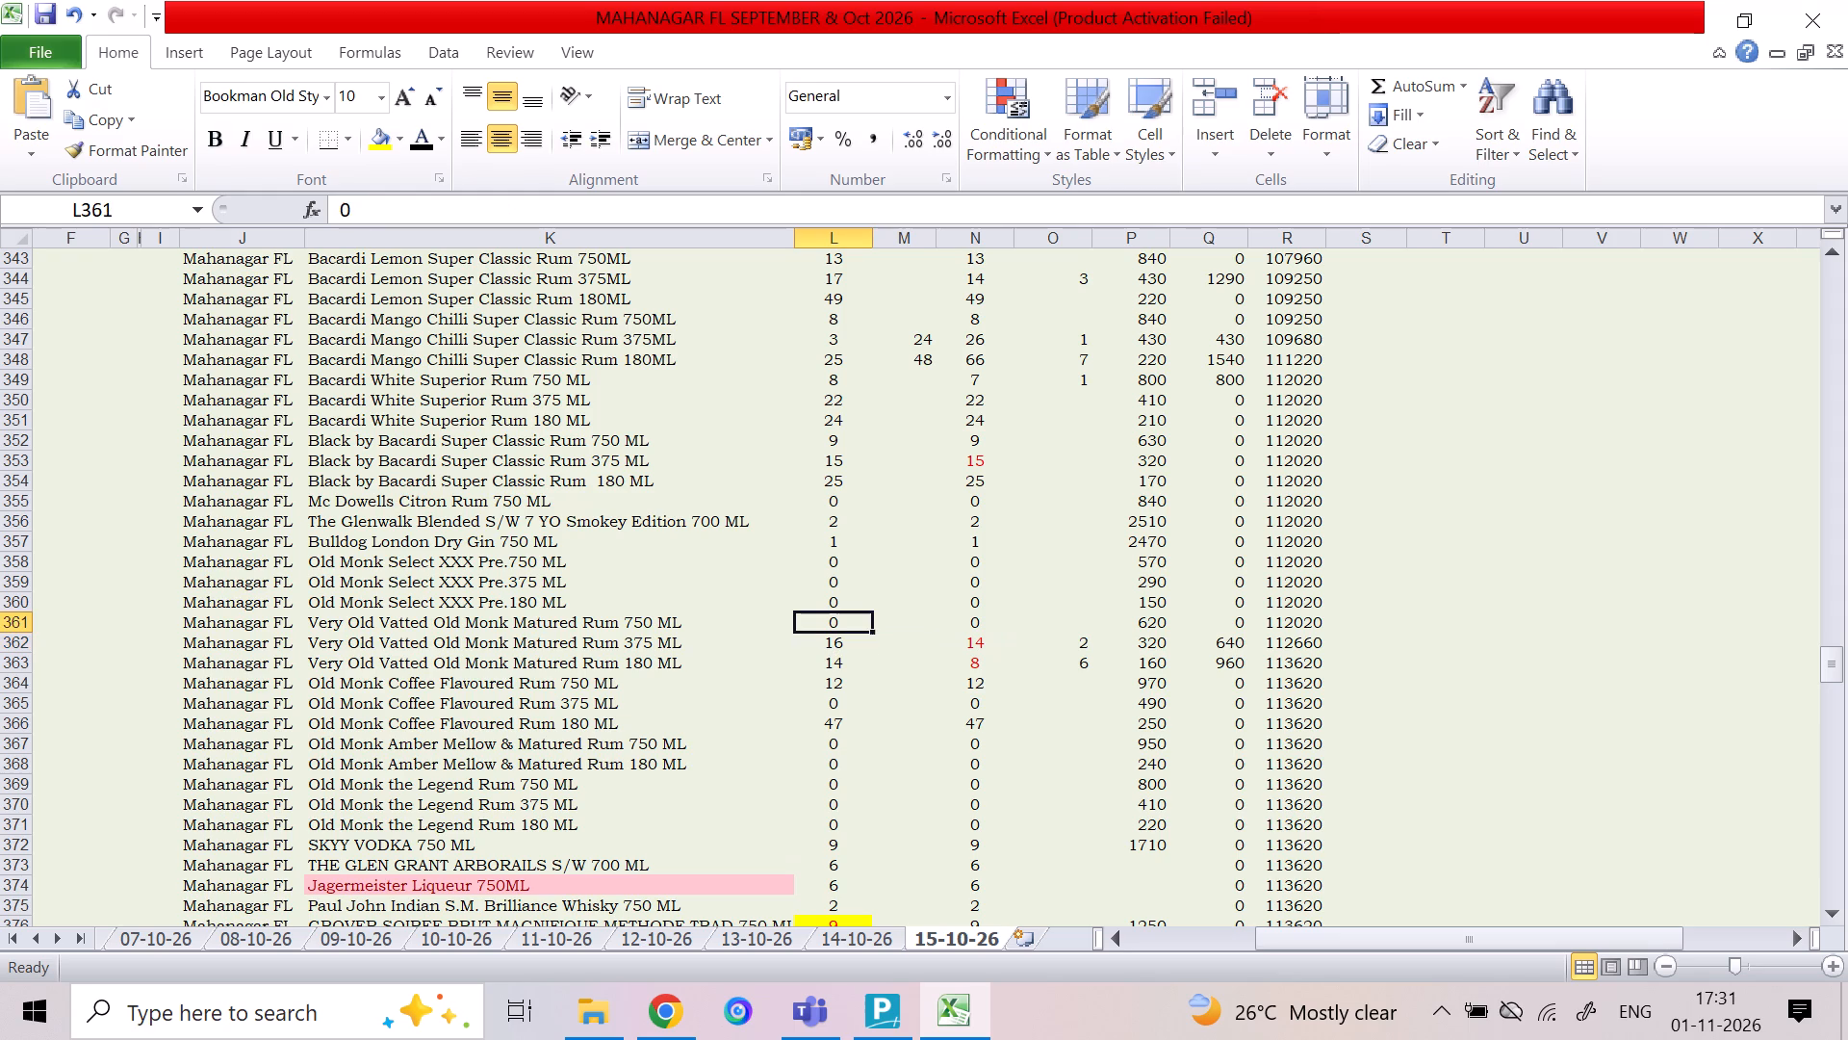
pyautogui.press('Down')
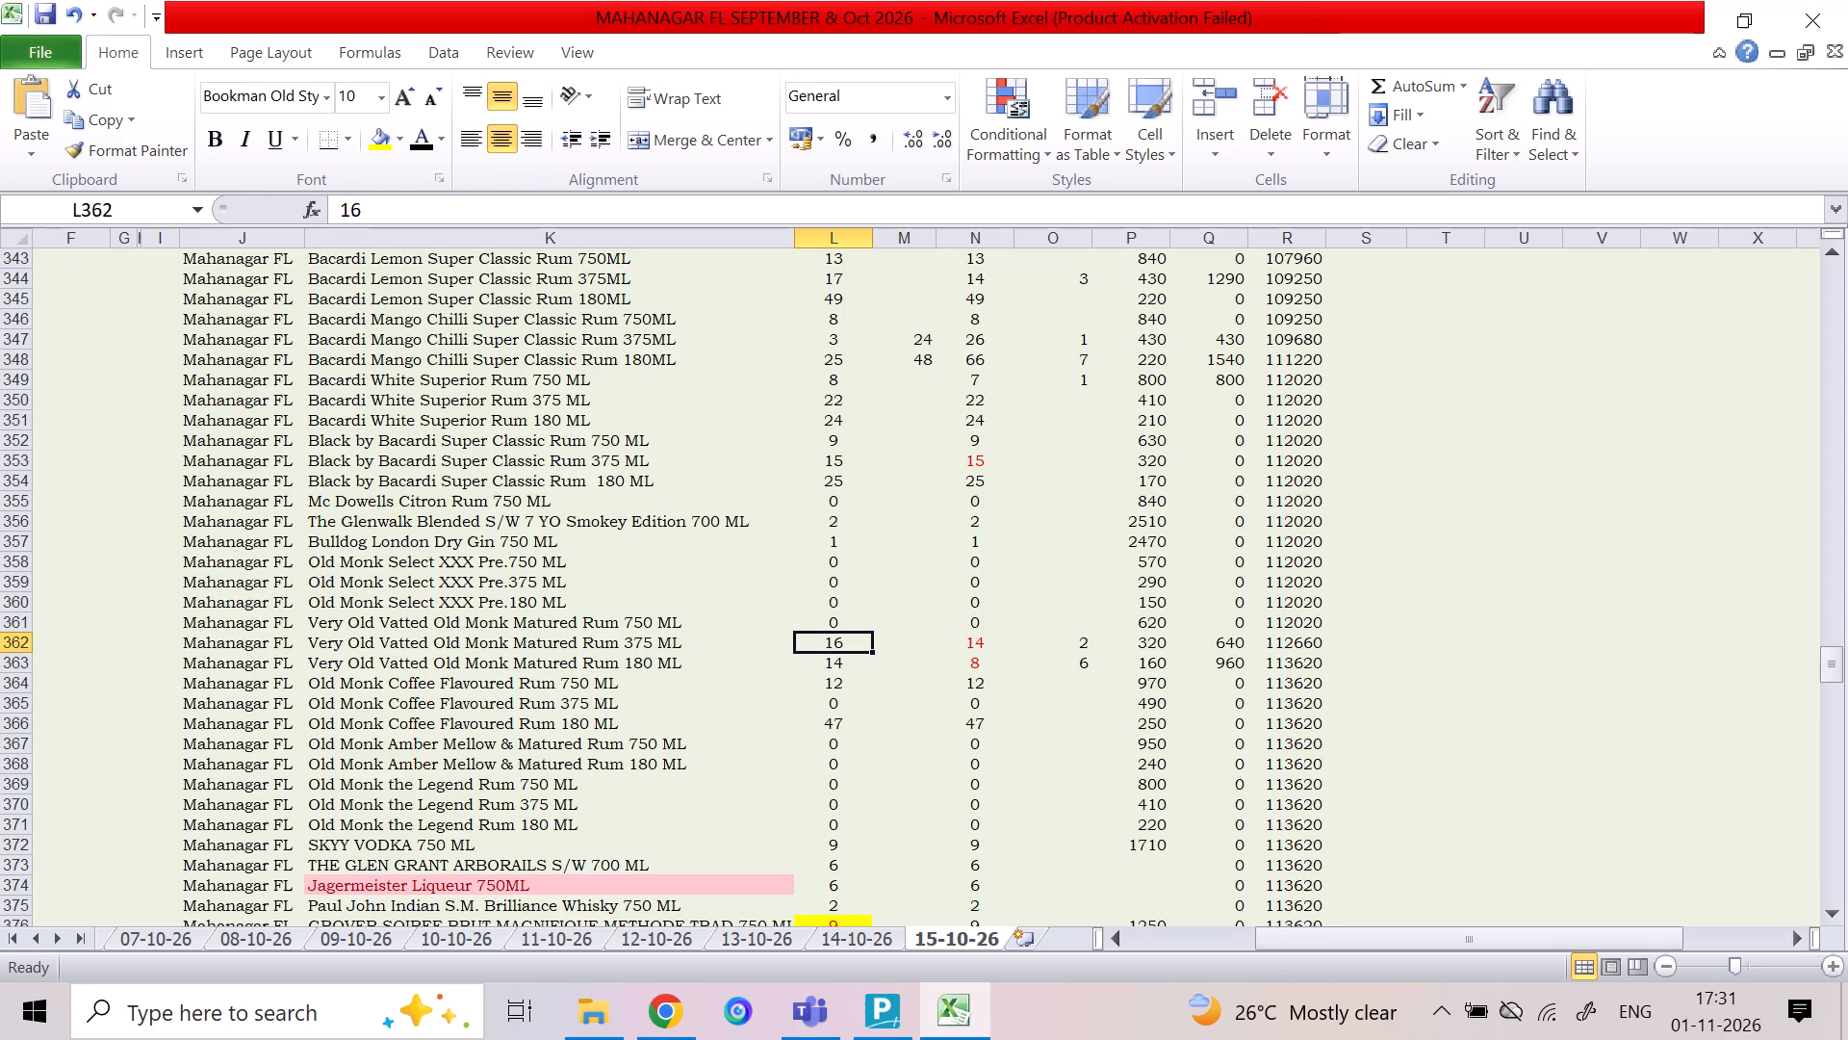
pyautogui.click(861, 936)
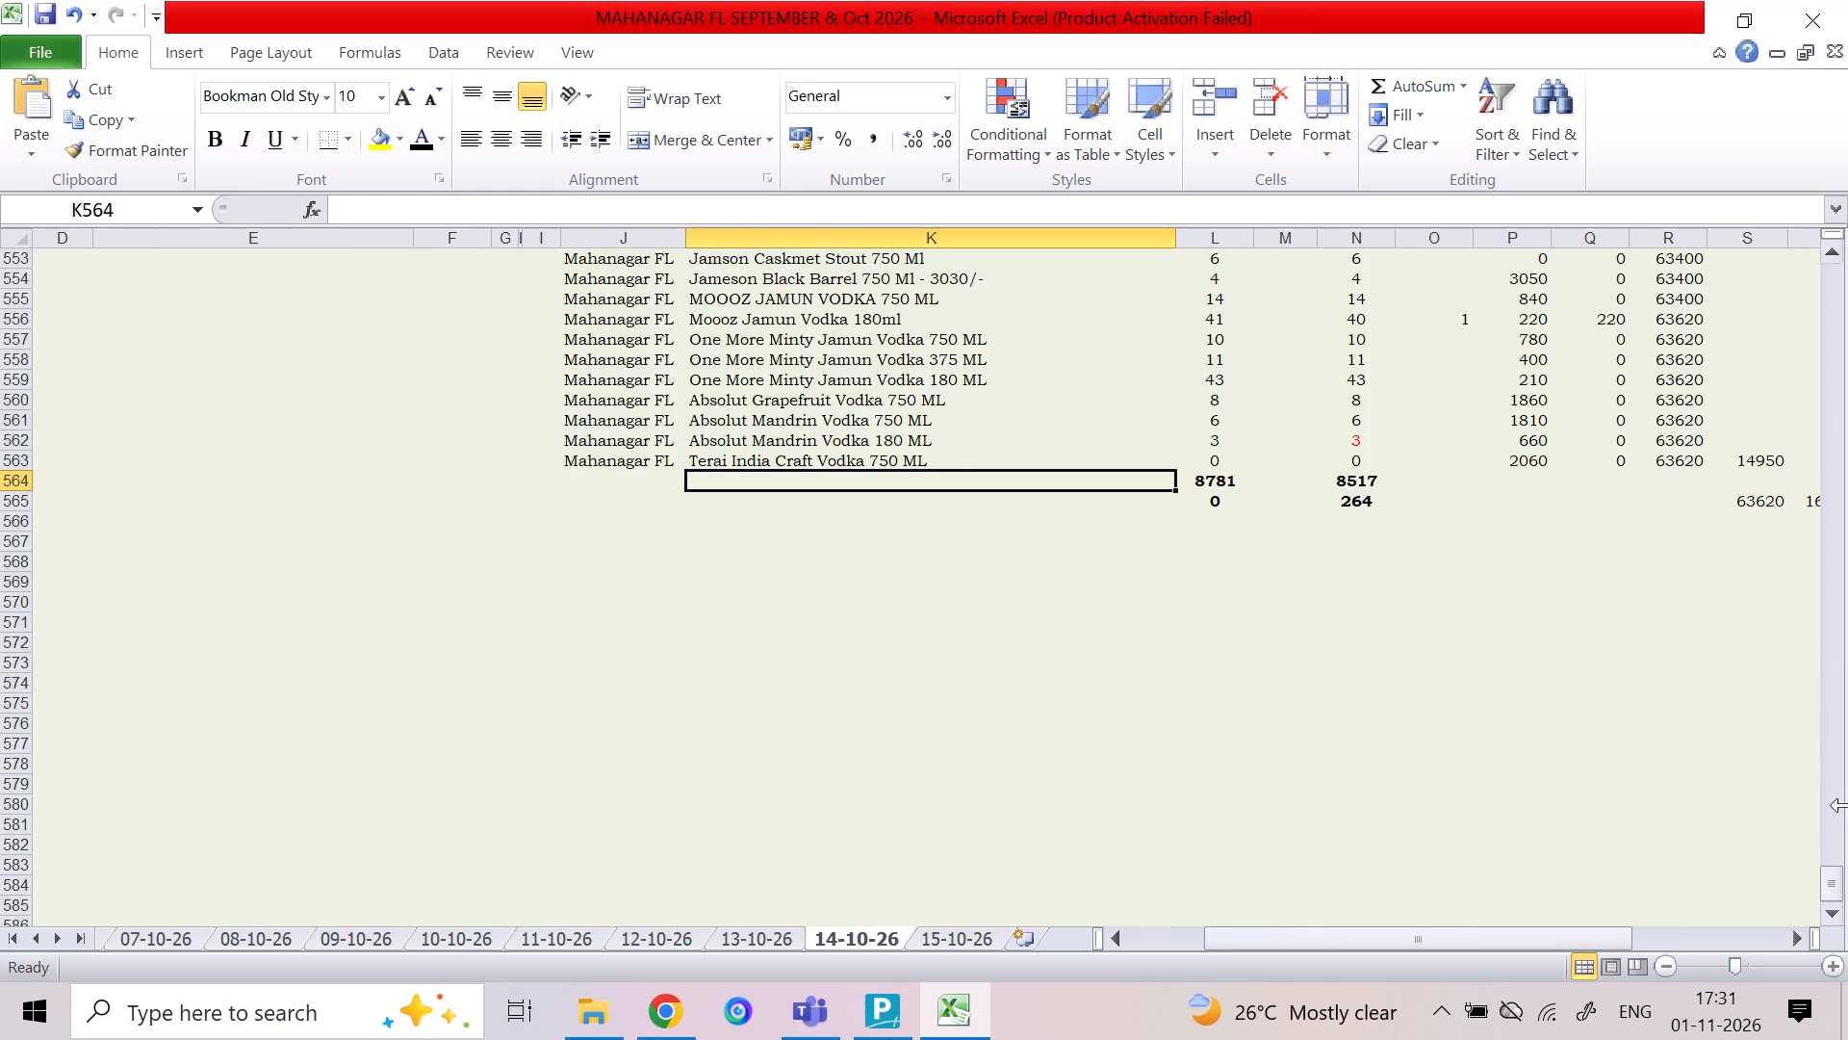
pyautogui.click(967, 943)
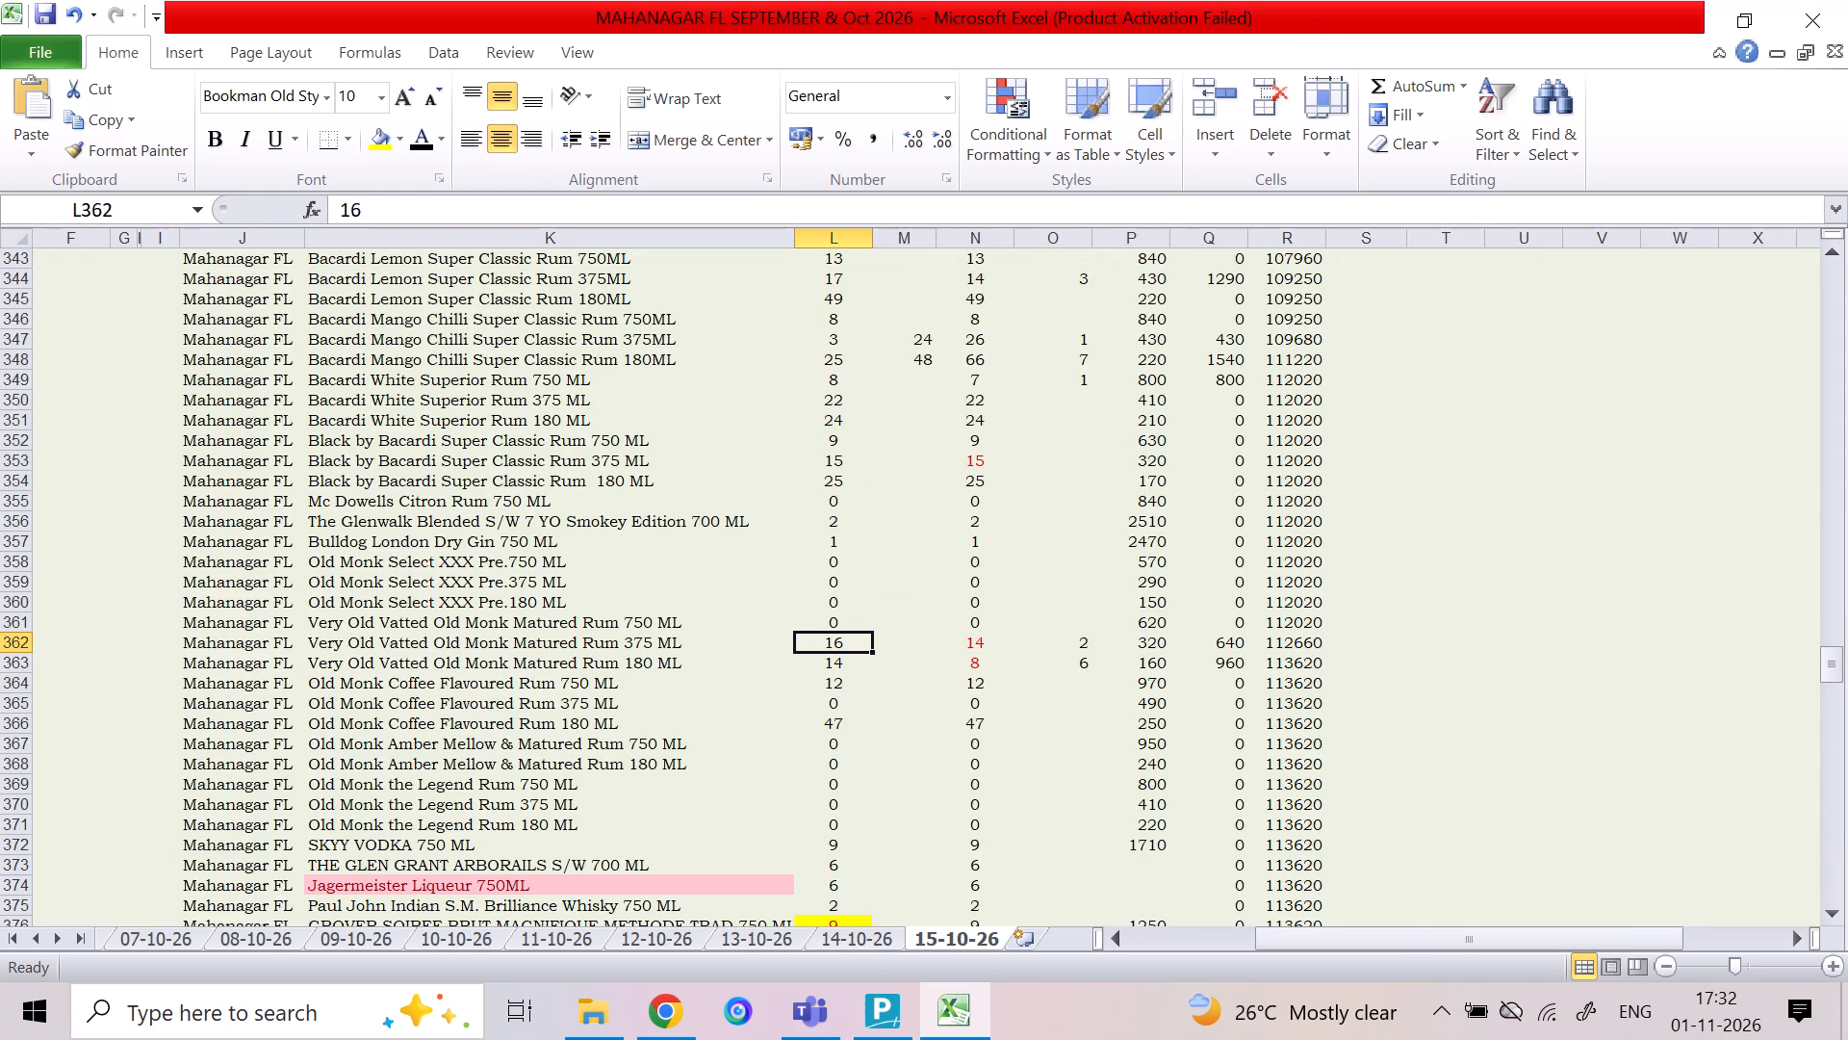
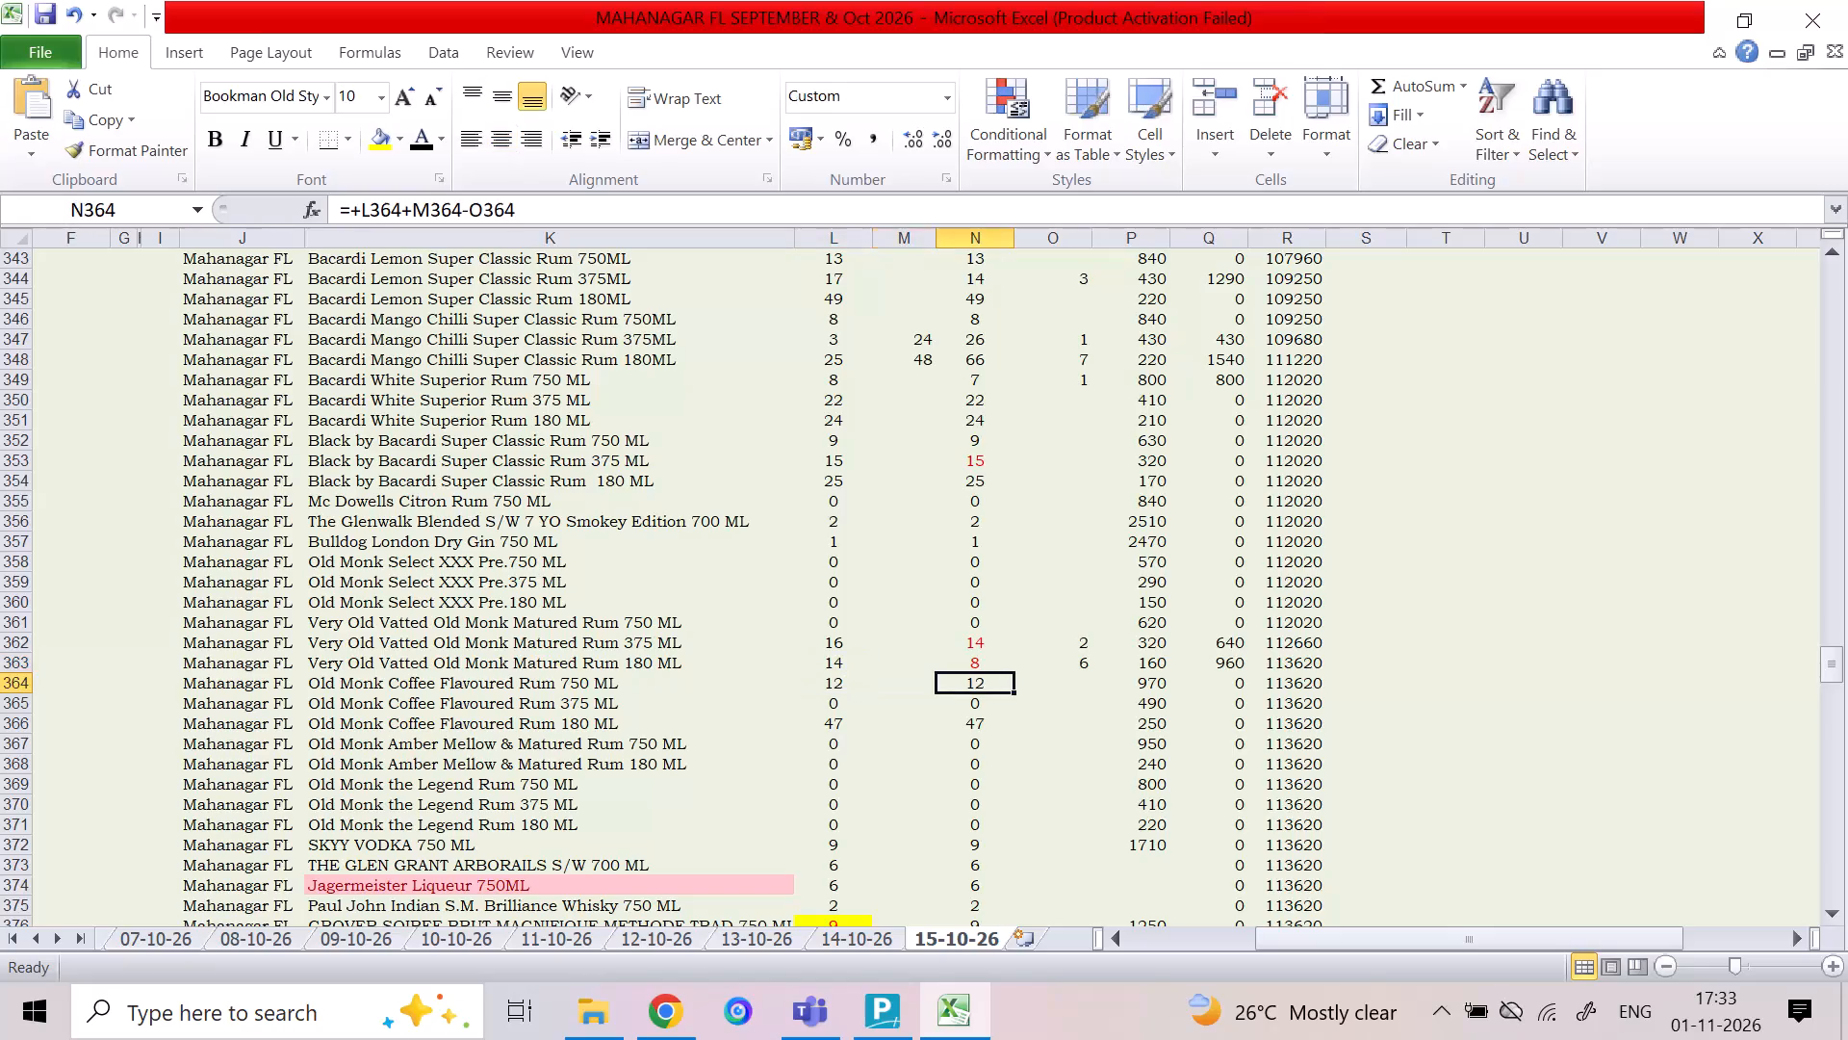
# Check the sale quantities of Very Old Vatted Old Monk Matured Rum 375 ML and 180 ML and the Old Monk rows below.
pyautogui.press('Right')
pyautogui.press('Up')
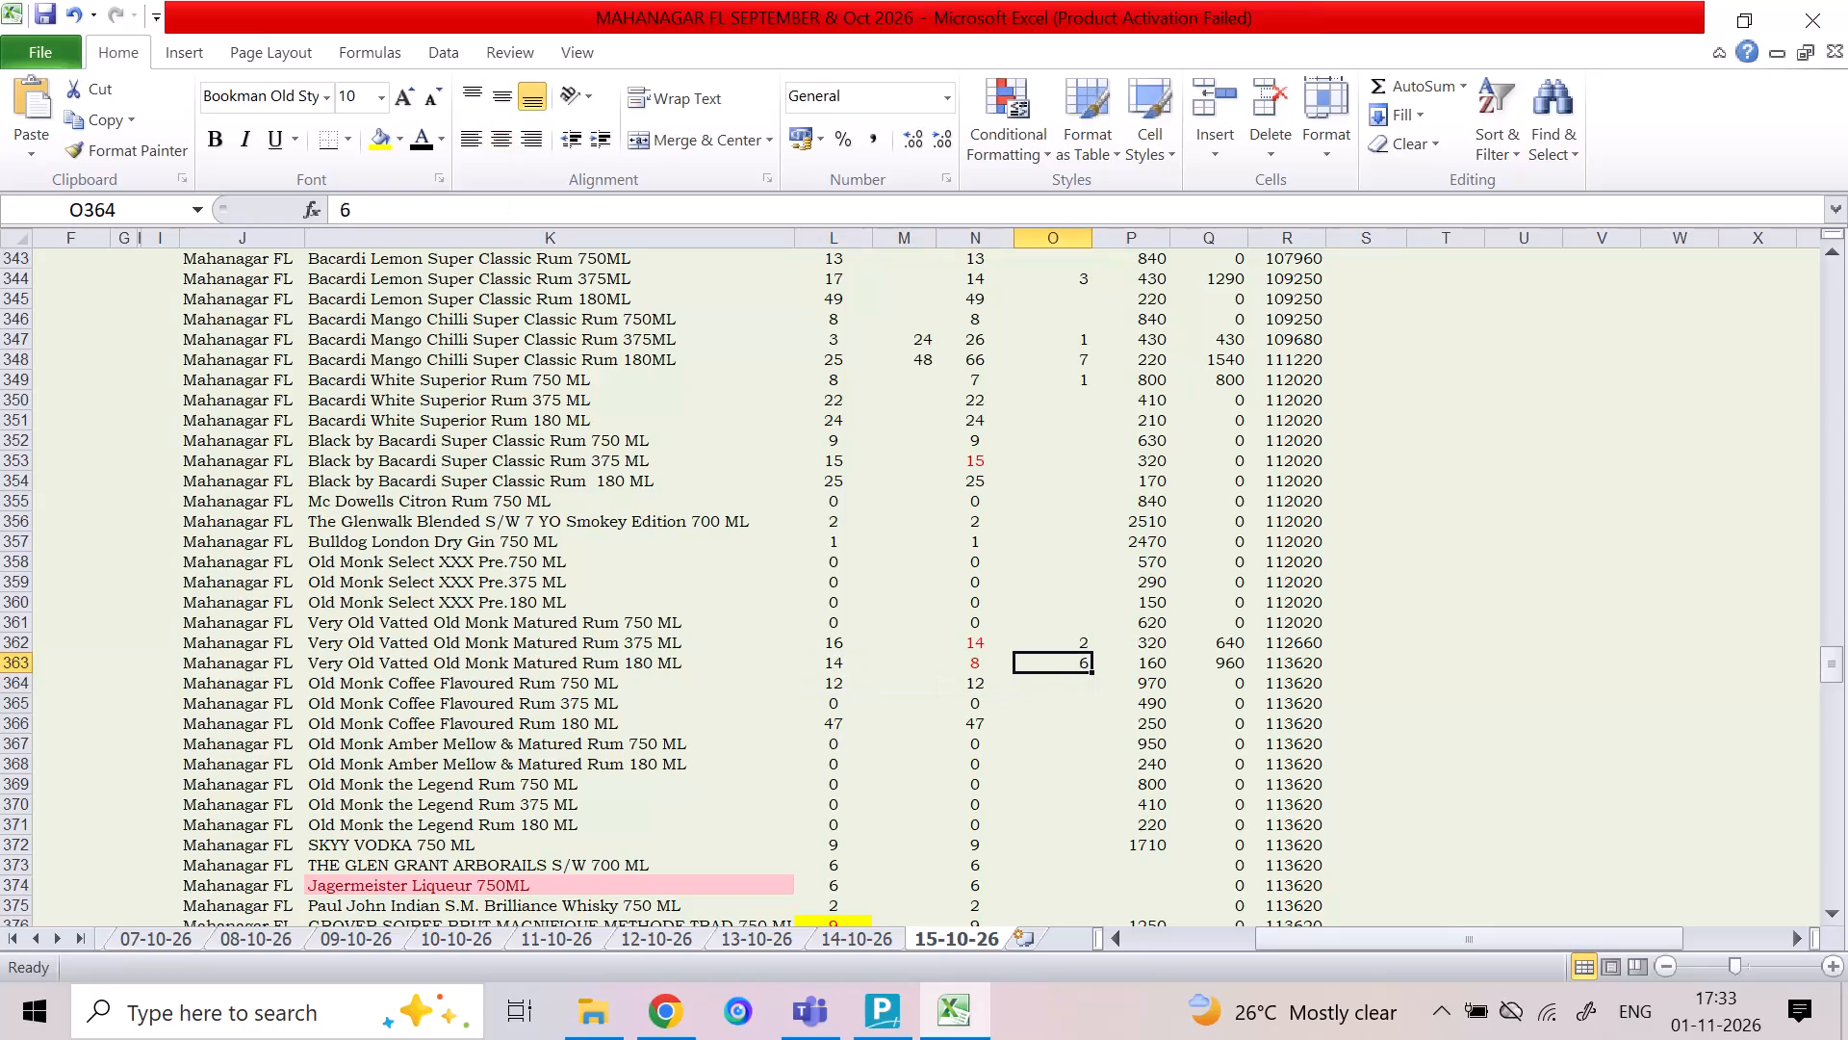
pyautogui.press('Up')
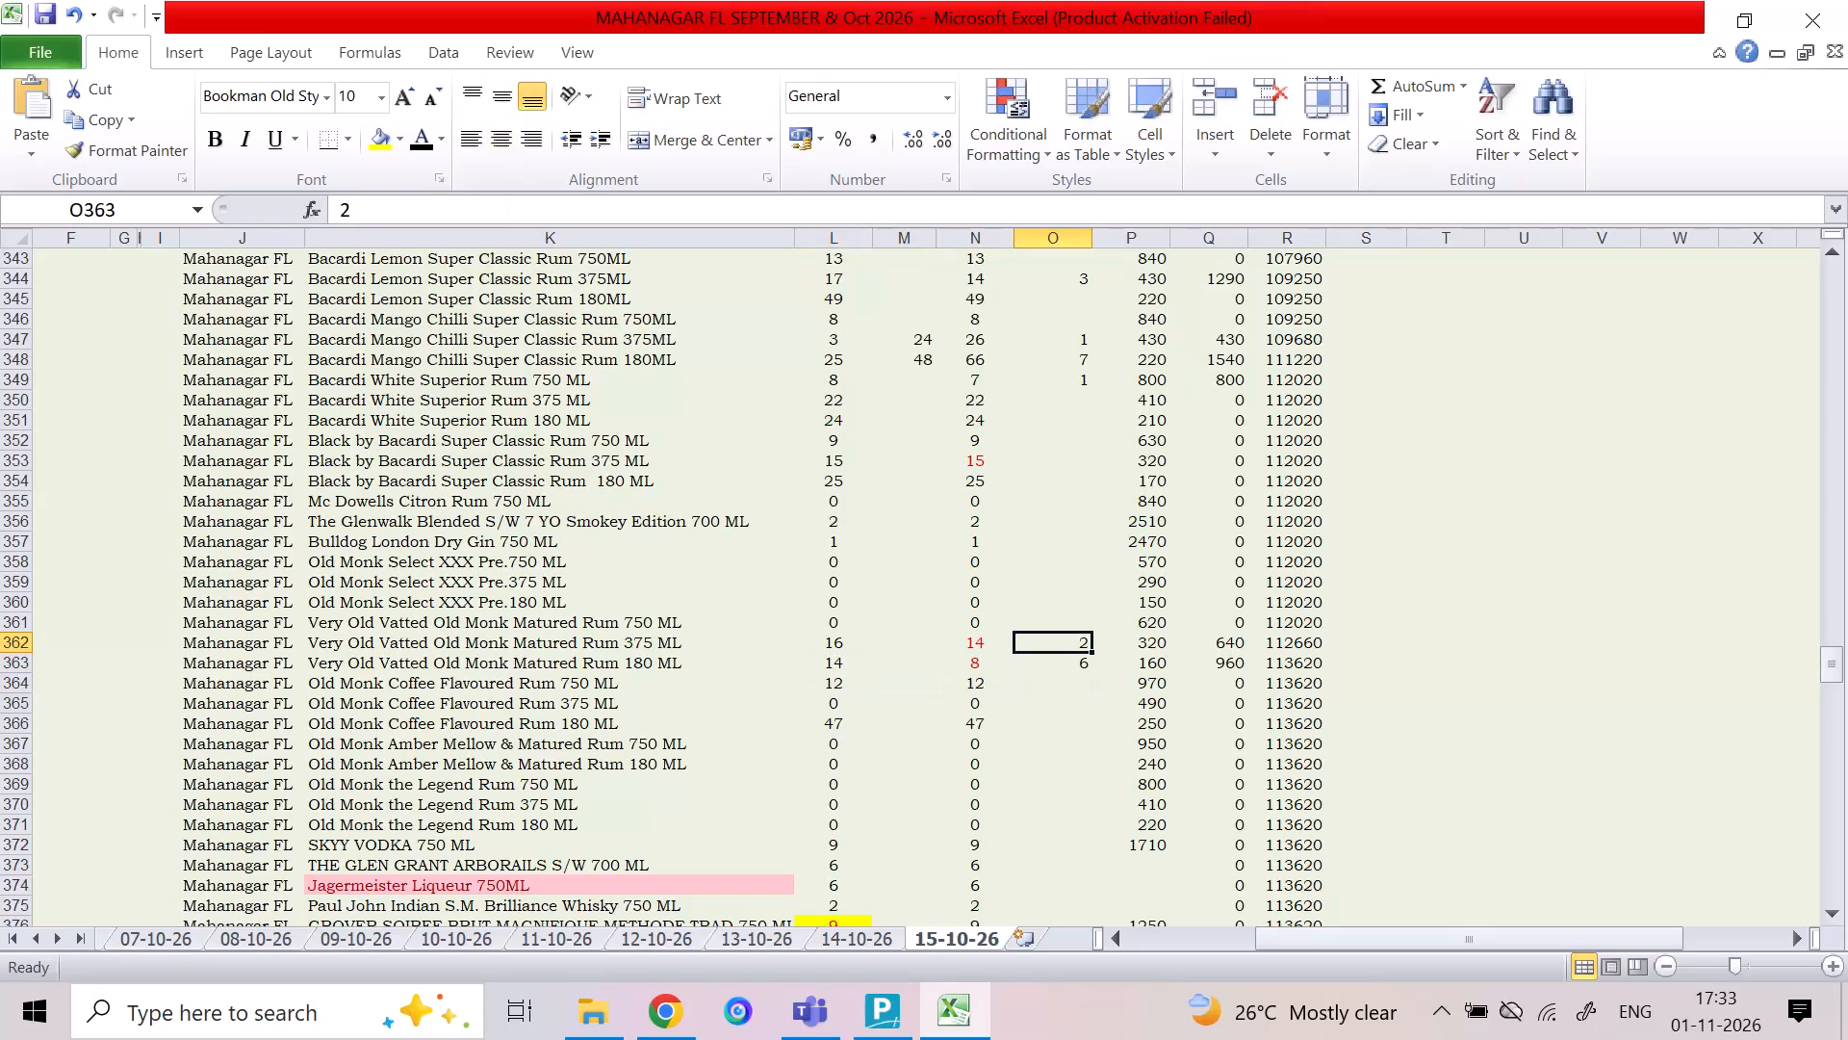
pyautogui.press('Down')
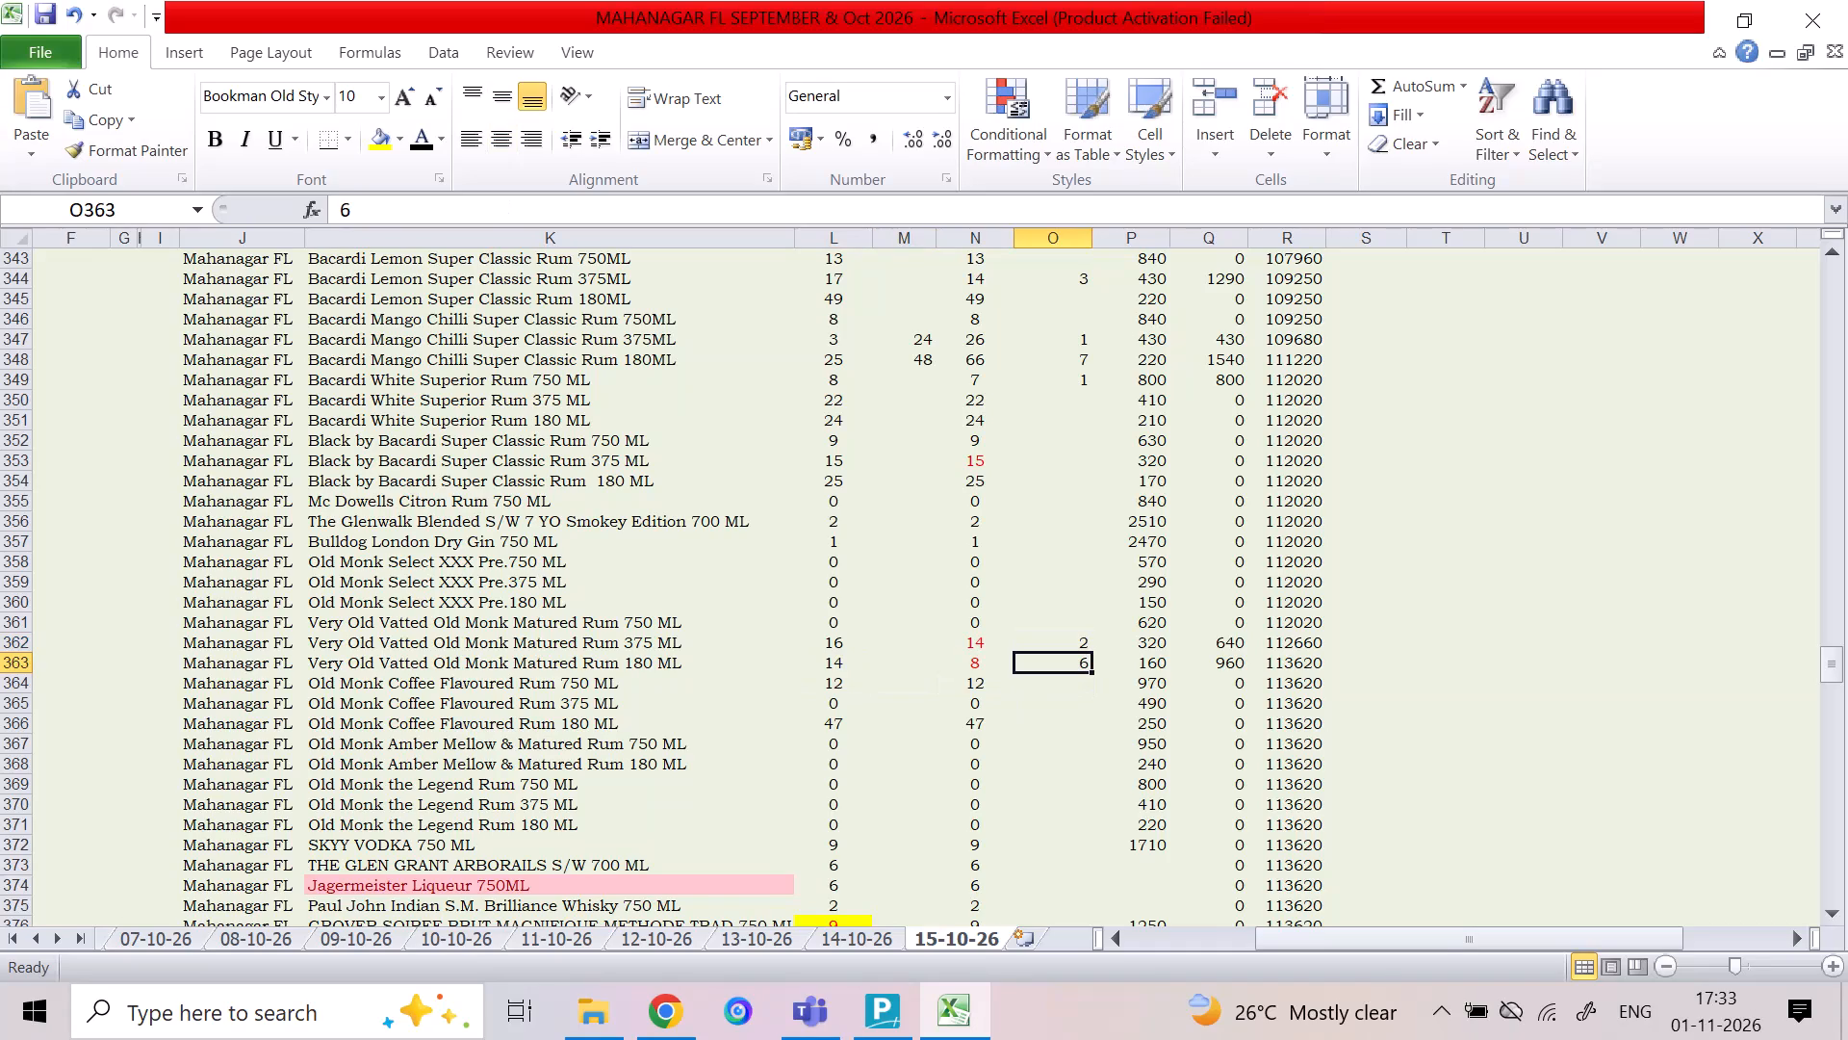
pyautogui.press('Up')
pyautogui.press('Left')
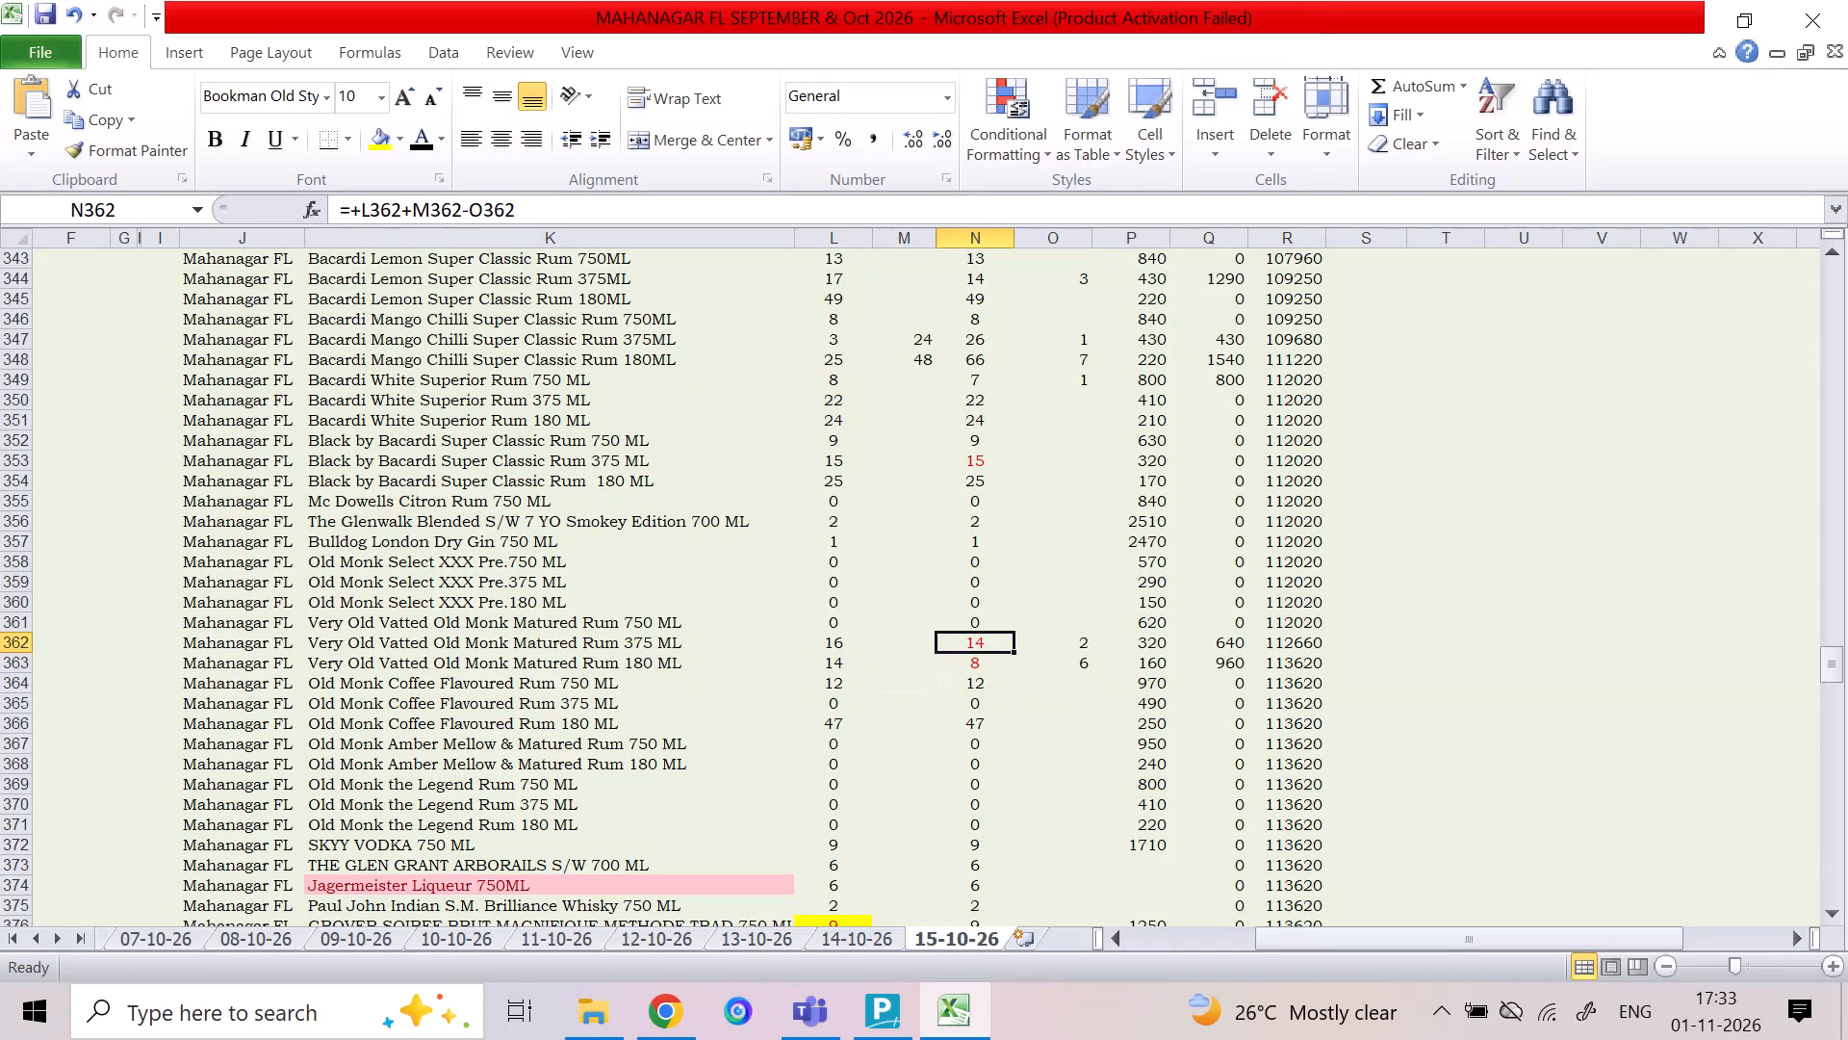
pyautogui.press('Right')
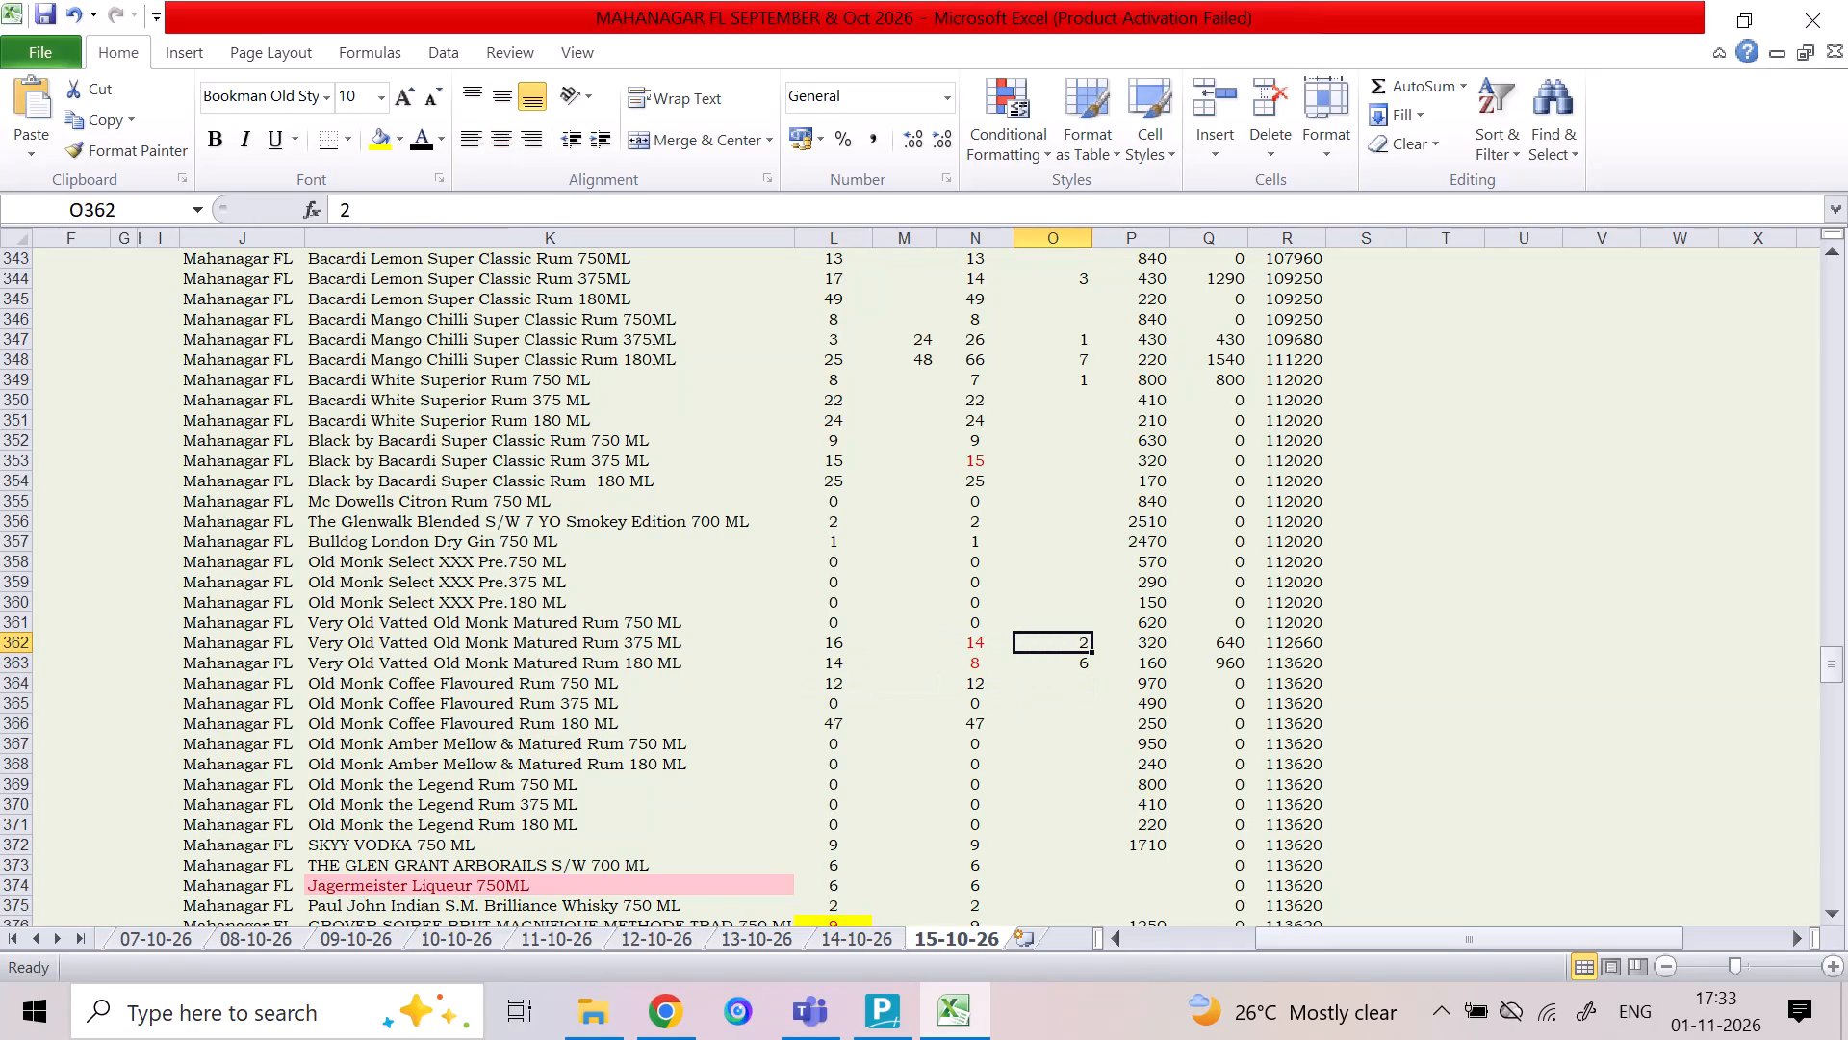
pyautogui.press('Down')
pyautogui.press('Down')
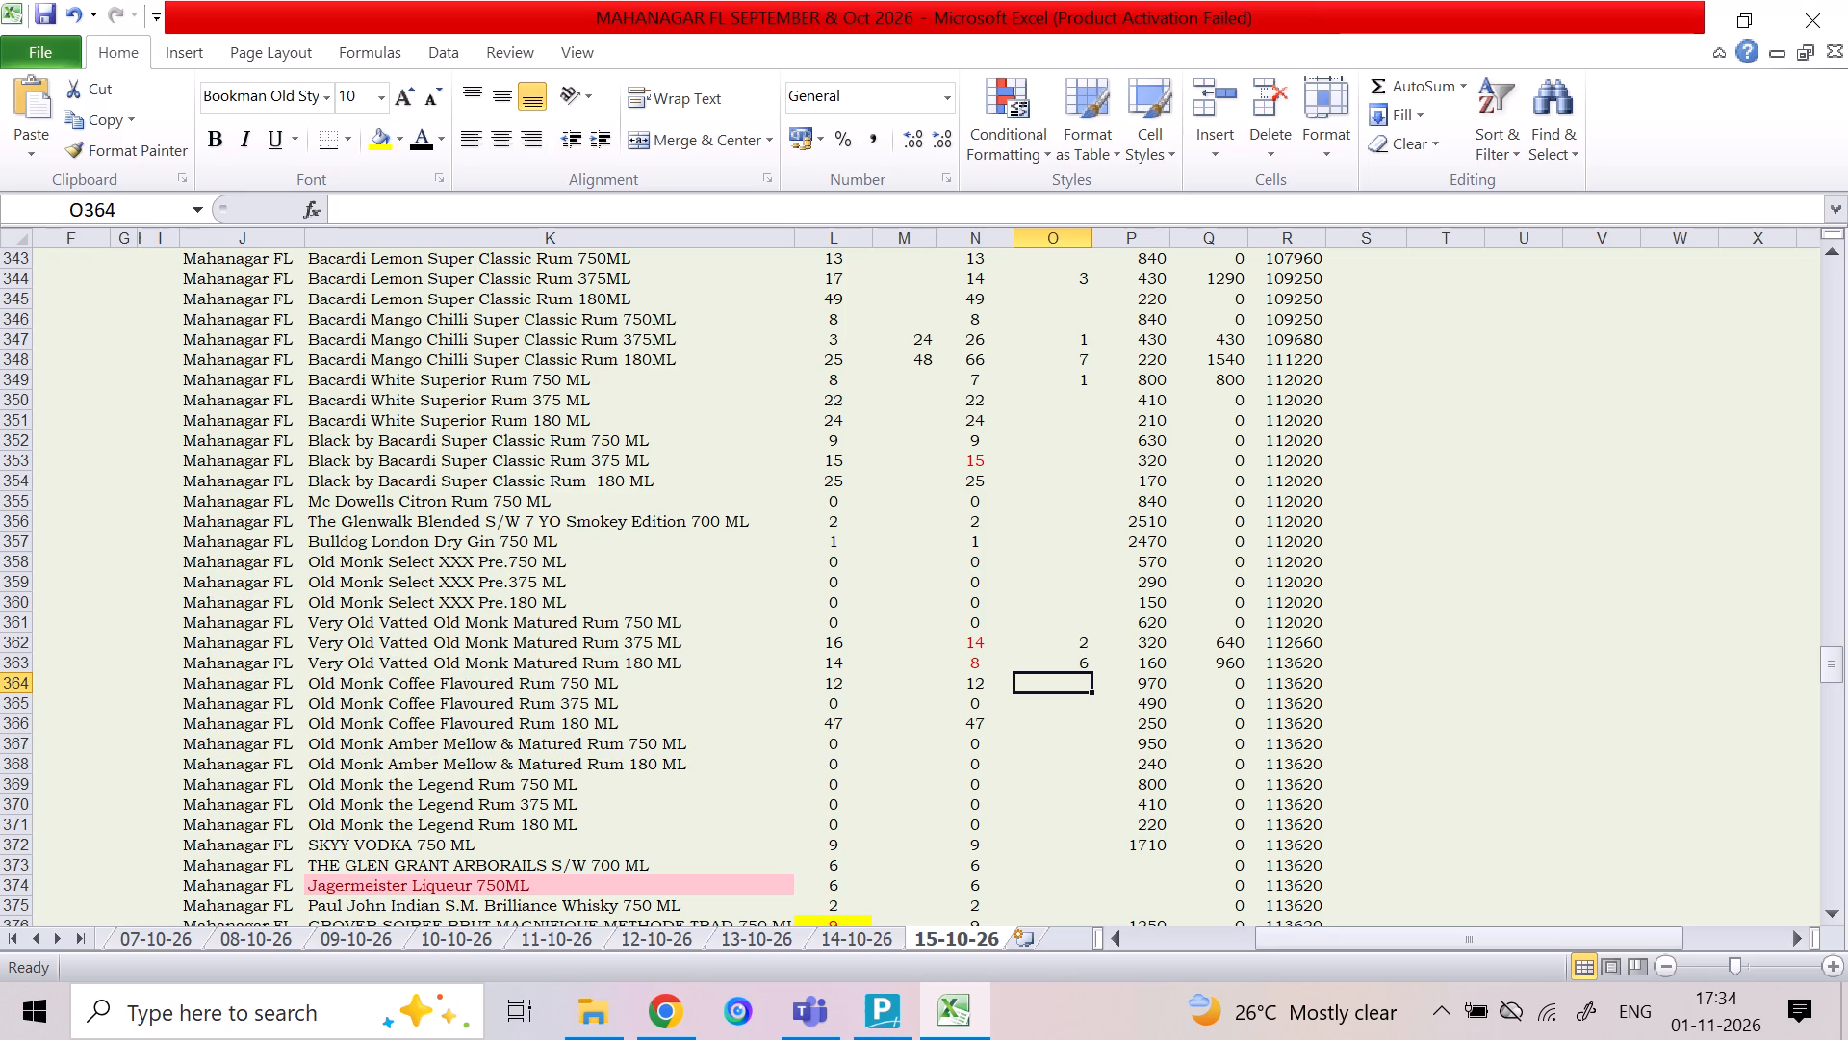
pyautogui.press('Down')
pyautogui.press('Down')
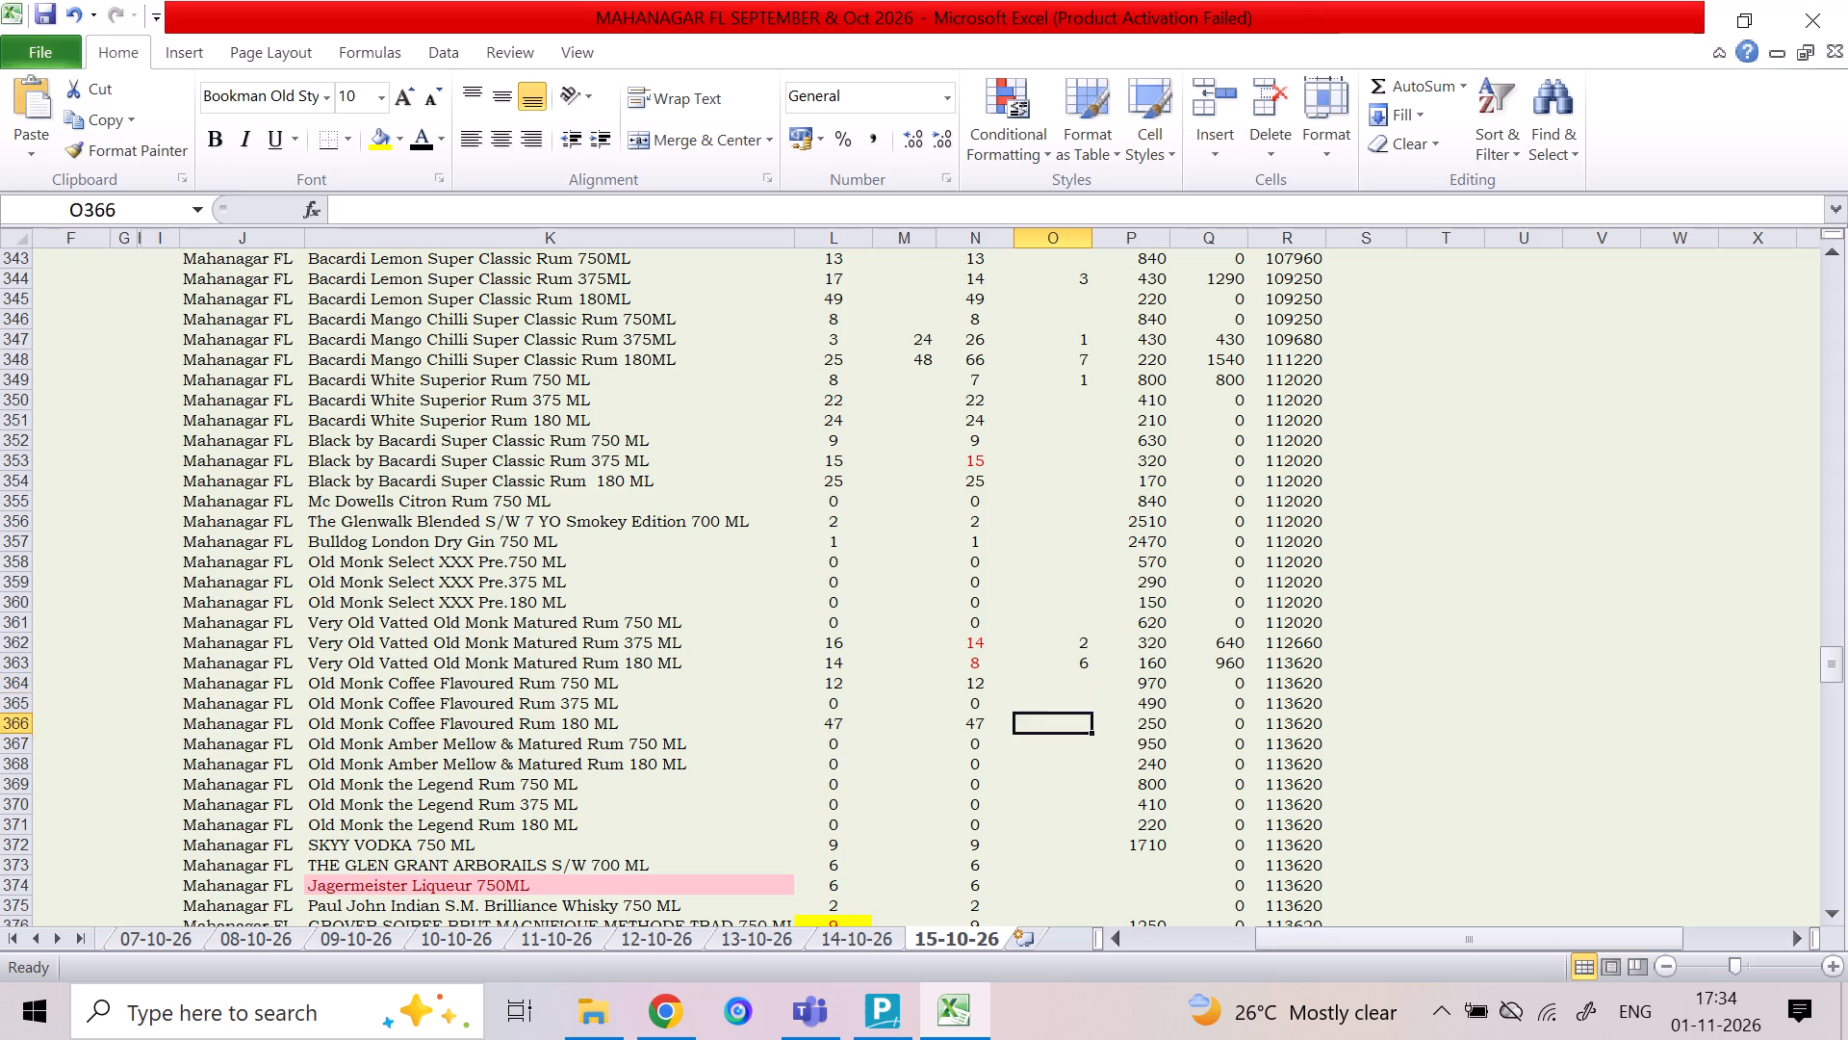
pyautogui.press('Down')
pyautogui.press('Up')
pyautogui.press('Down')
pyautogui.press('Down')
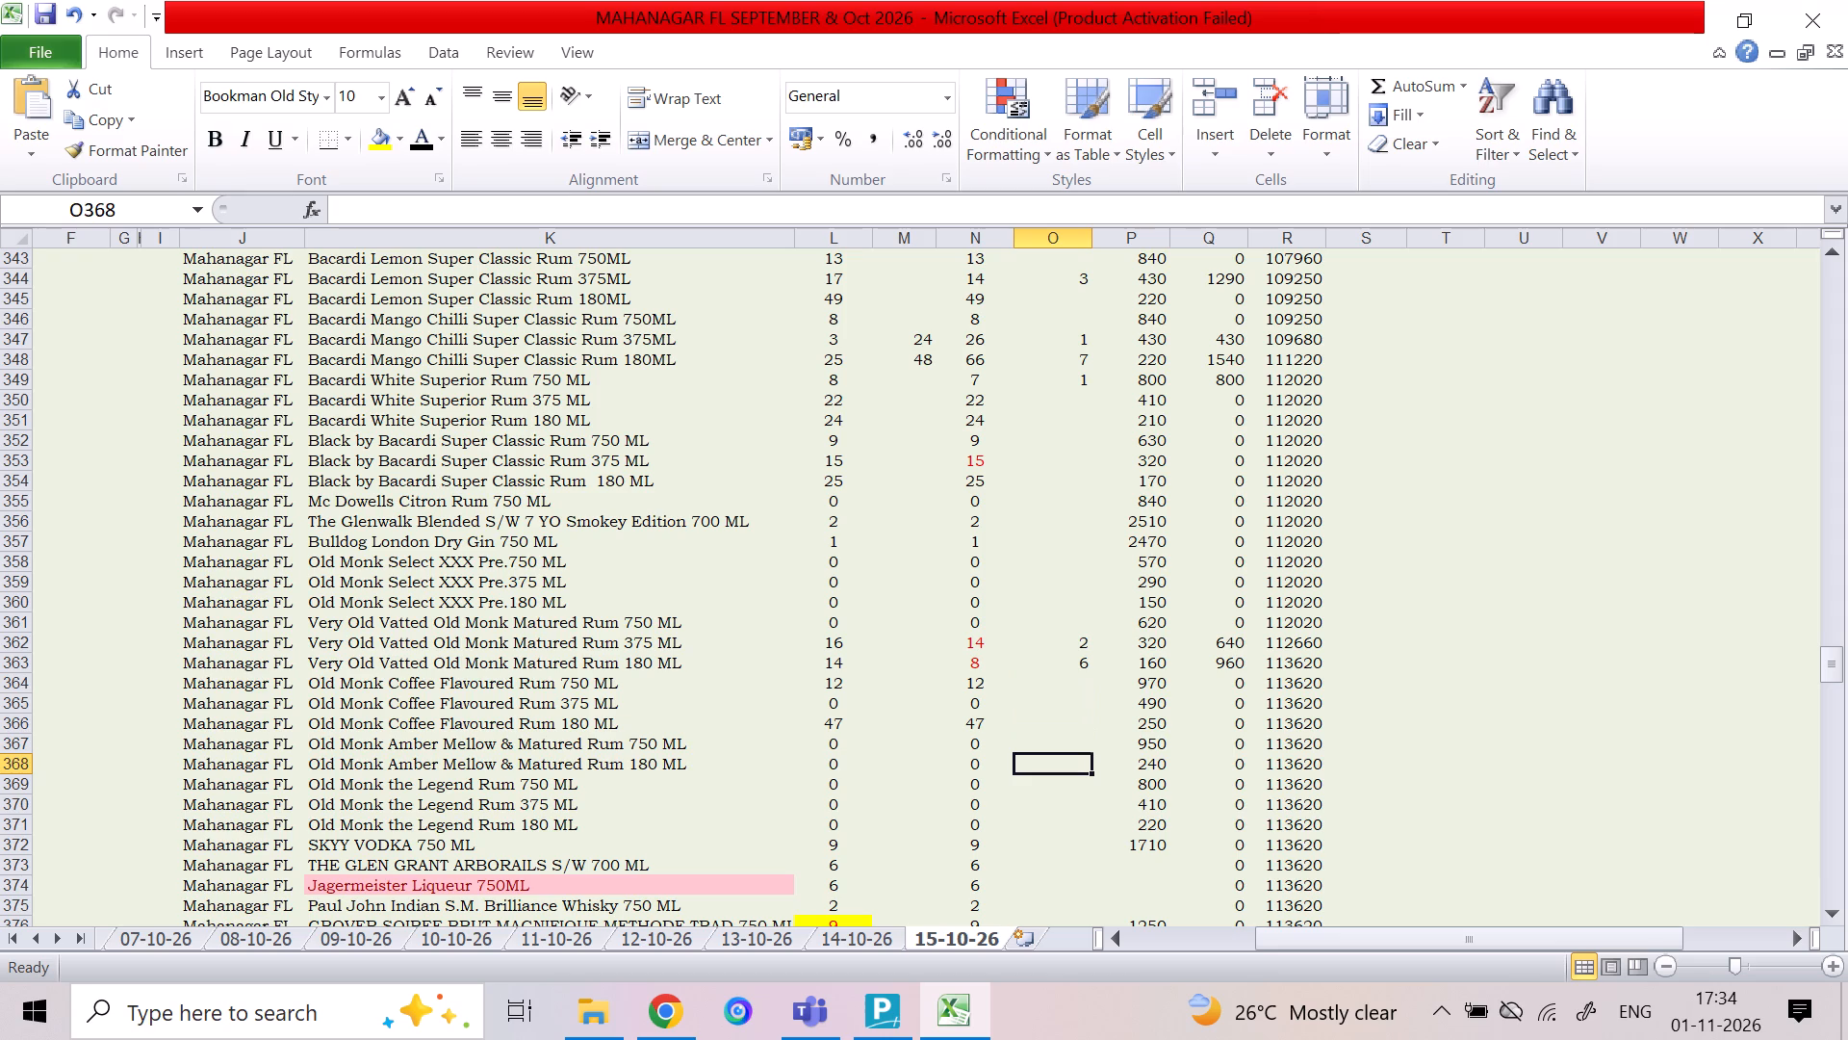
# Switch to TallyPrime, leave the stock item selection and open the October vouchers of the Purchase Register.
pyautogui.click(874, 1021)
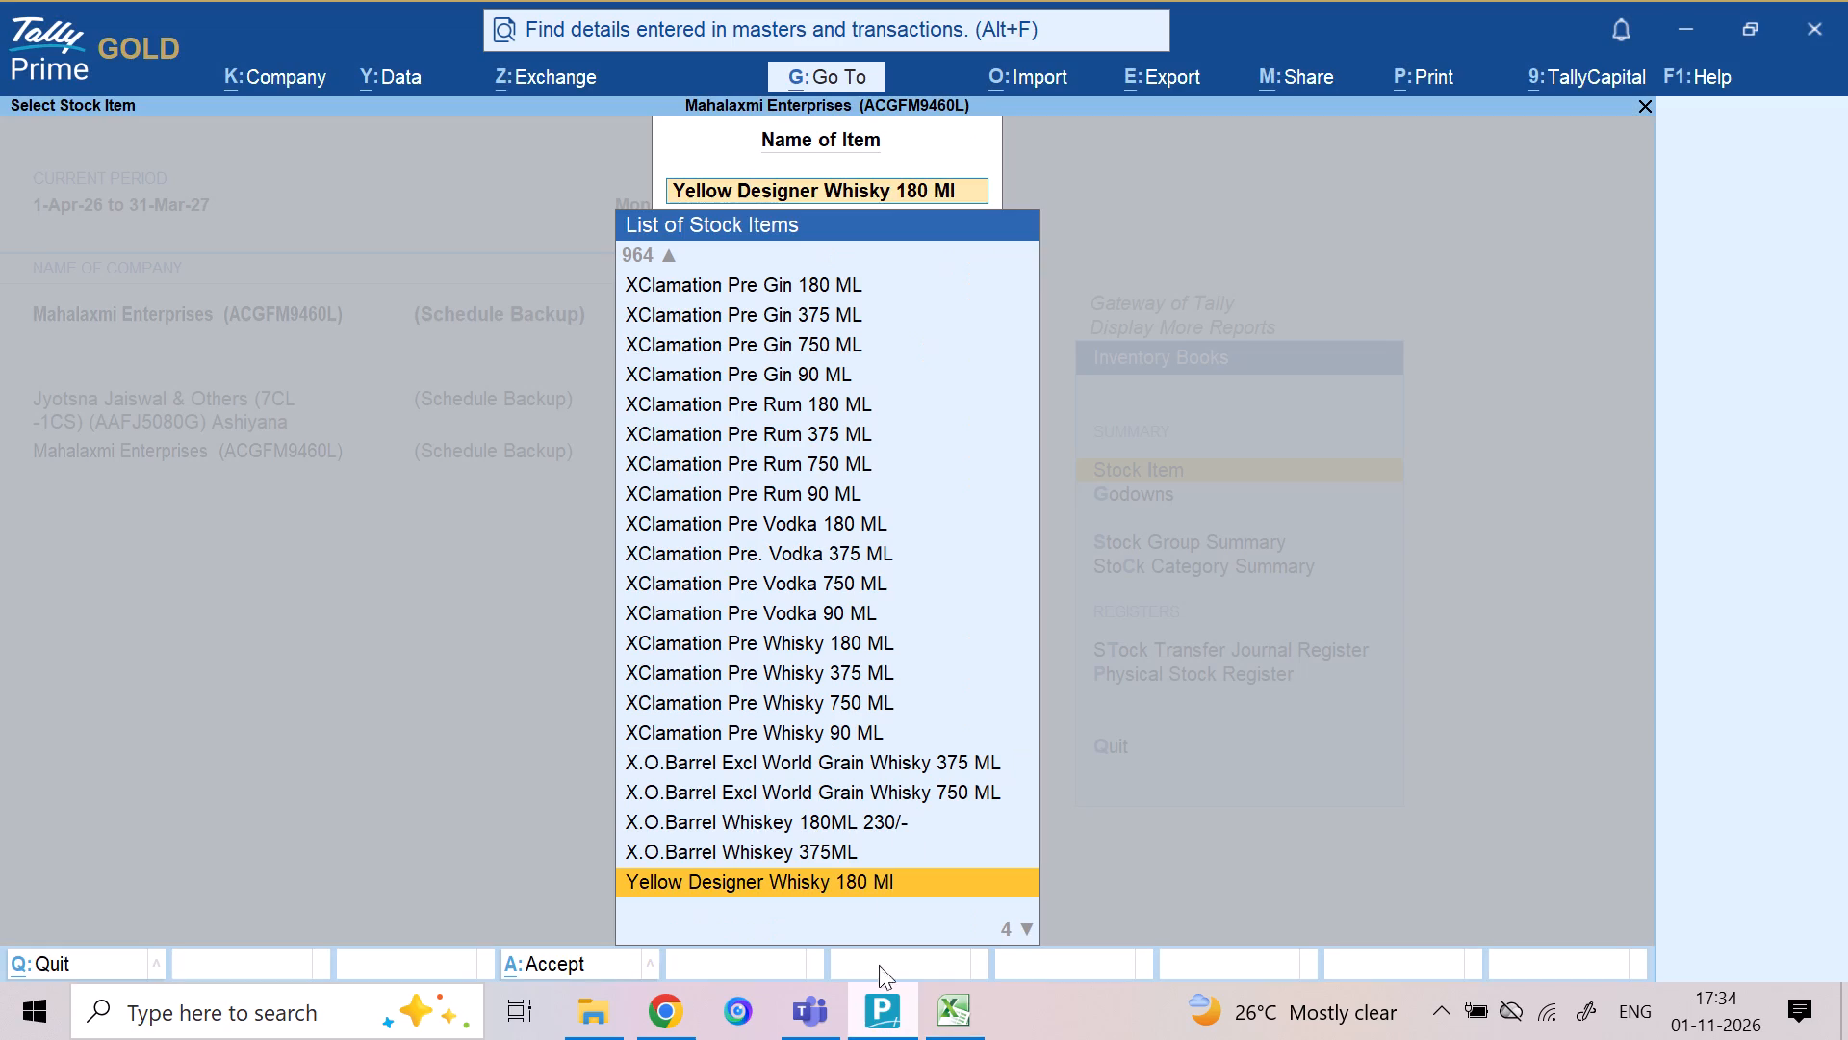
pyautogui.press('Escape')
pyautogui.press('Escape')
pyautogui.press('Escape')
pyautogui.press('Escape')
pyautogui.press('Escape')
pyautogui.press('Escape')
pyautogui.press('Escape')
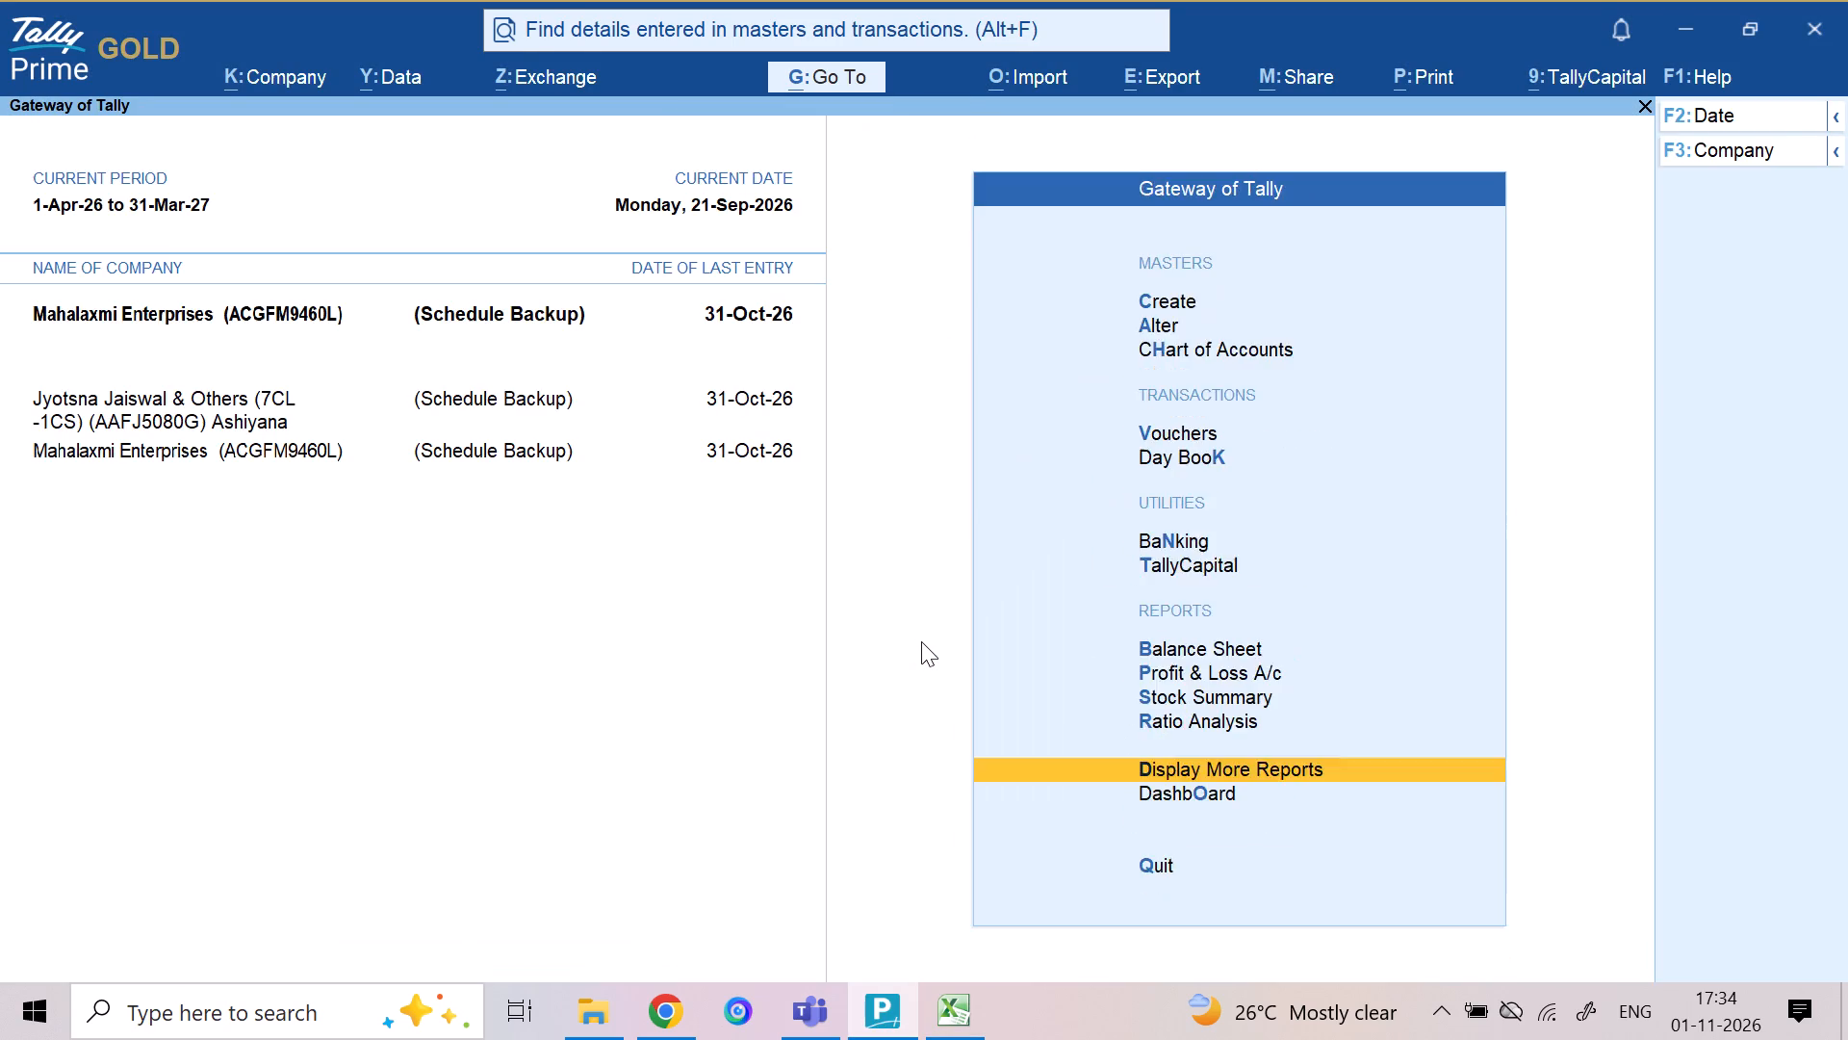
pyautogui.press('Escape')
pyautogui.press('Escape')
pyautogui.press('Escape')
pyautogui.press('Escape')
pyautogui.press('Escape')
pyautogui.press('Escape')
pyautogui.press('Escape')
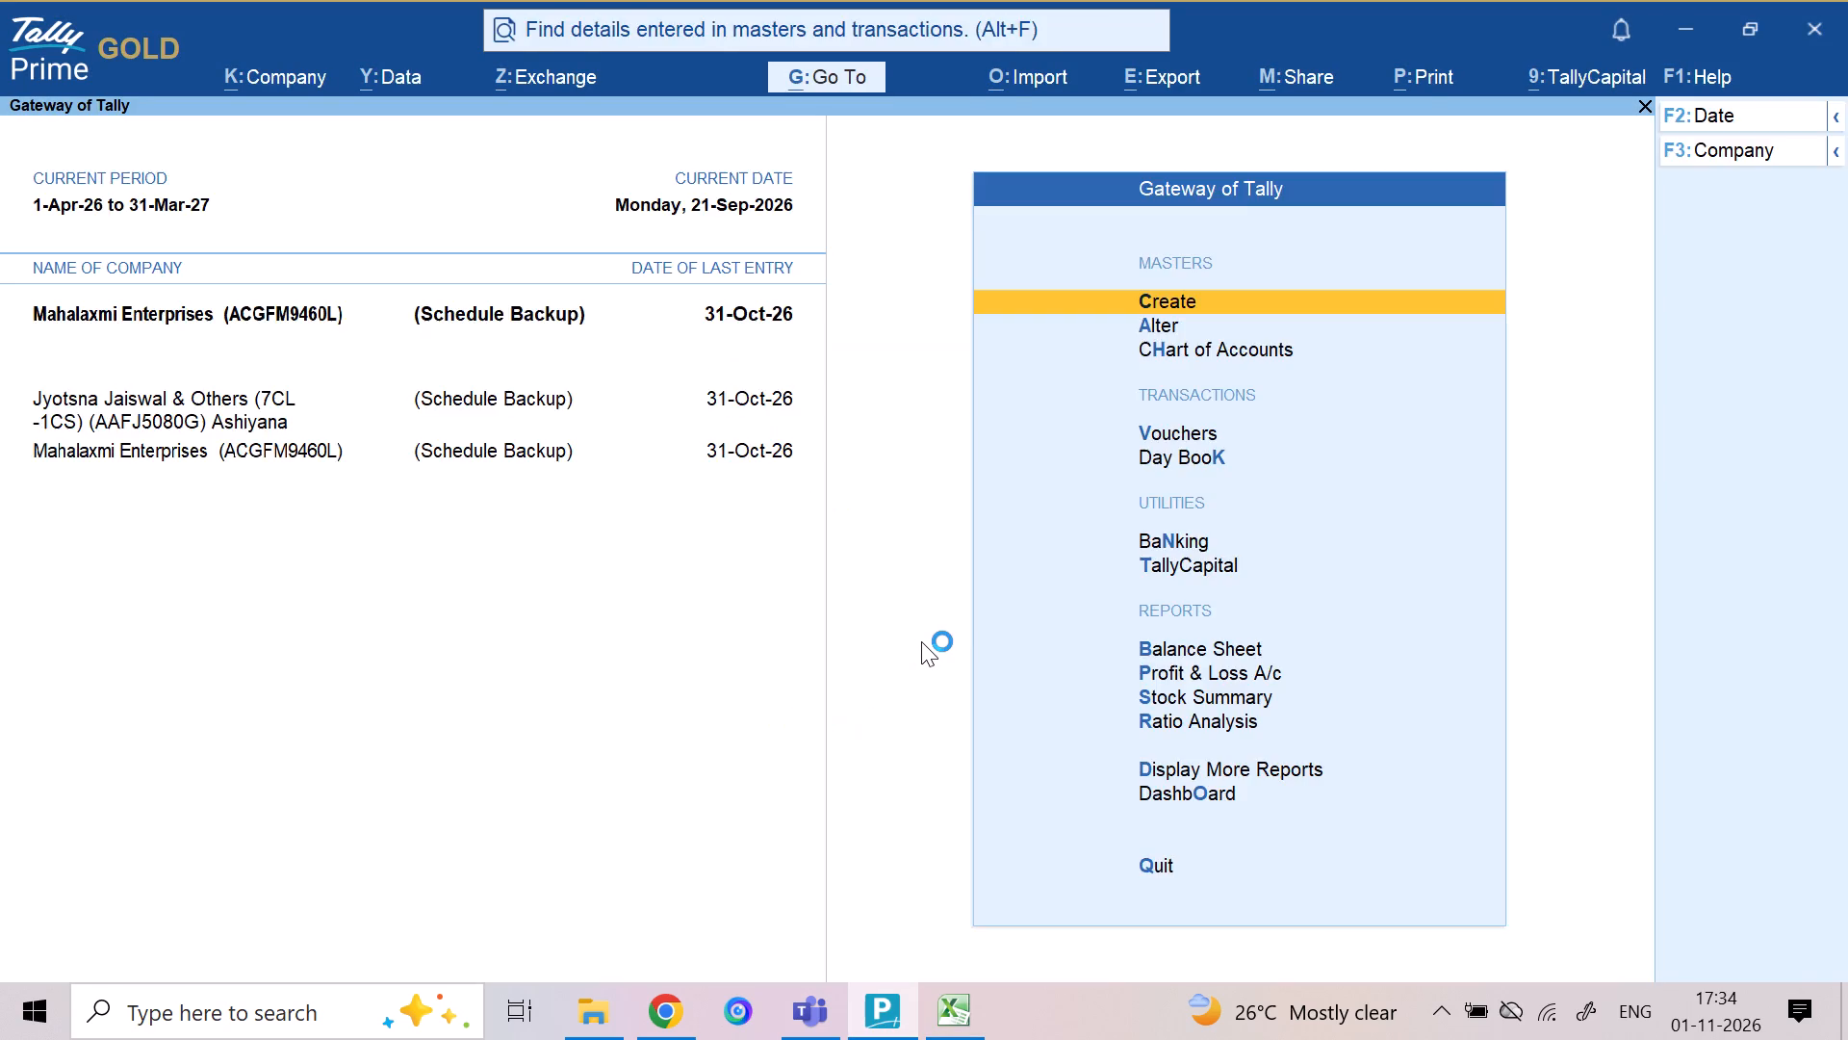
pyautogui.press('Escape')
pyautogui.press('Escape')
pyautogui.press('Escape')
pyautogui.press('Escape')
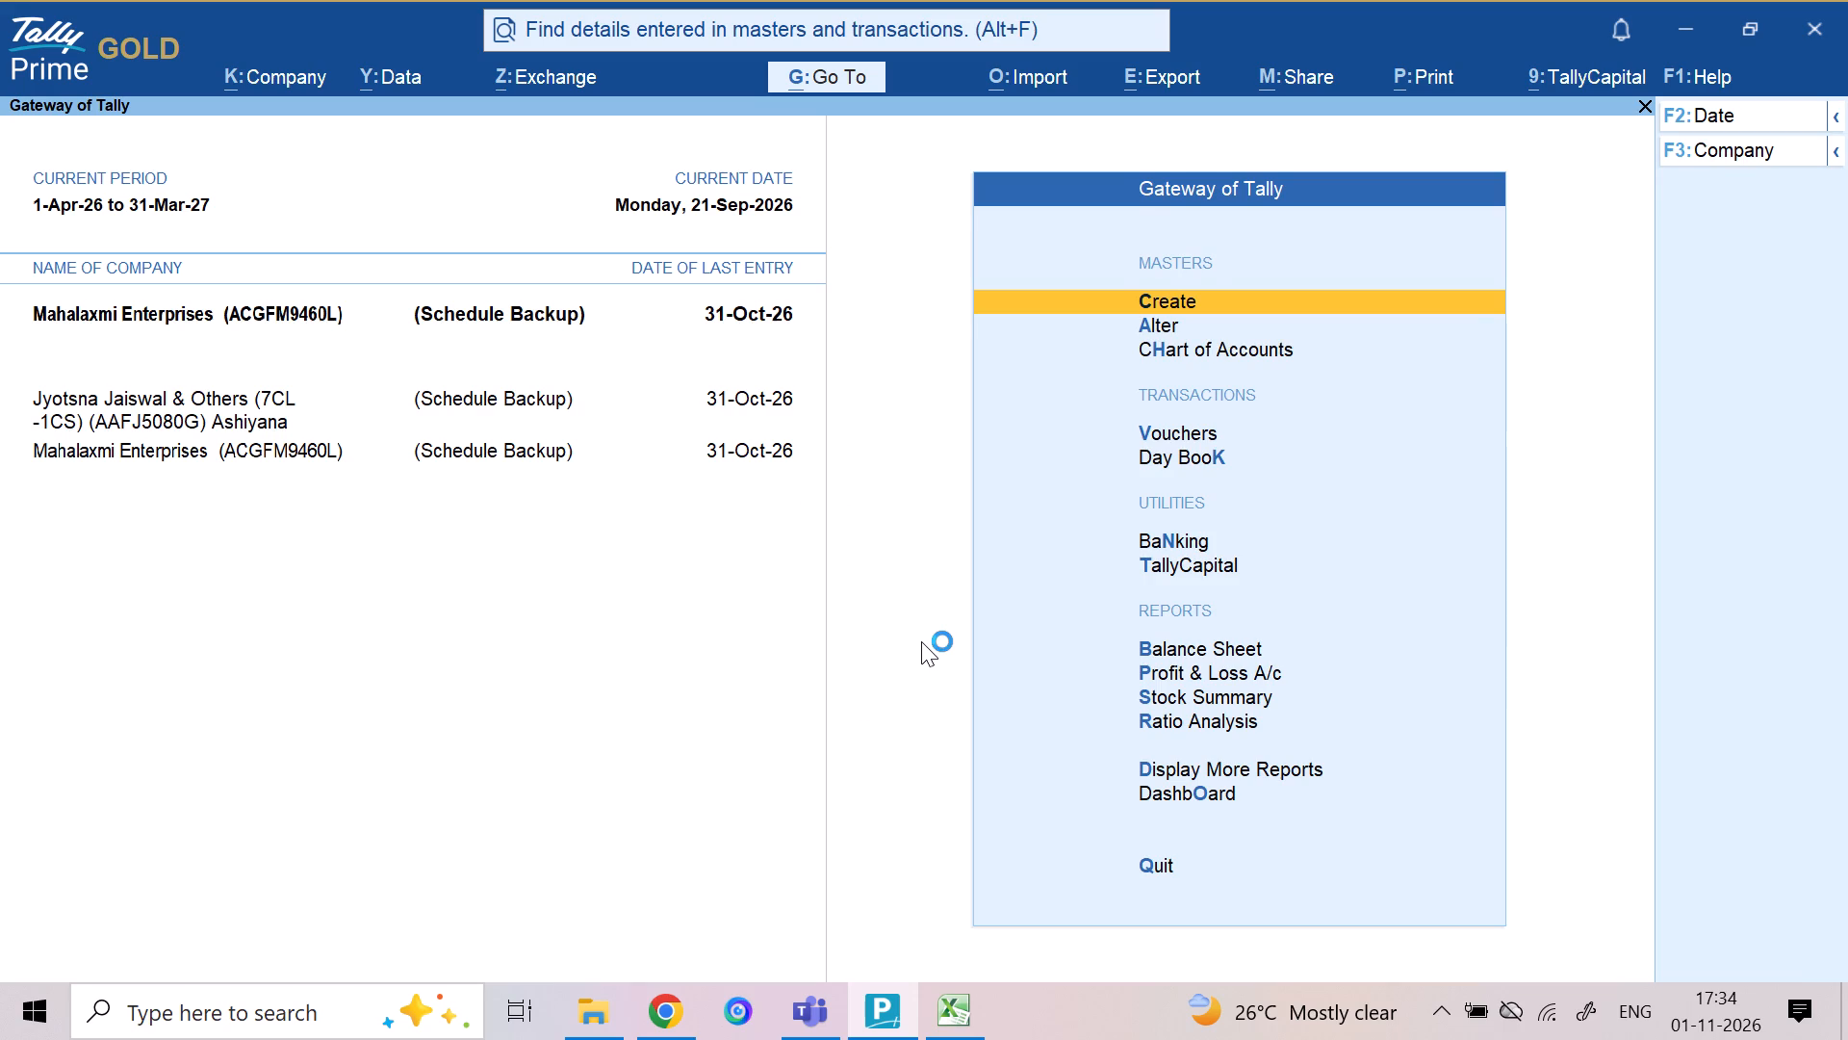
pyautogui.write('DAP')
pyautogui.press('Return')
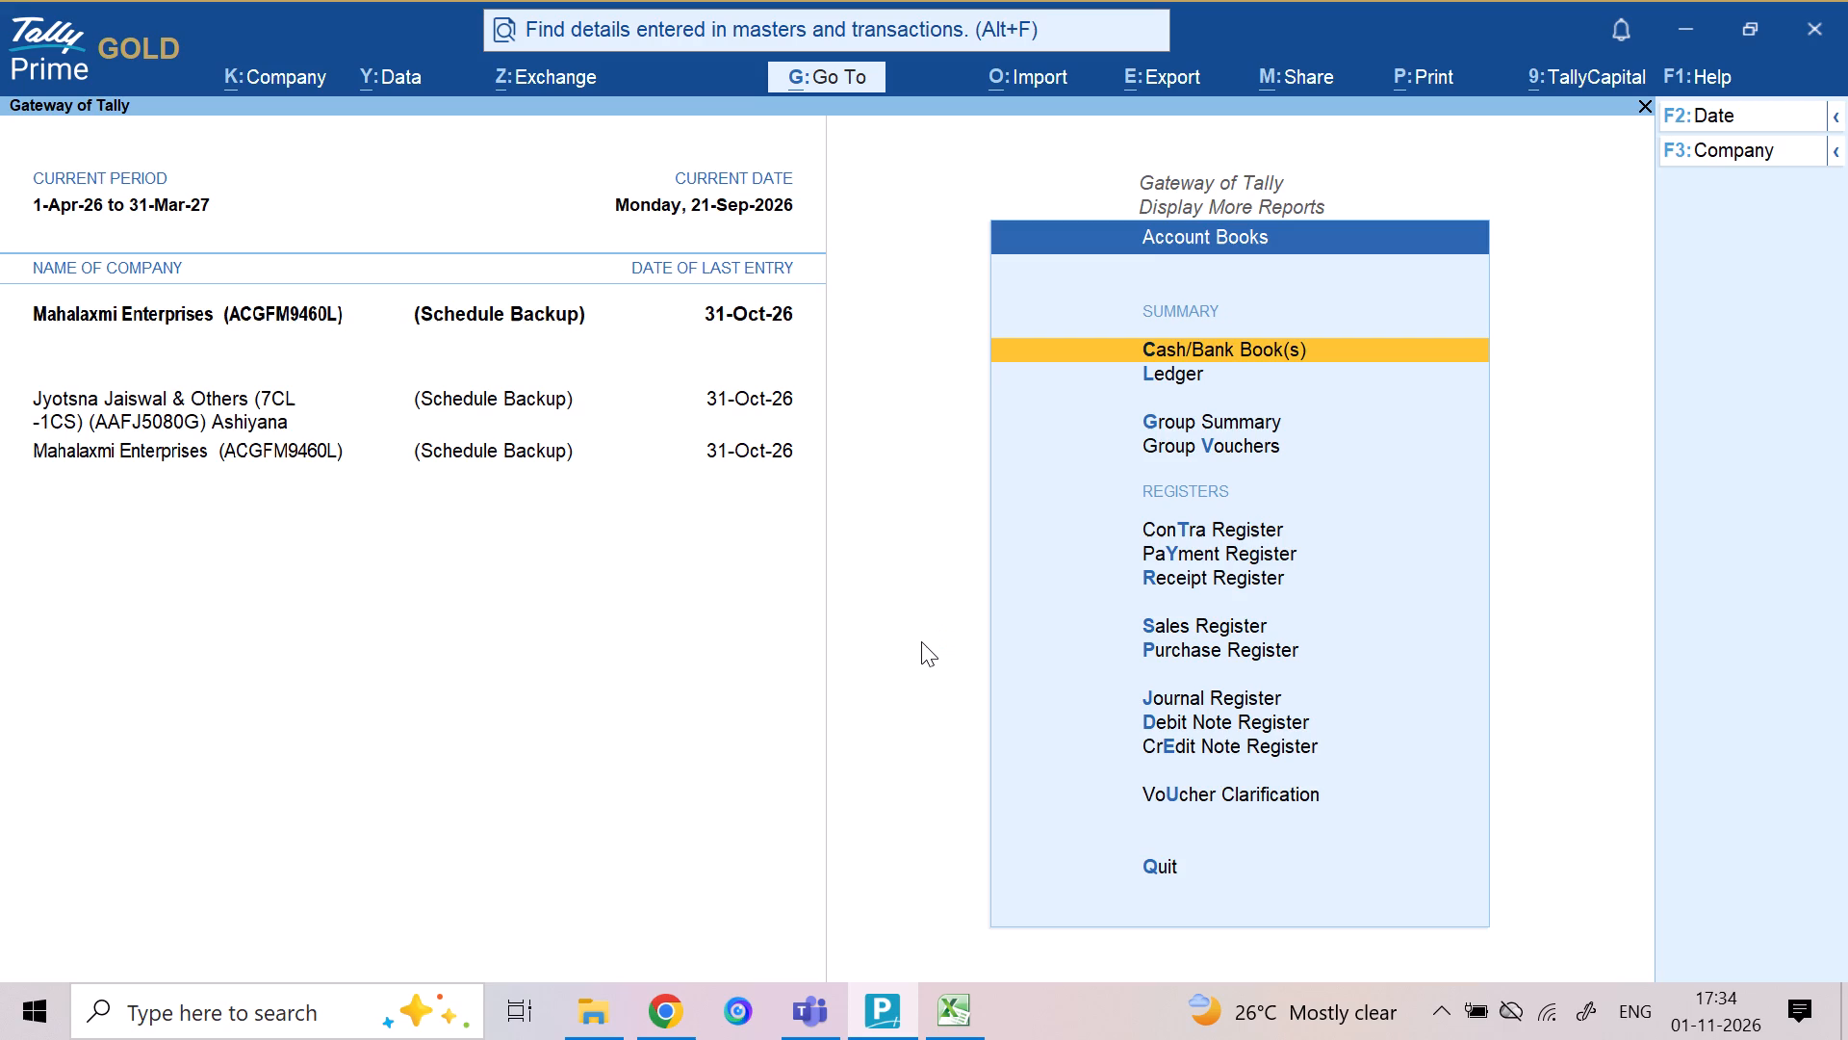
pyautogui.press('Down')
pyautogui.press('Down')
pyautogui.press('Down')
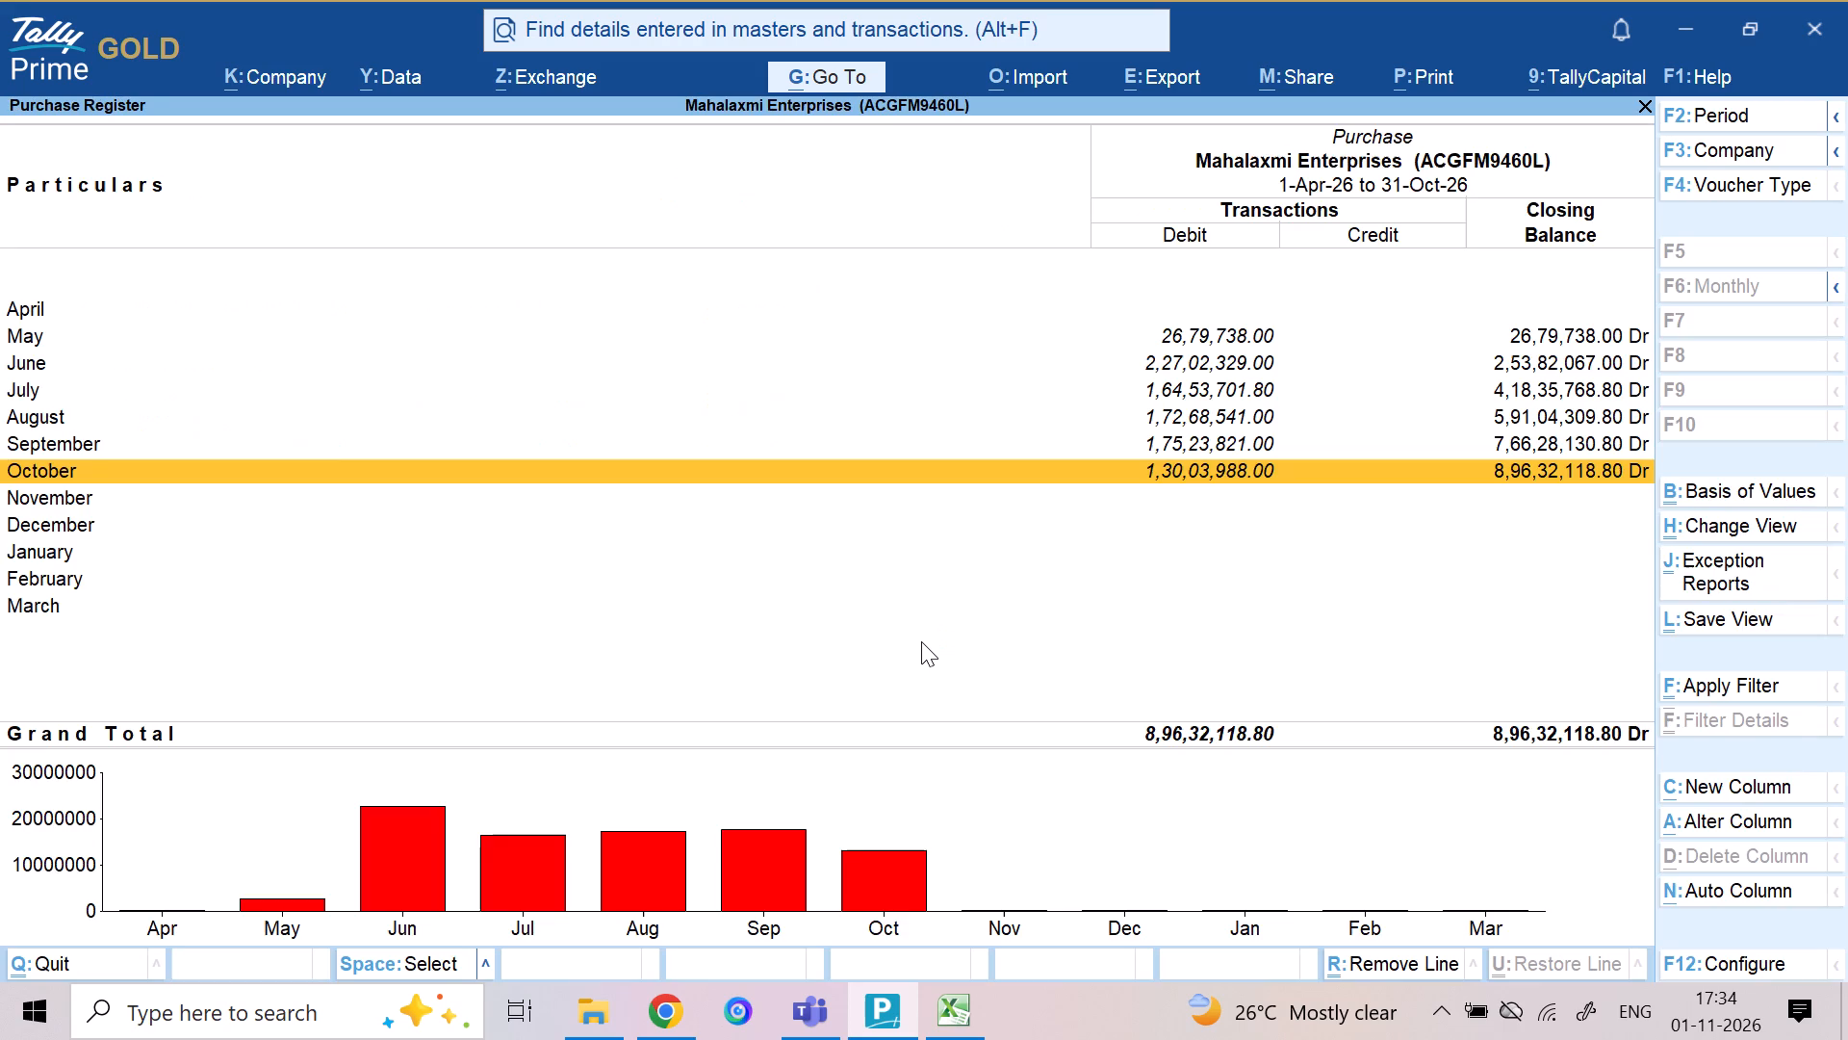
pyautogui.press('Return')
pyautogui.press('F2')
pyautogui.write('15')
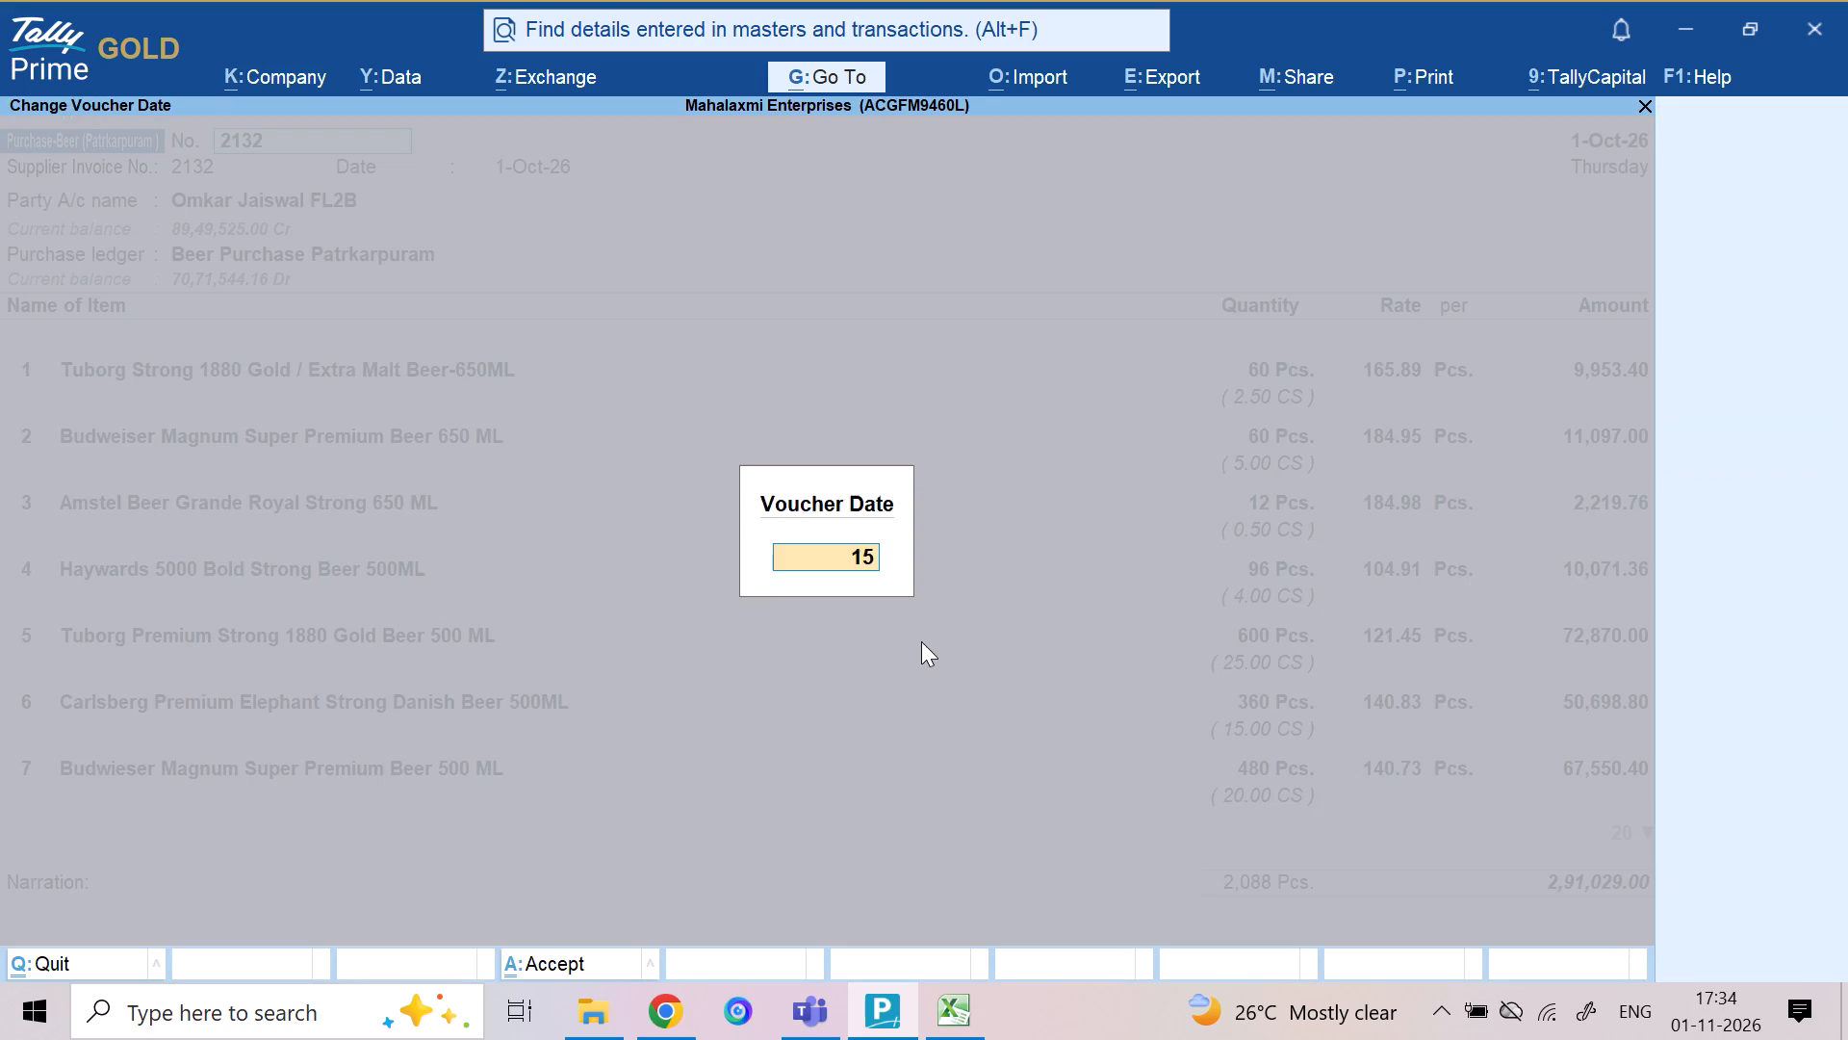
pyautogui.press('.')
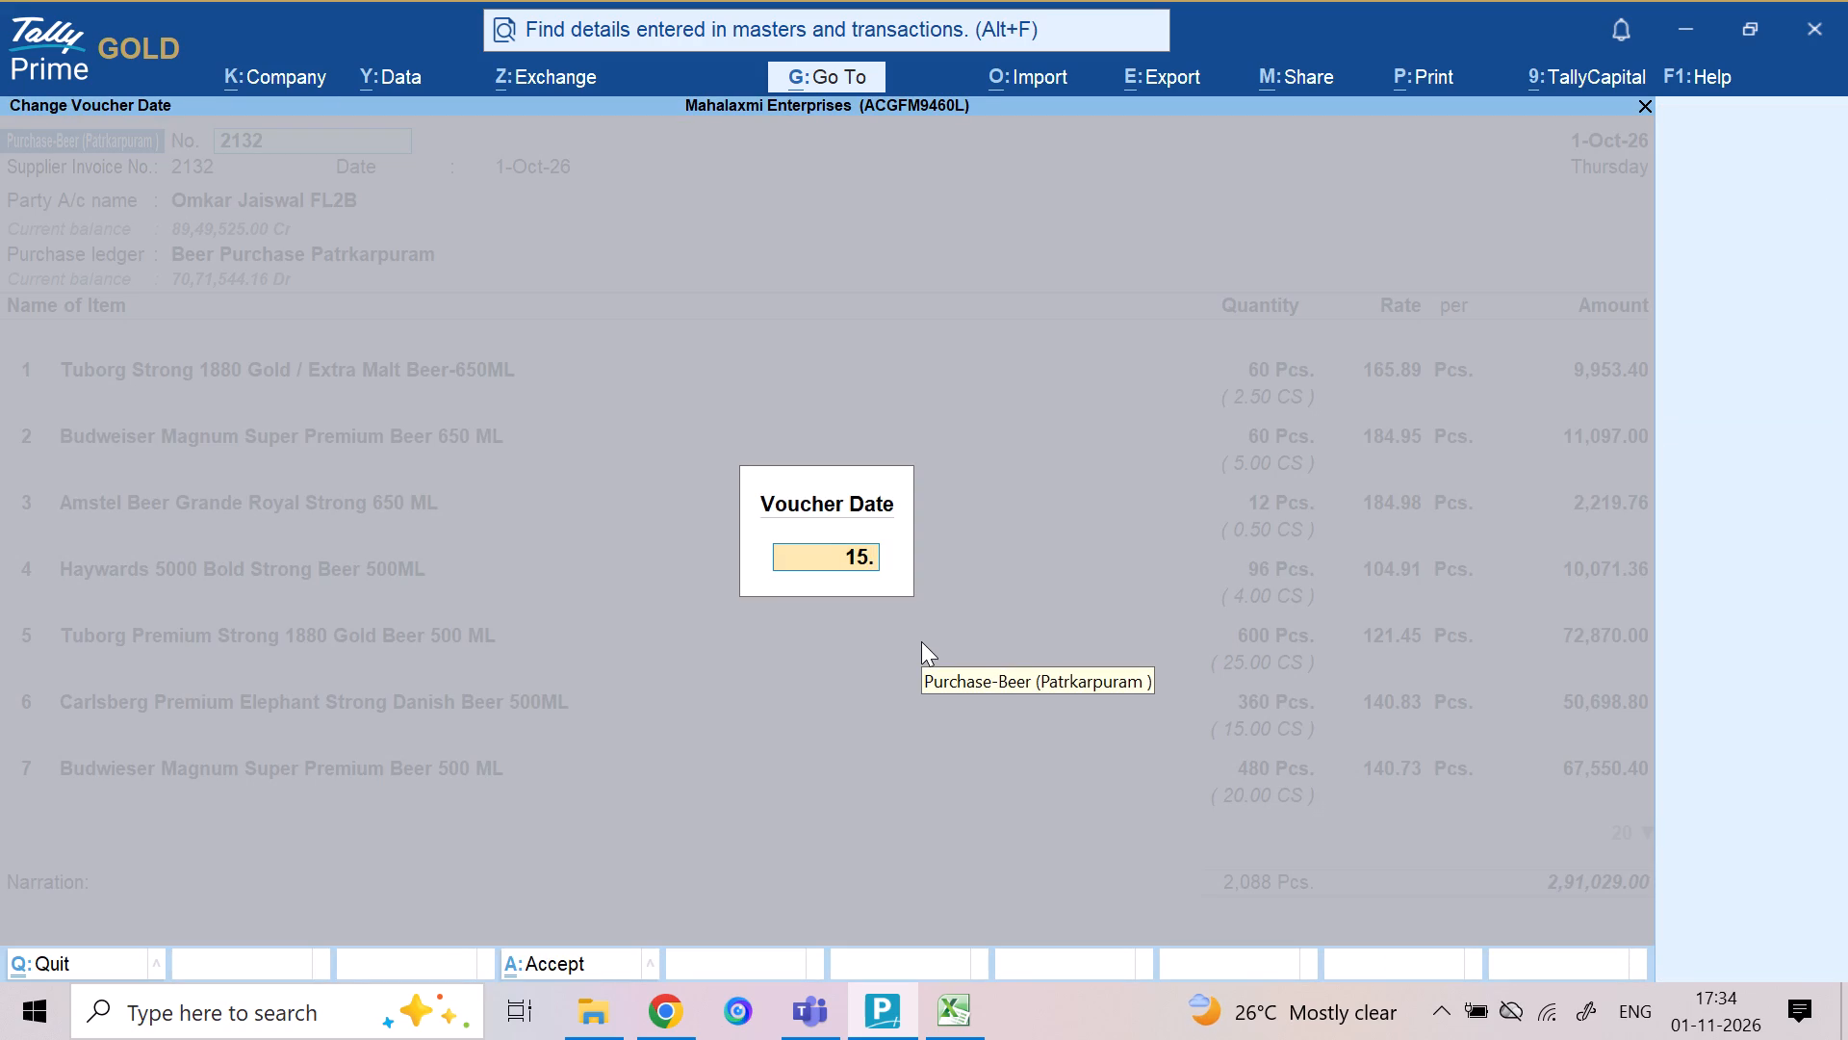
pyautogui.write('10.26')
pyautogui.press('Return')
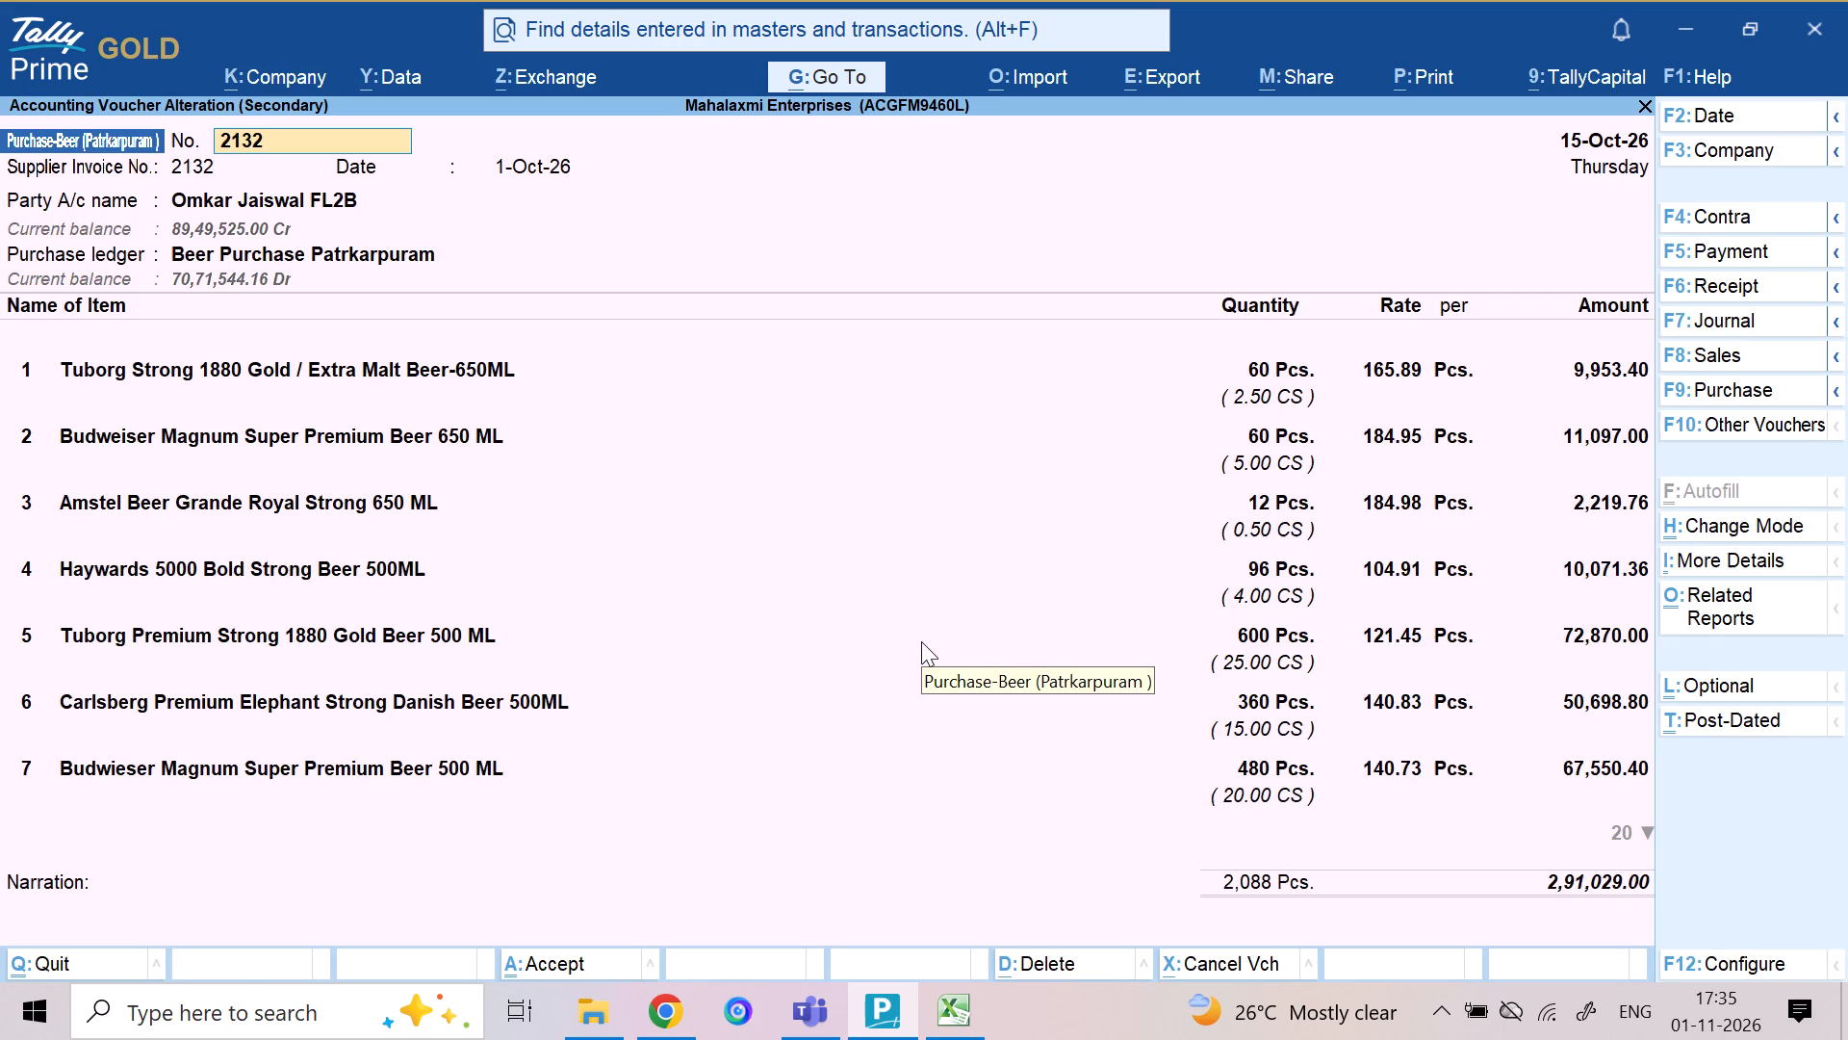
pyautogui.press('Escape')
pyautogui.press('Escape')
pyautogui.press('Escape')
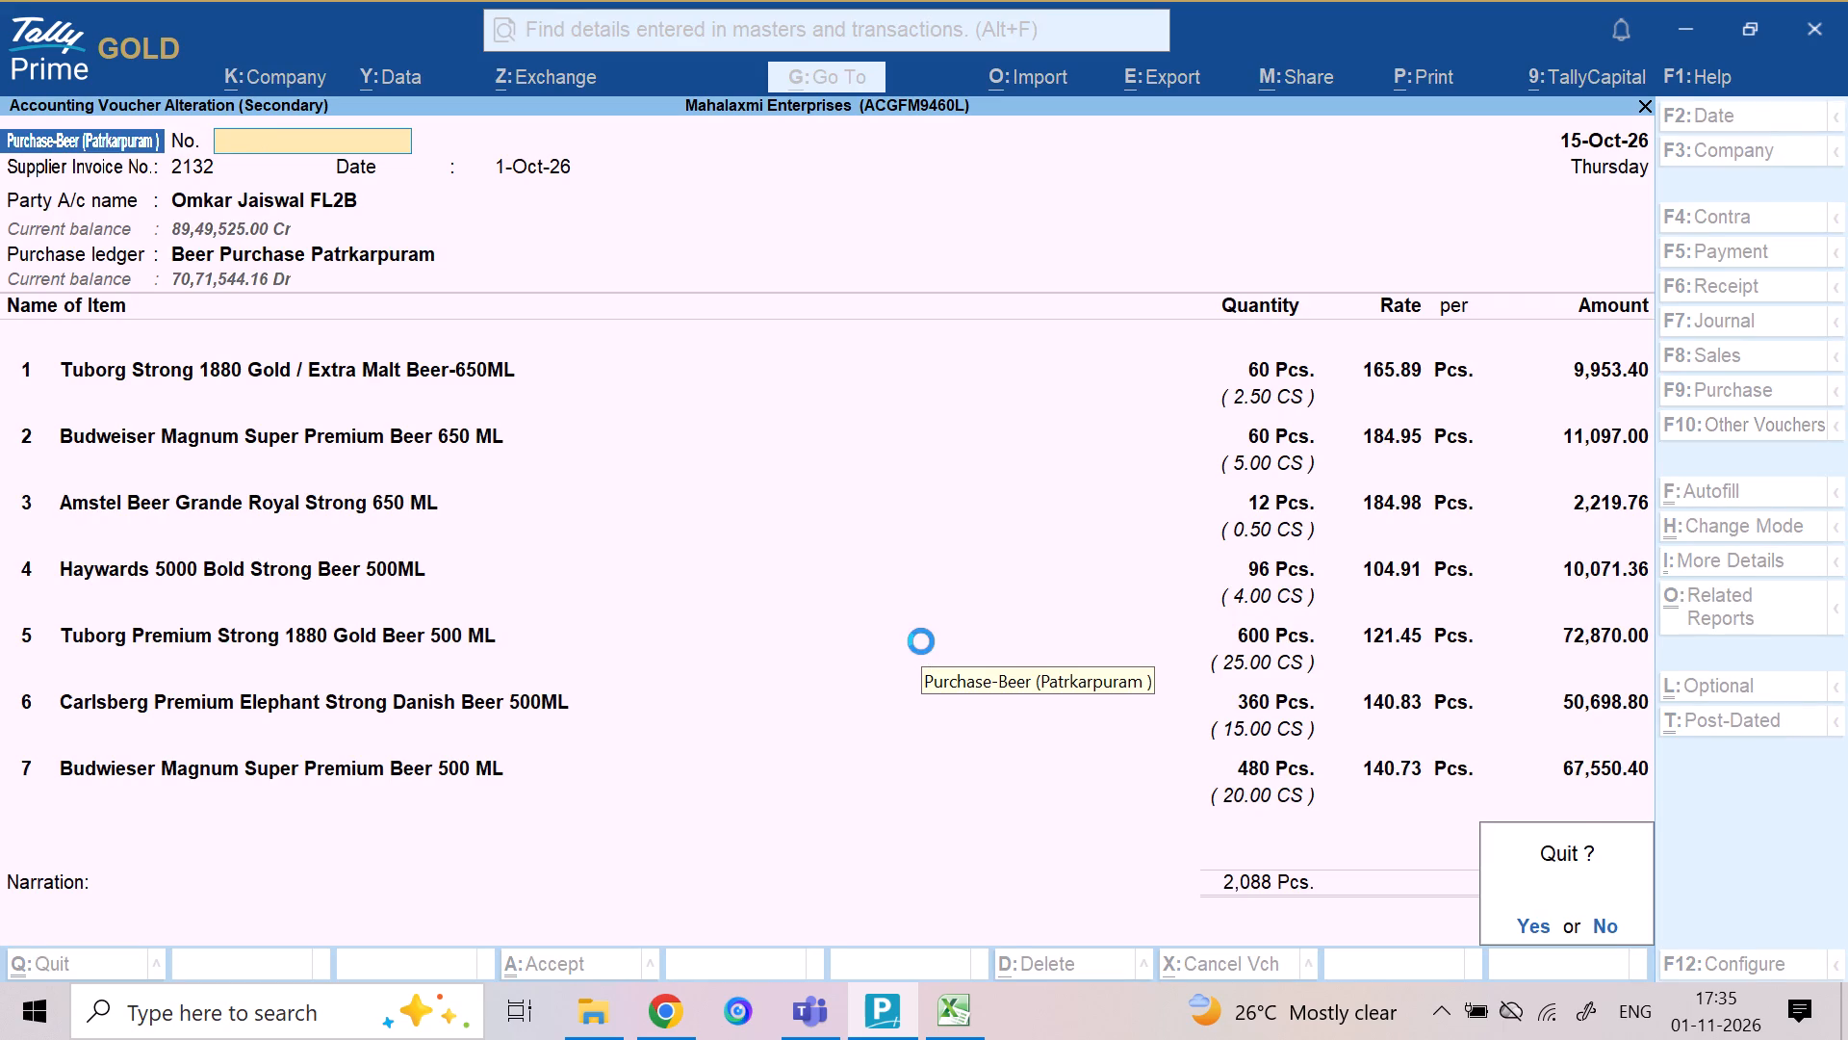
# Set the purchase voucher list's date to 15-10-26 and examine the vouchers listed for that day.
pyautogui.press('F2')
pyautogui.write('15.10')
pyautogui.press('Return')
pyautogui.press('Down')
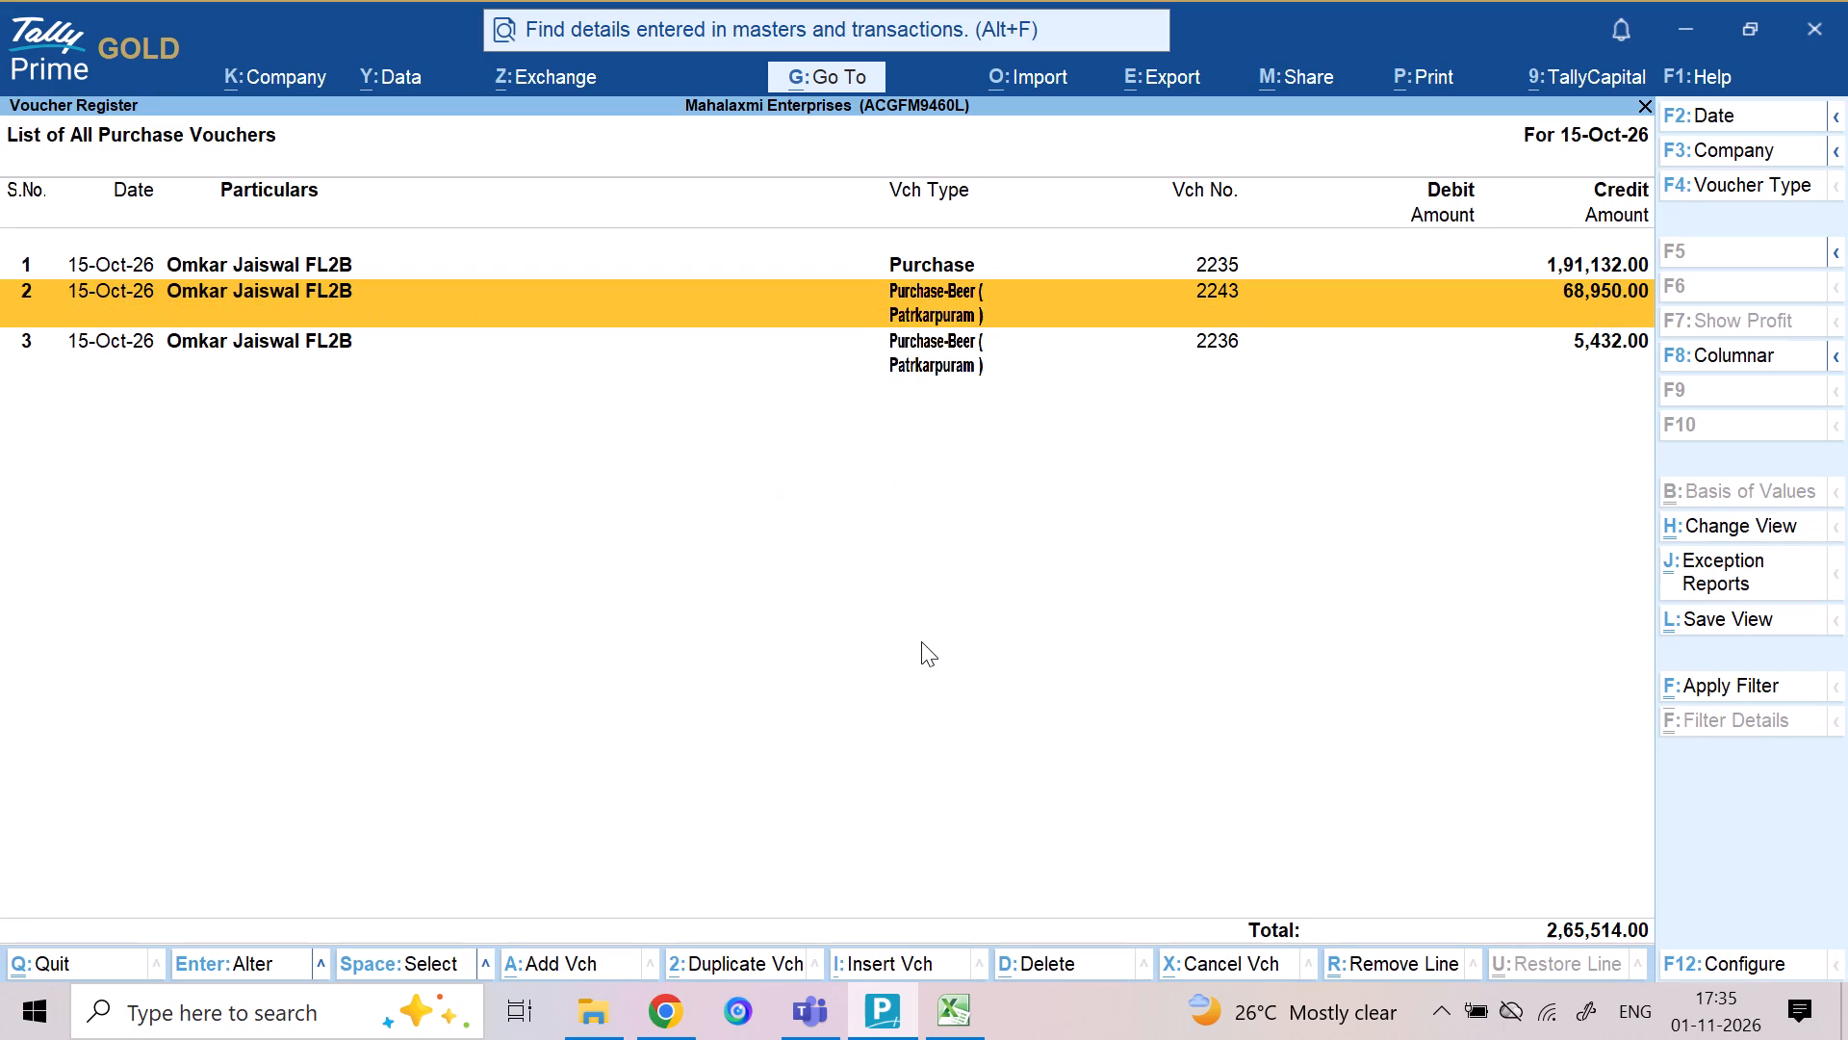
pyautogui.press('Down')
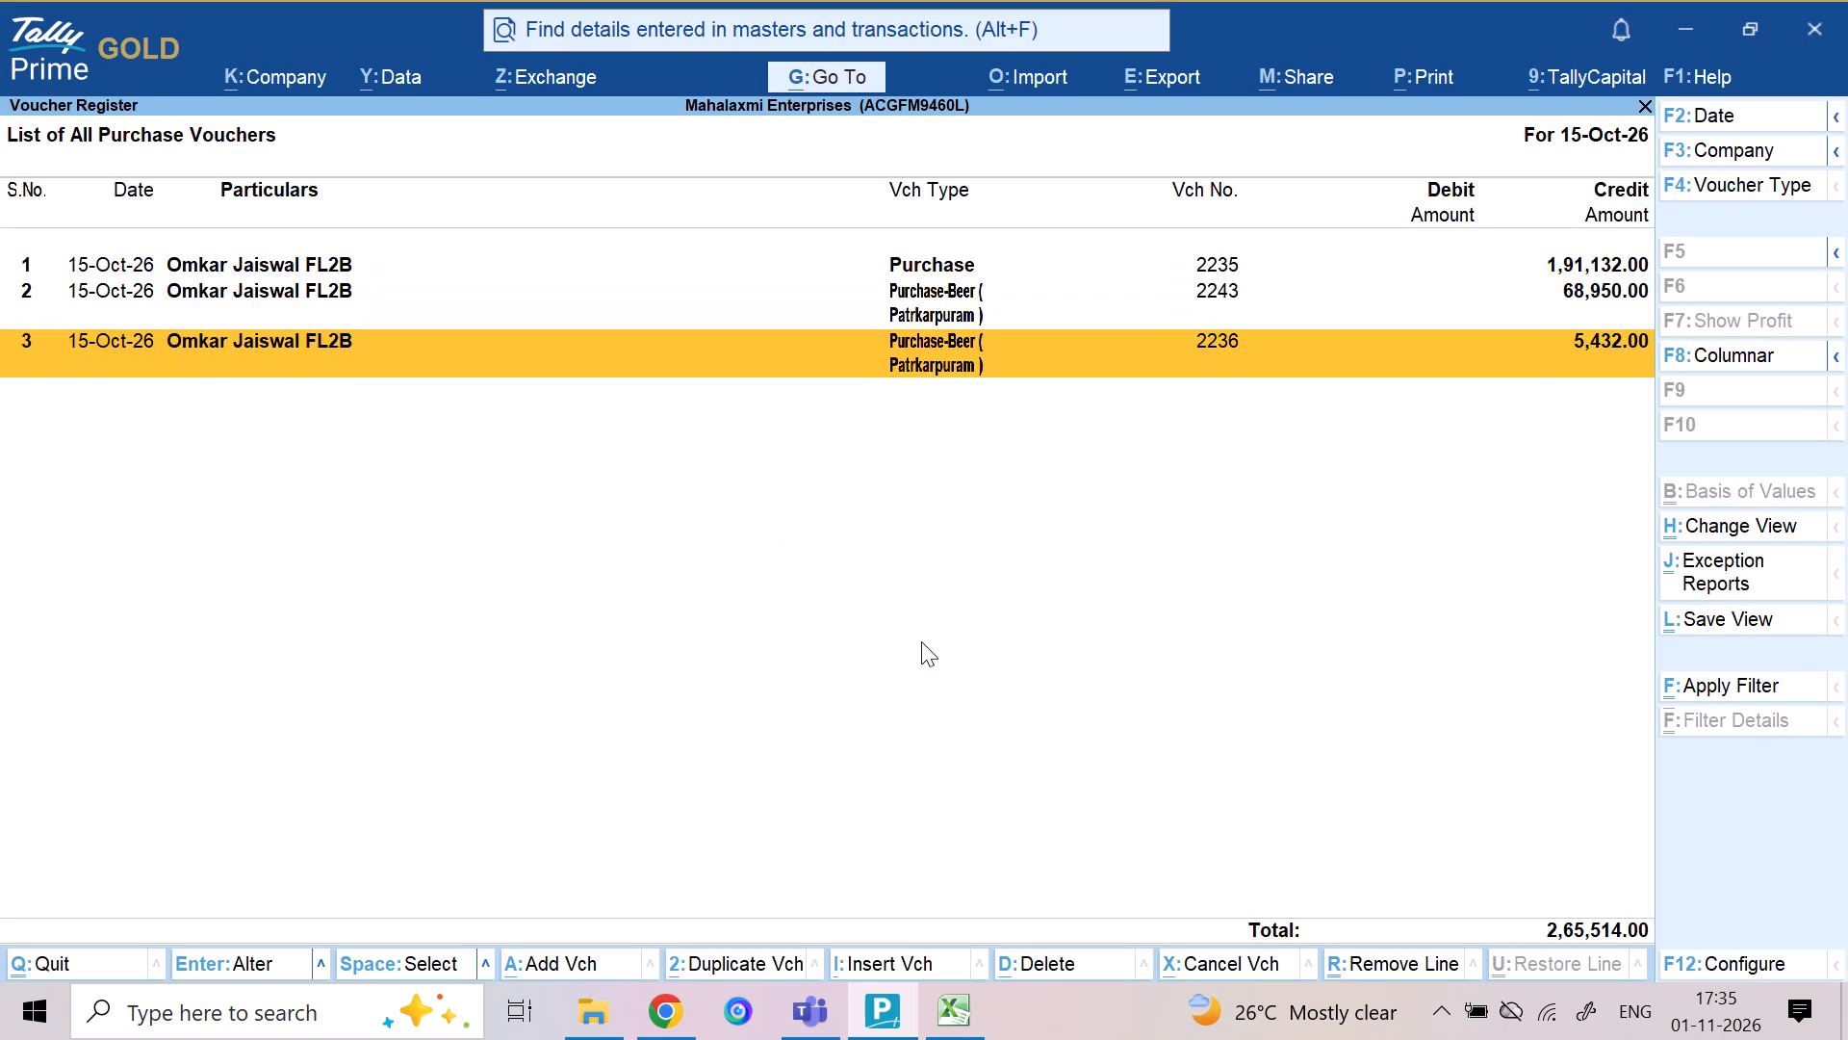
pyautogui.press('Up')
pyautogui.press('Up')
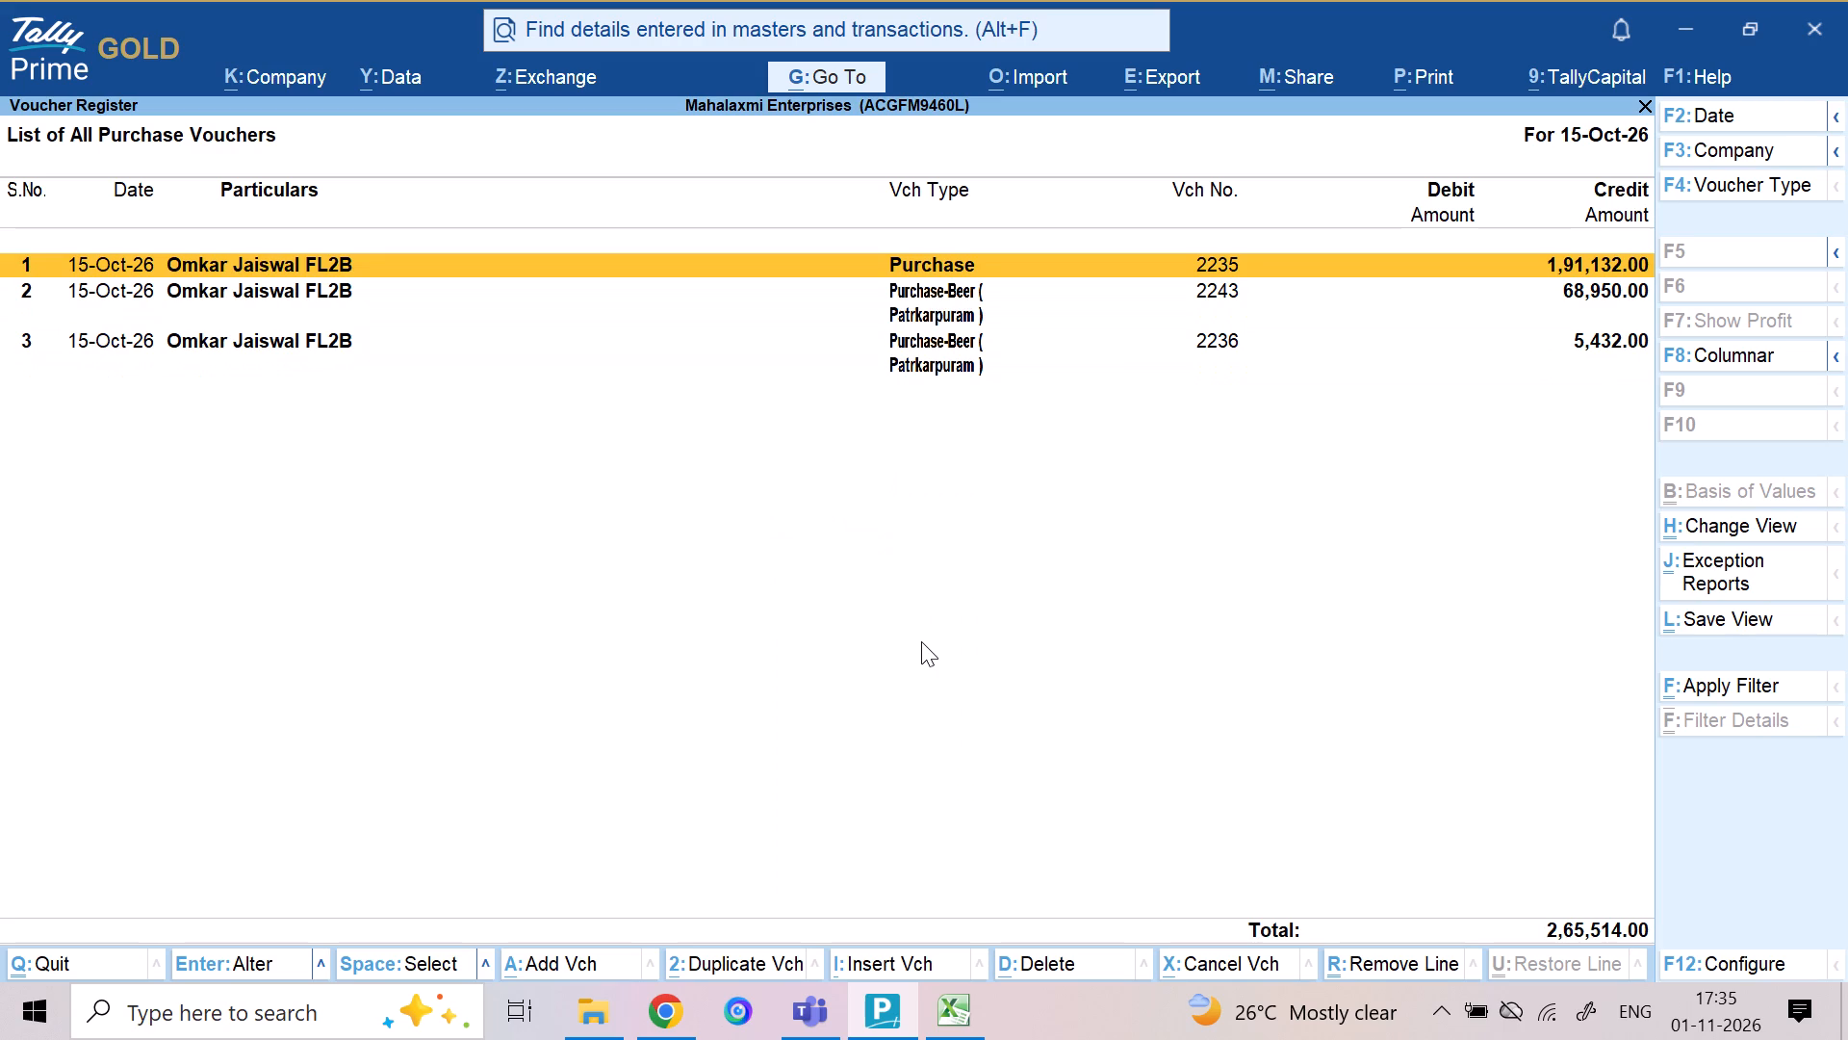
pyautogui.press('Down')
pyautogui.press('Down')
pyautogui.press('Down')
pyautogui.press('Up')
pyautogui.press('Up')
pyautogui.press('Down')
pyautogui.press('Down')
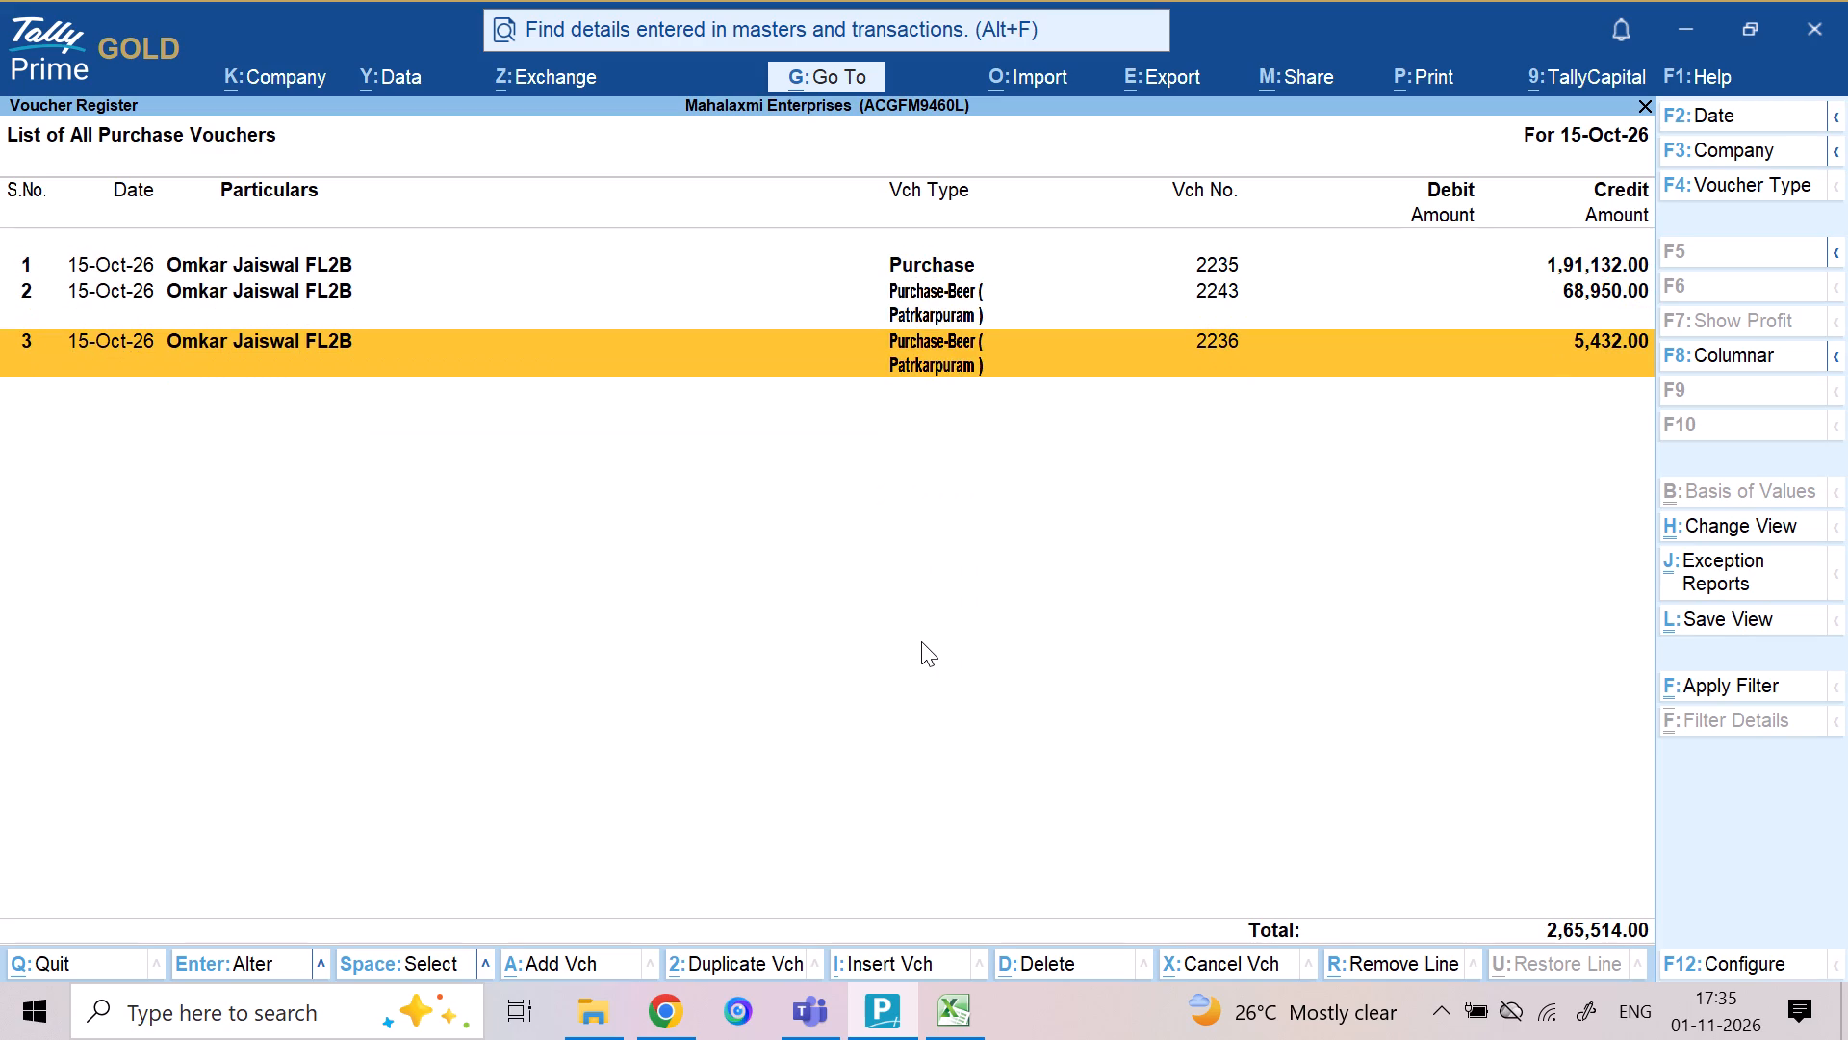
# Set the purchase voucher list's date to 14-10-26 and inspect the items in the Vyom Liquor purchase voucher.
pyautogui.press('F2')
pyautogui.write('14.10')
pyautogui.press('Return')
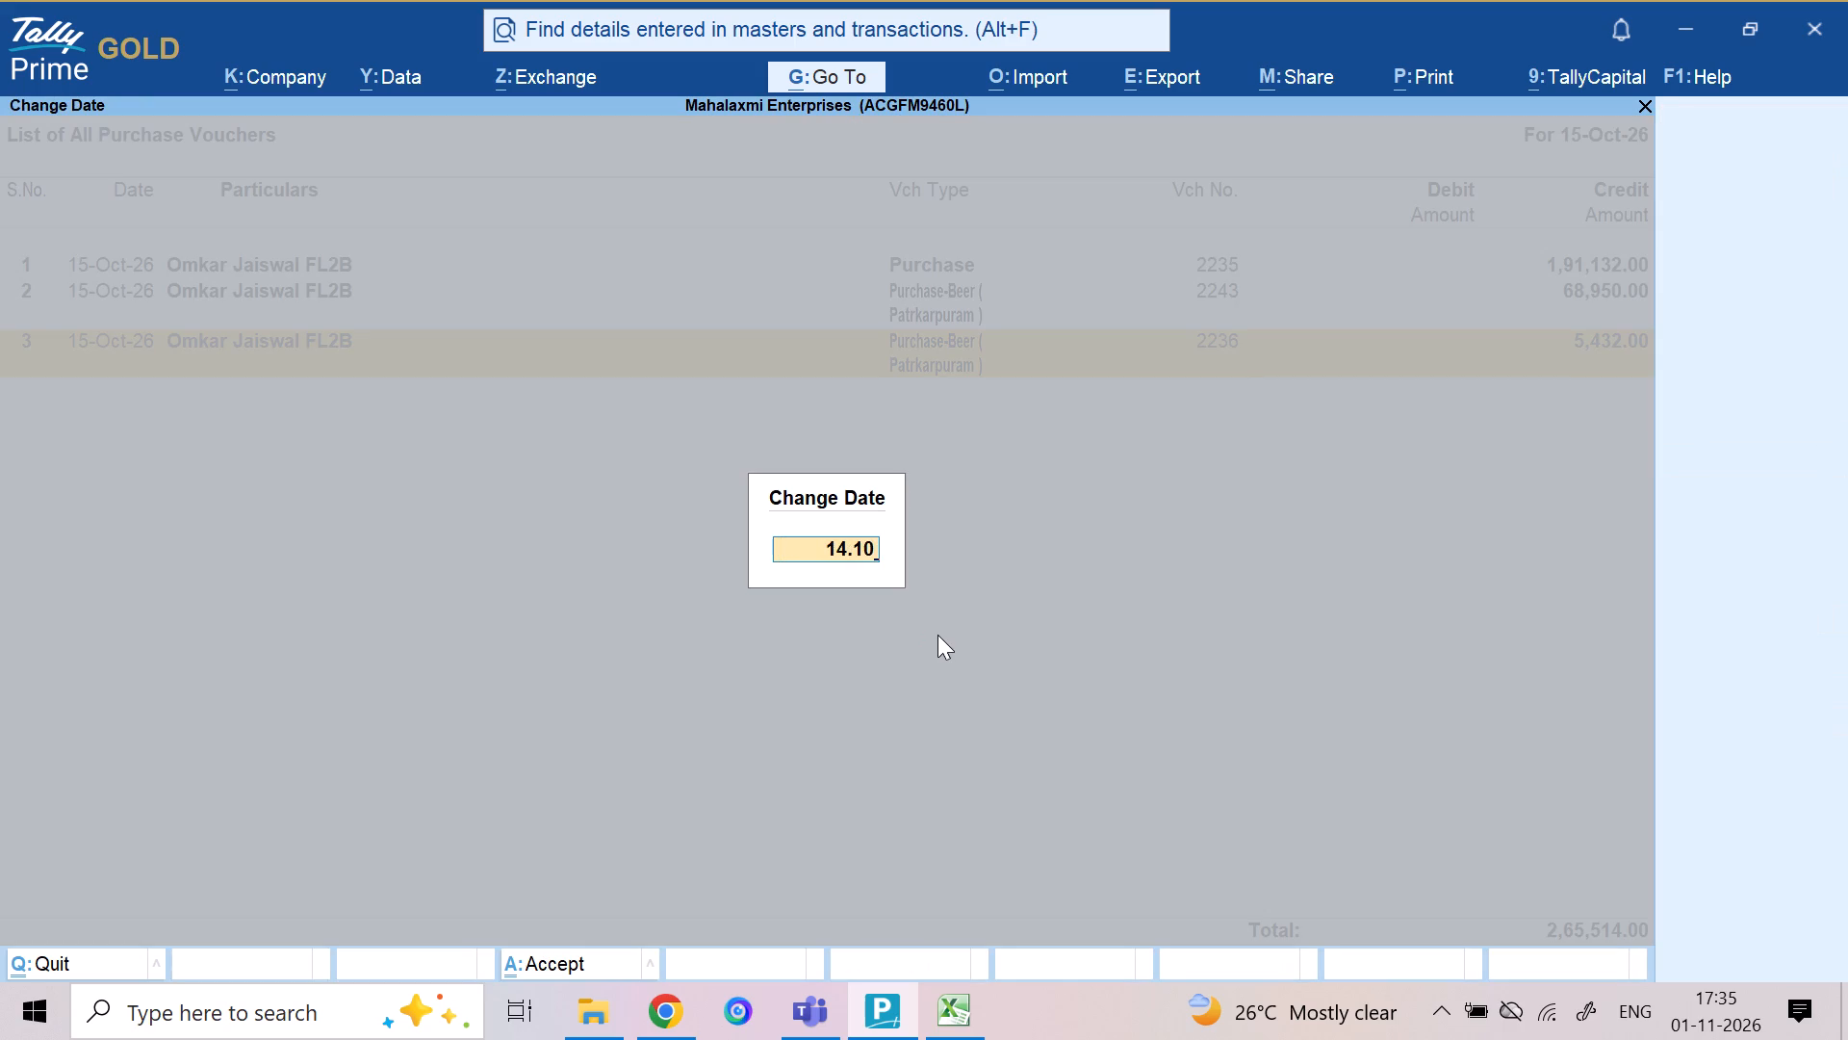
pyautogui.press('Return')
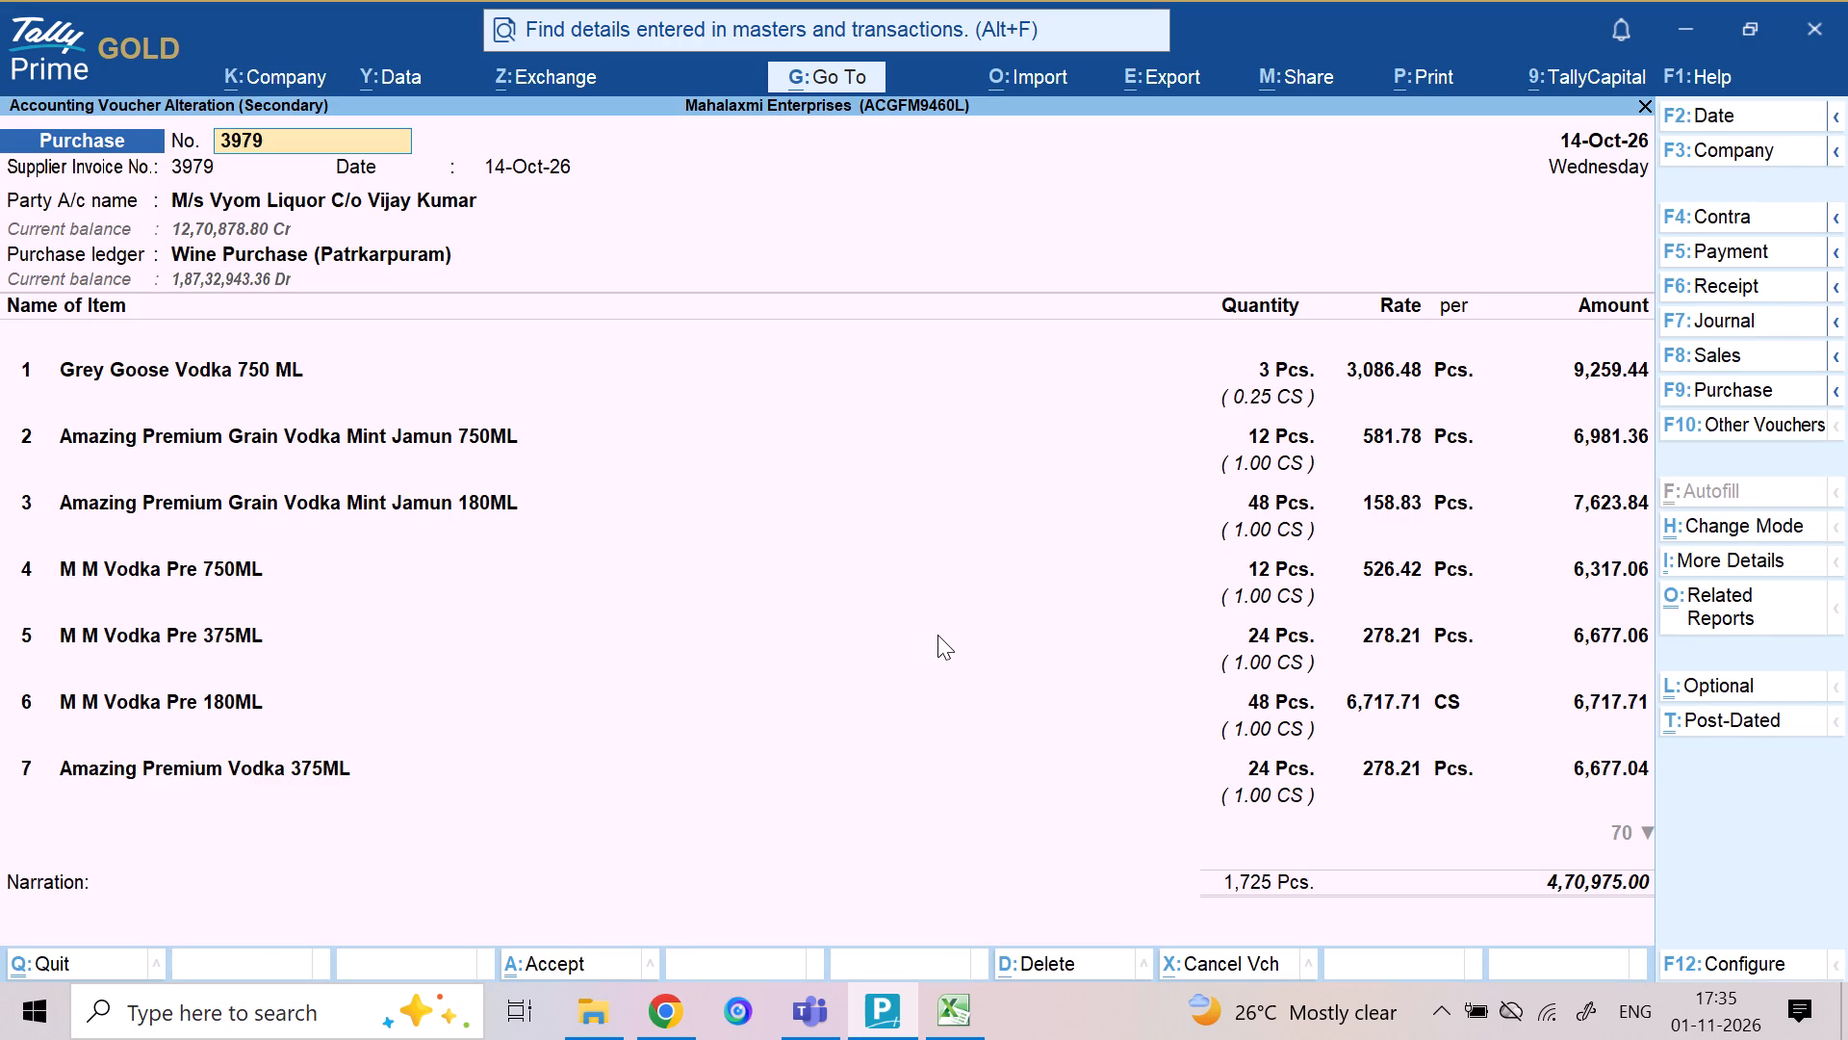
pyautogui.press('Escape')
pyautogui.press('Escape')
pyautogui.press('Escape')
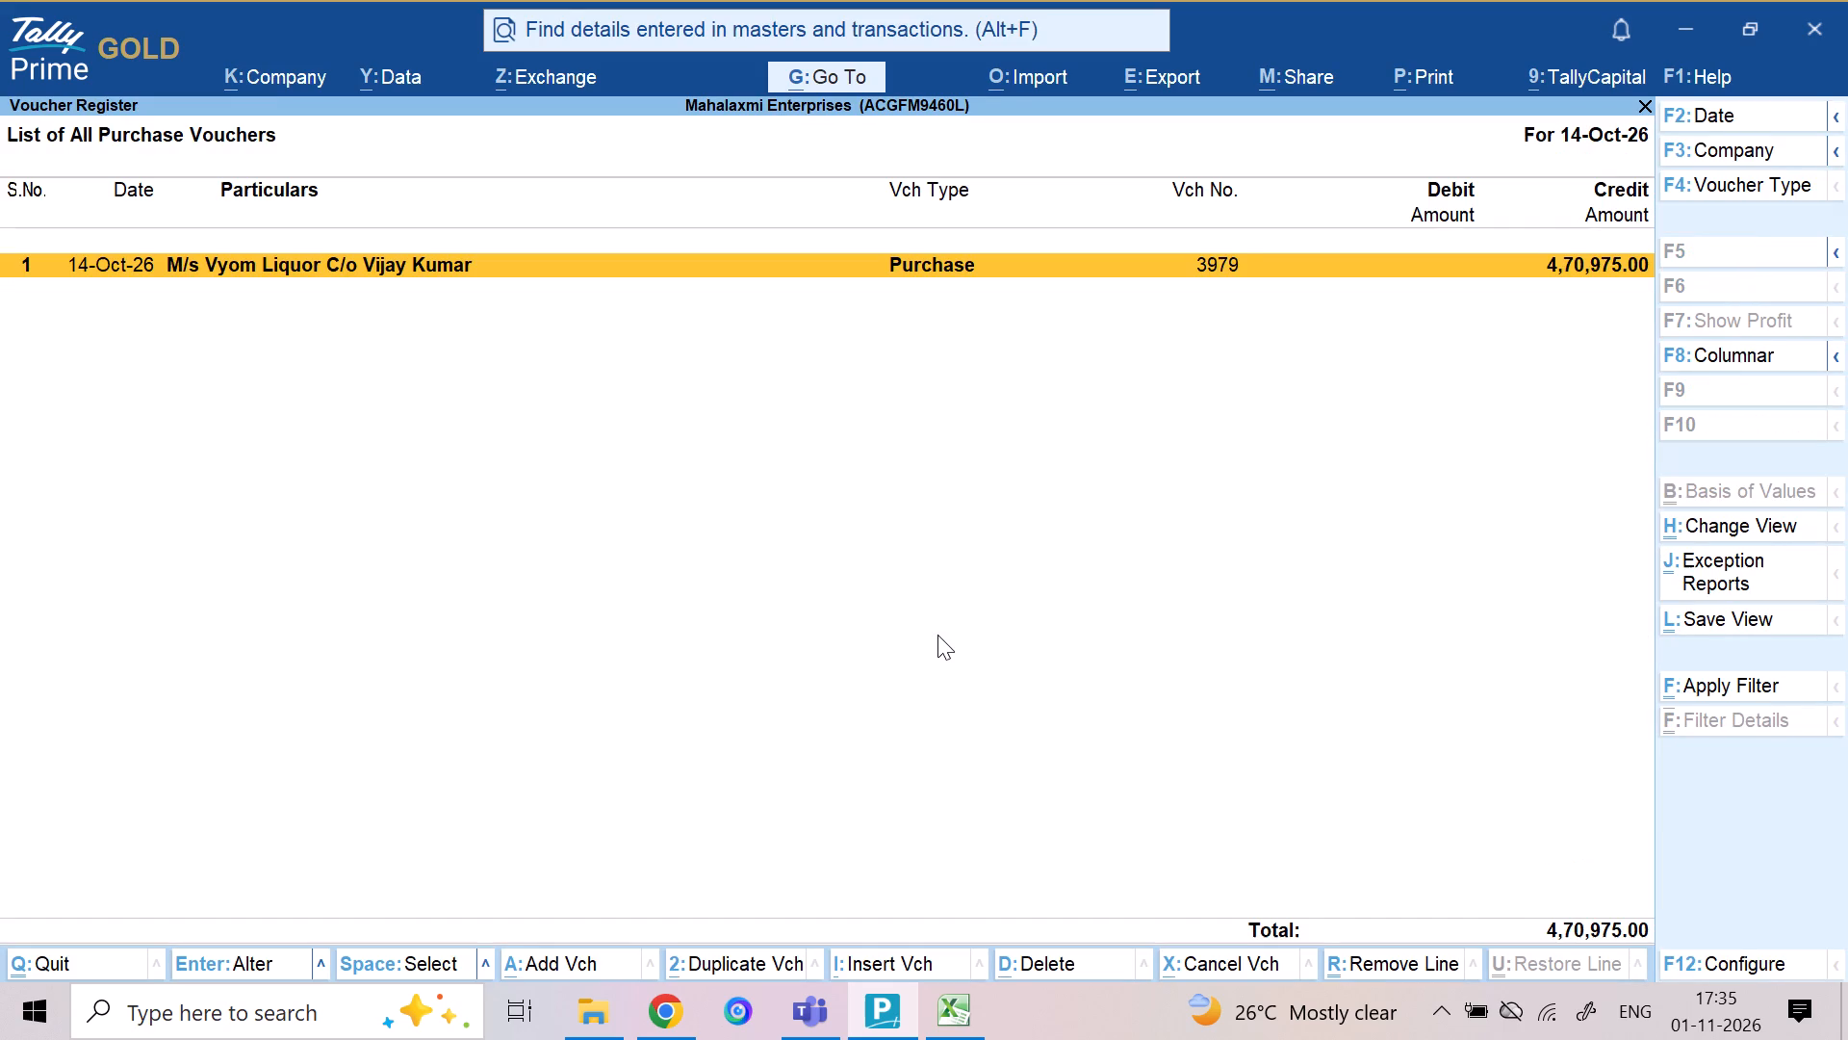
# Set the purchase voucher list's date to 13-10-26 to check that day's purchases.
pyautogui.press('F2')
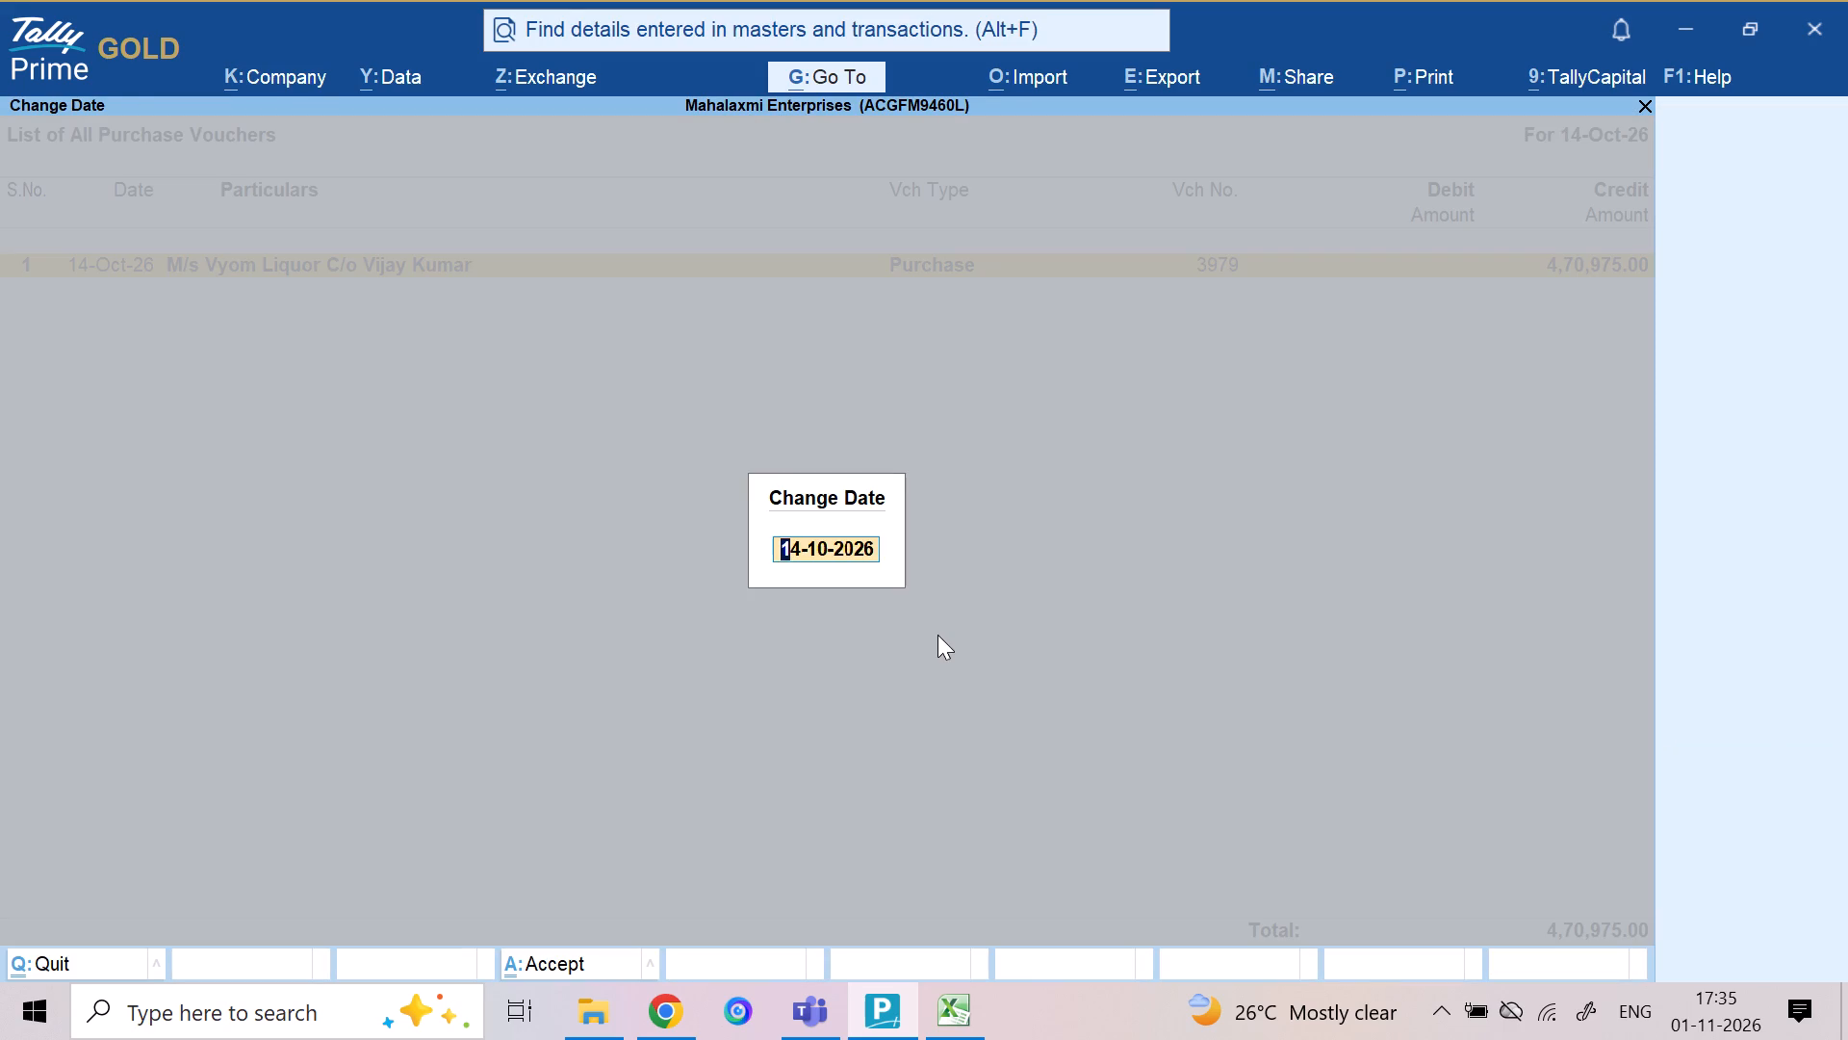
pyautogui.write('13')
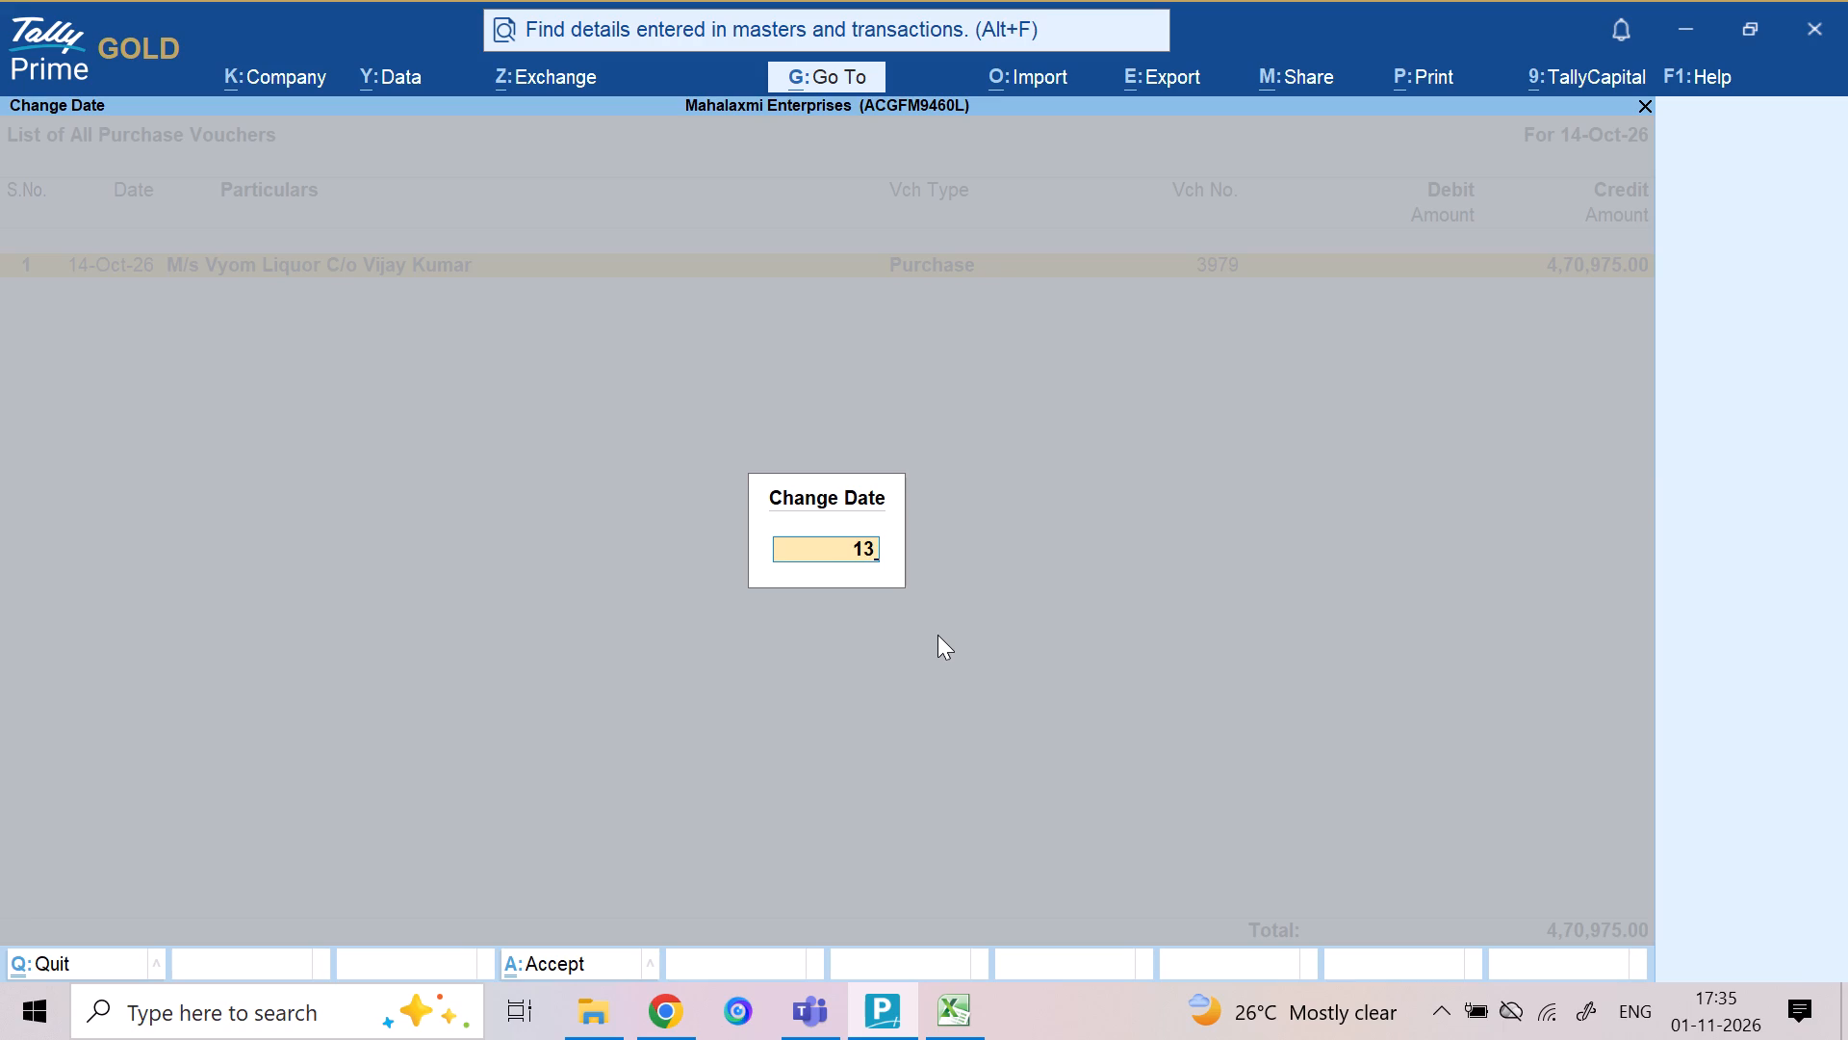
pyautogui.write('.10')
pyautogui.press('Return')
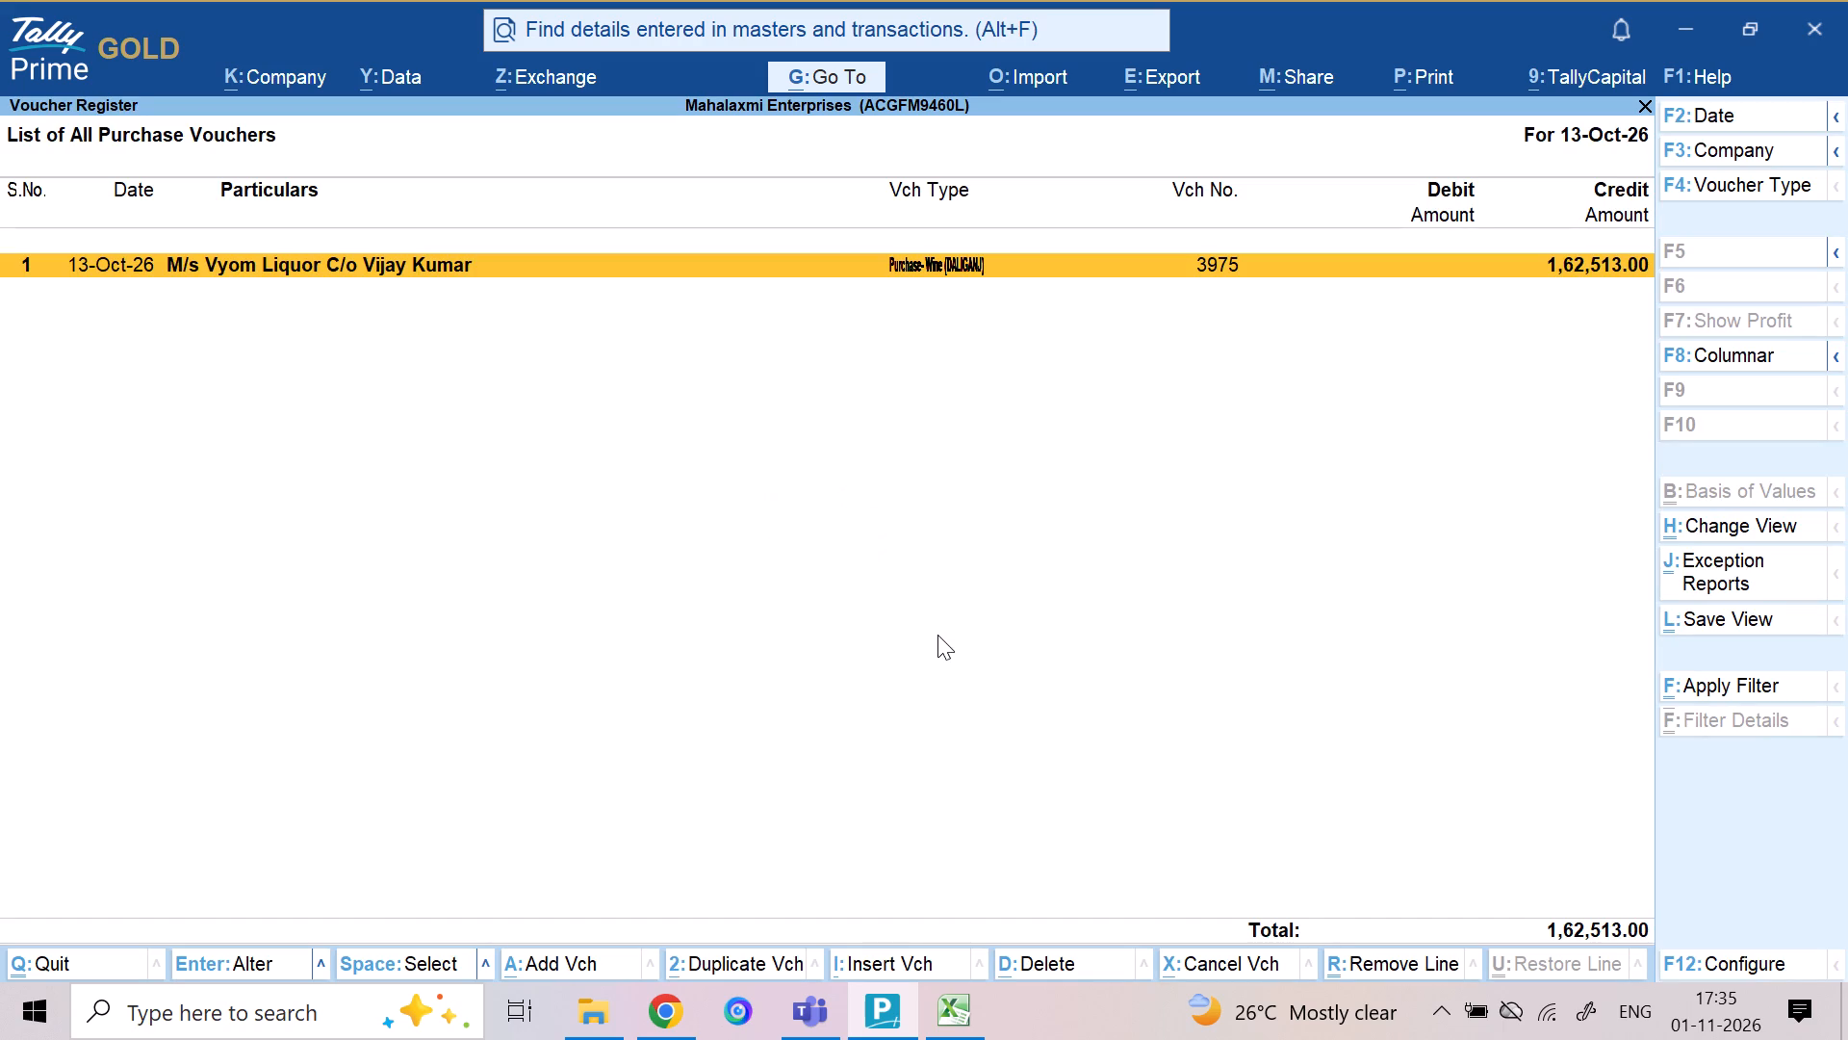
# Set the purchase voucher list's date to 12-10-26 and open the Vyom Liquor purchase voucher to view its items.
pyautogui.press('F2')
pyautogui.write('14')
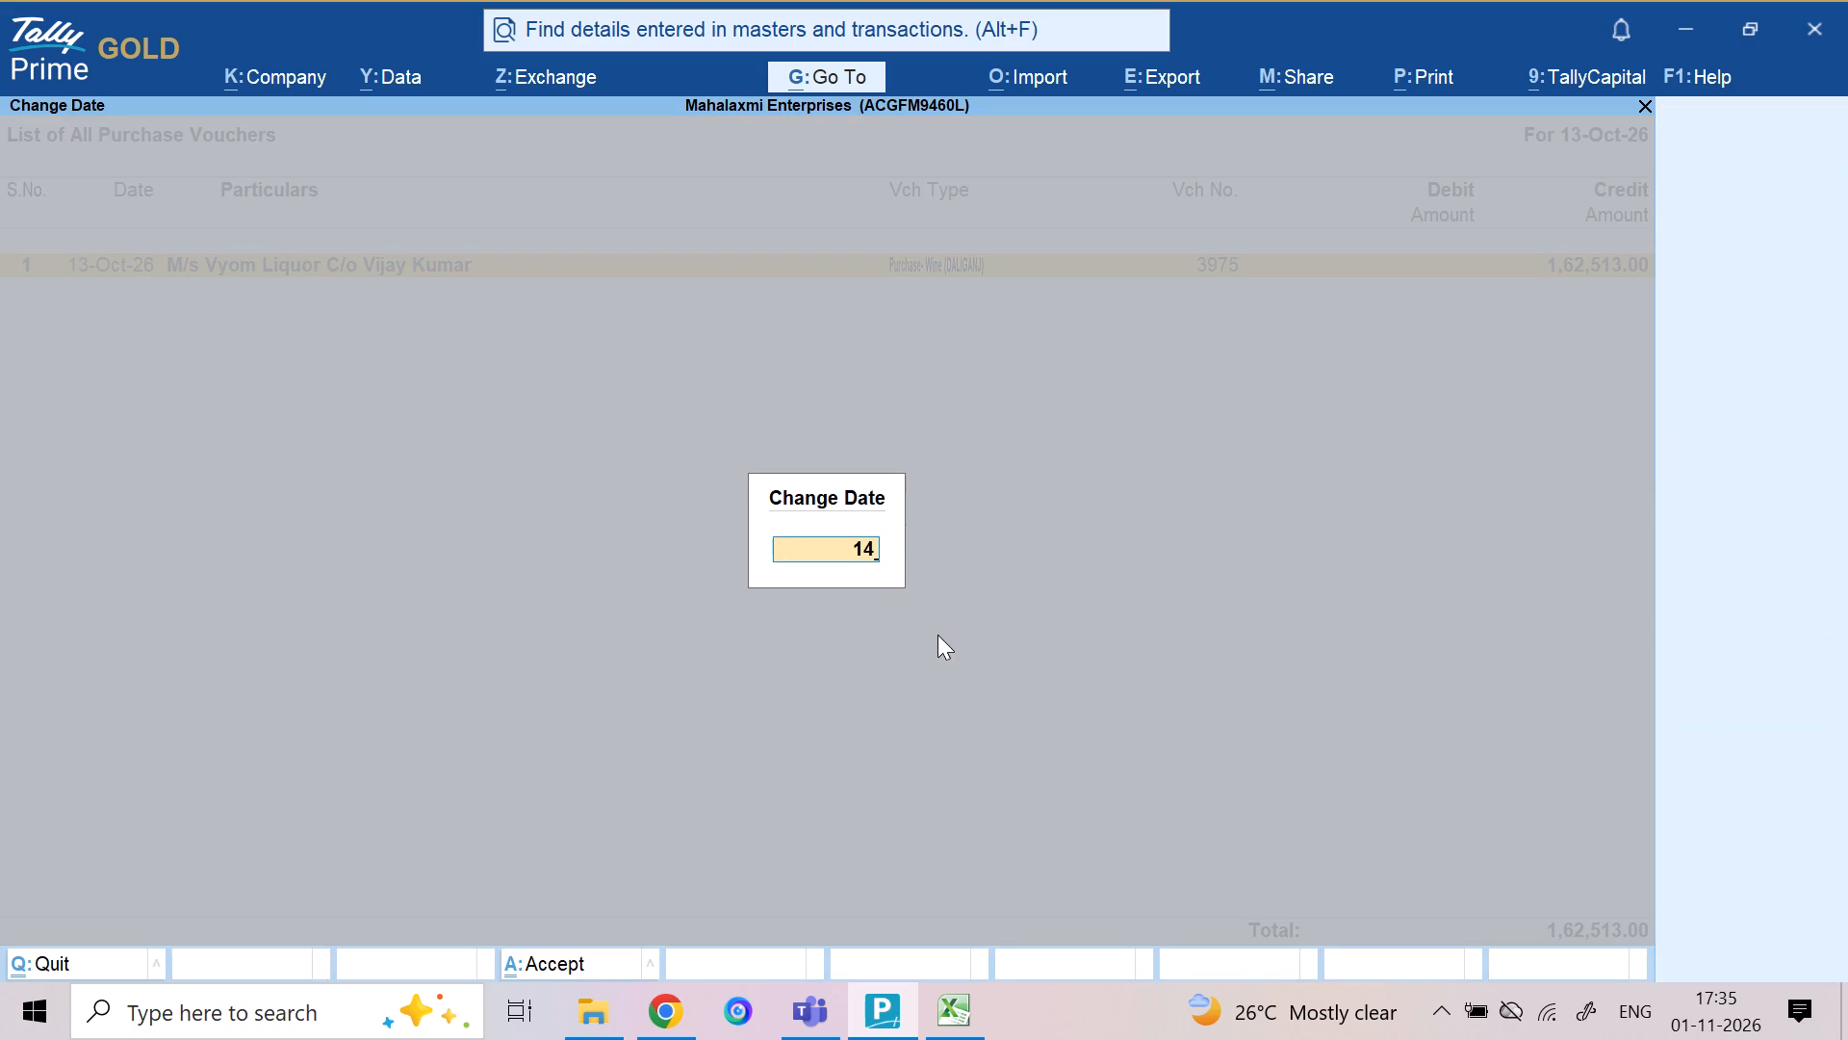
pyautogui.press('BackSpace')
pyautogui.write('2.10')
pyautogui.press('Return')
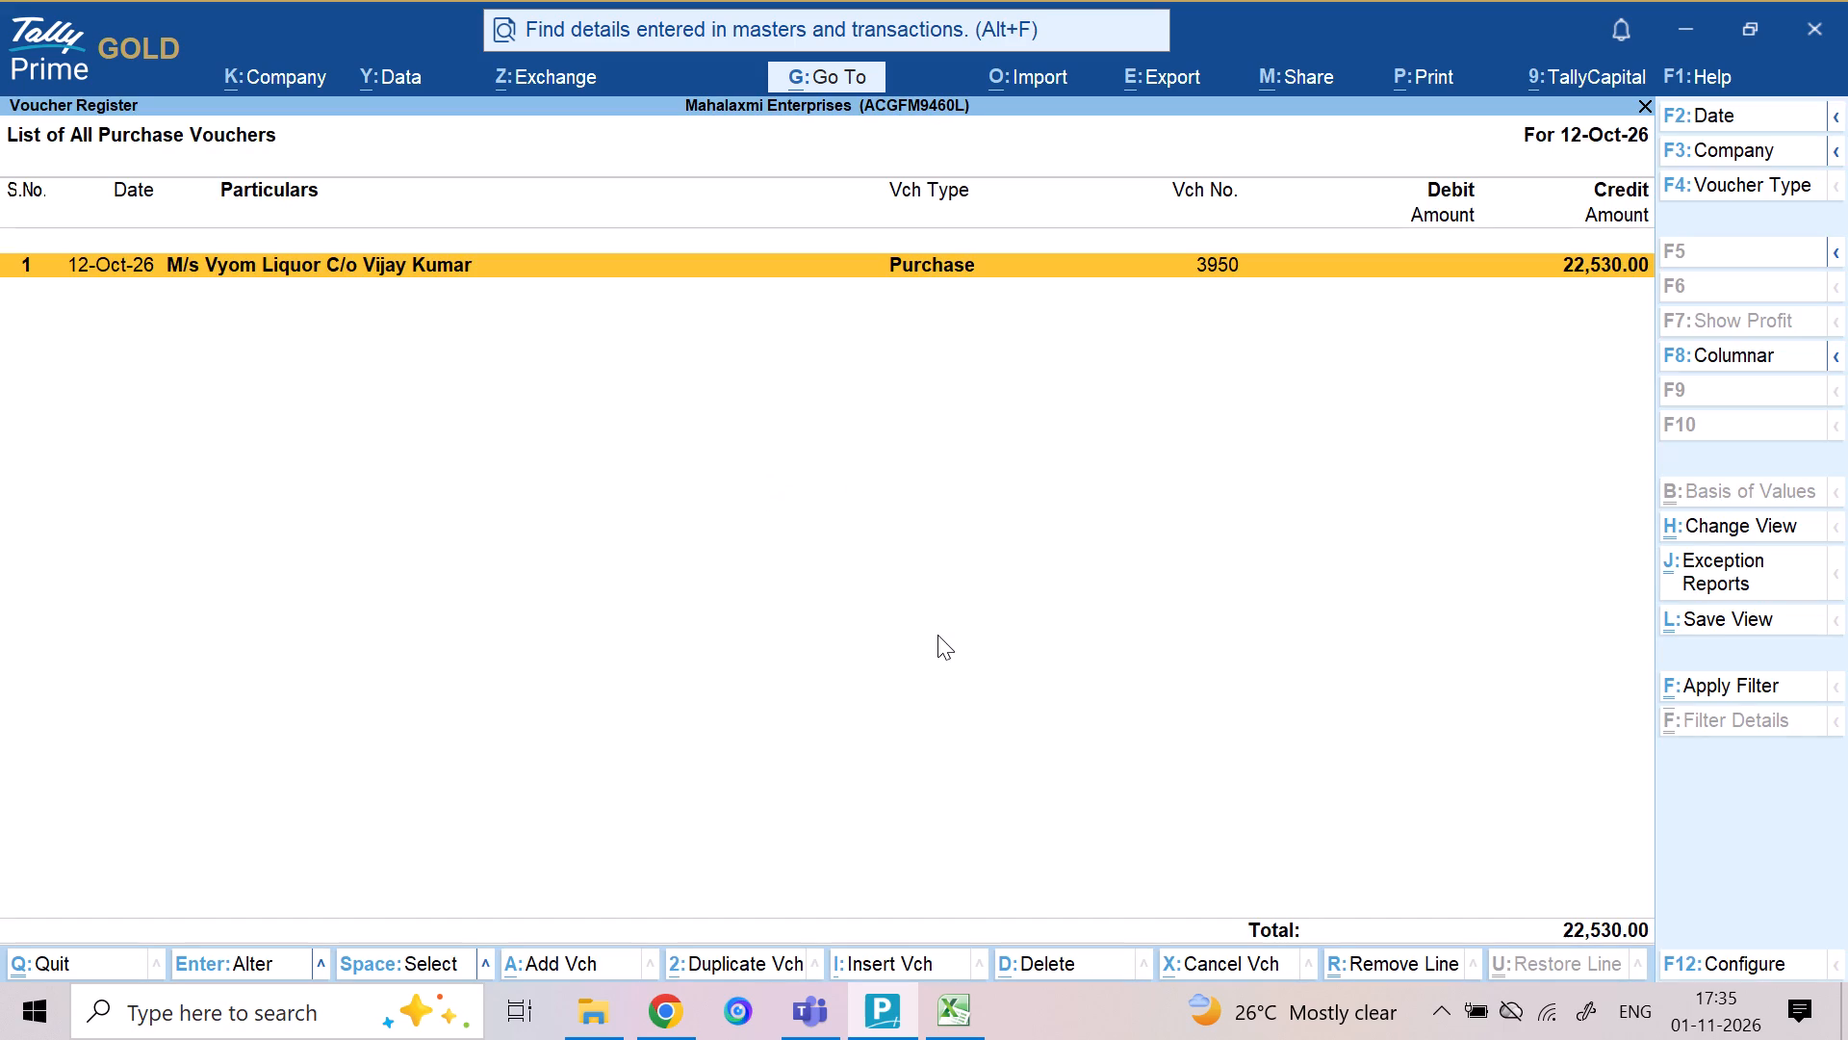
pyautogui.press('Return')
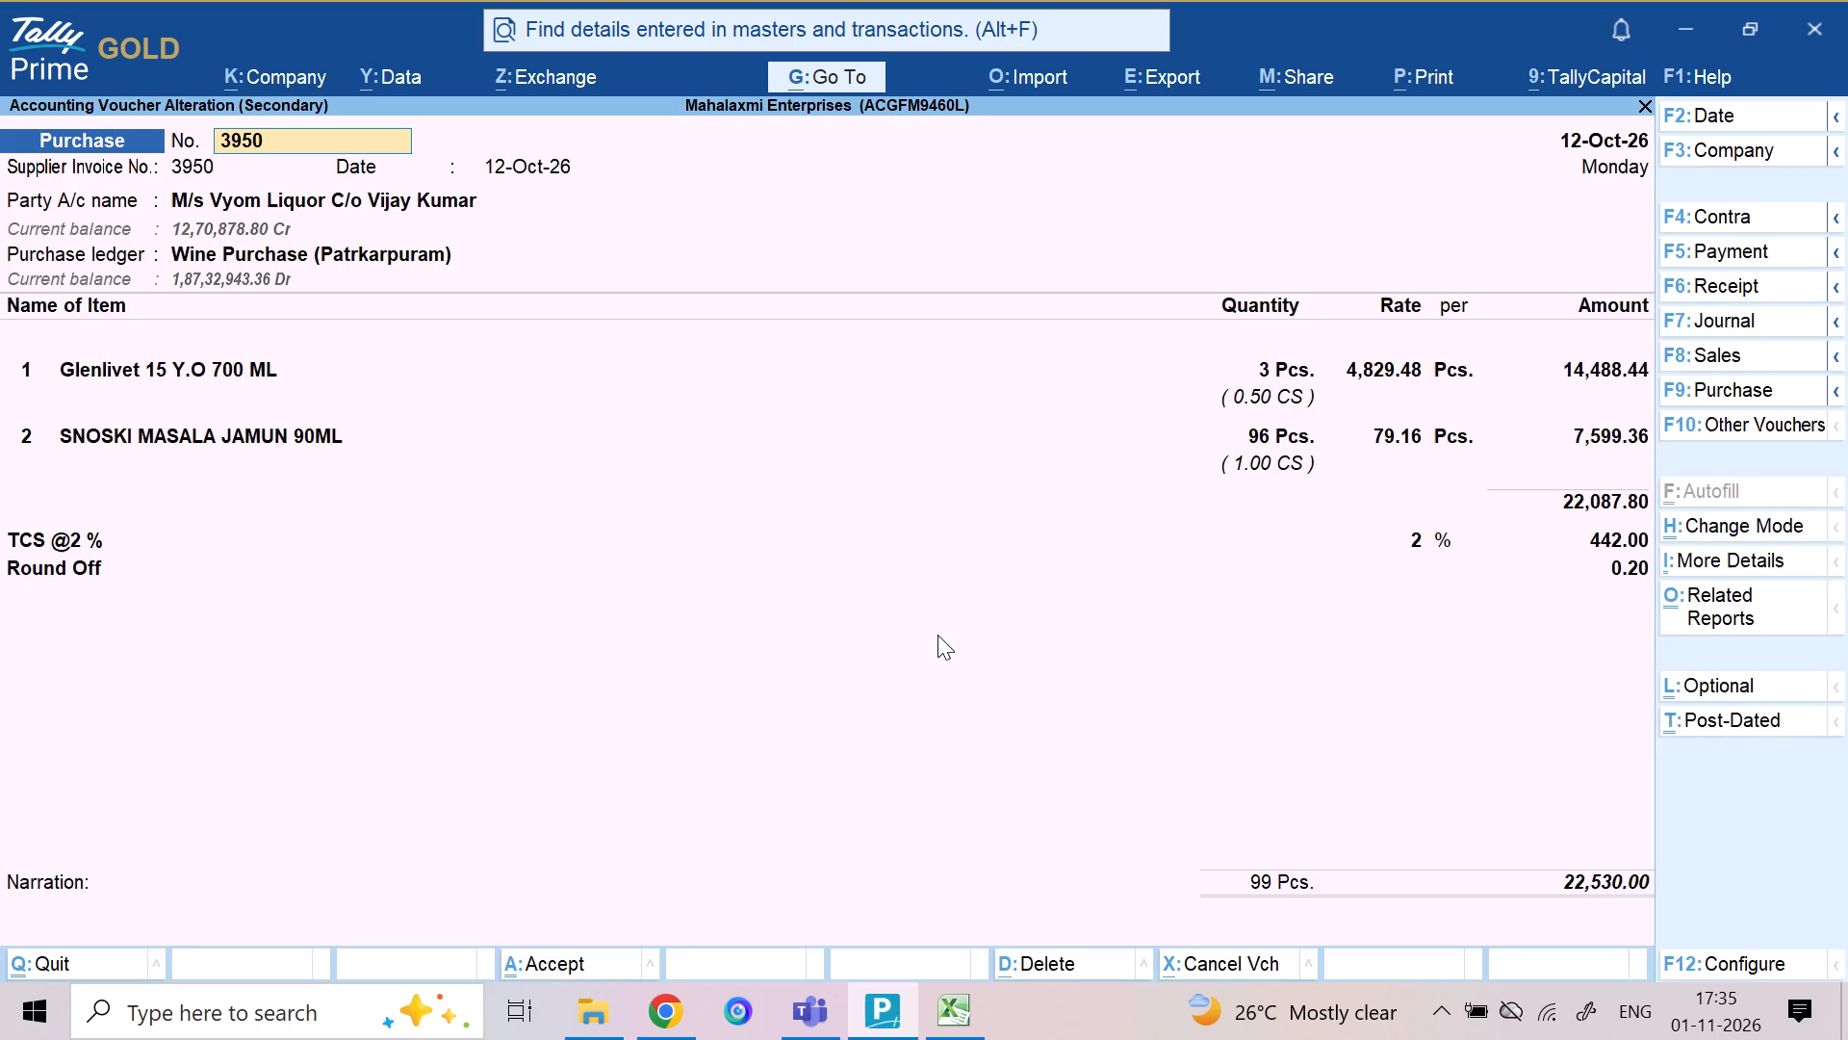
# Close the Vyom Liquor purchase voucher and its voucher list, returning to the Gateway of Tally.
pyautogui.press('Escape')
pyautogui.press('Escape')
pyautogui.press('Escape')
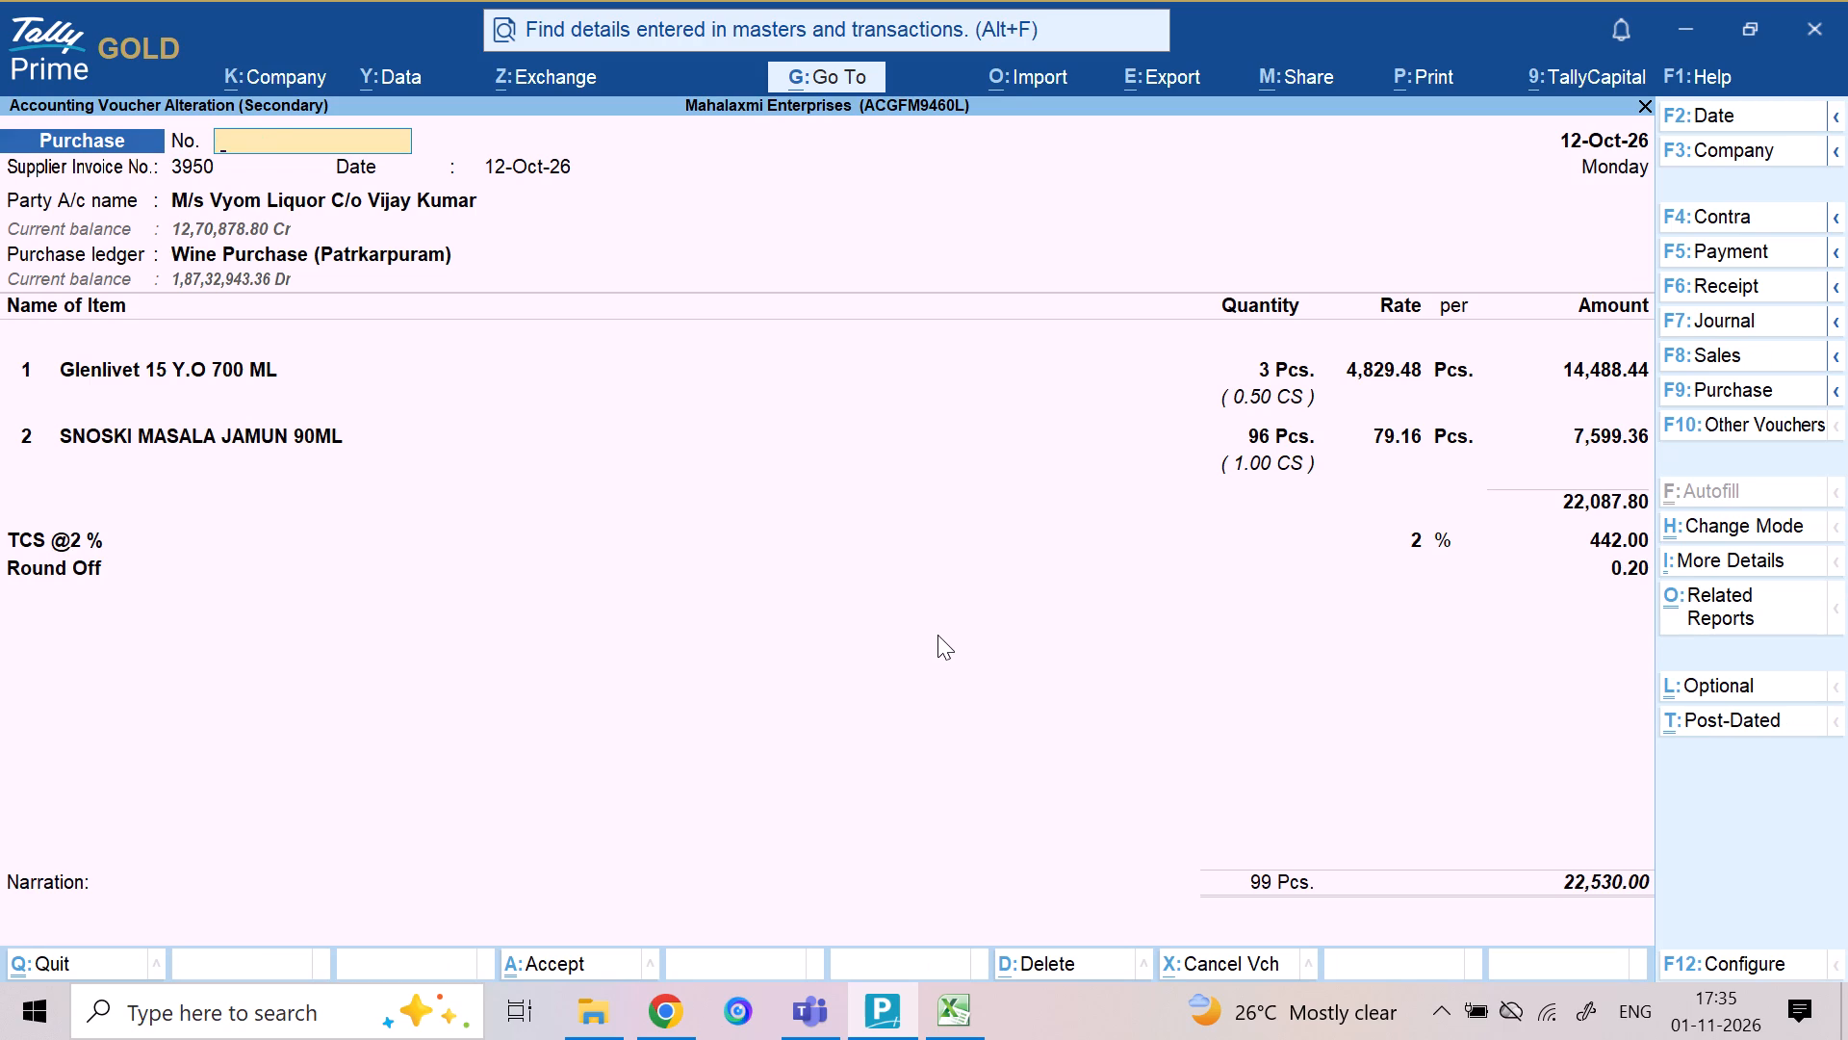
pyautogui.press('Escape')
pyautogui.press('Escape')
pyautogui.press('Escape')
pyautogui.press('Escape')
pyautogui.press('Escape')
pyautogui.press('Escape')
pyautogui.press('Escape')
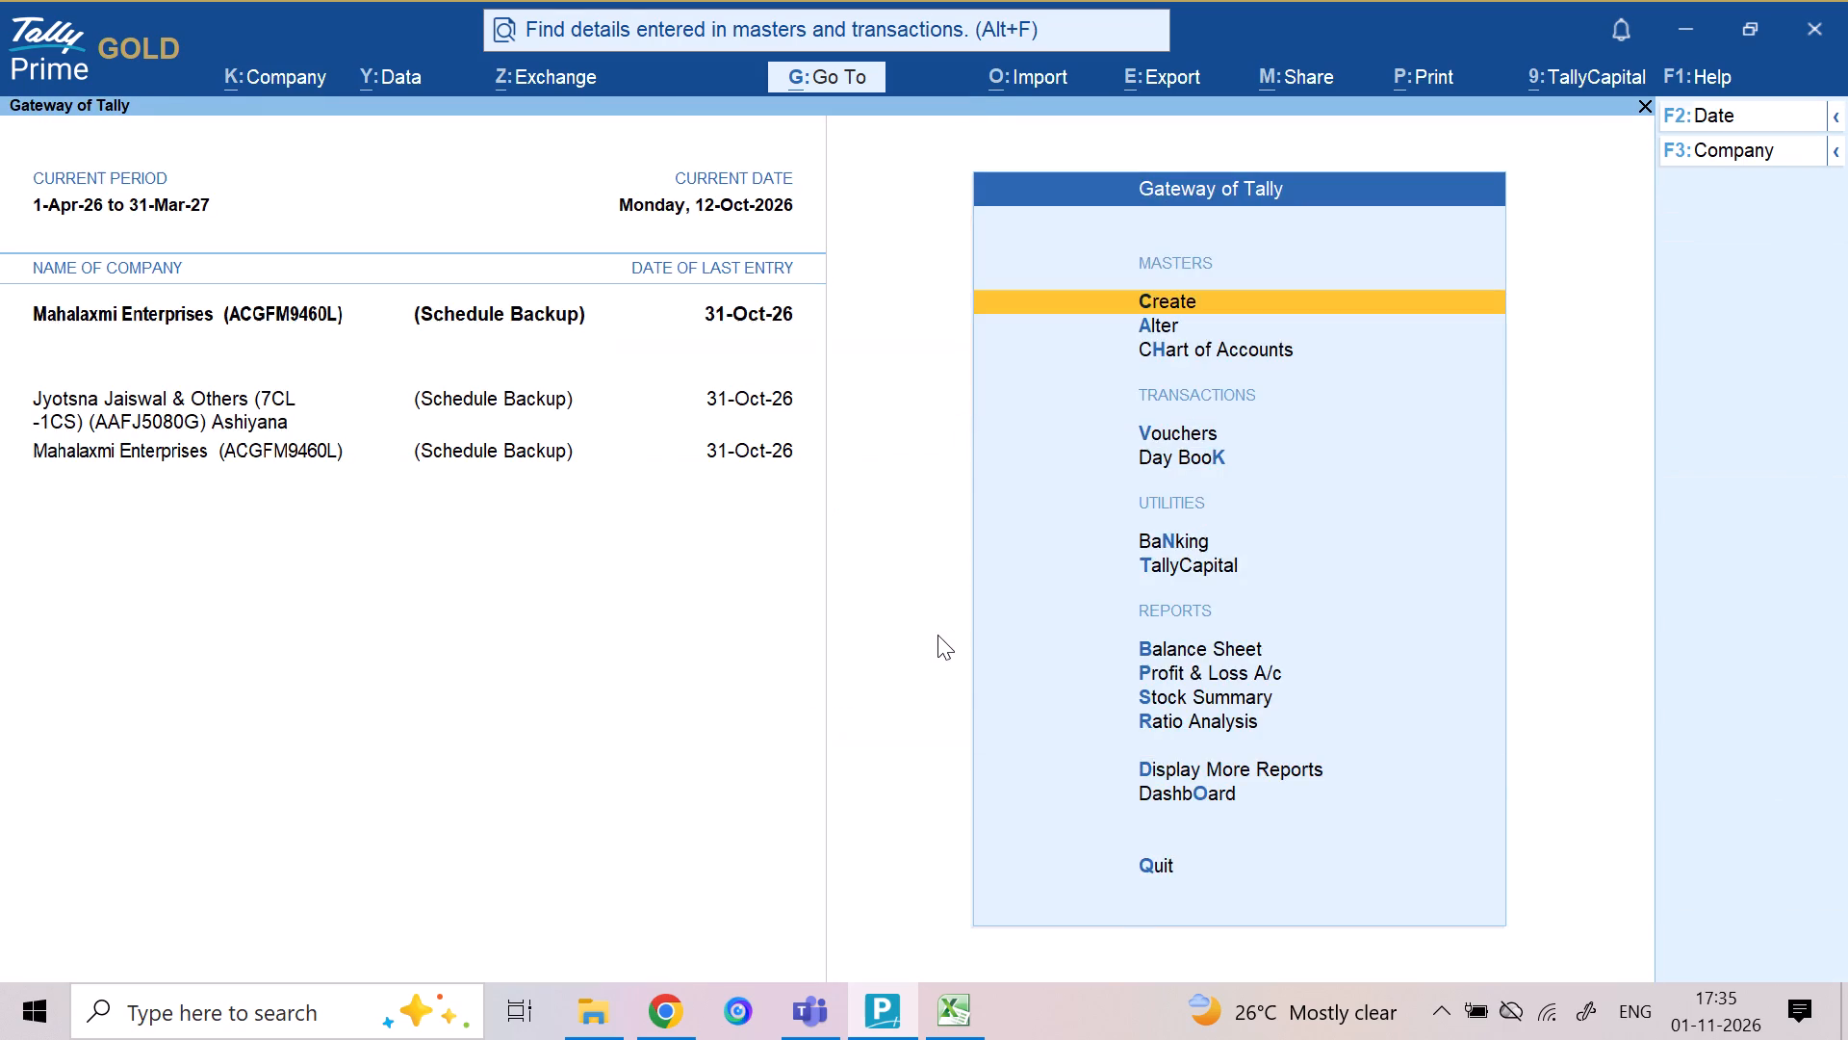
pyautogui.press('Escape')
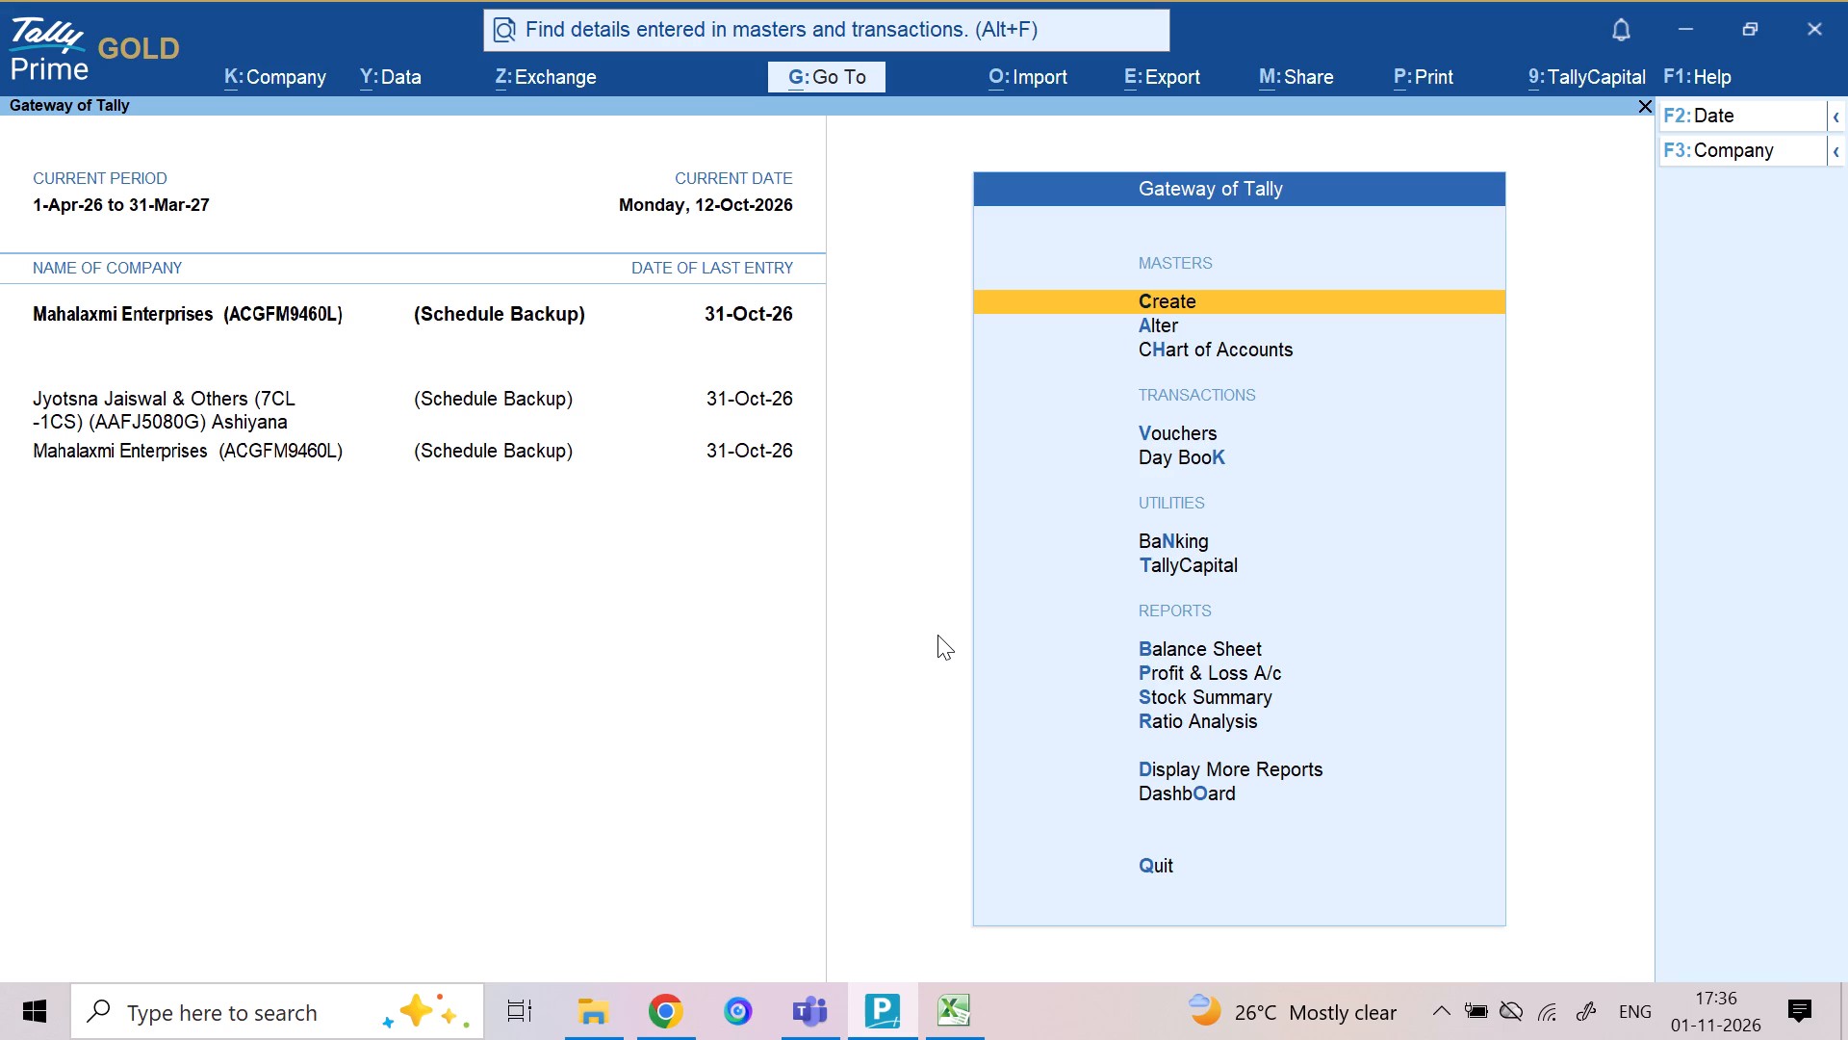
pyautogui.hotkey('alt', 'Tab')
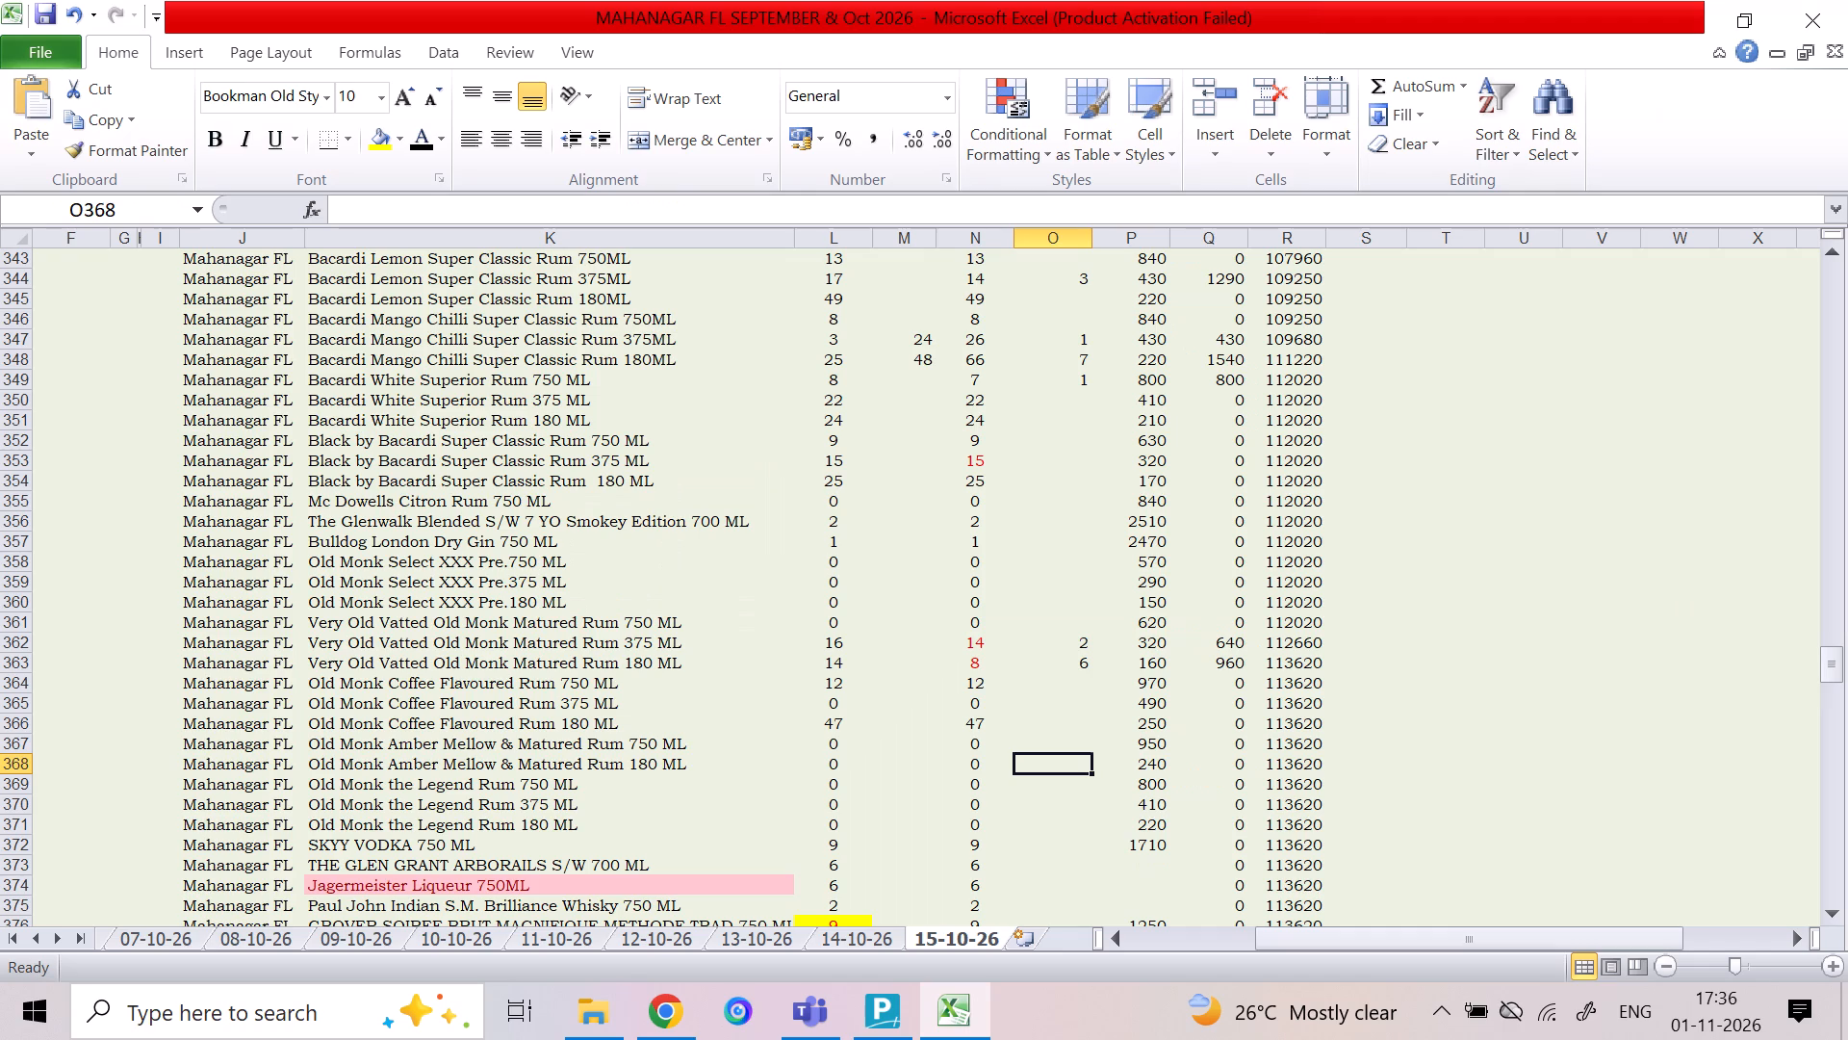
pyautogui.hotkey('alt', 'Tab')
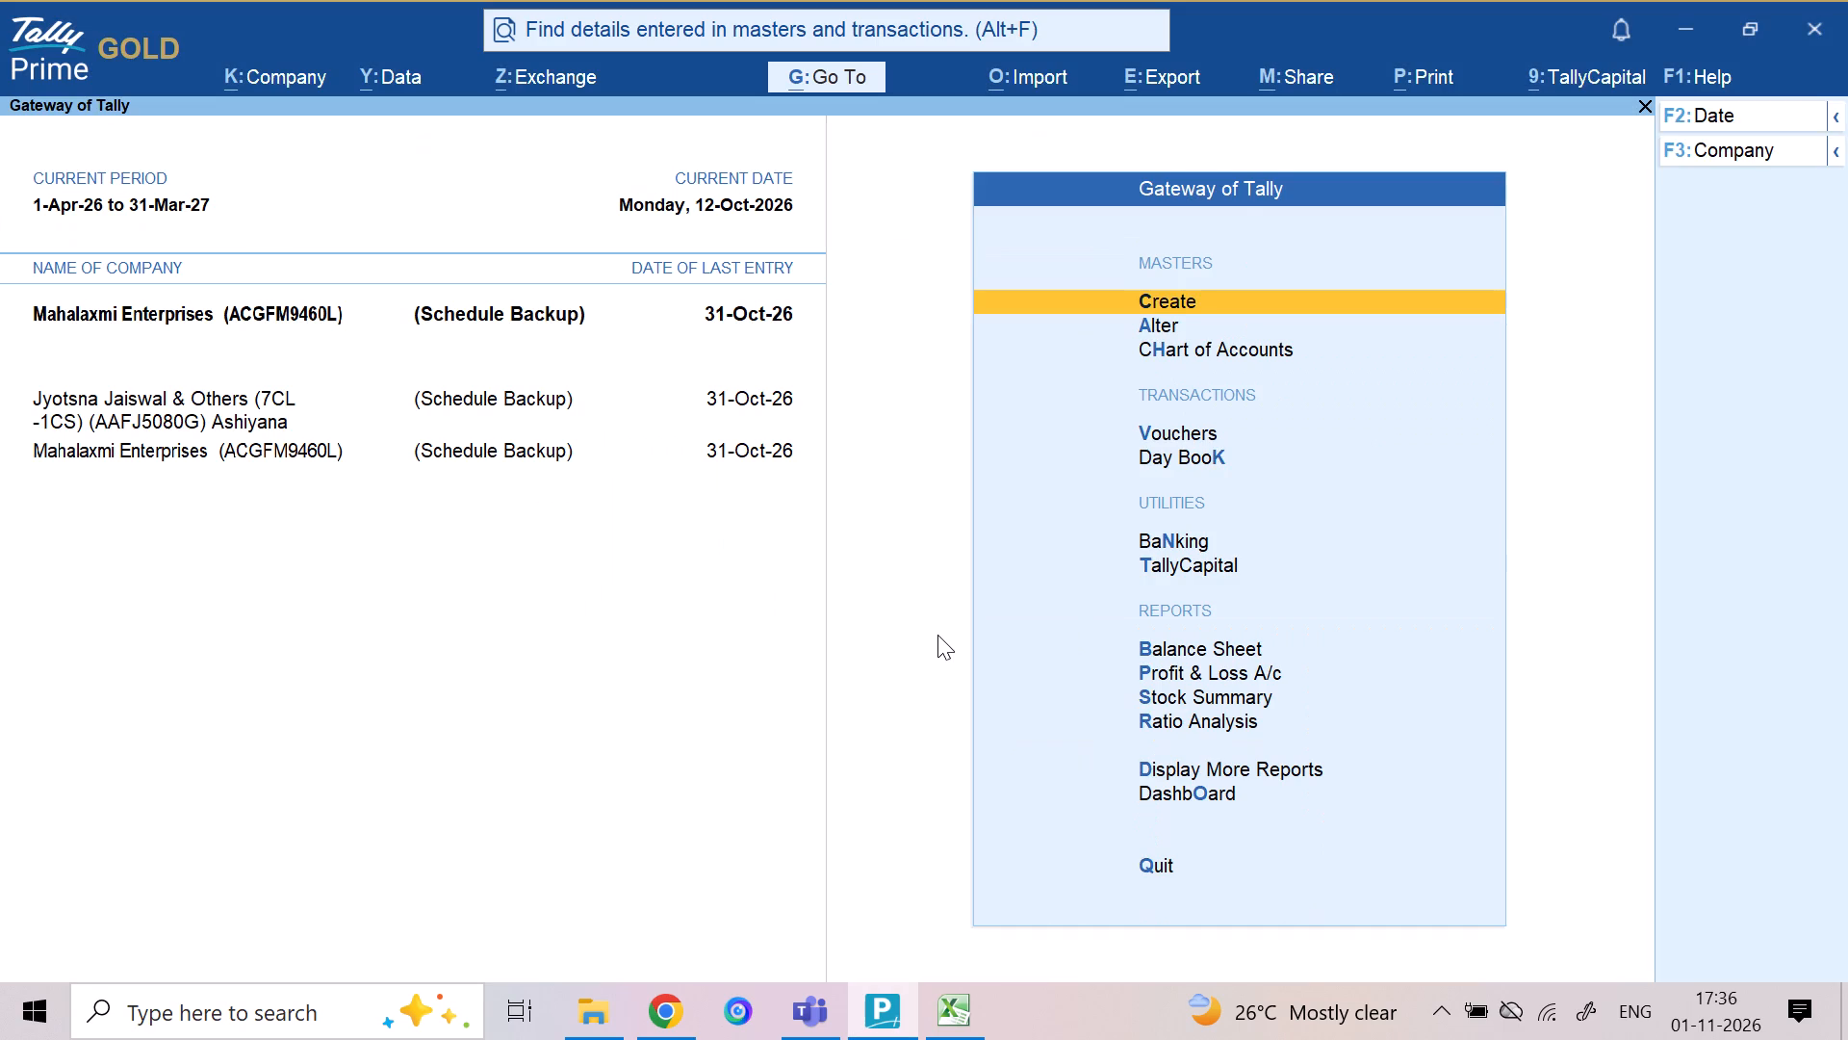
# Open the inventory books' stock item selection and search the stock items for "MAND".
pyautogui.write('DIA')
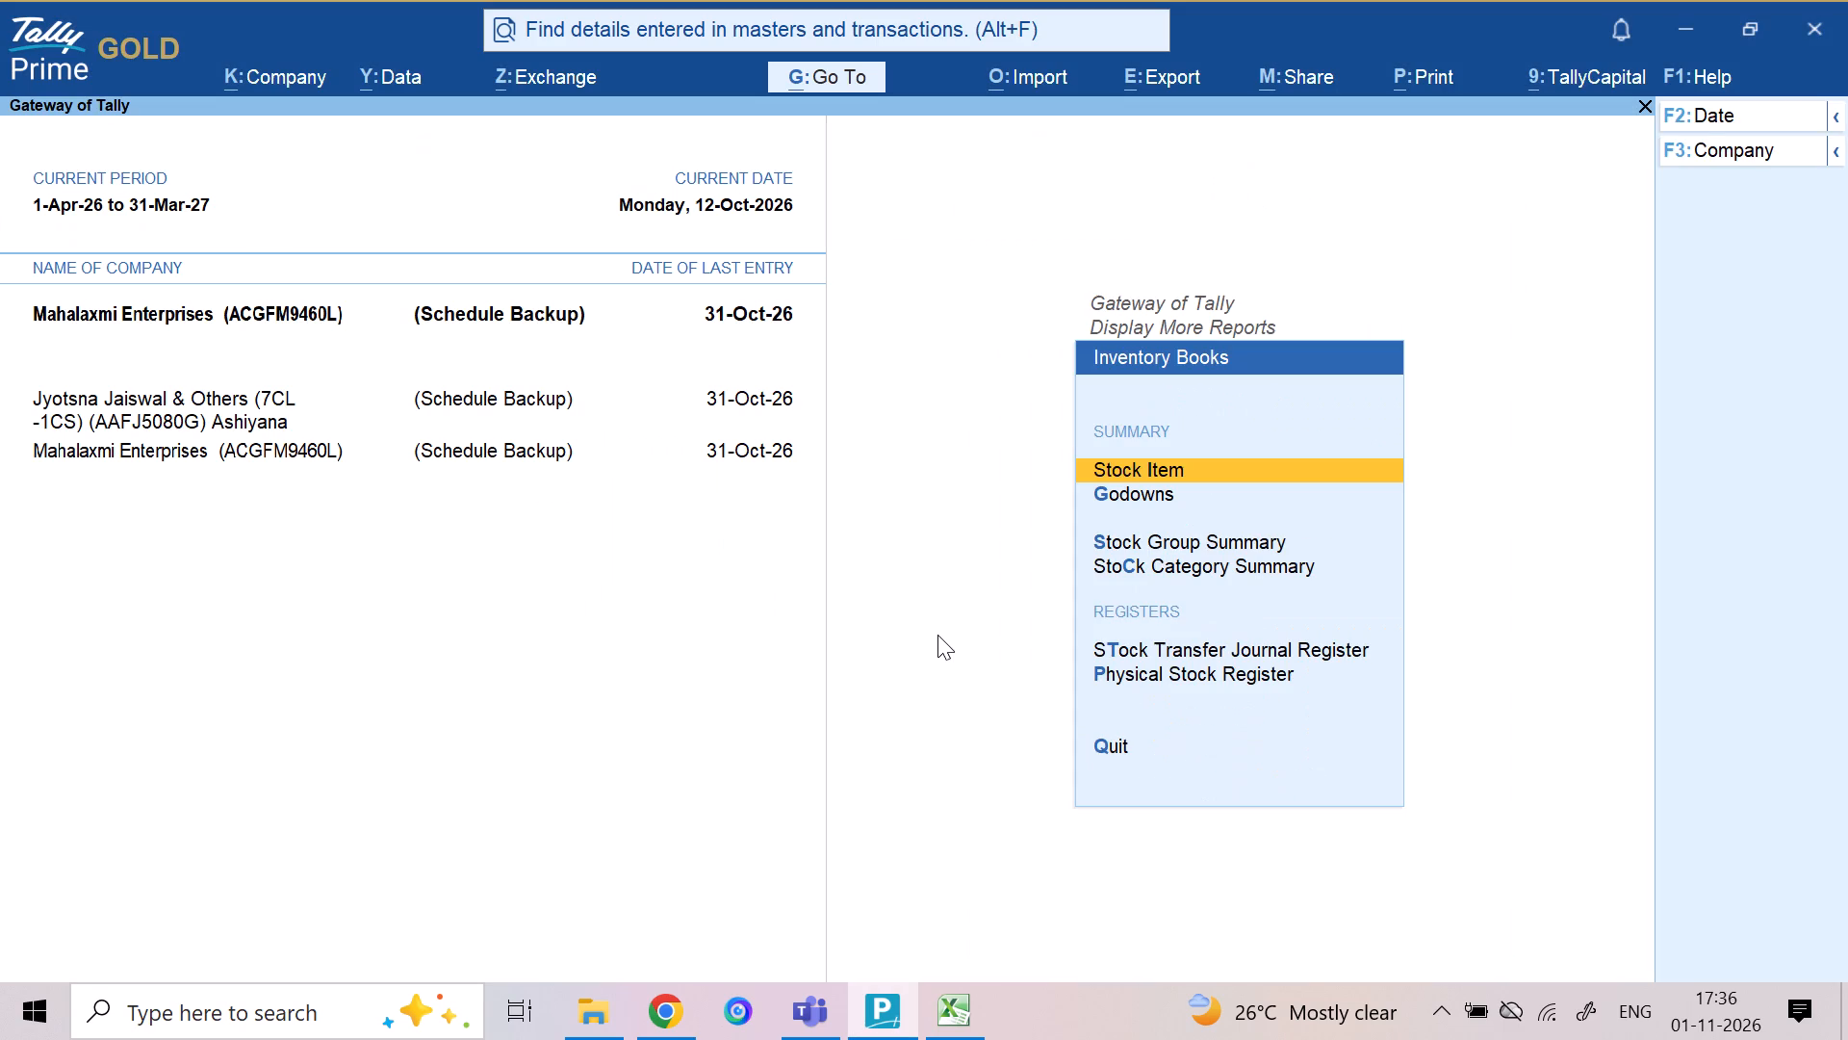
pyautogui.press('Return')
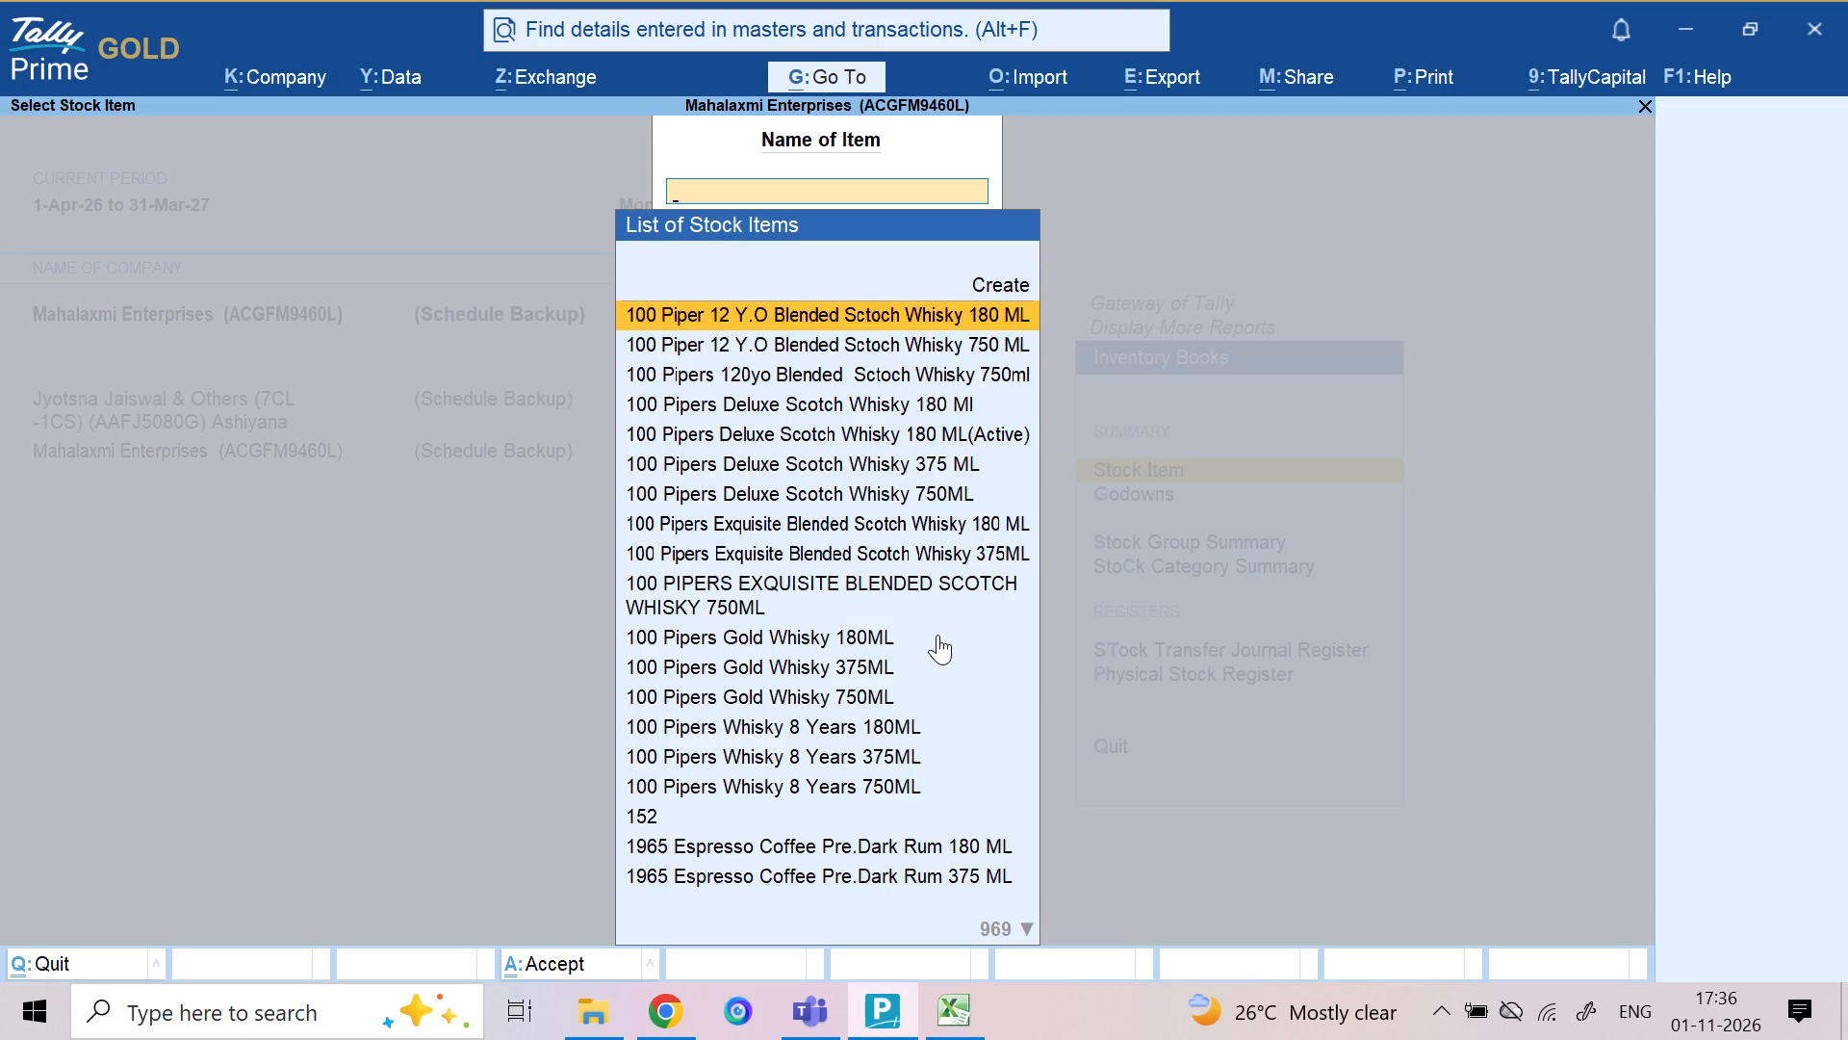
pyautogui.write('MA')
pyautogui.write('ND')
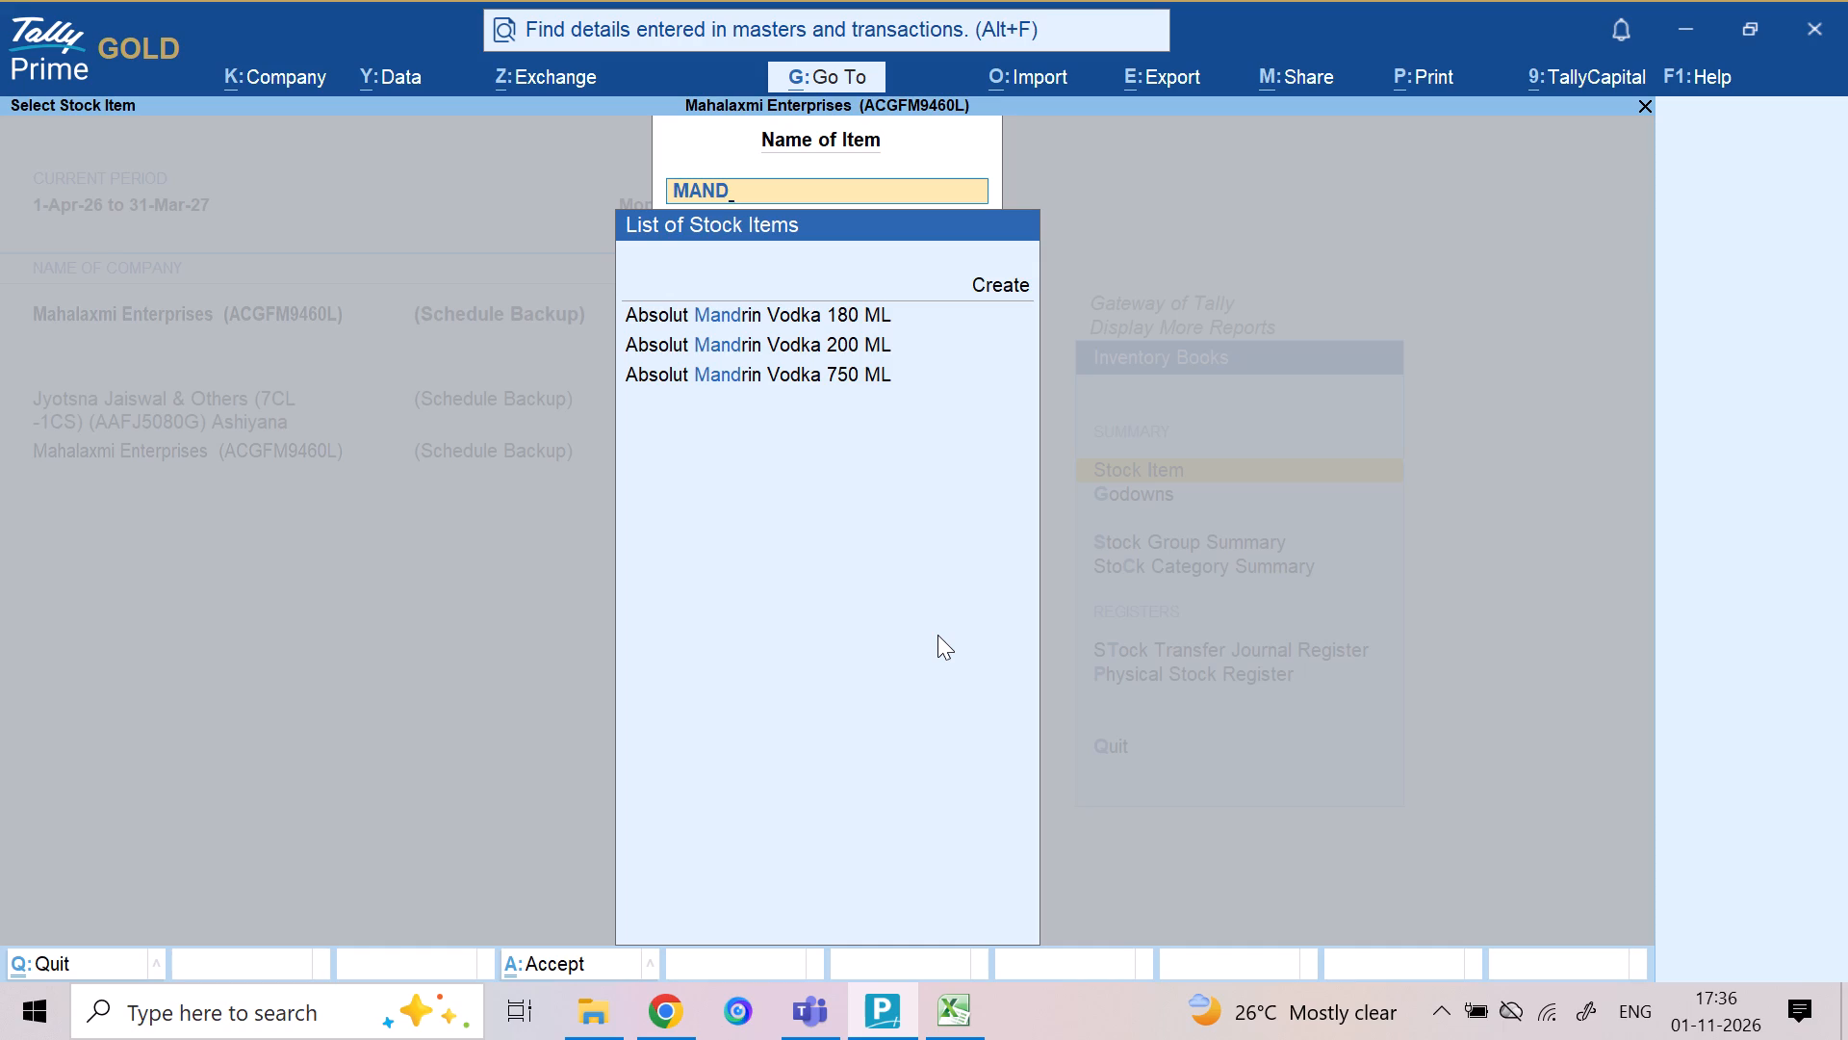
pyautogui.press('BackSpace')
pyautogui.press('BackSpace')
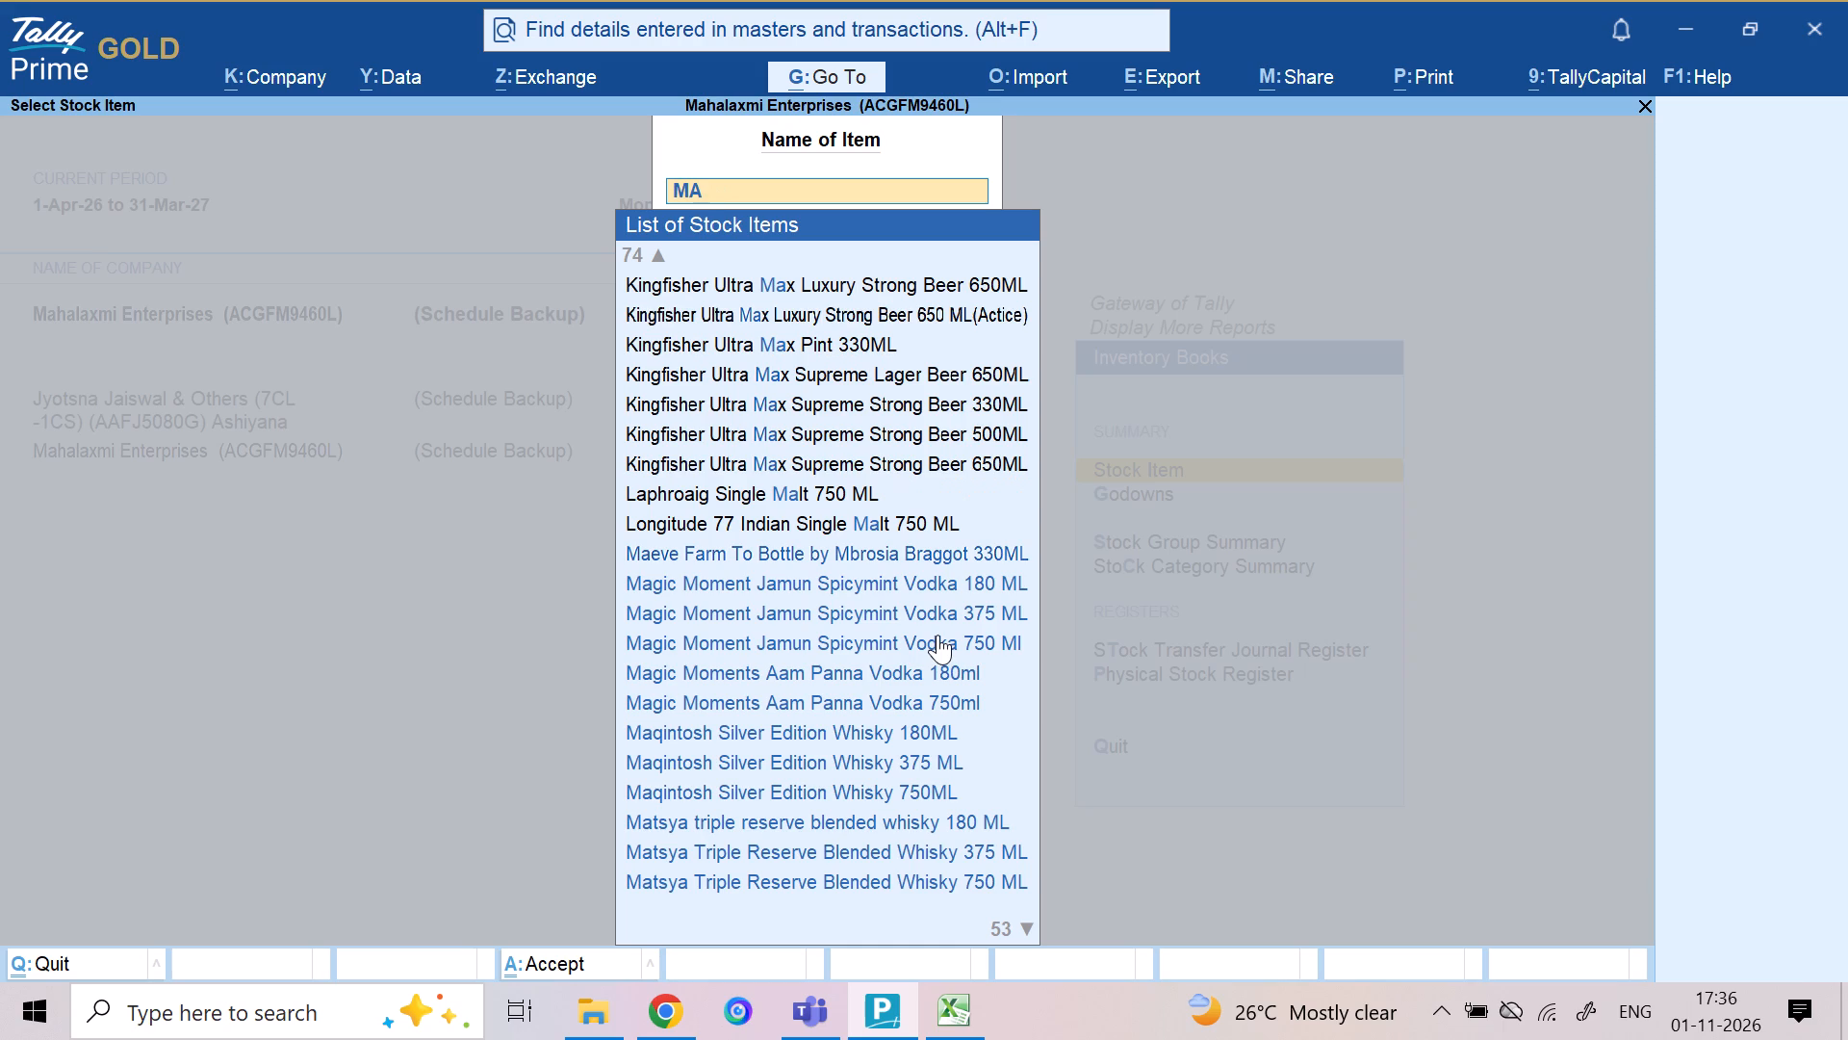
pyautogui.press('BackSpace')
pyautogui.press('BackSpace')
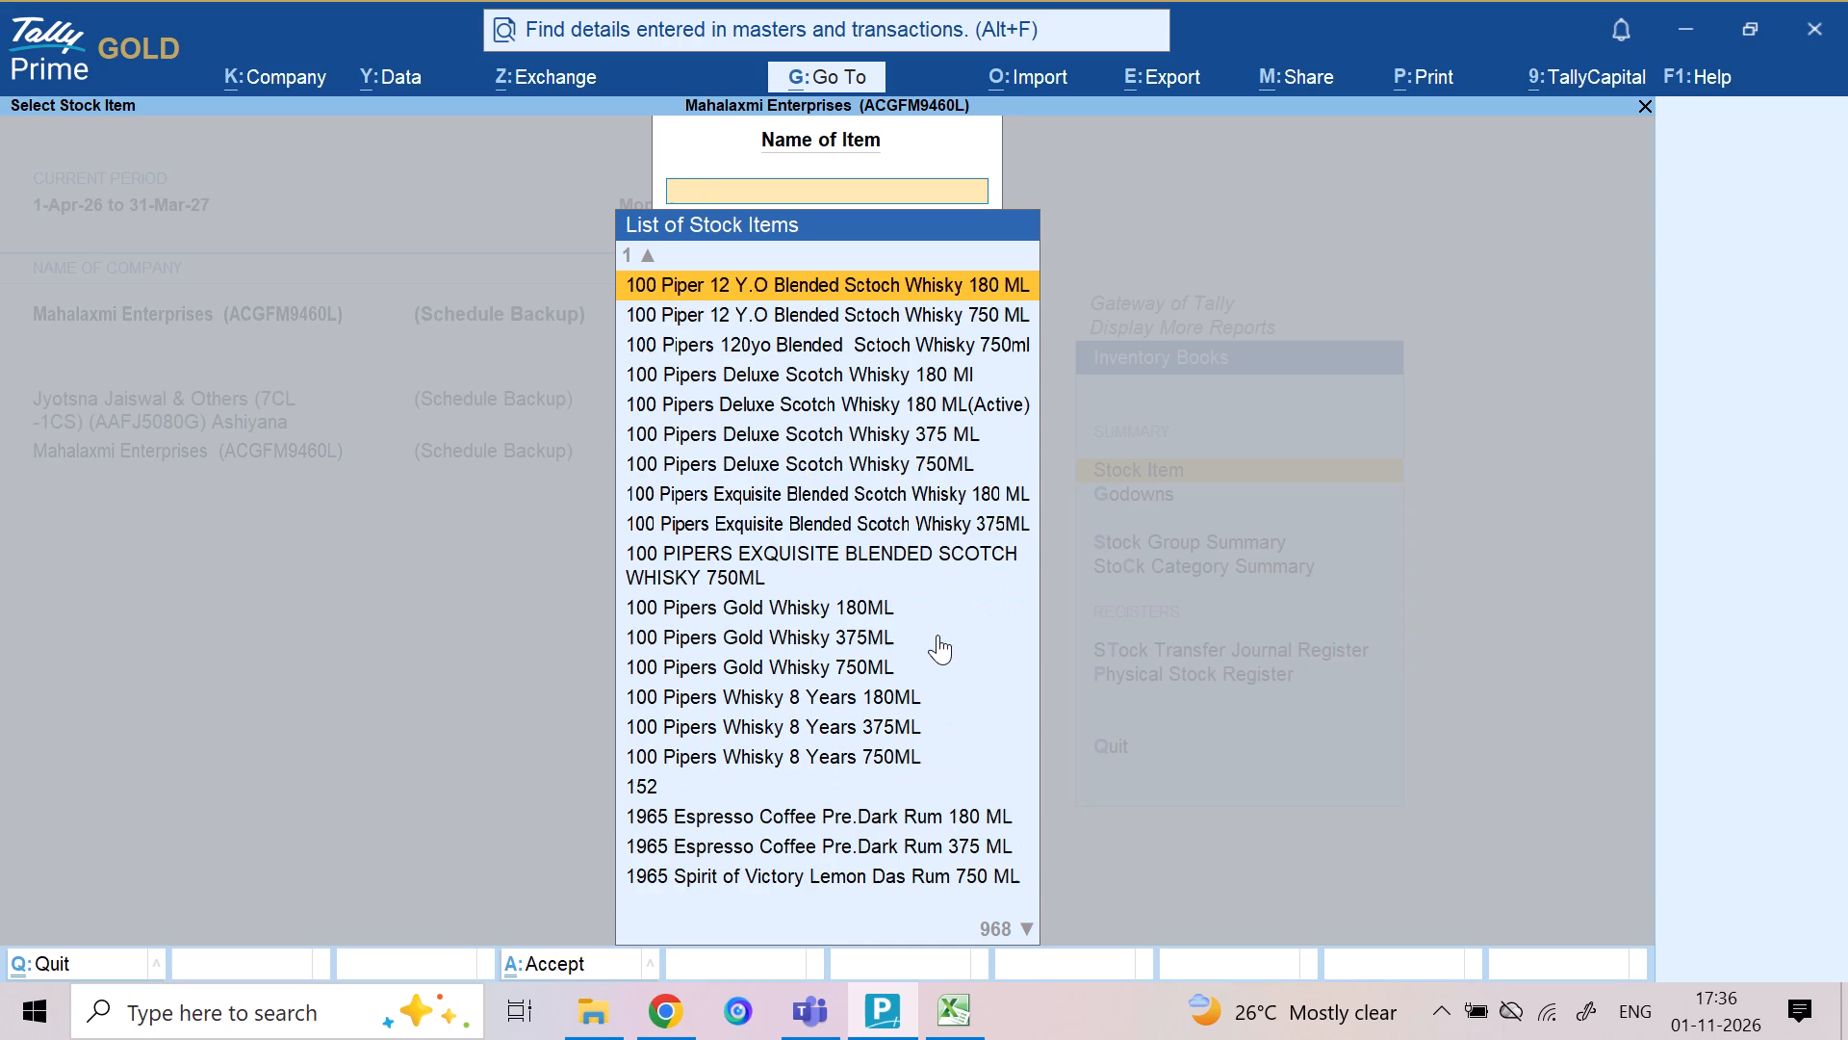
# Search the stock items by the alternative spellings "AND", "ANDR" and "ANDAR".
pyautogui.press('a')
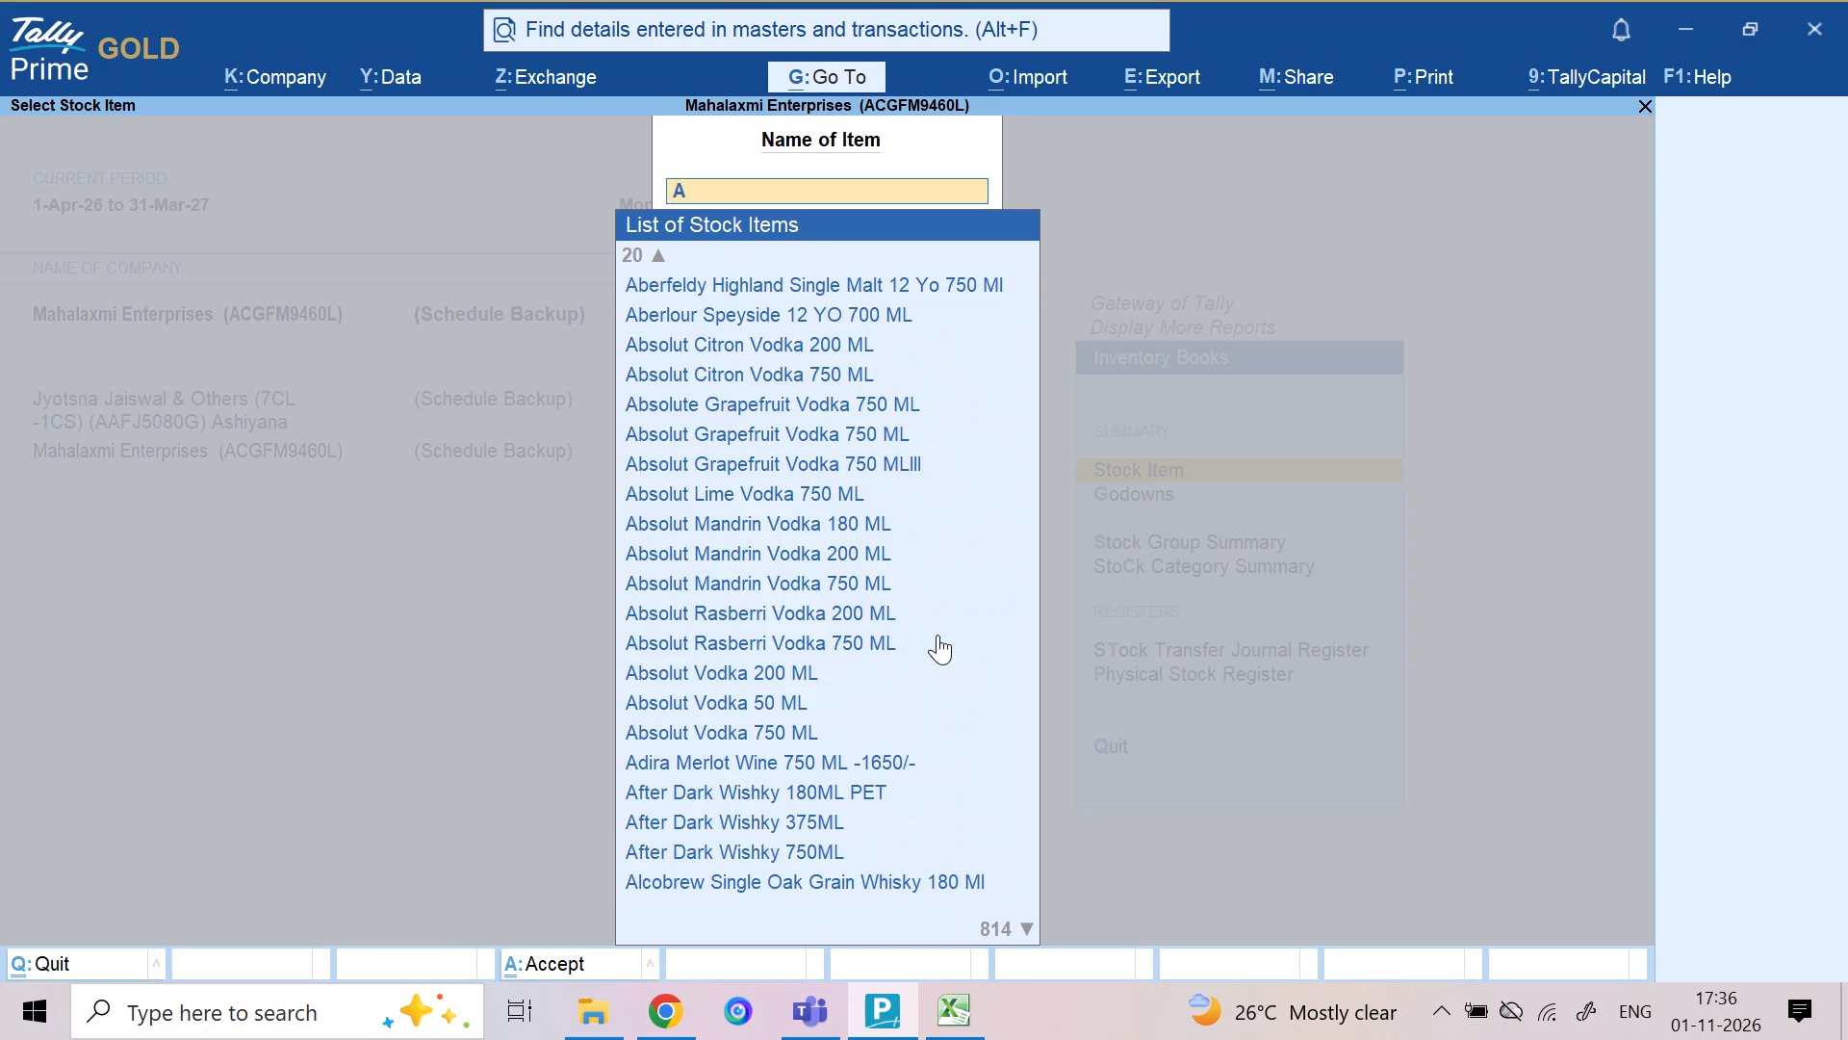
pyautogui.press('n')
pyautogui.press('d')
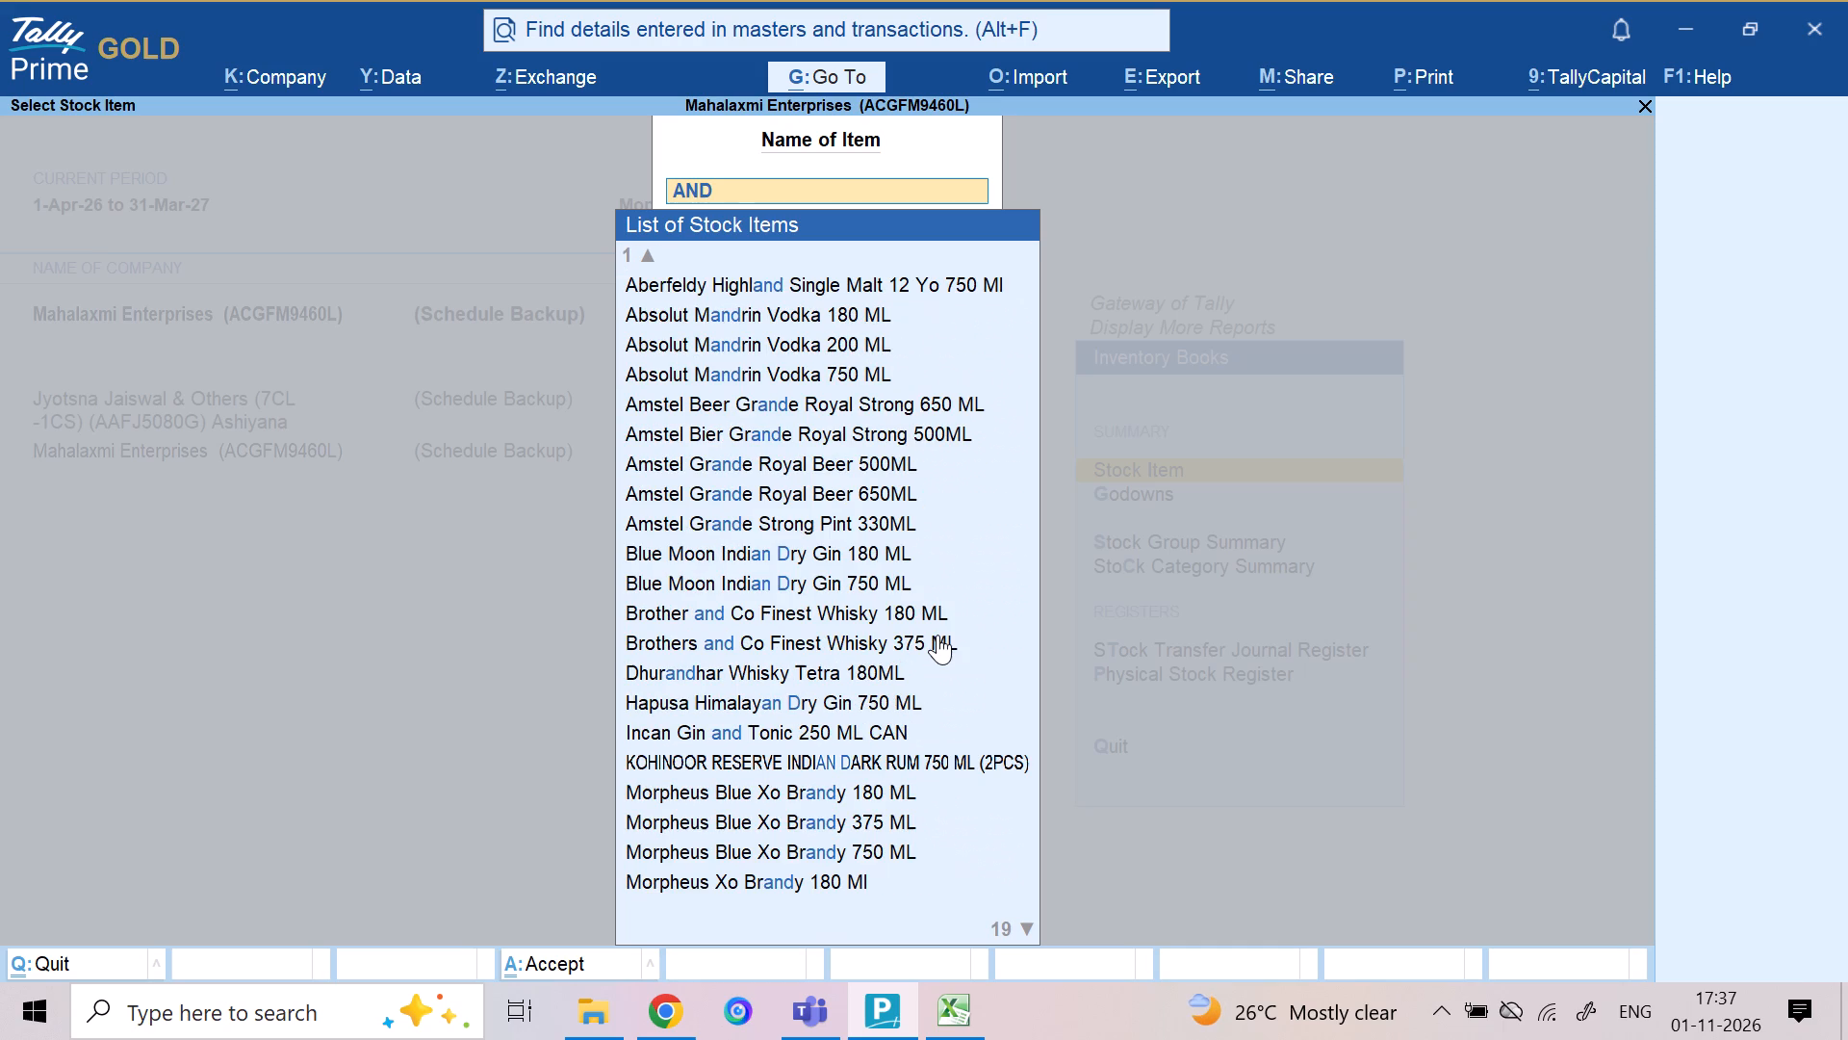
pyautogui.write('IR')
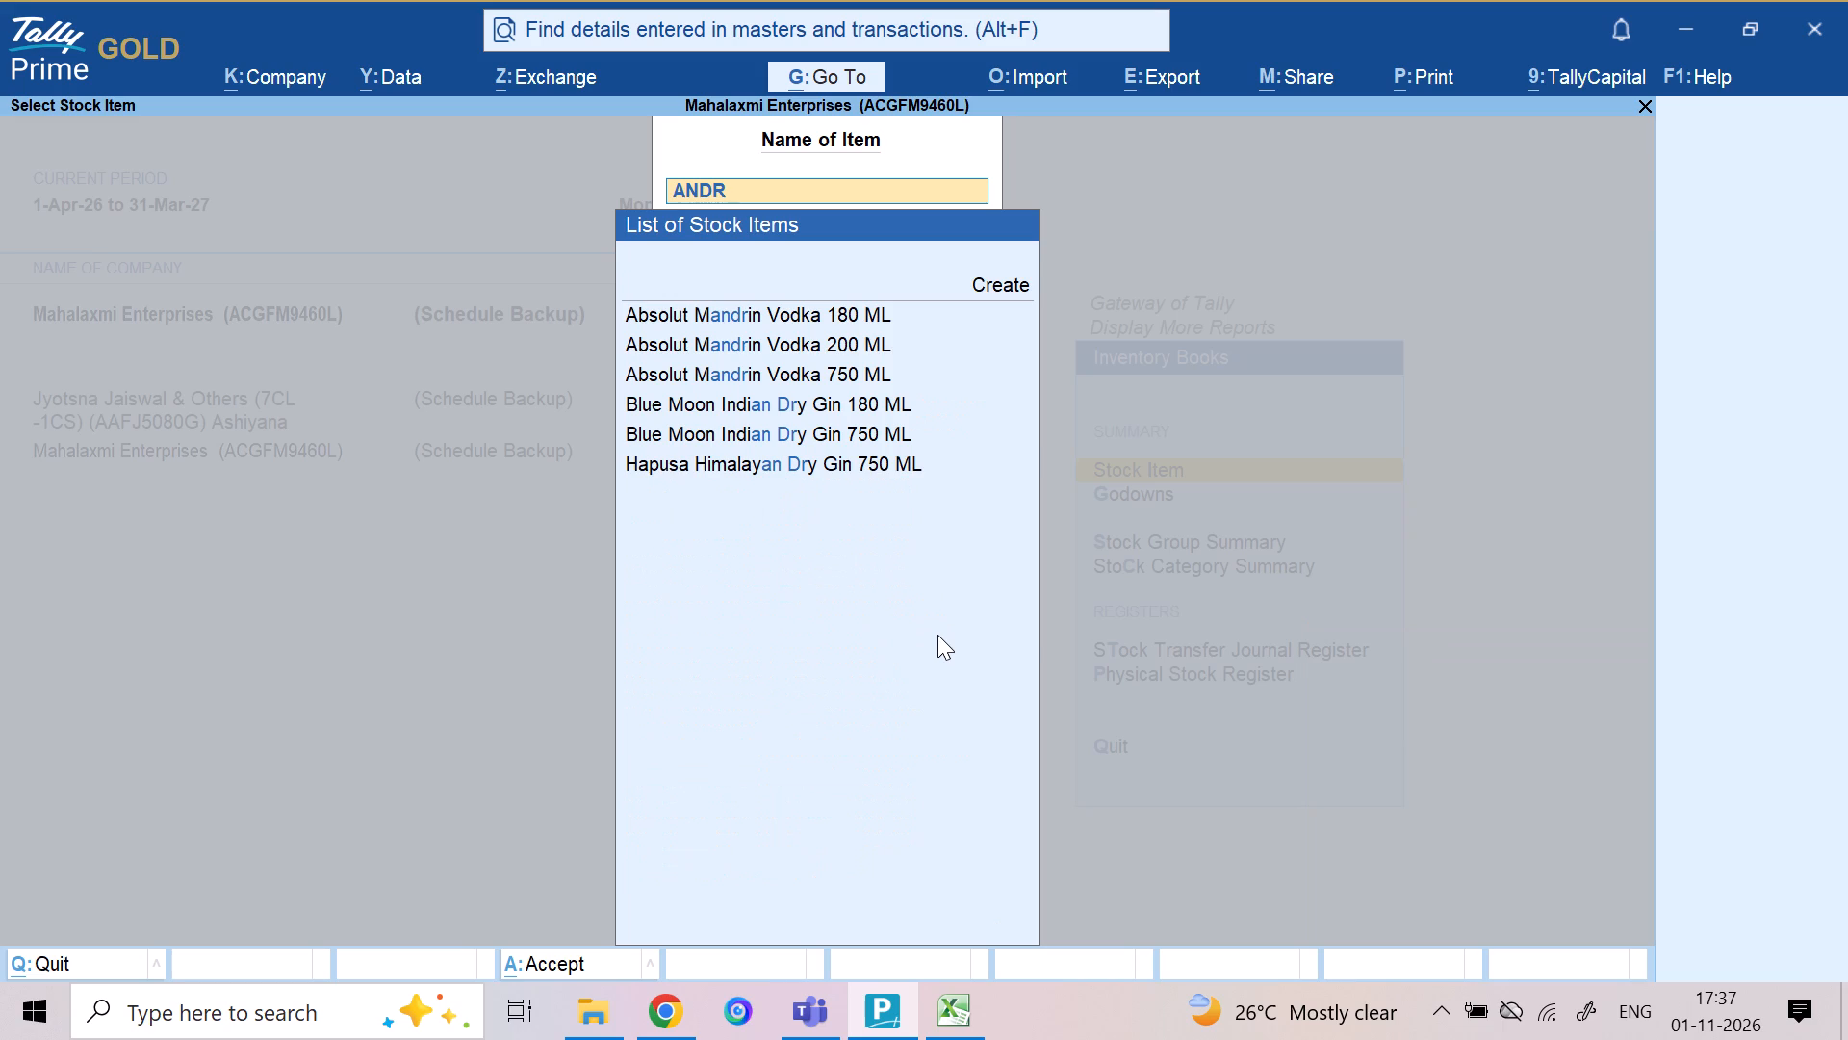
pyautogui.press('BackSpace')
pyautogui.press('BackSpace')
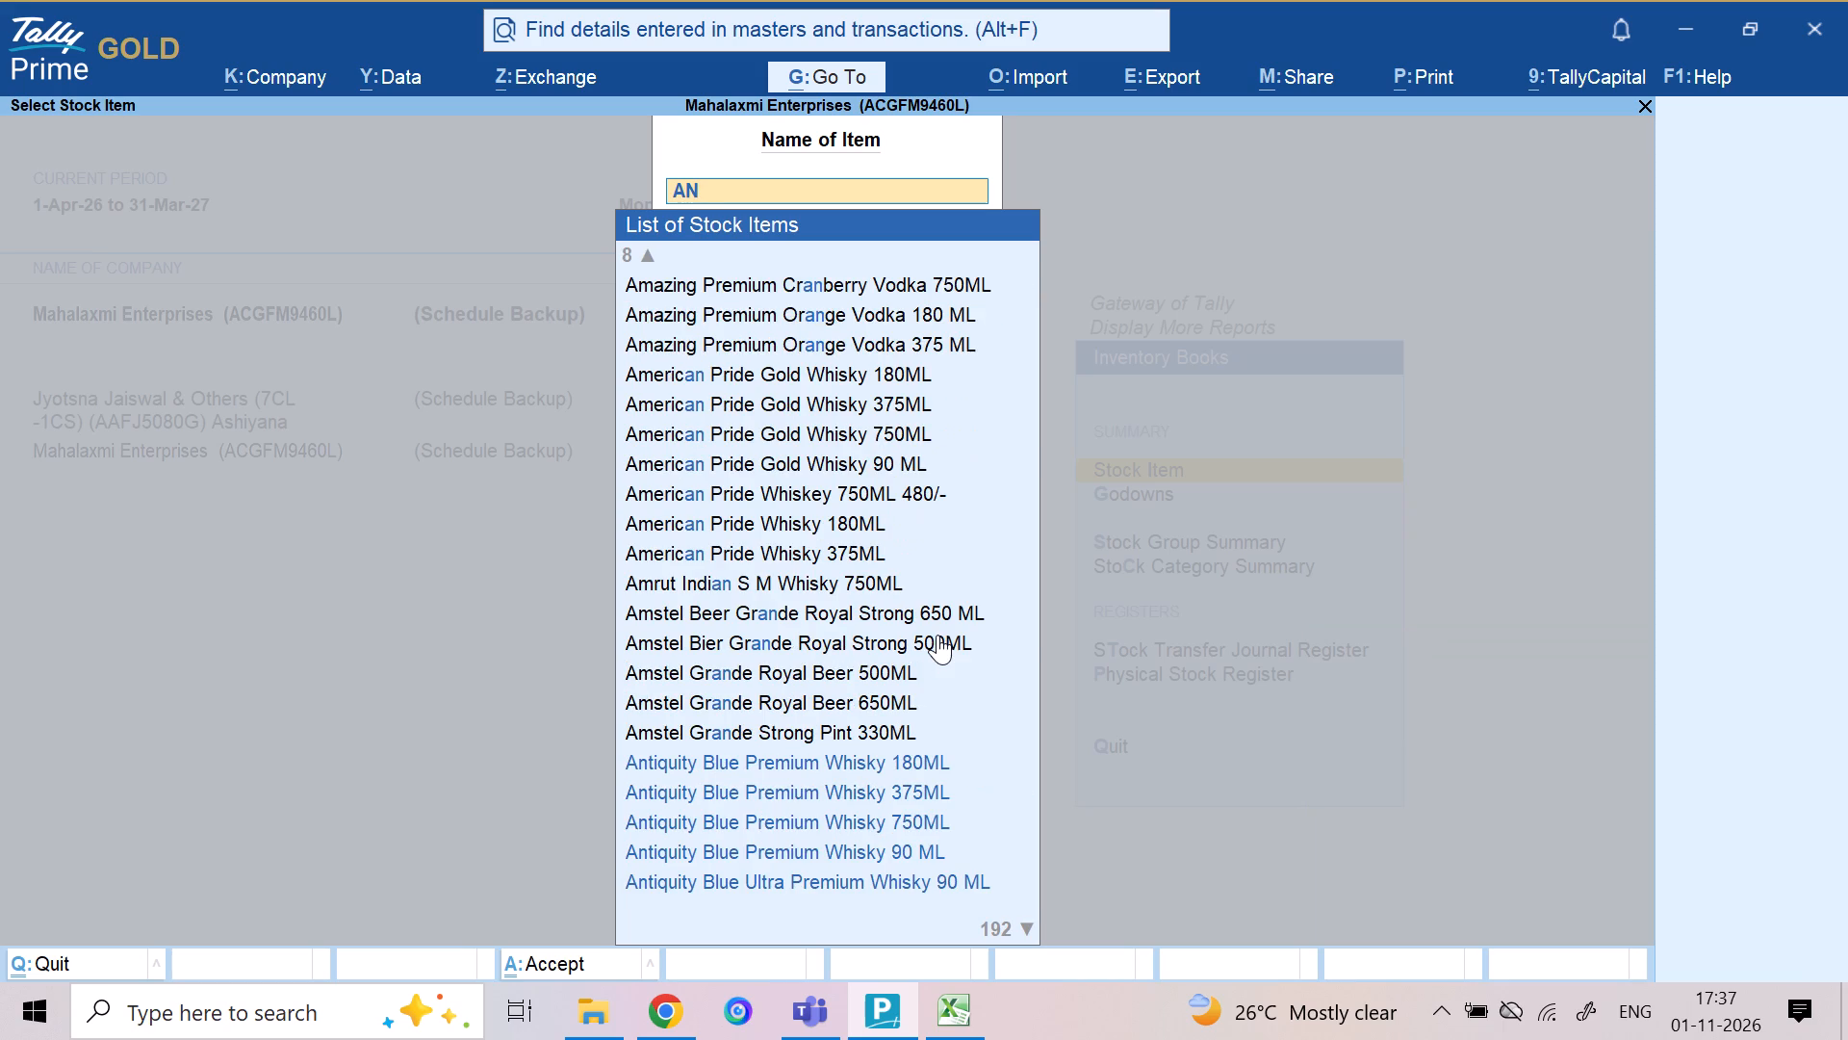
pyautogui.write('DARA')
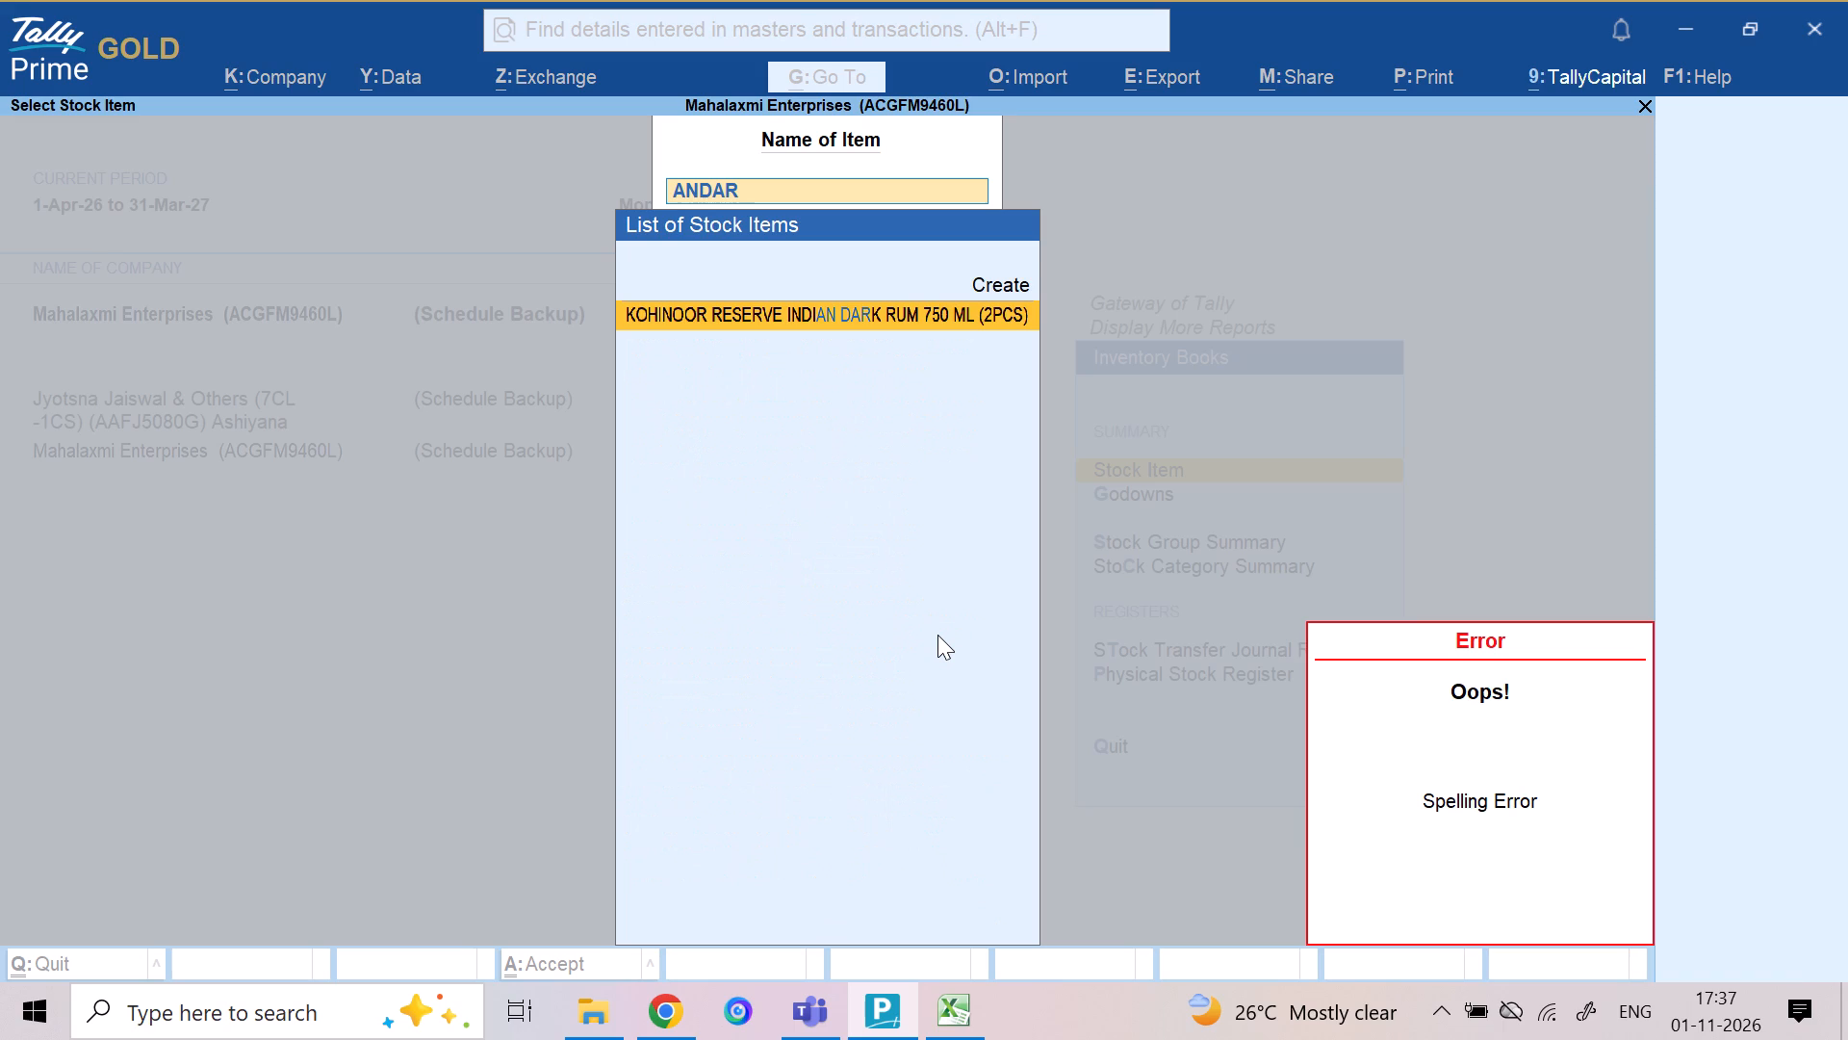
pyautogui.press('BackSpace')
pyautogui.press('BackSpace')
pyautogui.press('BackSpace')
pyautogui.press('BackSpace')
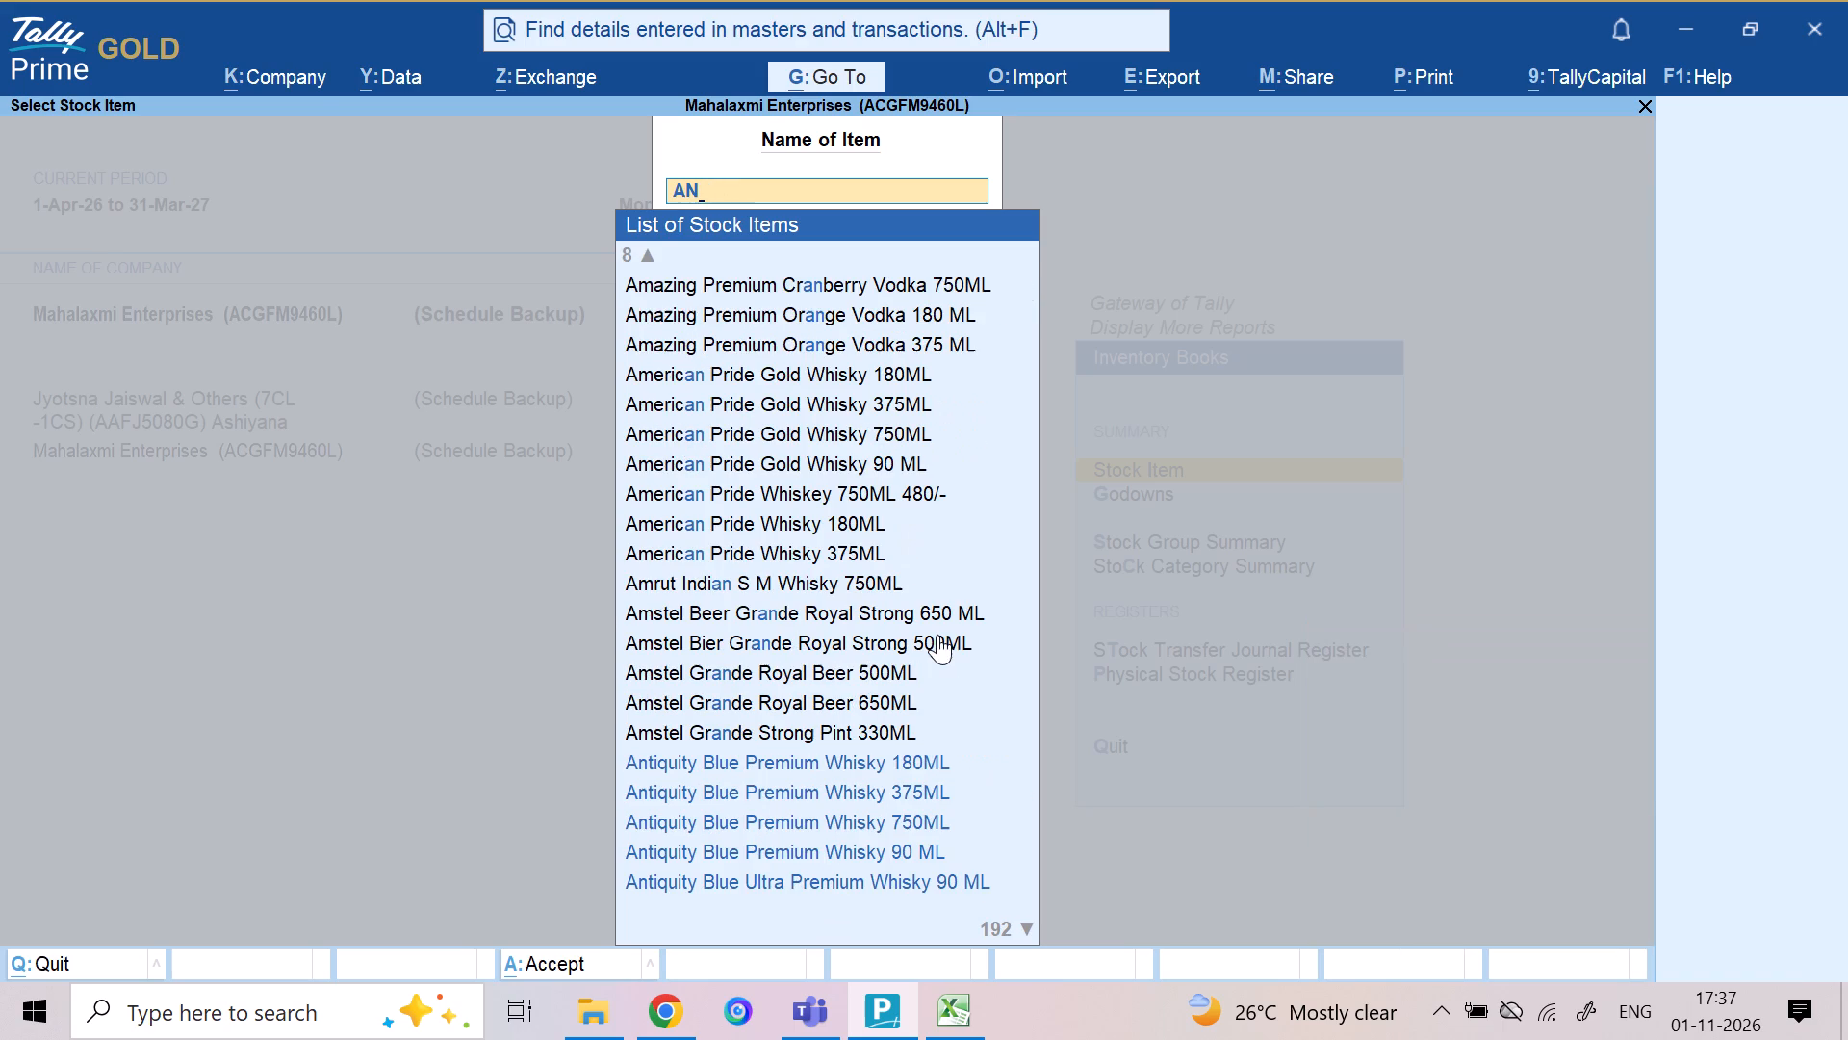
pyautogui.press('BackSpace')
pyautogui.press('BackSpace')
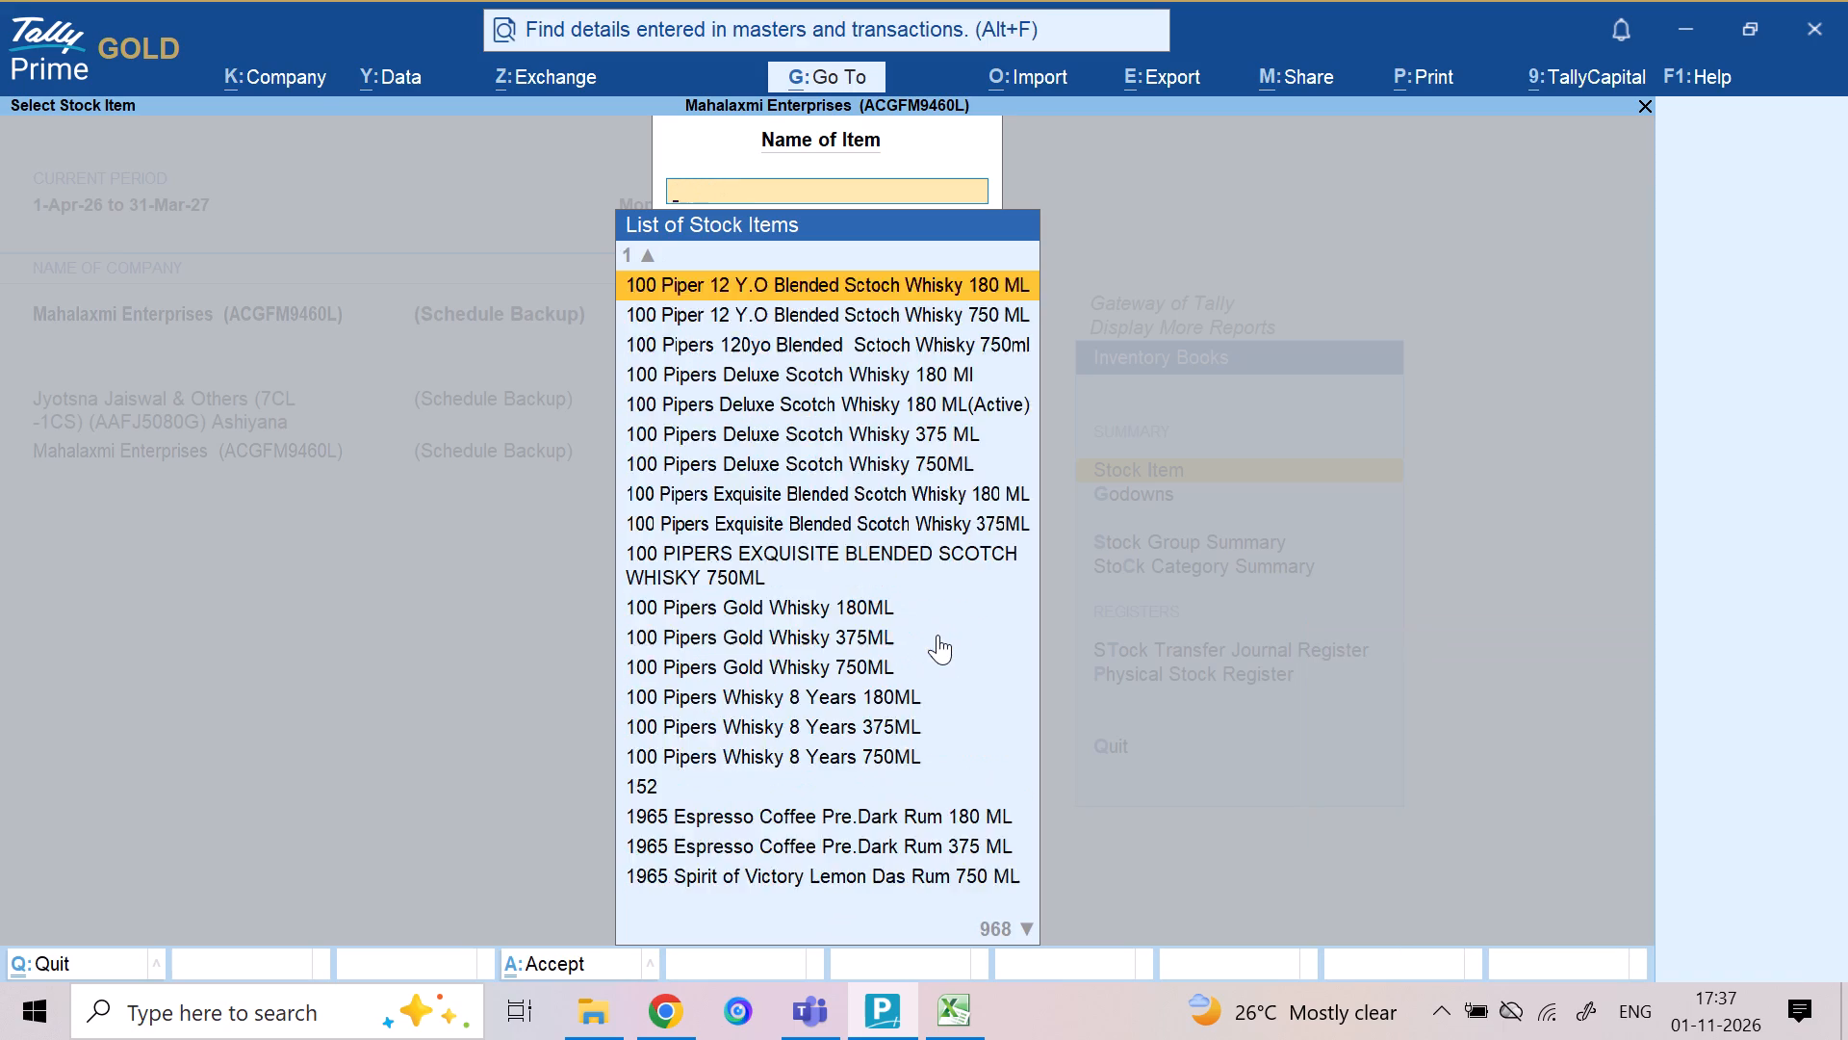
# Search the stock items for "MALT" and look through the matches down to Godawan Single Malt Rich & Rounded Whisky 700 ML.
pyautogui.write('MA')
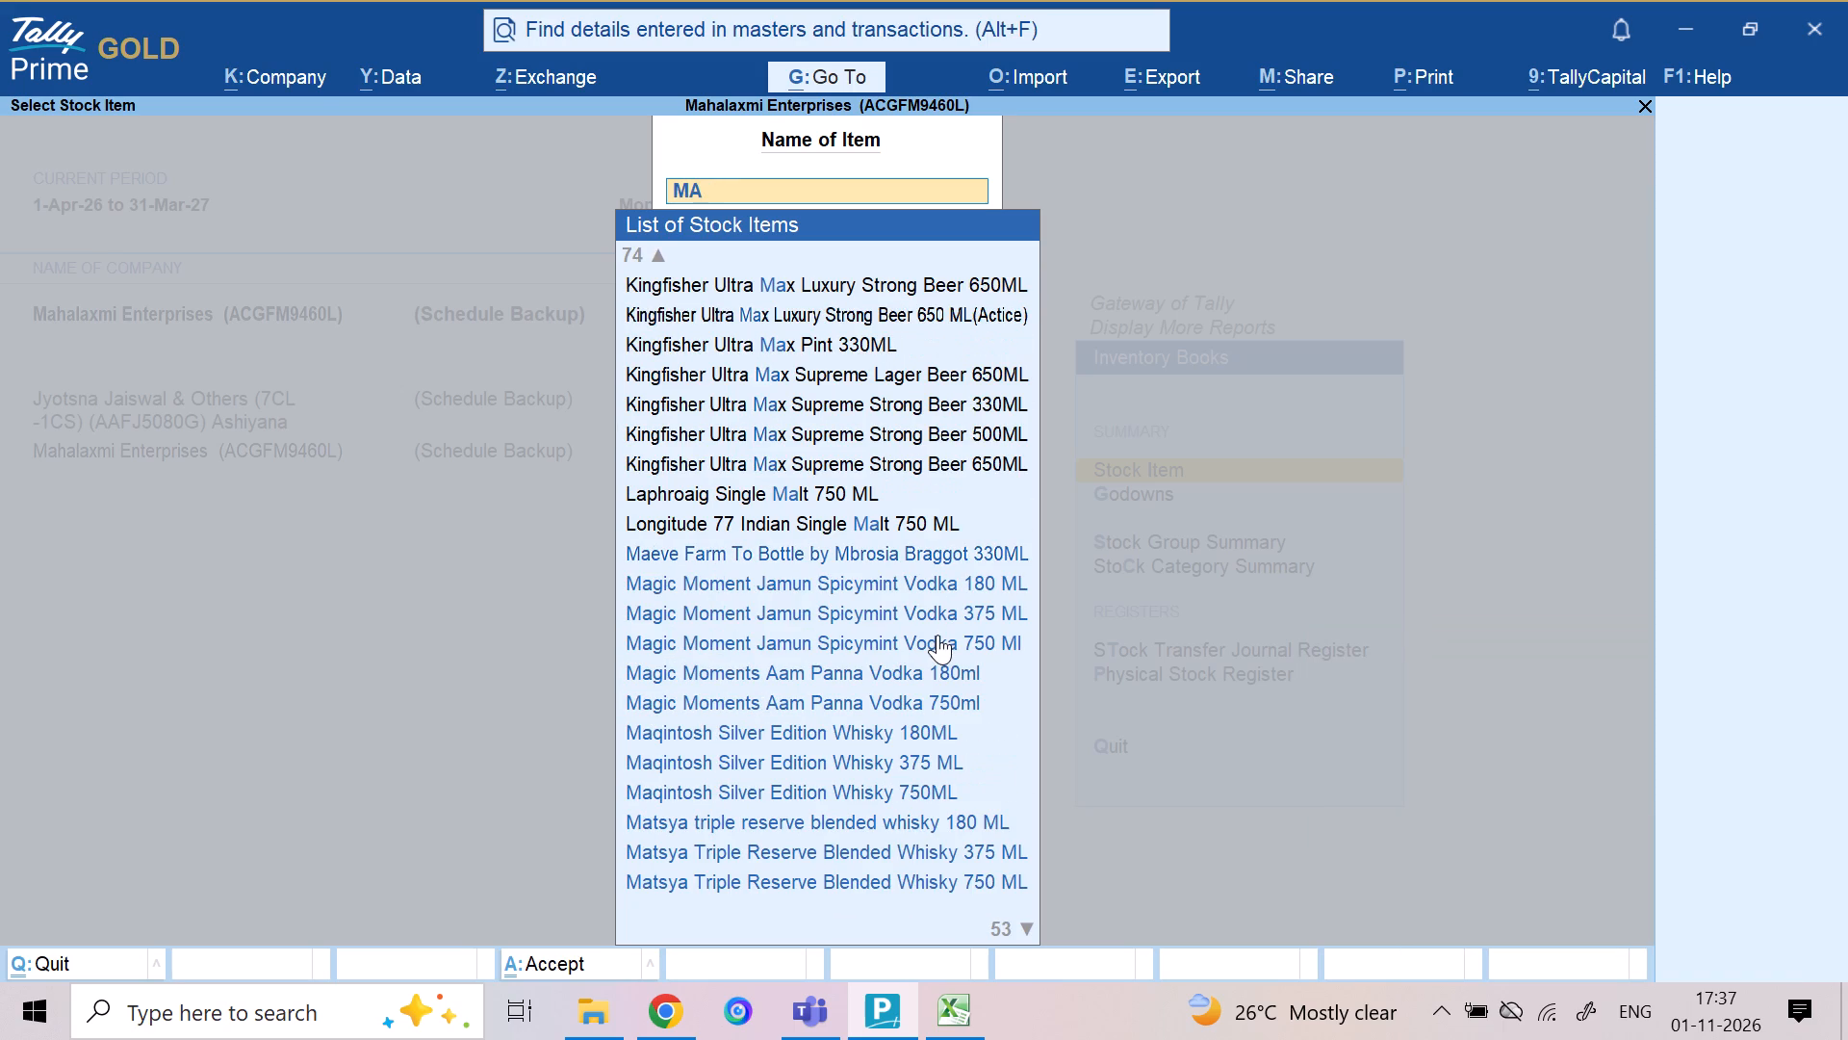
pyautogui.press('l')
pyautogui.press('t')
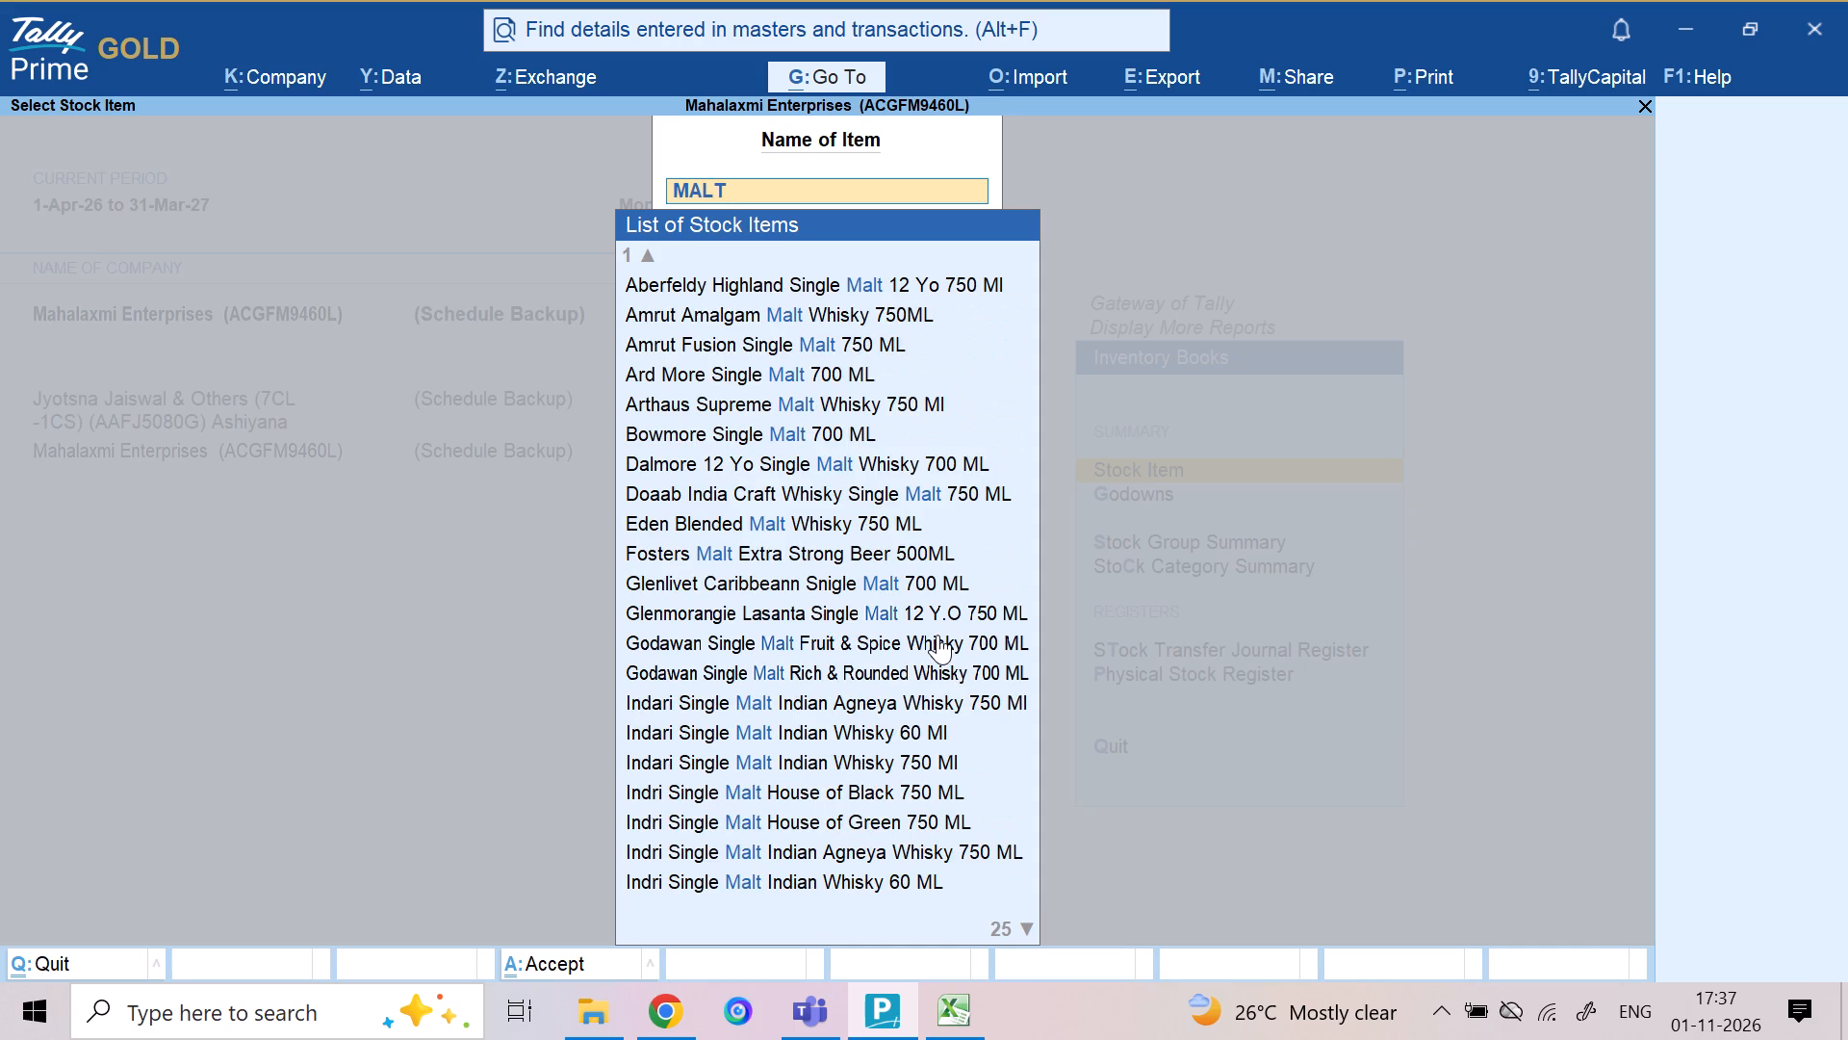
pyautogui.press('Down')
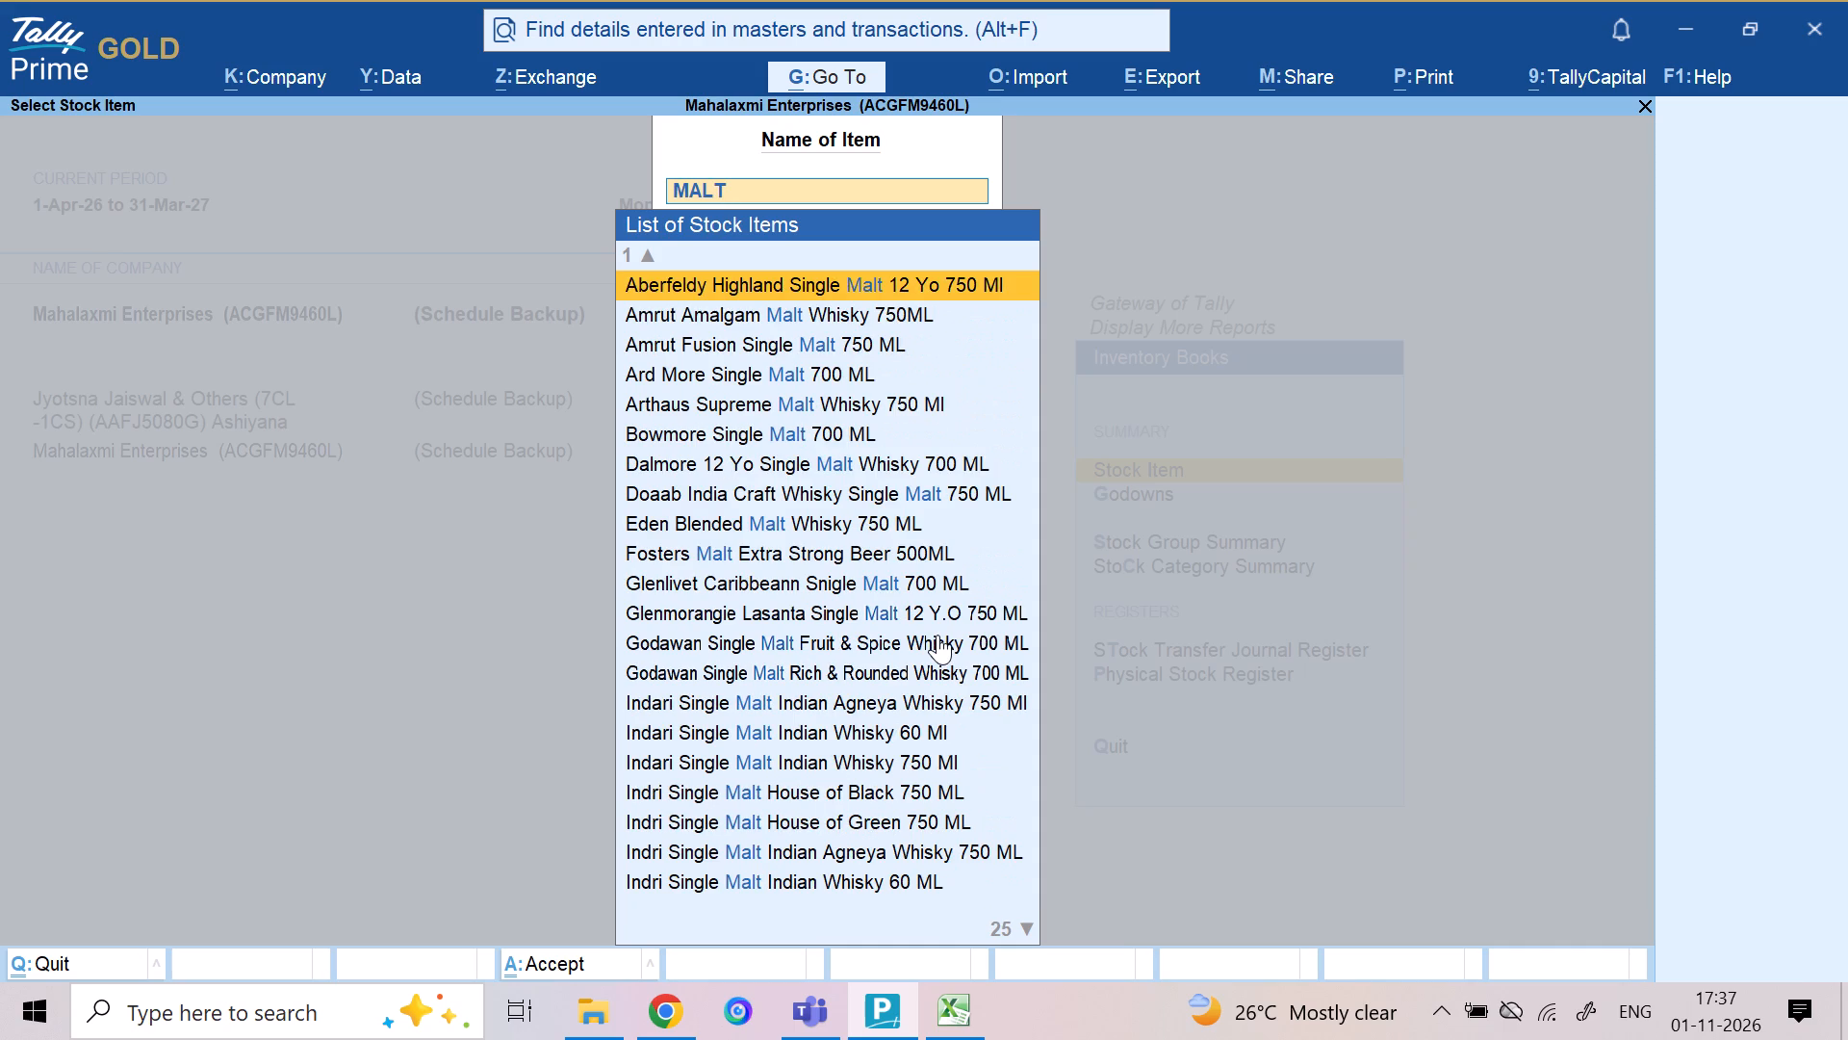
pyautogui.press('Down')
pyautogui.press('Down')
pyautogui.press('Down')
pyautogui.press('Down')
pyautogui.press('Down')
pyautogui.press('Down')
pyautogui.press('Down')
pyautogui.press('Down')
pyautogui.press('Down')
pyautogui.press('Down')
pyautogui.press('Down')
pyautogui.press('Down')
pyautogui.press('Down')
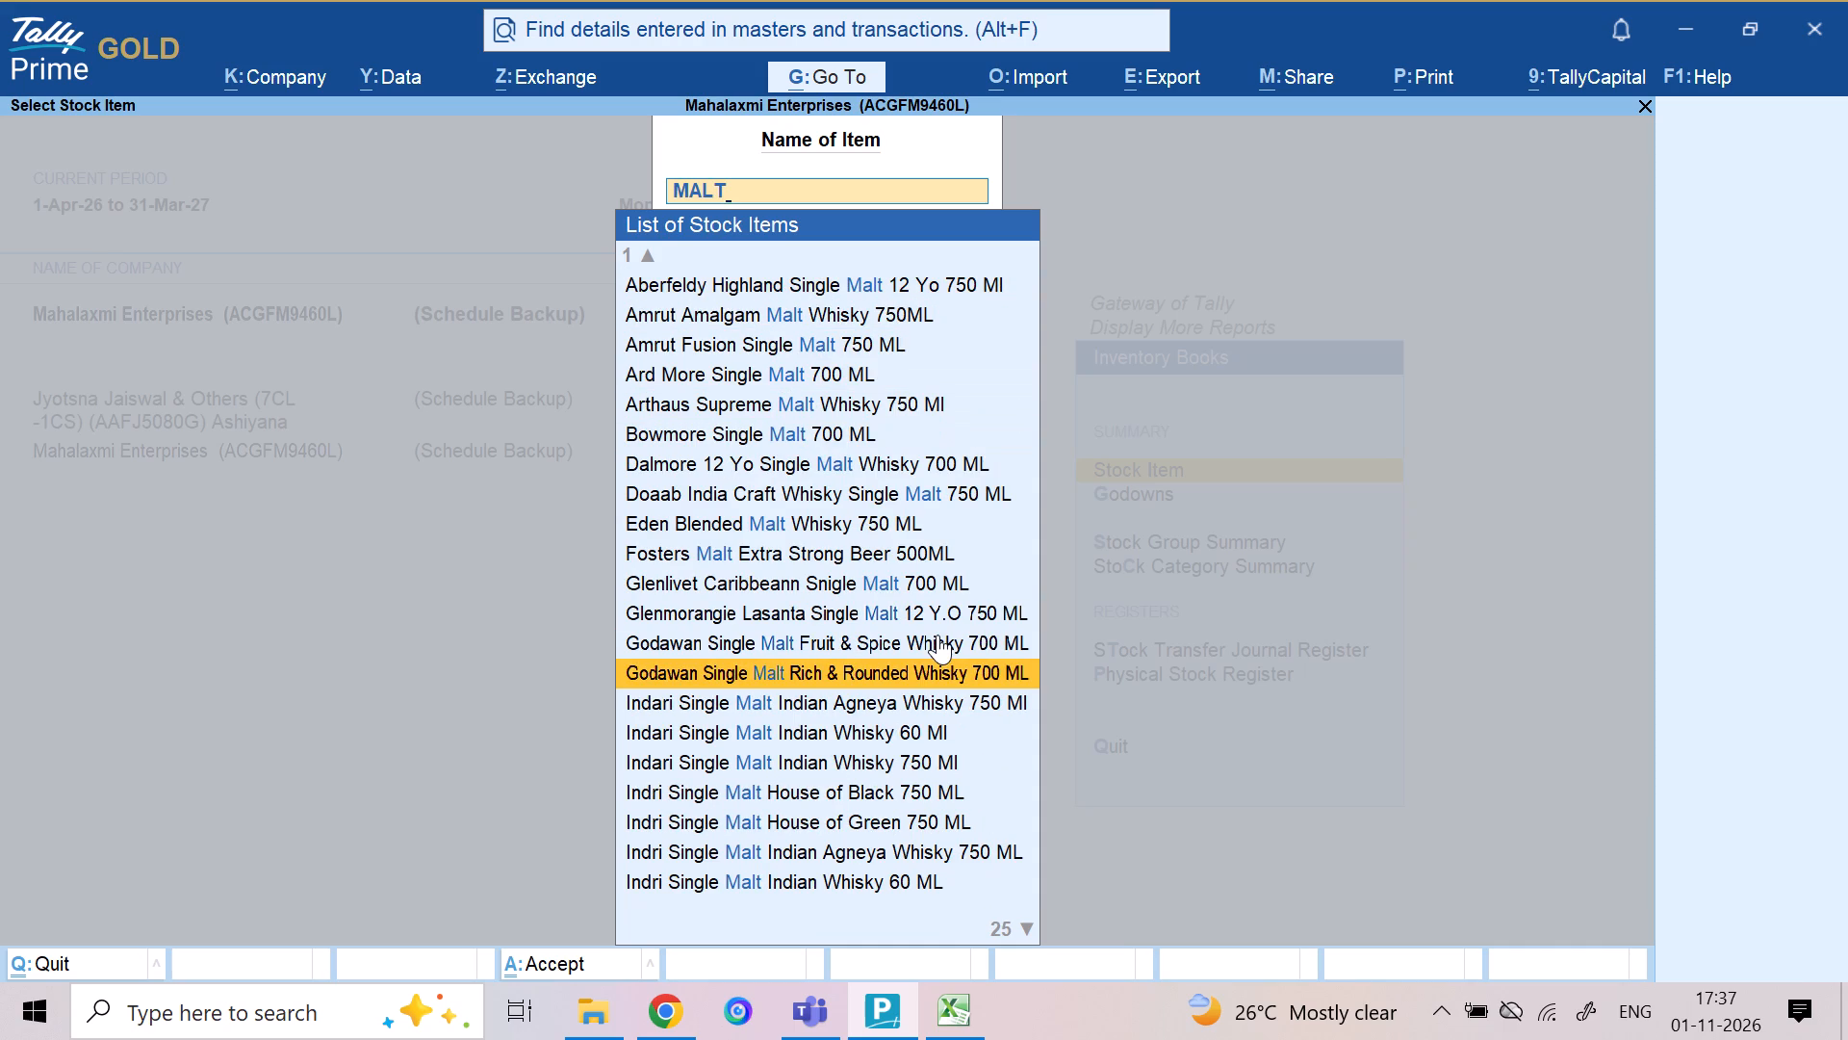
# Search the stock items for "INDR" and highlight Indri Single Malt House of Black 750 ML.
pyautogui.press('BackSpace')
pyautogui.press('BackSpace')
pyautogui.press('BackSpace')
pyautogui.press('BackSpace')
pyautogui.press('BackSpace')
pyautogui.press('BackSpace')
pyautogui.press('BackSpace')
pyautogui.press('BackSpace')
pyautogui.press('BackSpace')
pyautogui.press('BackSpace')
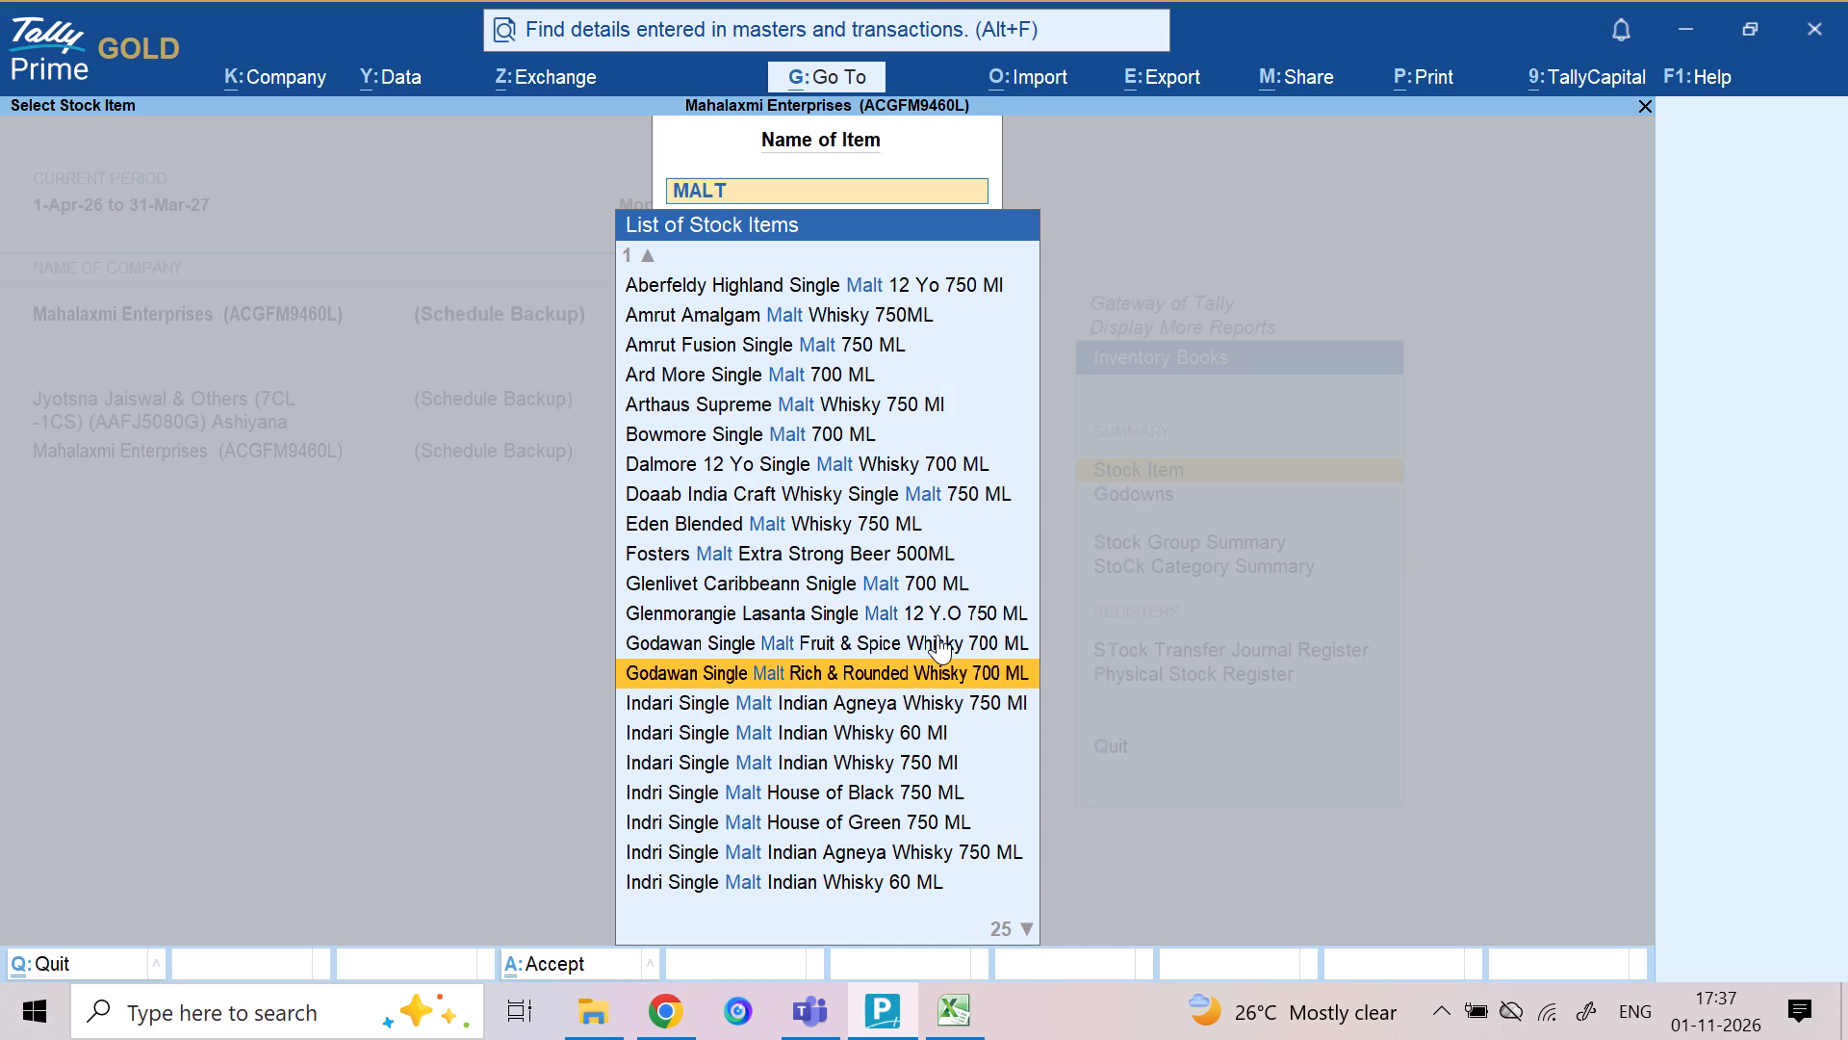
pyautogui.write('INDRA')
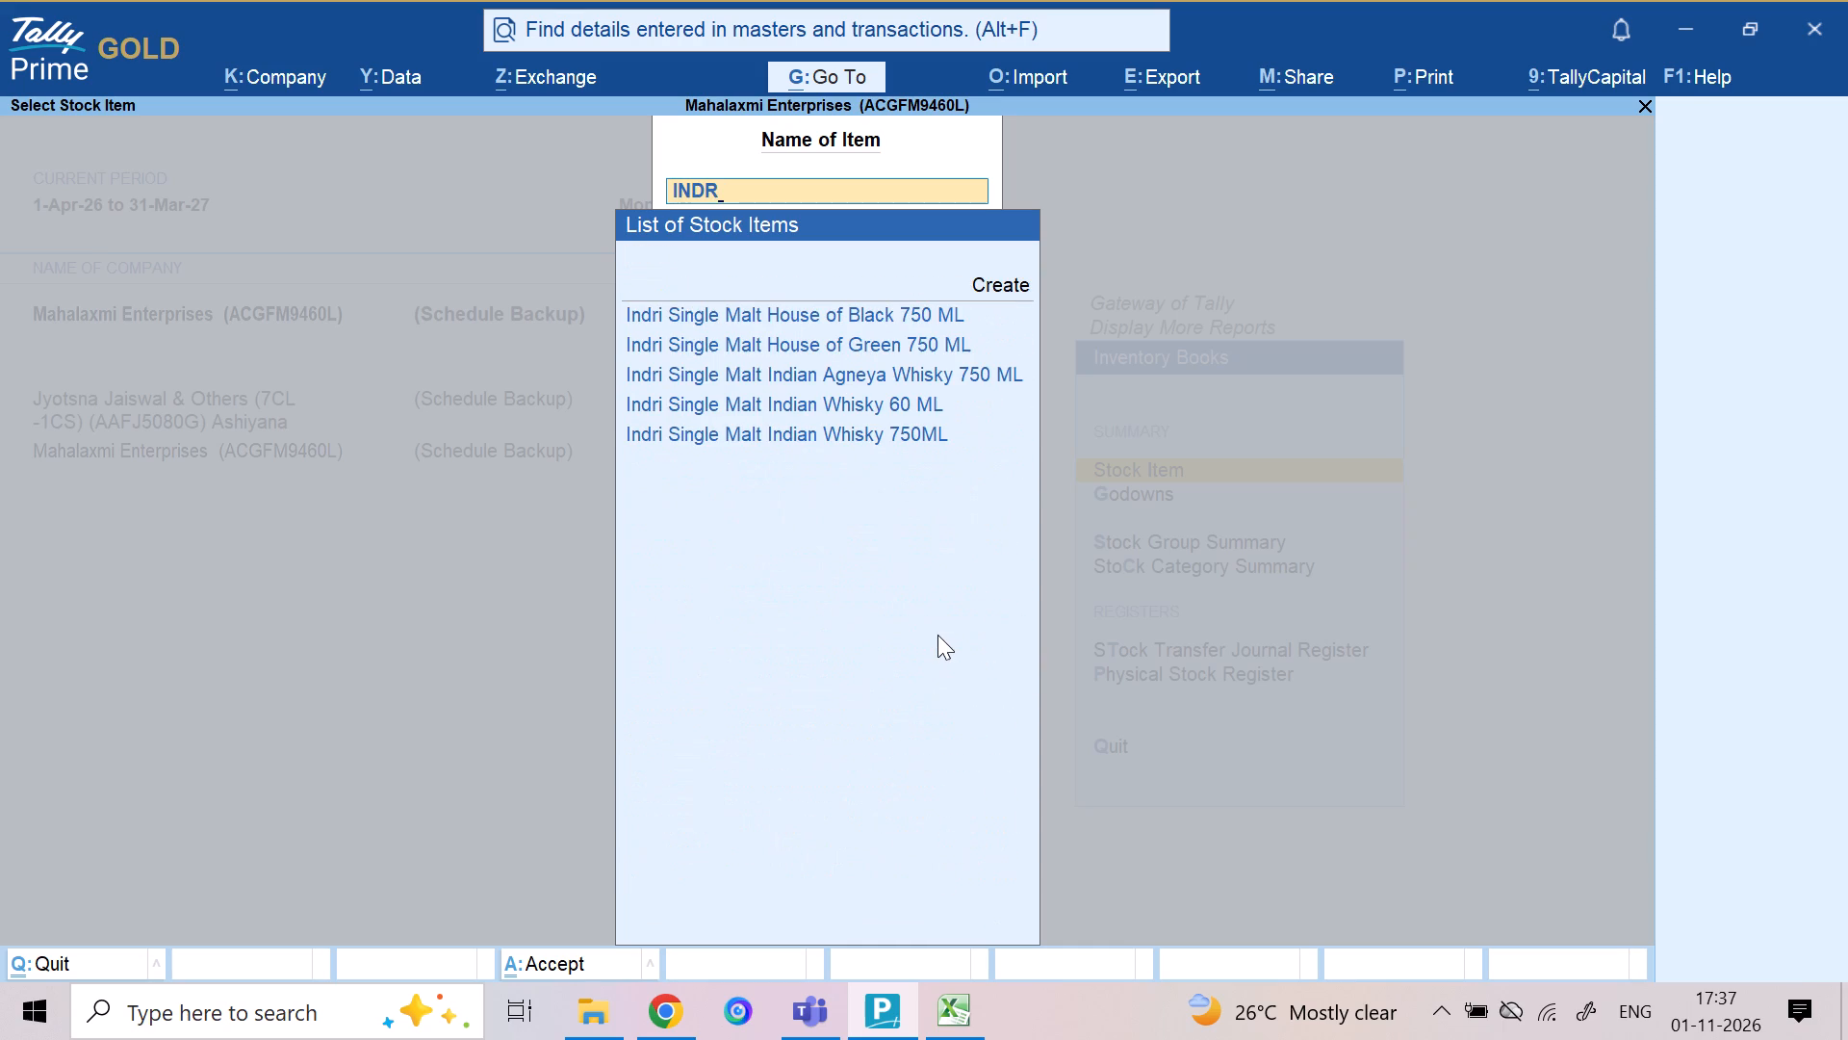
pyautogui.press('Down')
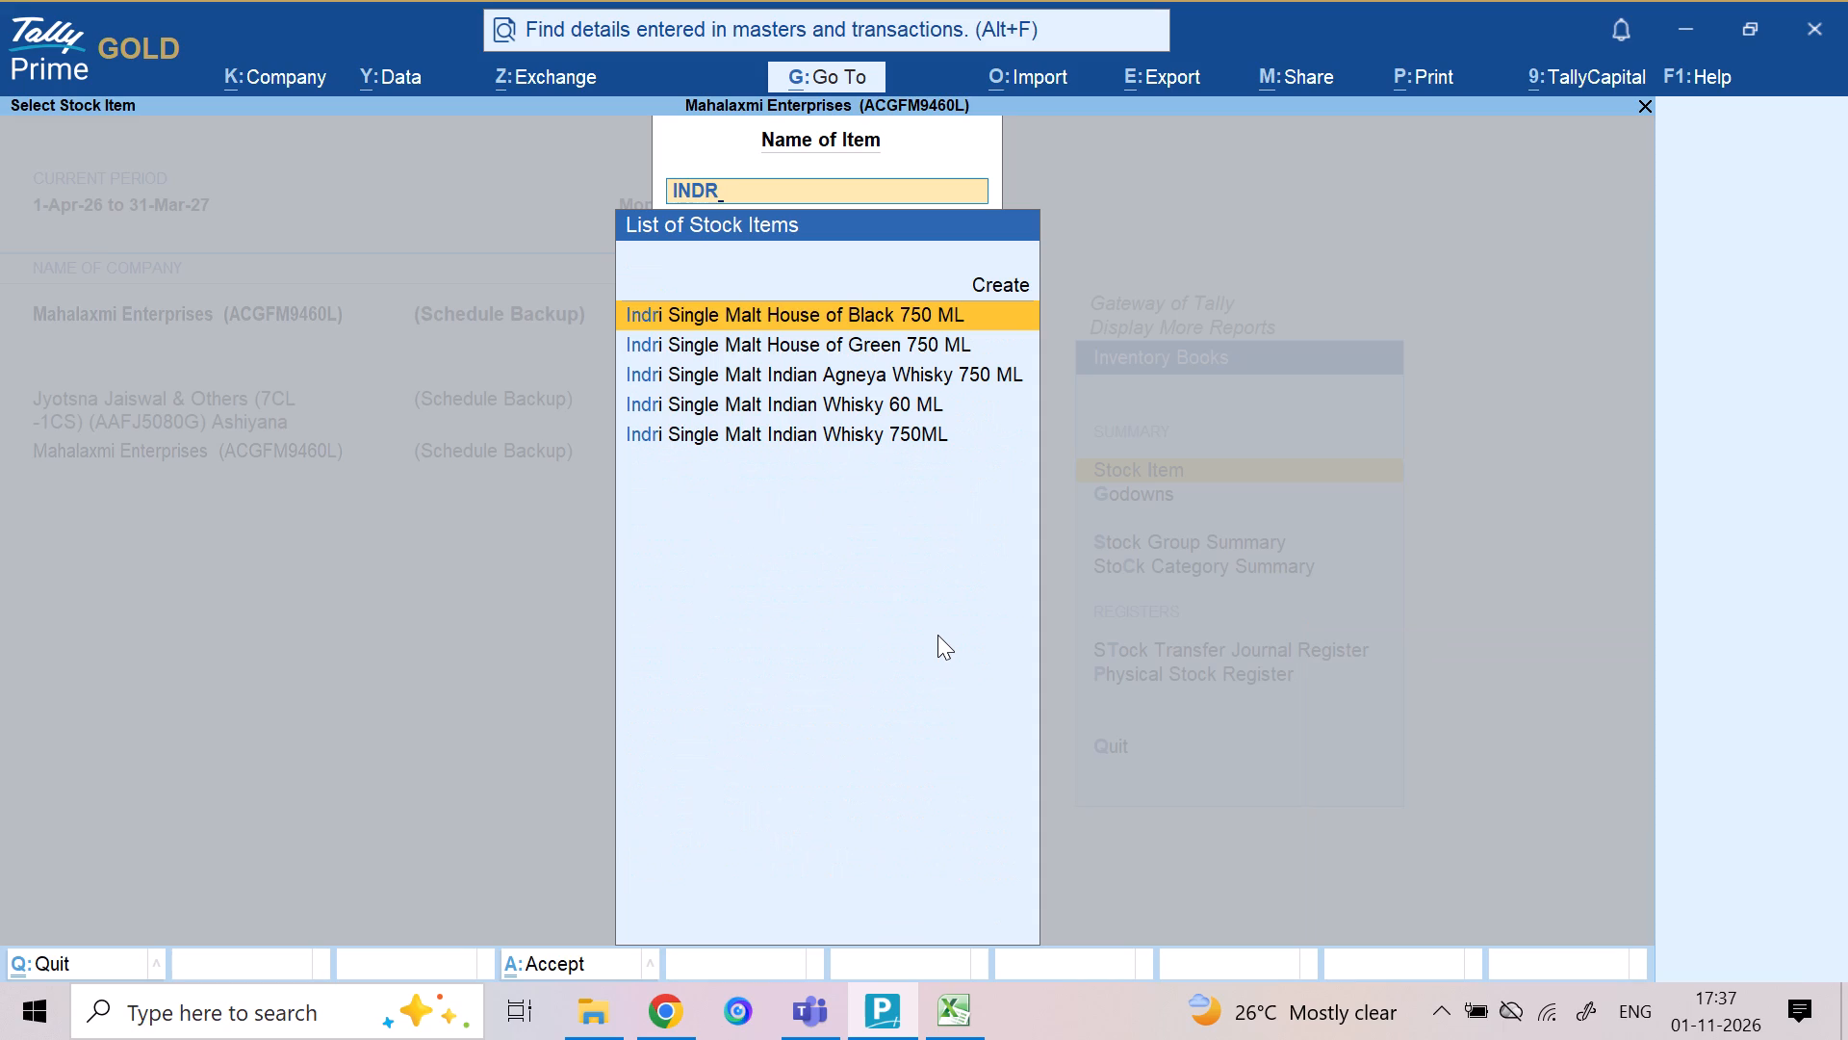
# Switch to the Excel workbook and read down the item names to Sula the Source Cabernet Sauvignon 750 Ml.
pyautogui.hotkey('alt', 'Tab')
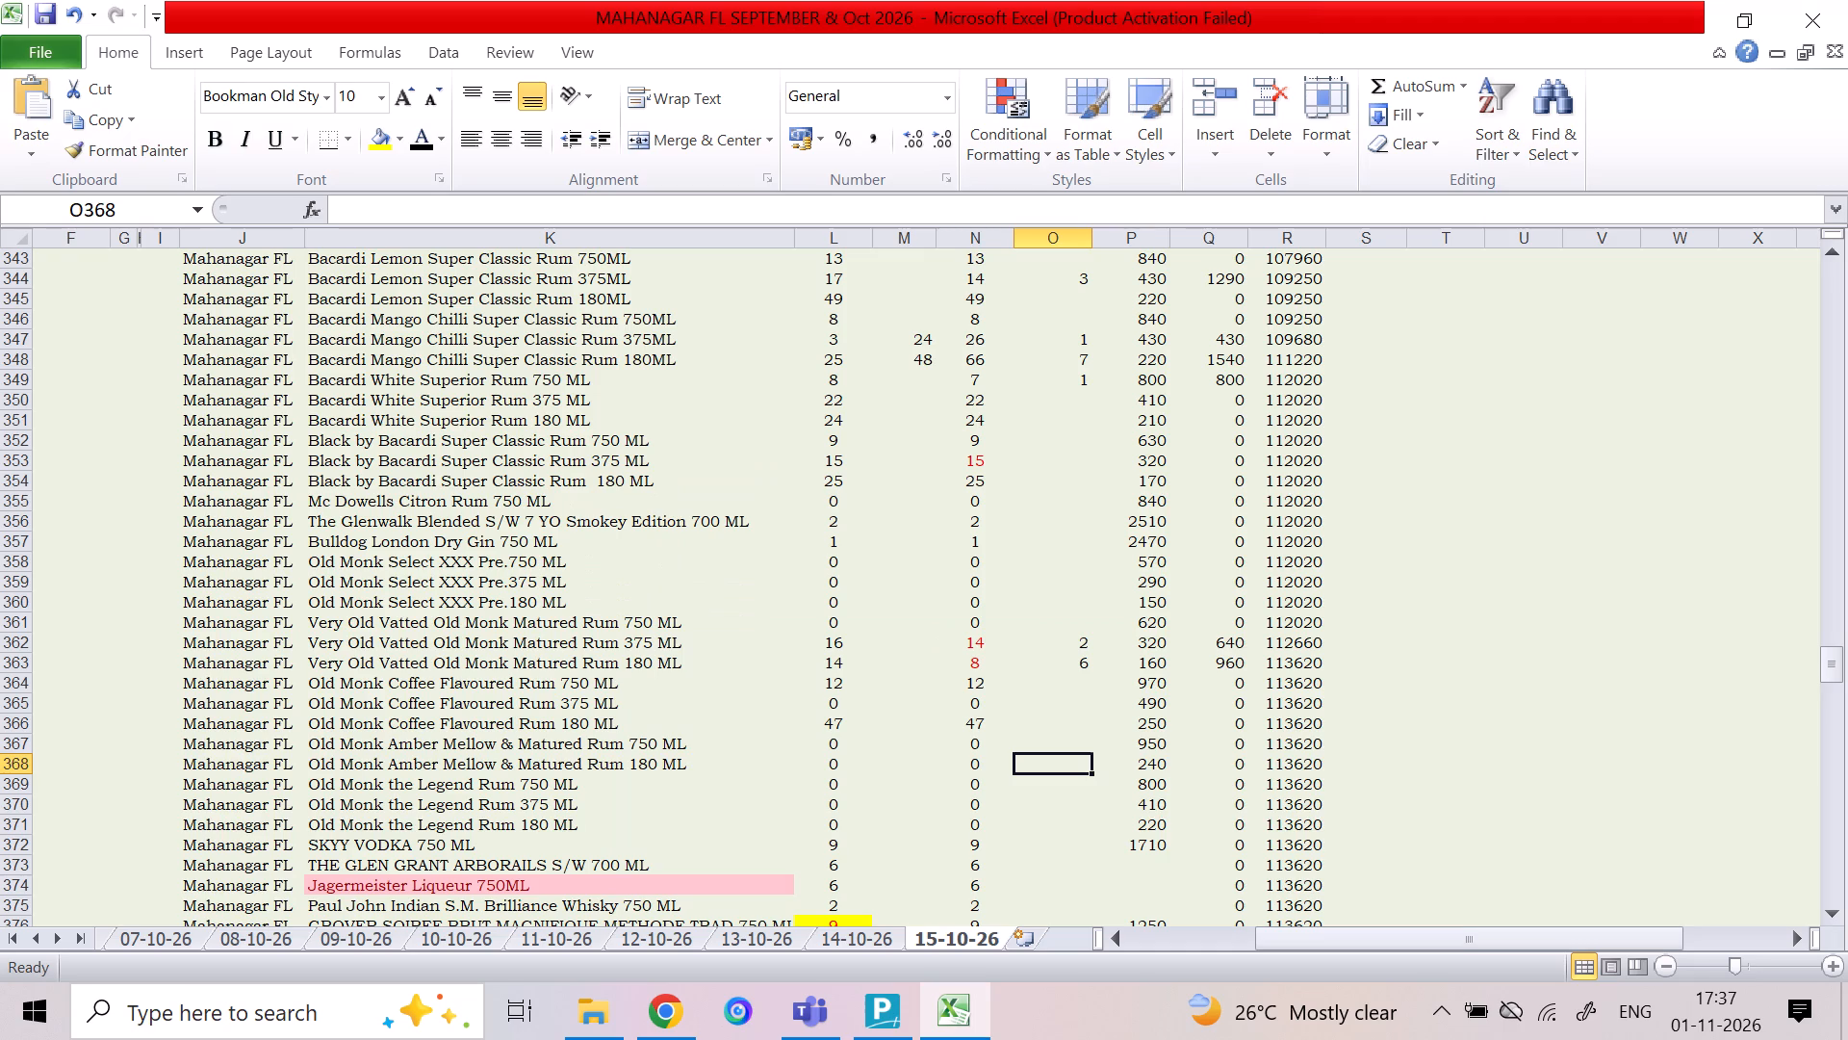
pyautogui.press('Left')
pyautogui.press('Left')
pyautogui.press('Left')
pyautogui.press('Left')
pyautogui.press('Down')
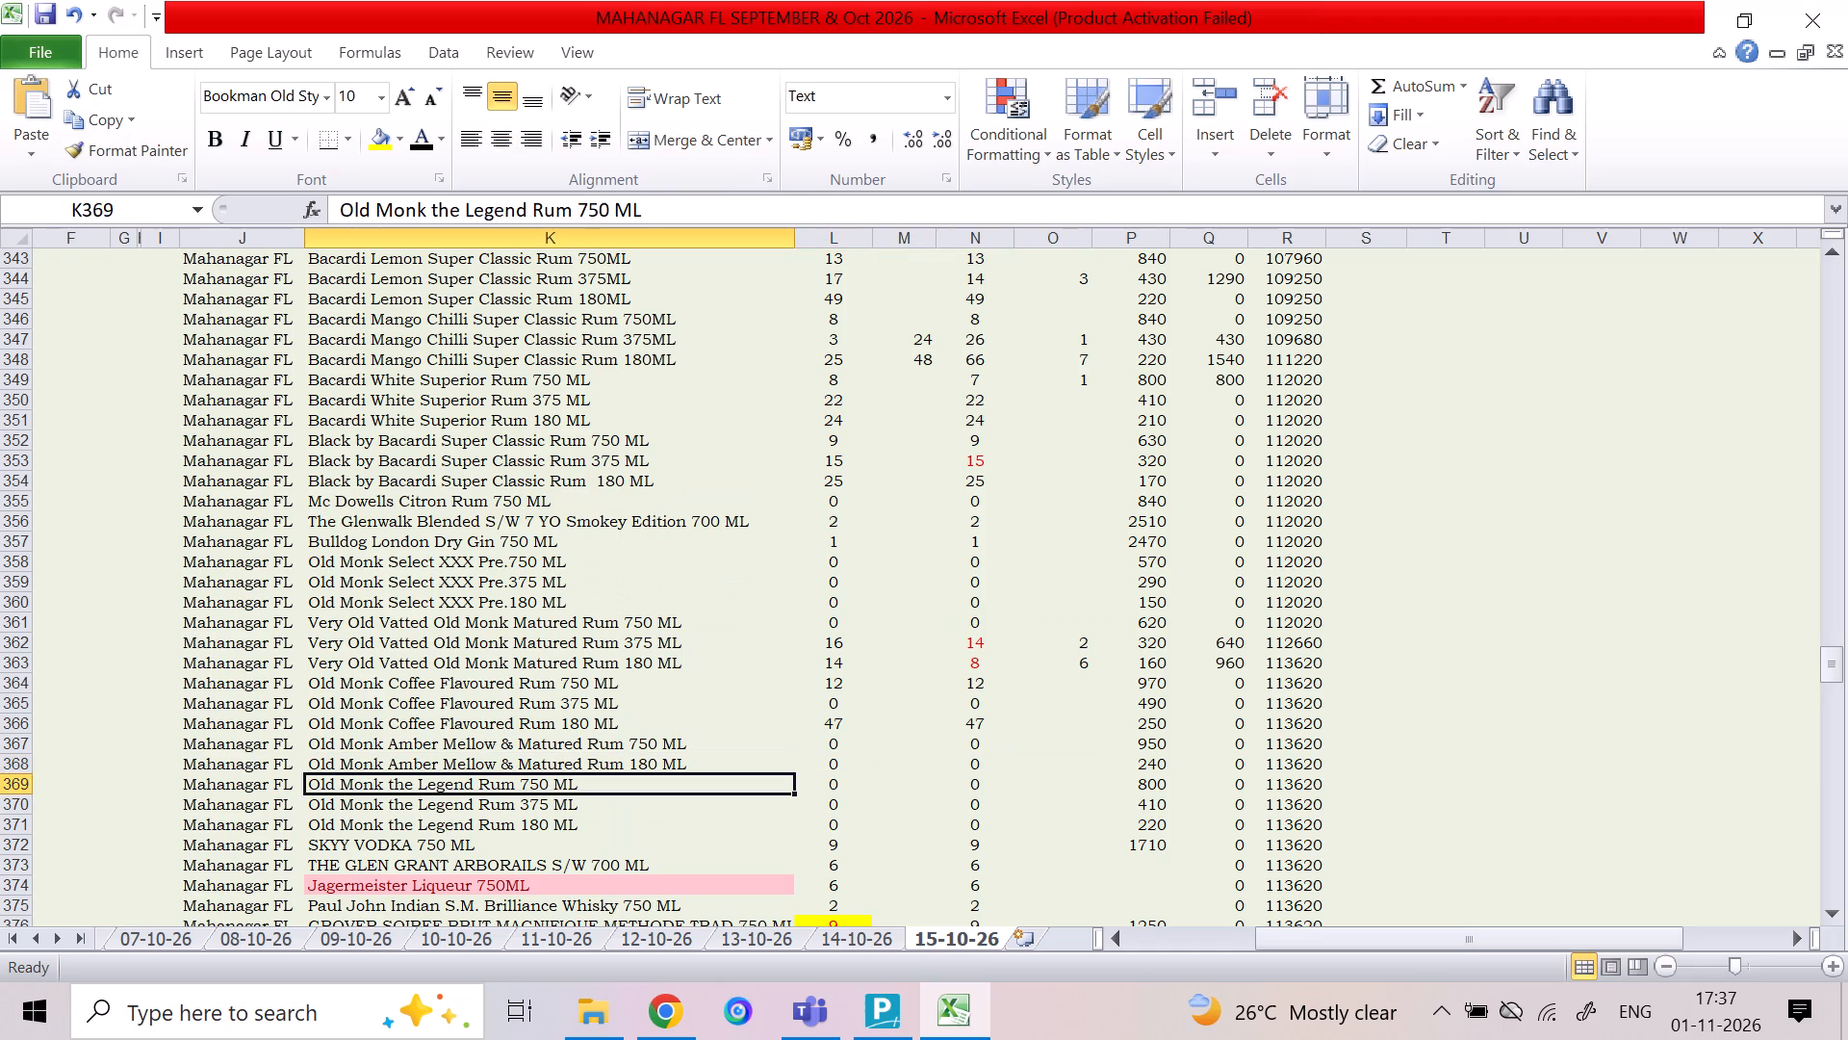
pyautogui.press('Down')
pyautogui.press('Down')
pyautogui.press('Down')
pyautogui.press('Down')
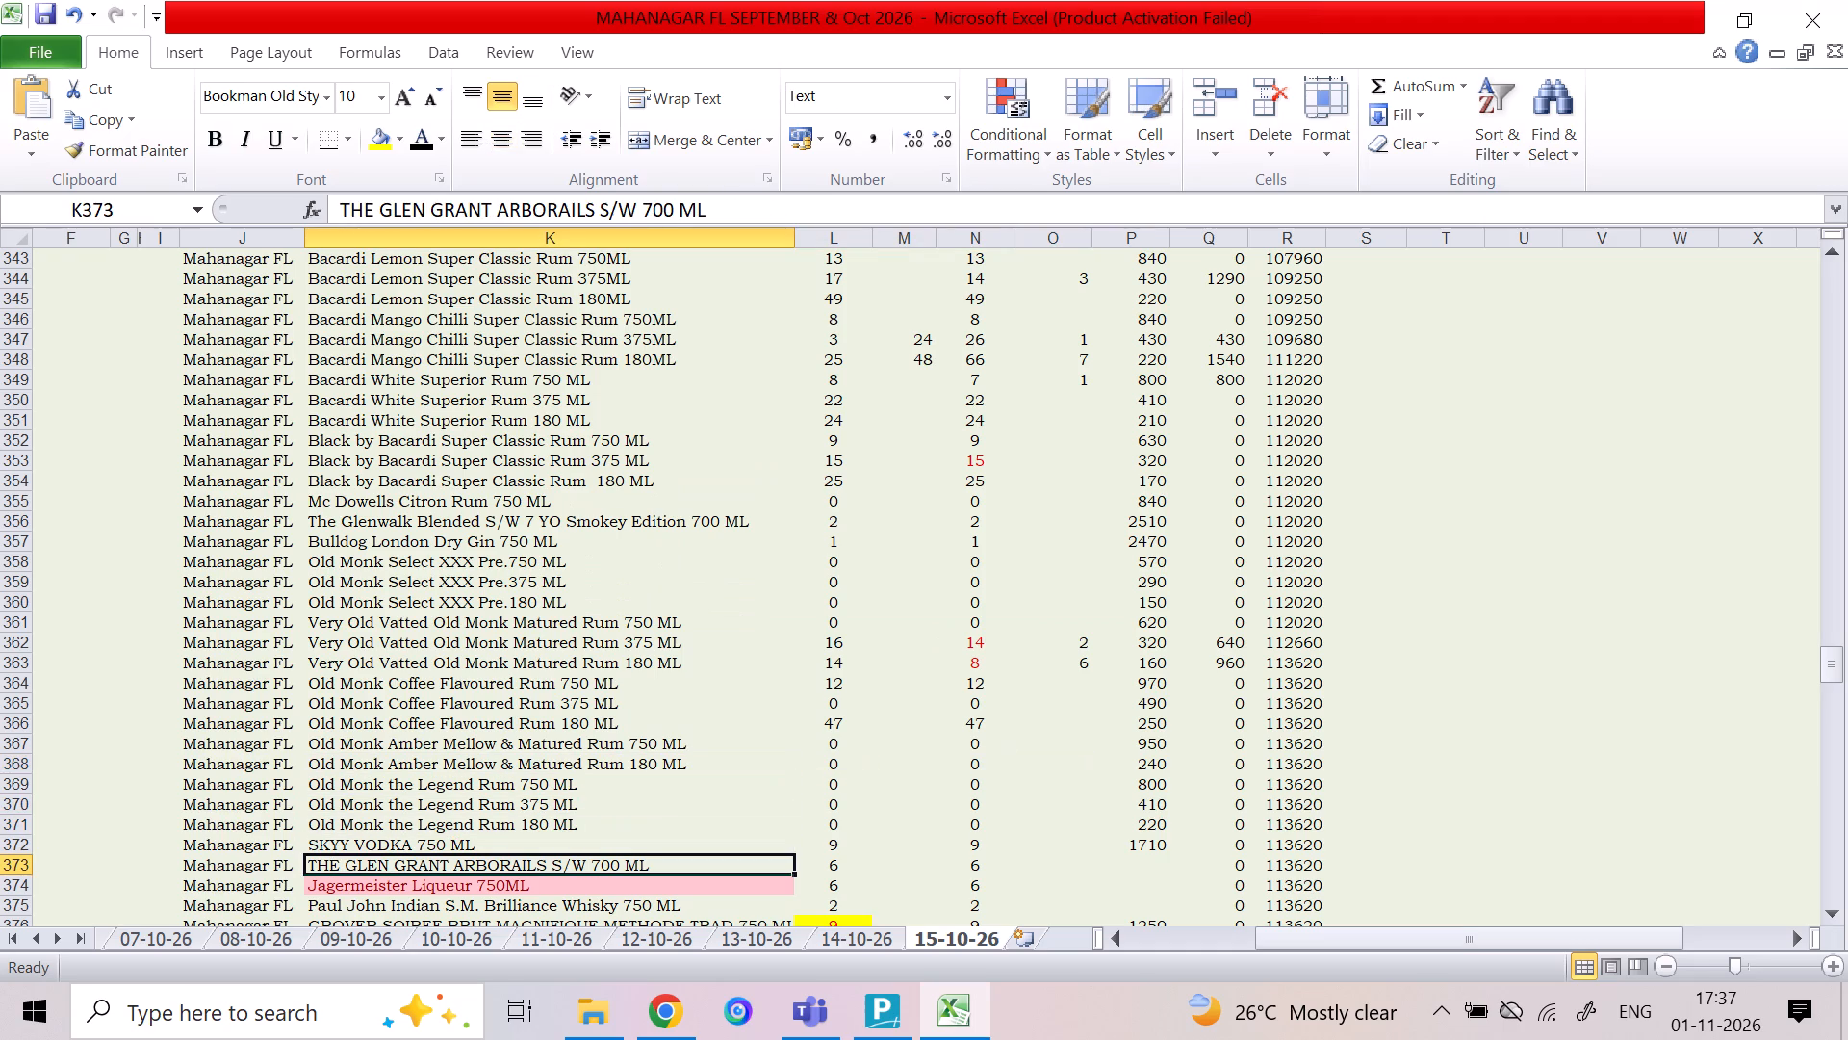
pyautogui.press('Down')
pyautogui.press('Down')
pyautogui.press('Down')
pyautogui.press('Down')
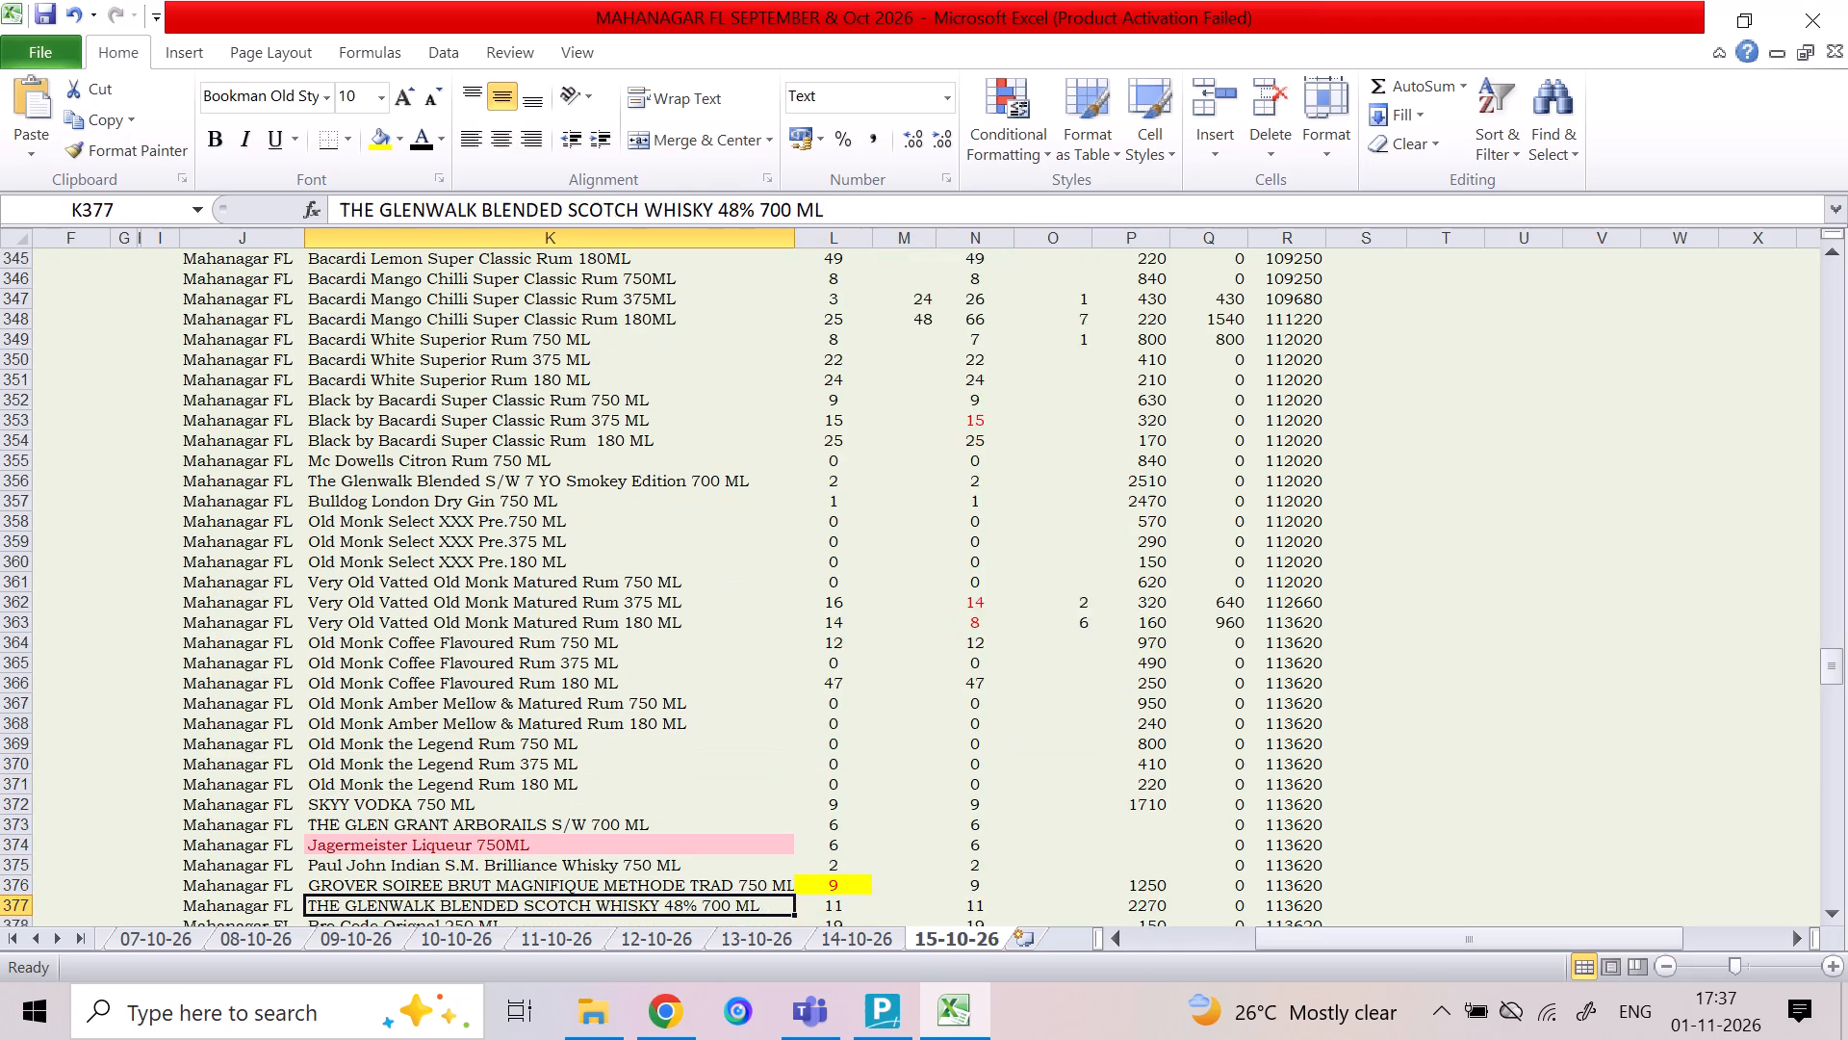
pyautogui.press('Down')
pyautogui.press('Down')
pyautogui.press('Down')
pyautogui.press('Down')
pyautogui.press('Down')
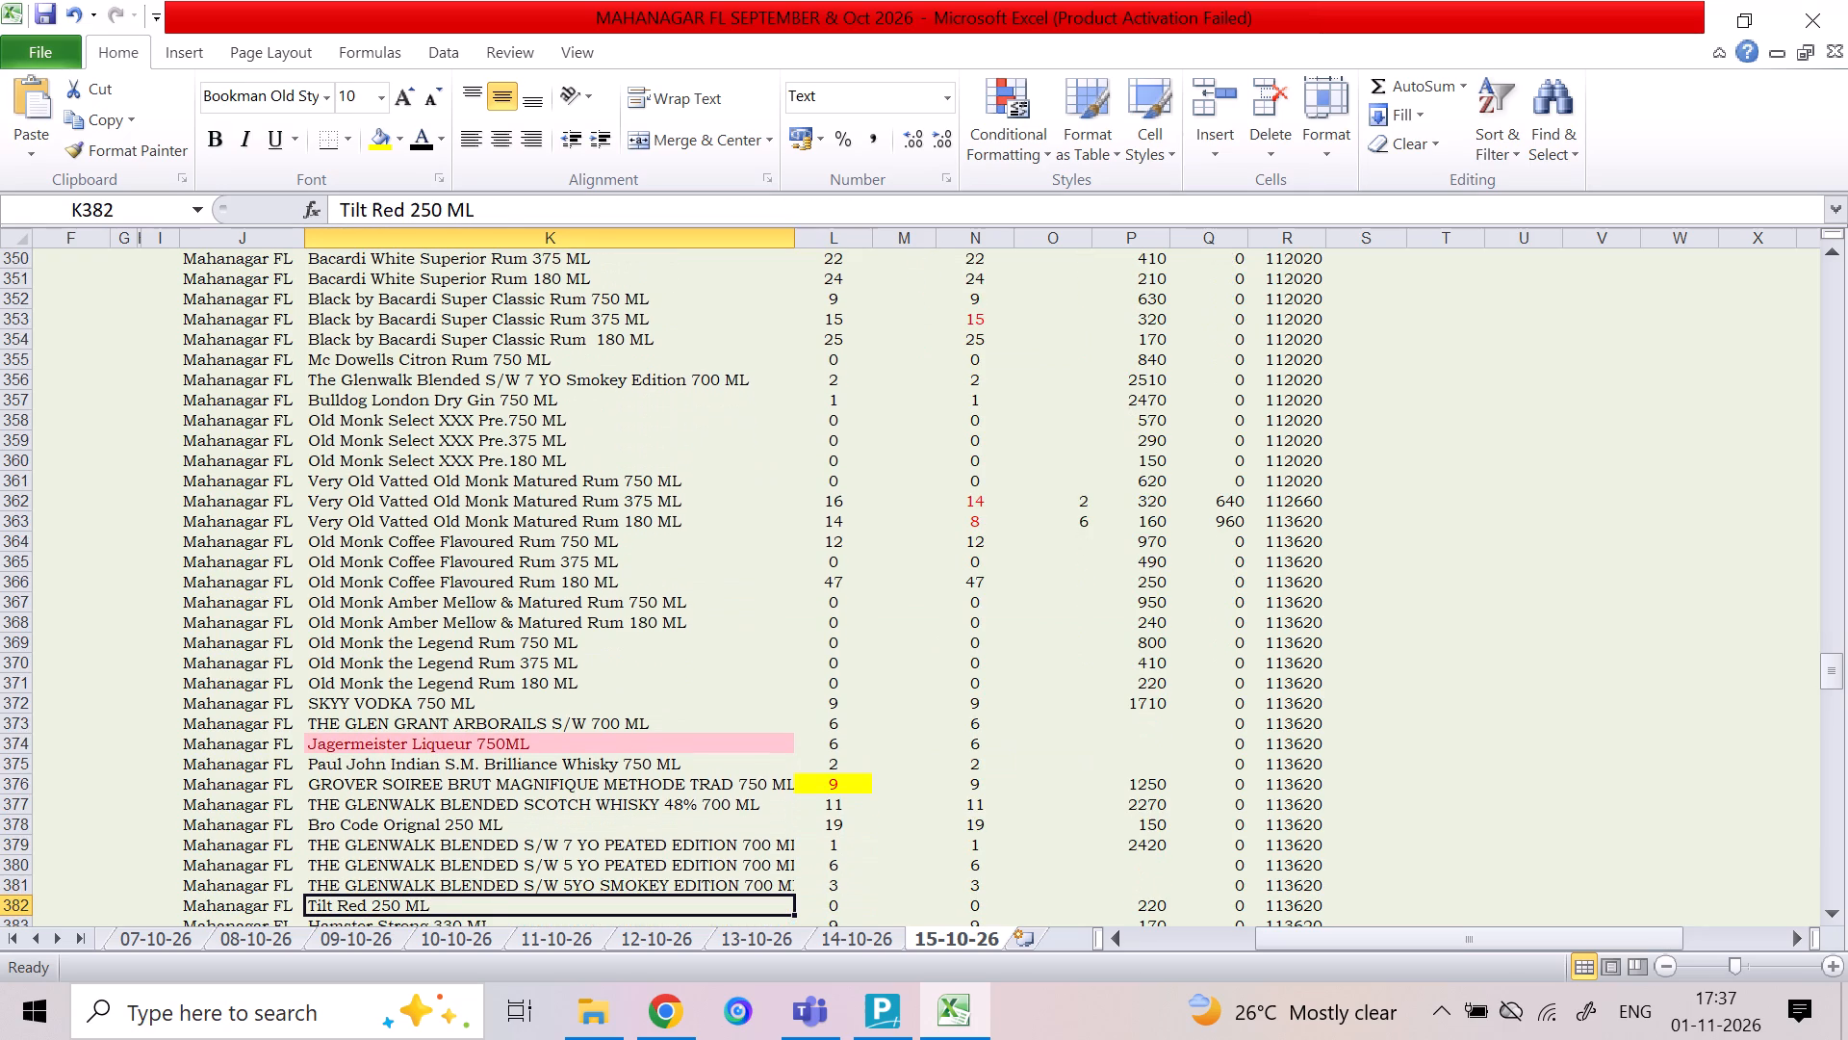
pyautogui.press('Down')
pyautogui.press('Down')
pyautogui.press('Down')
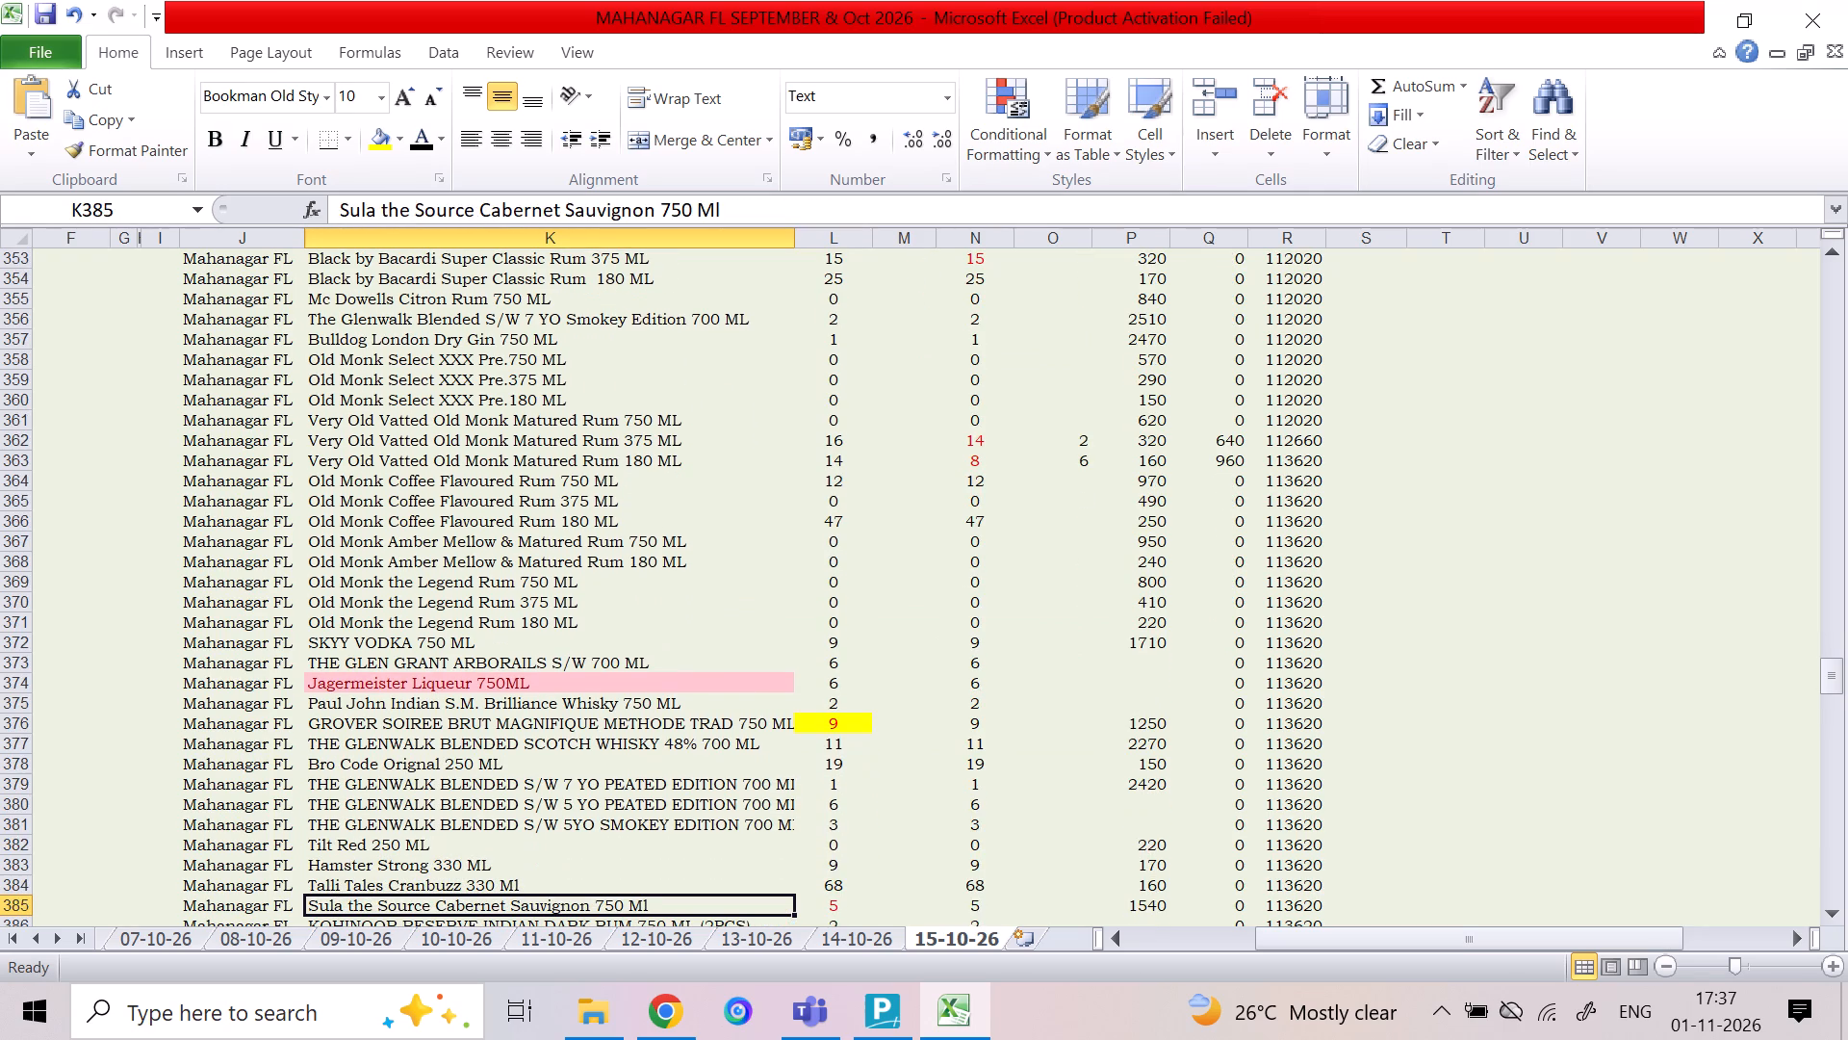
# Look back up the item names to Jamson Caskmet Stout 750 Ml, checking for the Indri single malt.
pyautogui.press('Up')
pyautogui.press('Up')
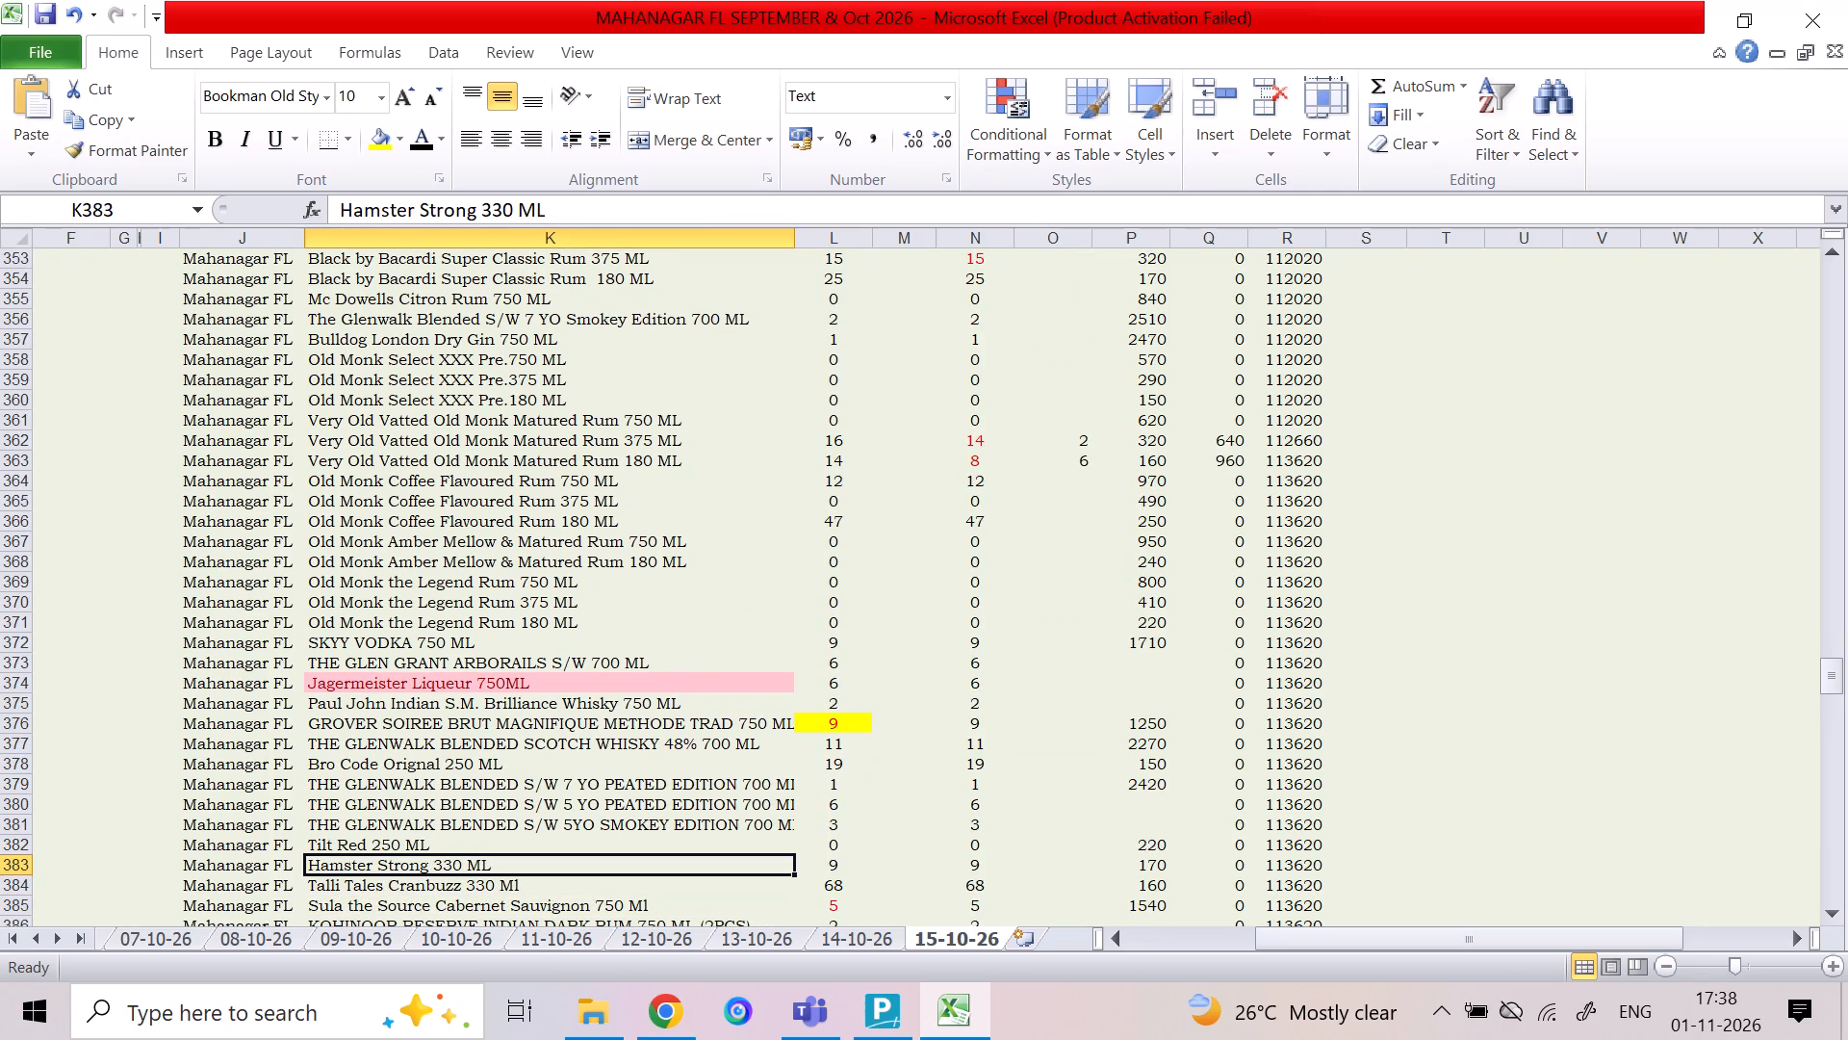
pyautogui.press('Up')
pyautogui.press('Up')
pyautogui.press('Up')
pyautogui.press('Up')
pyautogui.press('Up')
pyautogui.press('Up')
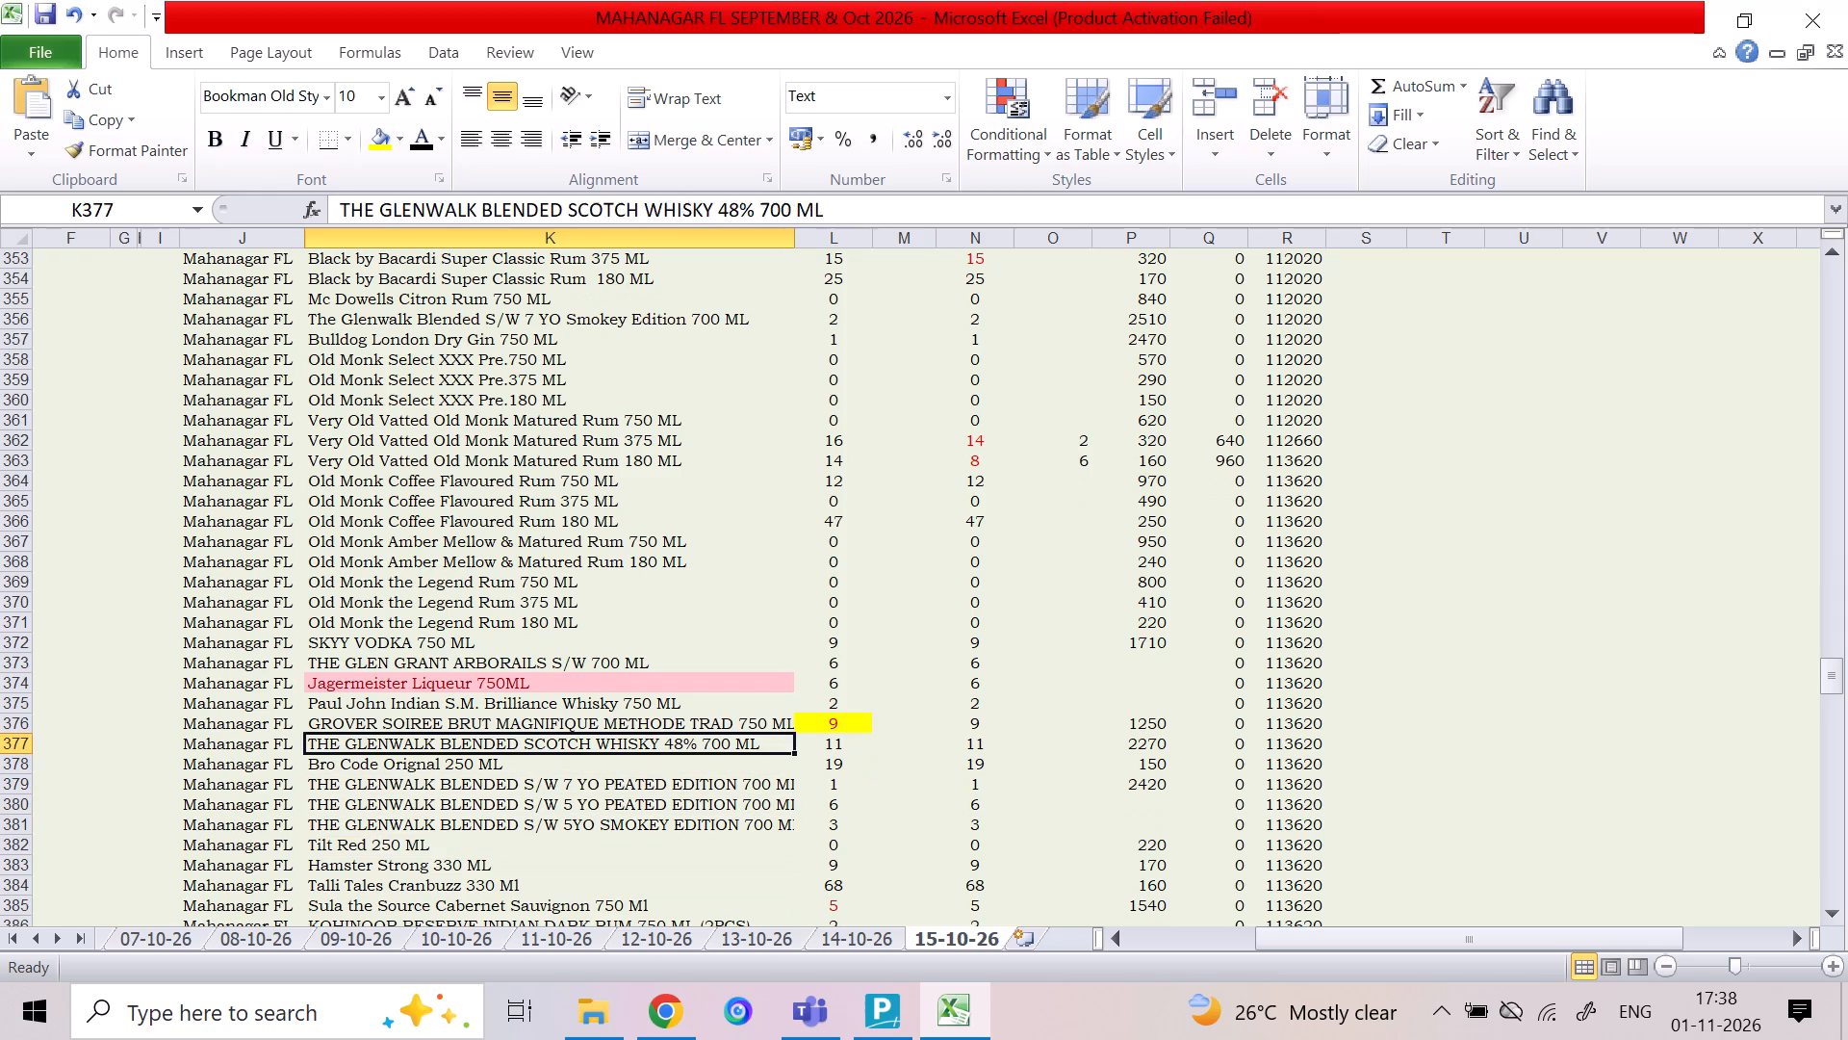
pyautogui.press('Up')
pyautogui.press('Up')
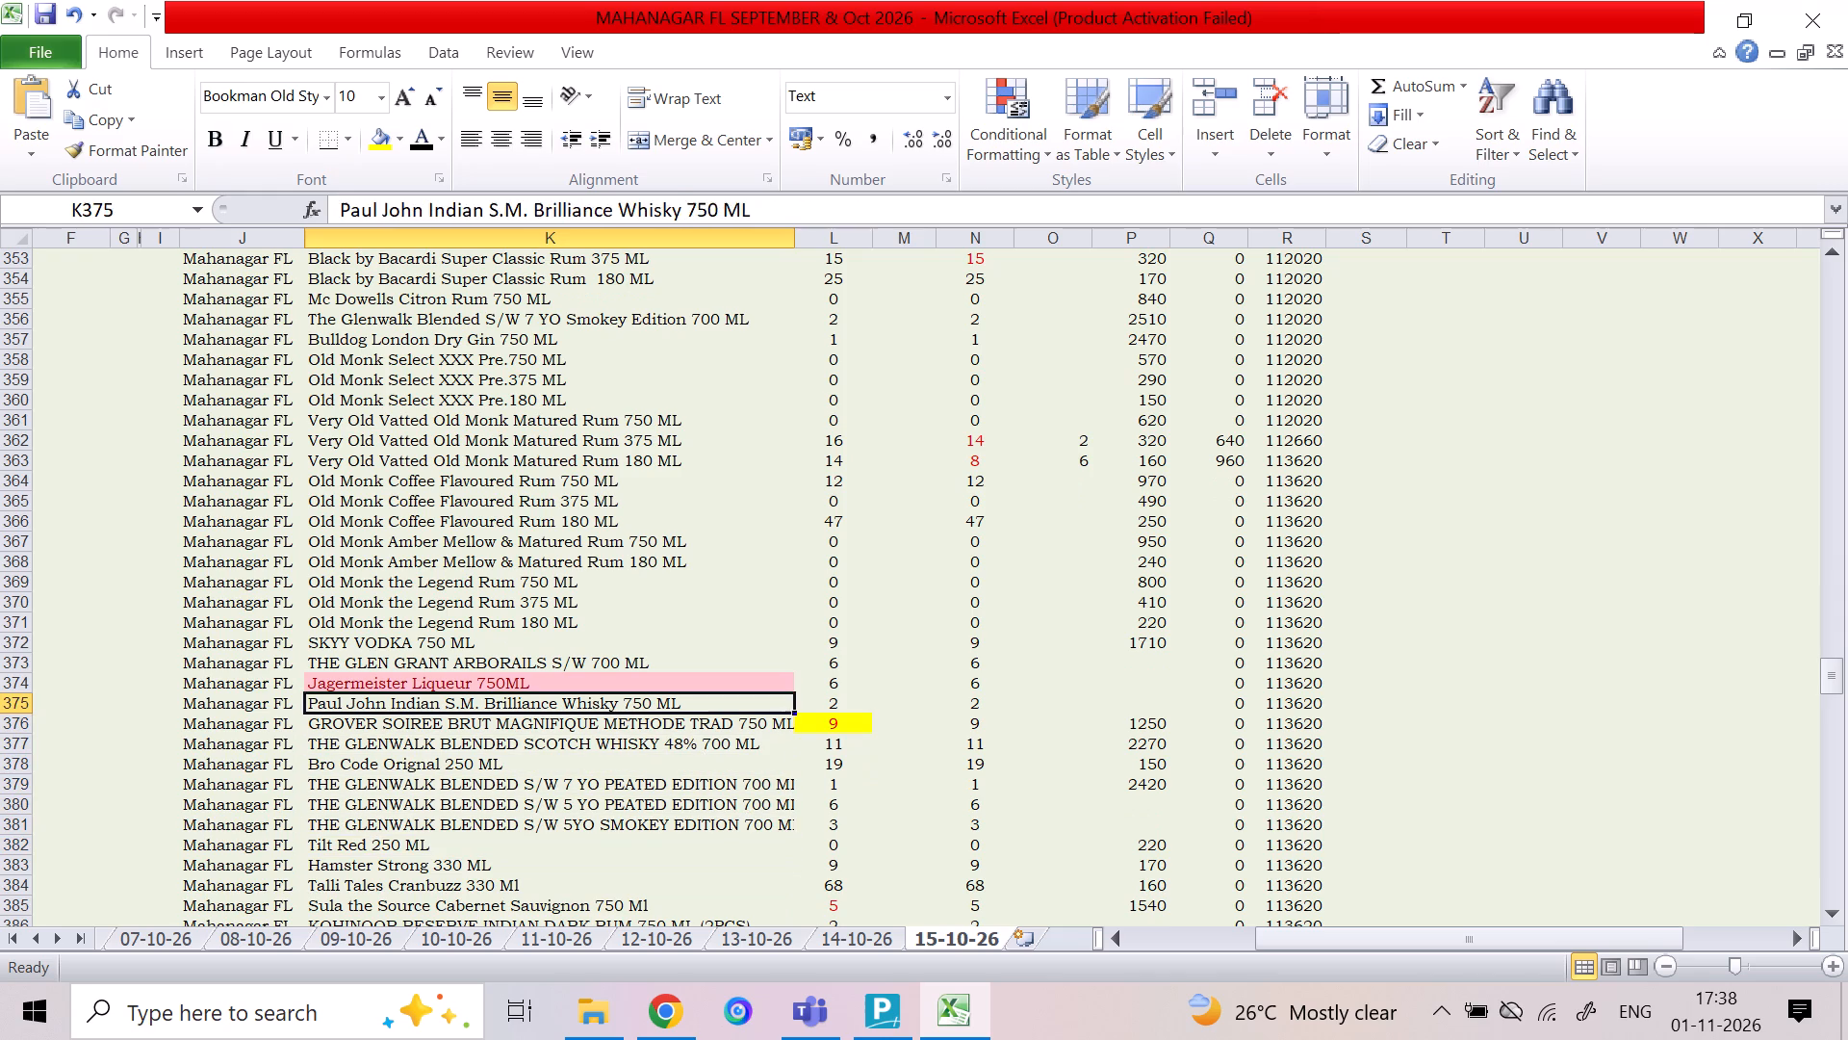
pyautogui.press('Up')
pyautogui.press('Up')
pyautogui.press('Up')
pyautogui.press('Up')
pyautogui.press('Up')
pyautogui.press('Up')
pyautogui.press('Up')
pyautogui.press('Up')
pyautogui.press('Up')
pyautogui.press('Up')
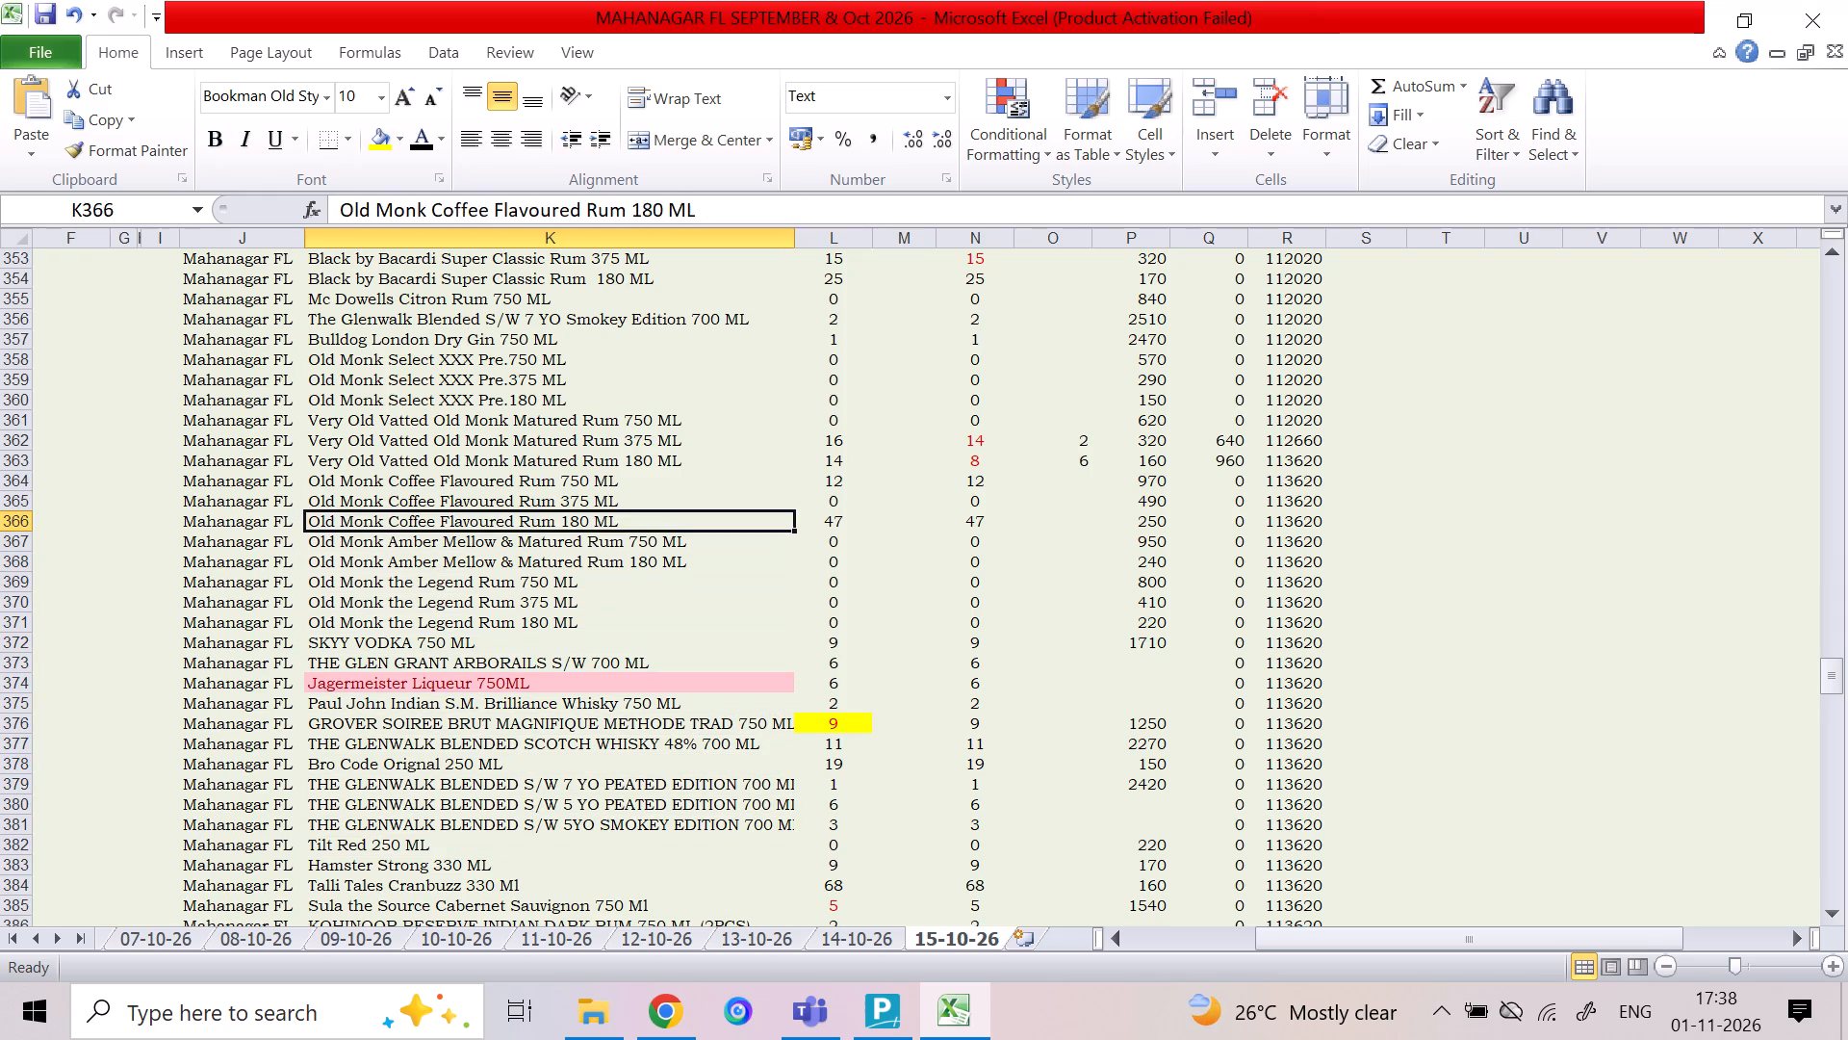
pyautogui.press('Up')
pyautogui.press('Up')
pyautogui.press('Up')
pyautogui.press('Up')
pyautogui.press('Up')
pyautogui.press('Up')
pyautogui.press('Up')
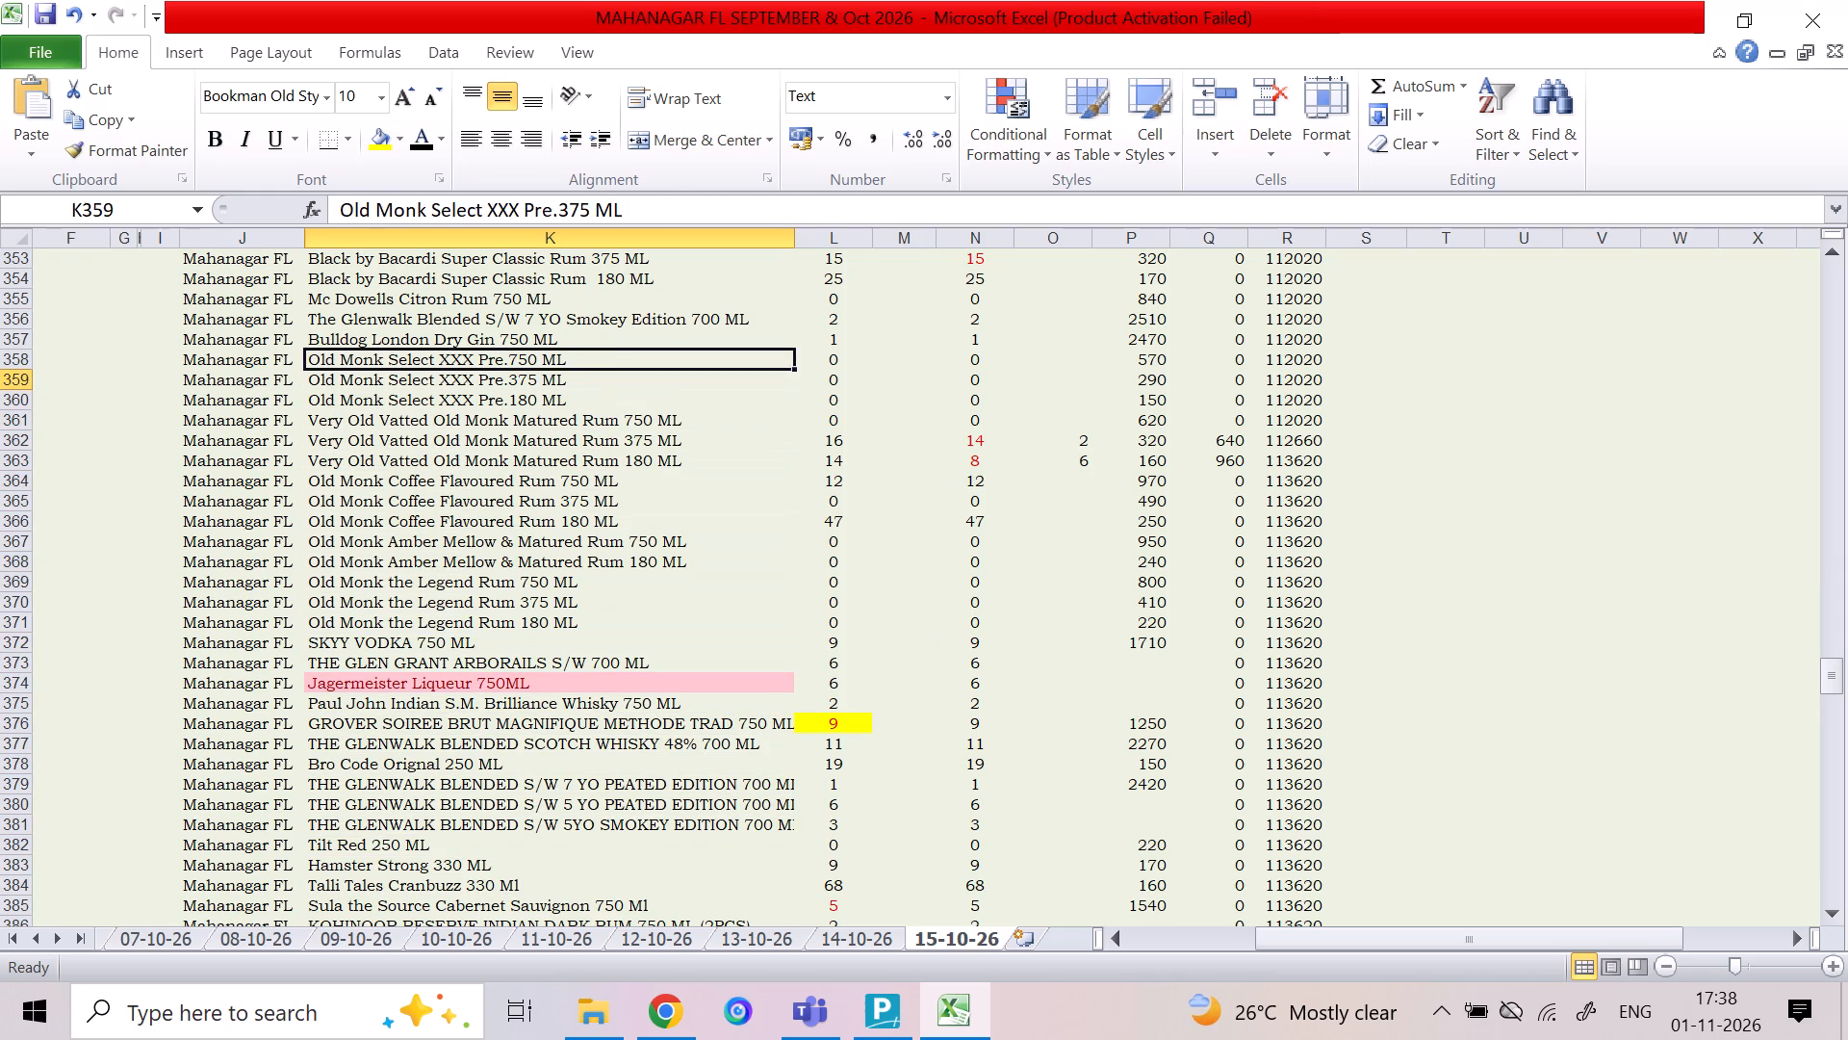
pyautogui.press('Up')
pyautogui.press('Up')
pyautogui.press('Up')
pyautogui.press('Up')
pyautogui.press('Up')
pyautogui.press('Up')
pyautogui.press('Up')
pyautogui.press('Up')
pyautogui.press('Up')
pyautogui.press('Up')
pyautogui.press('Up')
pyautogui.press('Up')
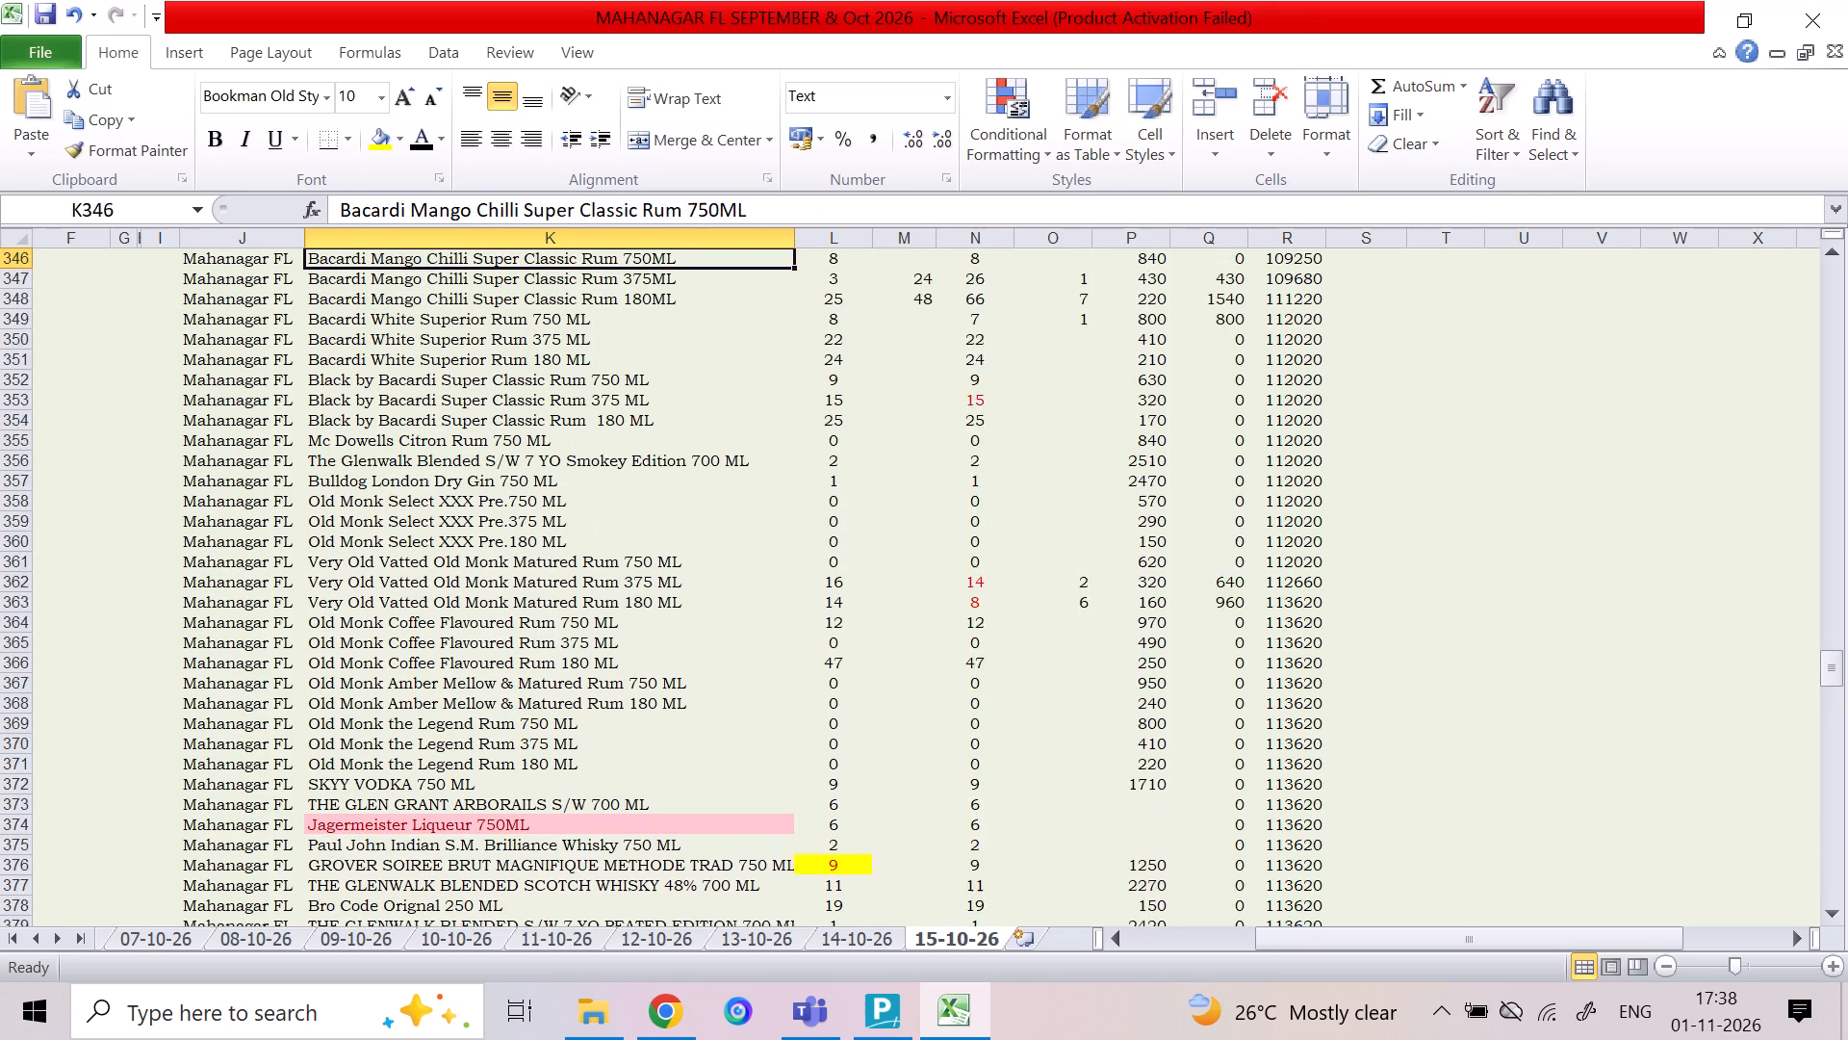
pyautogui.press('Up')
pyautogui.press('Up')
pyautogui.press('Up')
pyautogui.press('Up')
pyautogui.press('Up')
pyautogui.press('Up')
pyautogui.press('Up')
pyautogui.press('Up')
pyautogui.press('Up')
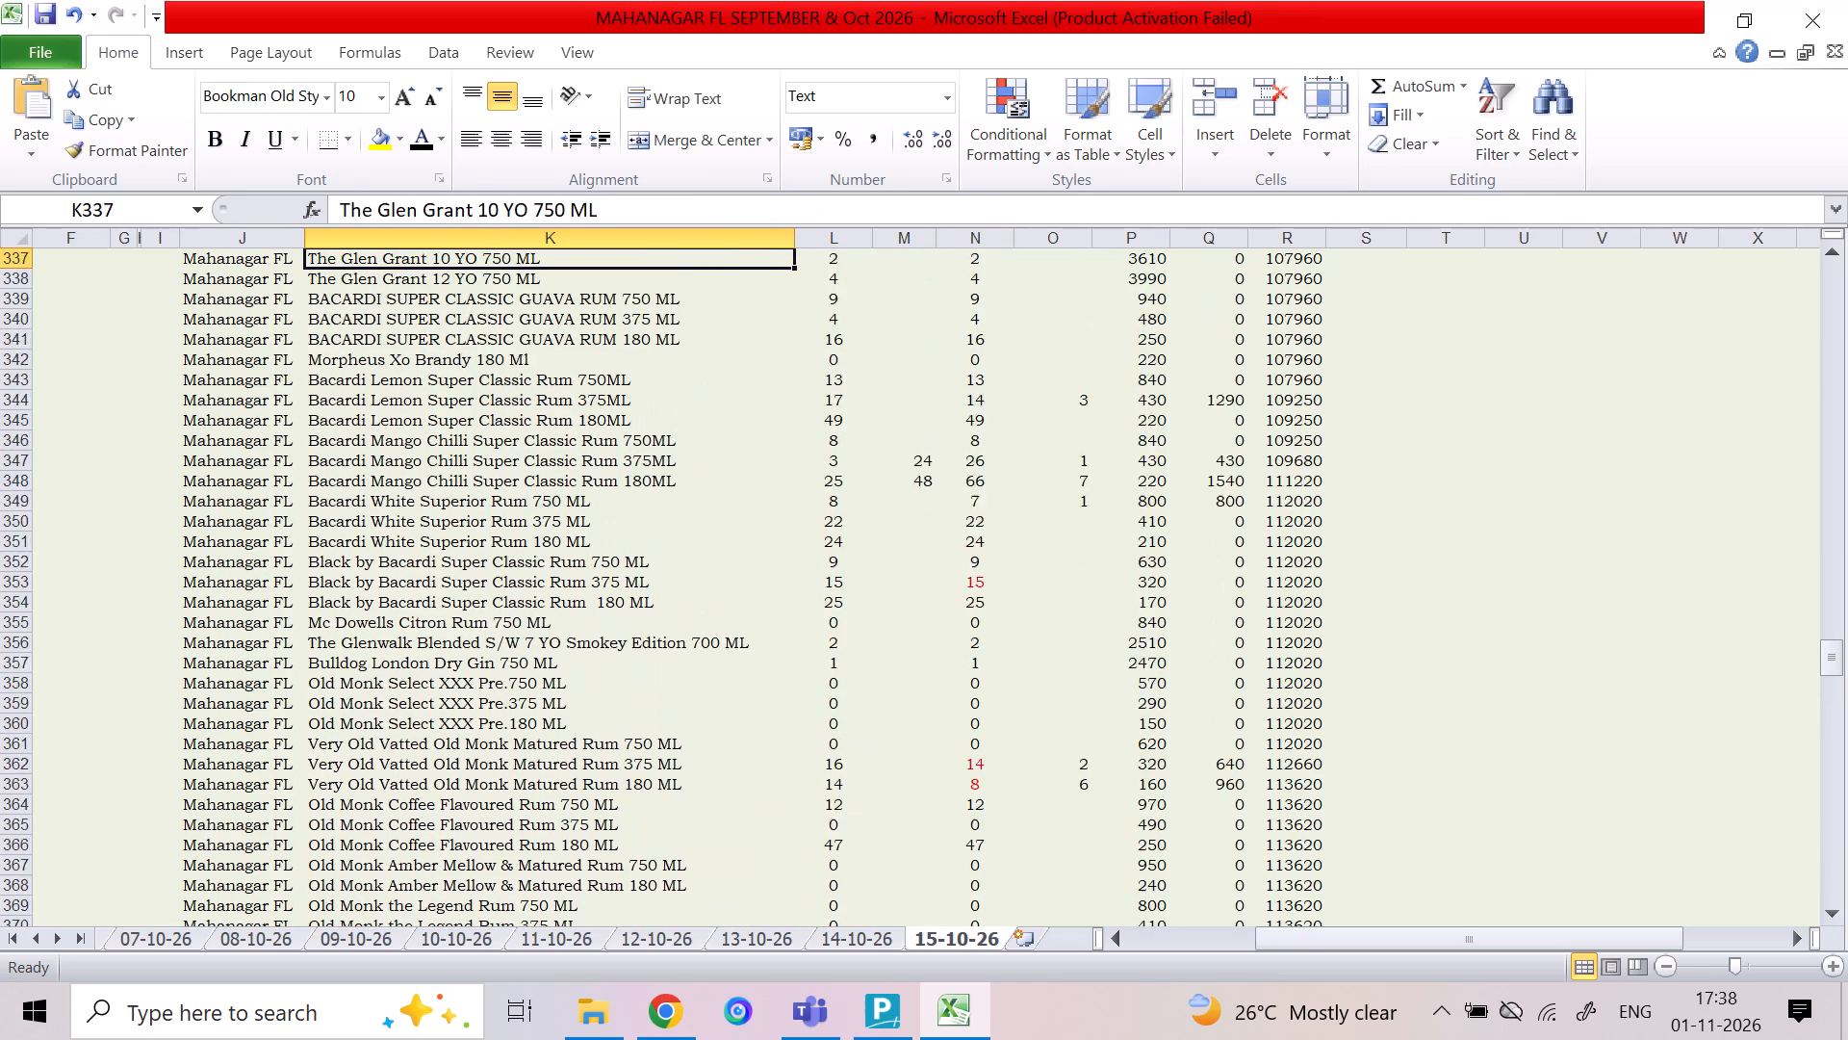
pyautogui.press('Up')
pyautogui.press('Up')
pyautogui.press('Up')
pyautogui.press('Up')
pyautogui.press('Up')
pyautogui.press('Up')
pyautogui.press('Up')
pyautogui.press('Up')
pyautogui.press('Up')
pyautogui.press('Up')
pyautogui.press('Up')
# Look down the item names again to Very Old Vatted Old Monk Matured Rum 750 ML.
pyautogui.press('Down')
pyautogui.press('Down')
pyautogui.press('Down')
pyautogui.press('Down')
pyautogui.press('Down')
pyautogui.press('Down')
pyautogui.press('Down')
pyautogui.press('Down')
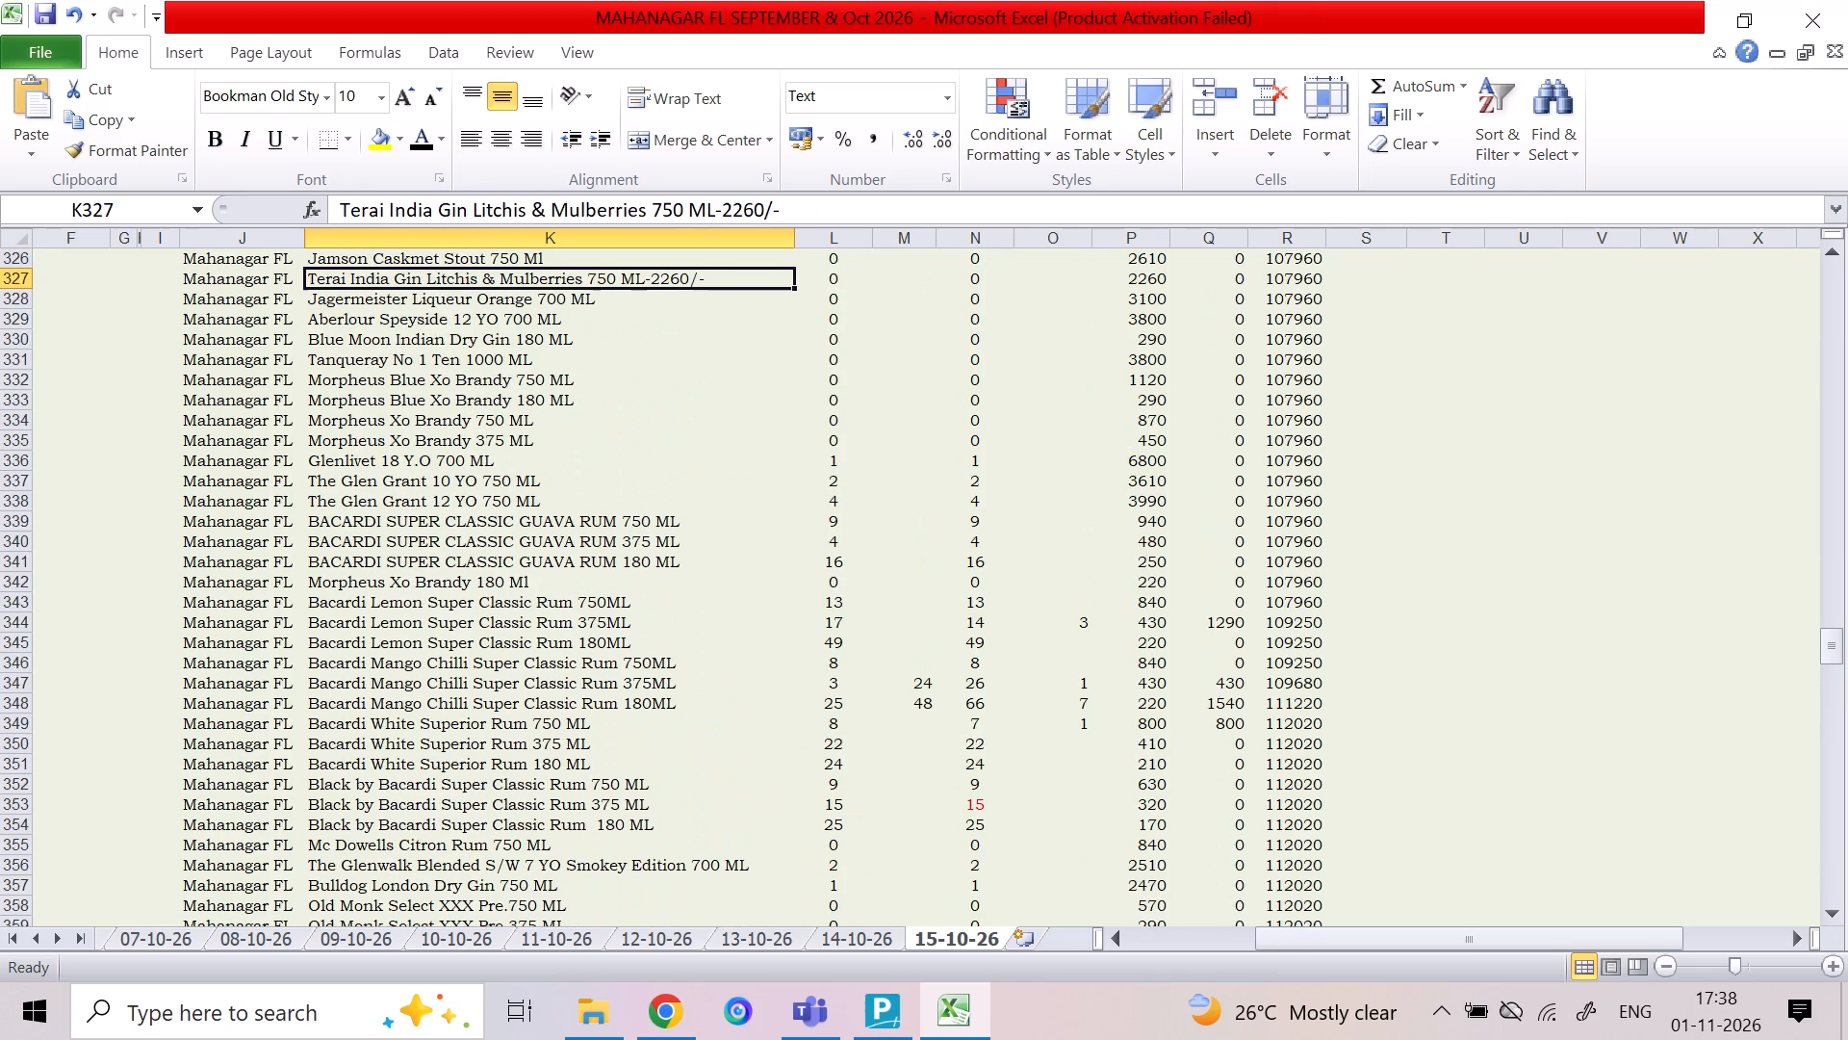
pyautogui.press('Down')
pyautogui.press('Down')
pyautogui.press('Down')
pyautogui.press('Down')
pyautogui.press('Down')
pyautogui.press('Down')
pyautogui.press('Down')
pyautogui.press('Down')
pyautogui.press('Down')
pyautogui.press('Down')
pyautogui.press('Down')
pyautogui.press('Down')
pyautogui.press('Down')
pyautogui.press('Down')
pyautogui.press('Down')
pyautogui.press('Down')
pyautogui.press('Down')
pyautogui.press('Down')
pyautogui.press('Down')
pyautogui.press('Down')
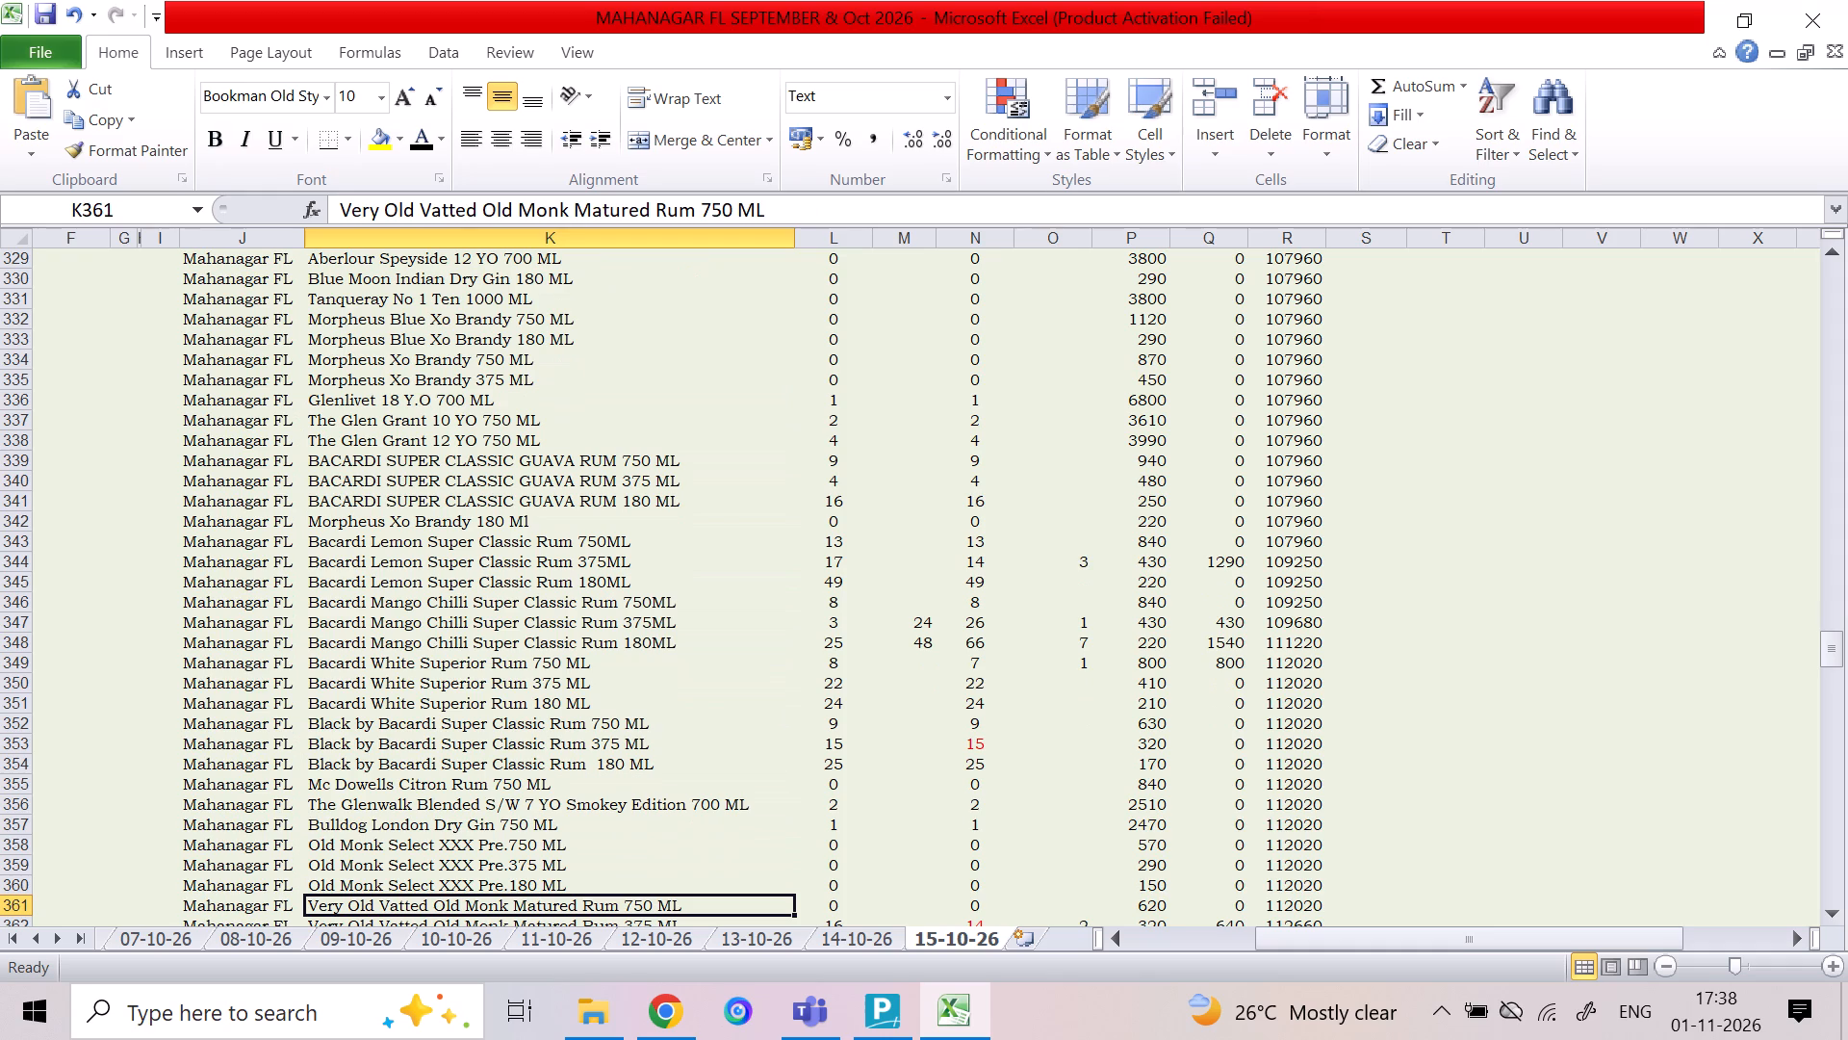
# Search the sheet for "INDRA", check the spelling in TallyPrime's stock item list, and search again for "INDIR".
pyautogui.hotkey('ctrl', 'f')
pyautogui.write('INDRA')
pyautogui.press('Return')
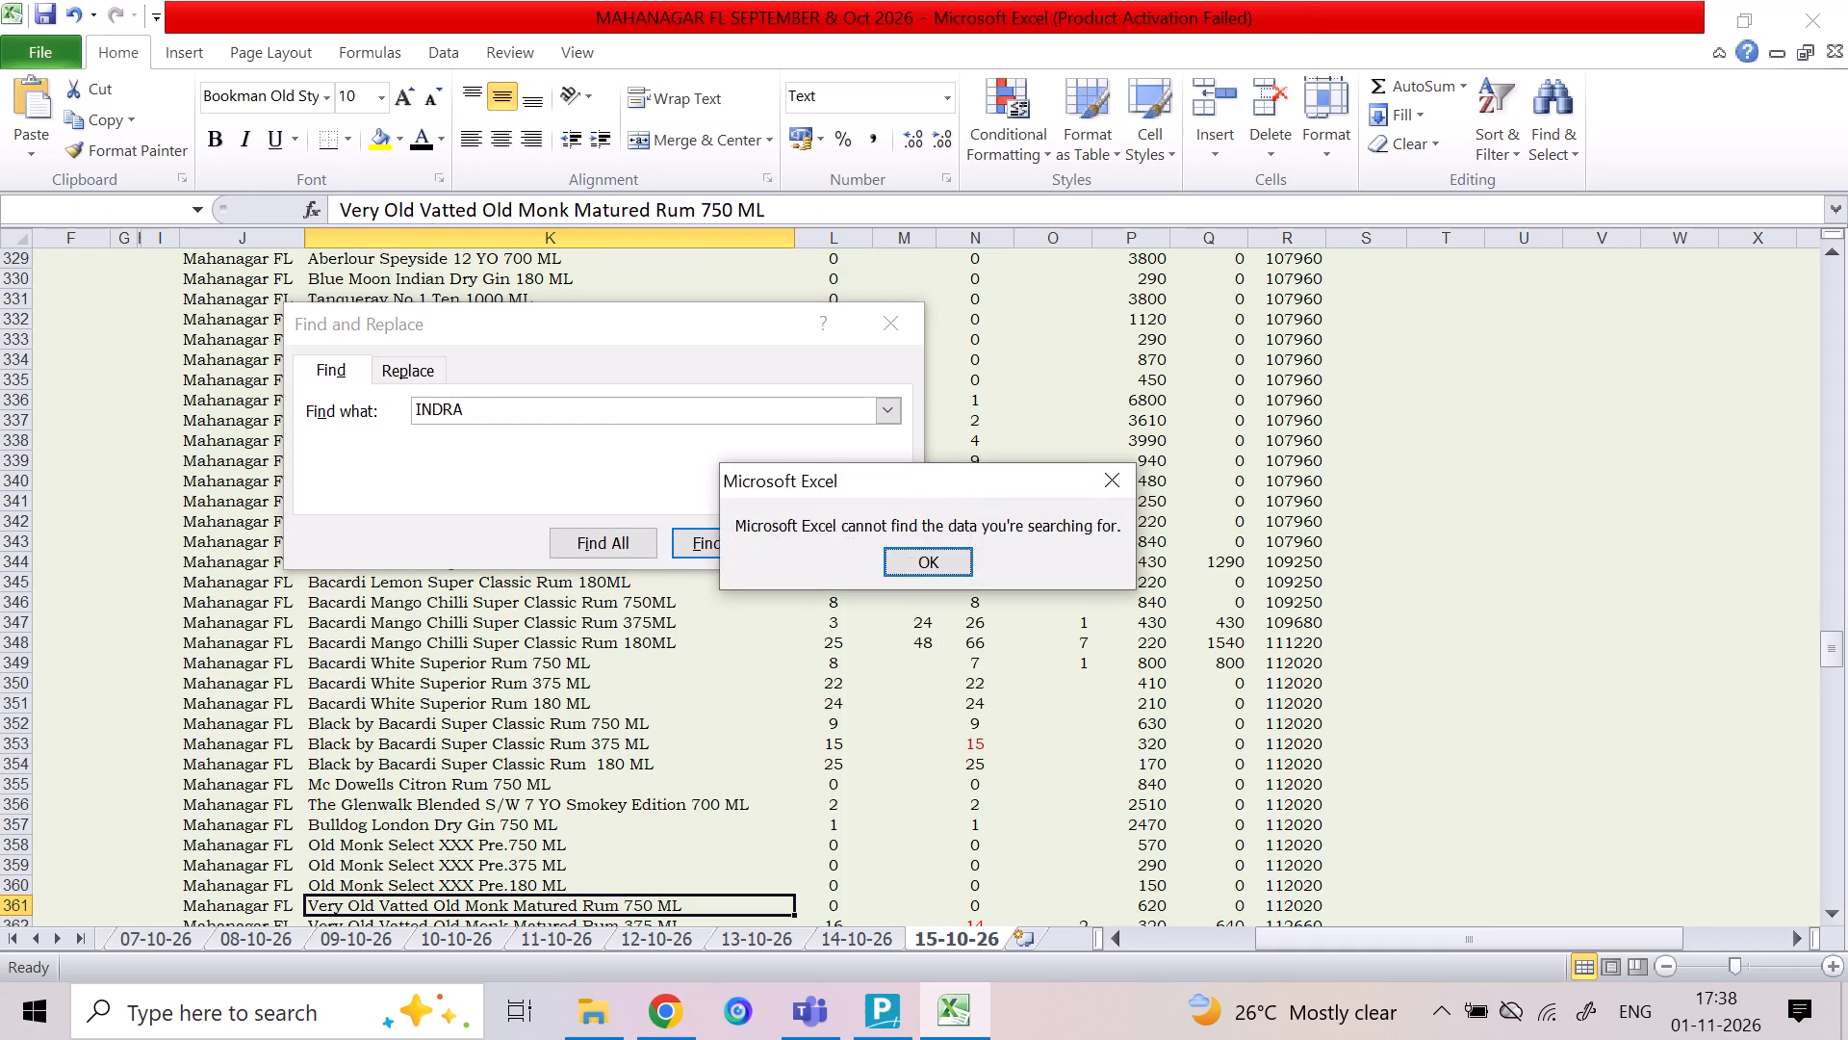
pyautogui.press('Return')
pyautogui.hotkey('alt', 'Tab')
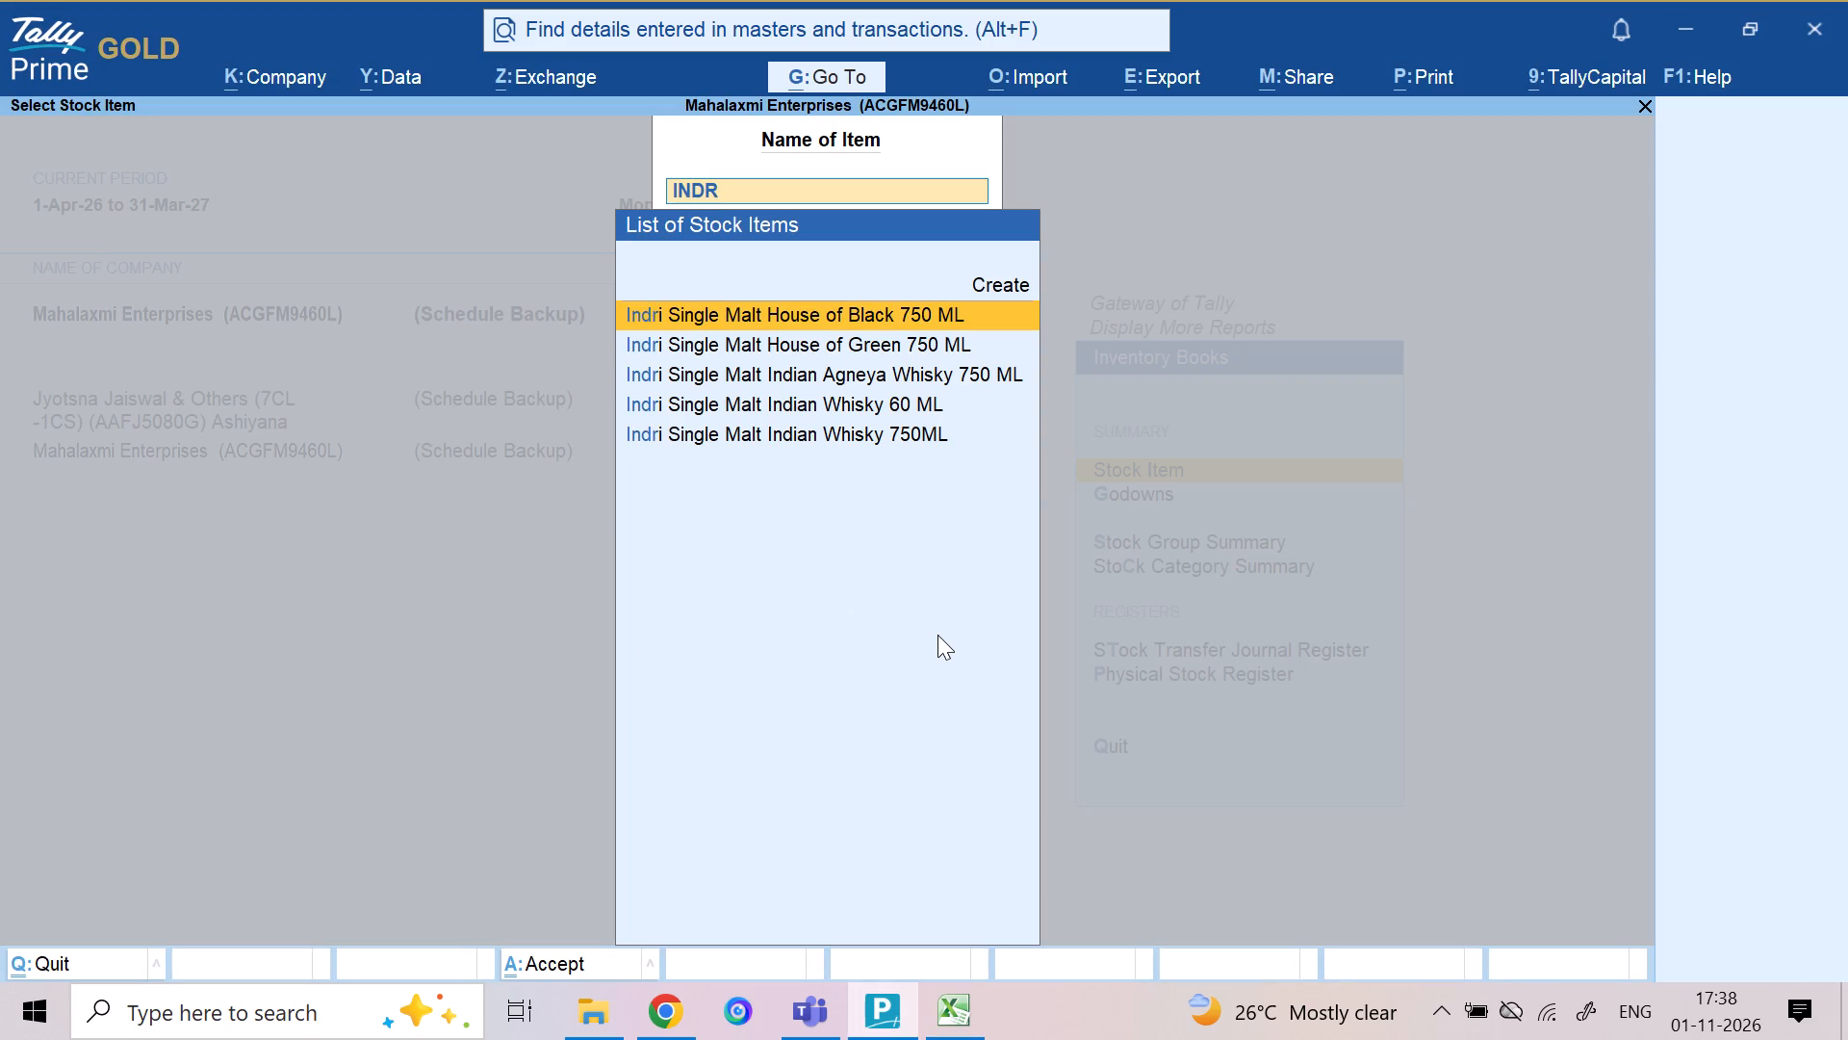
pyautogui.hotkey('alt', 'Tab')
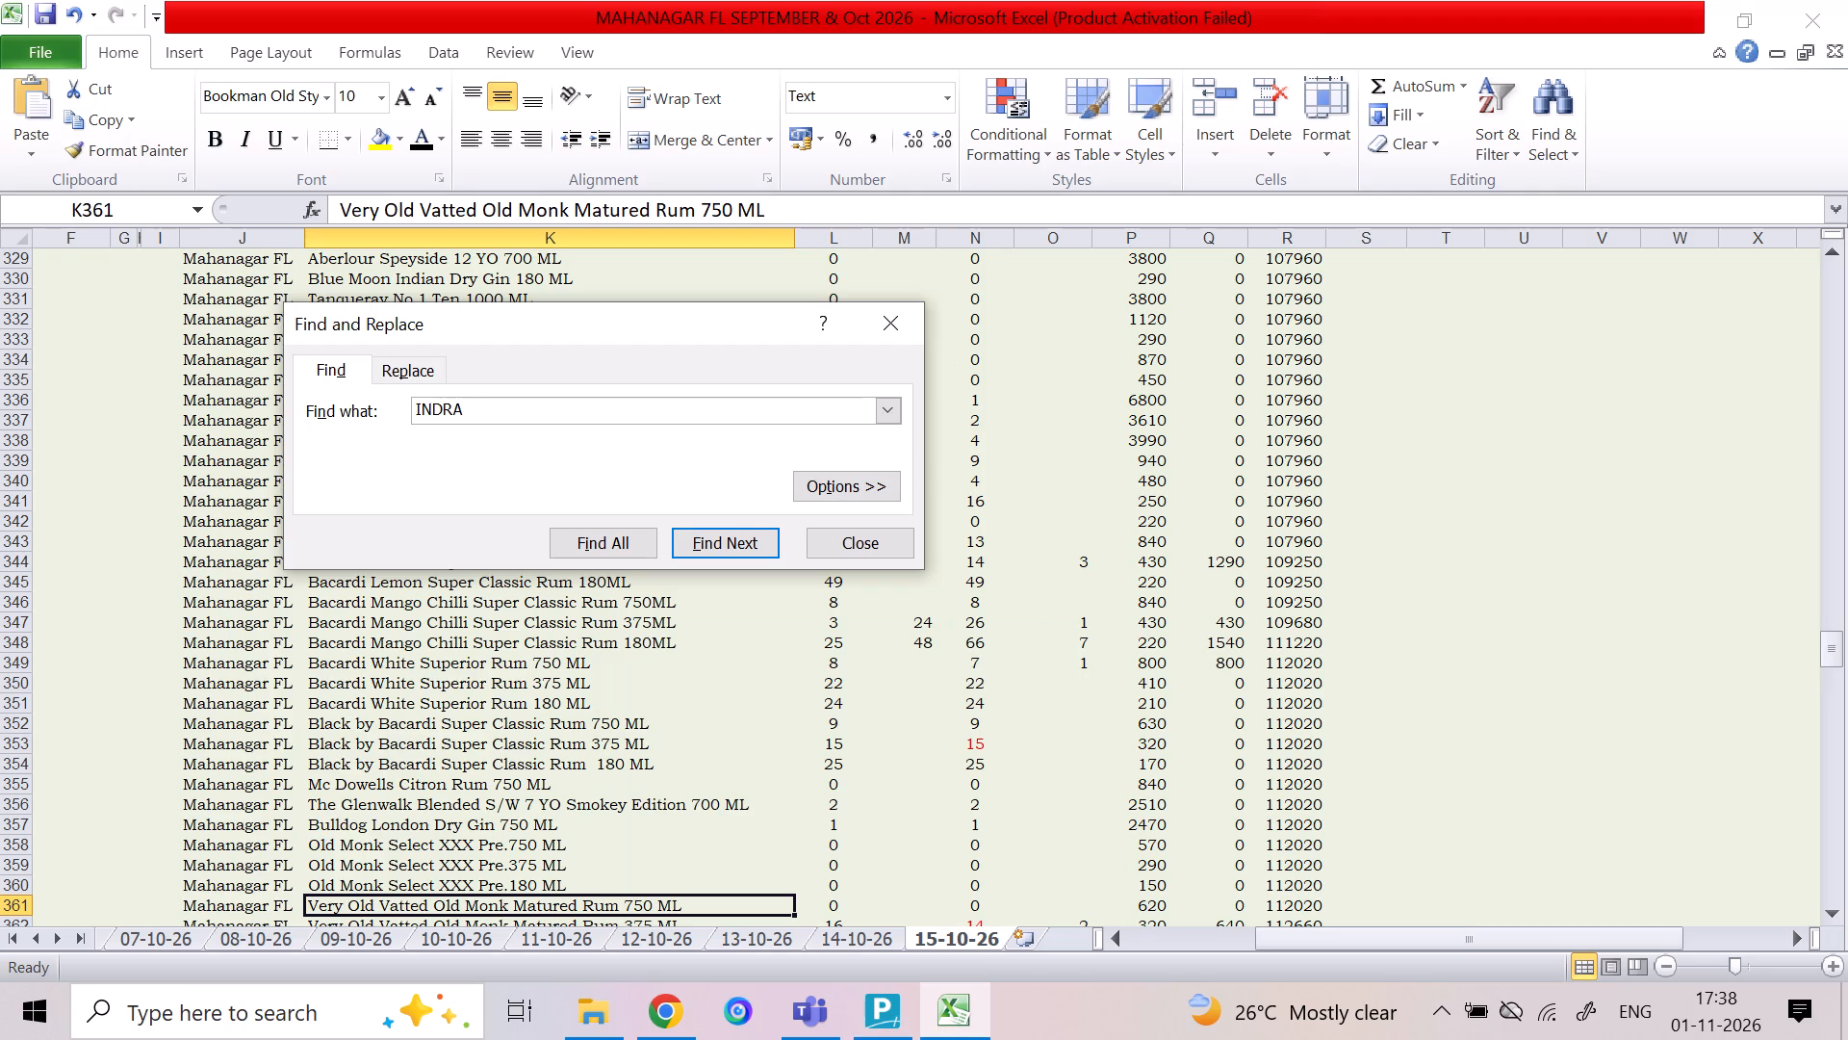
pyautogui.press('BackSpace')
pyautogui.press('BackSpace')
pyautogui.write('IR')
pyautogui.press('Return')
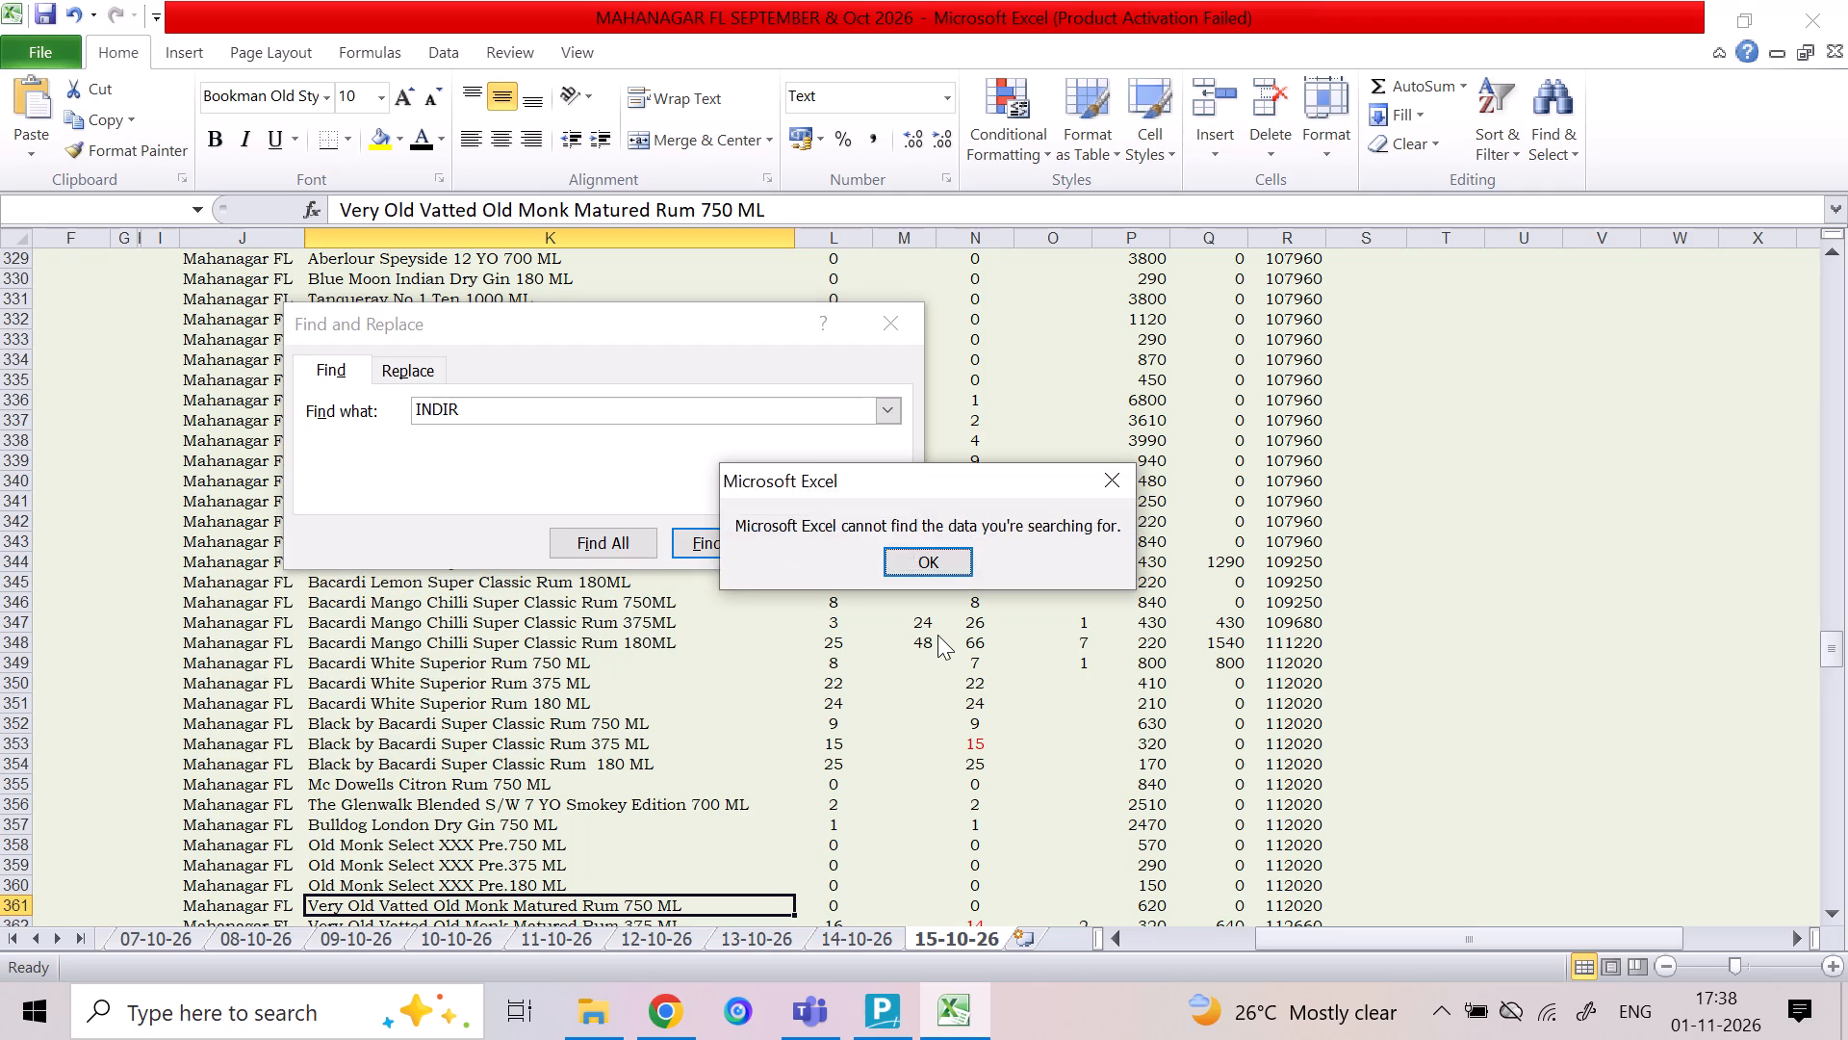
pyautogui.press('Return')
# Recheck the spelling in TallyPrime's stock item list and search the sheet for all occurrences of "INDRI".
pyautogui.hotkey('alt', 'Tab')
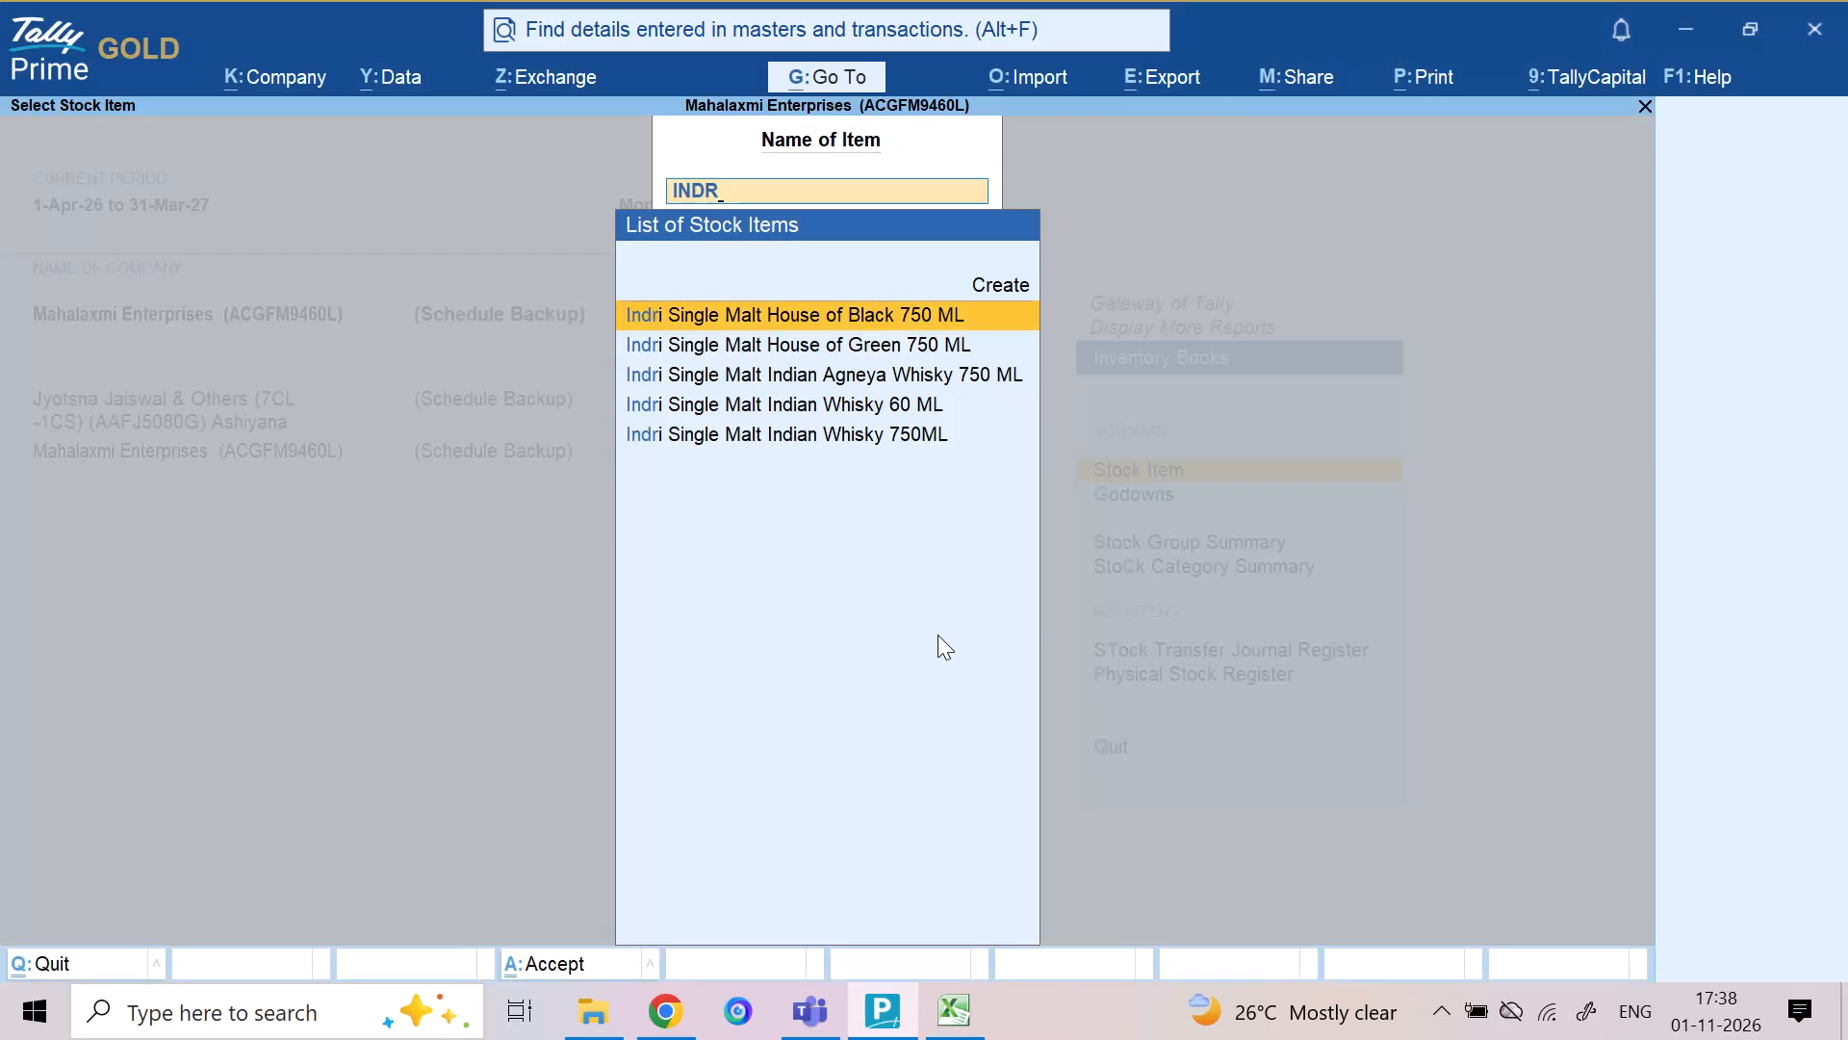
pyautogui.press('super+Tab')
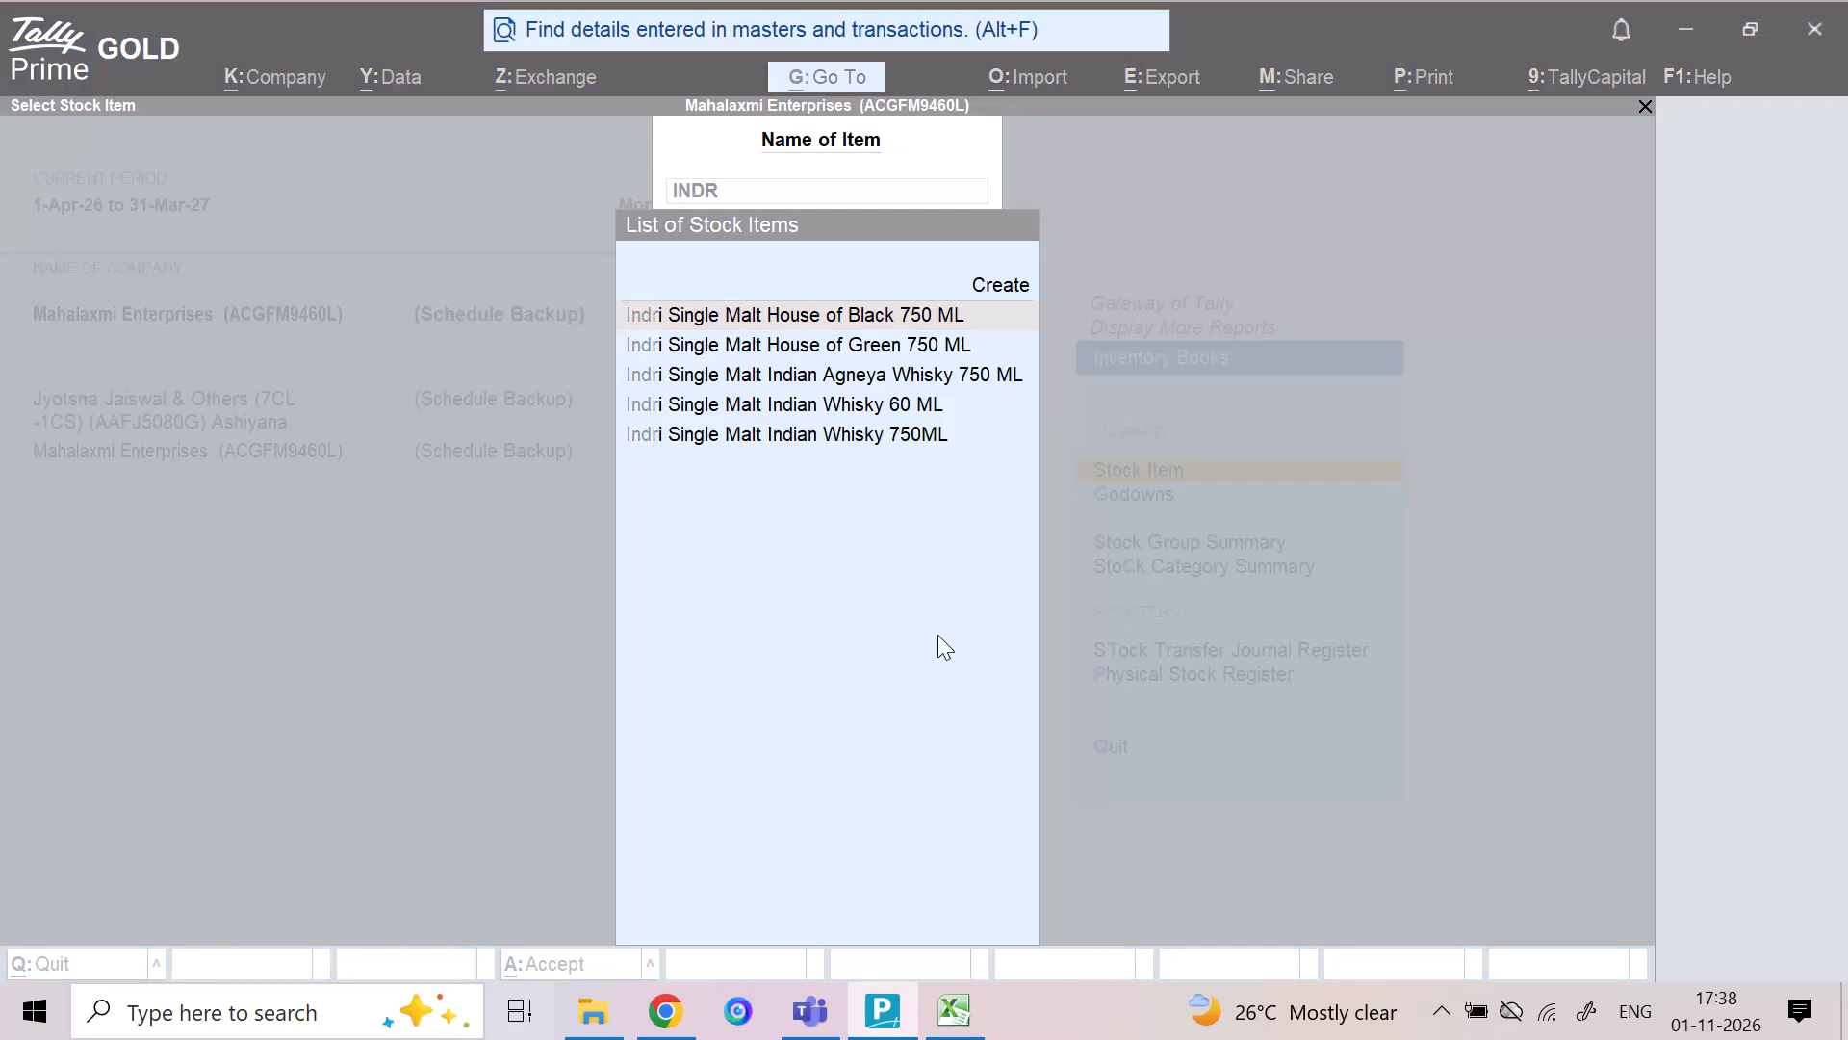
pyautogui.press('Right')
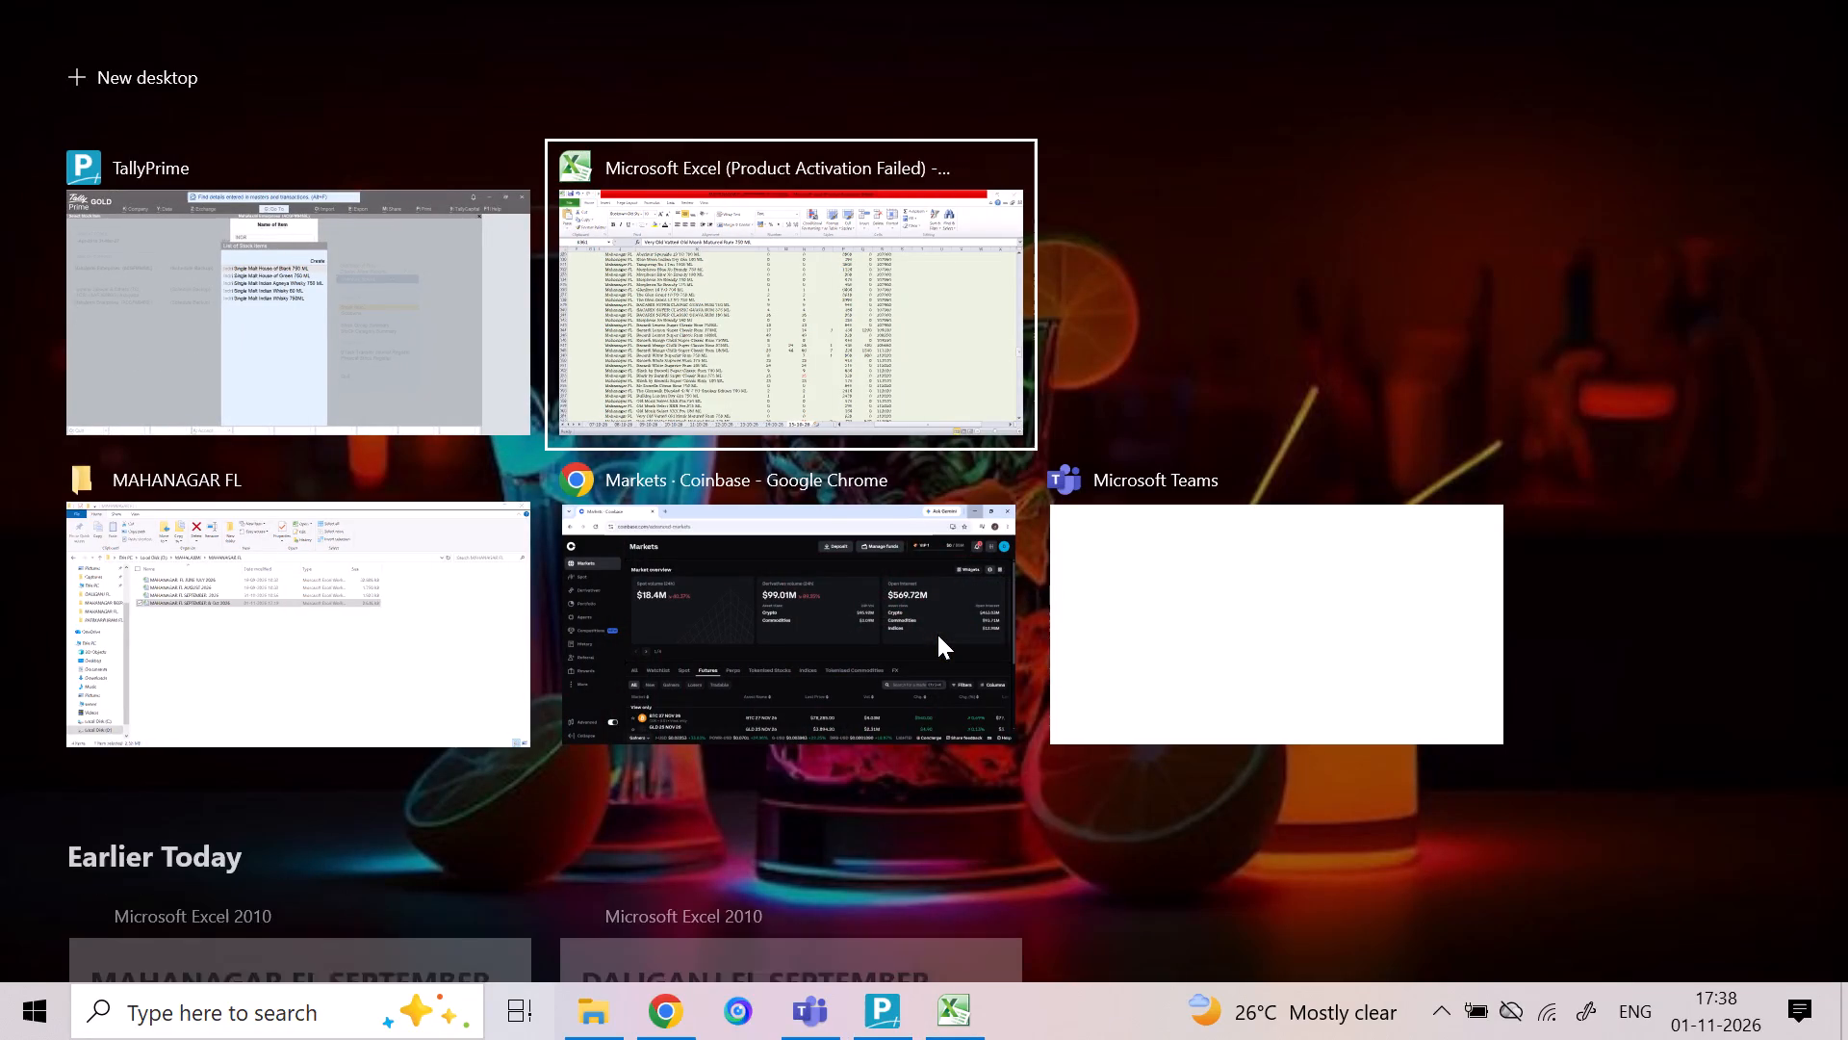
pyautogui.press('Return')
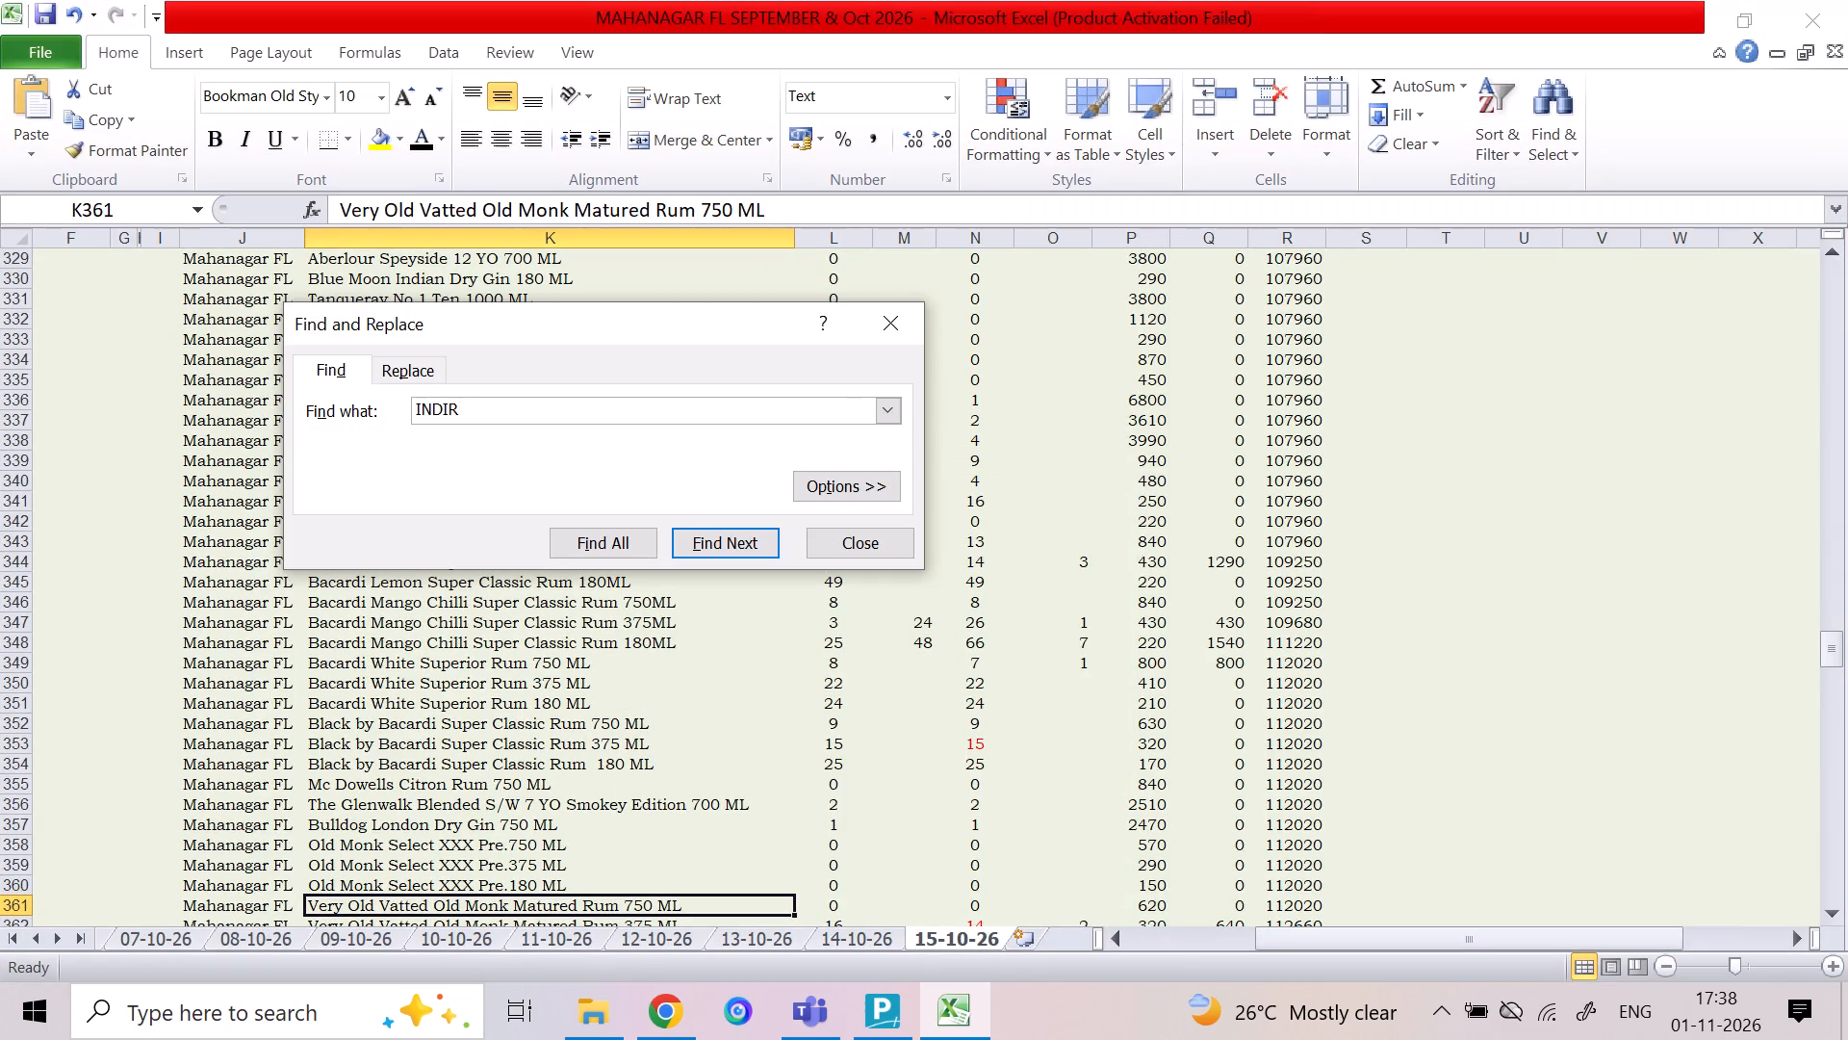
pyautogui.press('BackSpace')
pyautogui.press('BackSpace')
pyautogui.write('RI')
pyautogui.press('Return')
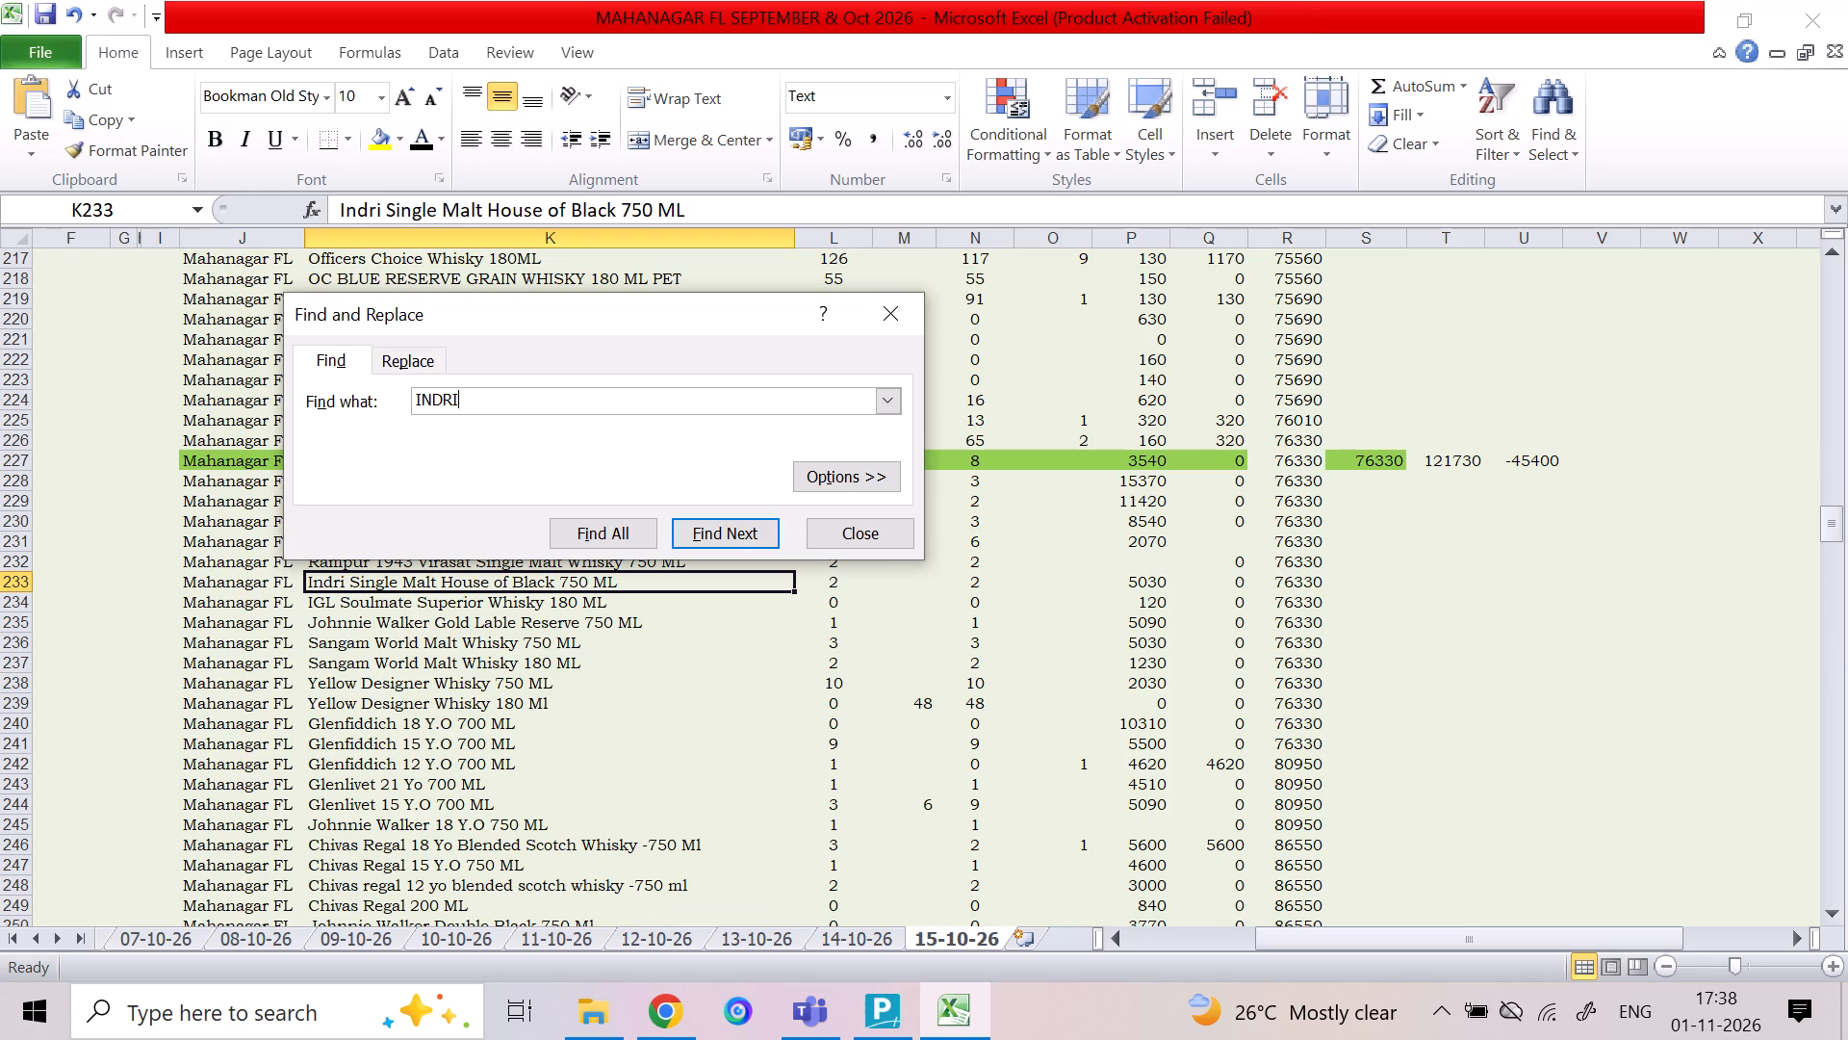
pyautogui.press('Return')
pyautogui.press('Return')
pyautogui.scroll(2, 937, 625)
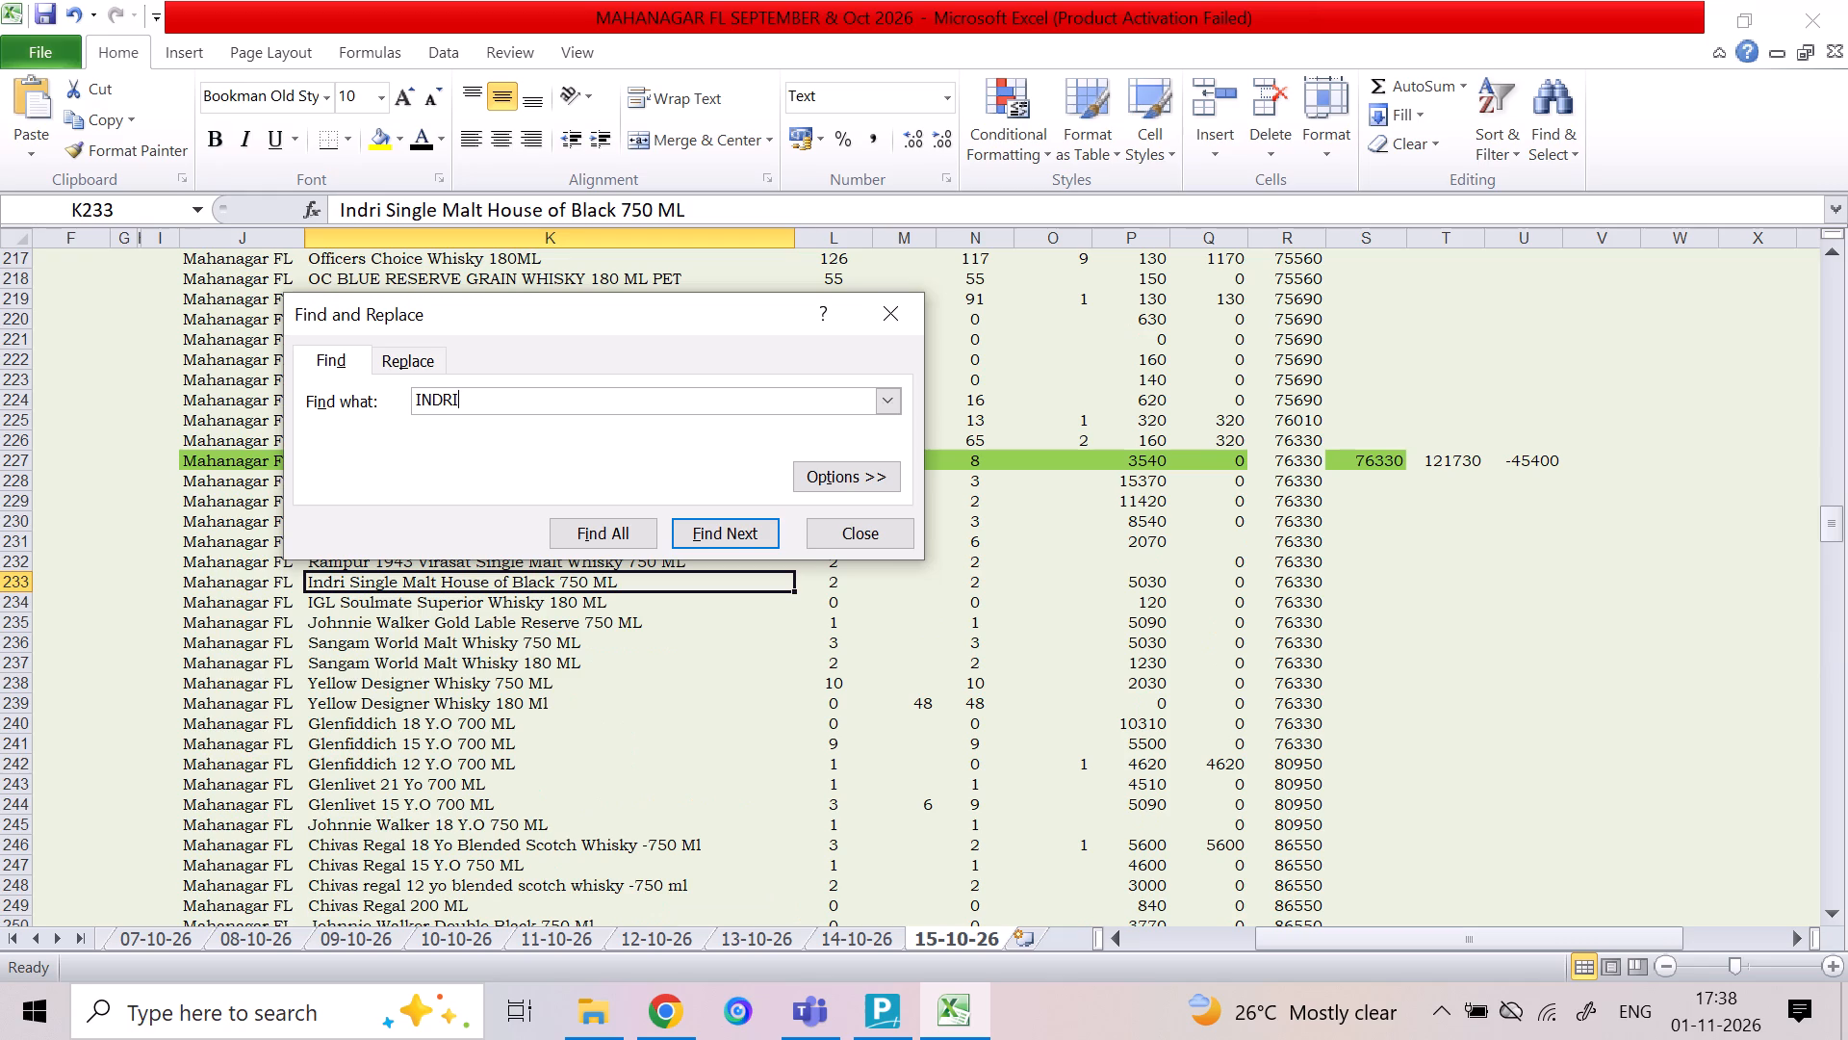
pyautogui.click(937, 628)
pyautogui.click(710, 522)
pyautogui.click(710, 524)
# Switch to TallyPrime and search the stock item list for "IND", then for "INDO".
pyautogui.hotkey('alt', 'Tab')
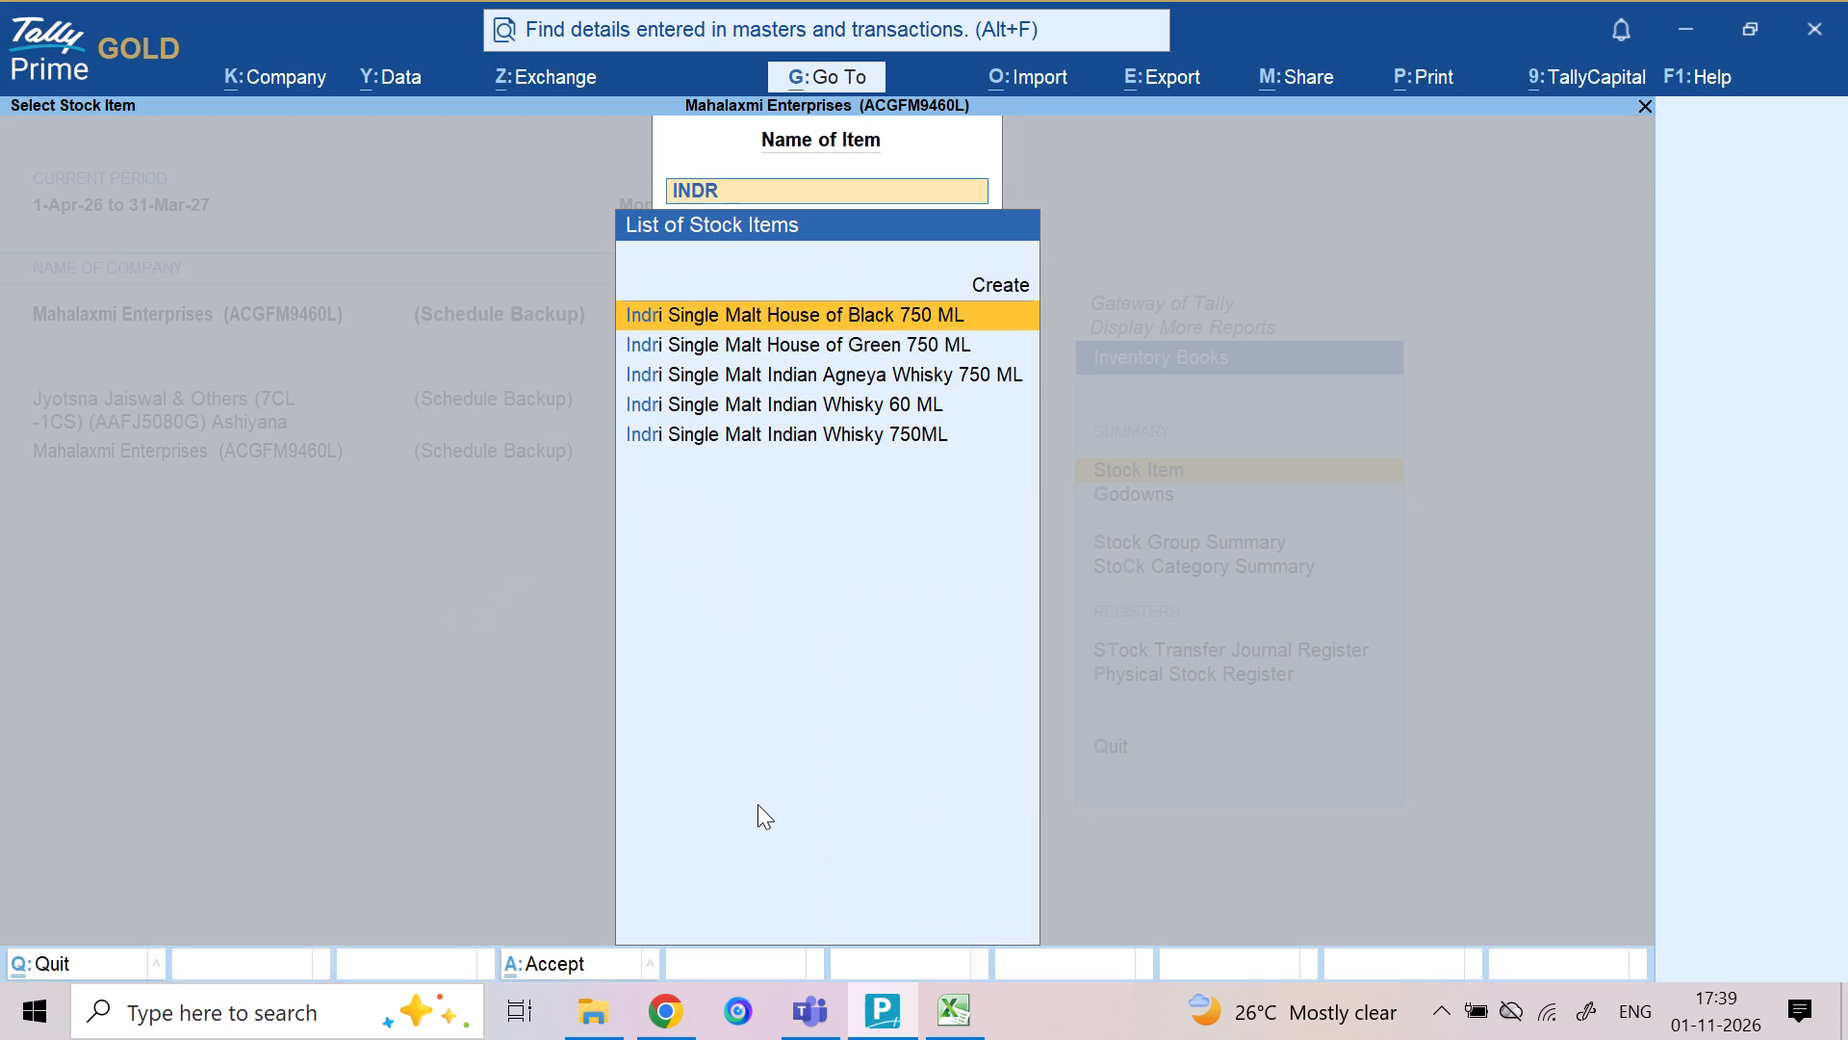
pyautogui.press('BackSpace')
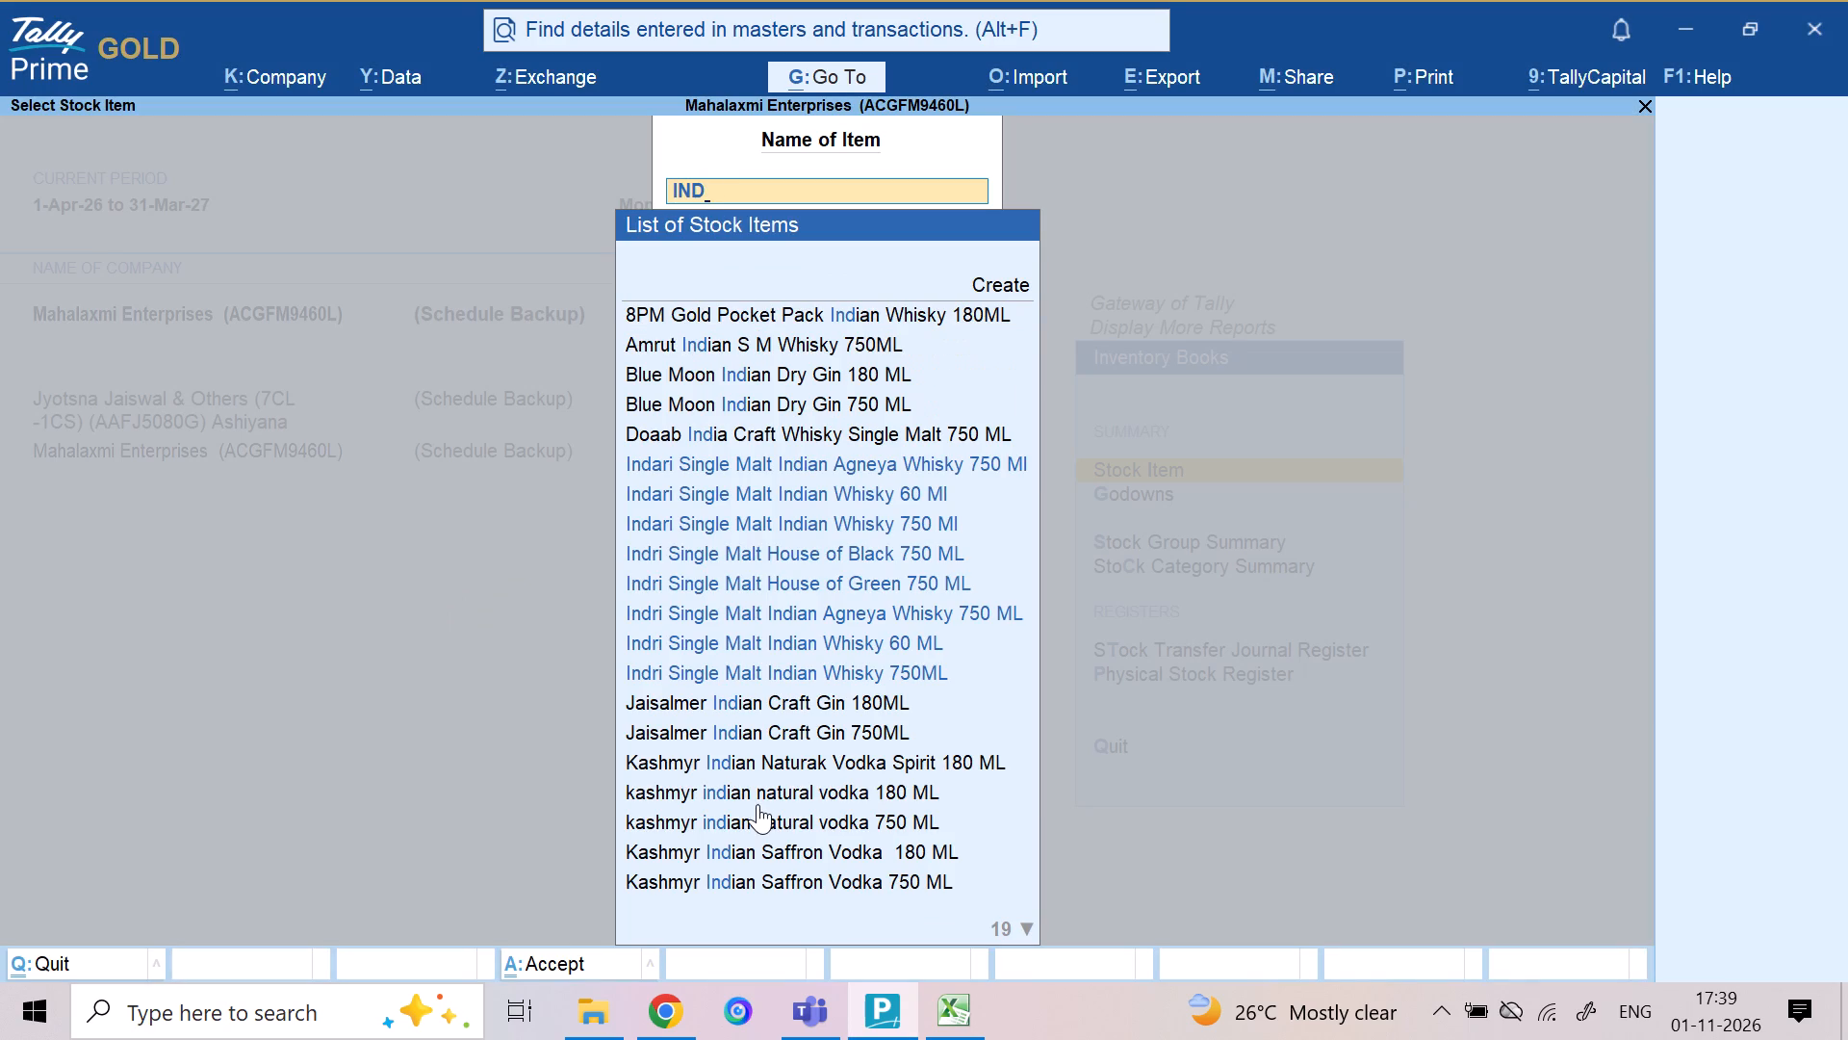
pyautogui.press('o')
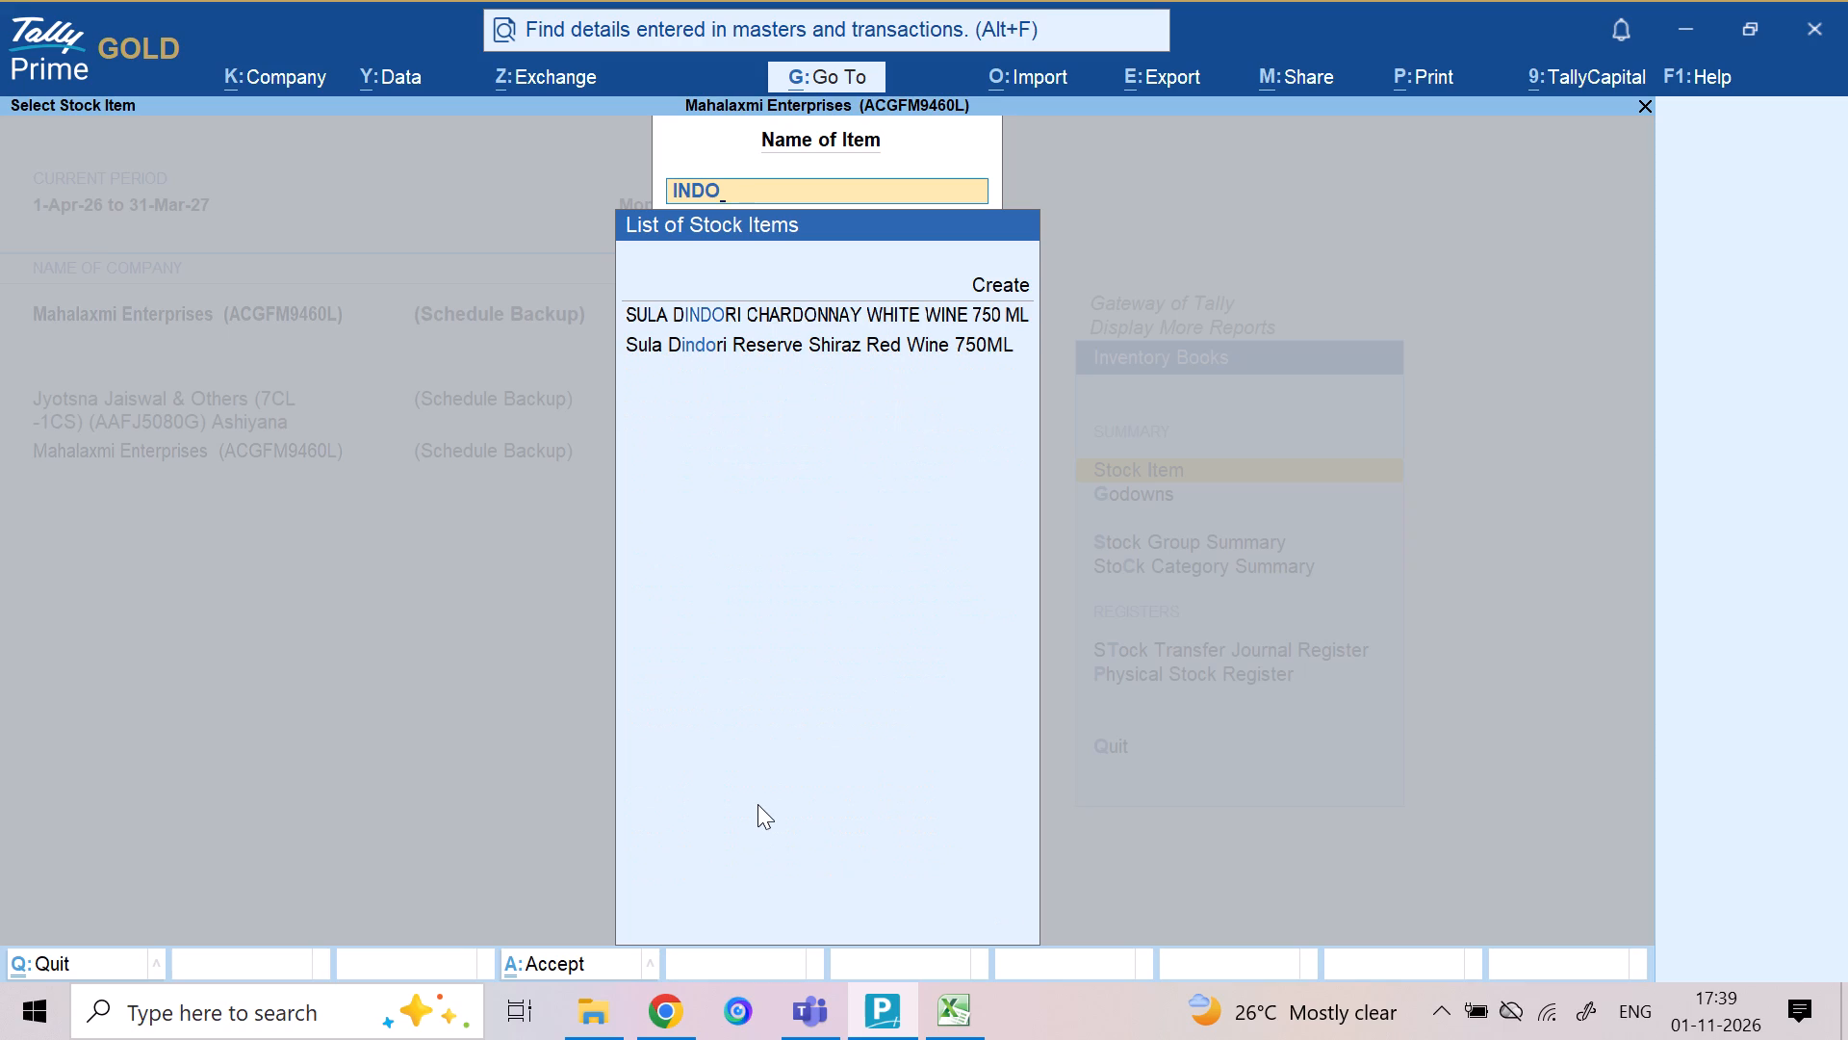
# Search the stock items for "IND" again and look down the matching names to Terai India Gin Litchis & Mulberries 750 ML-2260/-.
pyautogui.press('BackSpace')
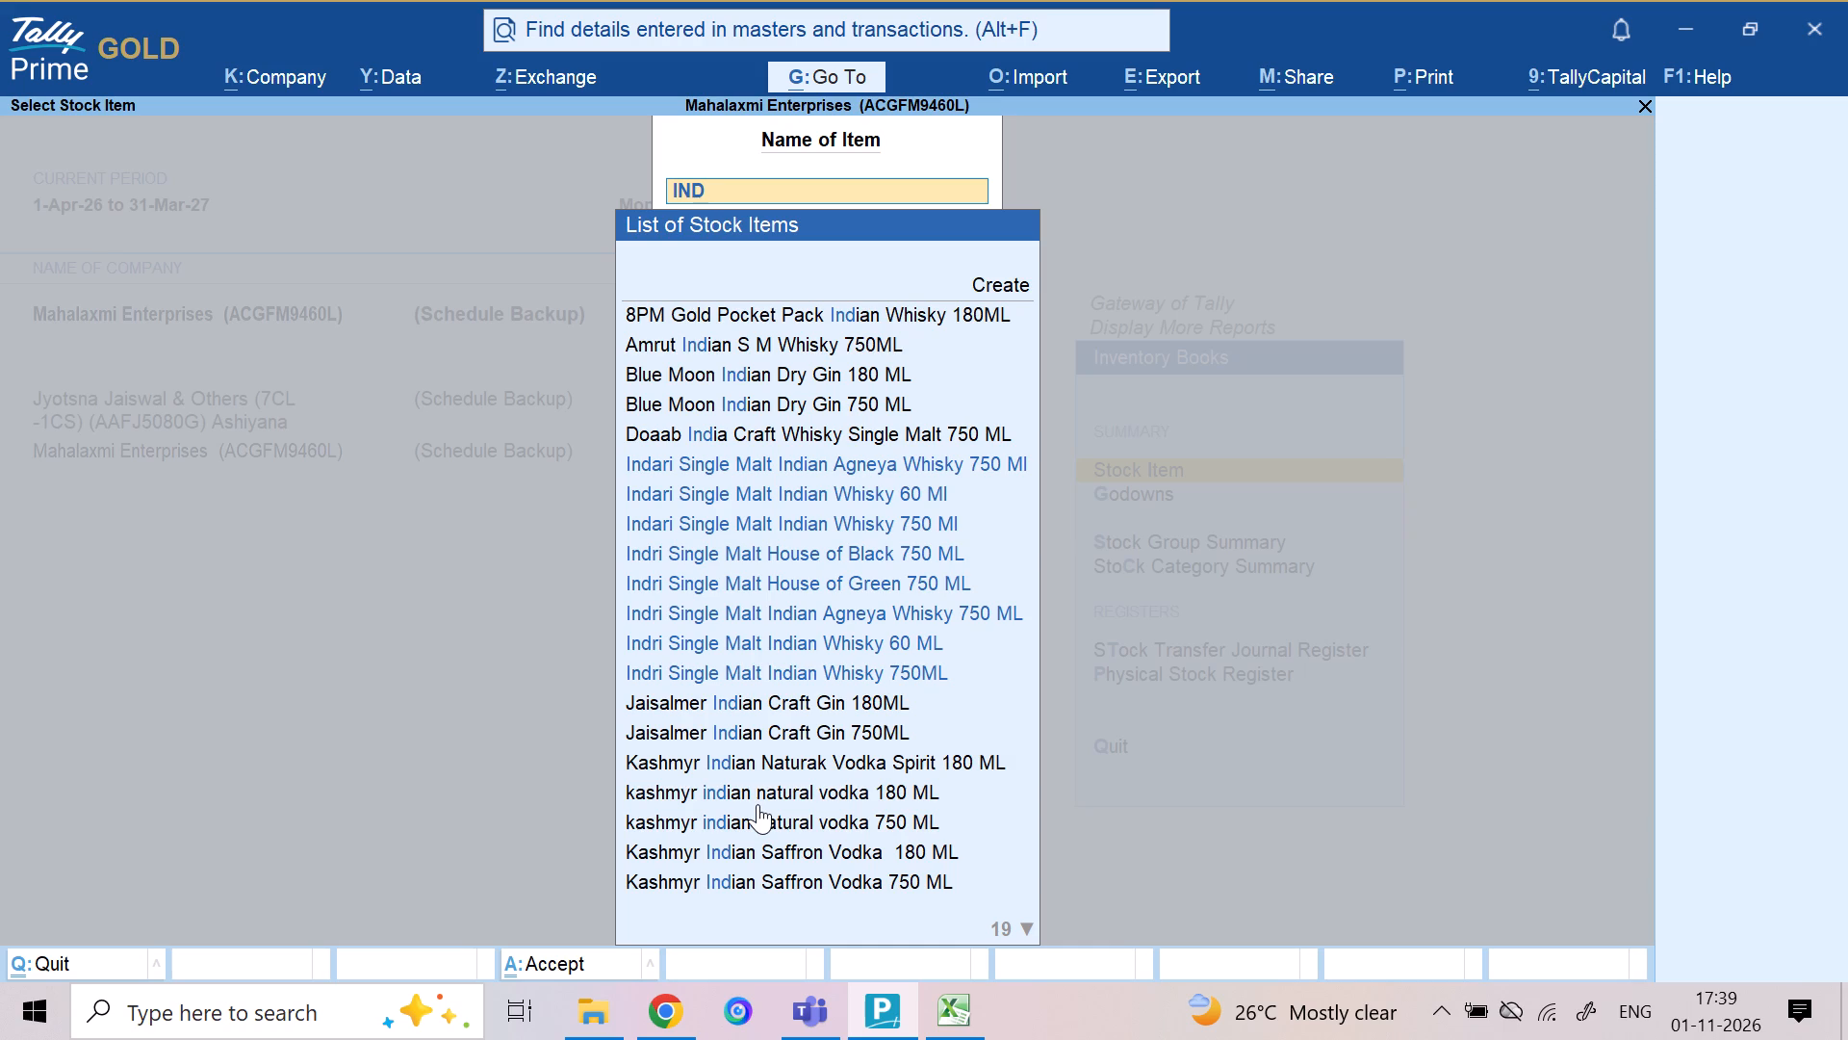
pyautogui.press('Down')
pyautogui.press('Down')
pyautogui.press('Down')
pyautogui.press('Down')
pyautogui.press('Down')
pyautogui.press('Down')
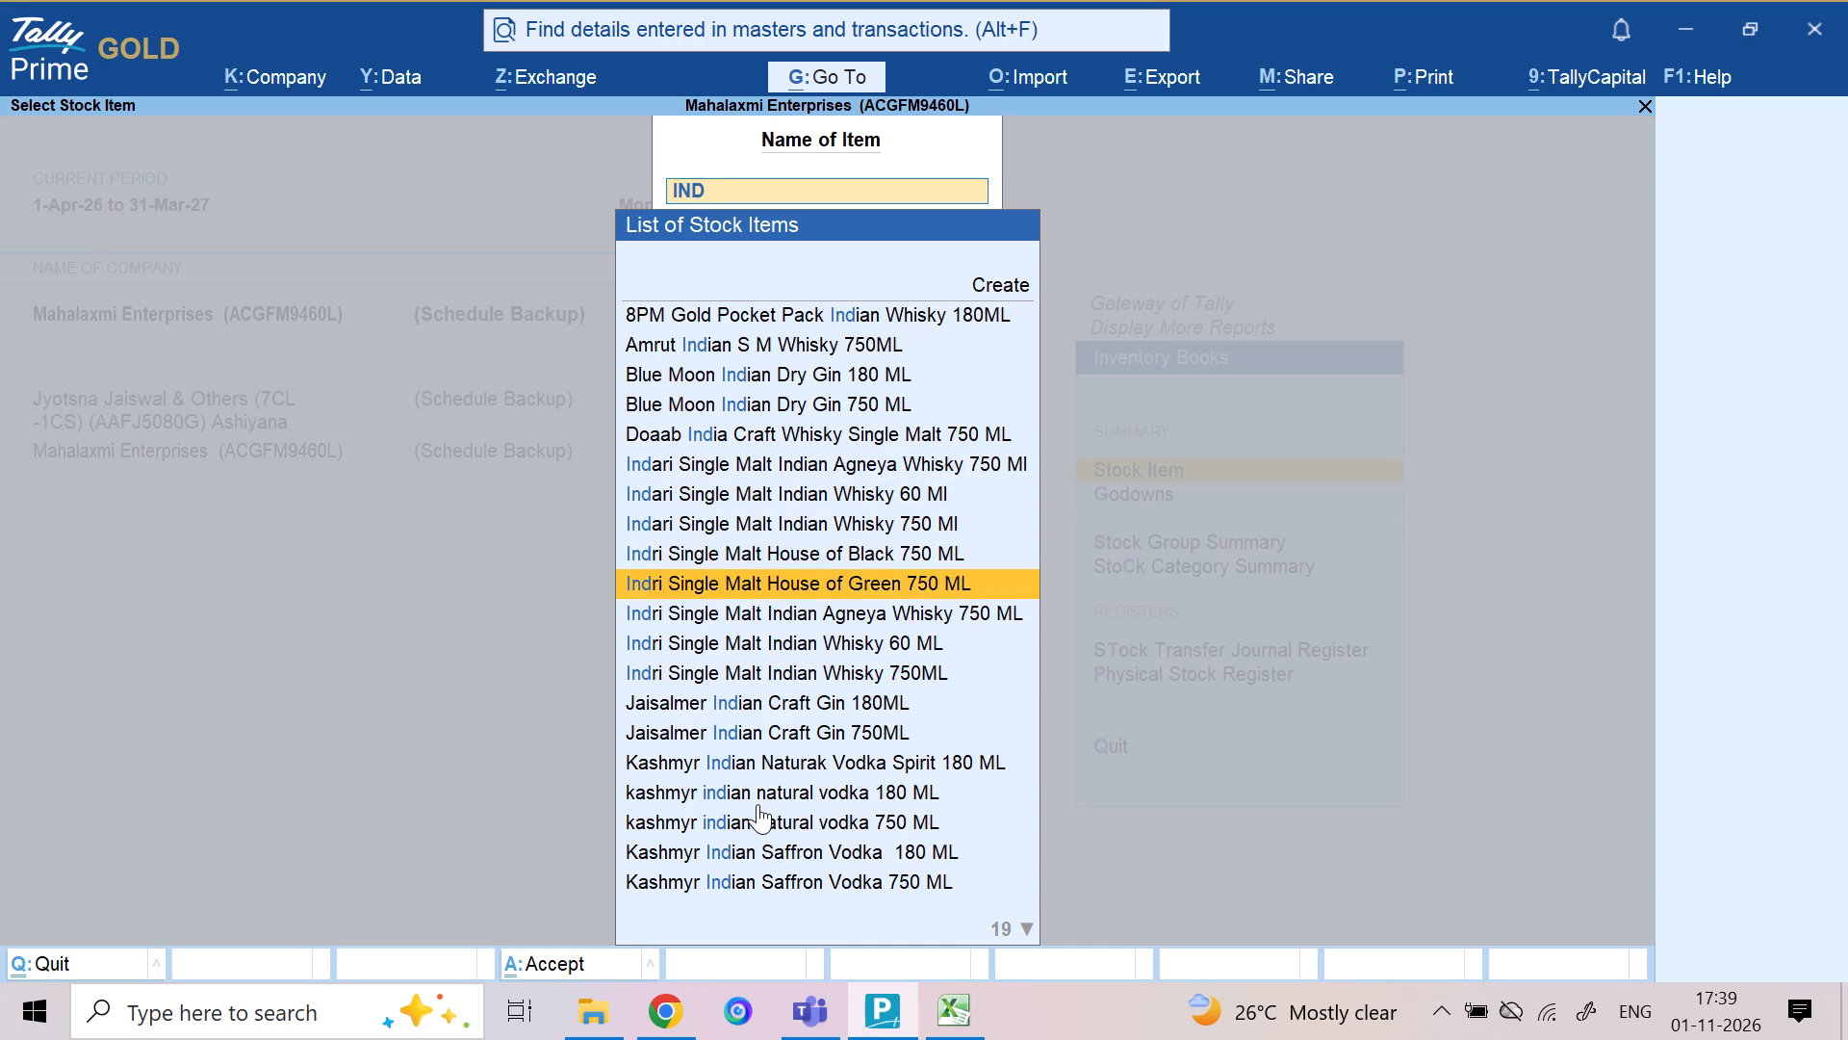
pyautogui.press('Down')
pyautogui.press('Down')
pyautogui.press('Down')
pyautogui.press('Down')
pyautogui.press('Down')
pyautogui.press('Down')
pyautogui.press('Down')
pyautogui.press('Down')
pyautogui.press('Down')
pyautogui.press('Down')
pyautogui.press('Down')
pyautogui.press('Down')
pyautogui.press('Down')
pyautogui.press('Down')
pyautogui.press('Down')
pyautogui.press('Down')
pyautogui.press('Down')
pyautogui.press('Down')
pyautogui.press('Down')
pyautogui.press('Down')
pyautogui.press('Down')
pyautogui.press('Down')
pyautogui.press('Down')
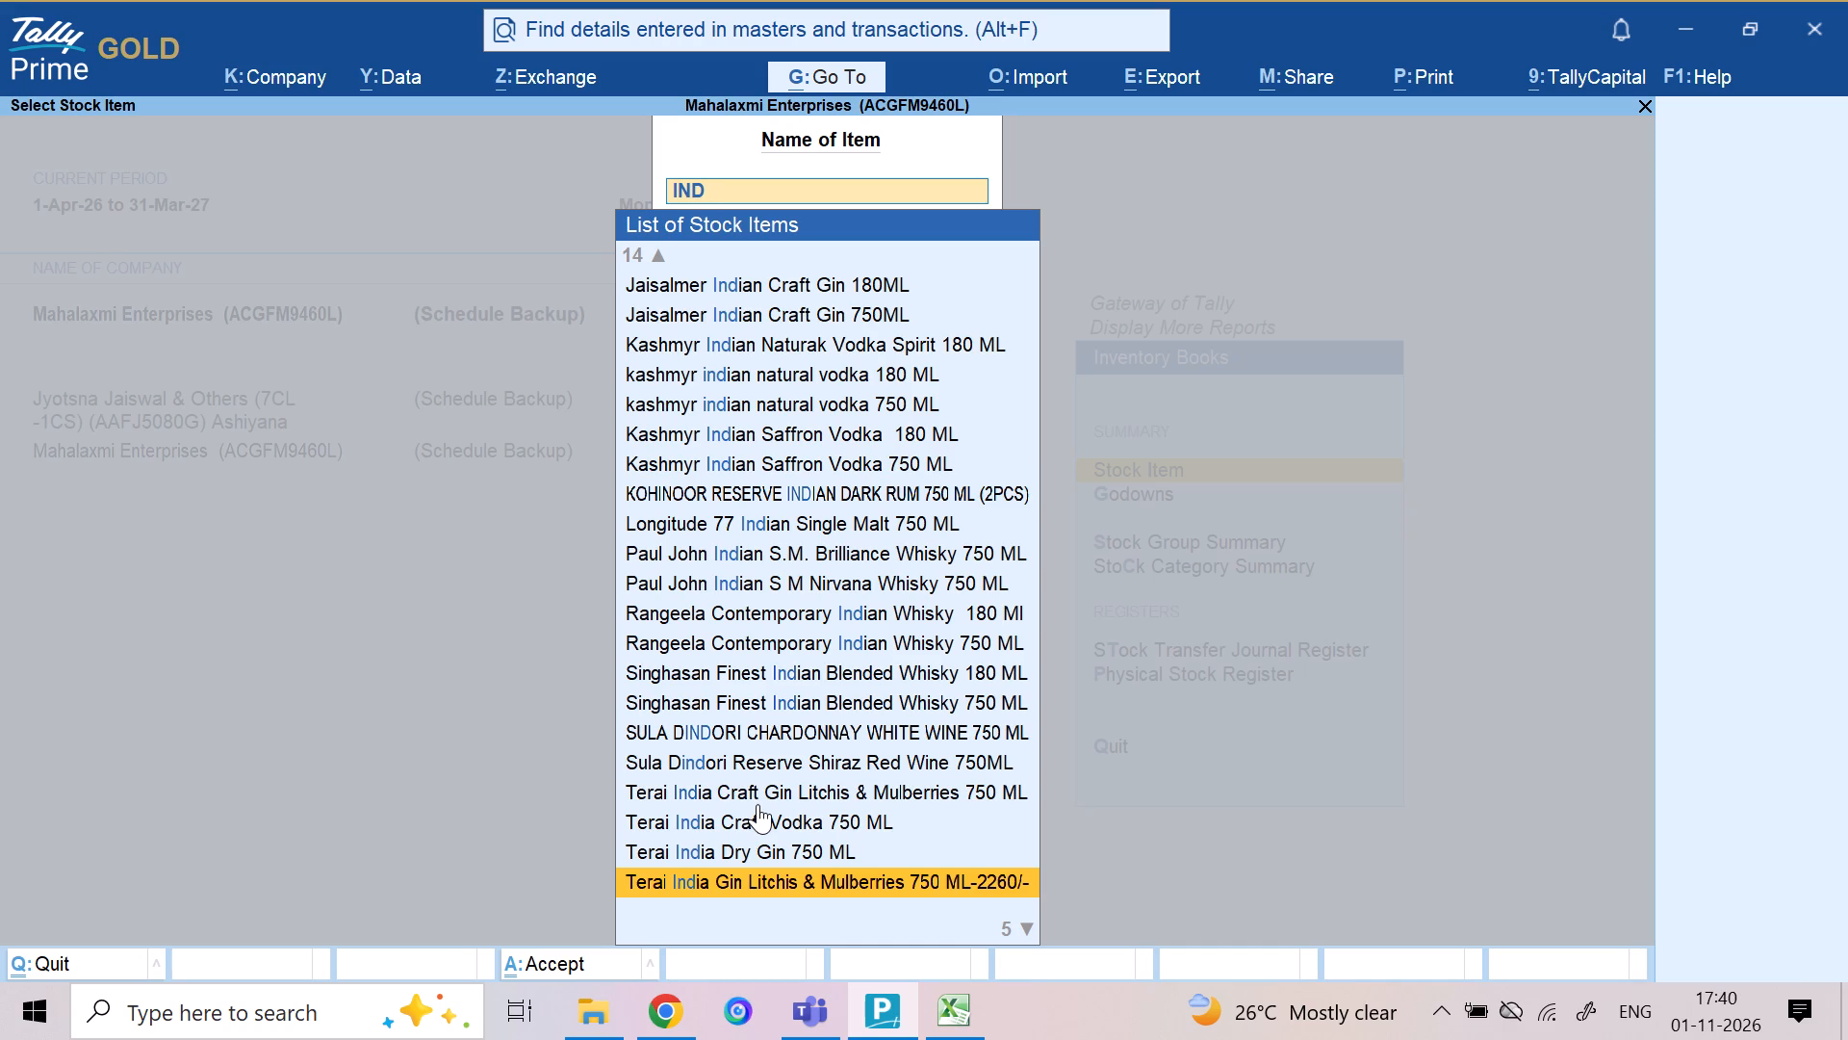
pyautogui.press('Escape')
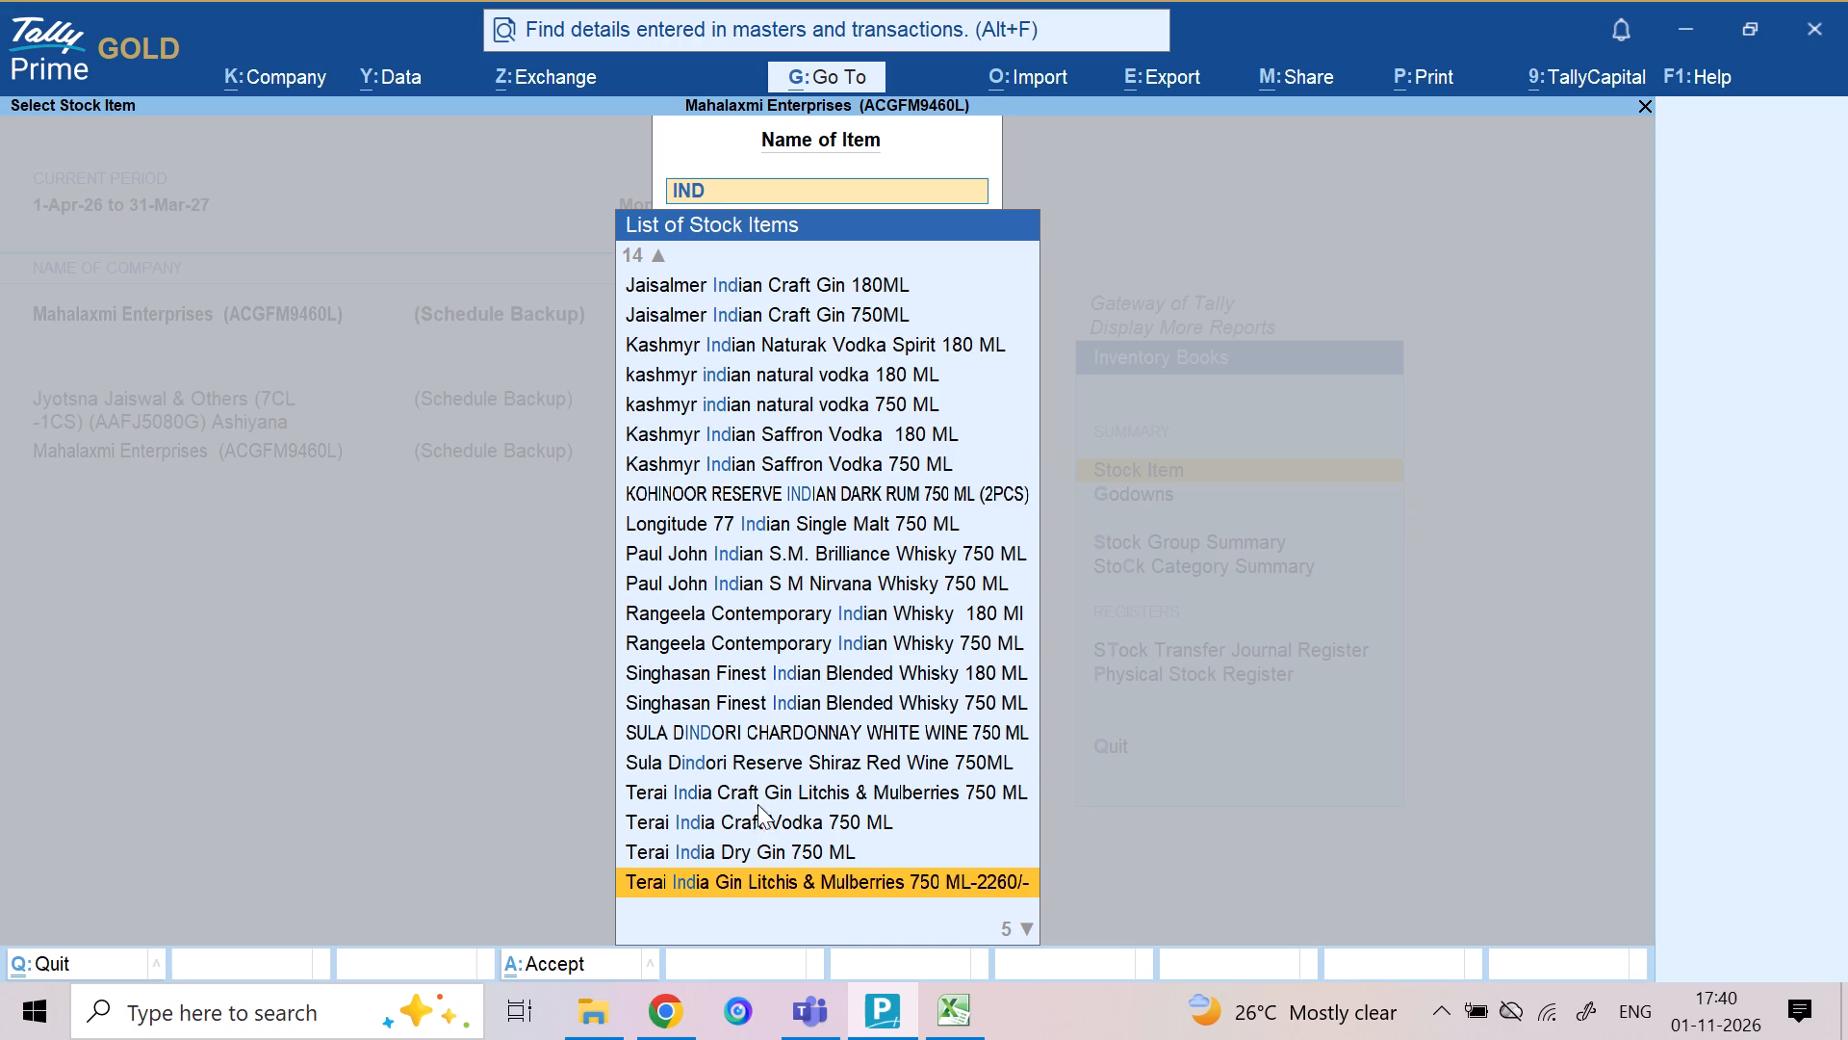
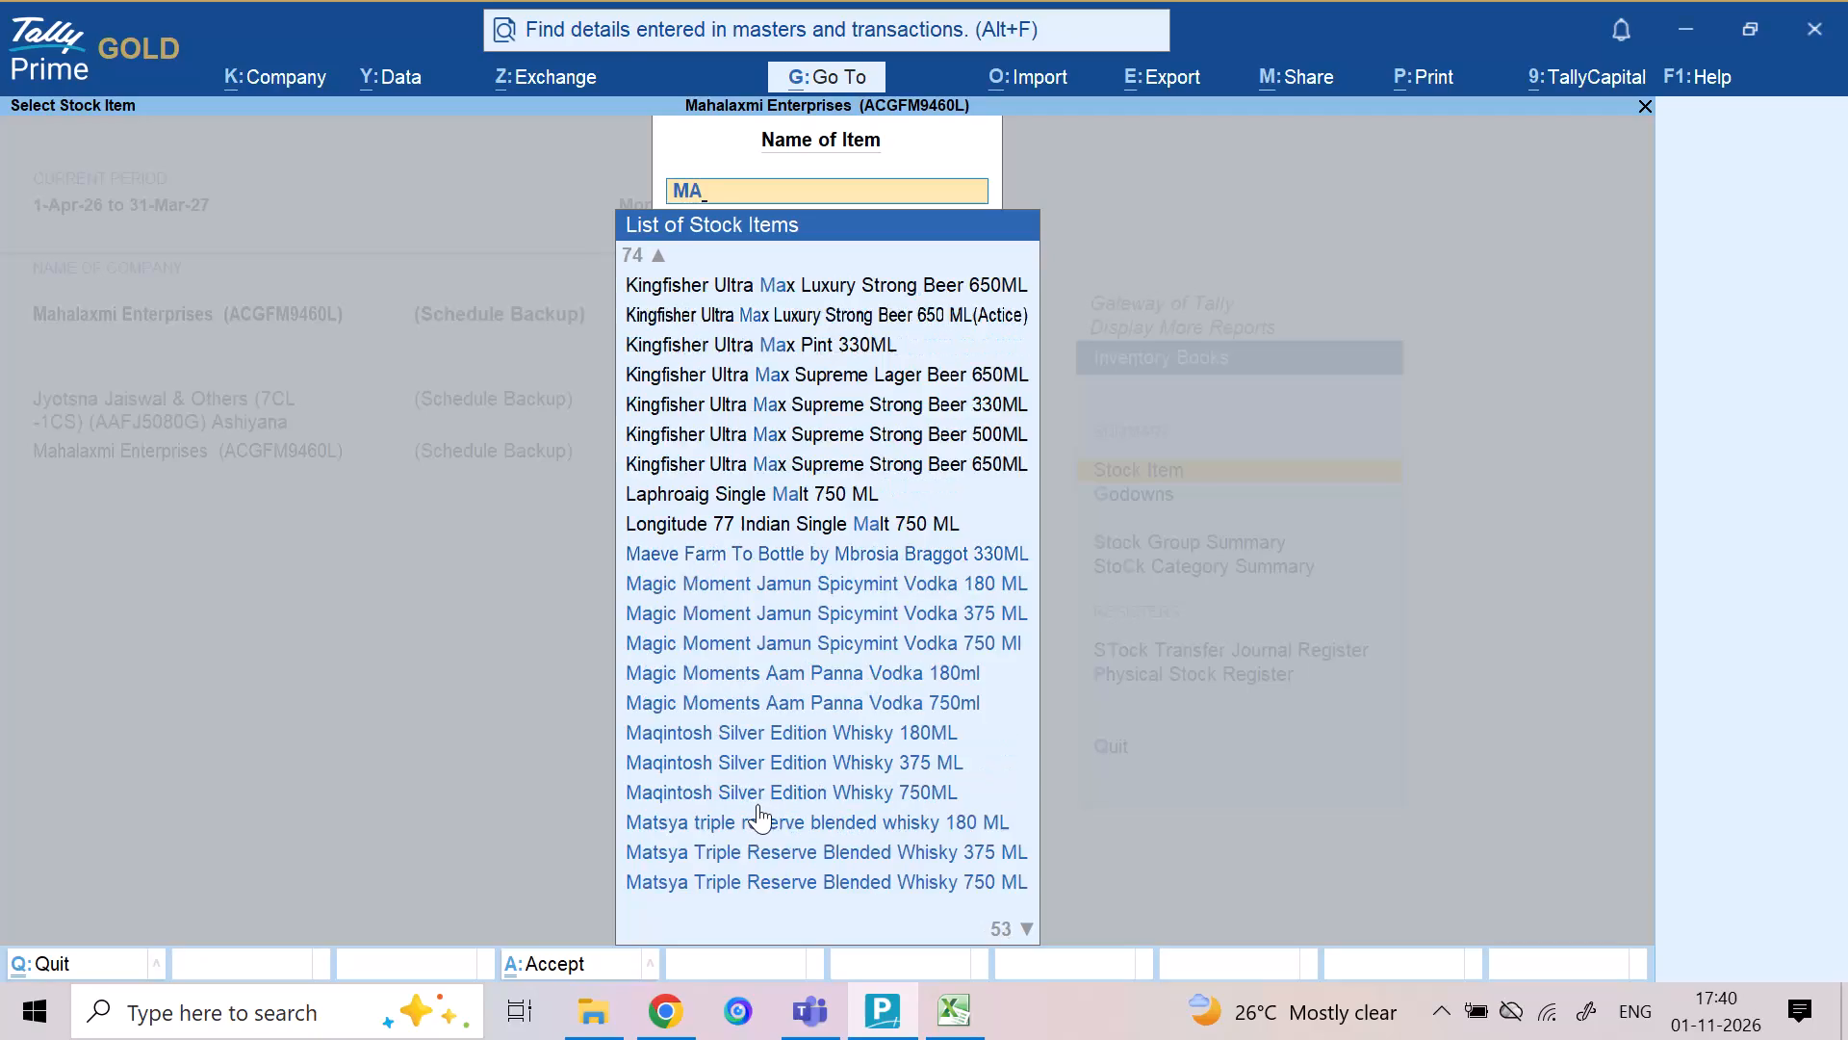
# Search the stock items for "MALTI" and compare the Indari and Indri Single Malt Indian Whisky entries.
pyautogui.press('i')
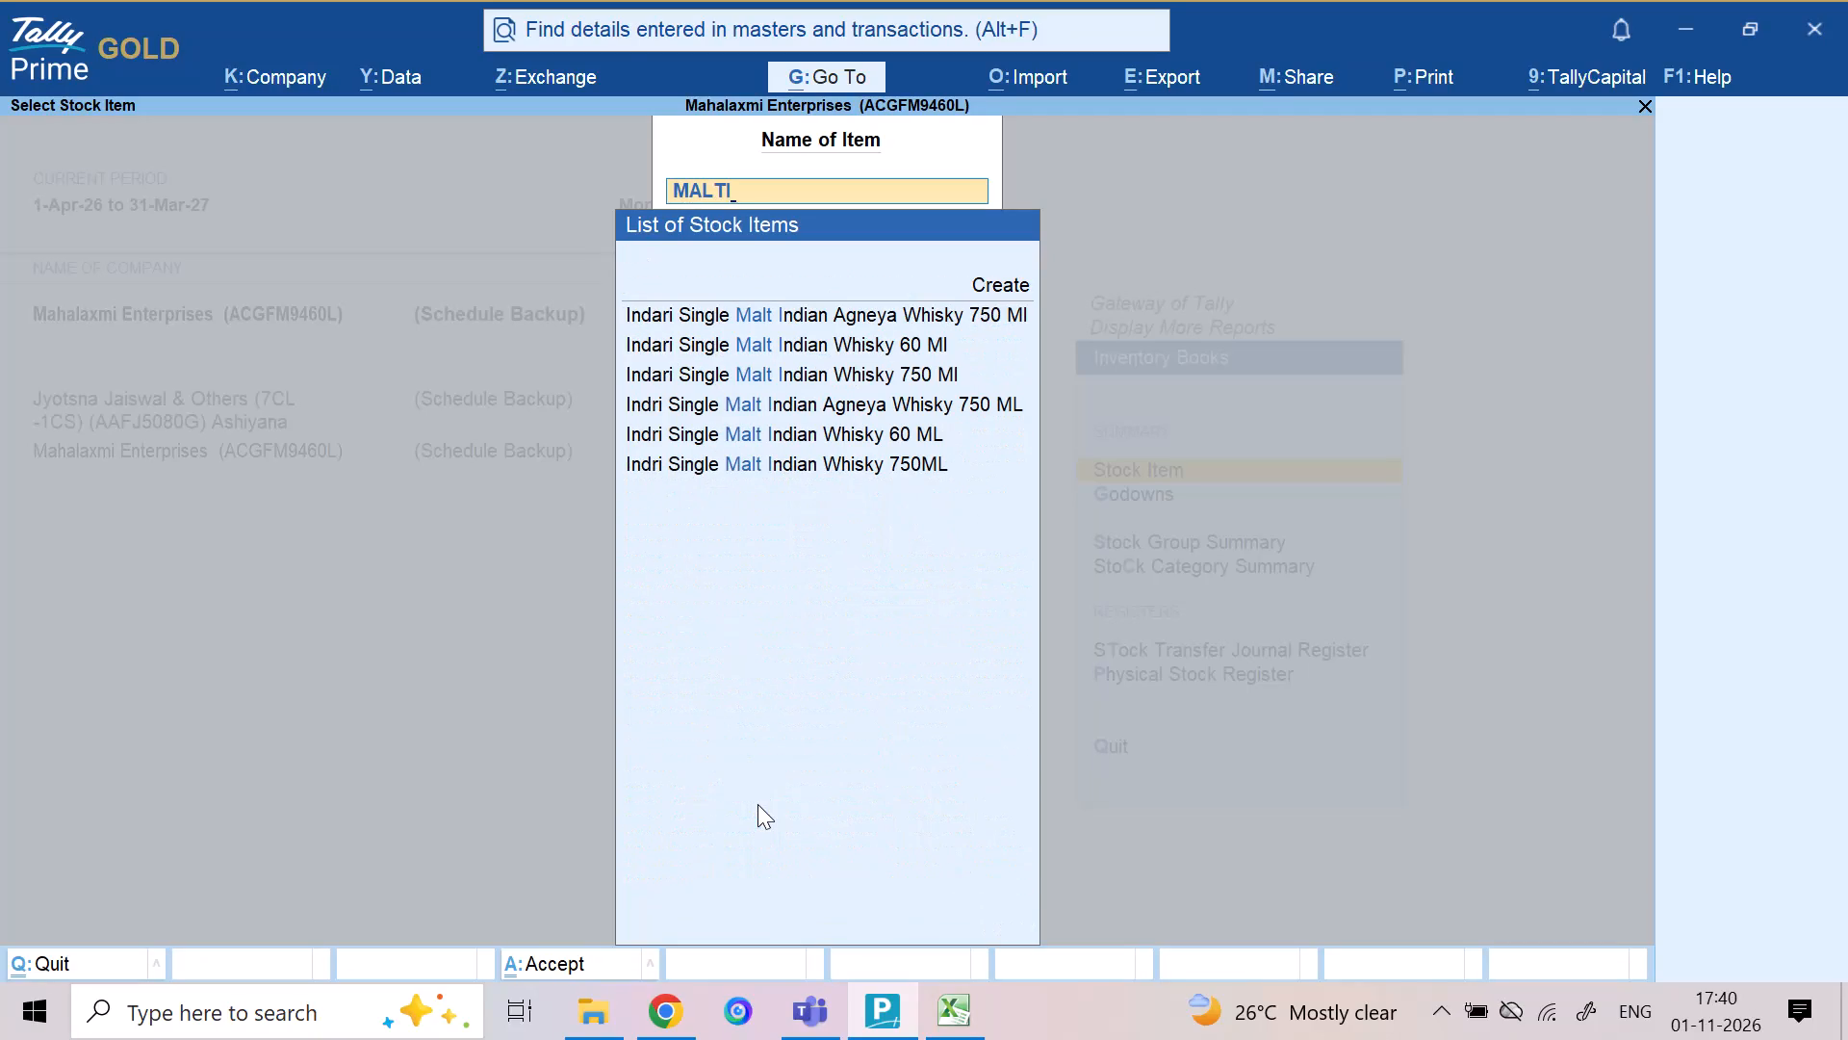
pyautogui.press('Down')
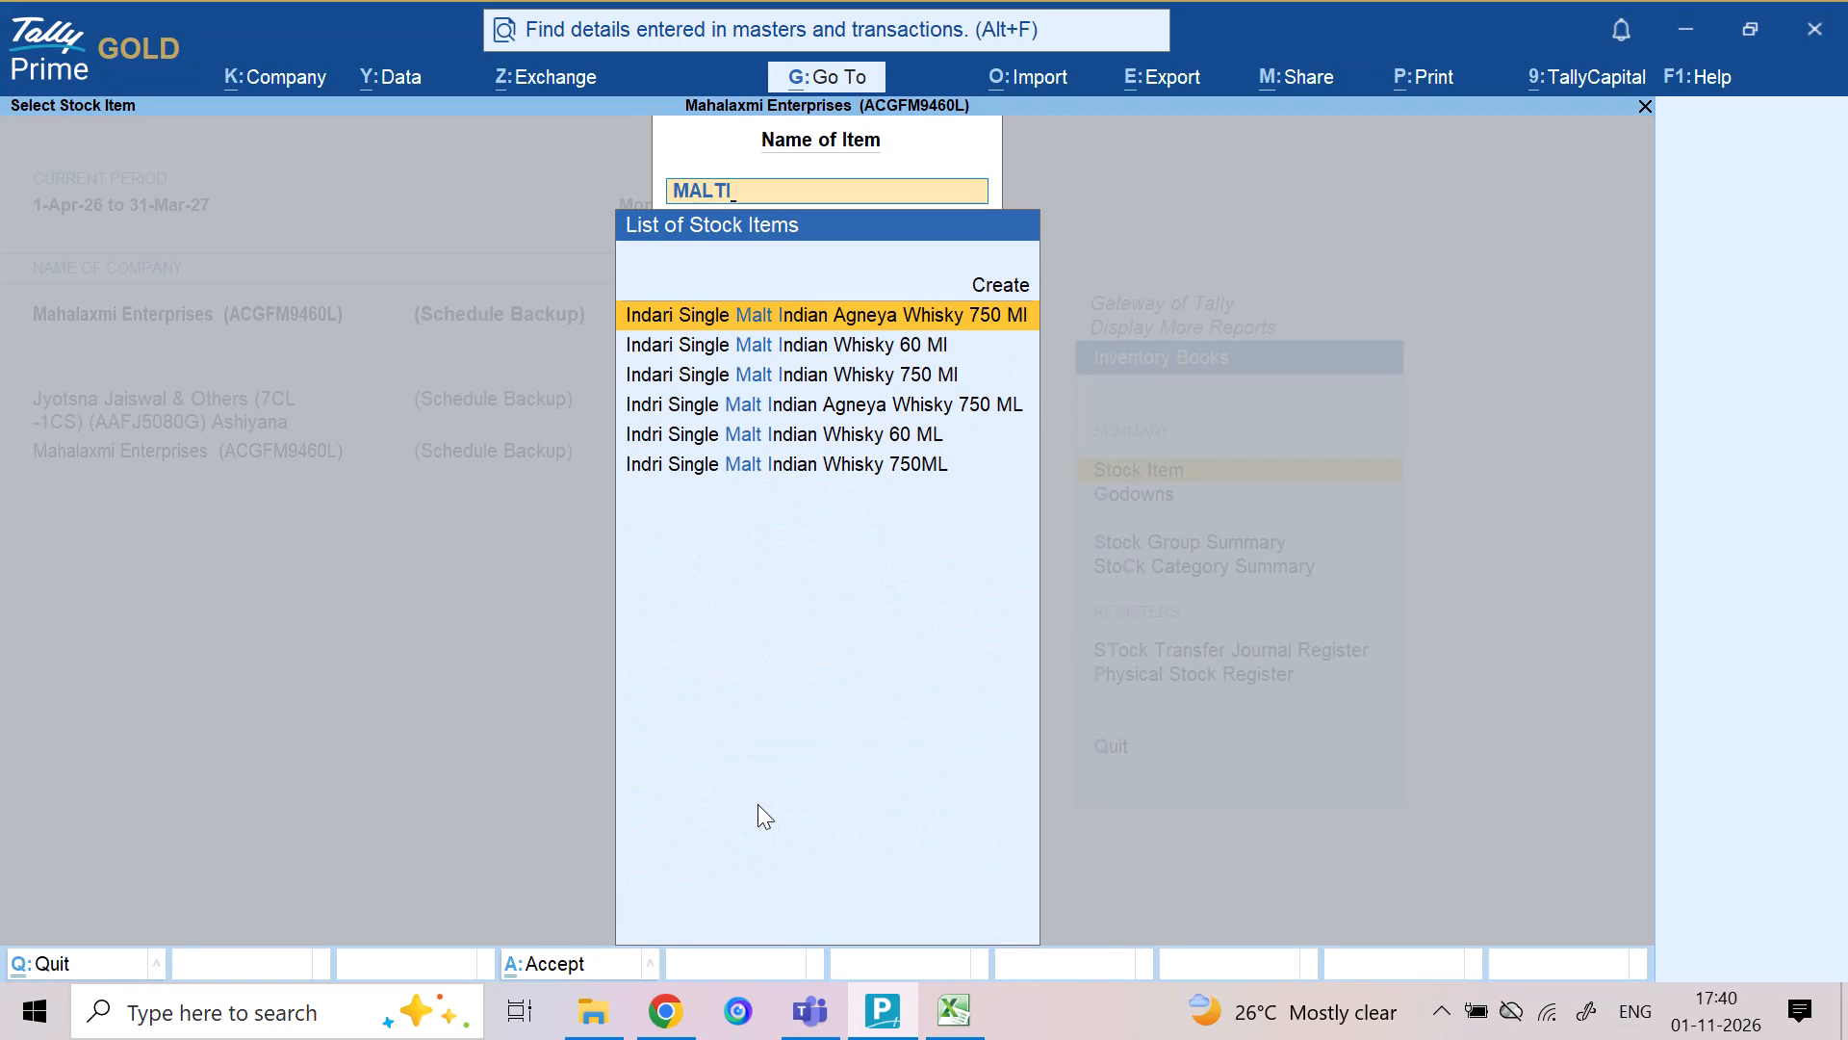
pyautogui.press('Down')
pyautogui.press('Down')
pyautogui.press('Down')
pyautogui.press('Down')
pyautogui.press('Down')
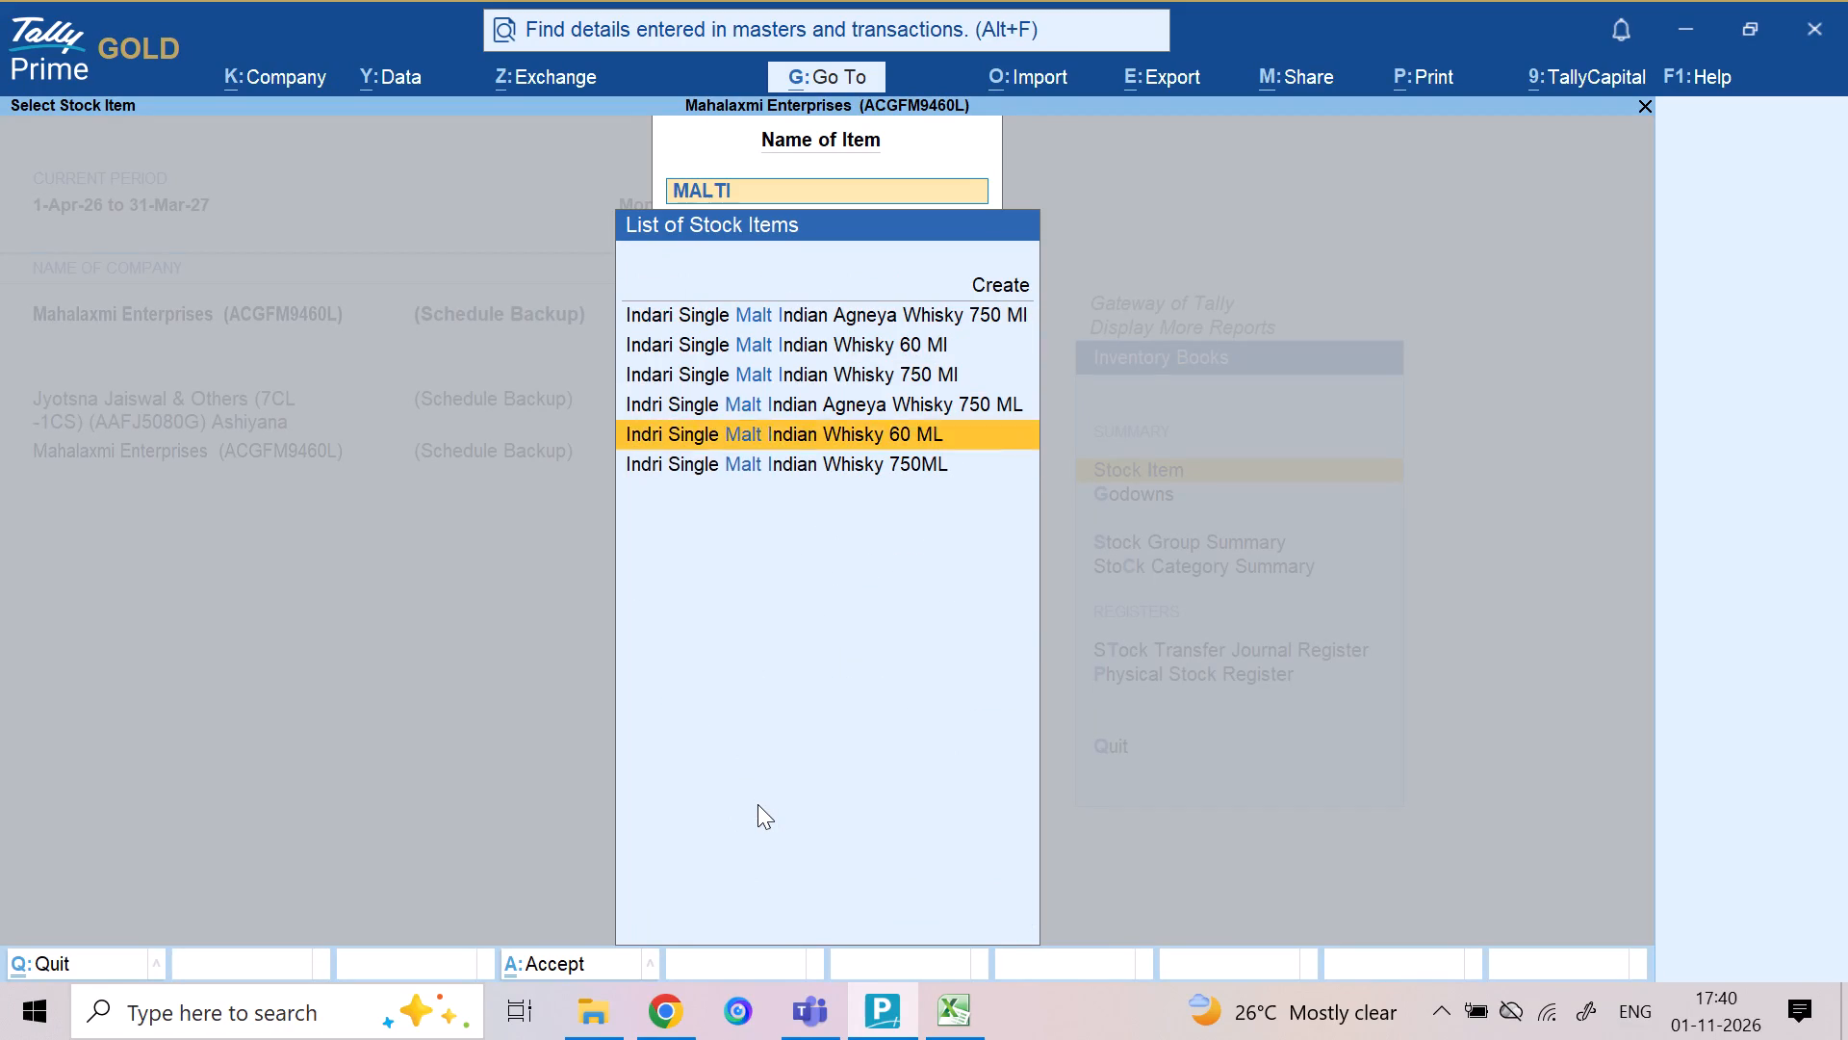
pyautogui.press('Up')
pyautogui.press('Up')
pyautogui.press('Up')
pyautogui.press('Up')
pyautogui.press('Up')
pyautogui.press('Up')
pyautogui.press('Down')
pyautogui.press('Down')
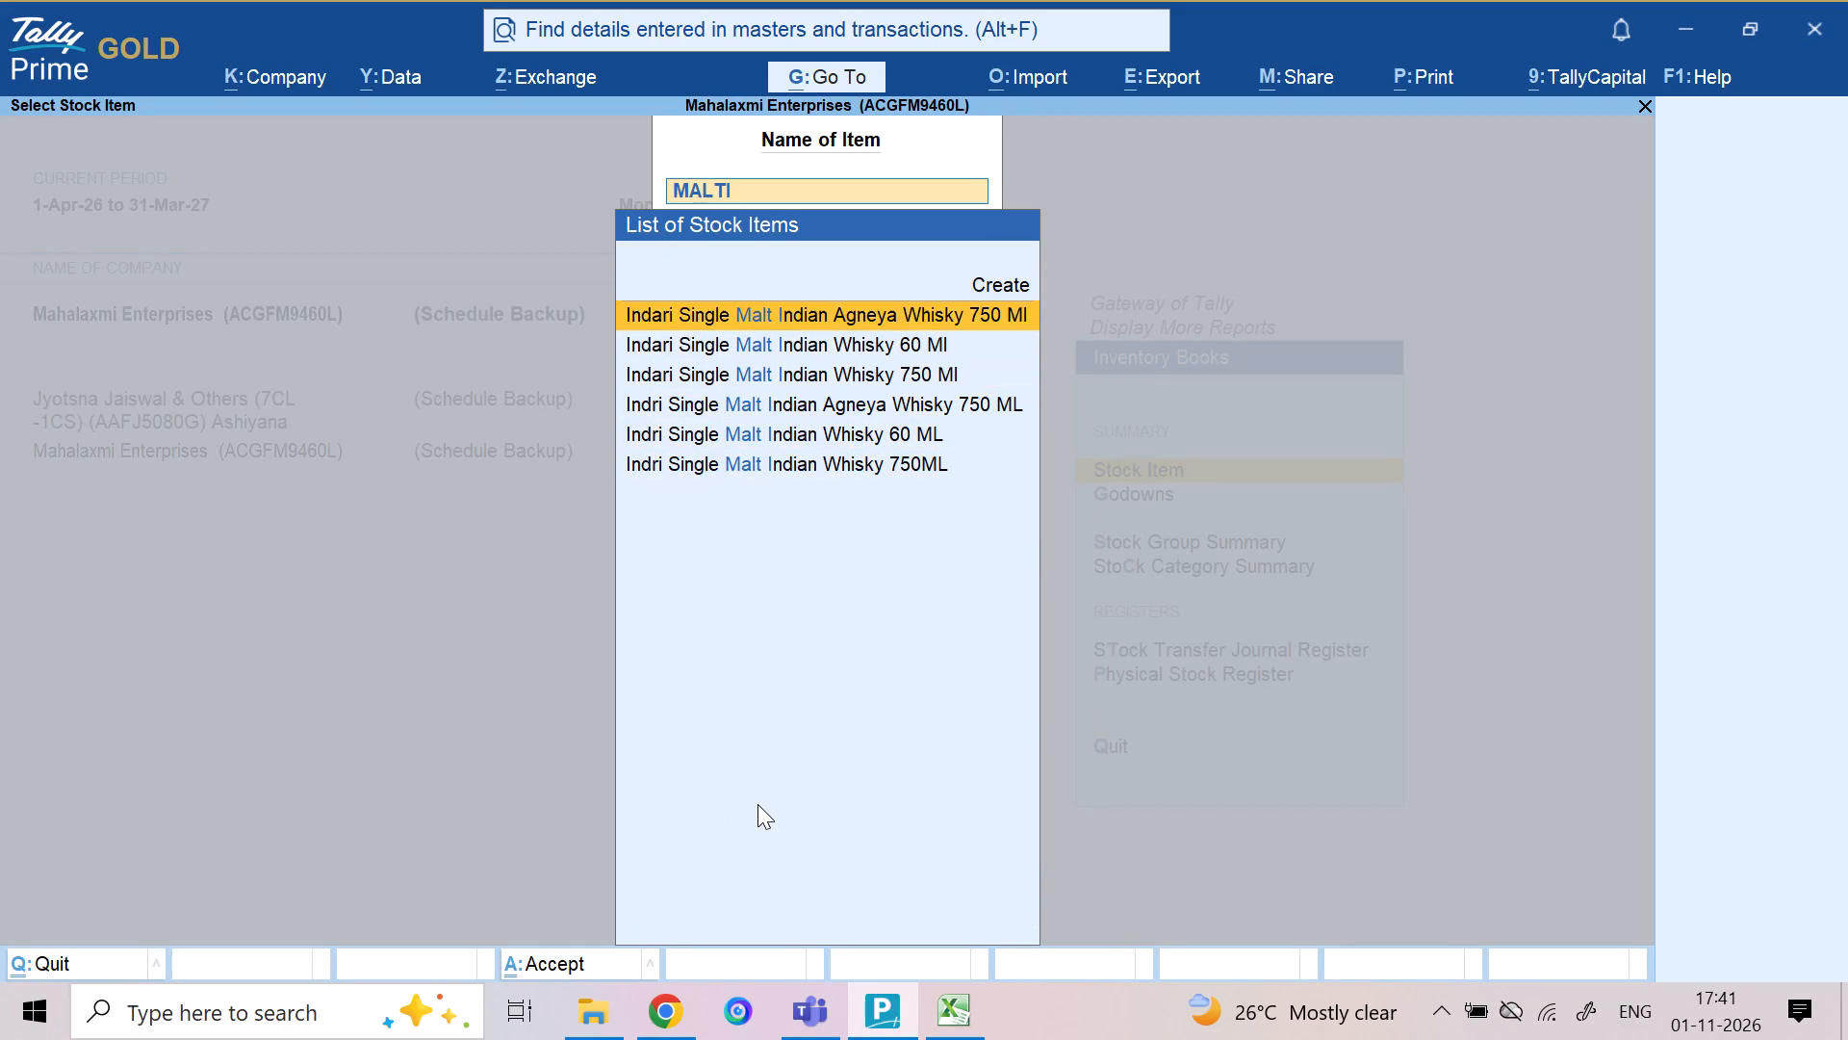
pyautogui.press('Down')
pyautogui.press('Down')
pyautogui.press('Down')
pyautogui.press('Up')
pyautogui.press('Up')
pyautogui.press('Up')
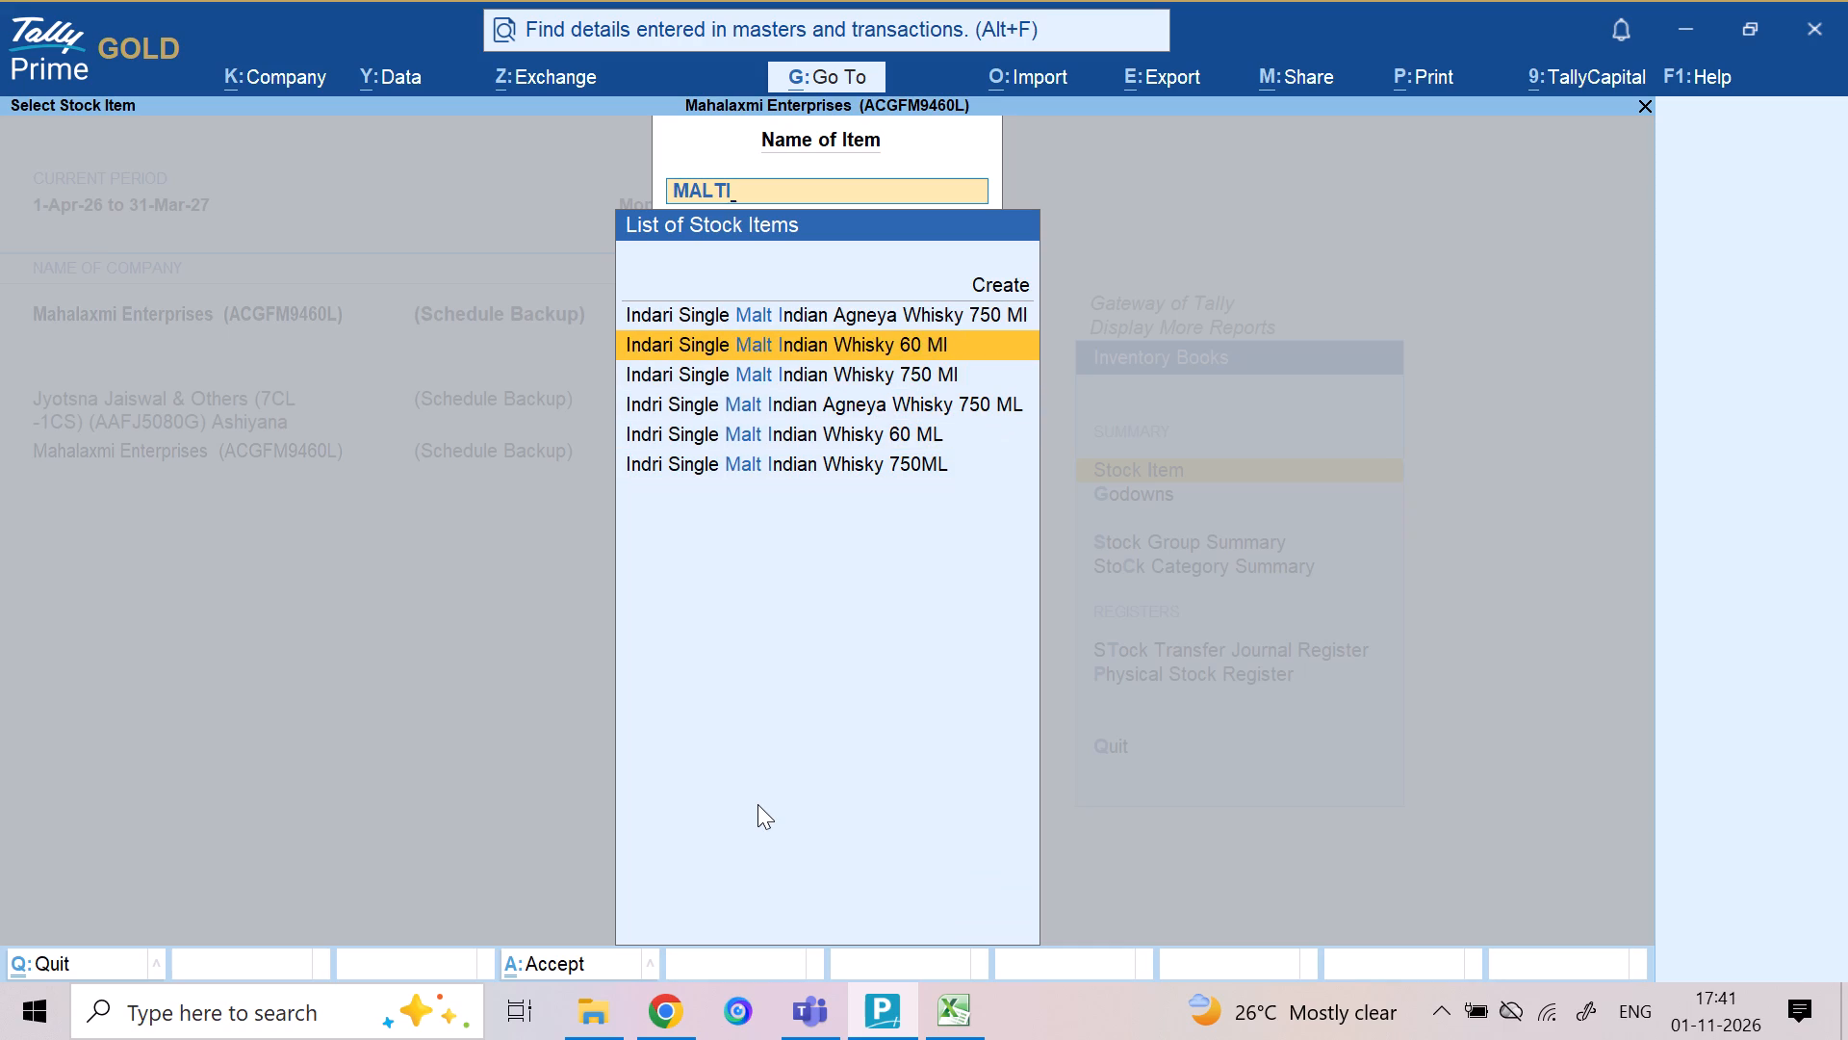
pyautogui.press('Down')
pyautogui.press('Down')
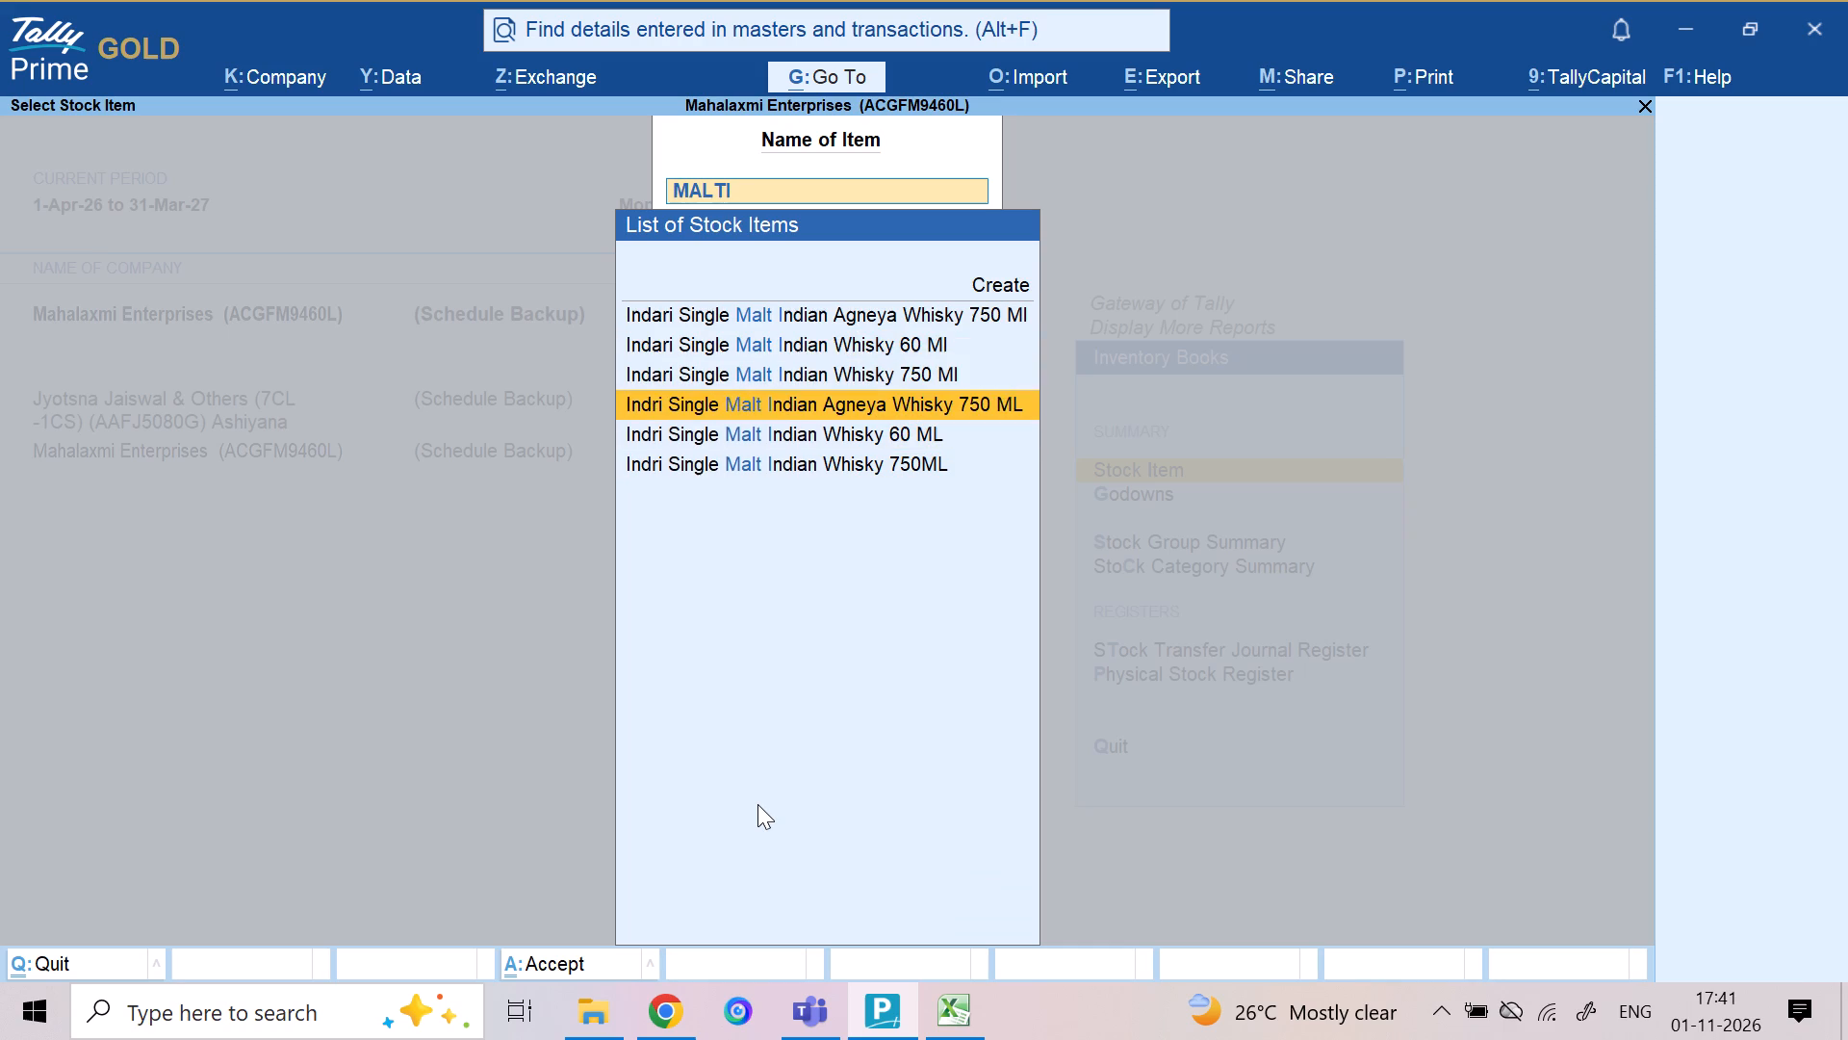
pyautogui.press('Down')
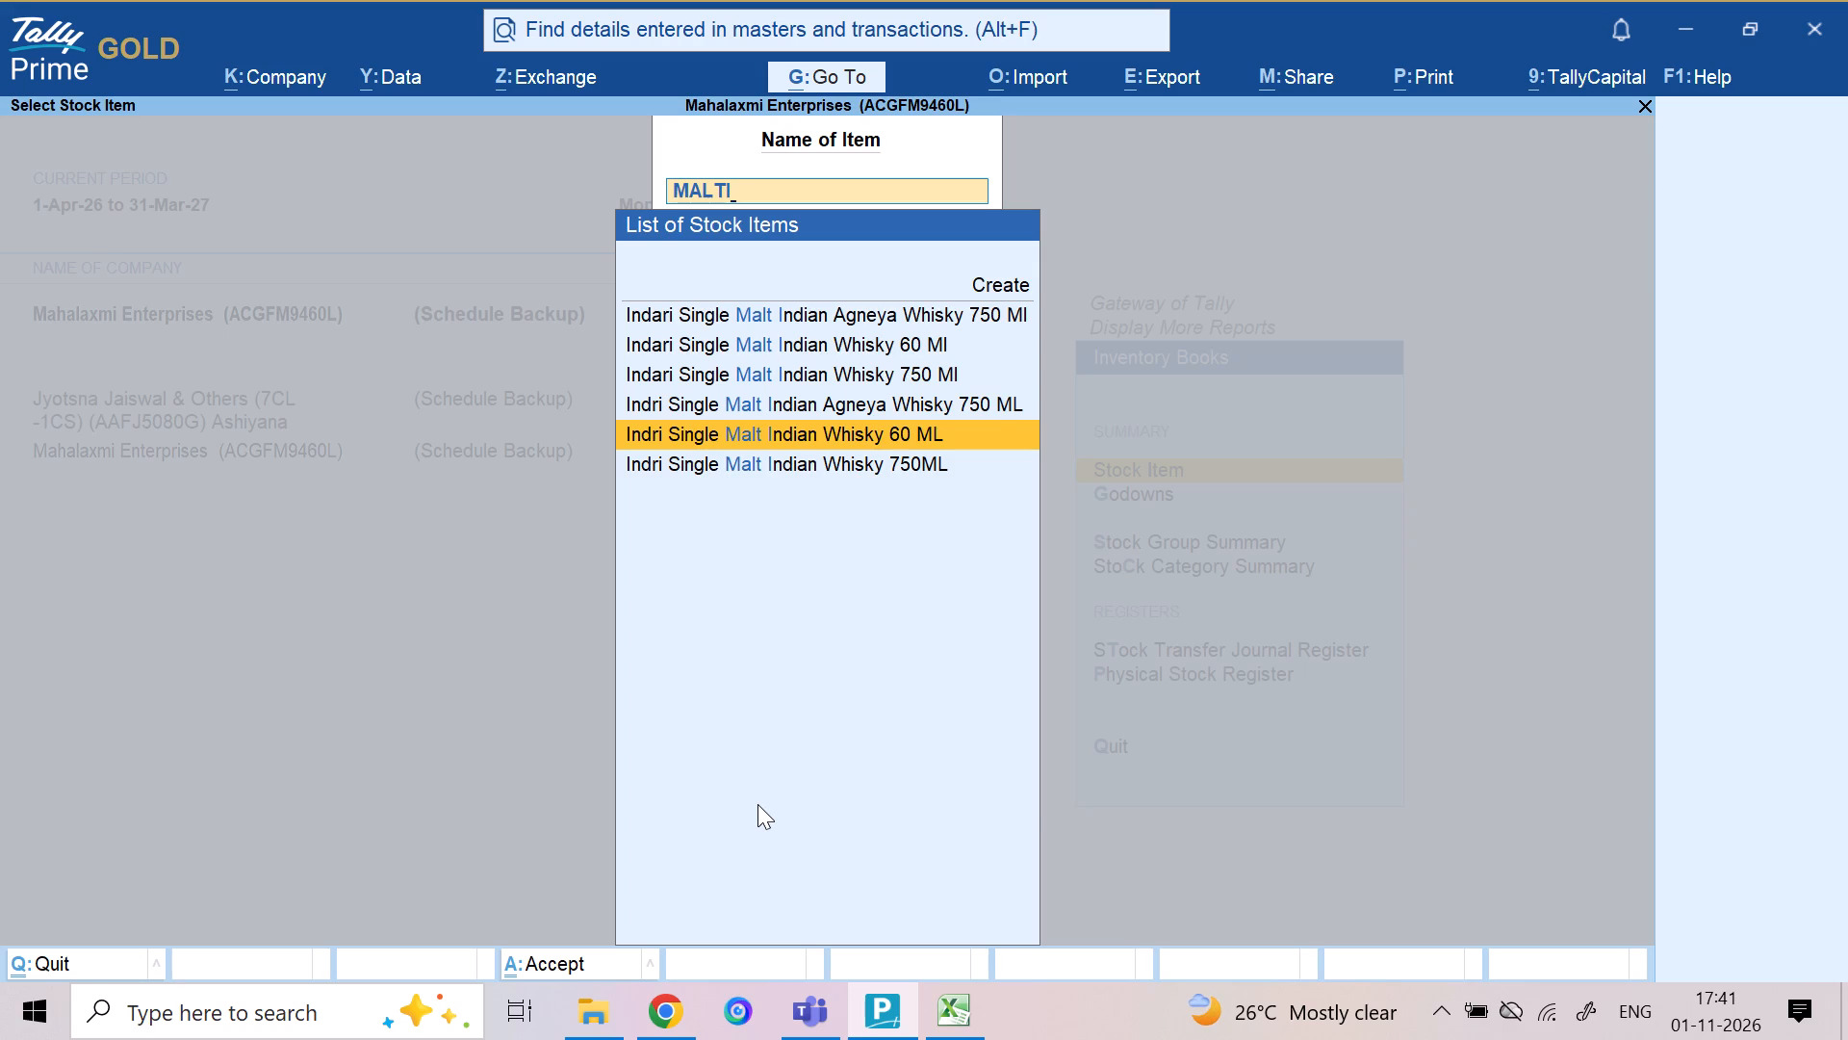
pyautogui.press('Up')
pyautogui.press('Up')
pyautogui.press('Up')
pyautogui.press('Up')
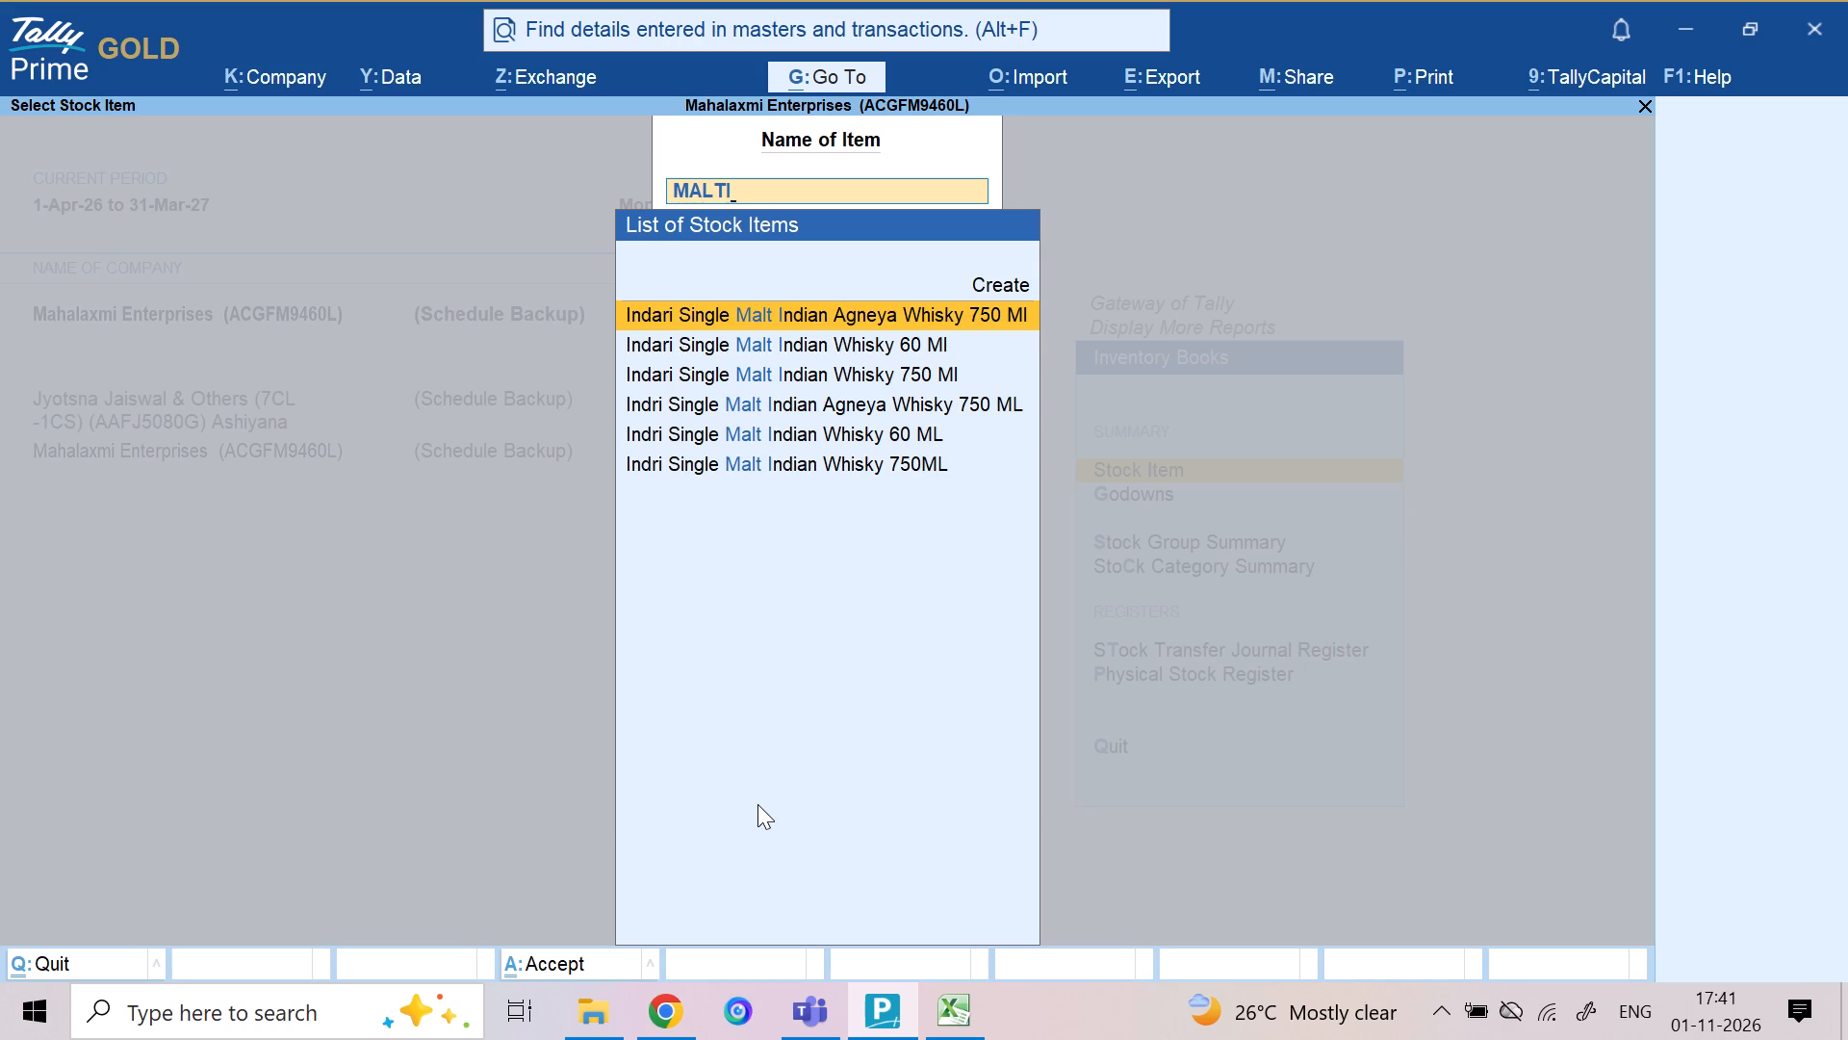
# View the monthly summary of Indri Single Malt Indian Agneya Whisky 750 ML and return to the stock item list.
pyautogui.press('Down')
pyautogui.press('Down')
pyautogui.press('Down')
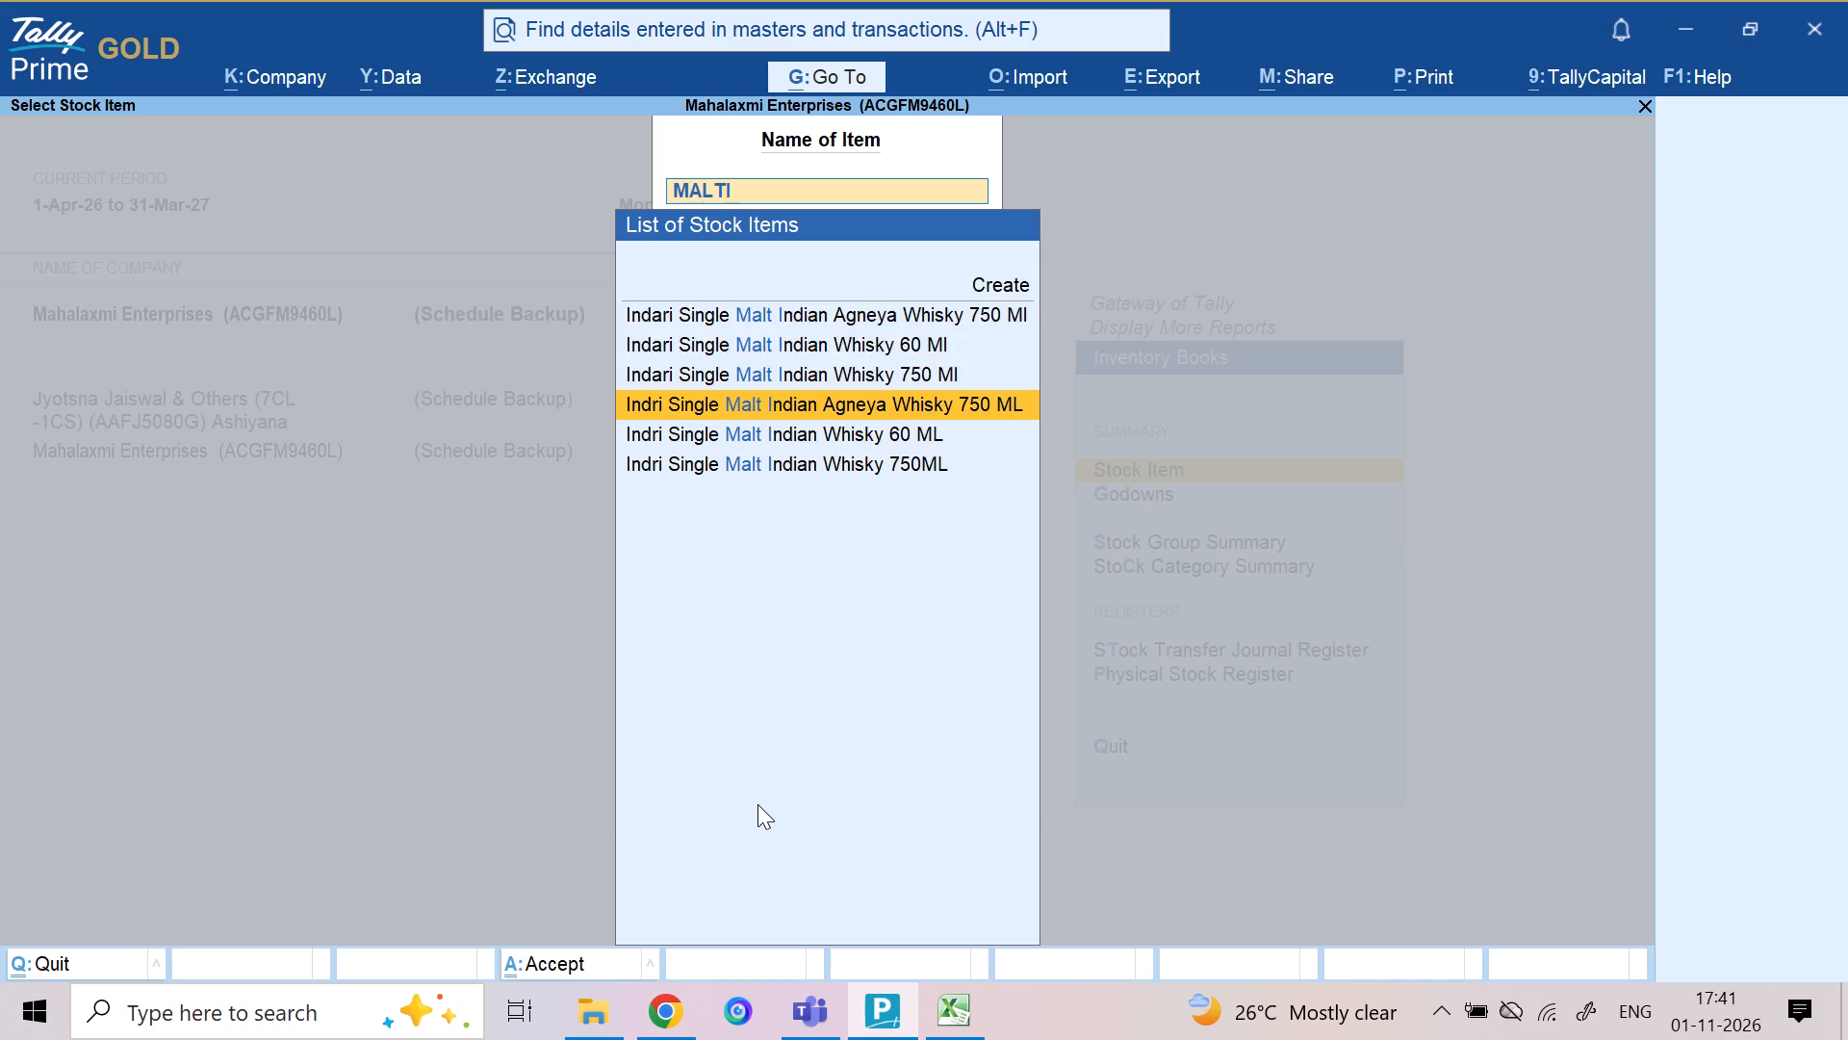
pyautogui.press('Return')
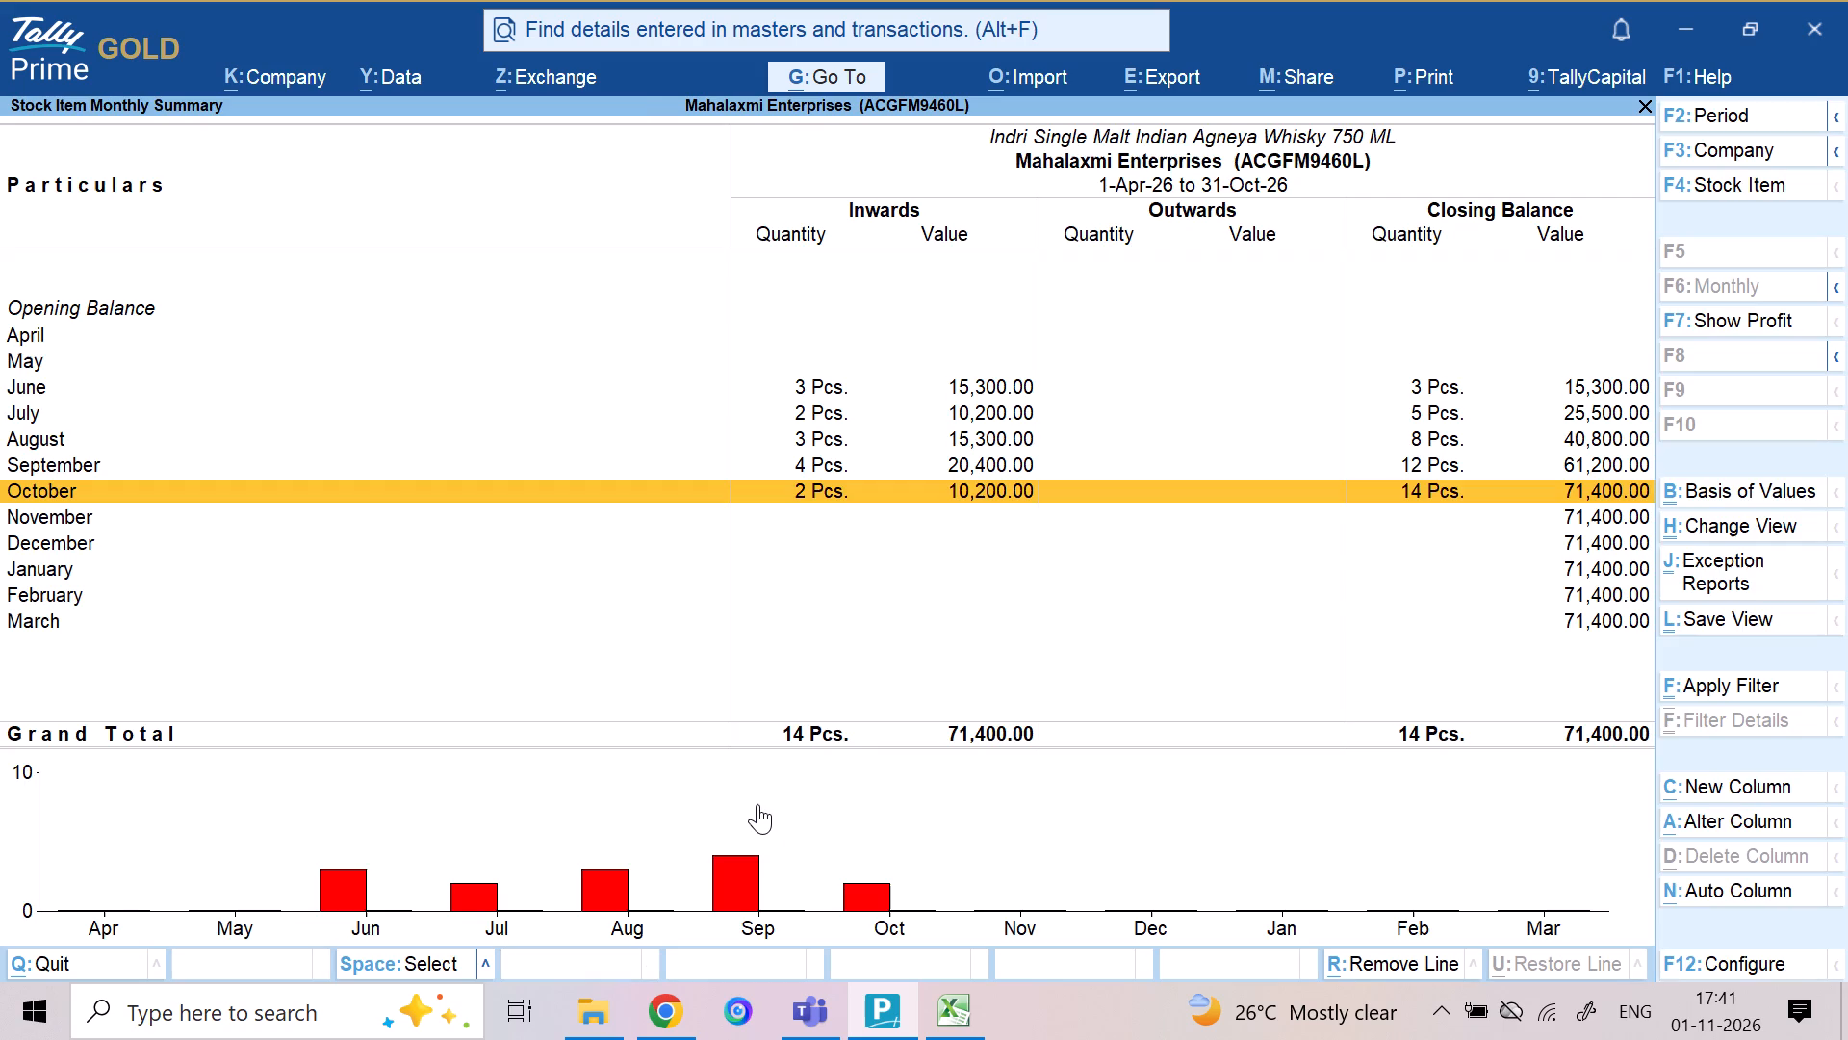
pyautogui.press('Escape')
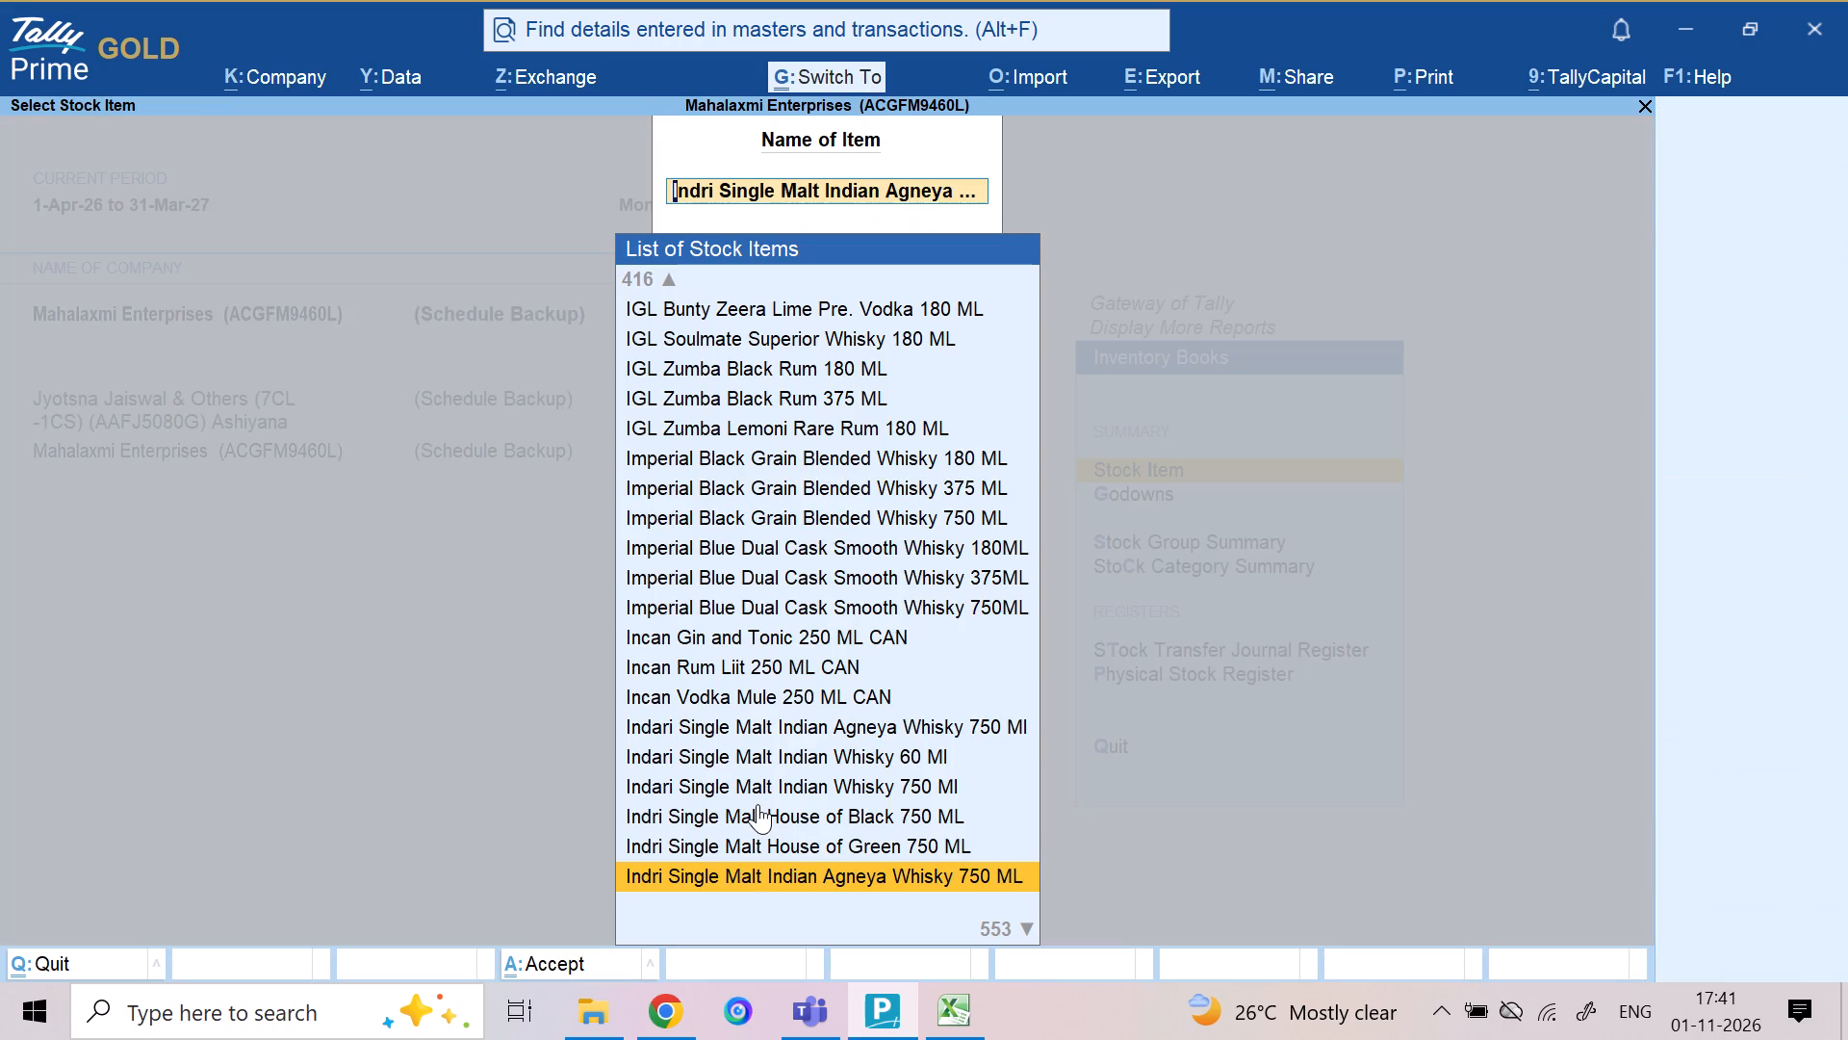
# Copy the full name Indri Single Malt Indian Agneya Whisky 750 ML and search the Excel sheet 15-10-26 for it.
pyautogui.hotkey('ctrl', 'c')
pyautogui.hotkey('alt', 'Tab')
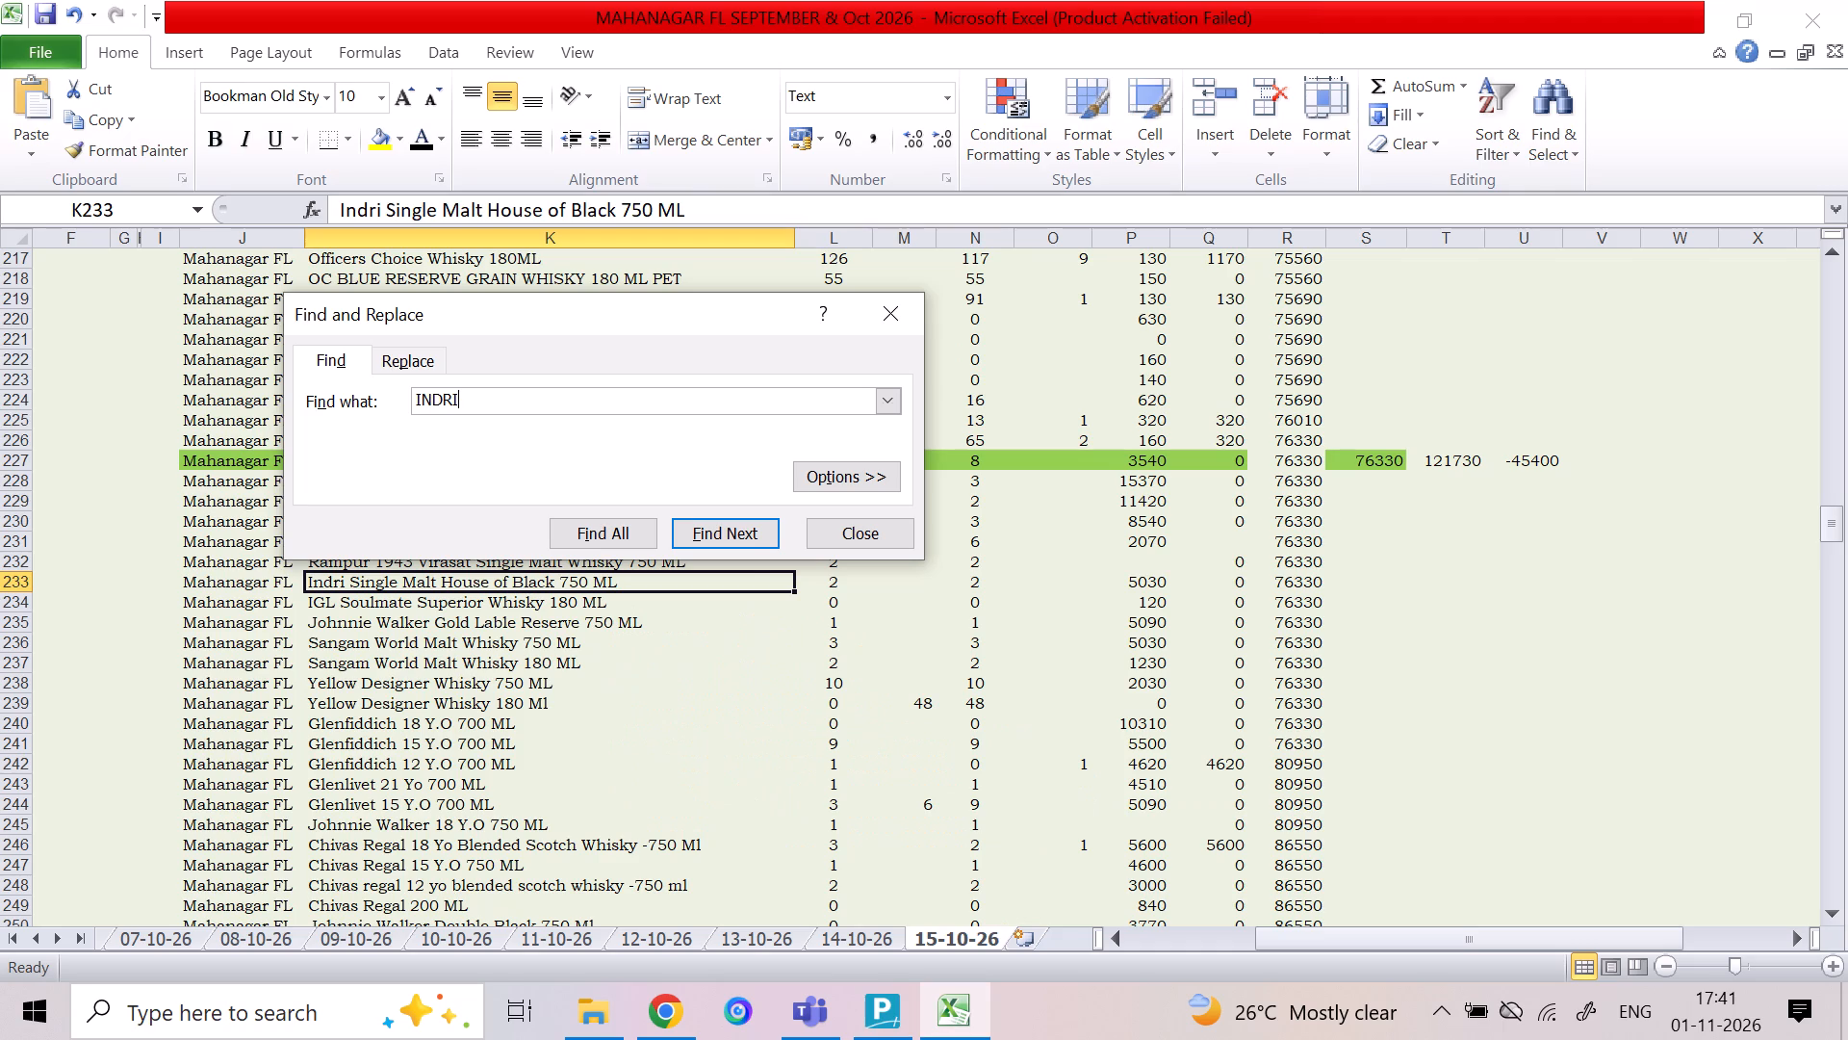
pyautogui.click(757, 562)
pyautogui.click(775, 631)
pyautogui.moveTo(730, 405); pyautogui.dragTo(386, 341)
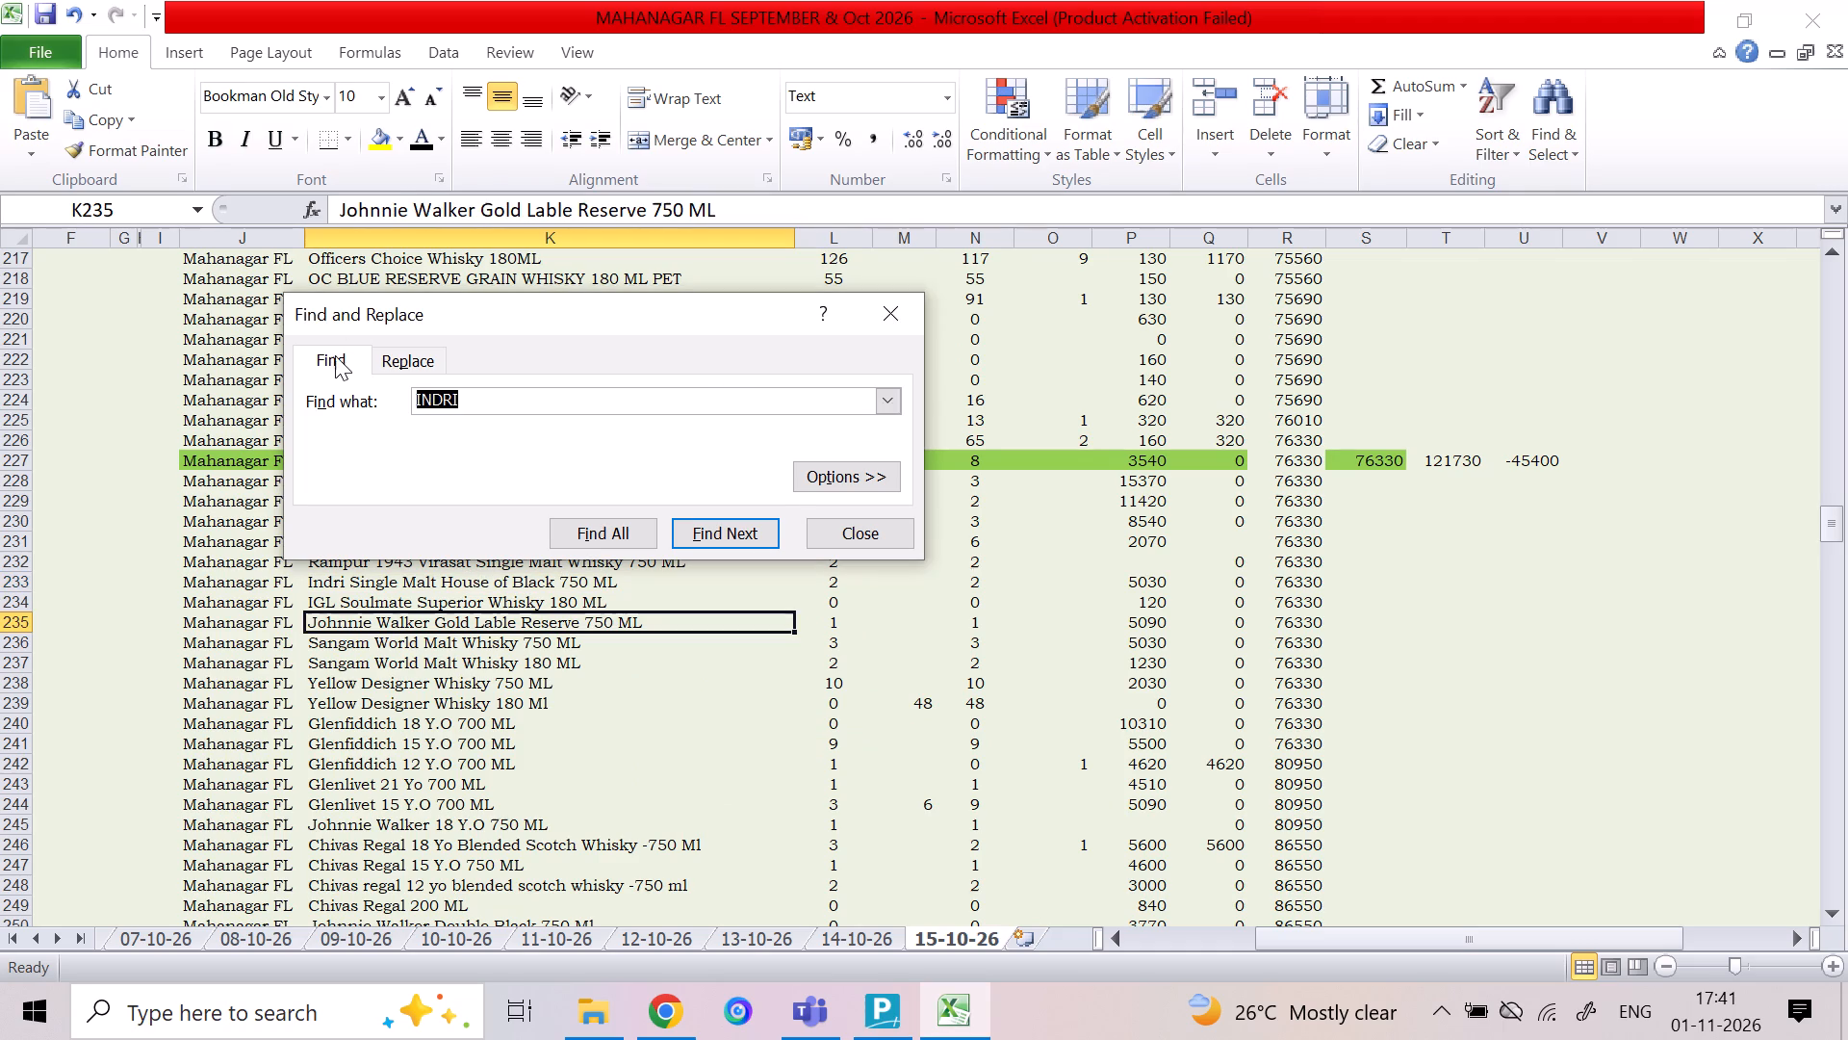
pyautogui.hotkey('ctrl', 'v')
pyautogui.click(719, 540)
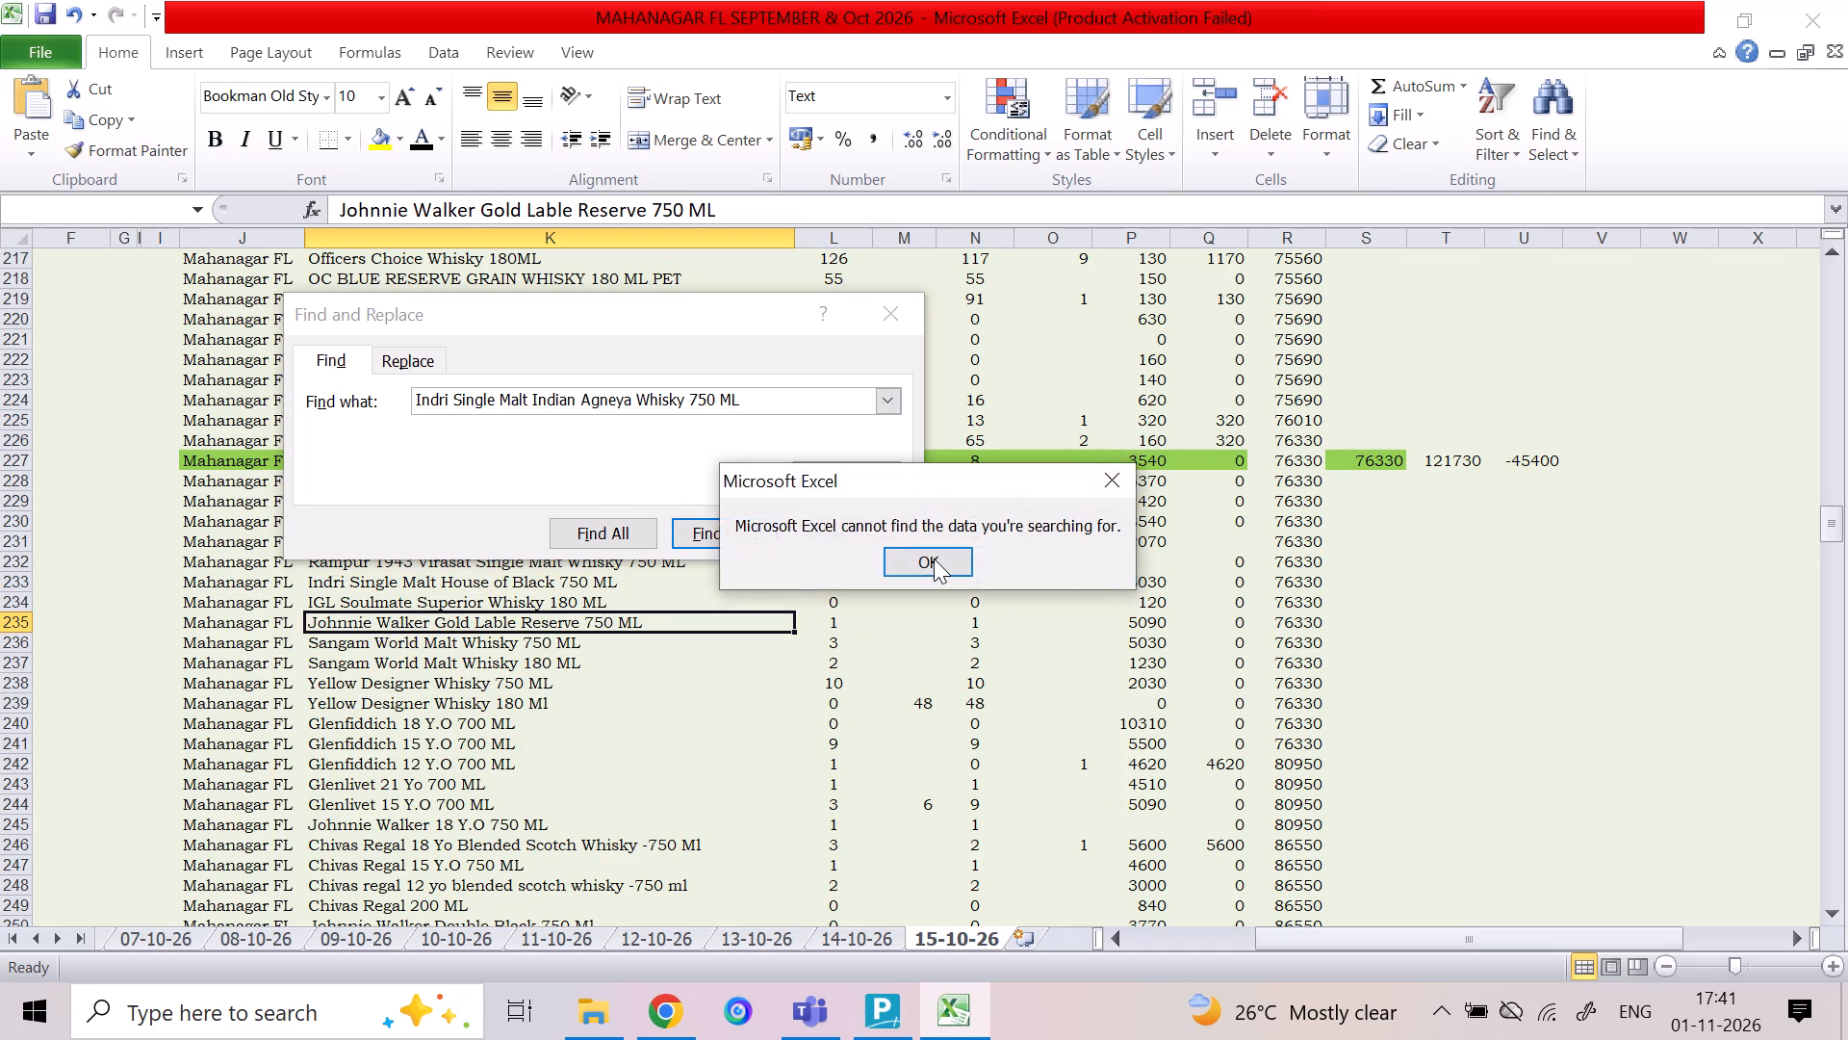
pyautogui.click(938, 559)
pyautogui.click(854, 648)
pyautogui.click(740, 541)
pyautogui.click(942, 558)
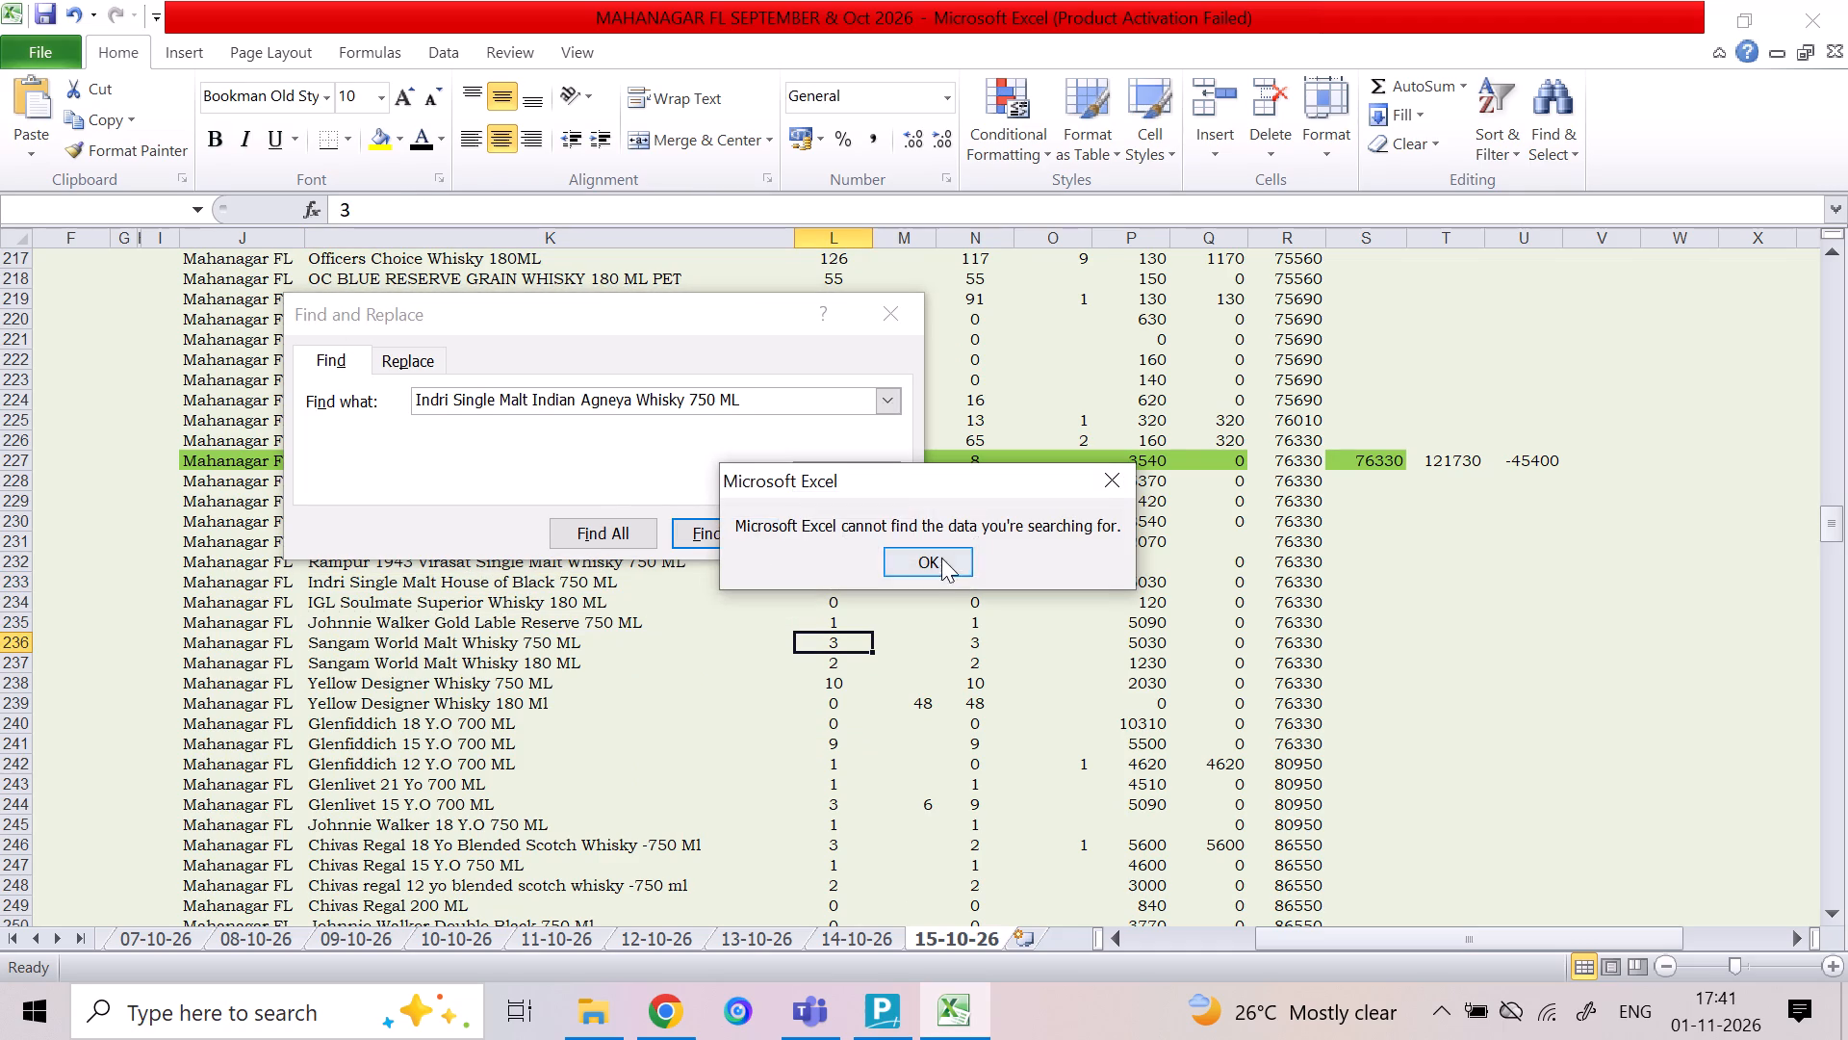
# Shorten the search text to "Indri Single" and search the sheet again.
pyautogui.click(796, 398)
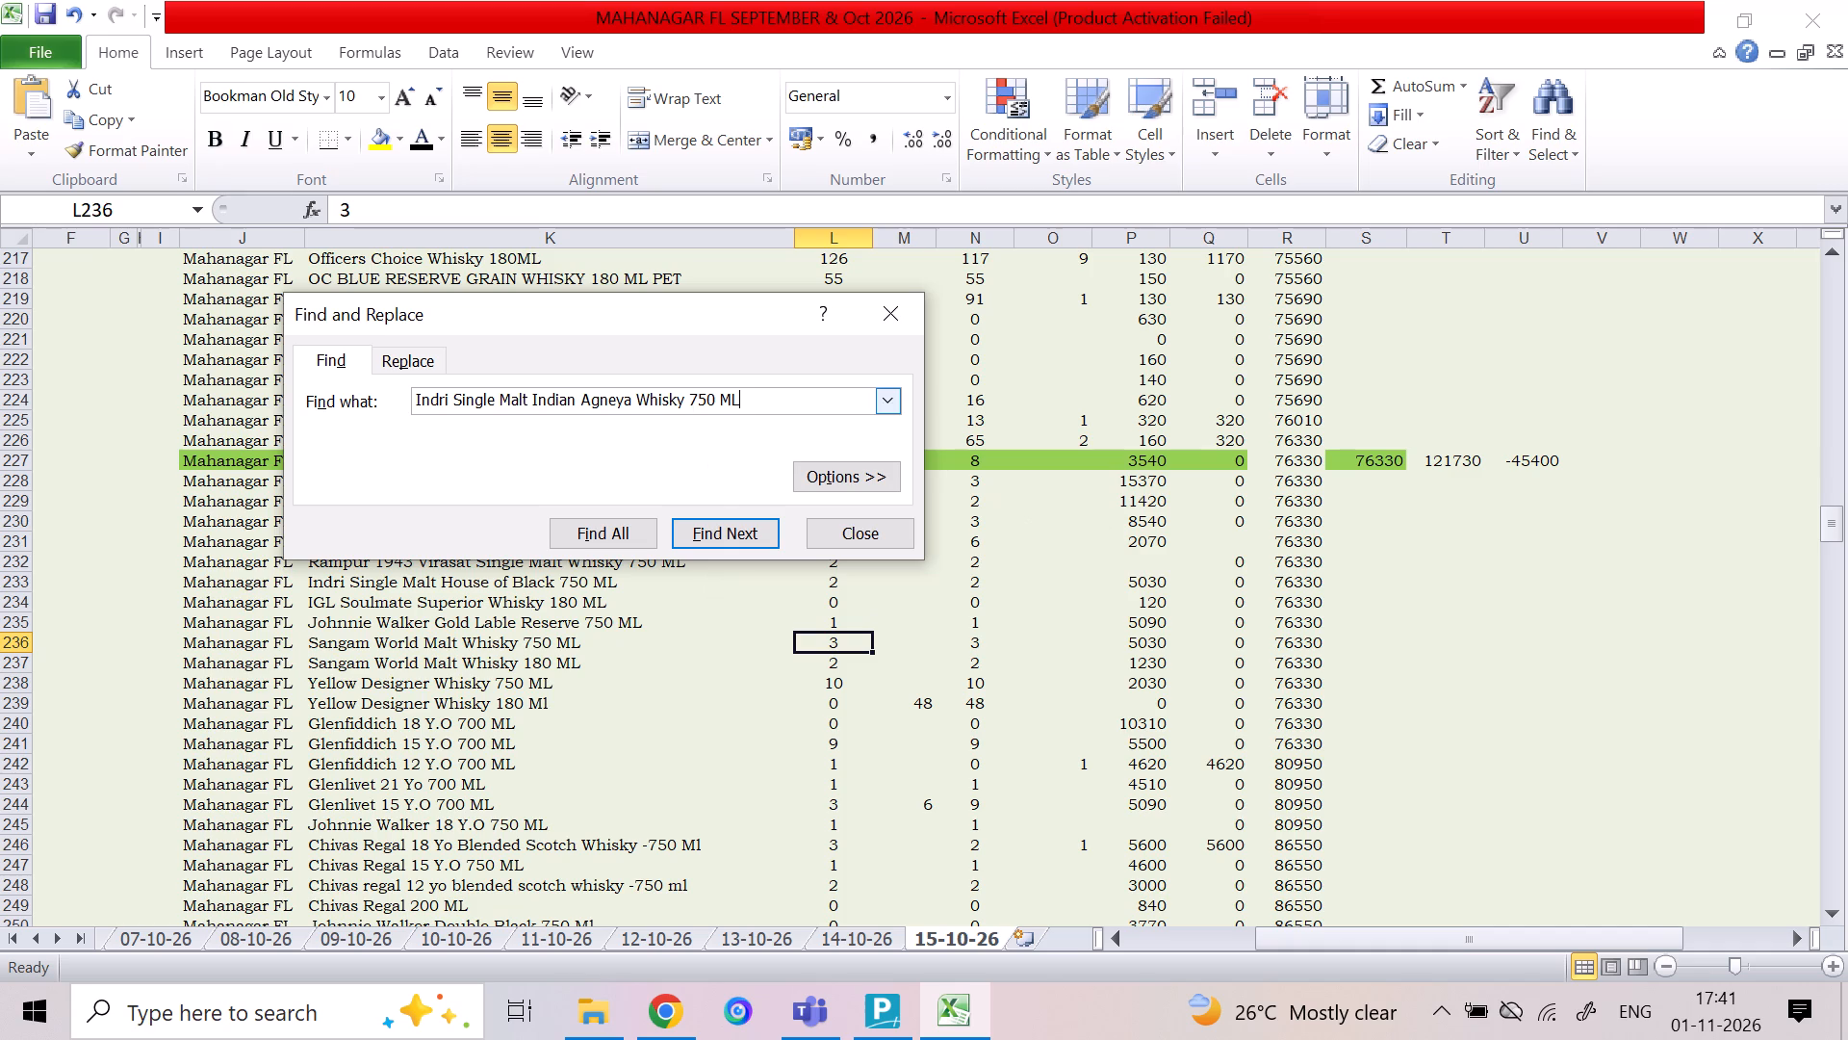
pyautogui.moveTo(796, 398); pyautogui.dragTo(537, 397)
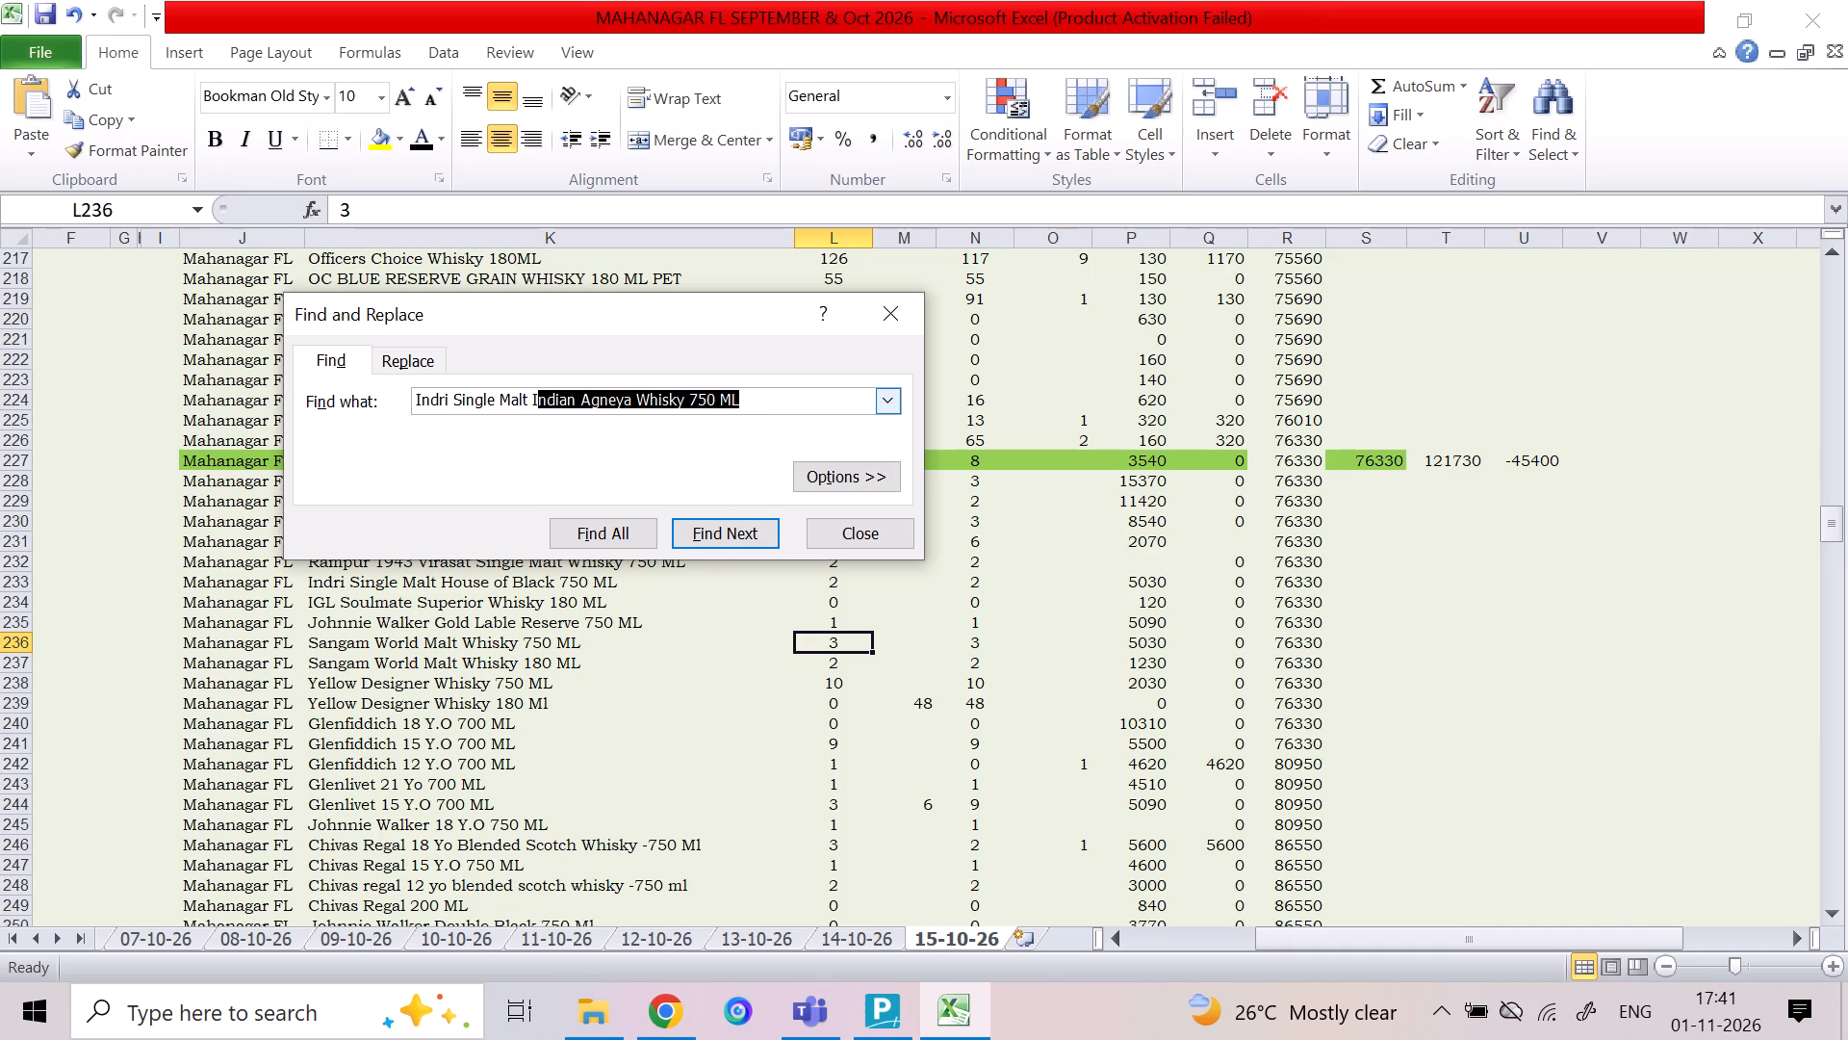
pyautogui.moveTo(537, 397); pyautogui.dragTo(505, 397)
pyautogui.press('Delete')
pyautogui.click(715, 538)
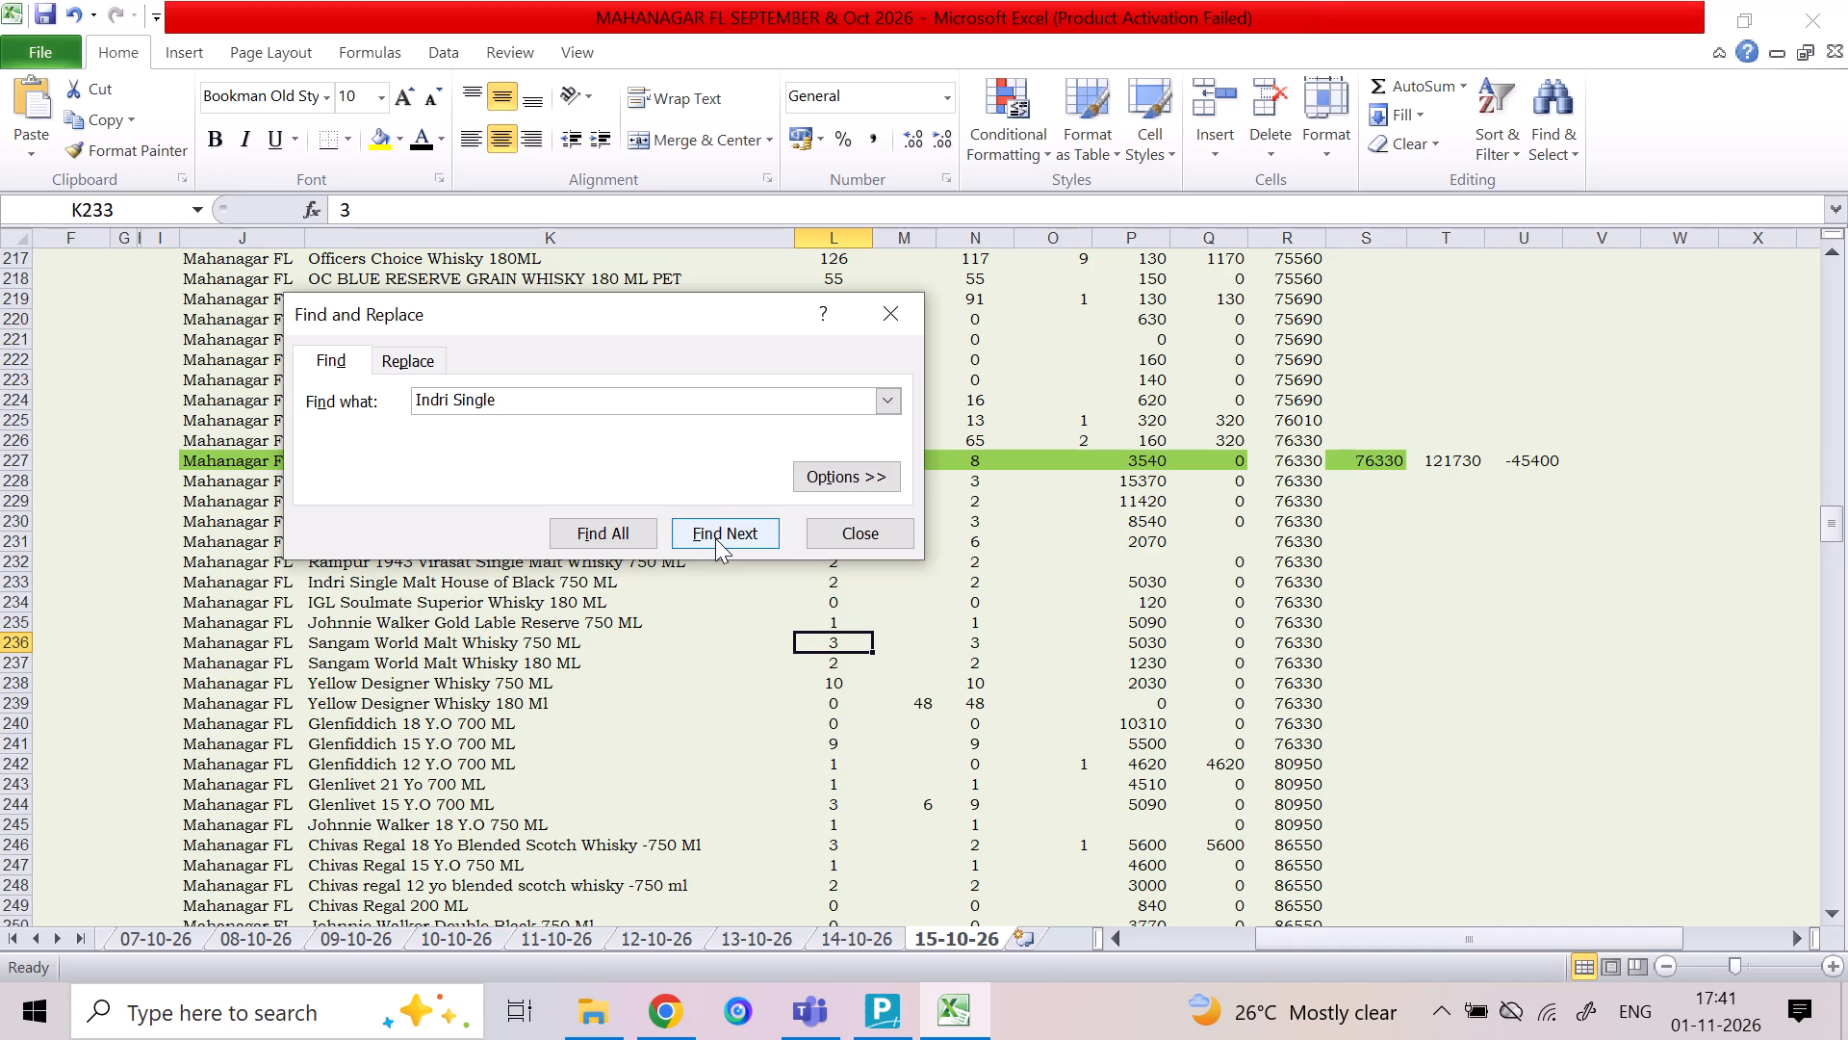
pyautogui.click(718, 534)
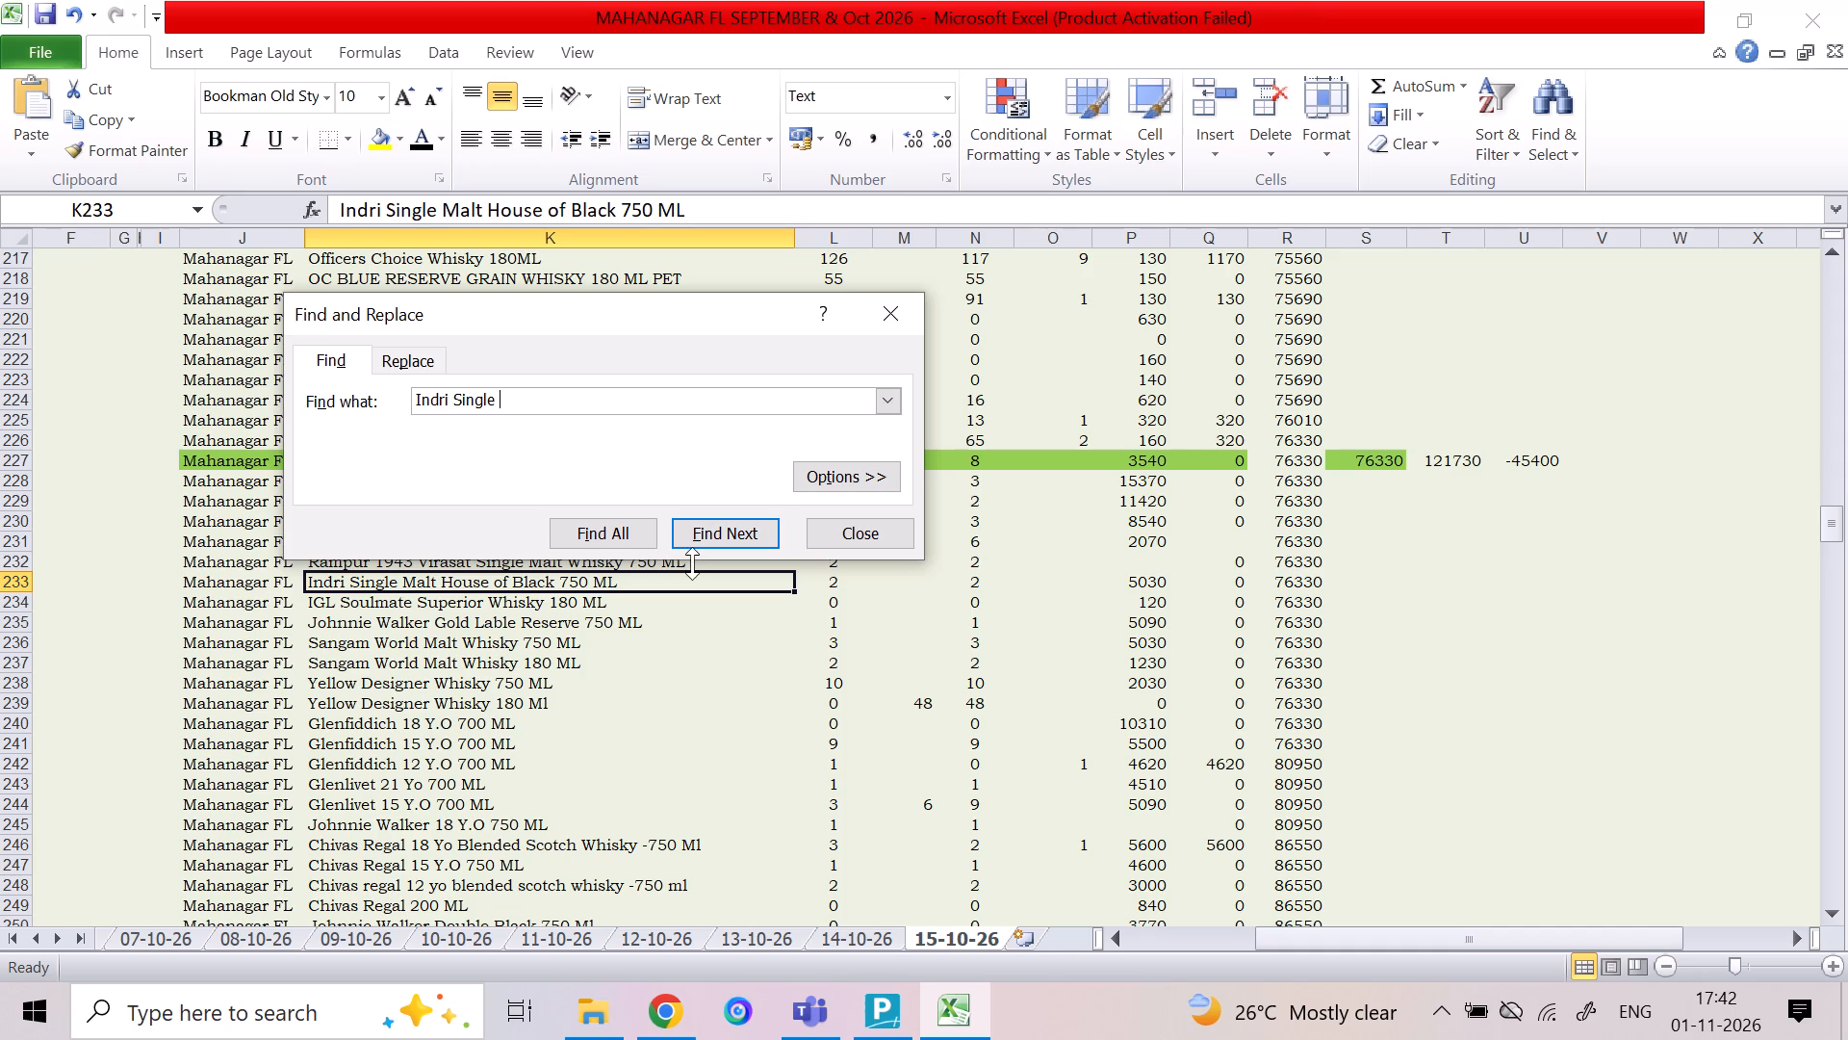
# Recheck the item name in TallyPrime, search the Excel sheet for "Indri Single MALT", and close the search.
pyautogui.hotkey('alt', 'Tab')
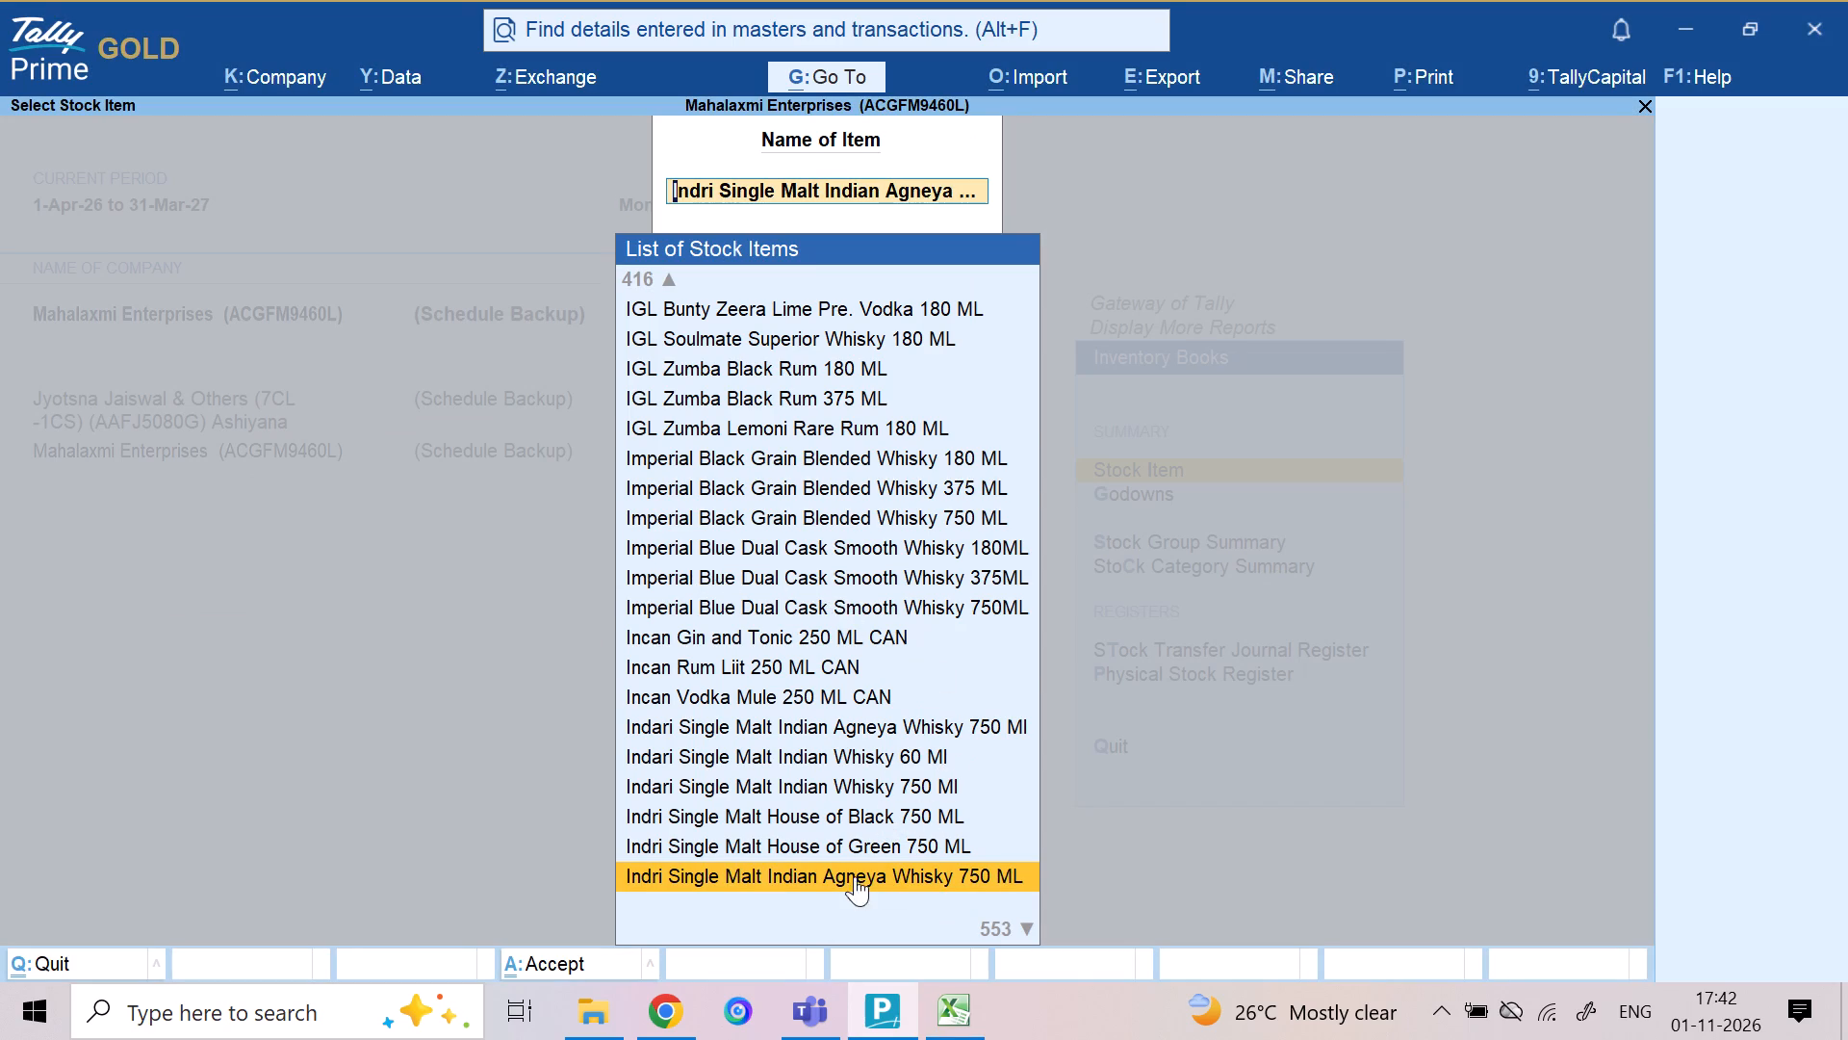
pyautogui.hotkey('alt', 'Tab')
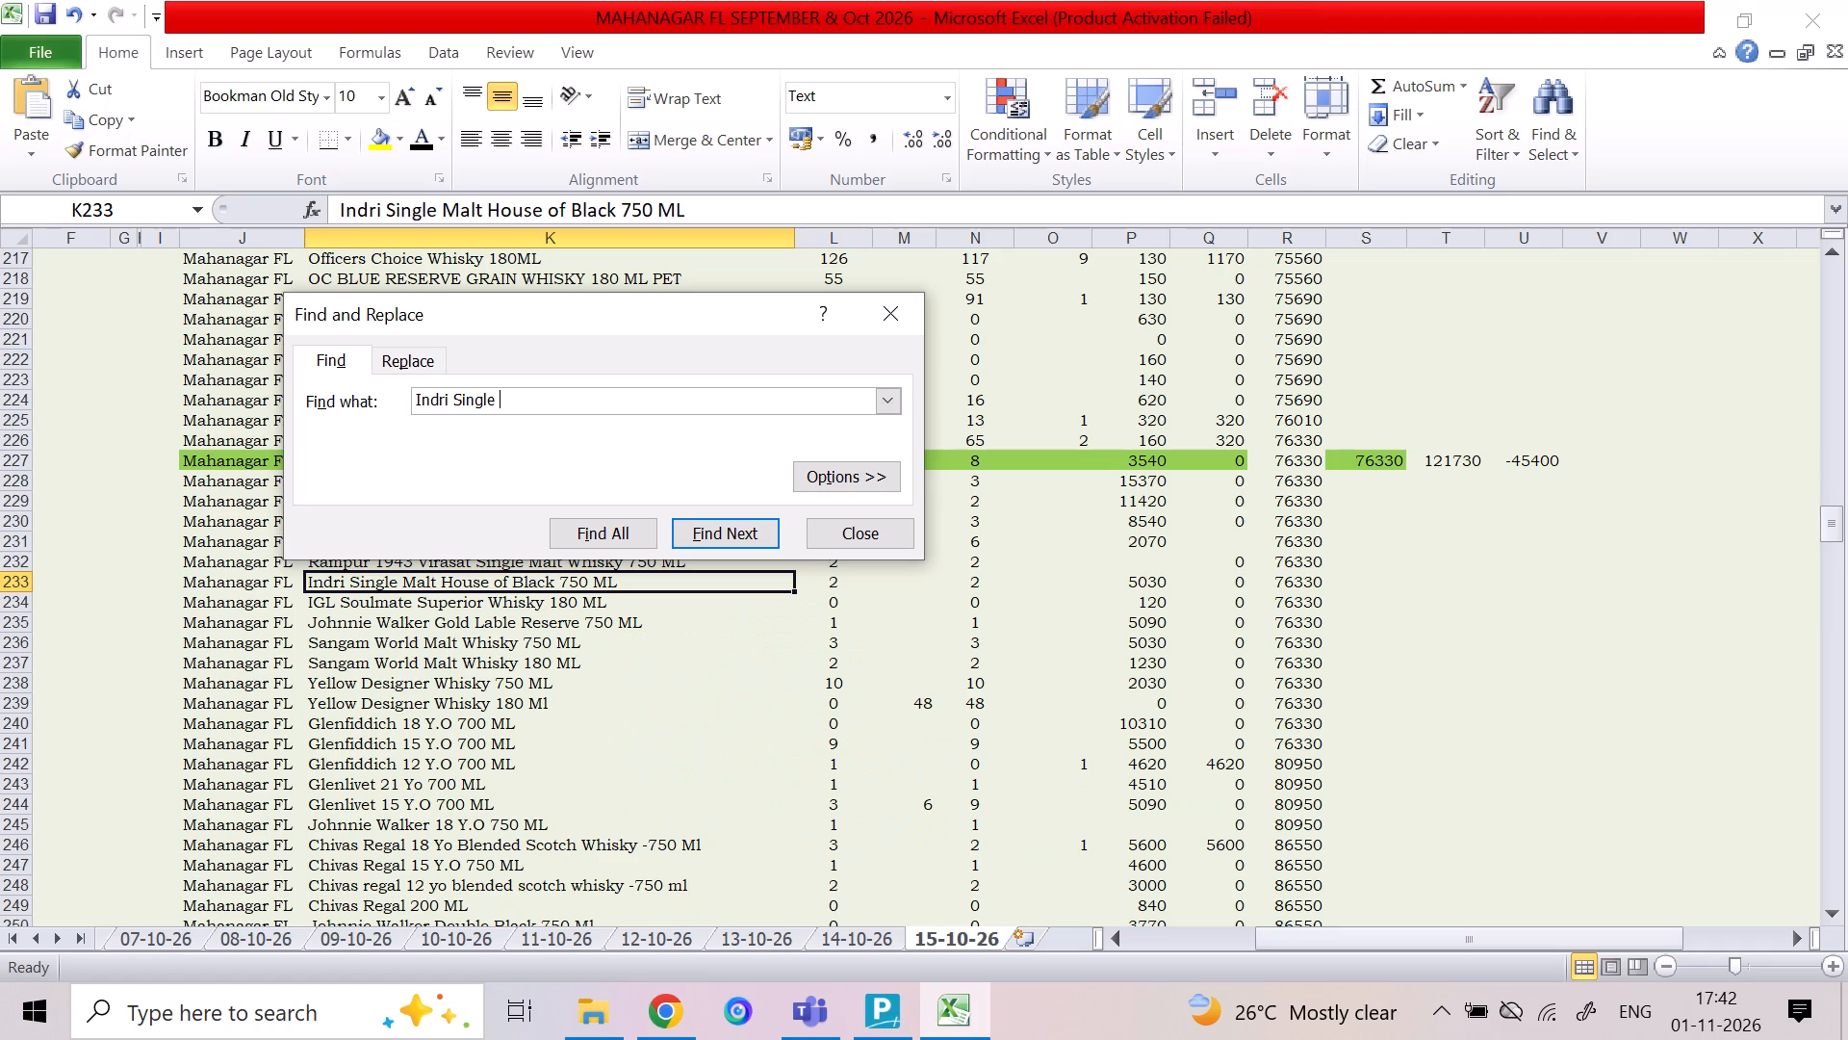
pyautogui.hotkey('alt', 'Tab')
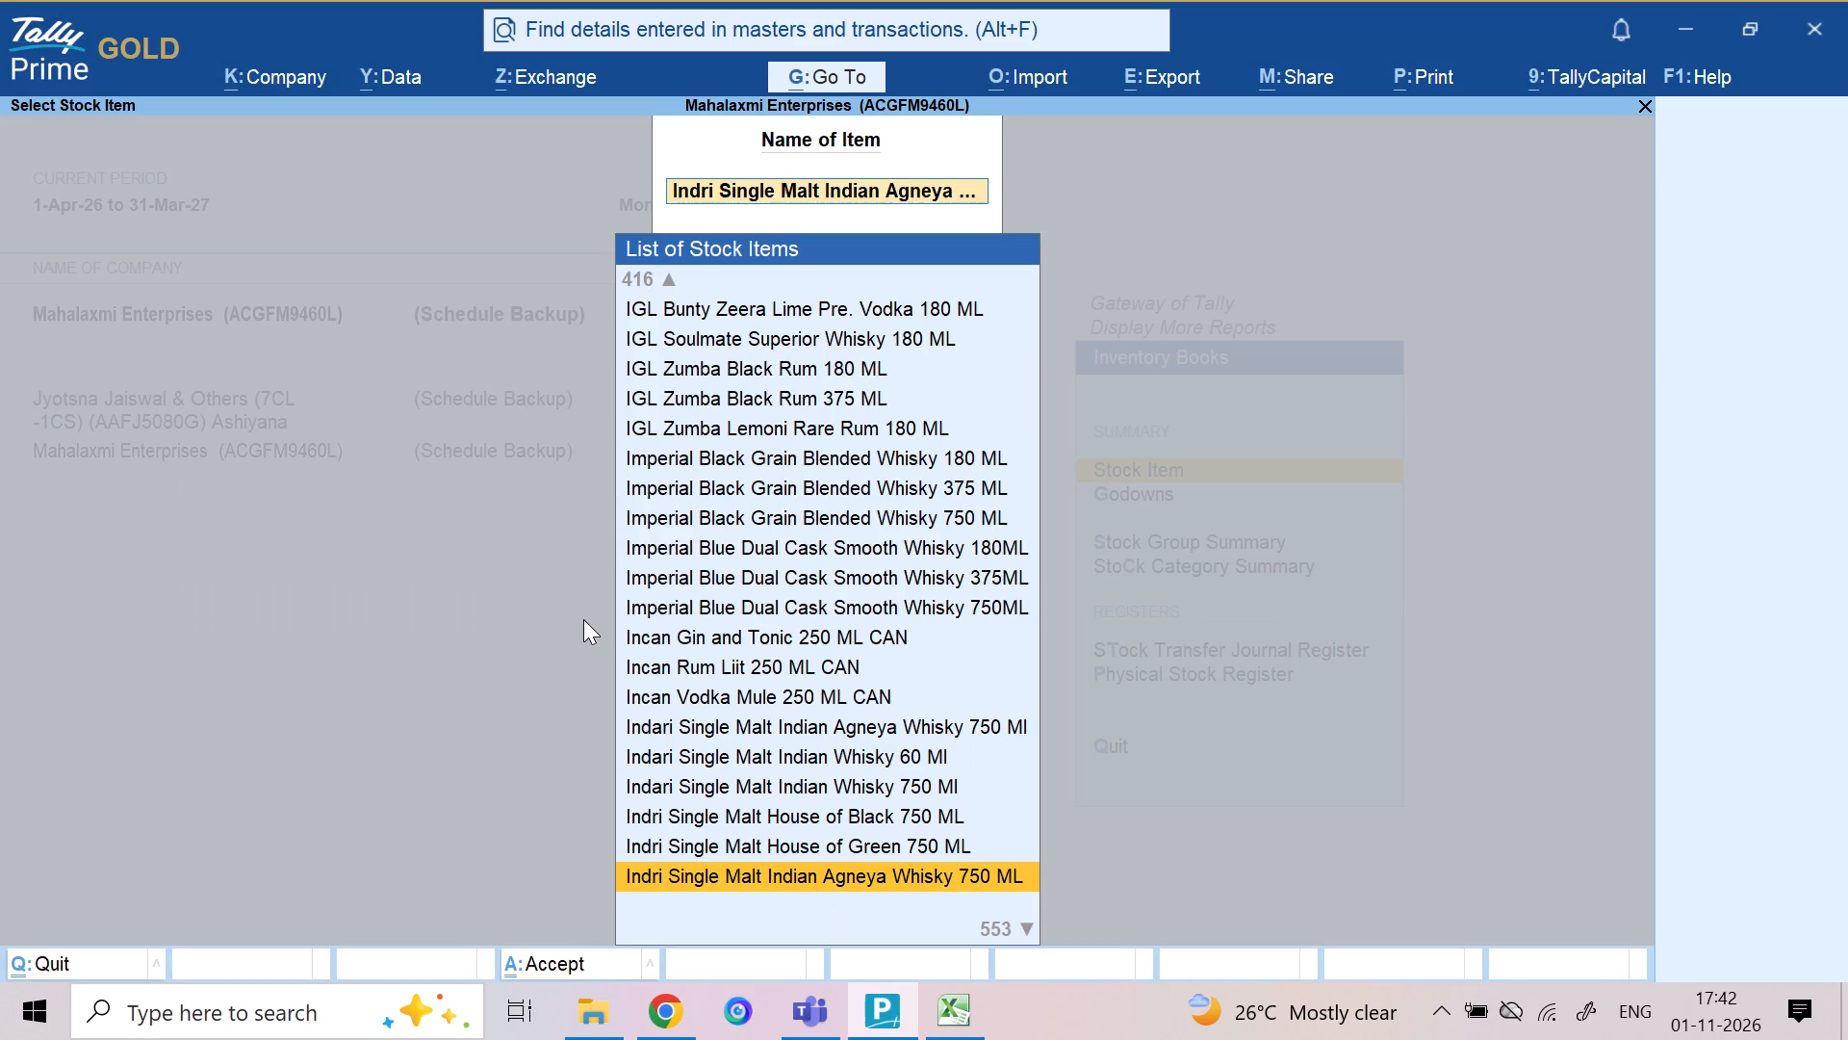
pyautogui.hotkey('alt', 'Tab')
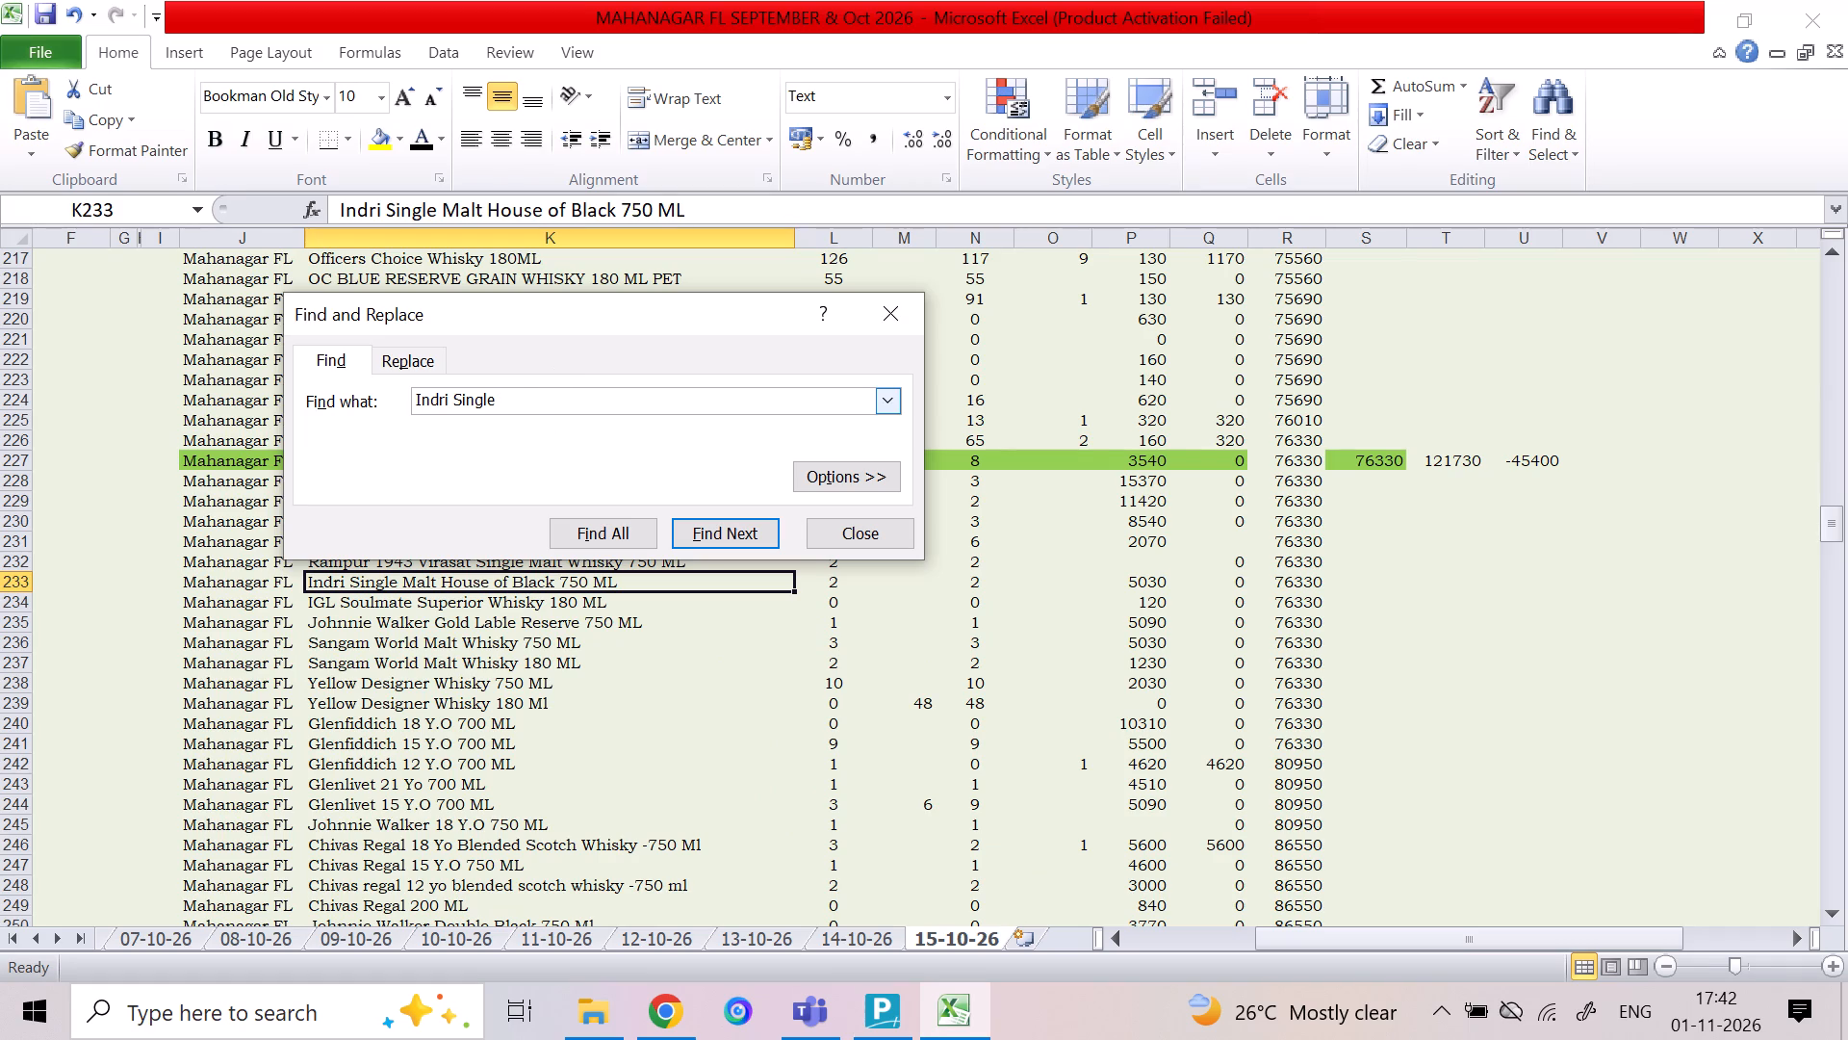
pyautogui.write('MALT')
pyautogui.press('Return')
pyautogui.press('Return')
pyautogui.click(722, 734)
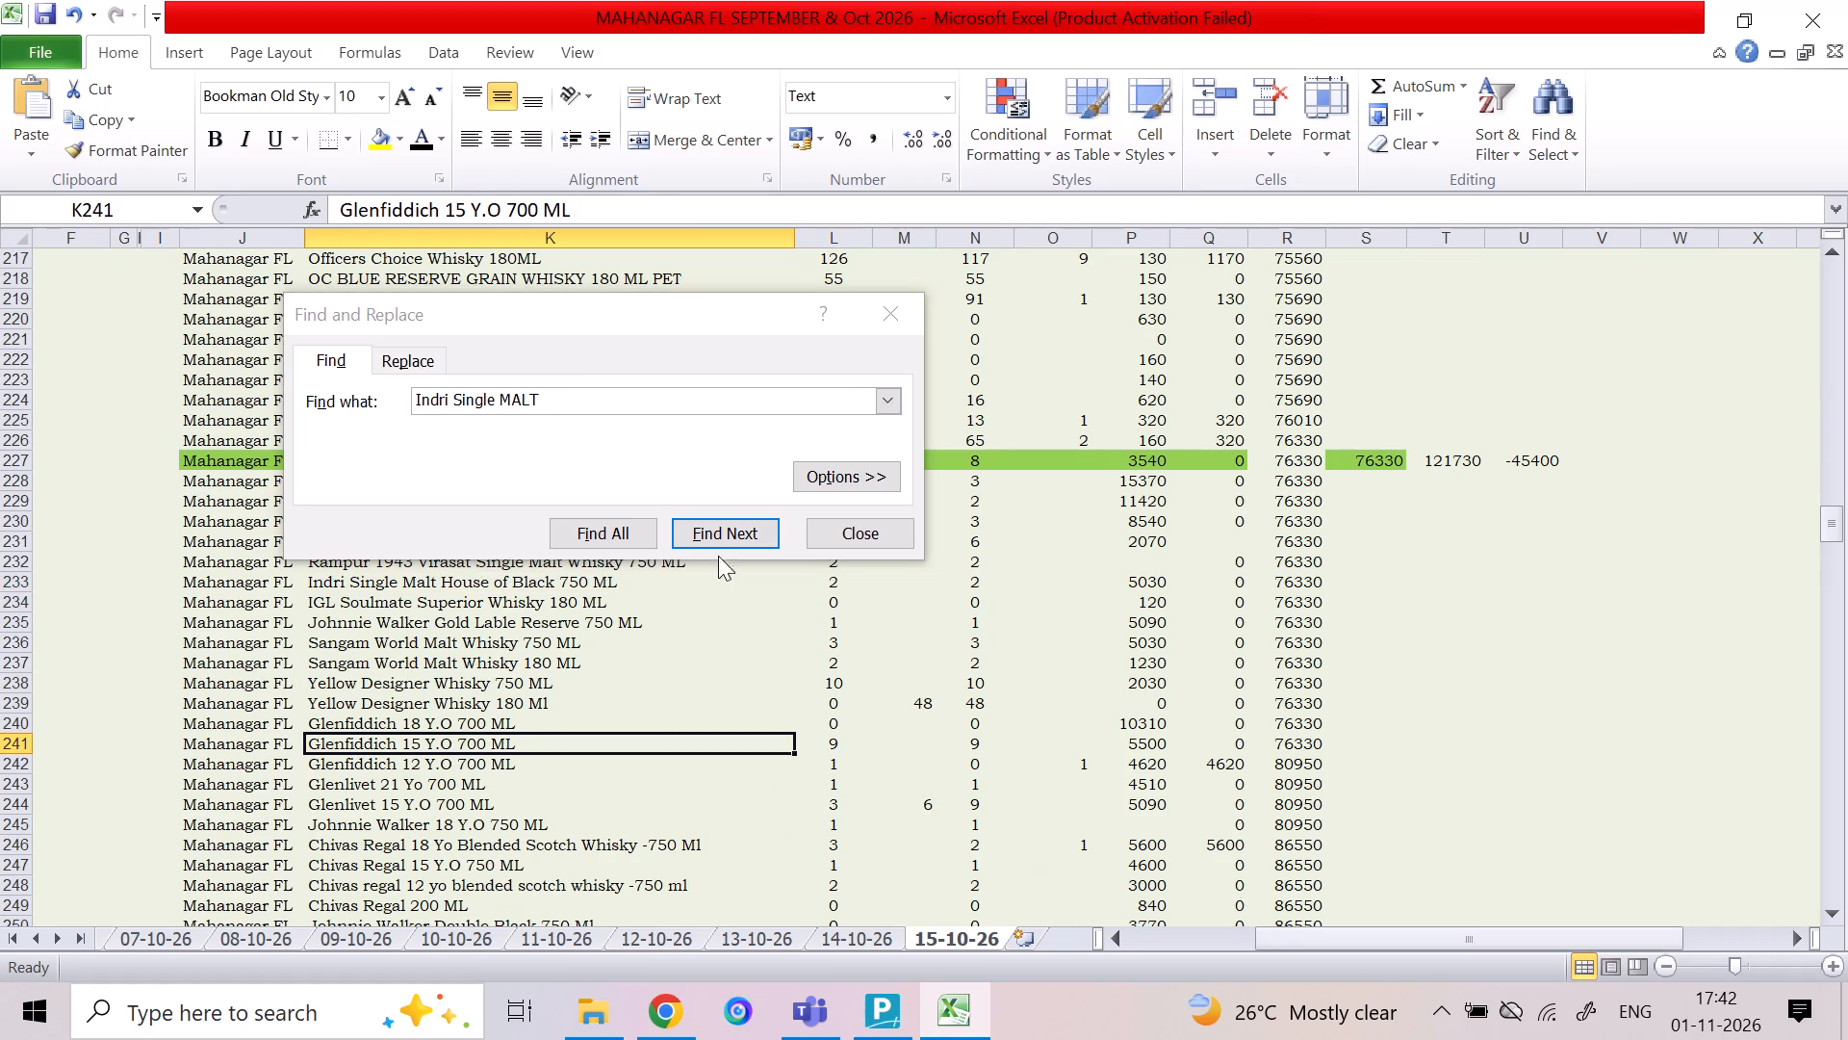
pyautogui.click(711, 537)
pyautogui.click(738, 617)
pyautogui.click(736, 629)
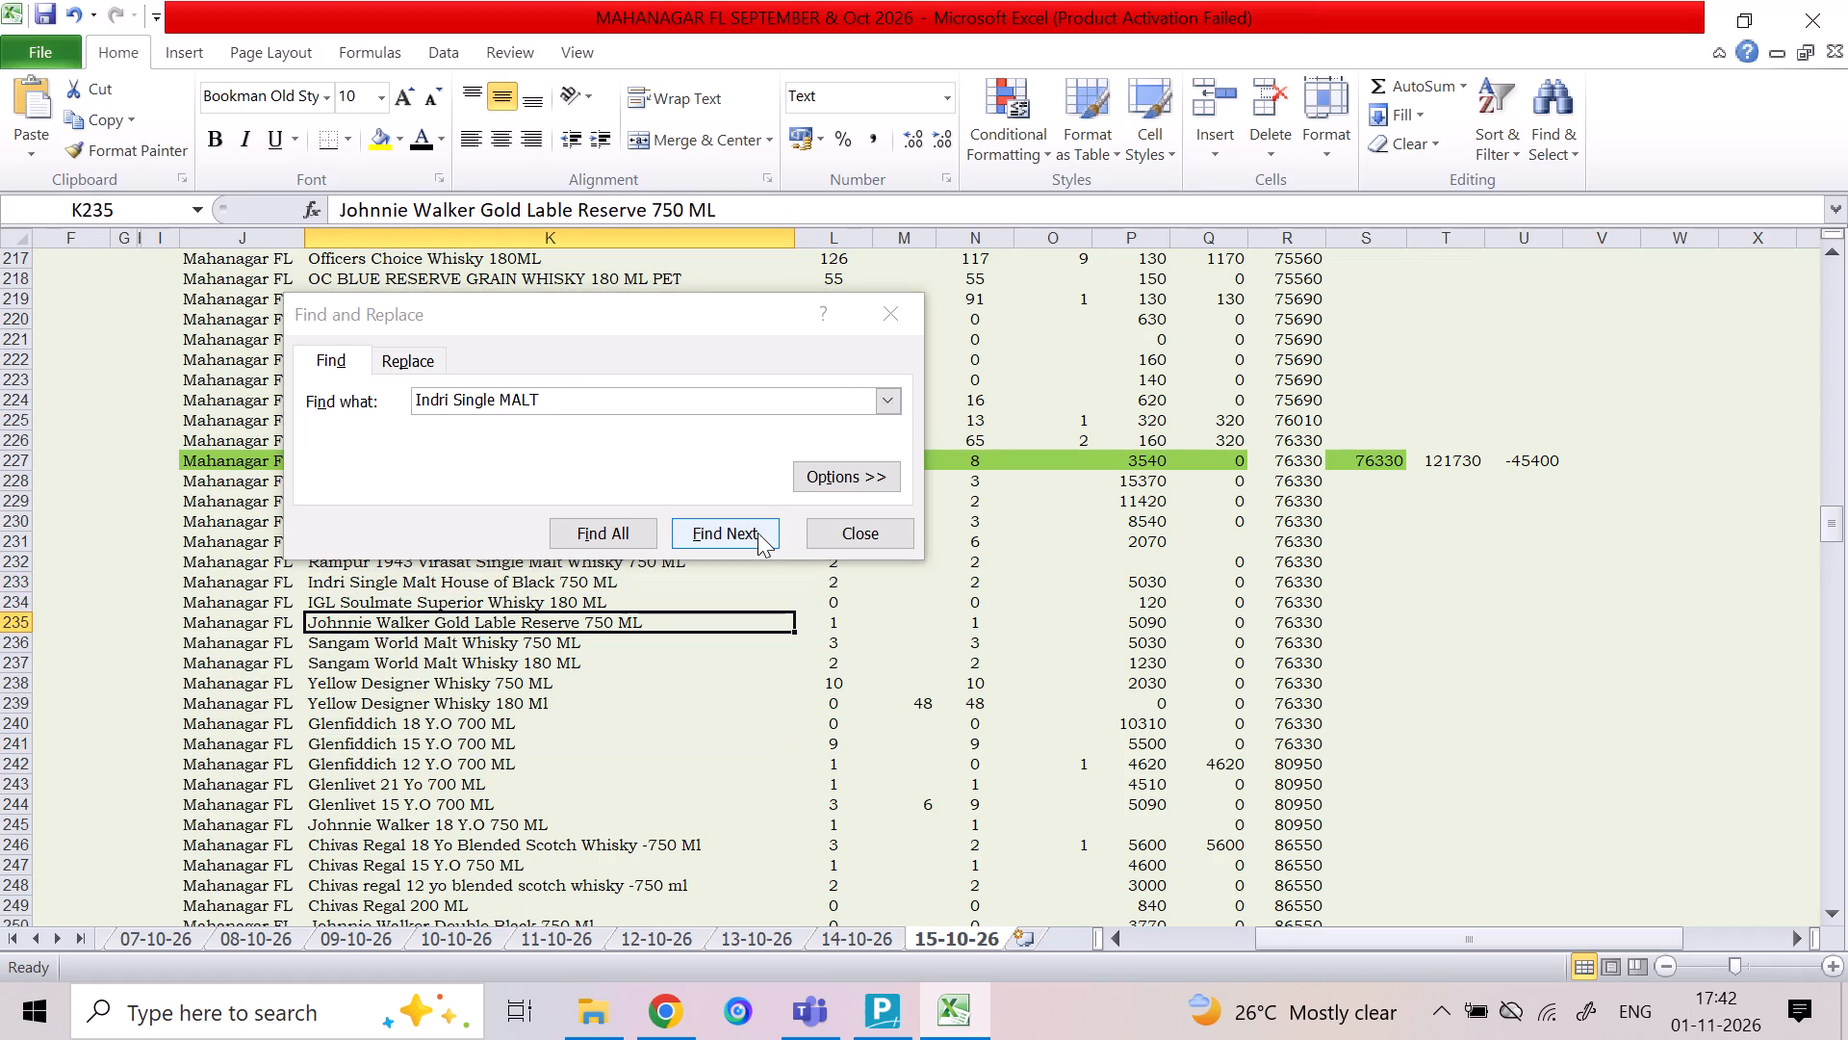
pyautogui.click(757, 533)
pyautogui.click(842, 529)
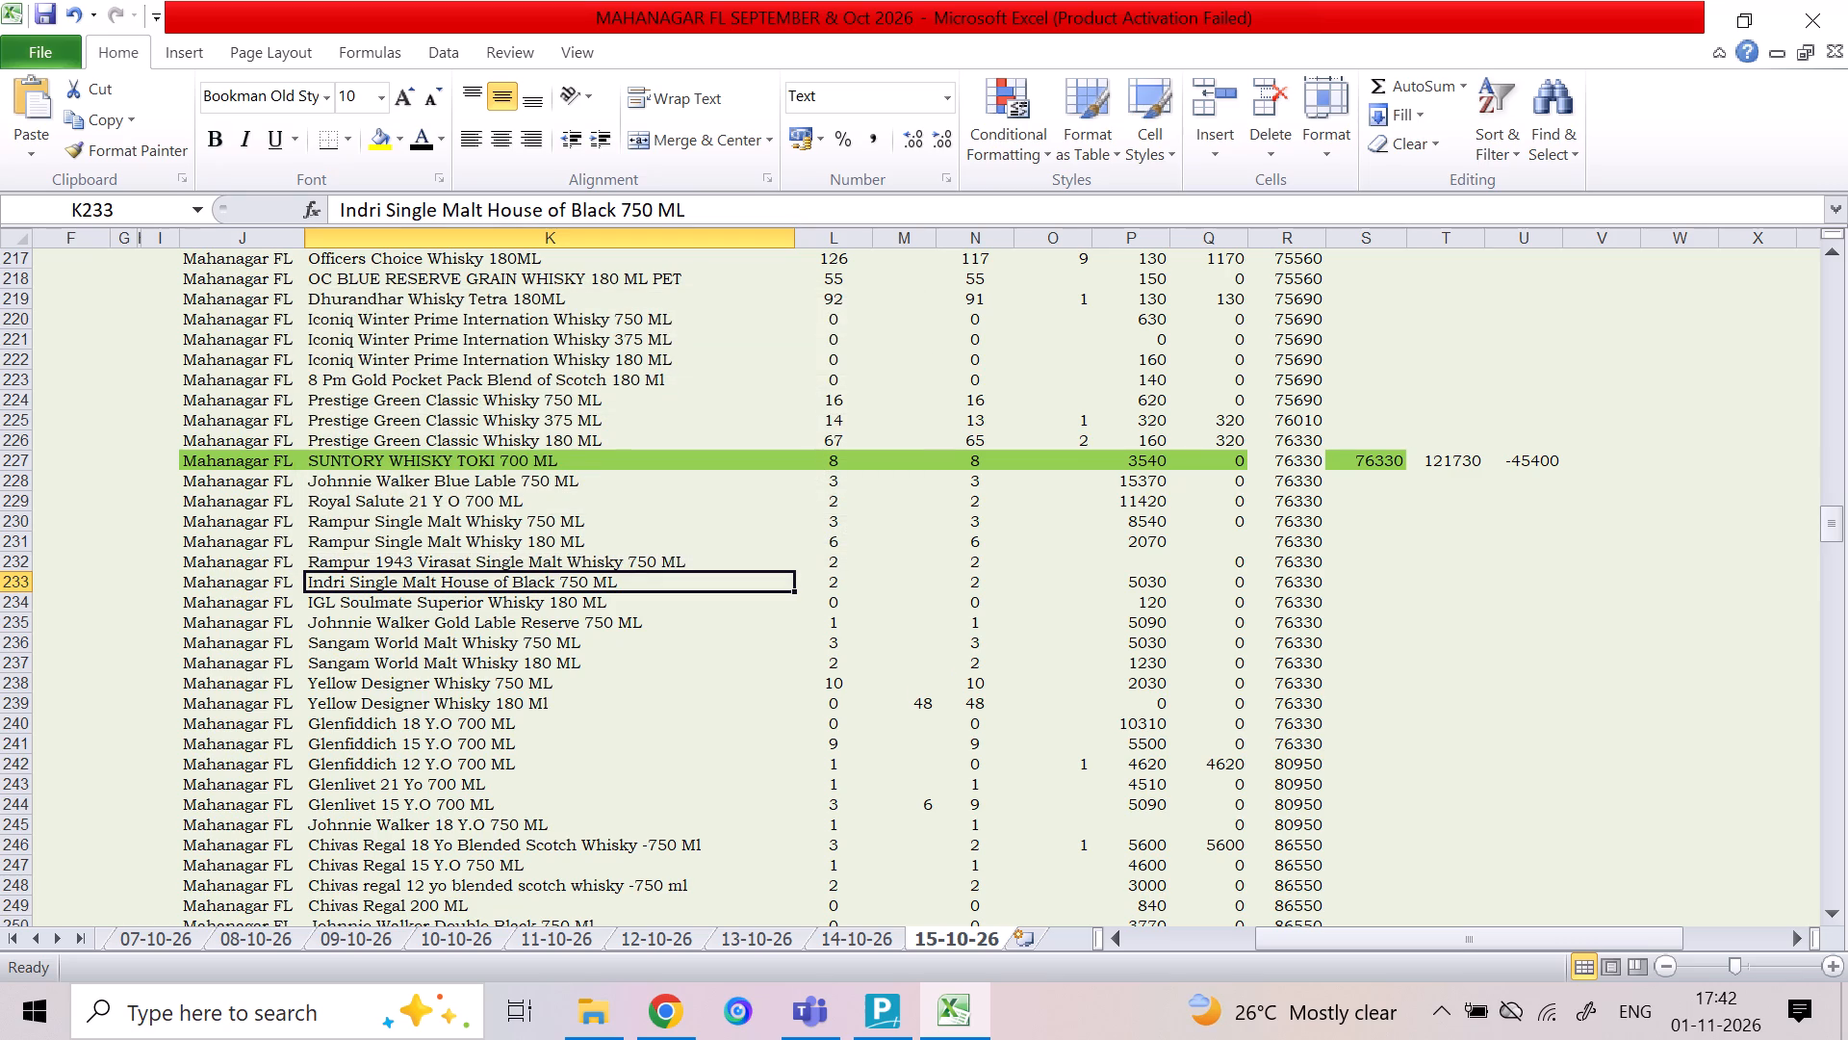
# Look down the sheet and check the rows for Indari Single Malt Indian Whisky 750 Ml, 60 Ml and Agneya Whisky 750 Ml.
pyautogui.click(762, 793)
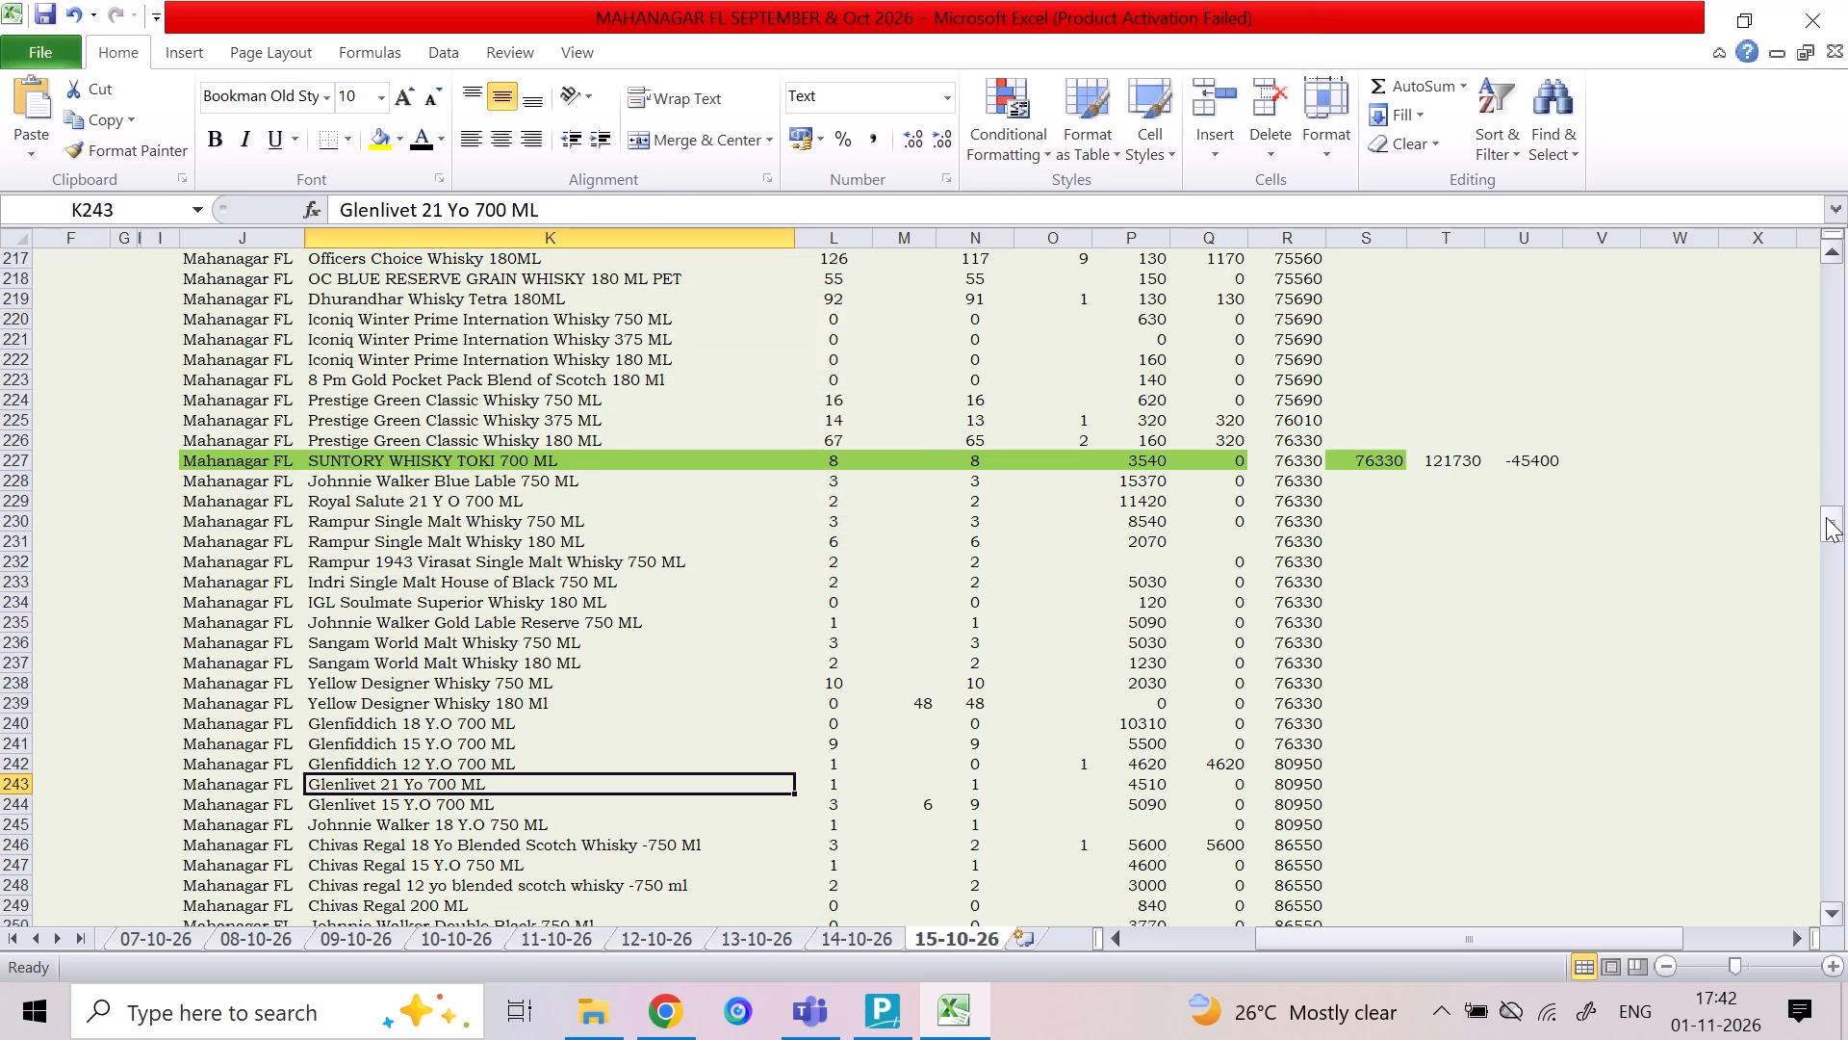
pyautogui.click(1826, 517)
pyautogui.moveTo(1826, 517); pyautogui.dragTo(1830, 542)
pyautogui.click(604, 663)
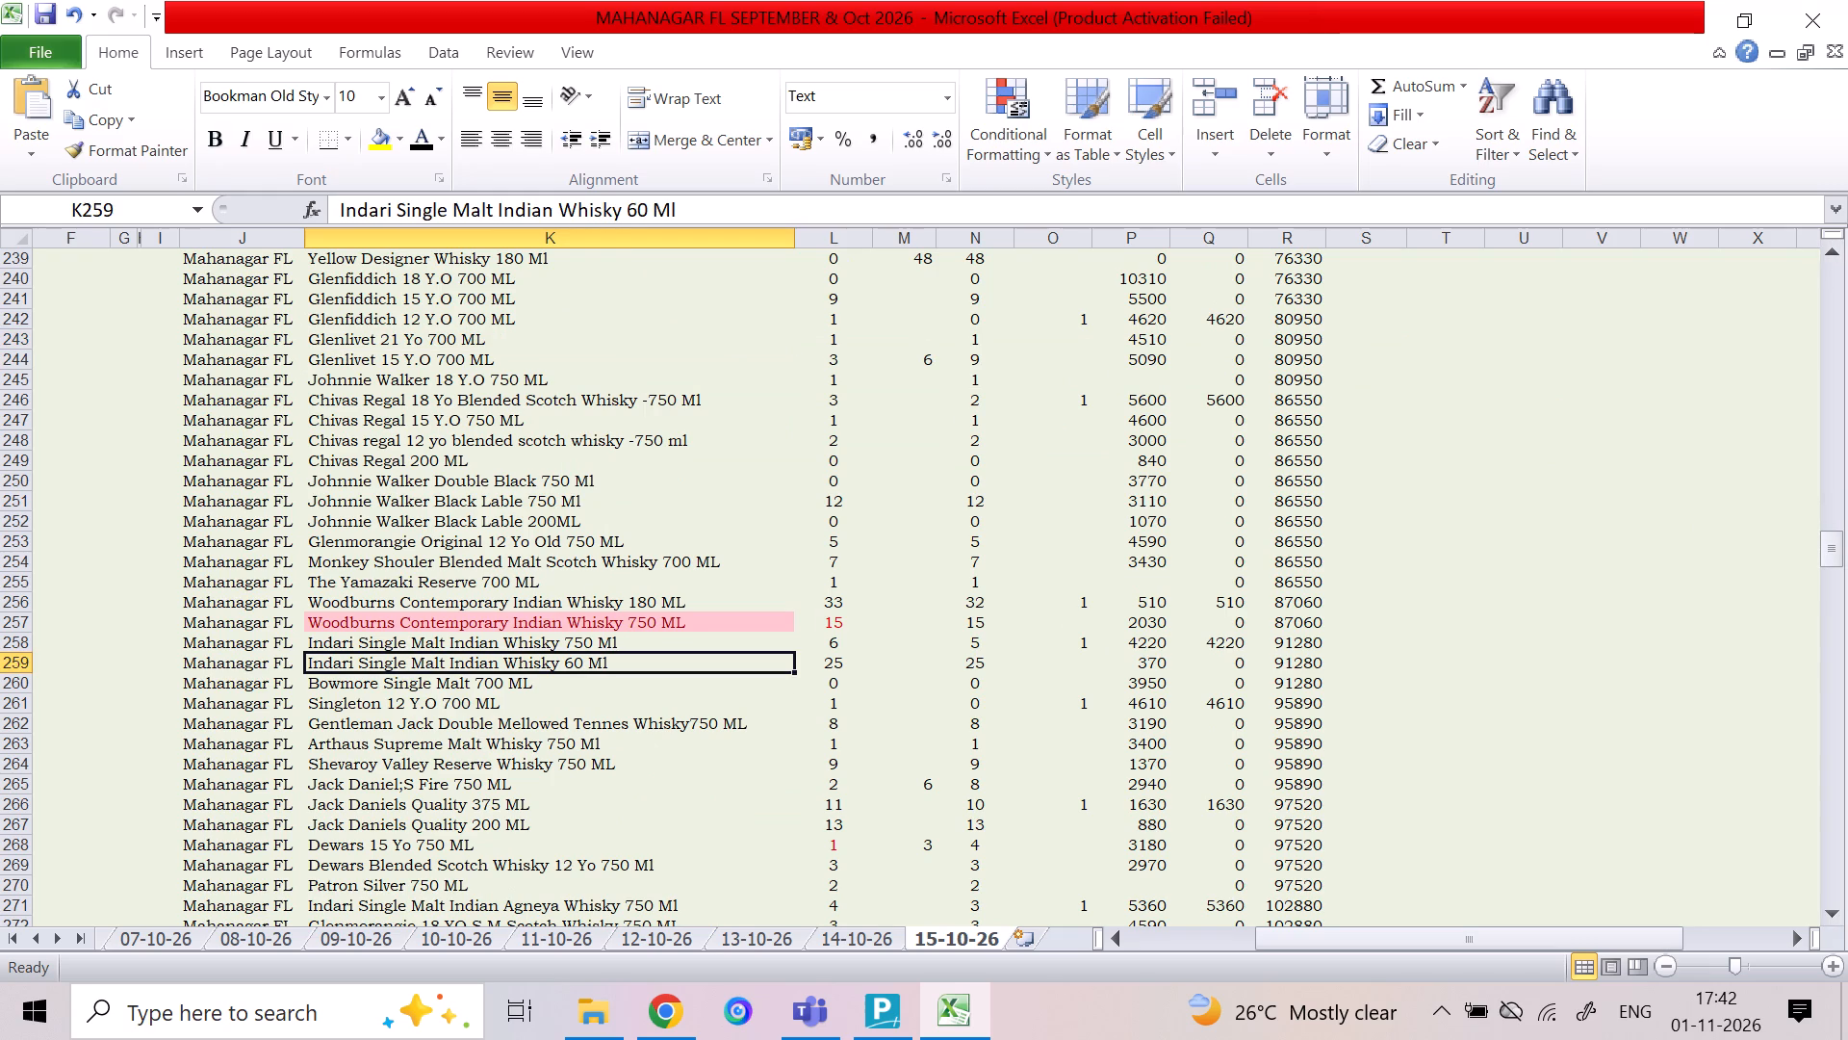
pyautogui.click(579, 644)
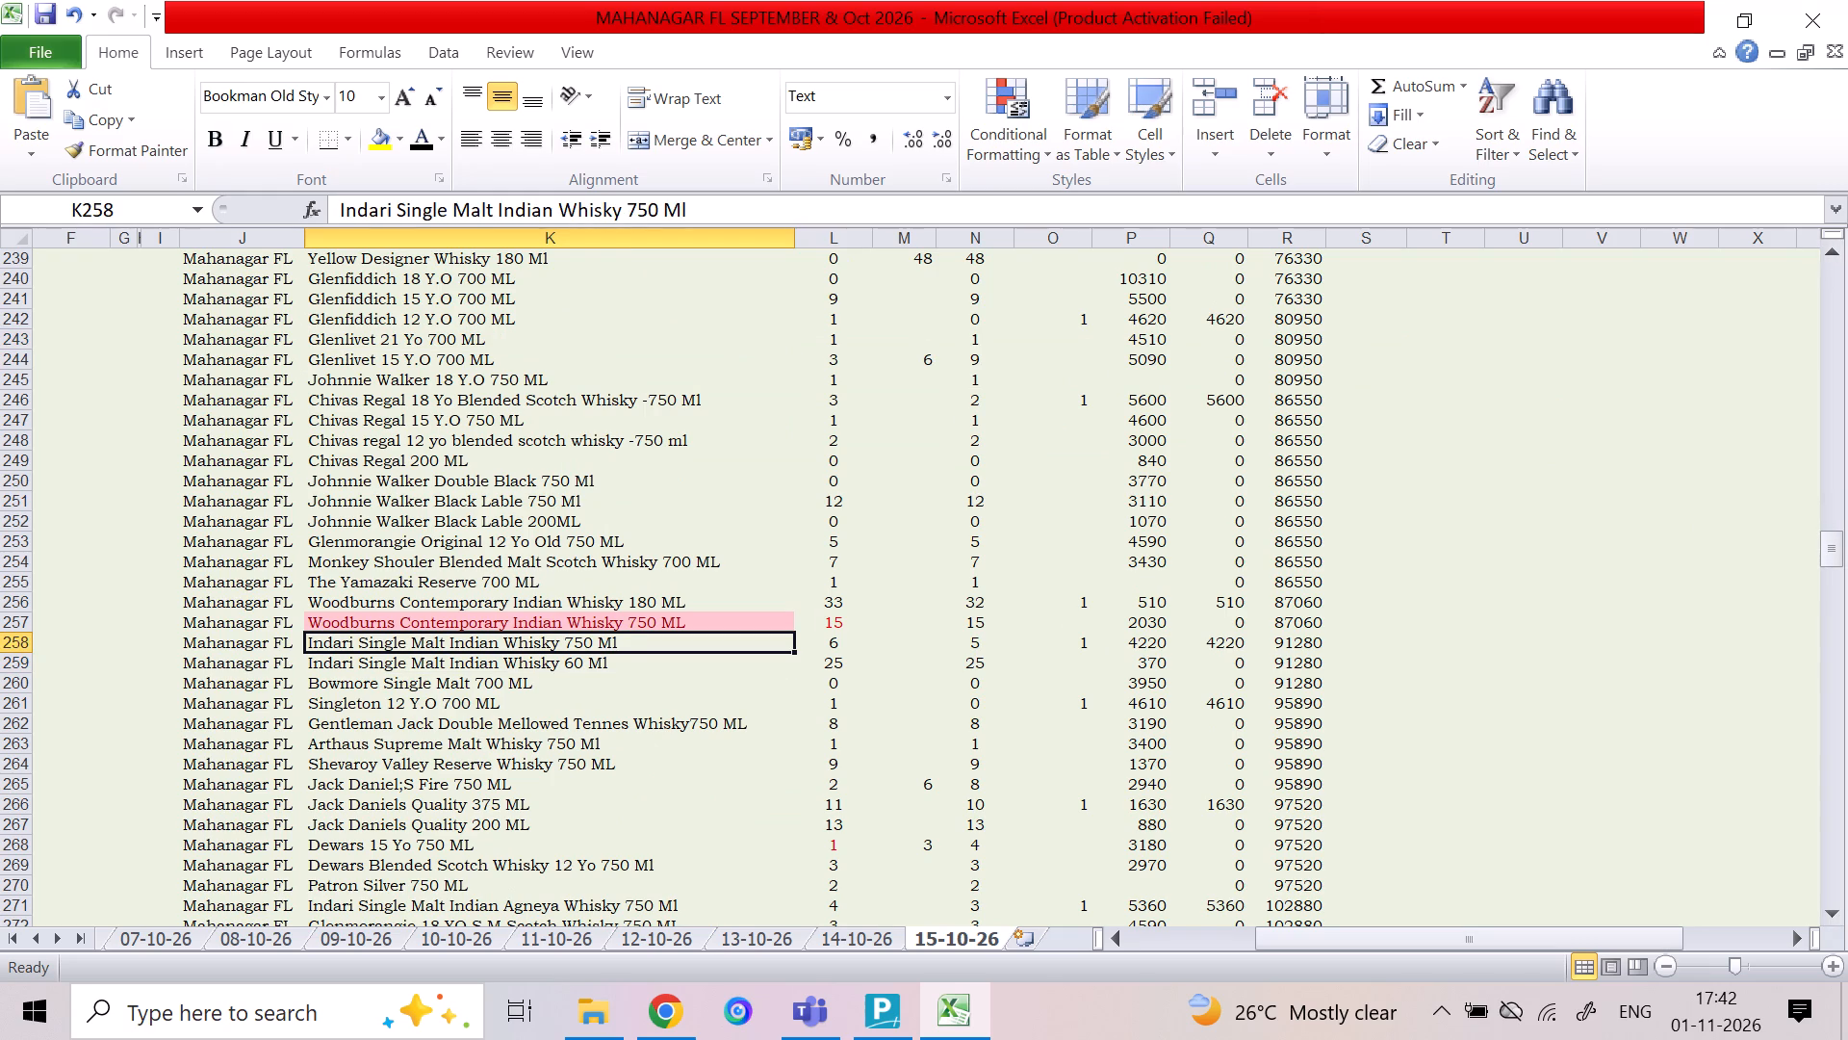
pyautogui.click(812, 653)
pyautogui.click(757, 658)
pyautogui.click(829, 653)
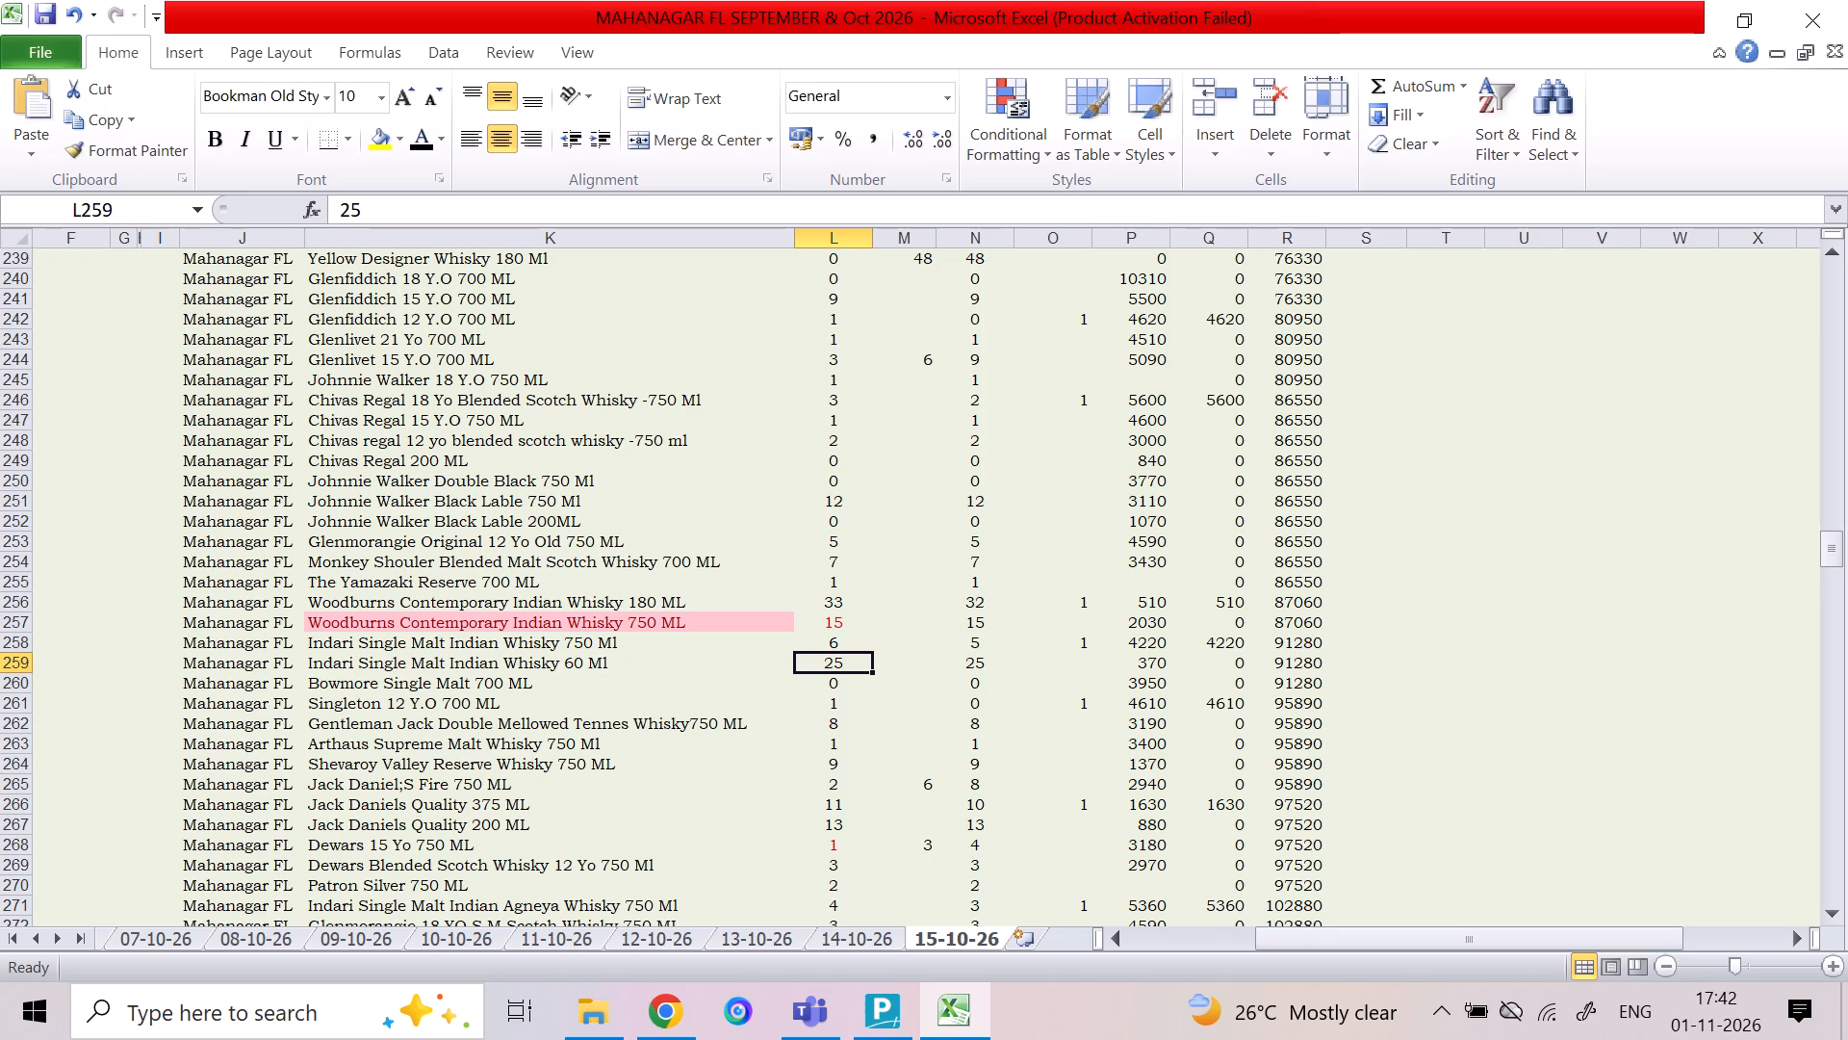
pyautogui.moveTo(693, 918); pyautogui.dragTo(766, 918)
pyautogui.moveTo(673, 908); pyautogui.dragTo(862, 902)
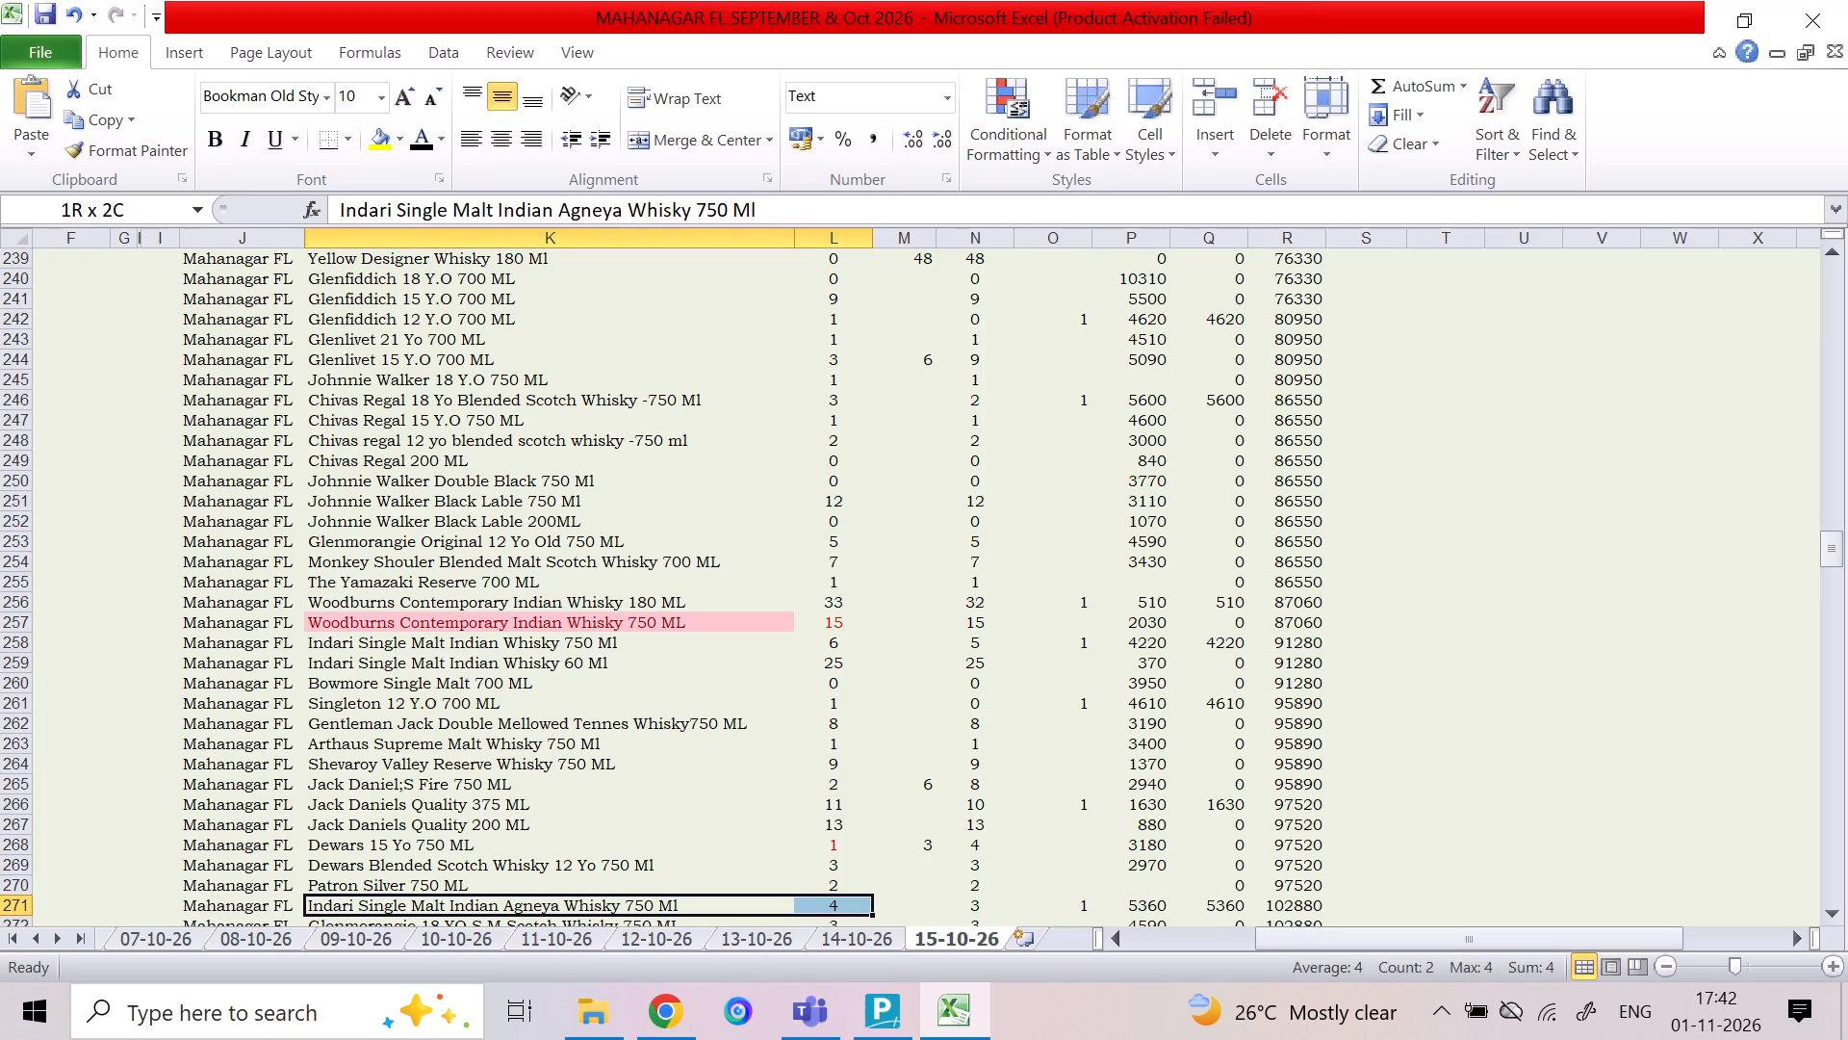
pyautogui.moveTo(862, 902); pyautogui.dragTo(864, 902)
# Examine the item rows below Indari Single Malt Indian Agneya Whisky 750 Ml, down past Blue Moon Indian Dry Gin 750 ML.
pyautogui.moveTo(1835, 555); pyautogui.dragTo(1835, 601)
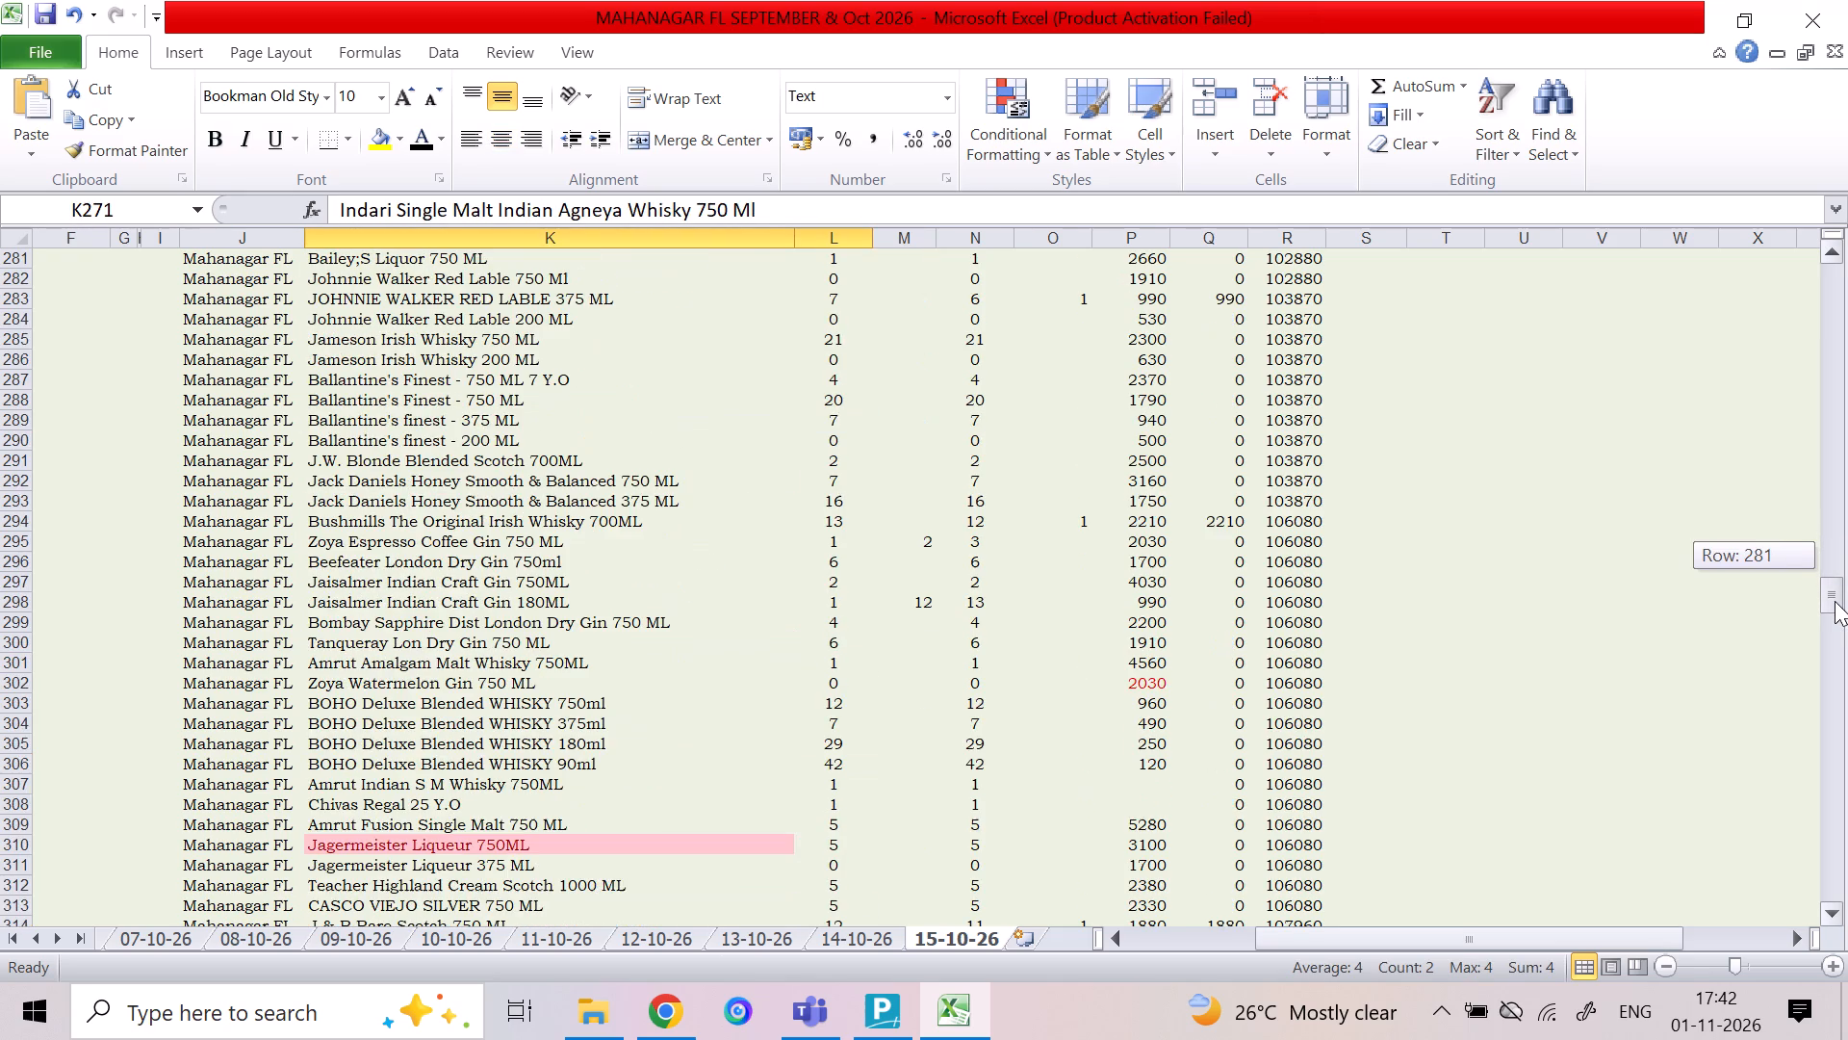
pyautogui.moveTo(1835, 601); pyautogui.dragTo(1832, 582)
pyautogui.moveTo(1832, 581); pyautogui.dragTo(1835, 614)
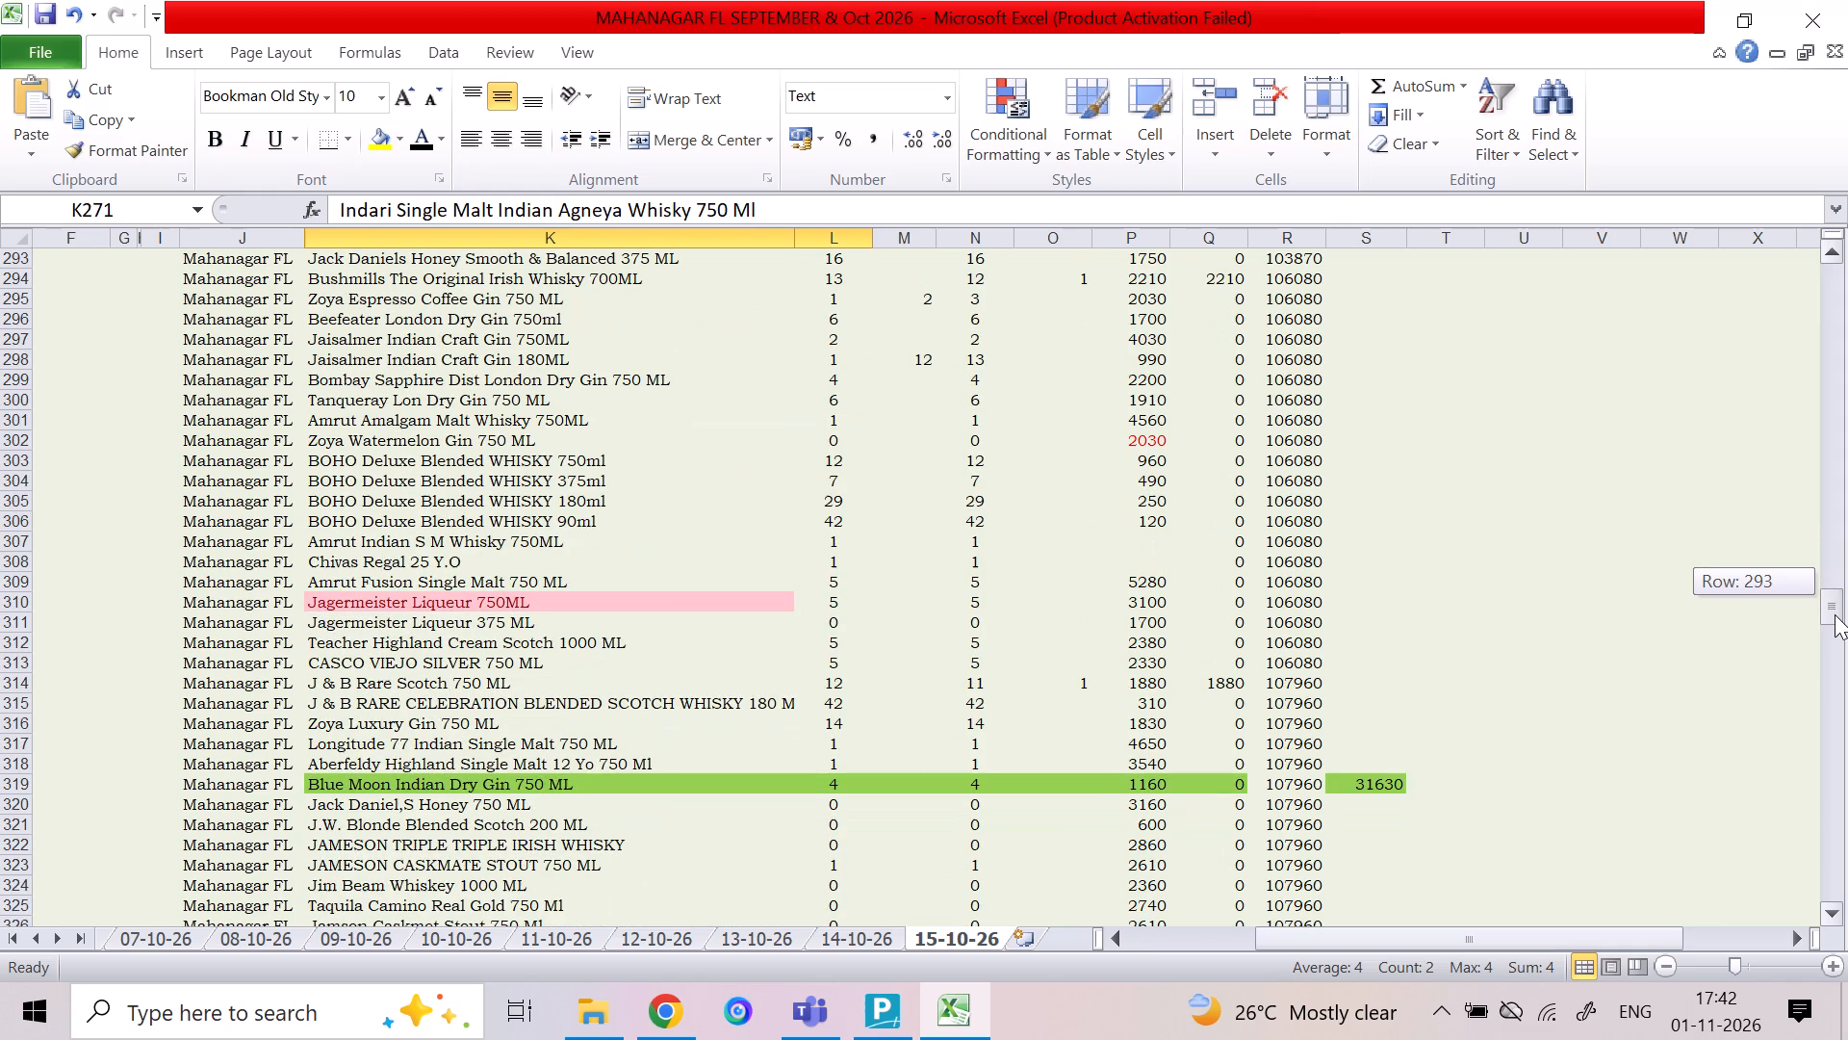
pyautogui.moveTo(1835, 614); pyautogui.dragTo(1836, 624)
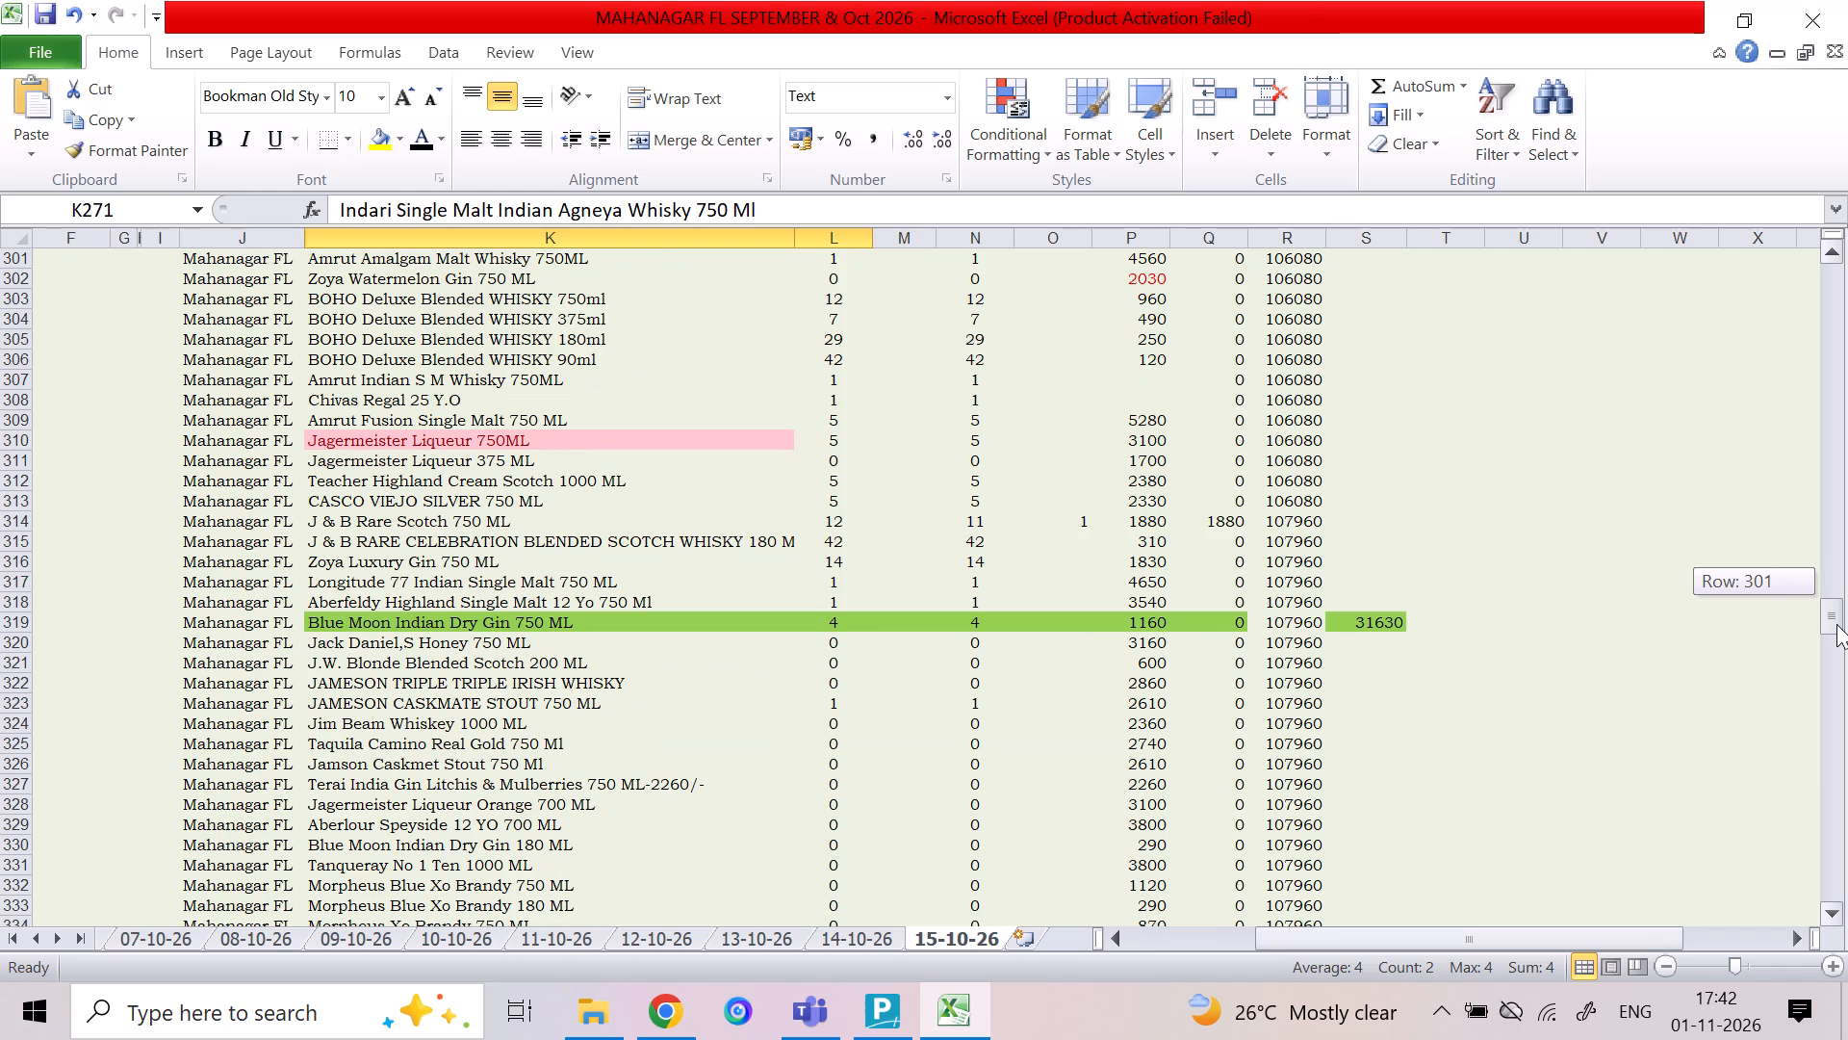
pyautogui.moveTo(1836, 624); pyautogui.dragTo(1837, 628)
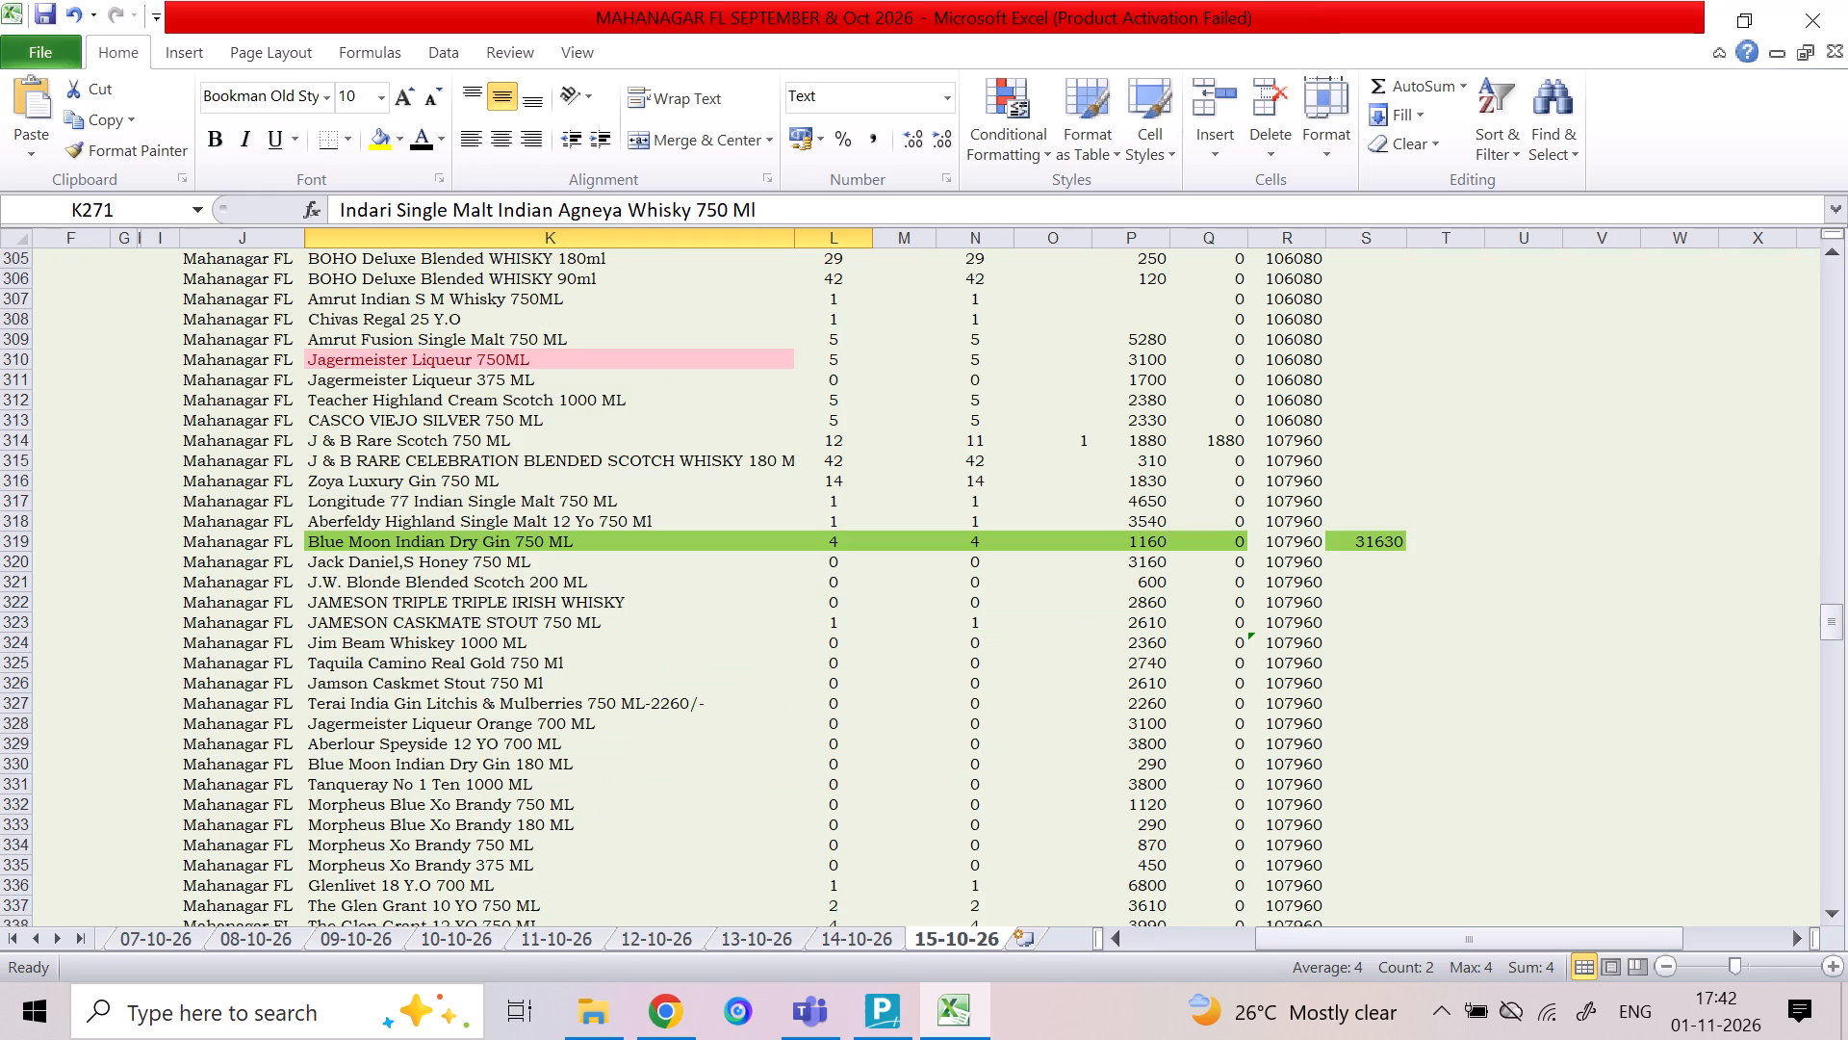
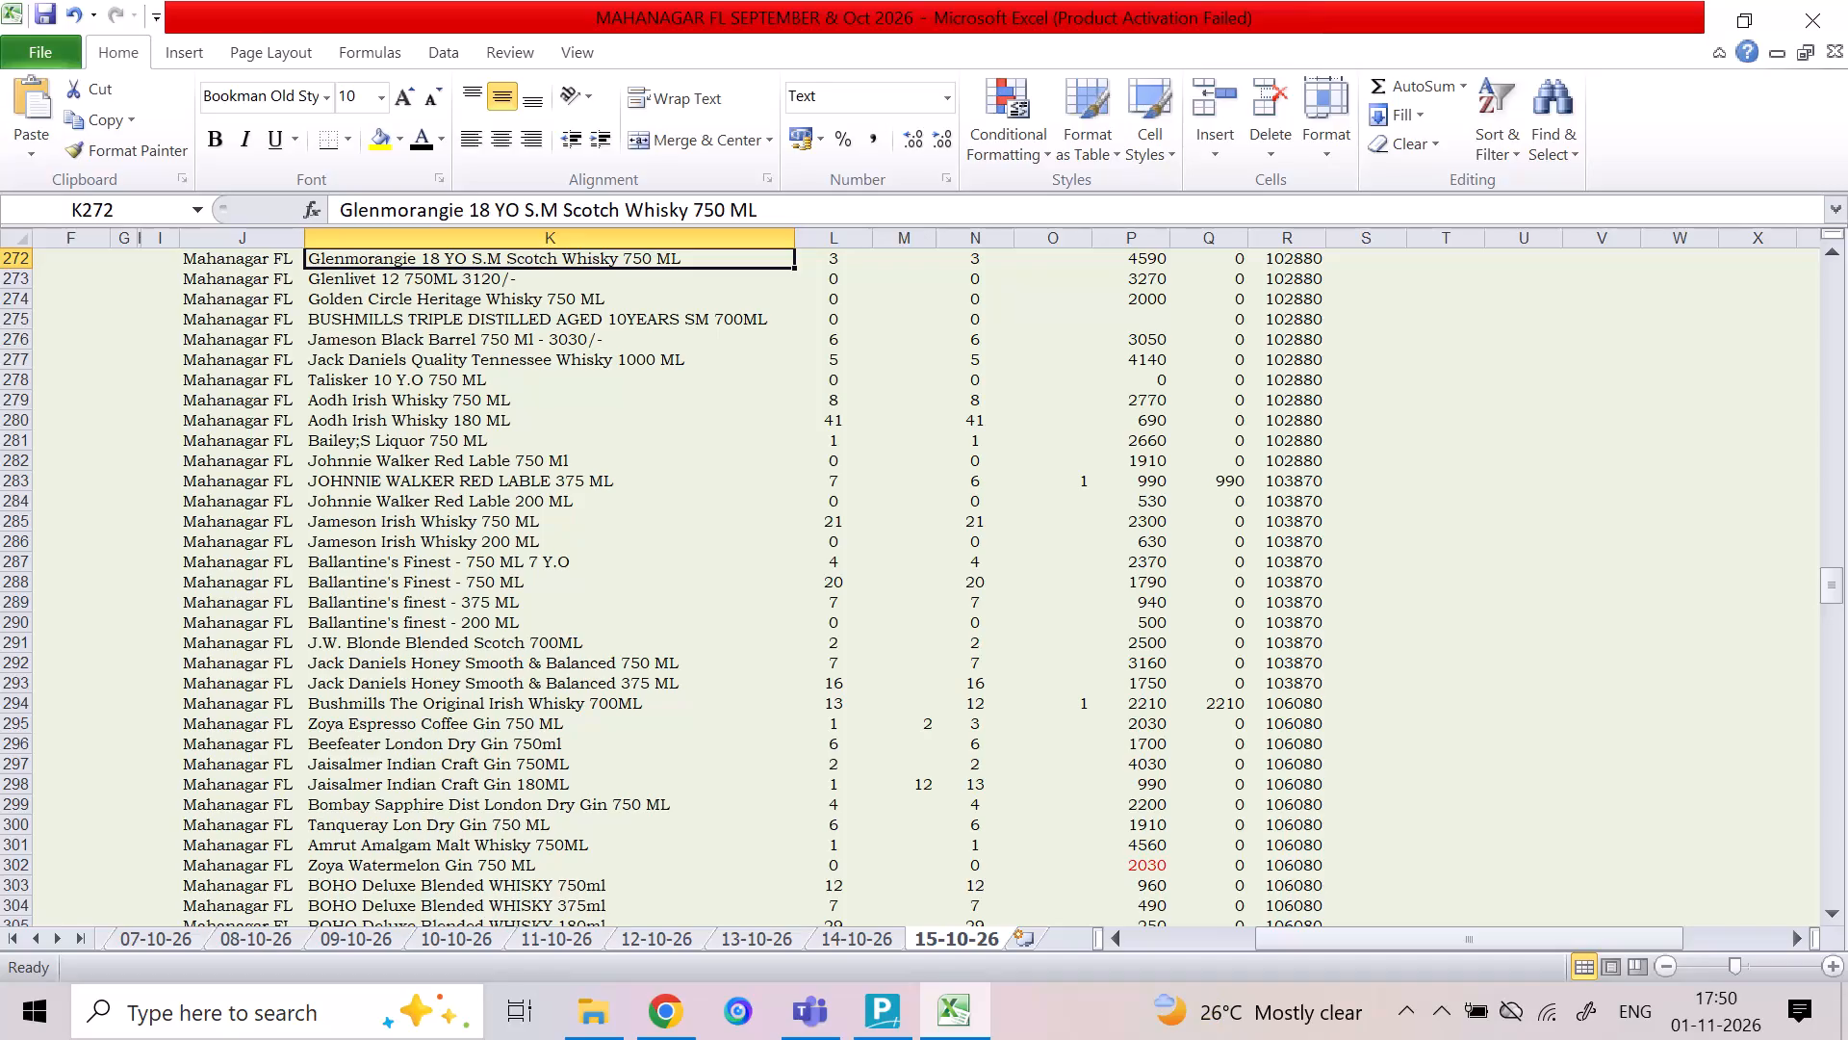
# Check the item rows from around Glenmorangie 18 YO S.M Scotch Whisky 750 ML down to Blue Moon Indian Dry Gin 750 ML.
pyautogui.press('Down')
pyautogui.press('Down')
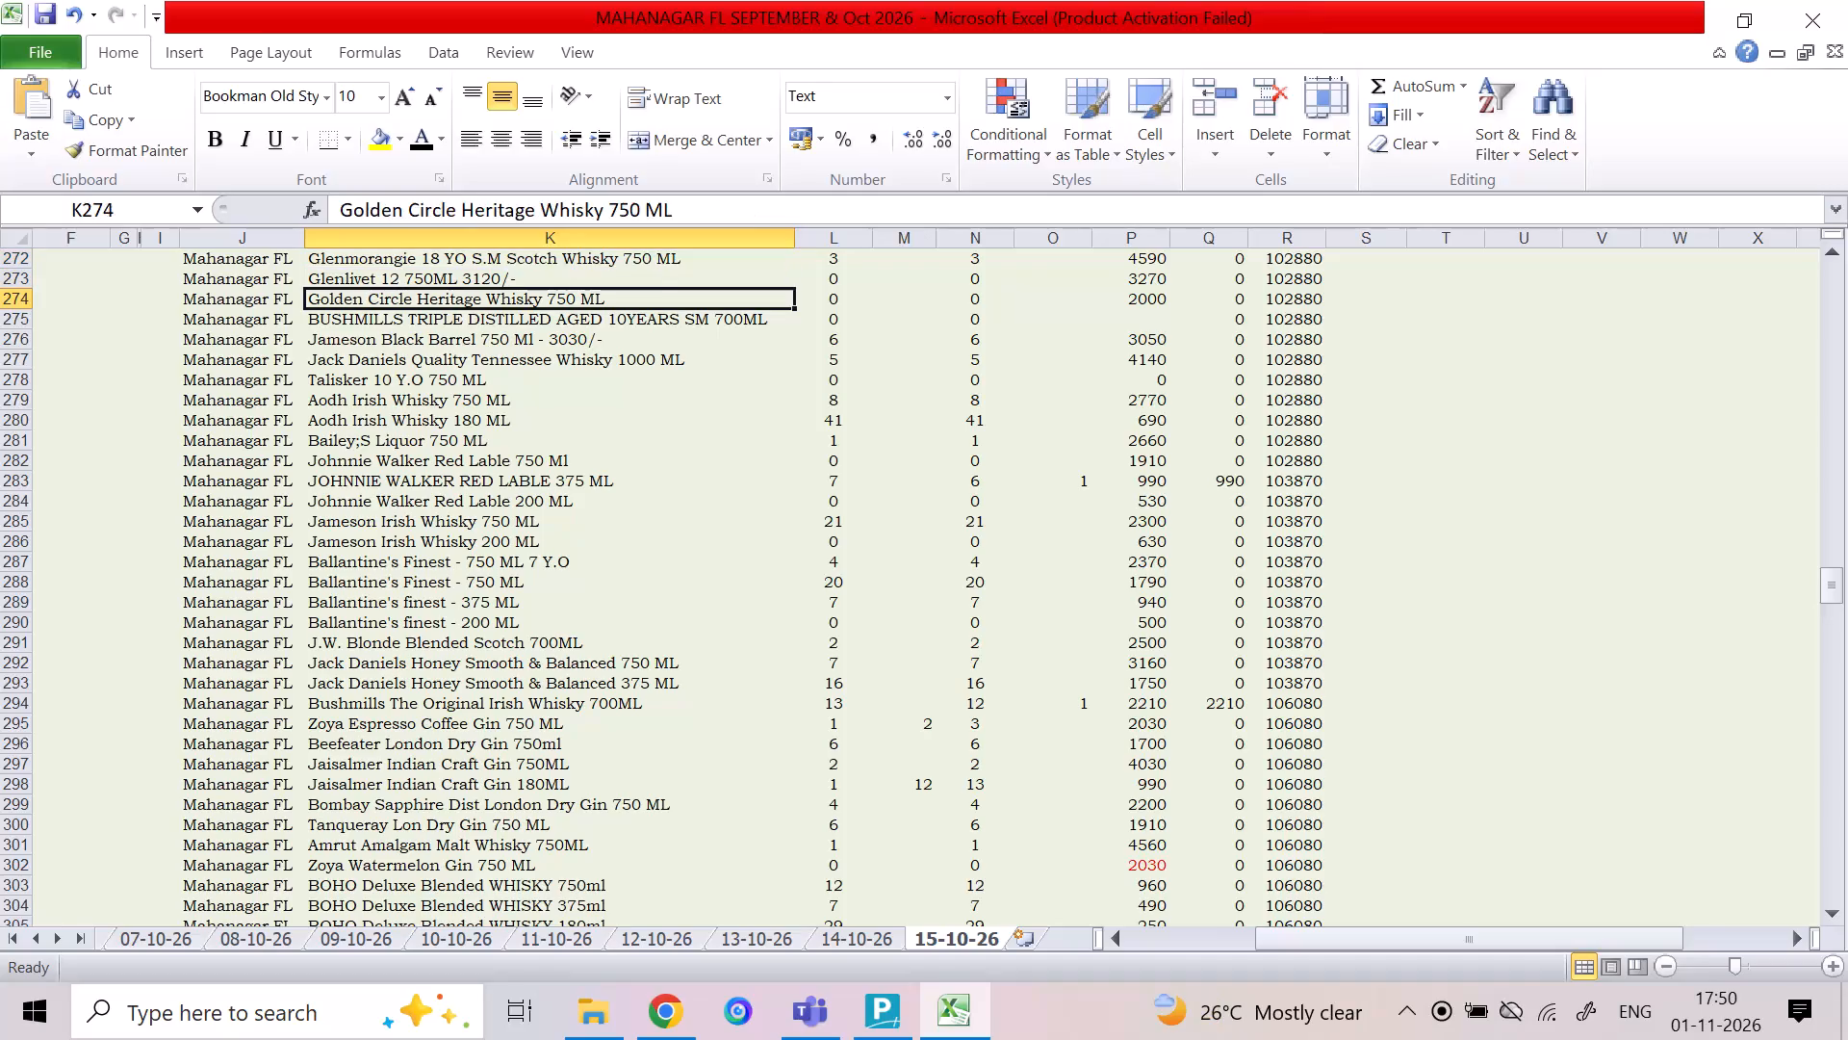
pyautogui.press('Up')
pyautogui.press('Up')
pyautogui.press('Up')
pyautogui.press('Up')
pyautogui.press('Up')
pyautogui.press('Down')
pyautogui.press('Down')
pyautogui.press('Down')
pyautogui.press('Down')
pyautogui.press('Down')
pyautogui.press('Down')
pyautogui.press('Down')
pyautogui.press('Down')
pyautogui.press('Down')
pyautogui.press('Down')
pyautogui.press('Down')
pyautogui.press('Down')
pyautogui.press('Down')
pyautogui.press('Down')
pyautogui.press('Down')
pyautogui.press('Down')
pyautogui.press('Down')
pyautogui.press('Down')
pyautogui.press('Down')
pyautogui.press('Down')
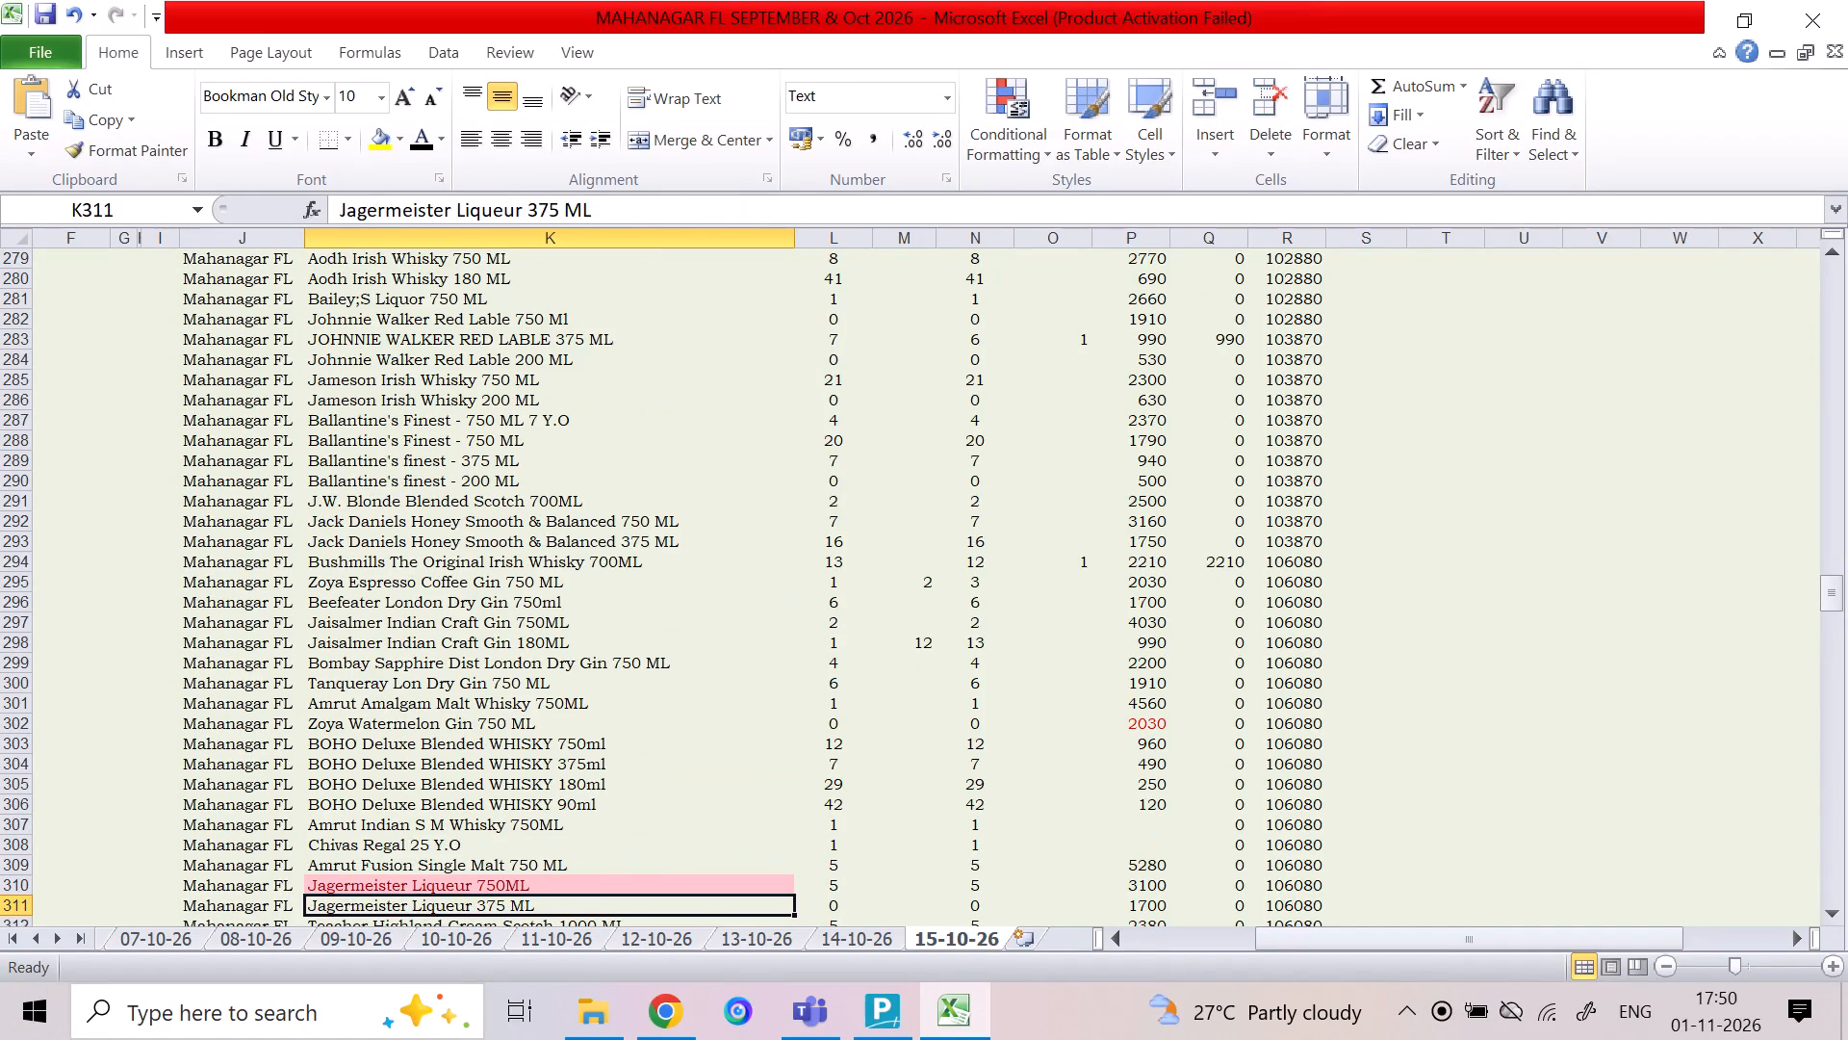
pyautogui.press('Down')
pyautogui.press('Down')
pyautogui.press('Down')
pyautogui.press('Down')
pyautogui.press('Down')
pyautogui.press('Down')
pyautogui.press('Down')
pyautogui.press('Down')
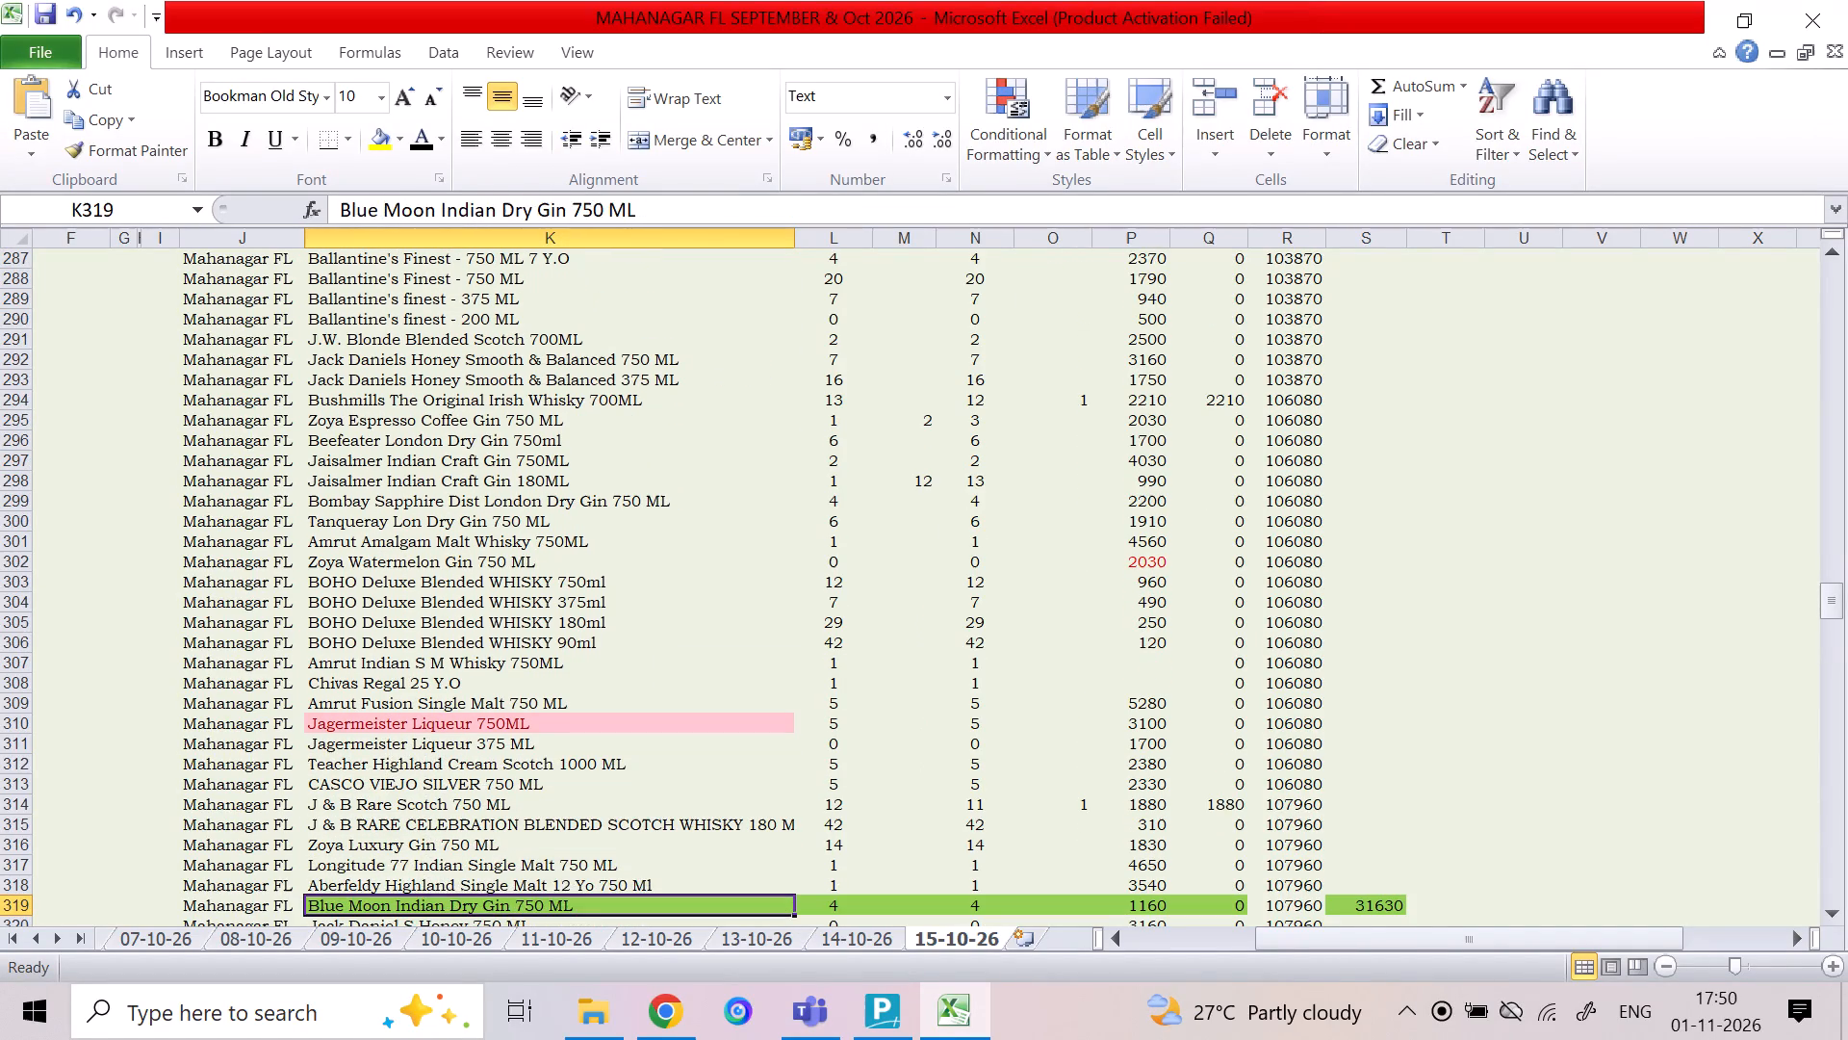
# Examine the item rows below Blue Moon Indian Dry Gin 750 ML, through the Bacardi rums, down to Old Monk Coffee Flavoured Rum 180 ML.
pyautogui.press('Down')
pyautogui.press('Down')
pyautogui.press('Down')
pyautogui.press('Down')
pyautogui.press('Down')
pyautogui.press('Down')
pyautogui.press('Down')
pyautogui.press('Down')
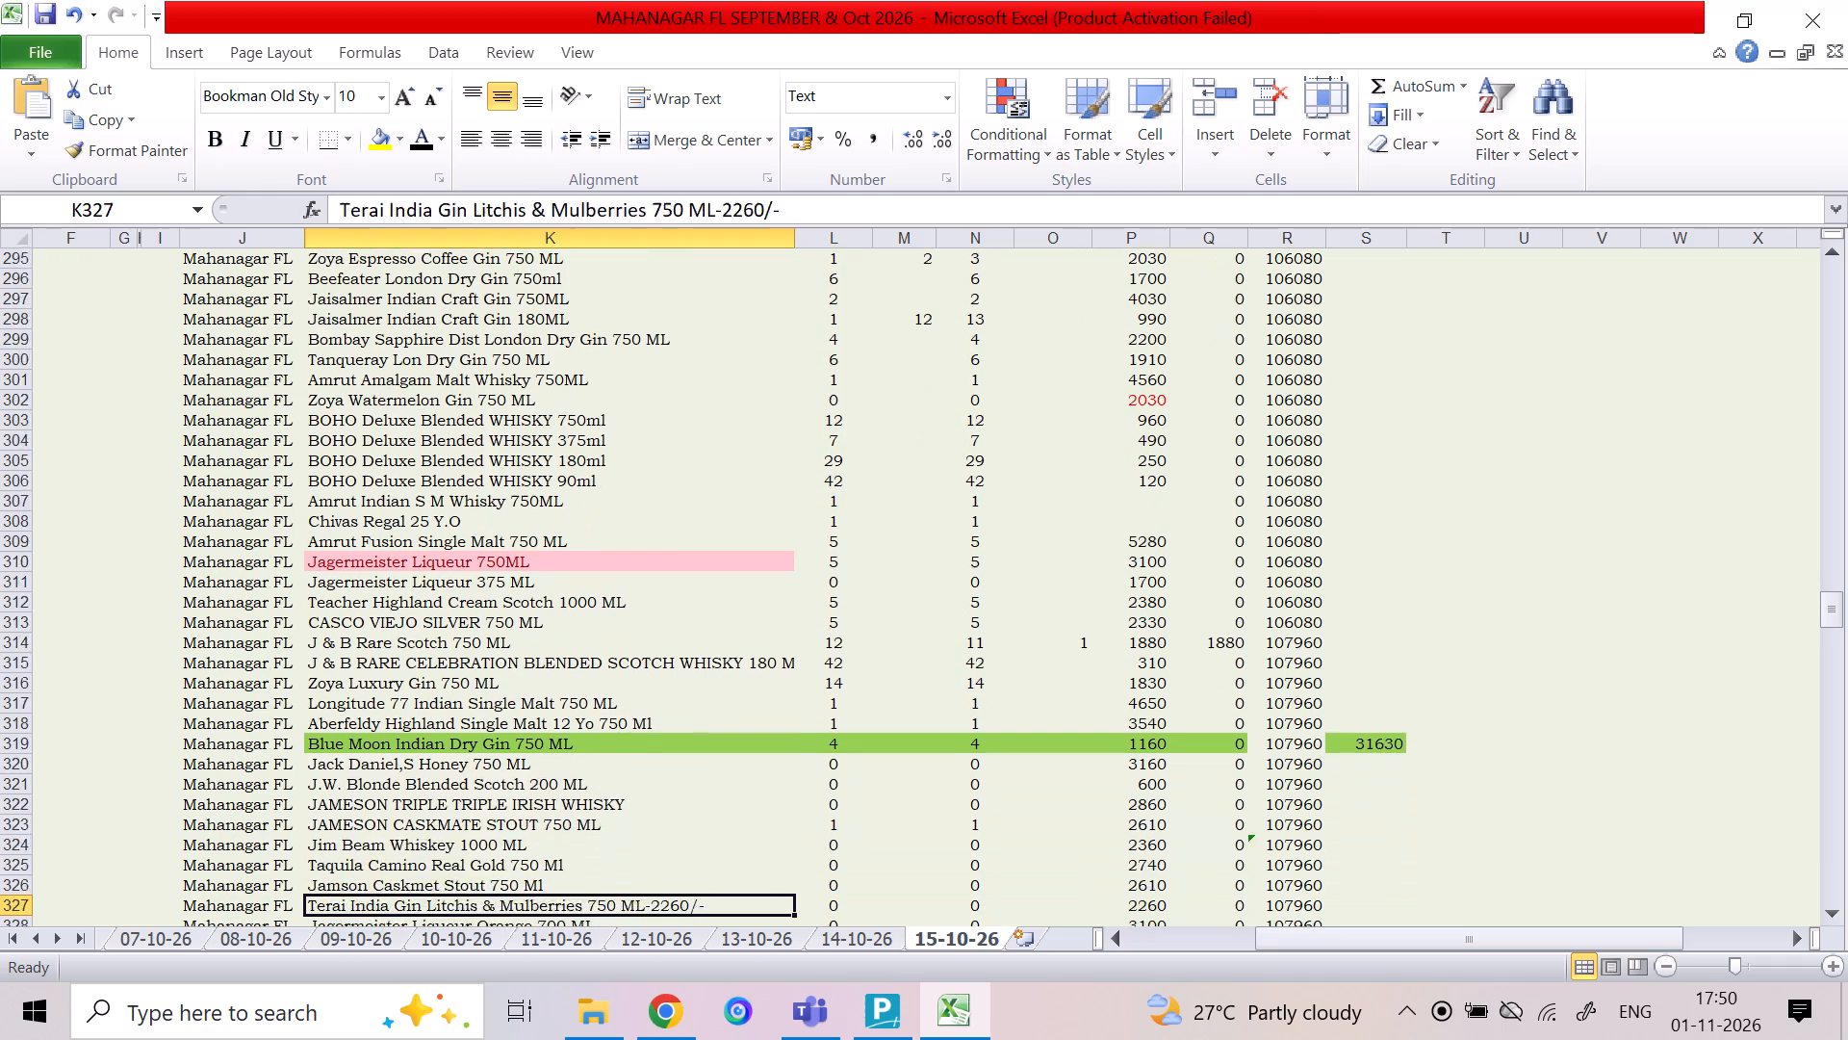
pyautogui.press('Down')
pyautogui.press('Down')
pyautogui.press('Down')
pyautogui.press('Down')
pyautogui.press('Down')
pyautogui.press('Down')
pyautogui.press('Down')
pyautogui.press('Down')
pyautogui.press('Down')
pyautogui.press('Down')
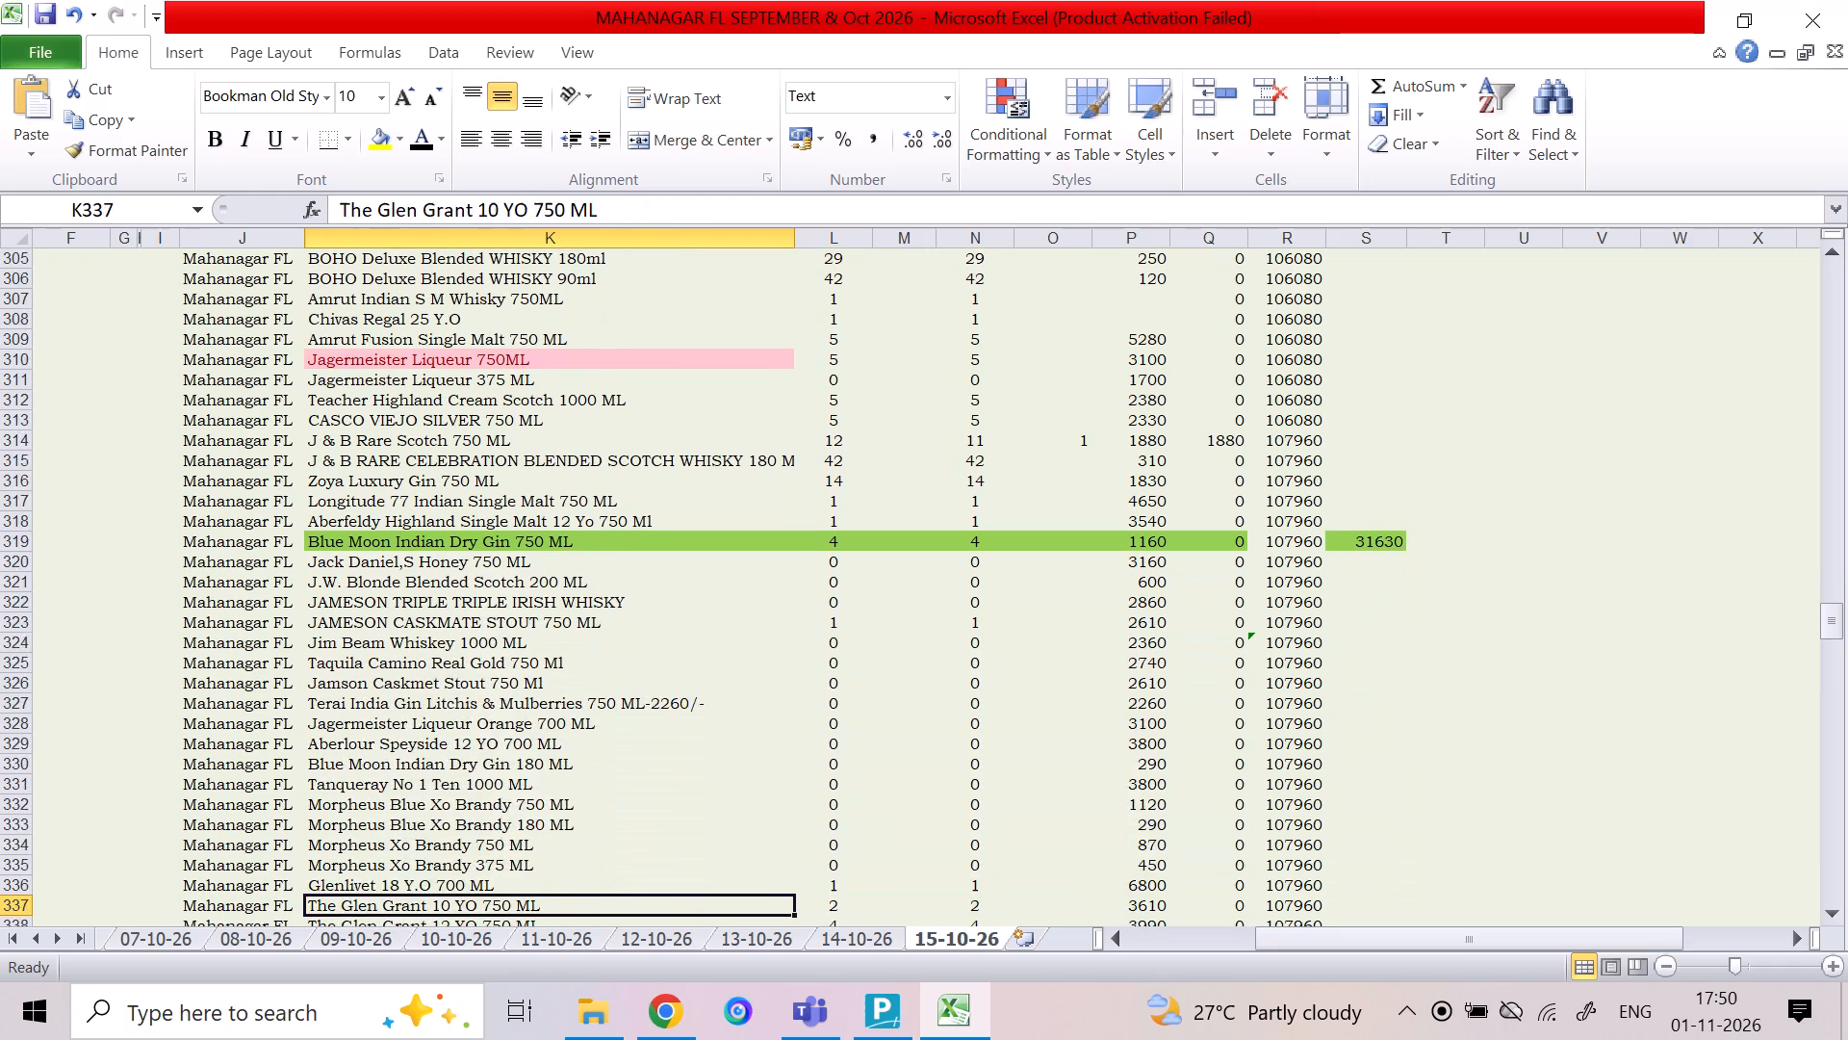
pyautogui.press('Down')
pyautogui.press('Down')
pyautogui.press('Down')
pyautogui.press('Down')
pyautogui.press('Down')
pyautogui.press('Down')
pyautogui.press('Down')
pyautogui.press('Down')
pyautogui.press('Down')
pyautogui.press('Down')
pyautogui.press('Down')
pyautogui.press('Down')
pyautogui.press('Down')
pyautogui.press('Down')
pyautogui.press('Down')
pyautogui.press('Down')
pyautogui.press('Down')
pyautogui.press('Down')
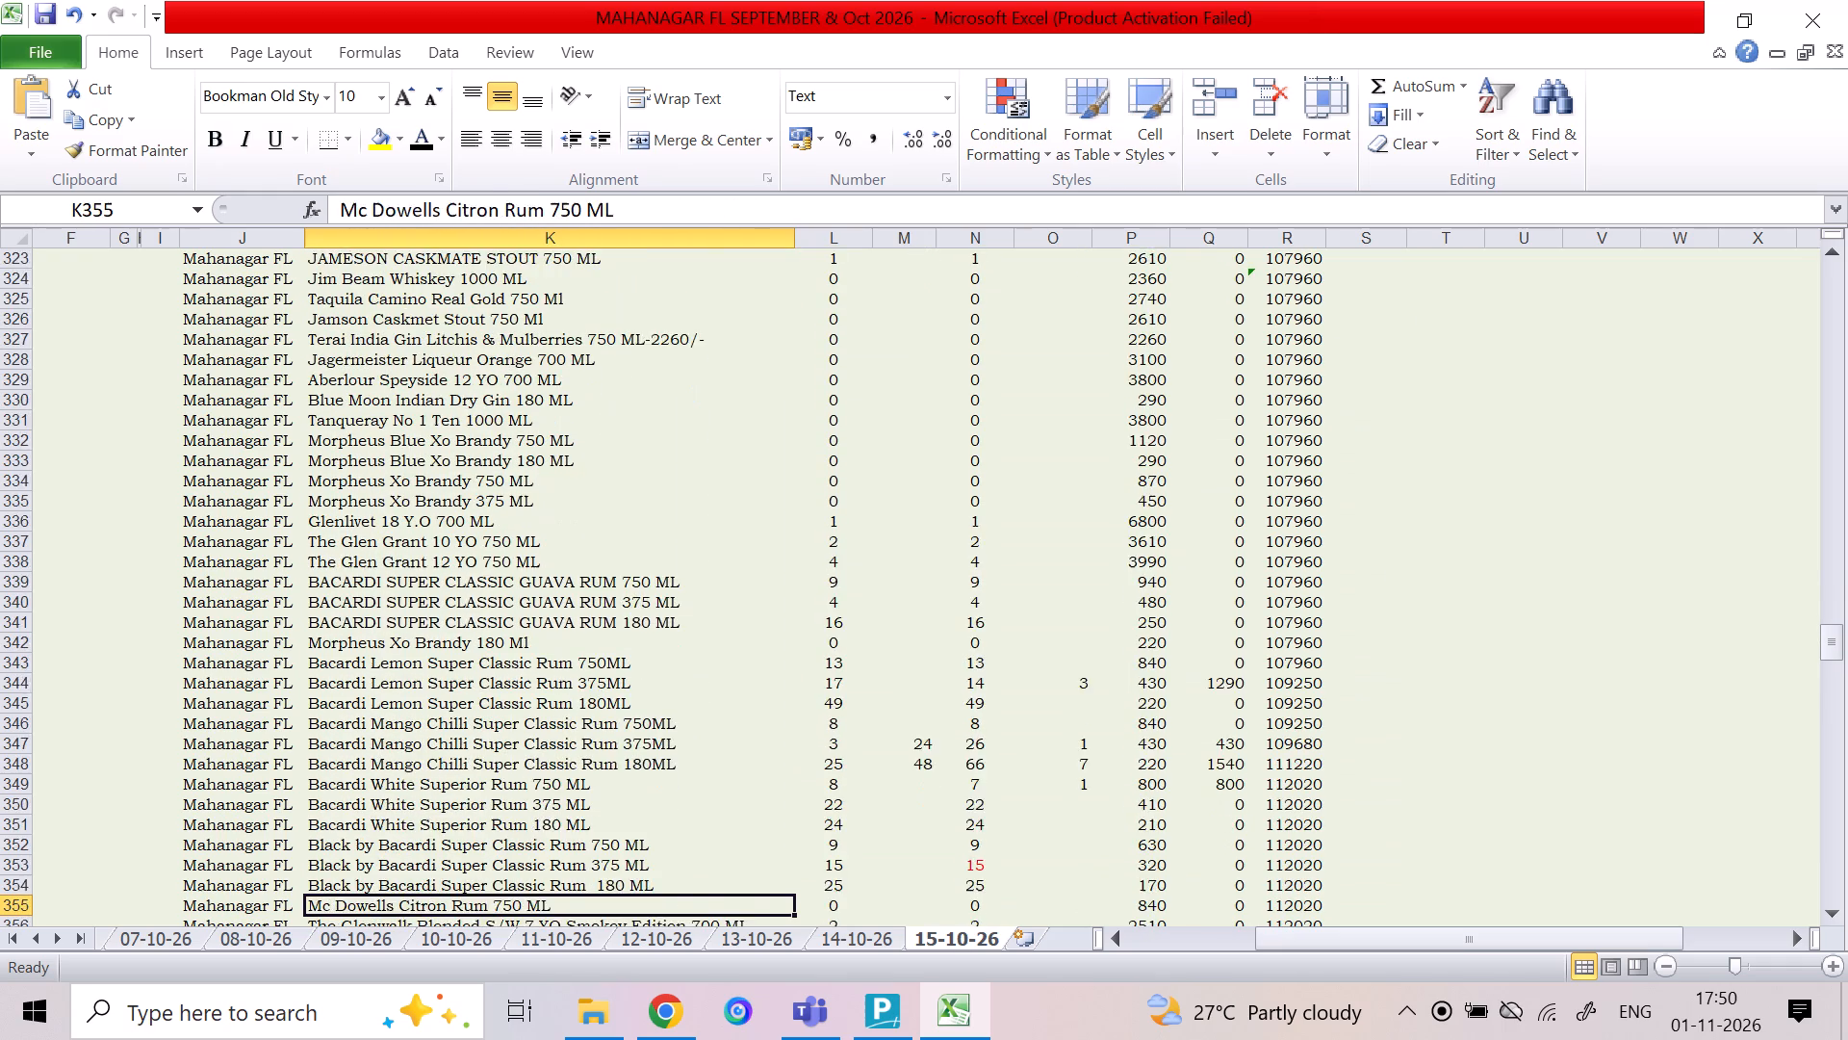
pyautogui.press('Down')
pyautogui.press('Down')
pyautogui.press('Down')
pyautogui.press('Down')
pyautogui.press('Down')
pyautogui.press('Down')
pyautogui.press('Down')
pyautogui.press('Down')
pyautogui.press('Down')
pyautogui.press('Down')
pyautogui.press('Down')
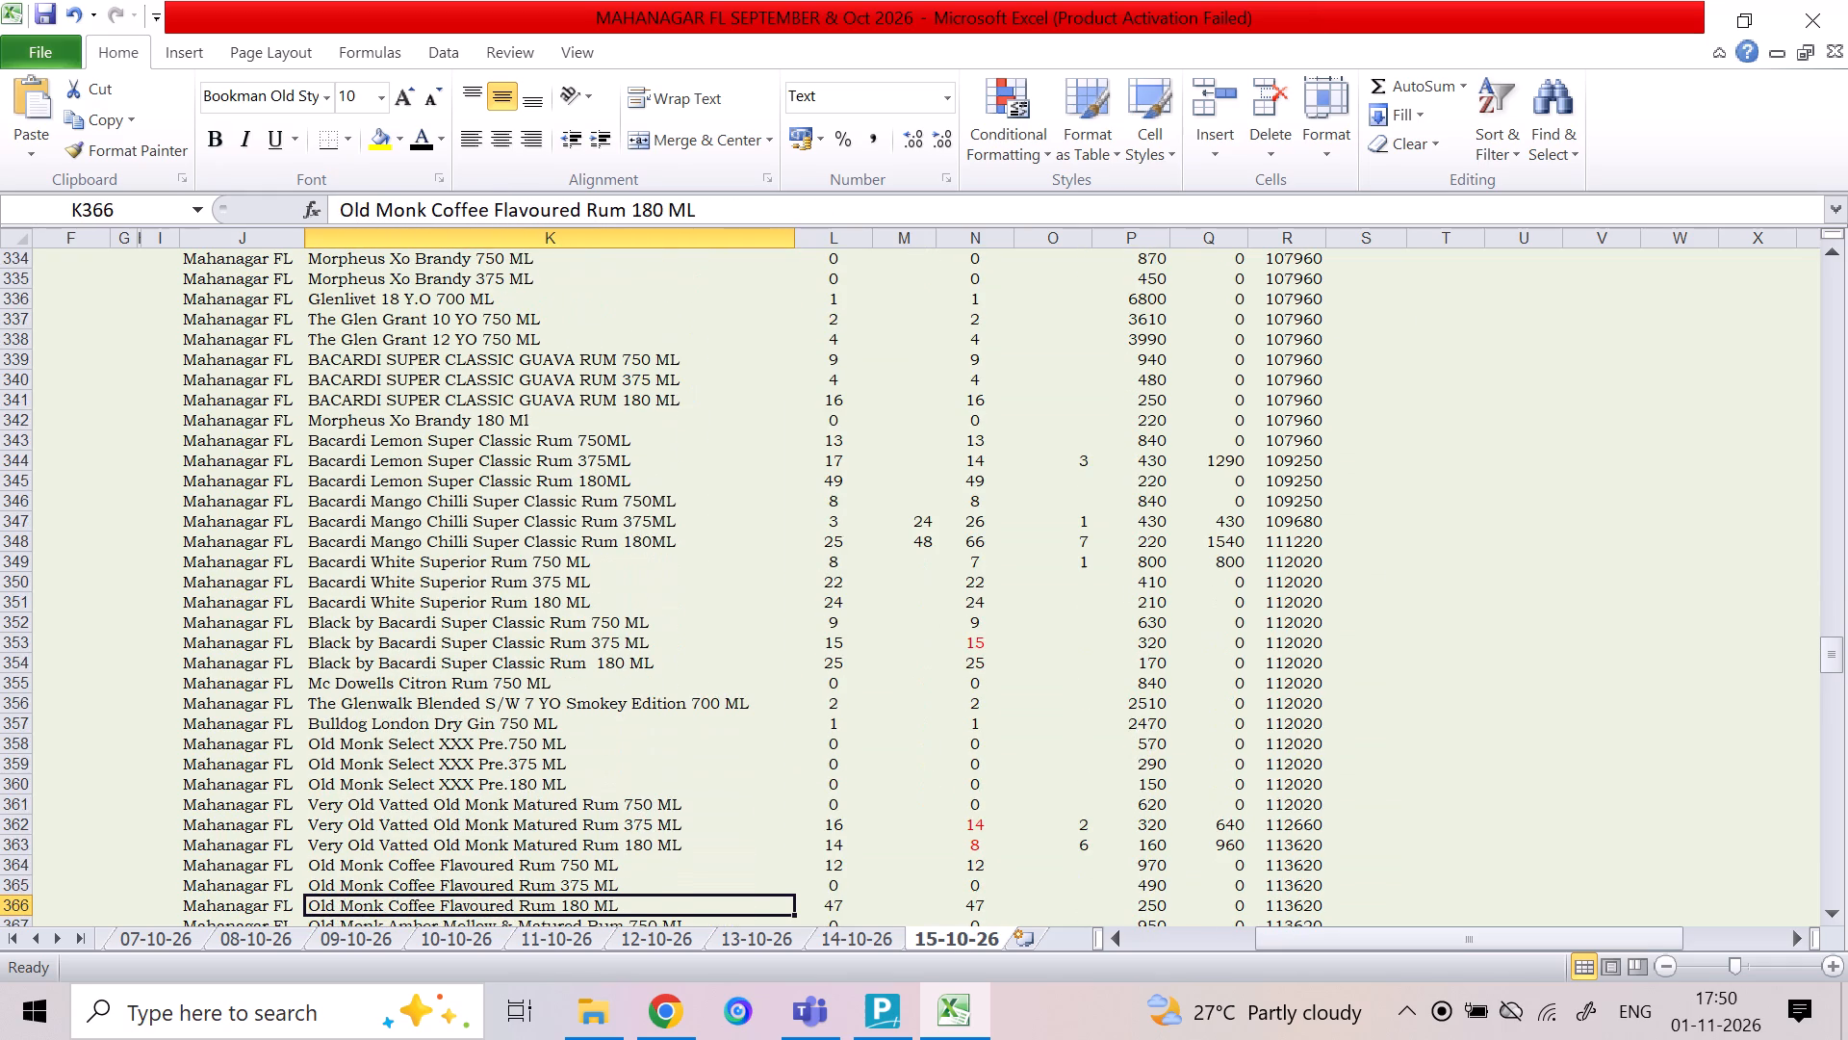
# Look back up the item list from Old Monk Coffee Flavoured Rum 180 ML to 8 PM Whisky 375ML.
pyautogui.press('Up')
pyautogui.press('Up')
pyautogui.press('Up')
pyautogui.press('Up')
pyautogui.press('Up')
pyautogui.press('Up')
pyautogui.press('Up')
pyautogui.press('Up')
pyautogui.press('Up')
pyautogui.press('Up')
pyautogui.press('Up')
pyautogui.press('Up')
pyautogui.press('Up')
pyautogui.press('Up')
pyautogui.press('Up')
pyautogui.press('Up')
pyautogui.press('Up')
pyautogui.press('Up')
pyautogui.press('Up')
pyautogui.press('Up')
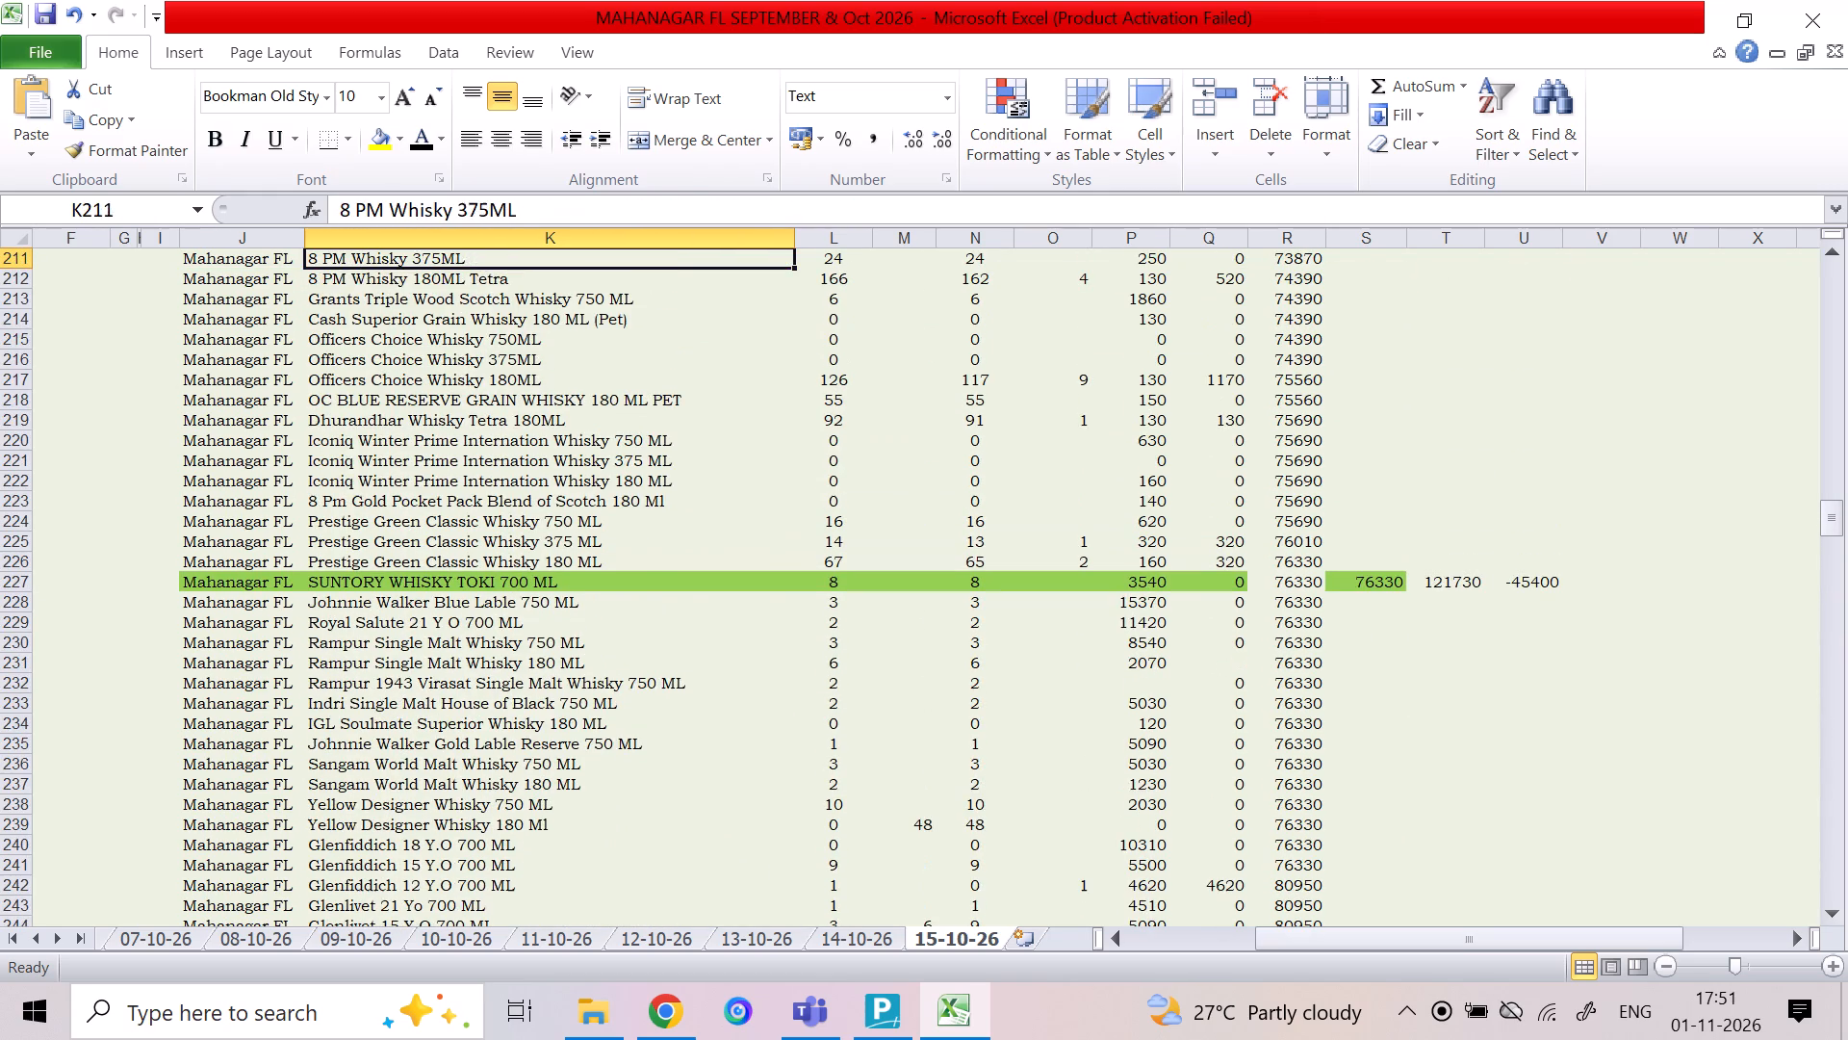
# Look down the item list again from 8 PM Whisky 375ML to the wine rows around Jacob's Creek Chardonnay 750 ML.
pyautogui.press('Down')
pyautogui.press('Down')
pyautogui.press('Down')
pyautogui.press('Down')
pyautogui.press('Down')
pyautogui.press('Down')
pyautogui.press('Down')
pyautogui.press('Down')
pyautogui.press('Down')
pyautogui.press('Down')
pyautogui.press('Down')
pyautogui.press('Down')
pyautogui.press('Down')
pyautogui.press('Down')
pyautogui.press('Down')
pyautogui.press('Down')
pyautogui.press('Down')
pyautogui.press('Down')
pyautogui.press('Down')
pyautogui.press('Down')
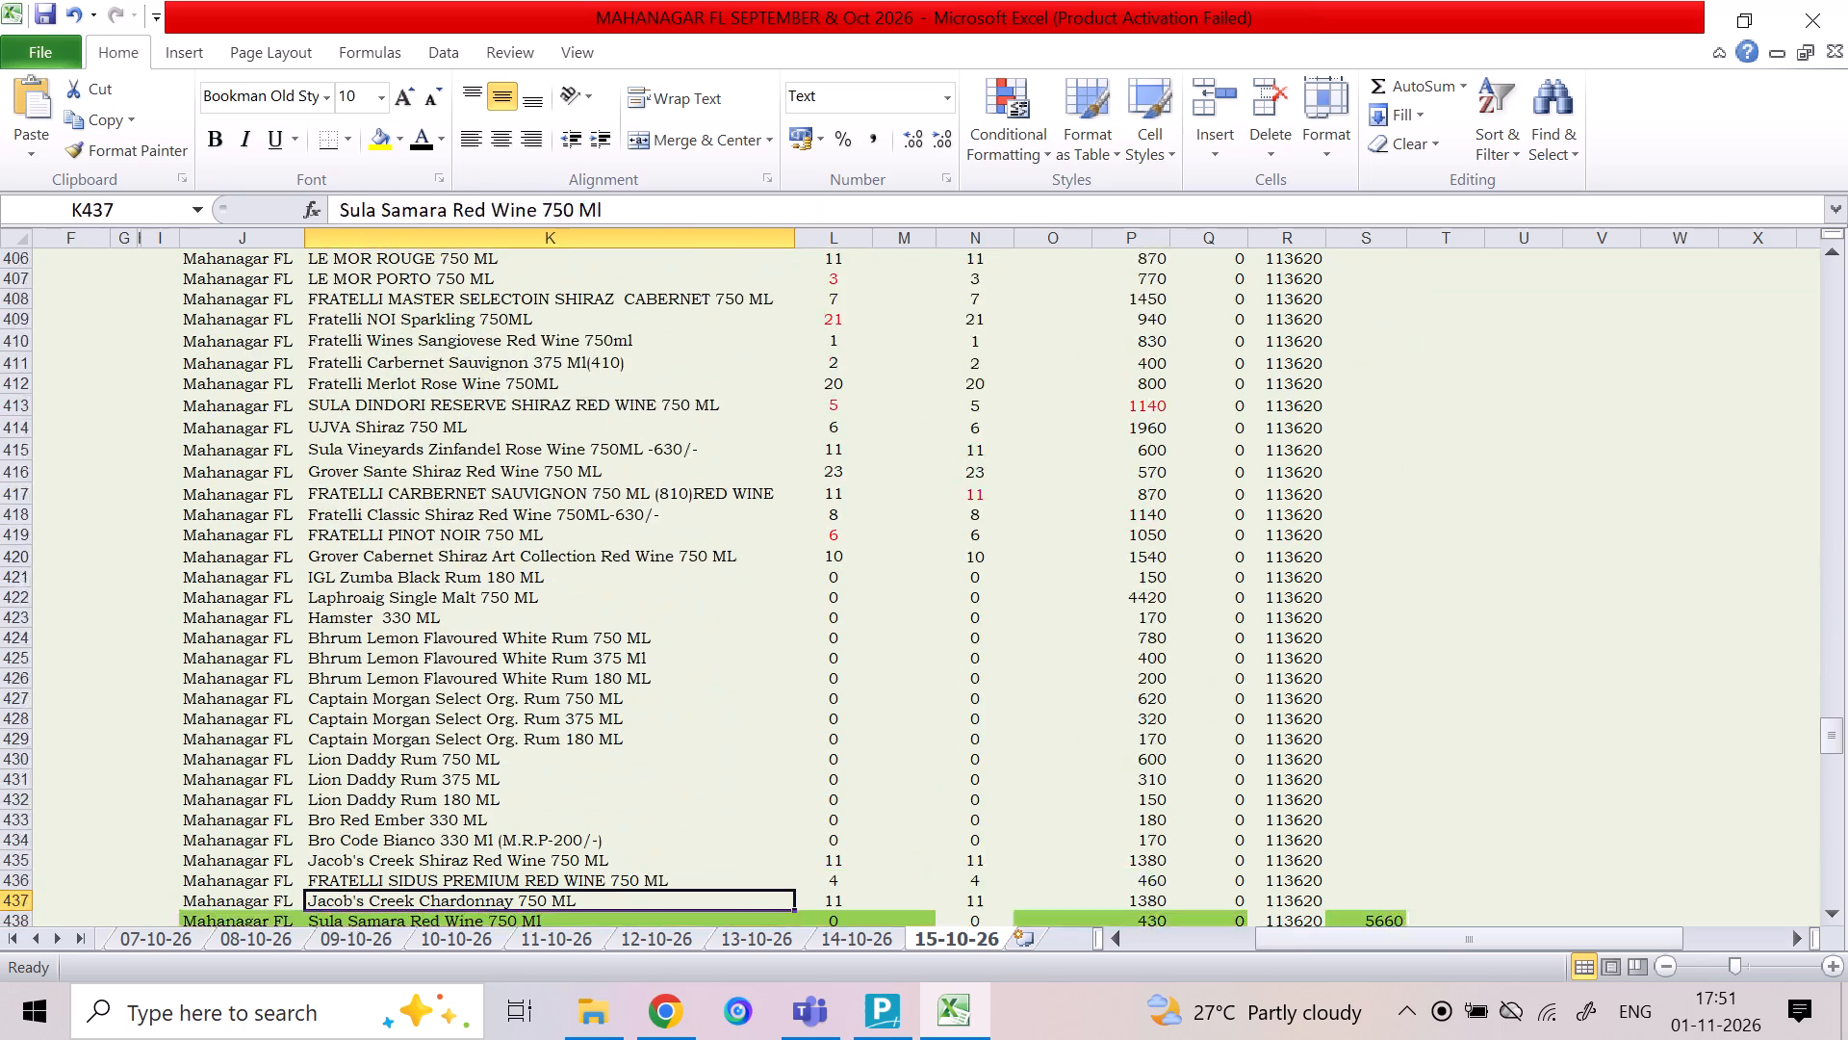
# Look back up the item list from Jacob's Creek Chardonnay 750 ML to Bacardi Super Classic Guava Rum 180 ML.
pyautogui.press('Up')
pyautogui.press('Up')
pyautogui.press('Up')
pyautogui.press('Up')
pyautogui.press('Up')
pyautogui.press('Up')
pyautogui.press('Up')
pyautogui.press('Up')
pyautogui.press('Up')
pyautogui.press('Up')
pyautogui.press('Up')
pyautogui.press('Up')
pyautogui.press('Up')
pyautogui.press('Up')
pyautogui.press('Up')
pyautogui.press('Up')
pyautogui.press('Up')
pyautogui.press('Up')
pyautogui.press('Up')
pyautogui.press('Up')
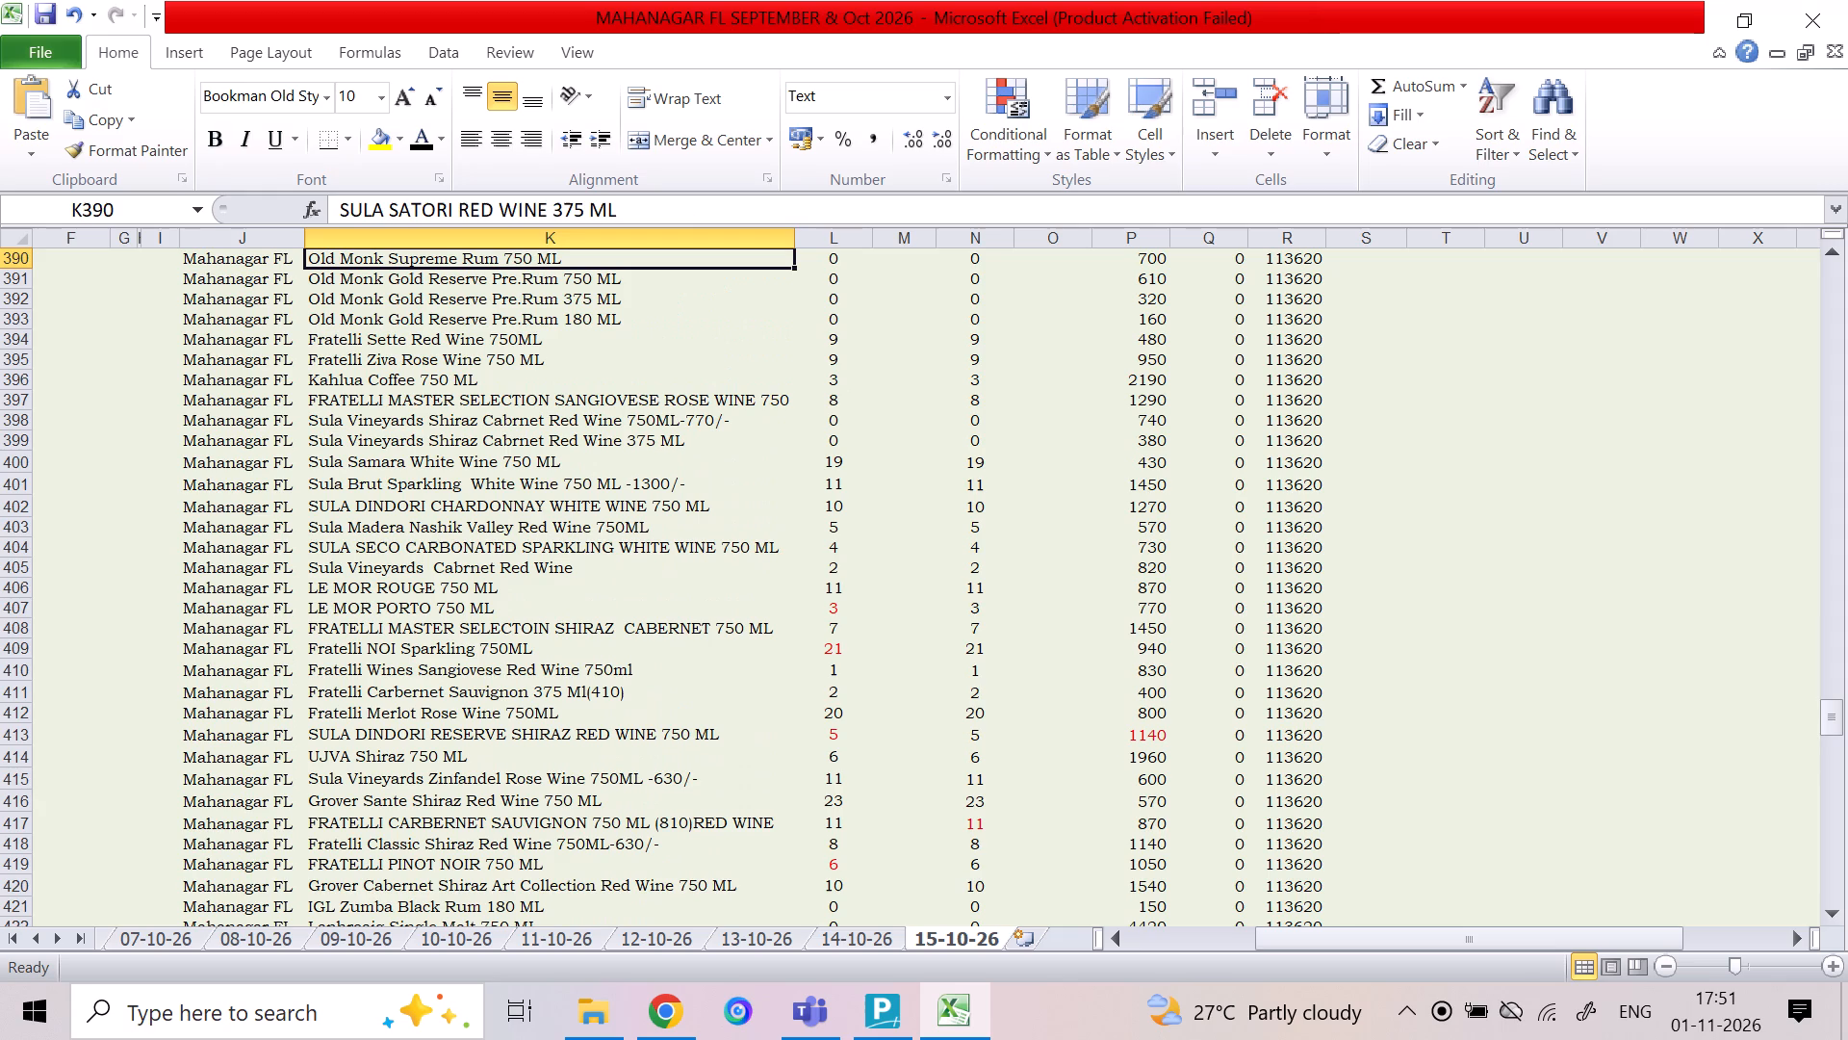
pyautogui.press('Up')
pyautogui.press('Up')
pyautogui.press('Up')
pyautogui.press('Up')
pyautogui.press('Up')
pyautogui.press('Up')
pyautogui.press('Up')
pyautogui.press('Up')
pyautogui.press('Up')
pyautogui.press('Up')
pyautogui.press('Up')
pyautogui.press('Up')
pyautogui.press('Up')
pyautogui.press('Up')
pyautogui.press('Up')
pyautogui.press('Up')
pyautogui.press('Up')
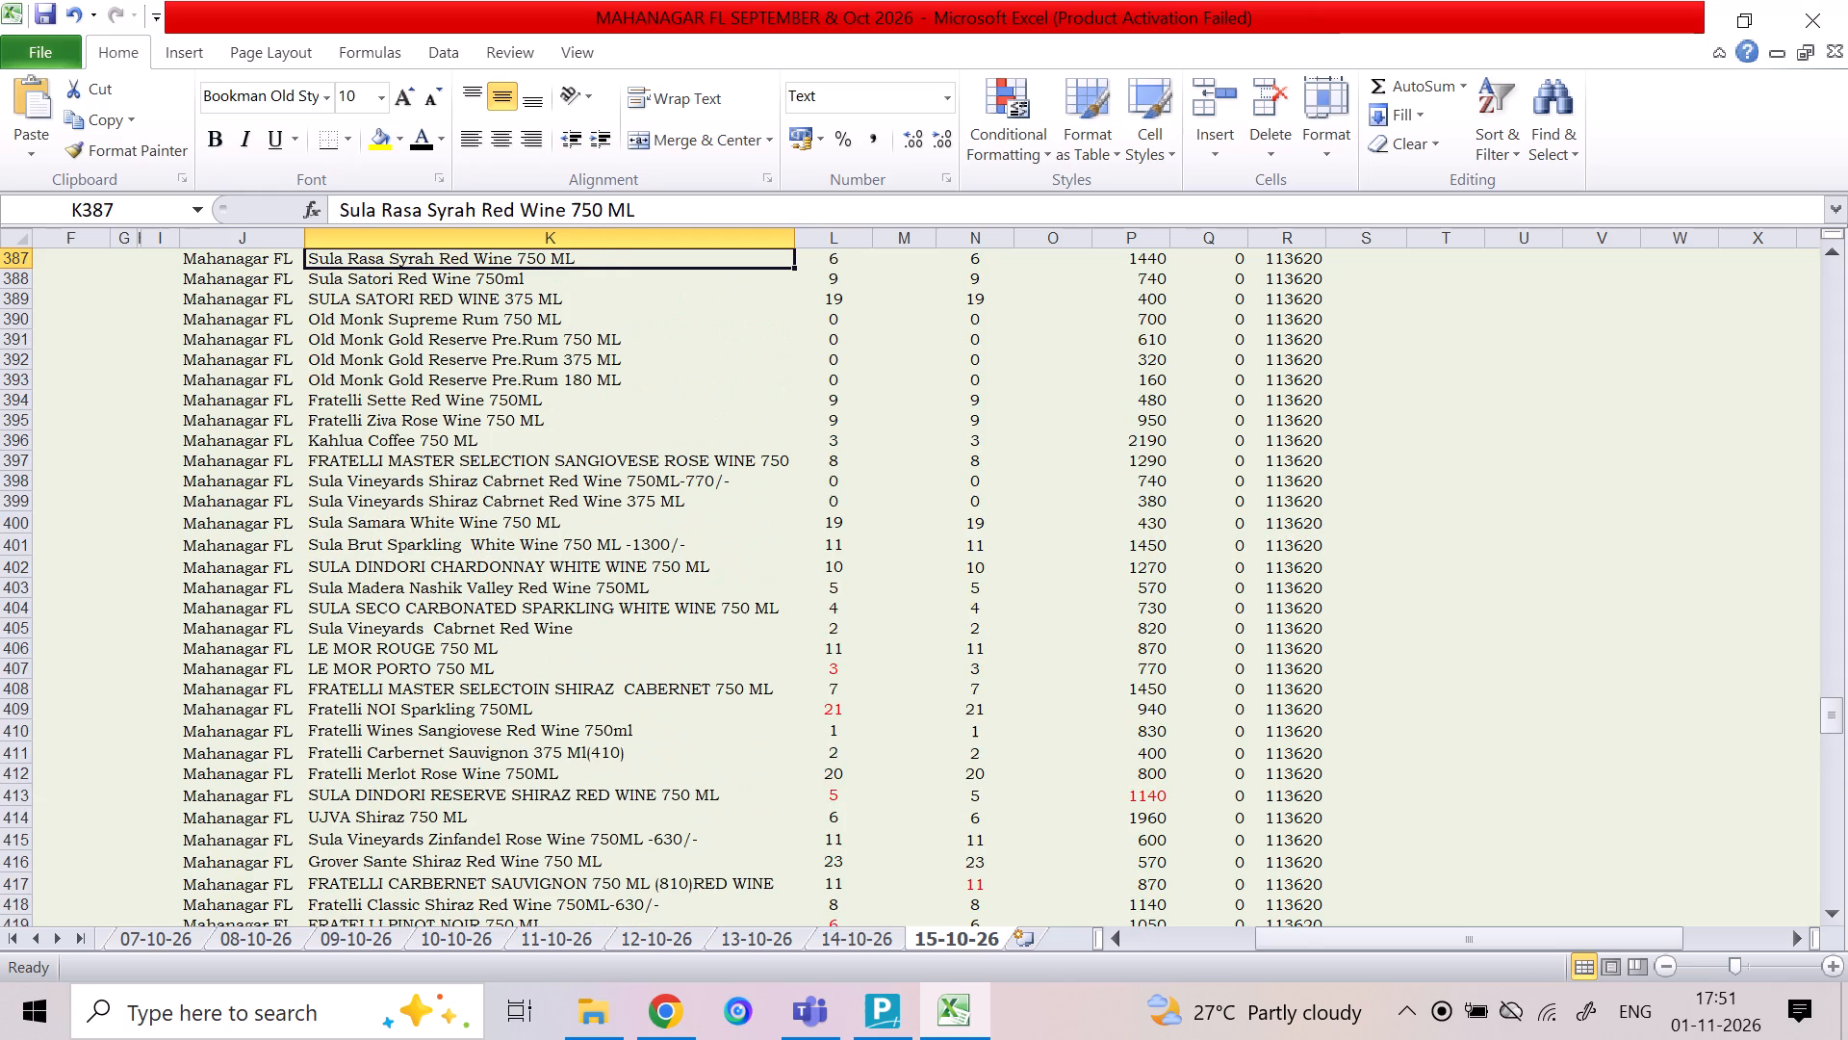
pyautogui.press('Up')
pyautogui.press('Up')
pyautogui.press('Up')
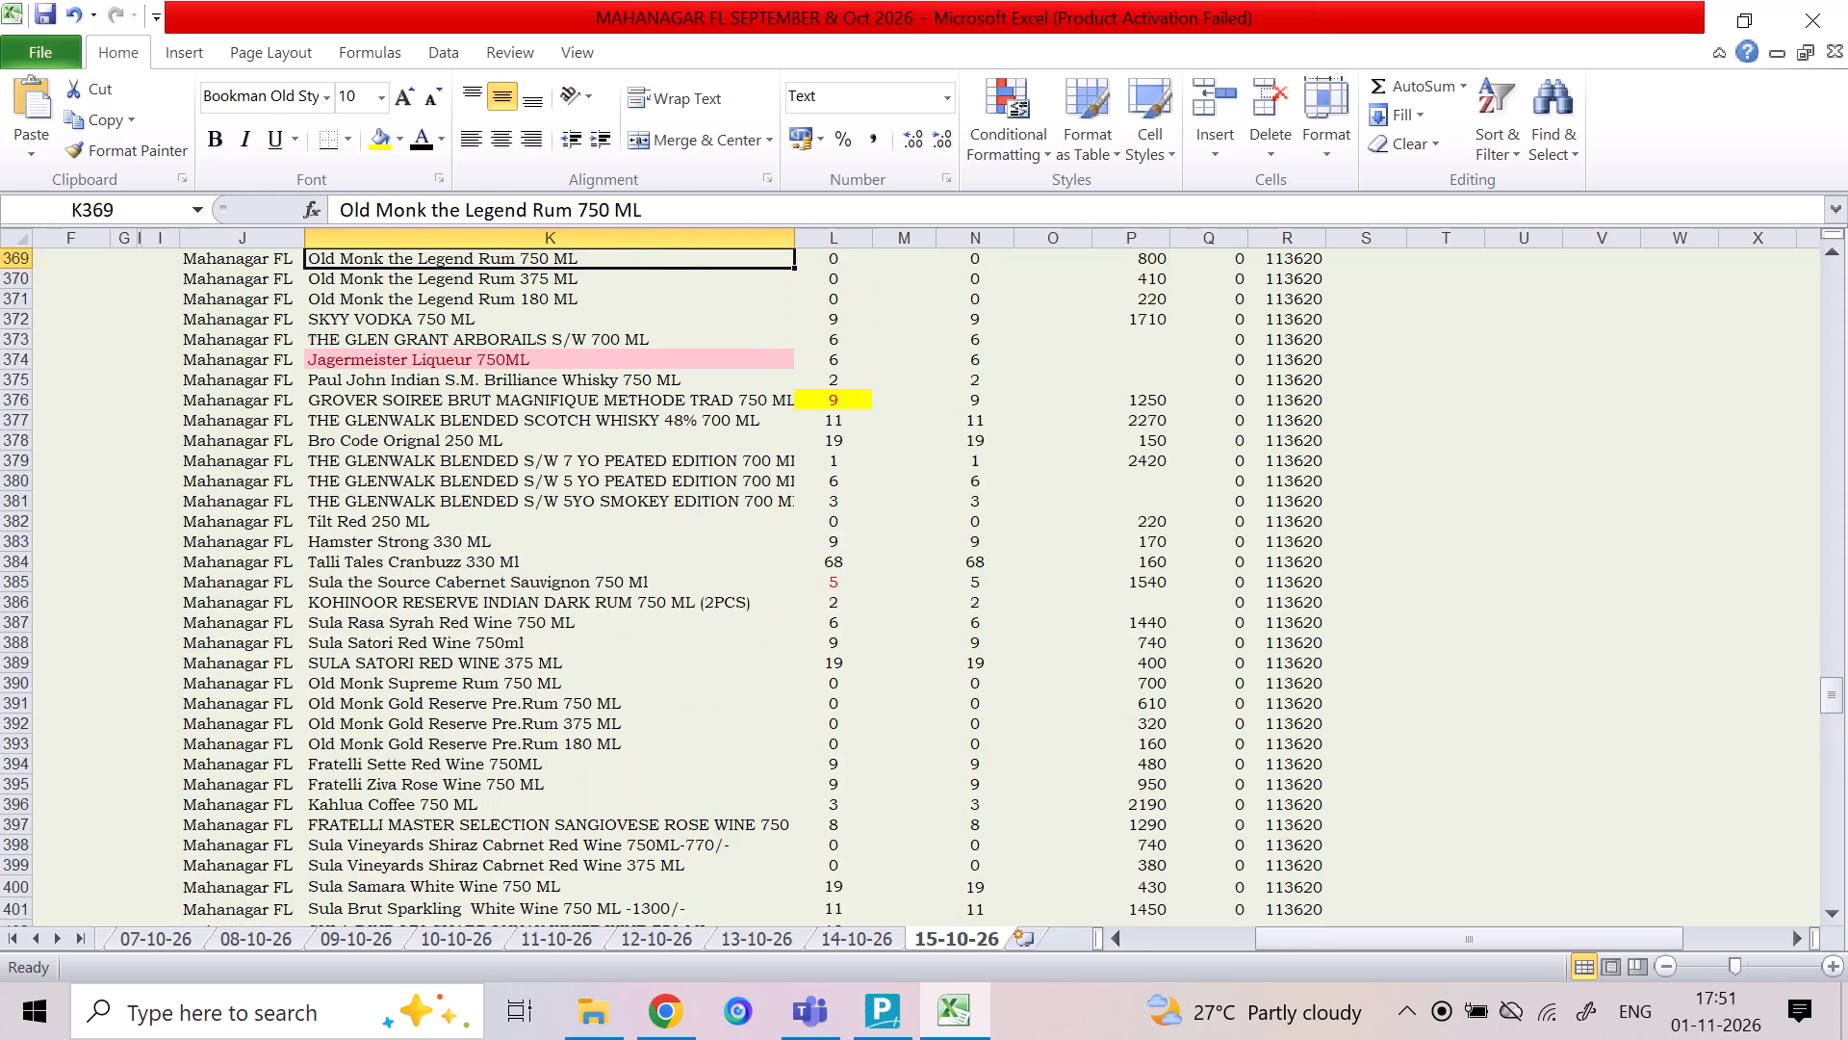
pyautogui.press('Up')
pyautogui.press('Up')
pyautogui.press('Up')
pyautogui.press('Up')
pyautogui.press('Up')
pyautogui.press('Up')
pyautogui.press('Up')
pyautogui.press('Up')
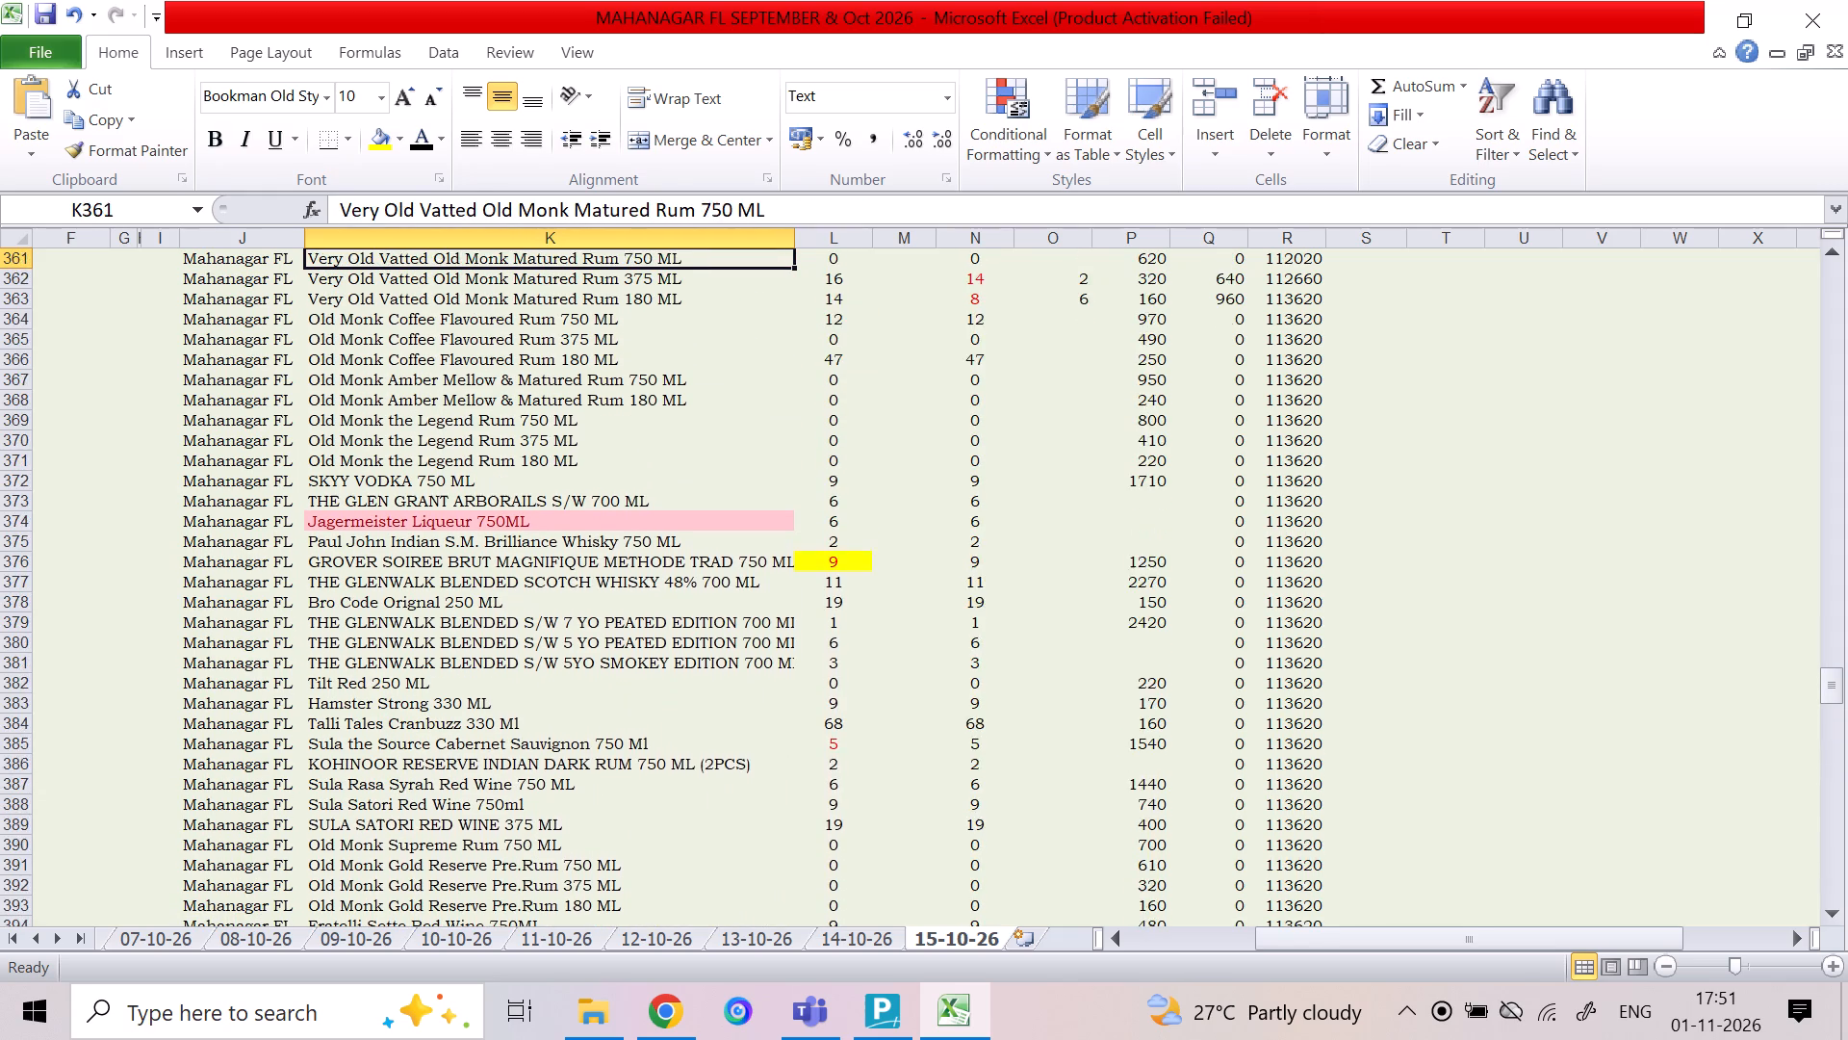
pyautogui.press('Up')
pyautogui.press('Up')
pyautogui.press('Up')
pyautogui.press('Up')
pyautogui.press('Up')
pyautogui.press('Up')
pyautogui.press('Up')
pyautogui.press('Up')
pyautogui.press('Up')
pyautogui.press('Up')
pyautogui.press('Up')
pyautogui.press('Up')
pyautogui.press('Up')
pyautogui.press('Up')
pyautogui.press('Up')
pyautogui.press('Up')
pyautogui.press('Up')
pyautogui.press('Up')
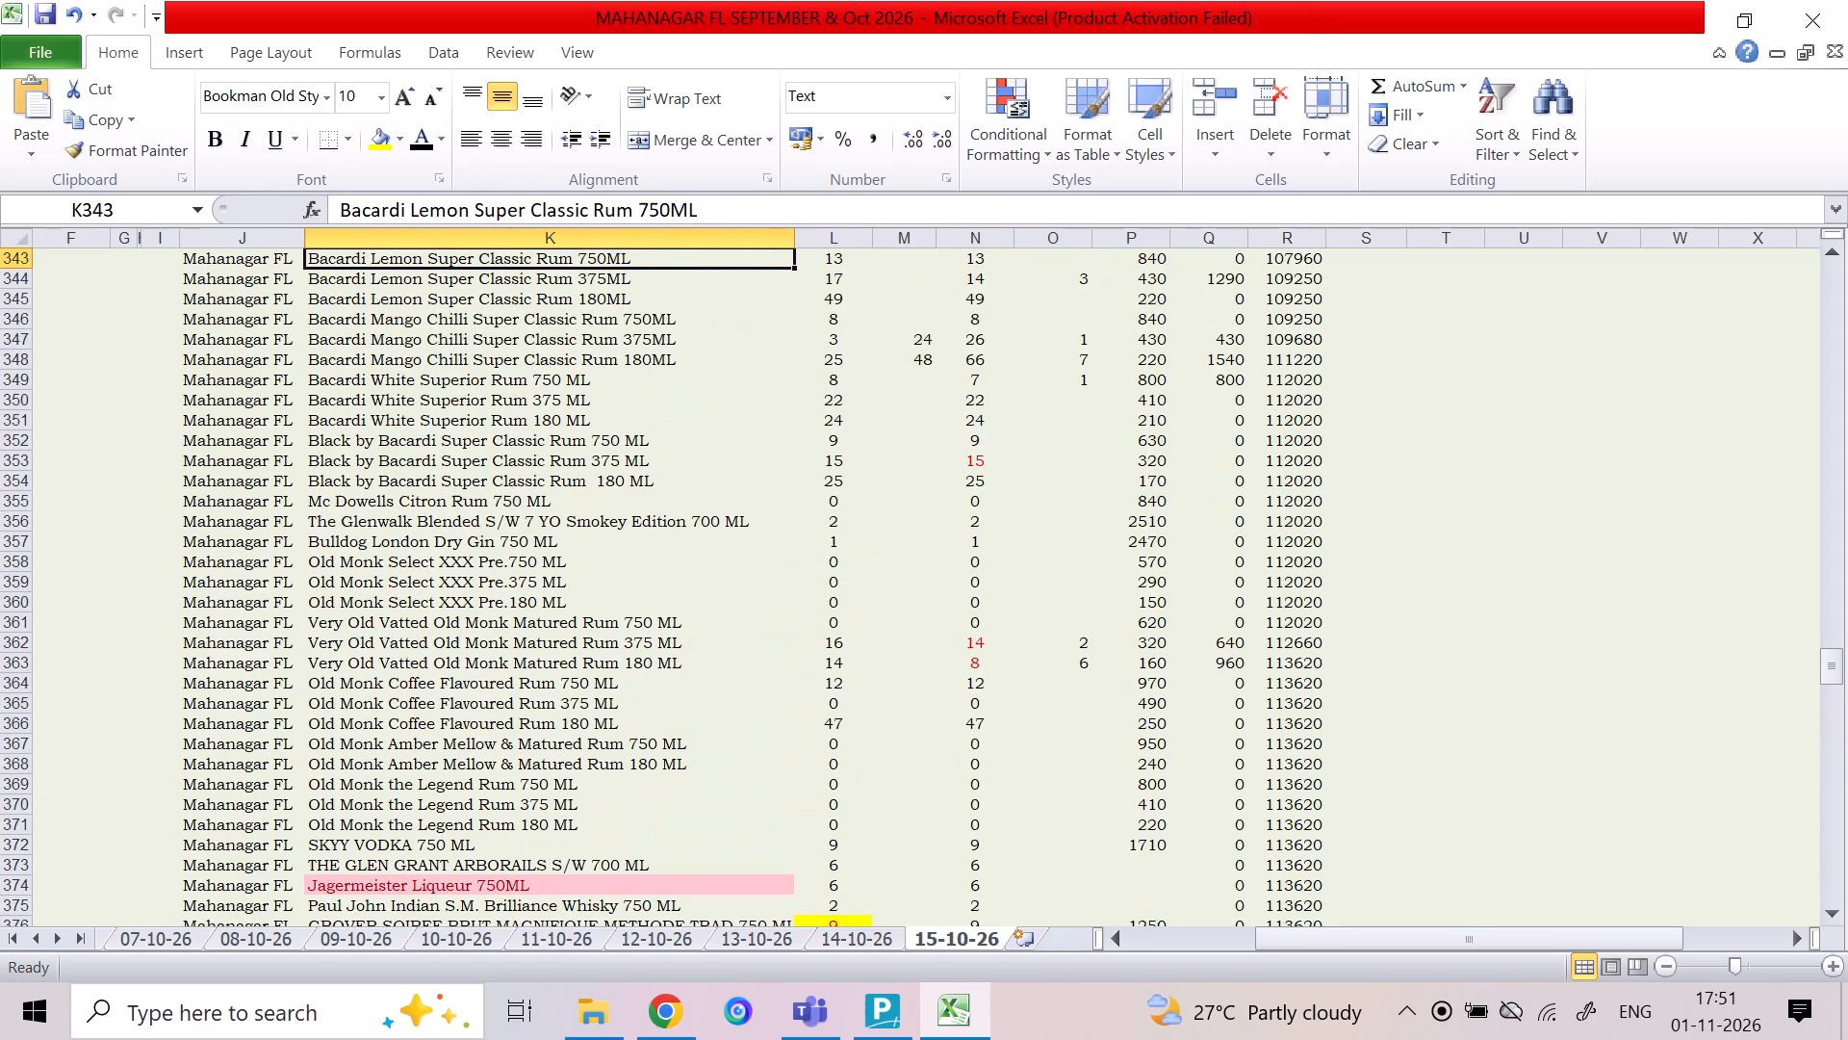
pyautogui.press('Up')
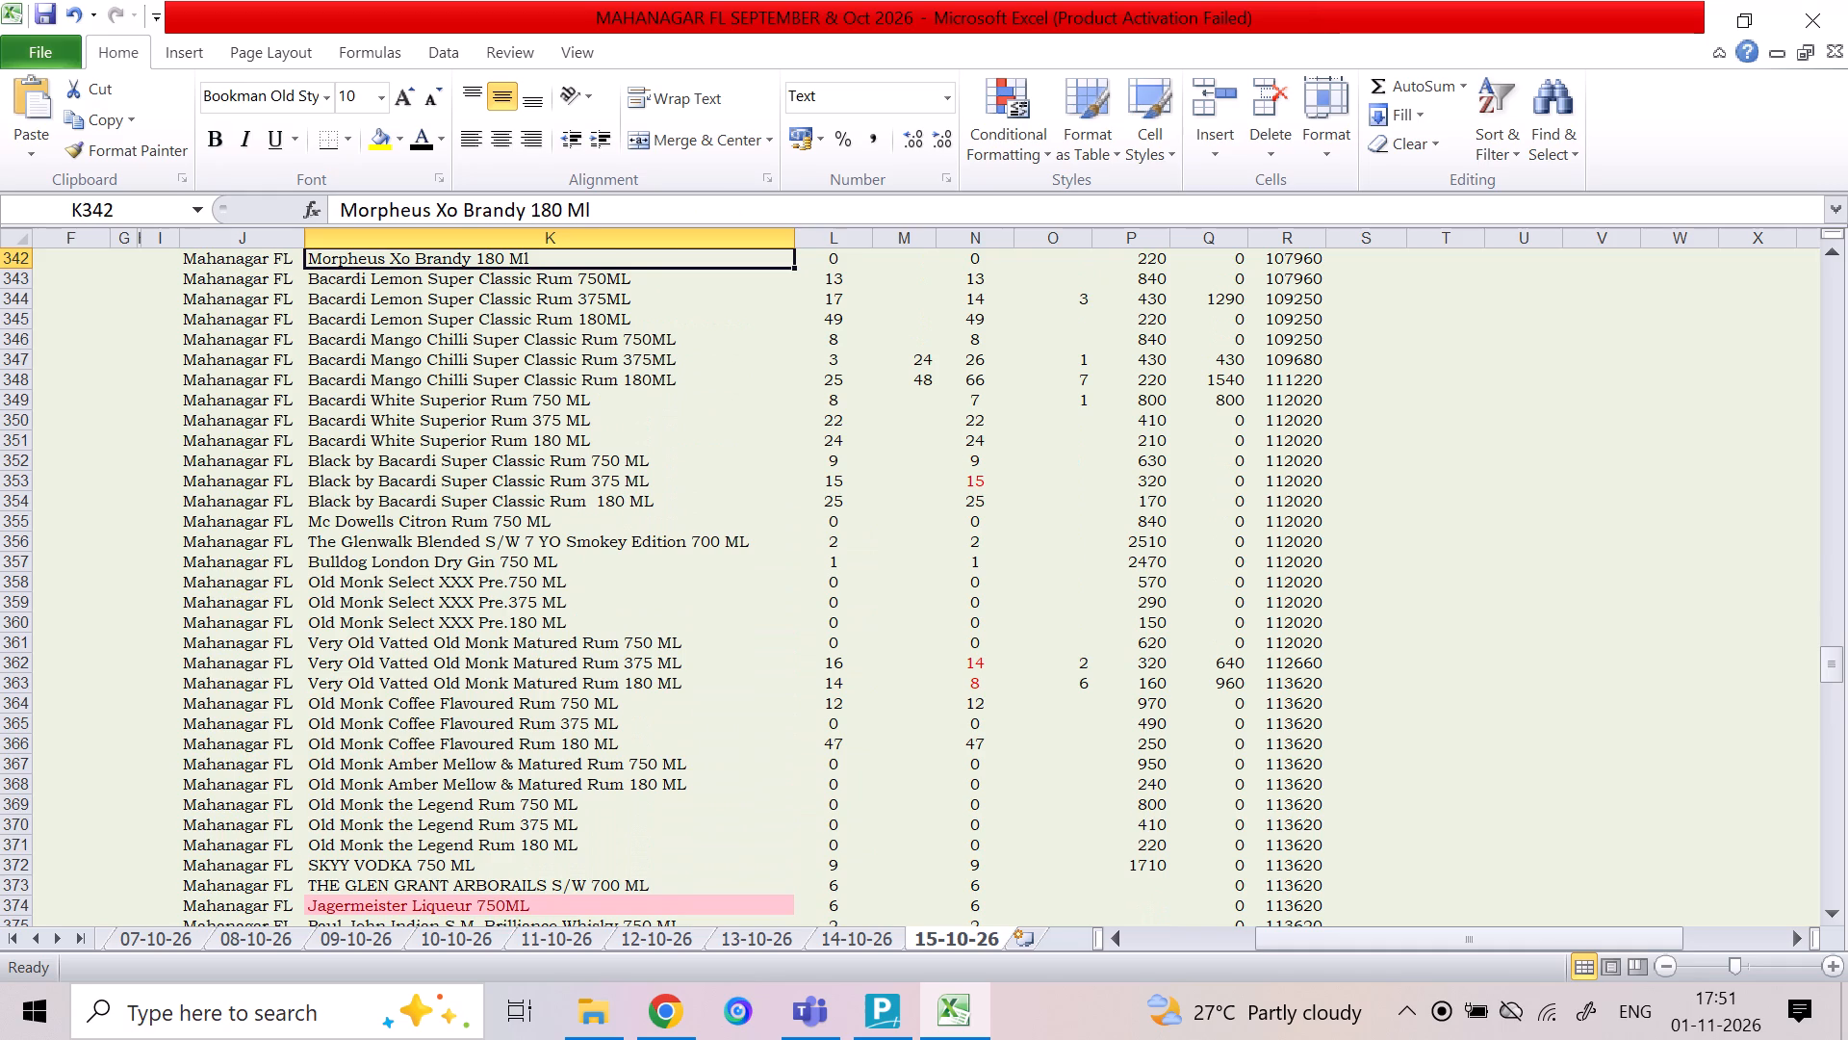
pyautogui.press('Up')
# Check the item rows from Morpheus Xo Brandy 180 Ml down to Talli Tales Cranbuzz 330 Ml, including Tilt Red and Hamster Strong.
pyautogui.press('Down')
pyautogui.press('Down')
pyautogui.press('Down')
pyautogui.press('Down')
pyautogui.press('Down')
pyautogui.press('Down')
pyautogui.press('Down')
pyautogui.press('Down')
pyautogui.press('Down')
pyautogui.press('Down')
pyautogui.press('Down')
pyautogui.press('Down')
pyautogui.press('Down')
pyautogui.press('Down')
pyautogui.press('Down')
pyautogui.press('Down')
pyautogui.press('Down')
pyautogui.press('Down')
pyautogui.press('Down')
pyautogui.press('Down')
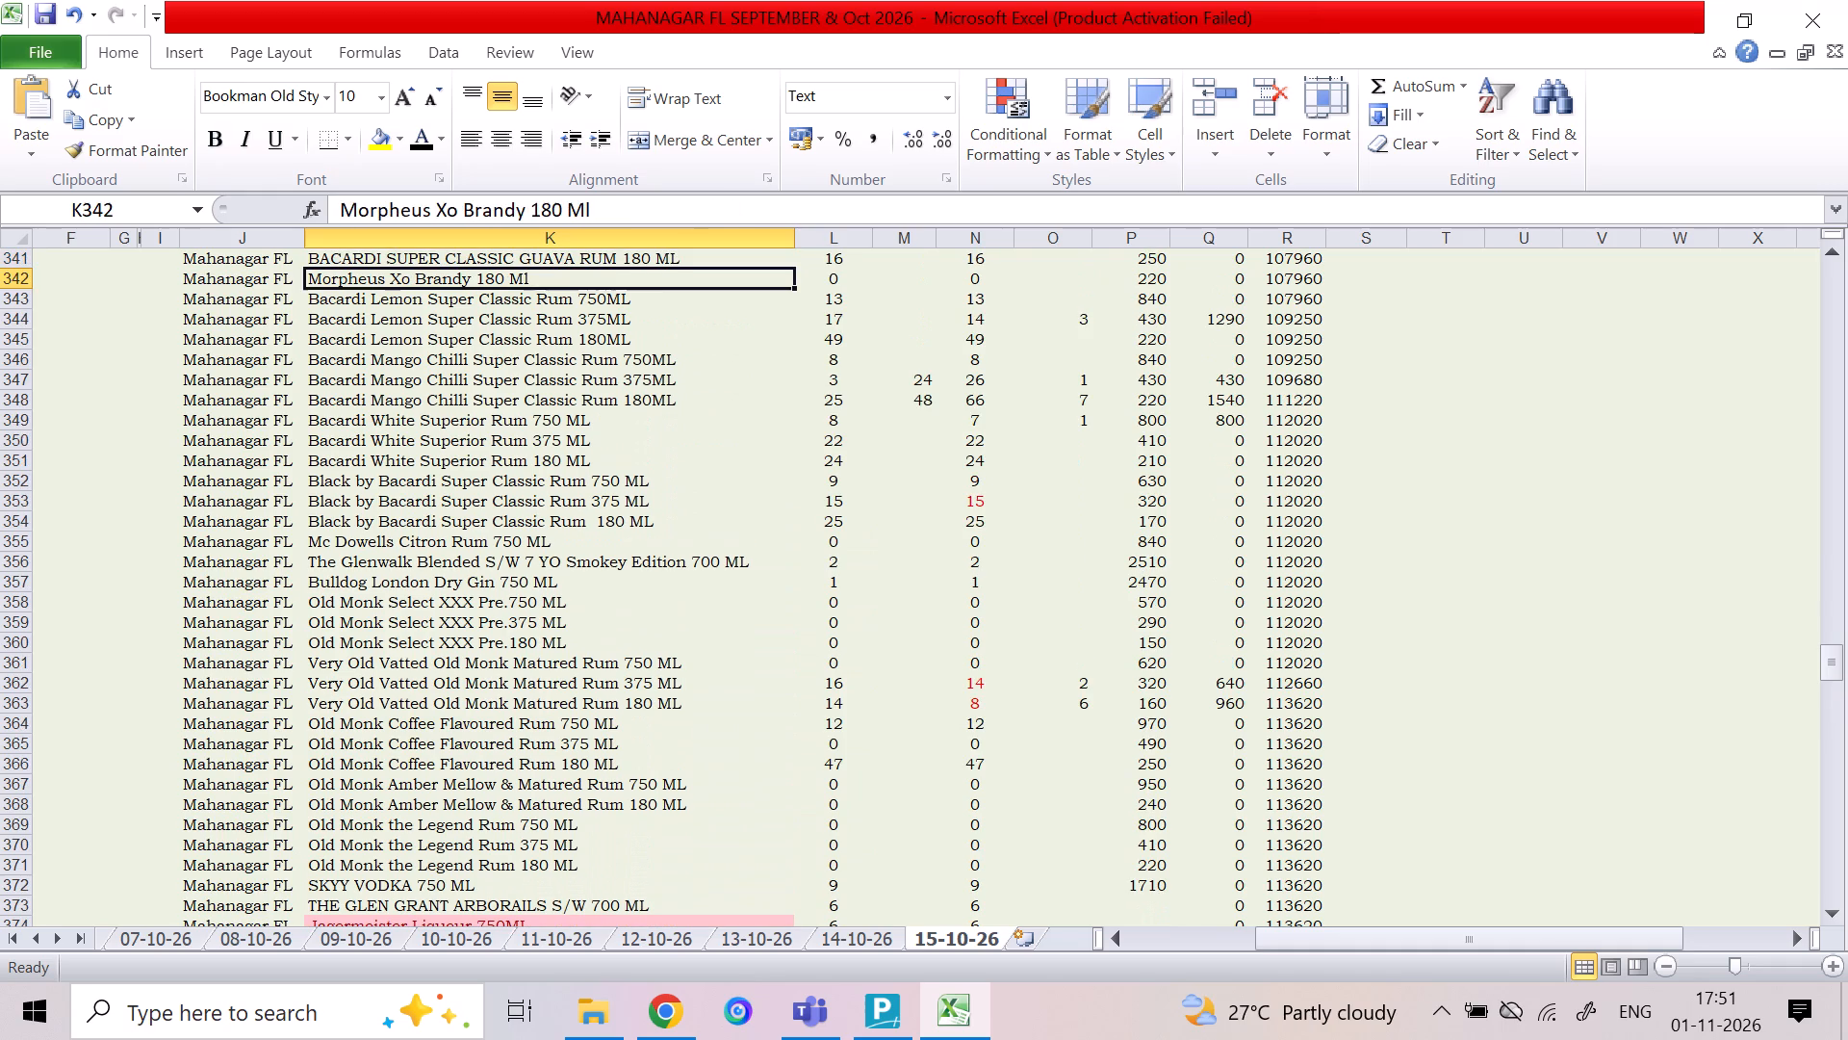
pyautogui.press('Down')
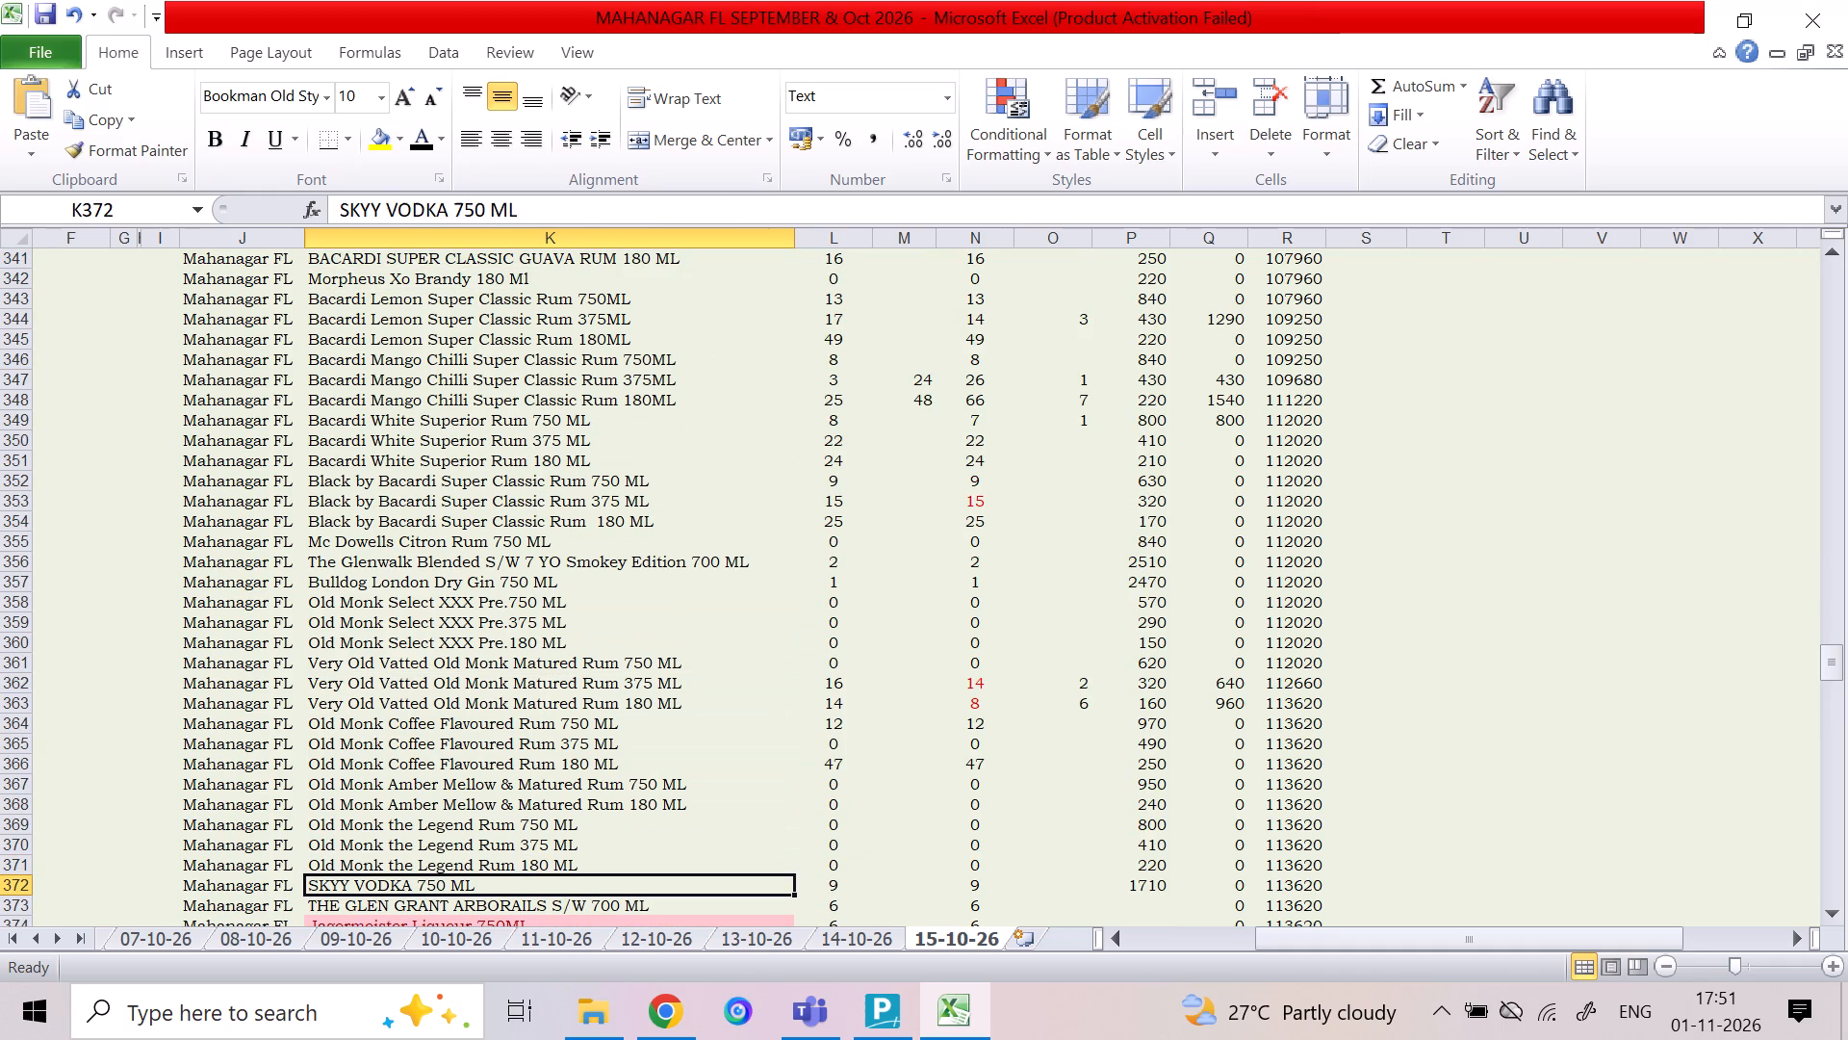
pyautogui.press('Down')
pyautogui.press('Down')
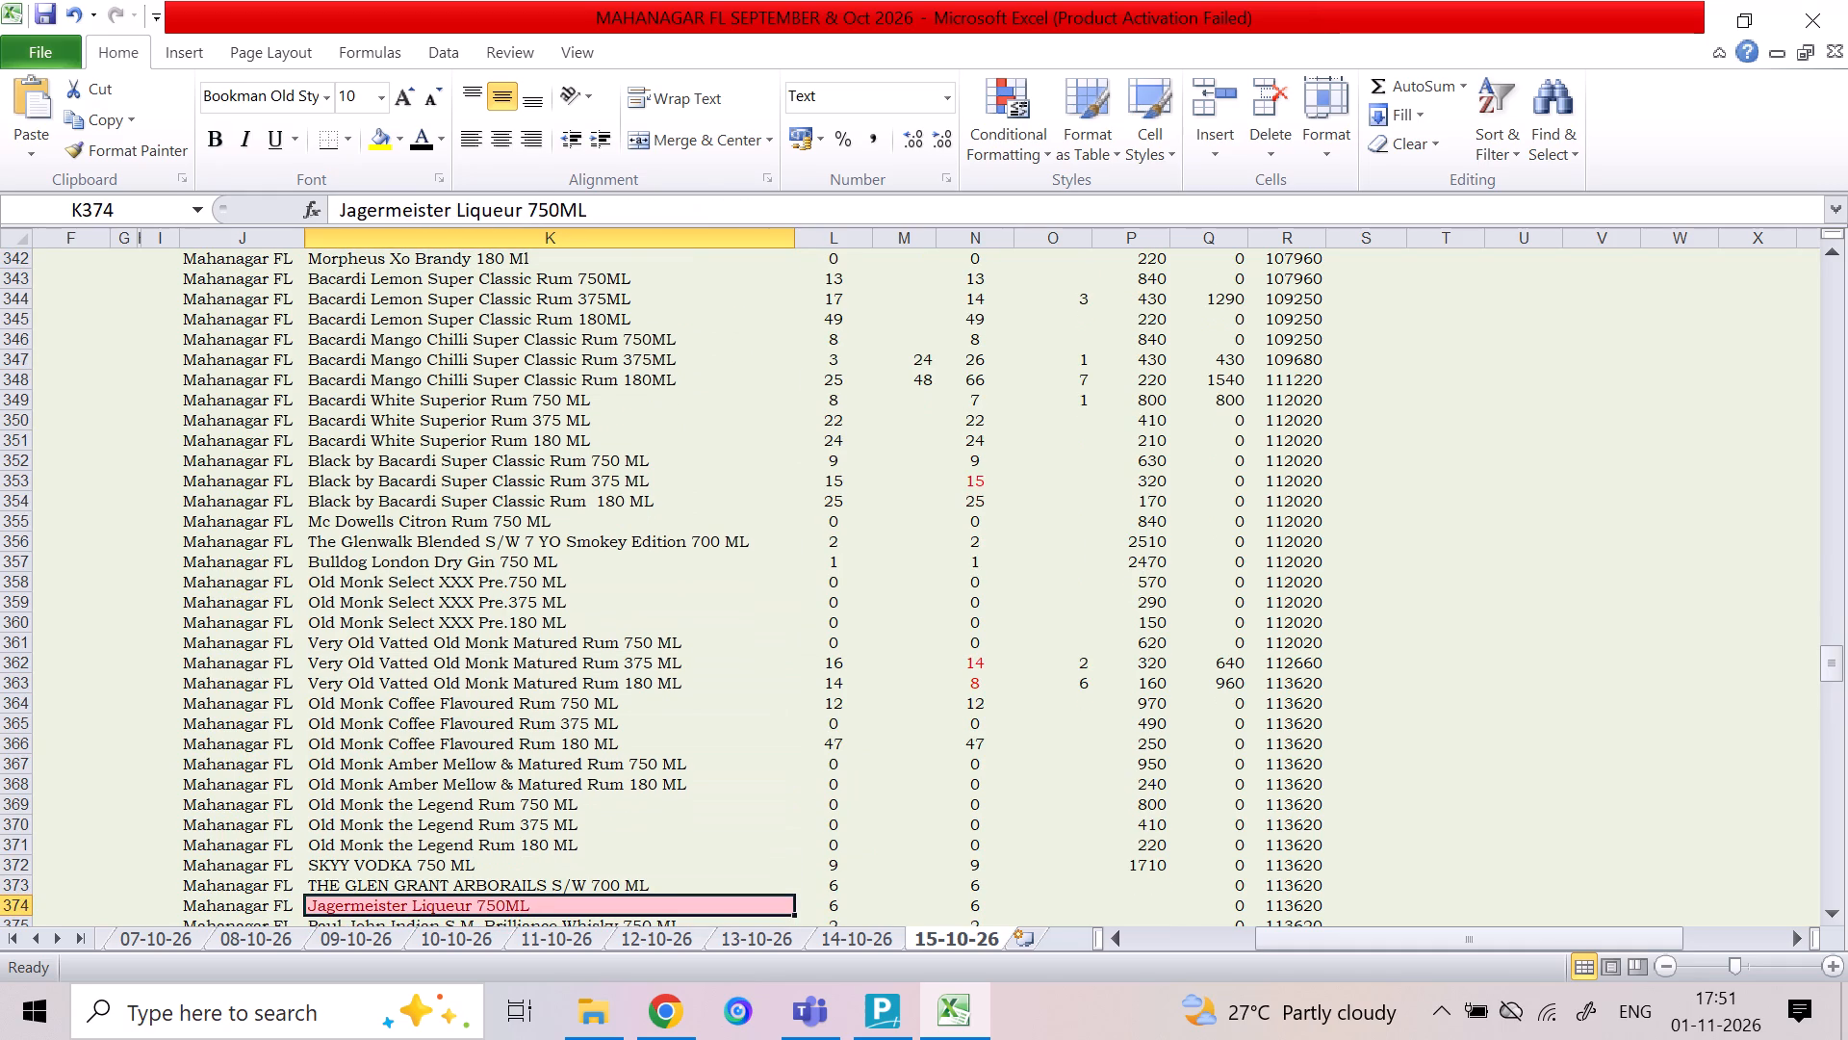
pyautogui.press('Down')
pyautogui.press('Down')
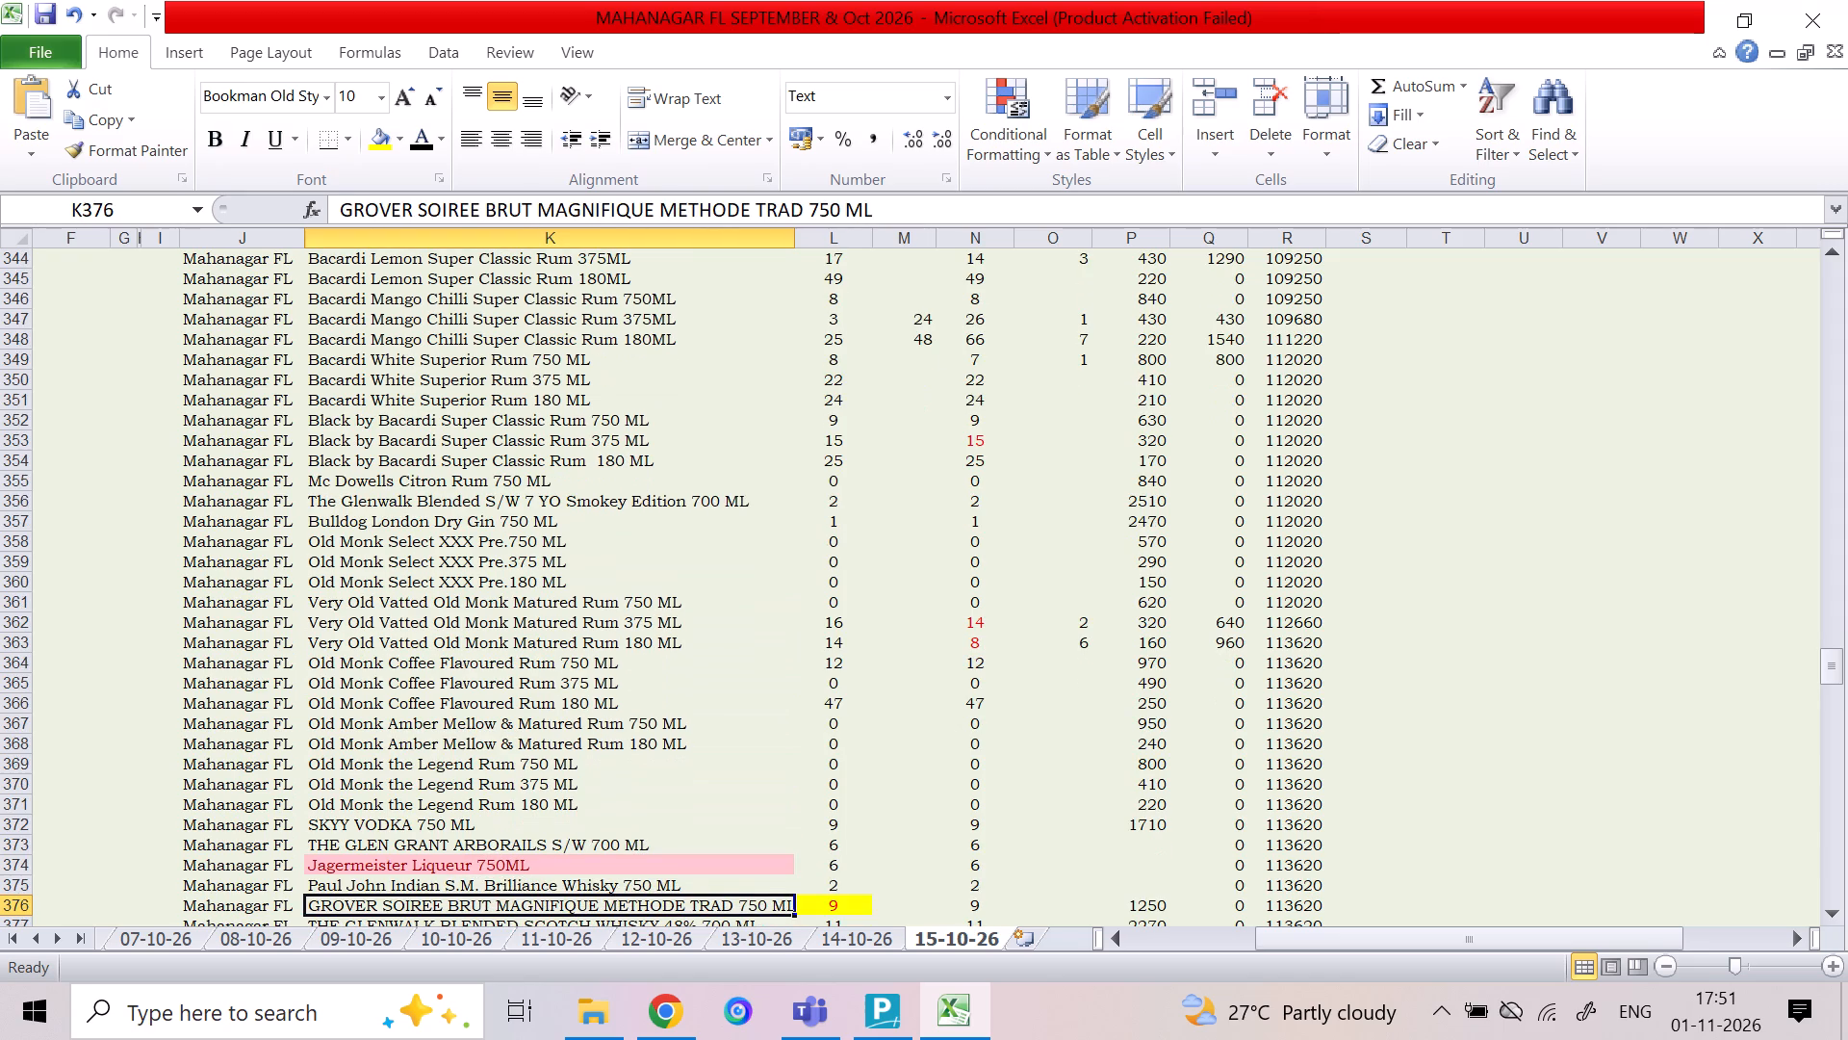
pyautogui.press('Down')
pyautogui.press('Down')
pyautogui.press('Down')
pyautogui.press('Down')
pyautogui.press('Down')
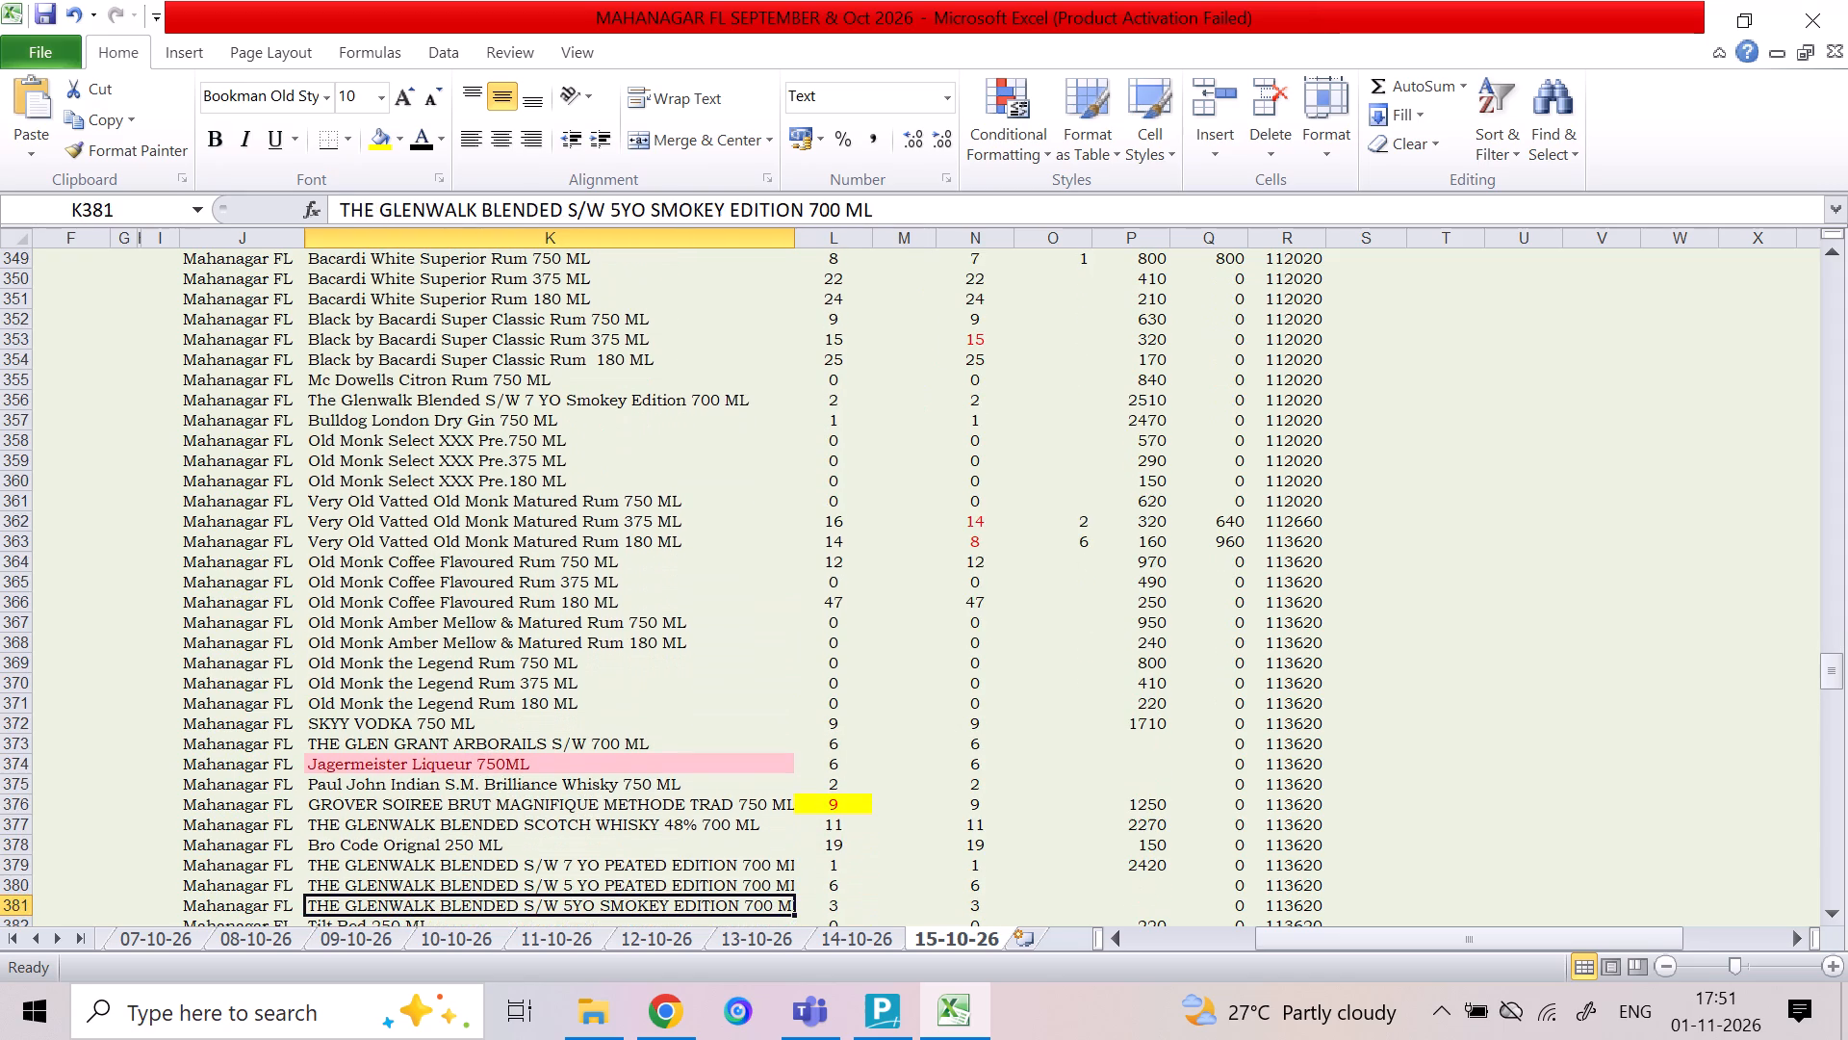
pyautogui.press('Down')
pyautogui.press('Down')
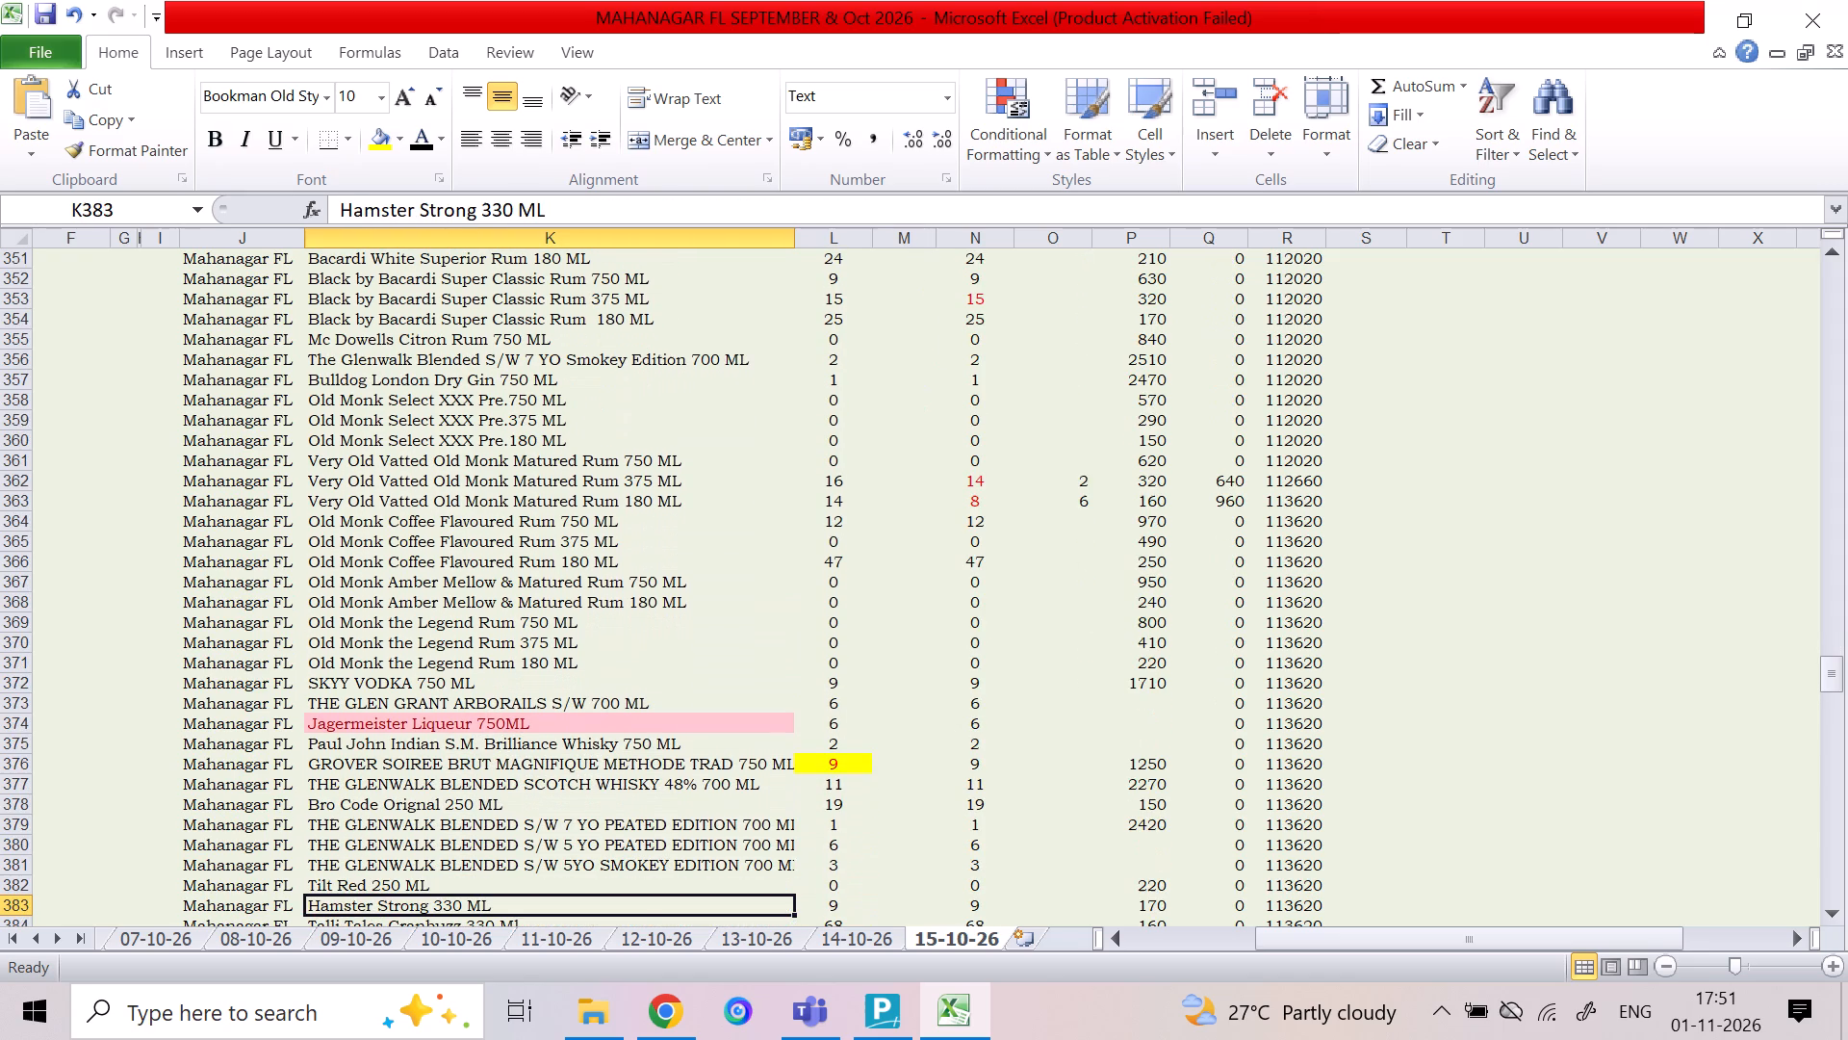
pyautogui.press('Down')
pyautogui.press('Down')
pyautogui.press('Up')
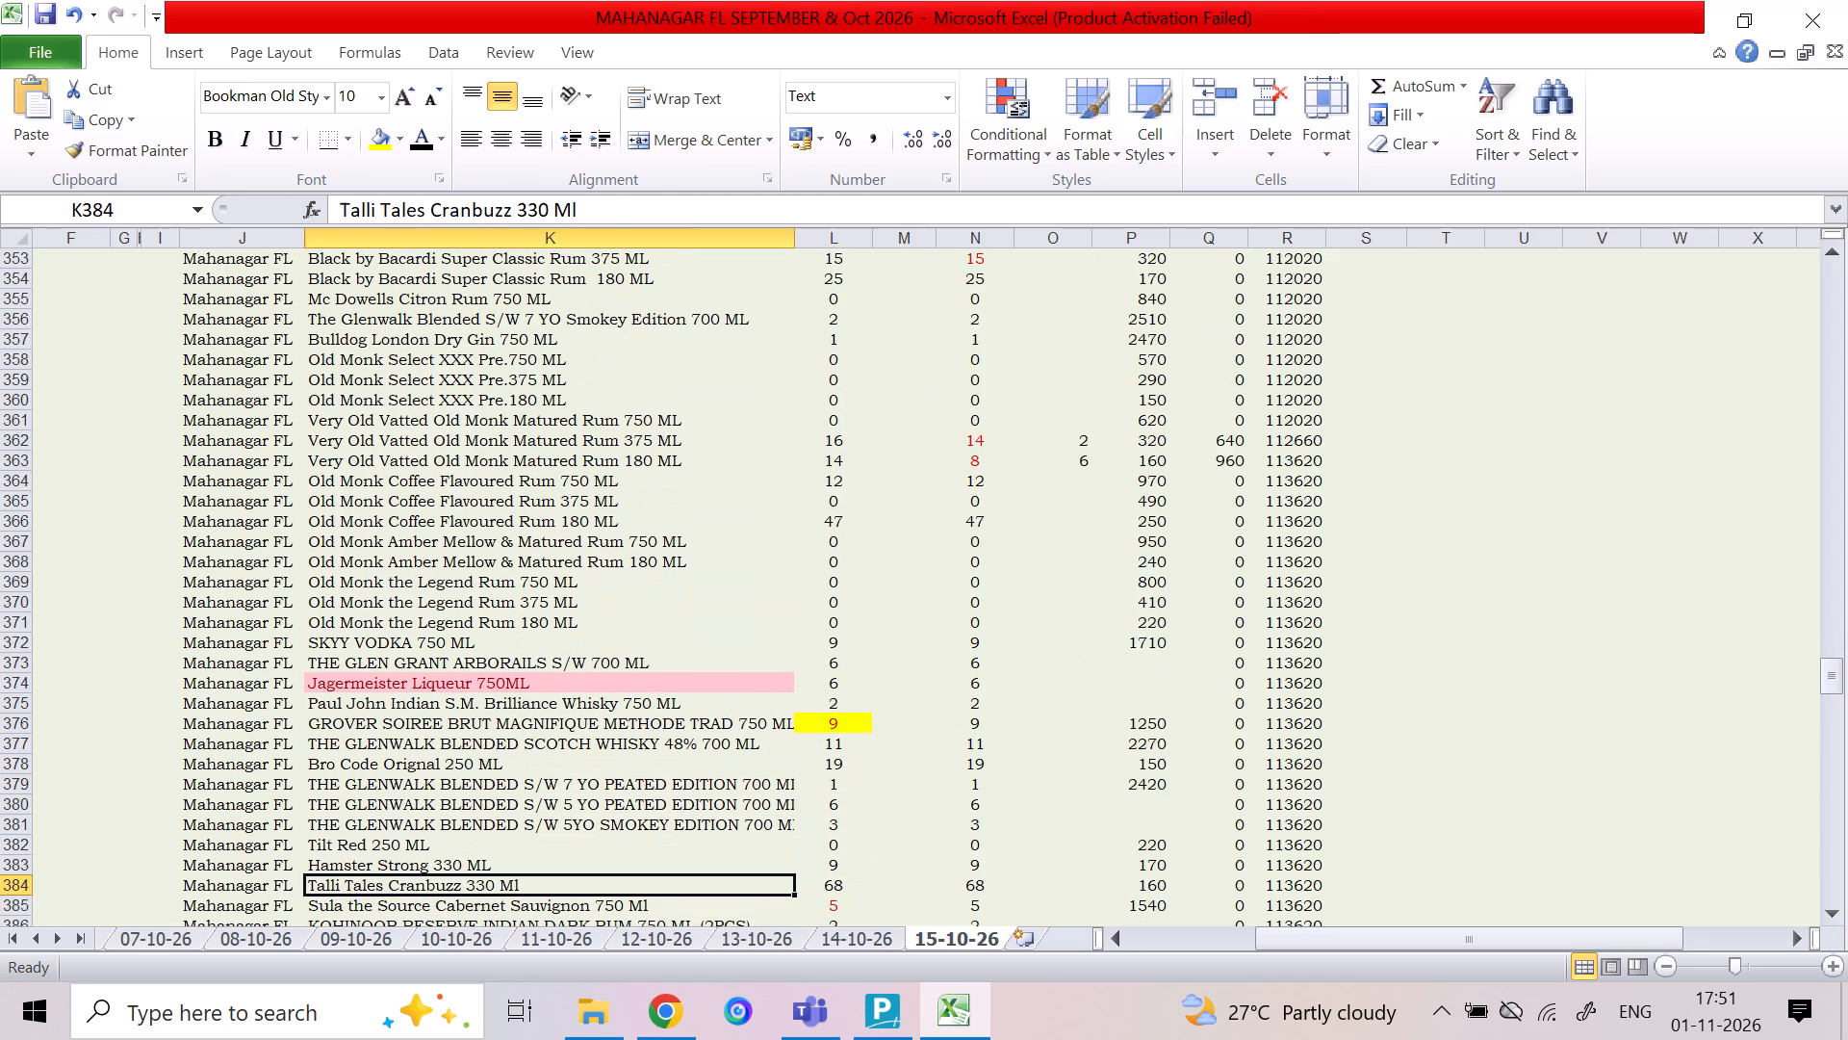
pyautogui.press('Up')
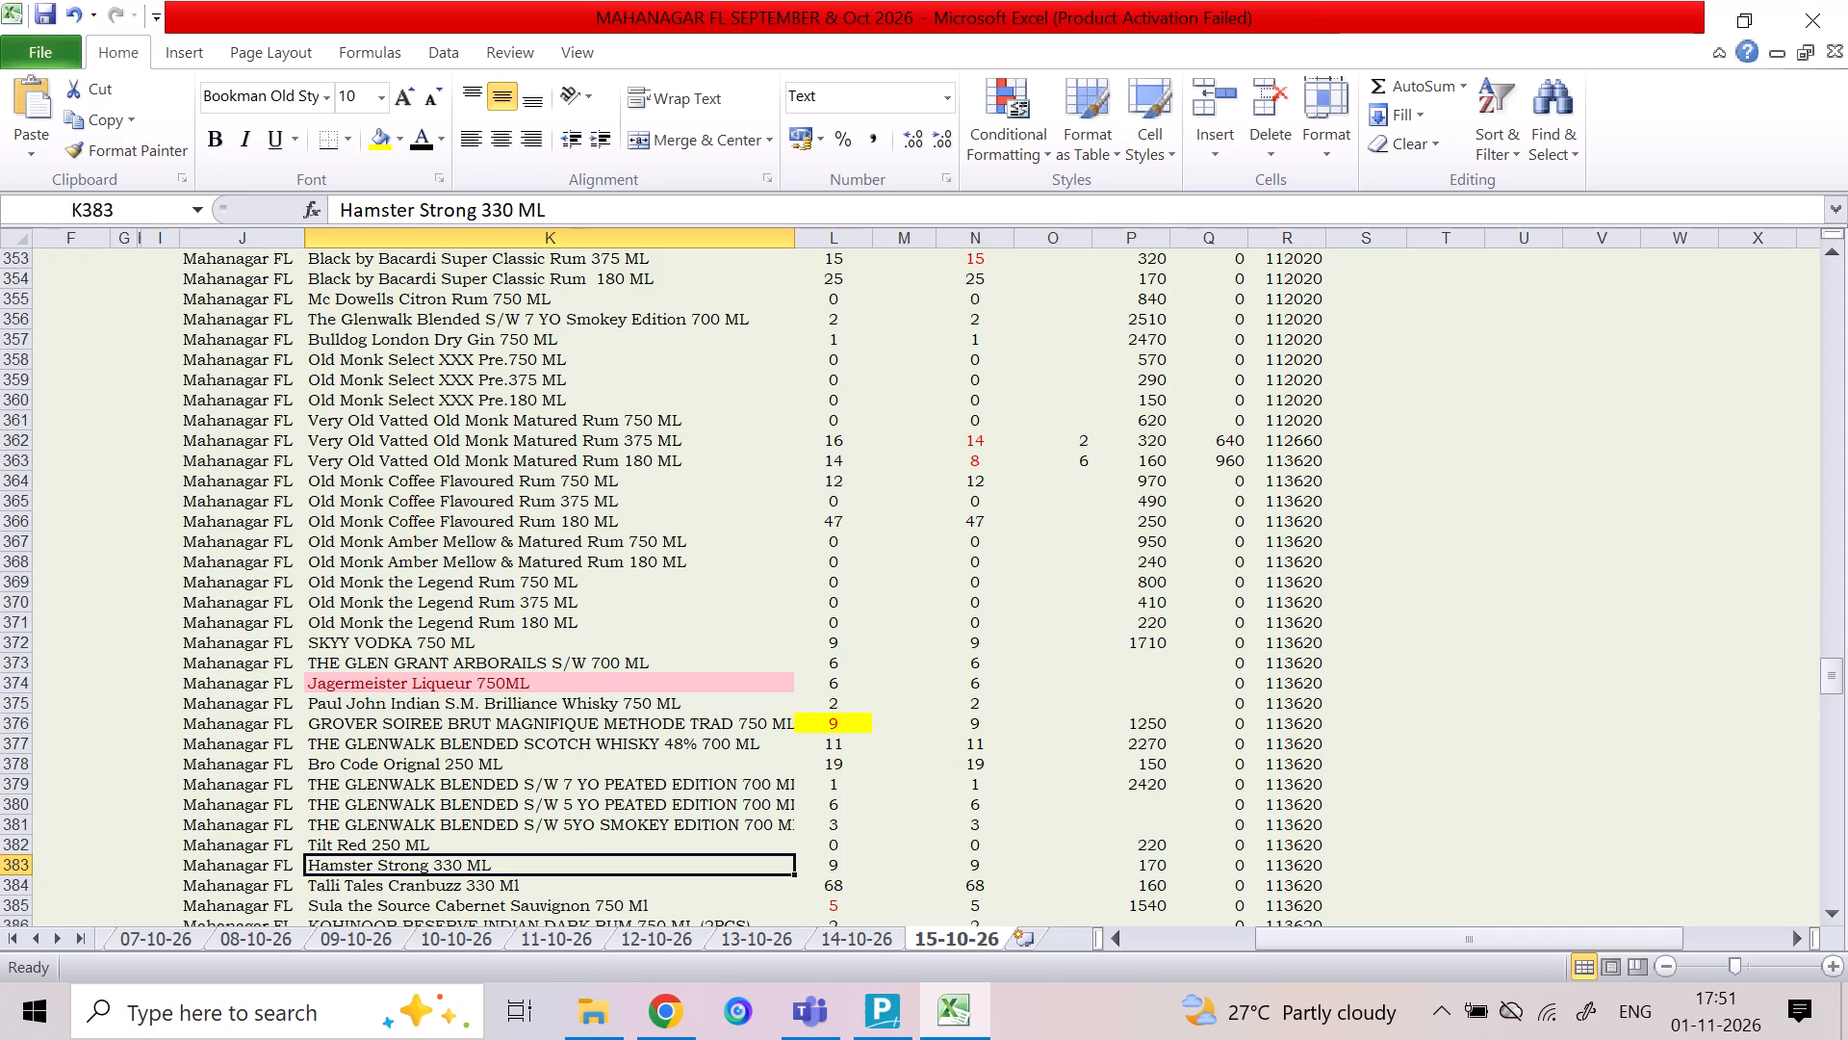
pyautogui.press('Up')
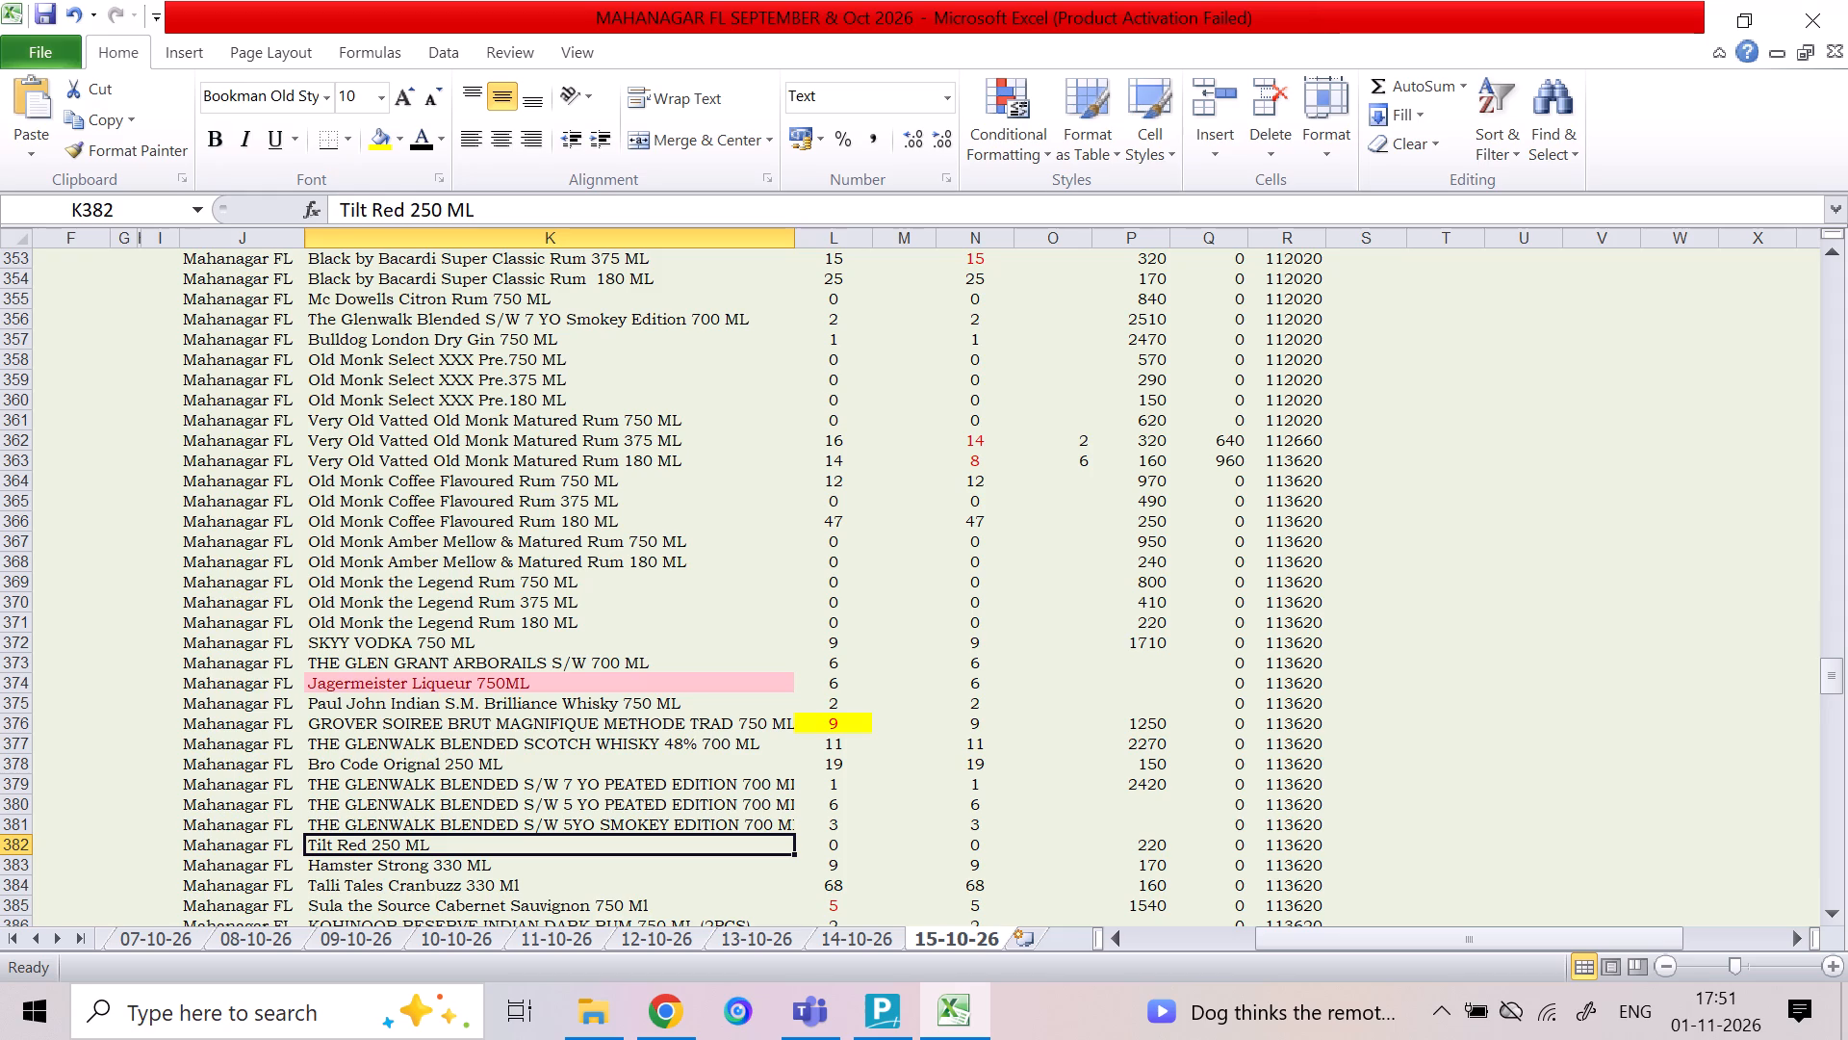
pyautogui.press('Down')
pyautogui.press('Down')
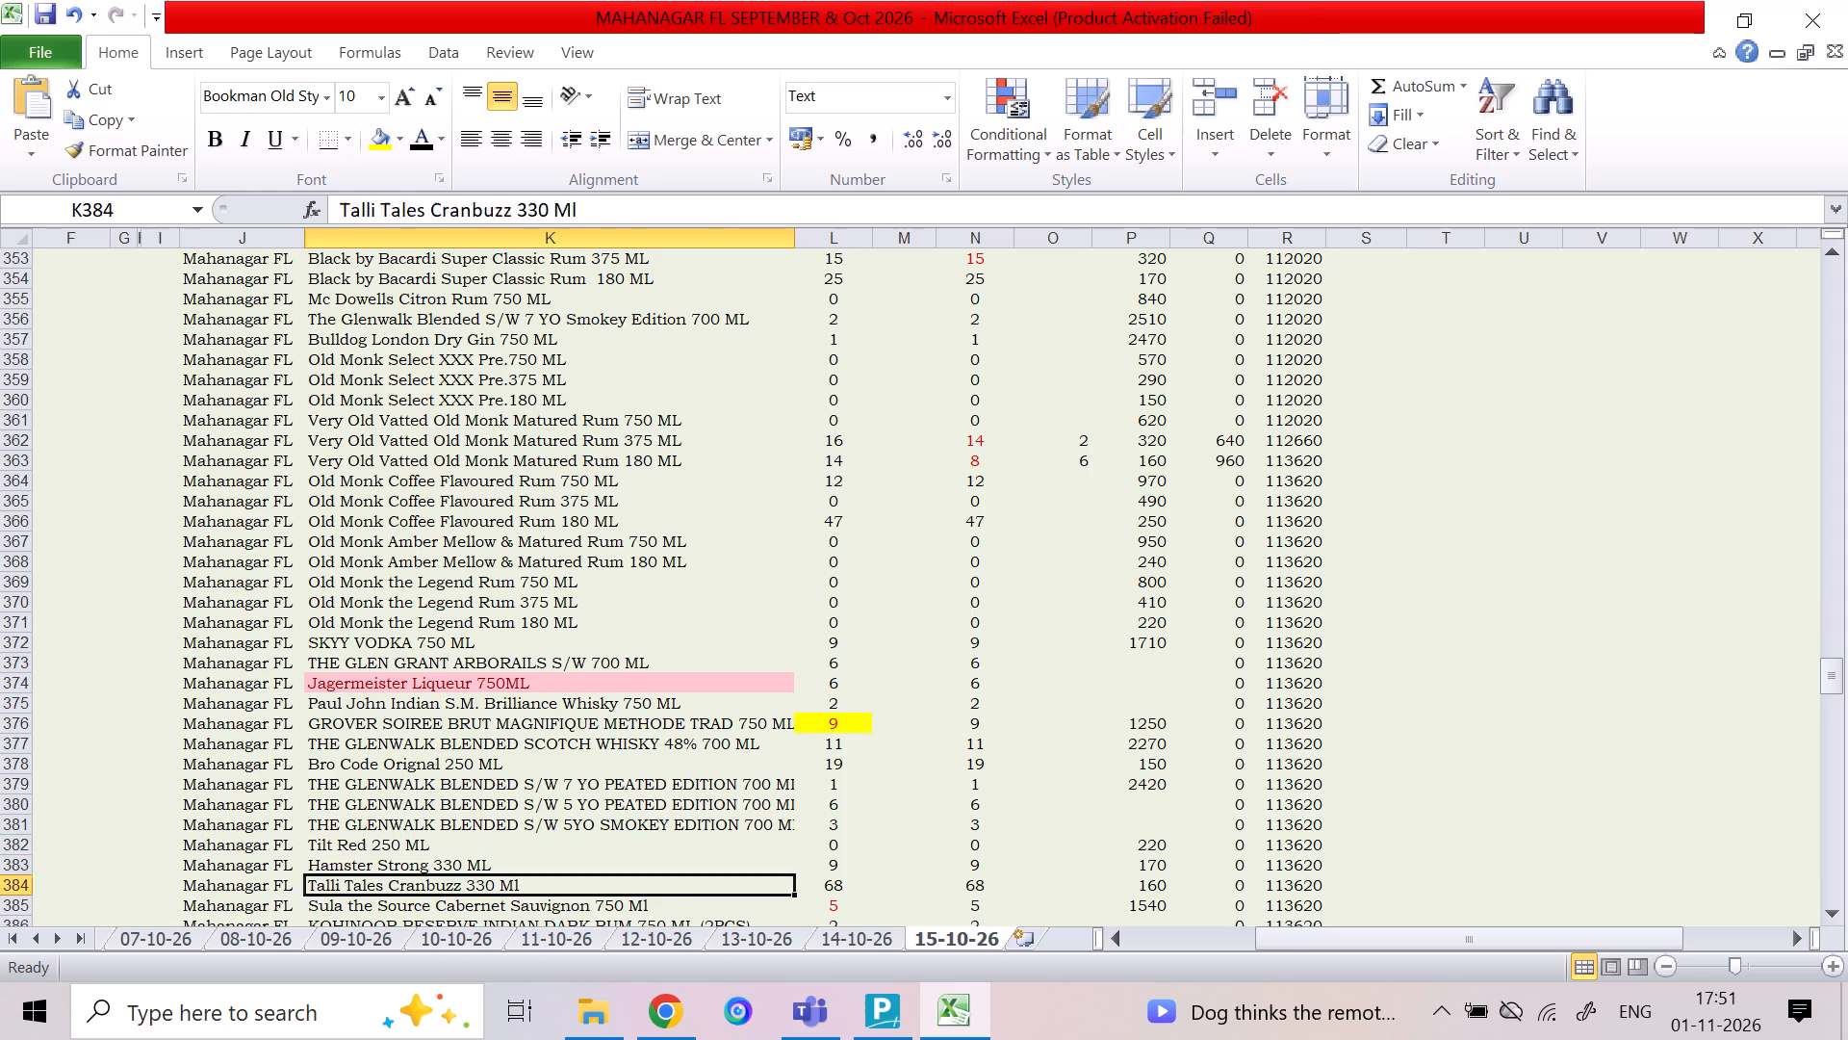
# Examine the item rows from Sula the Source Cabernet Sauvignon 750 Ml down to Fratelli Pinot Noir 750 ML.
pyautogui.press('Down')
pyautogui.press('Down')
pyautogui.press('Down')
pyautogui.press('Down')
pyautogui.press('Down')
pyautogui.press('Down')
pyautogui.press('Down')
pyautogui.press('Down')
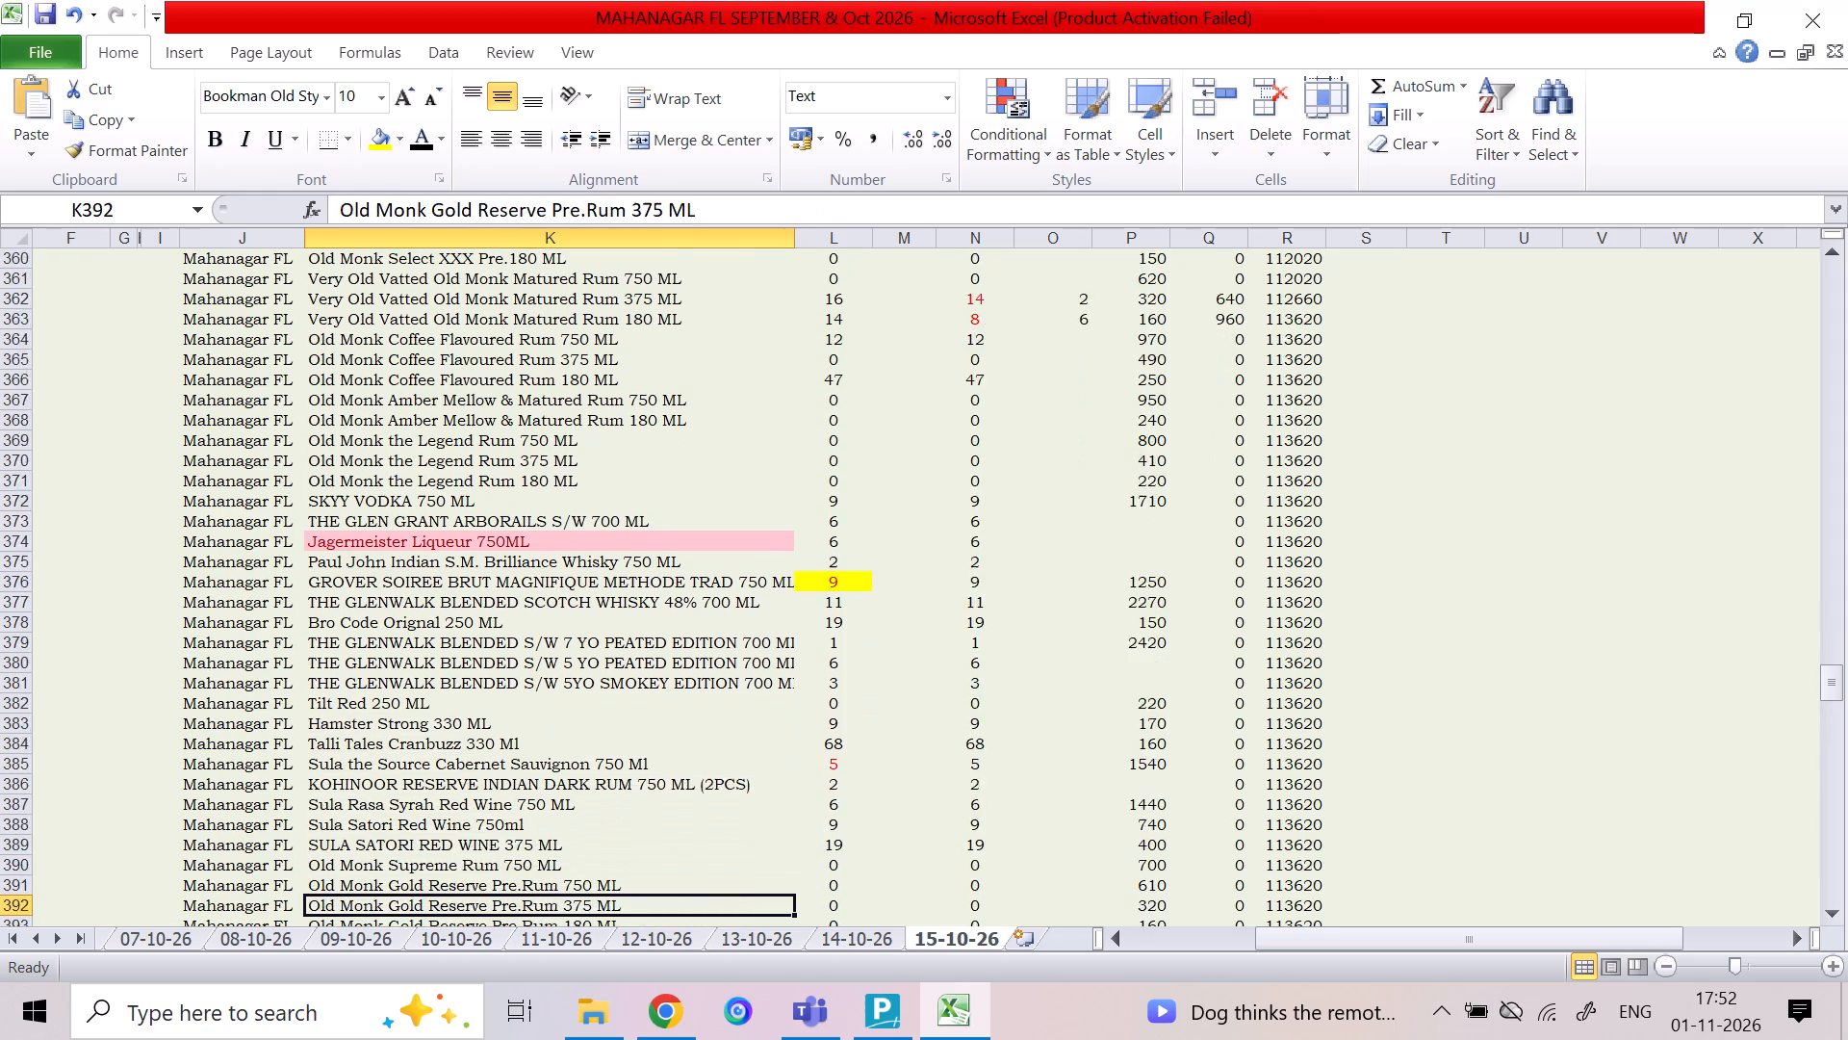
pyautogui.press('Down')
pyautogui.press('Down')
pyautogui.press('Down')
pyautogui.press('Down')
pyautogui.press('Down')
pyautogui.press('Down')
pyautogui.press('Down')
pyautogui.press('Down')
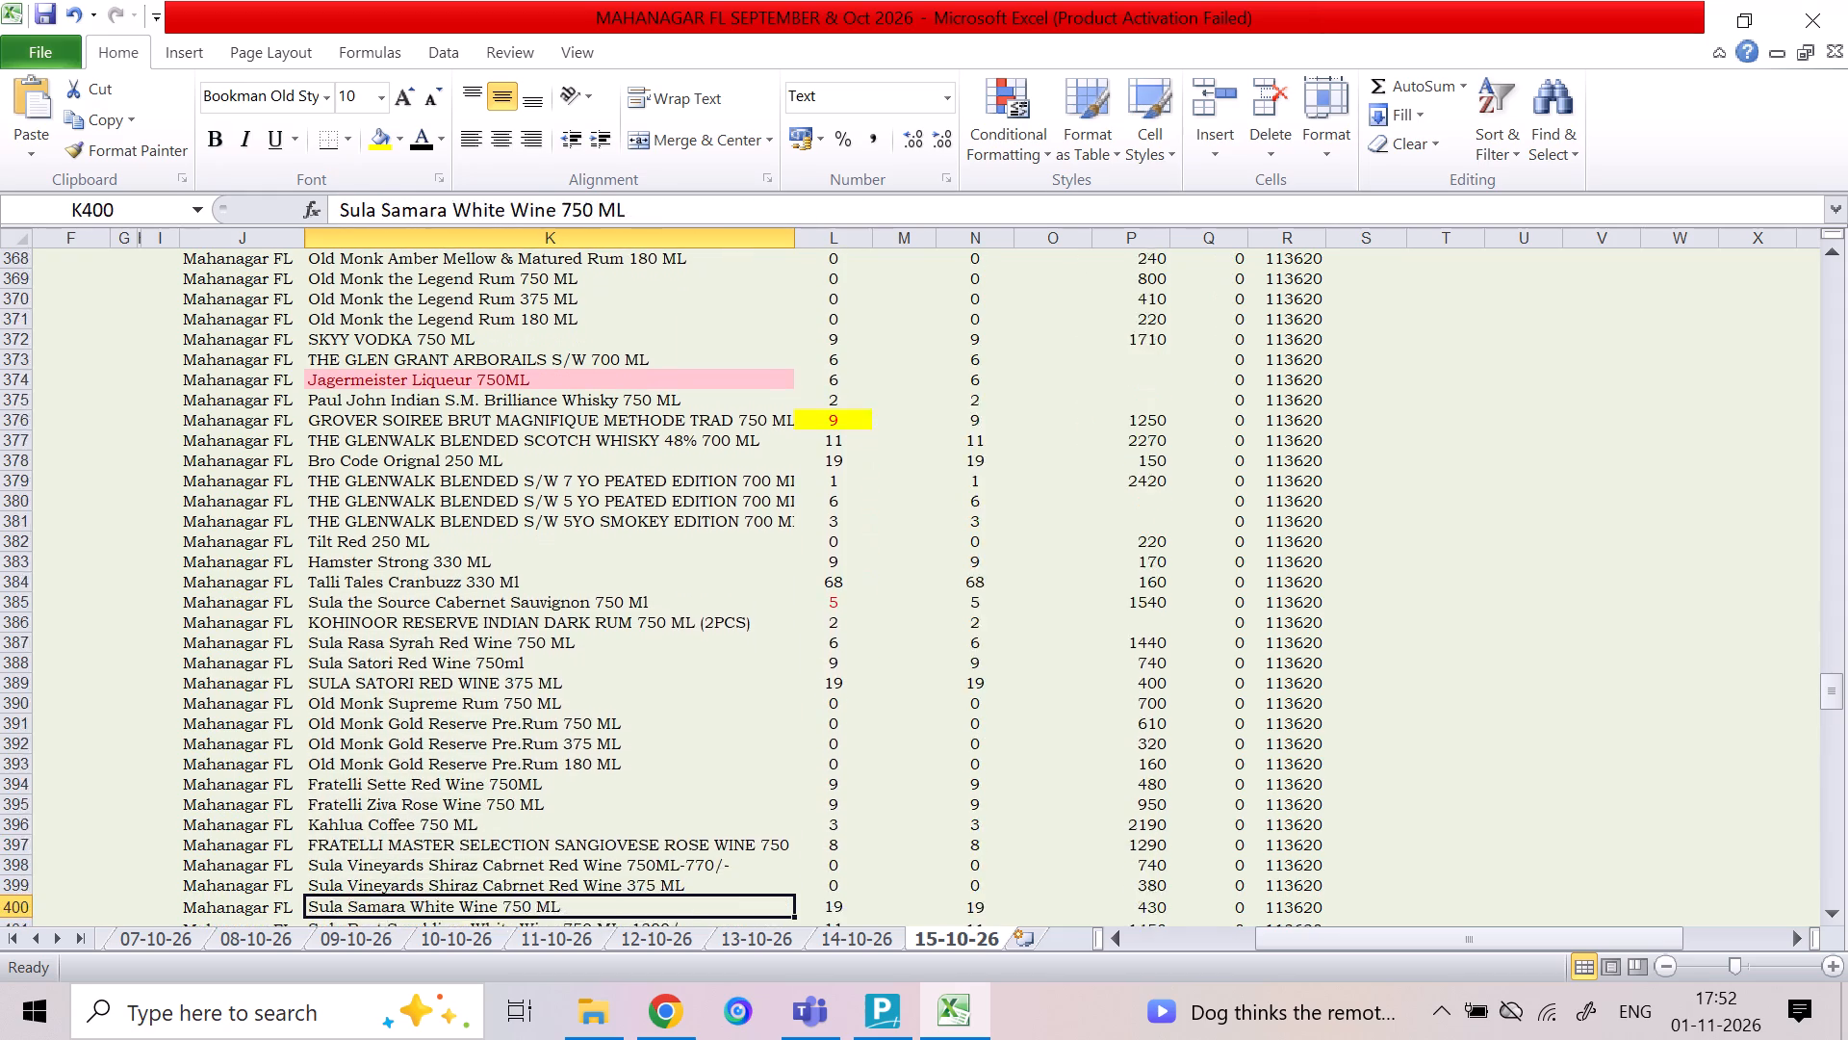
pyautogui.press('Down')
pyautogui.press('Down')
pyautogui.press('Down')
pyautogui.press('Down')
pyautogui.press('Down')
pyautogui.press('Down')
pyautogui.press('Down')
pyautogui.press('Down')
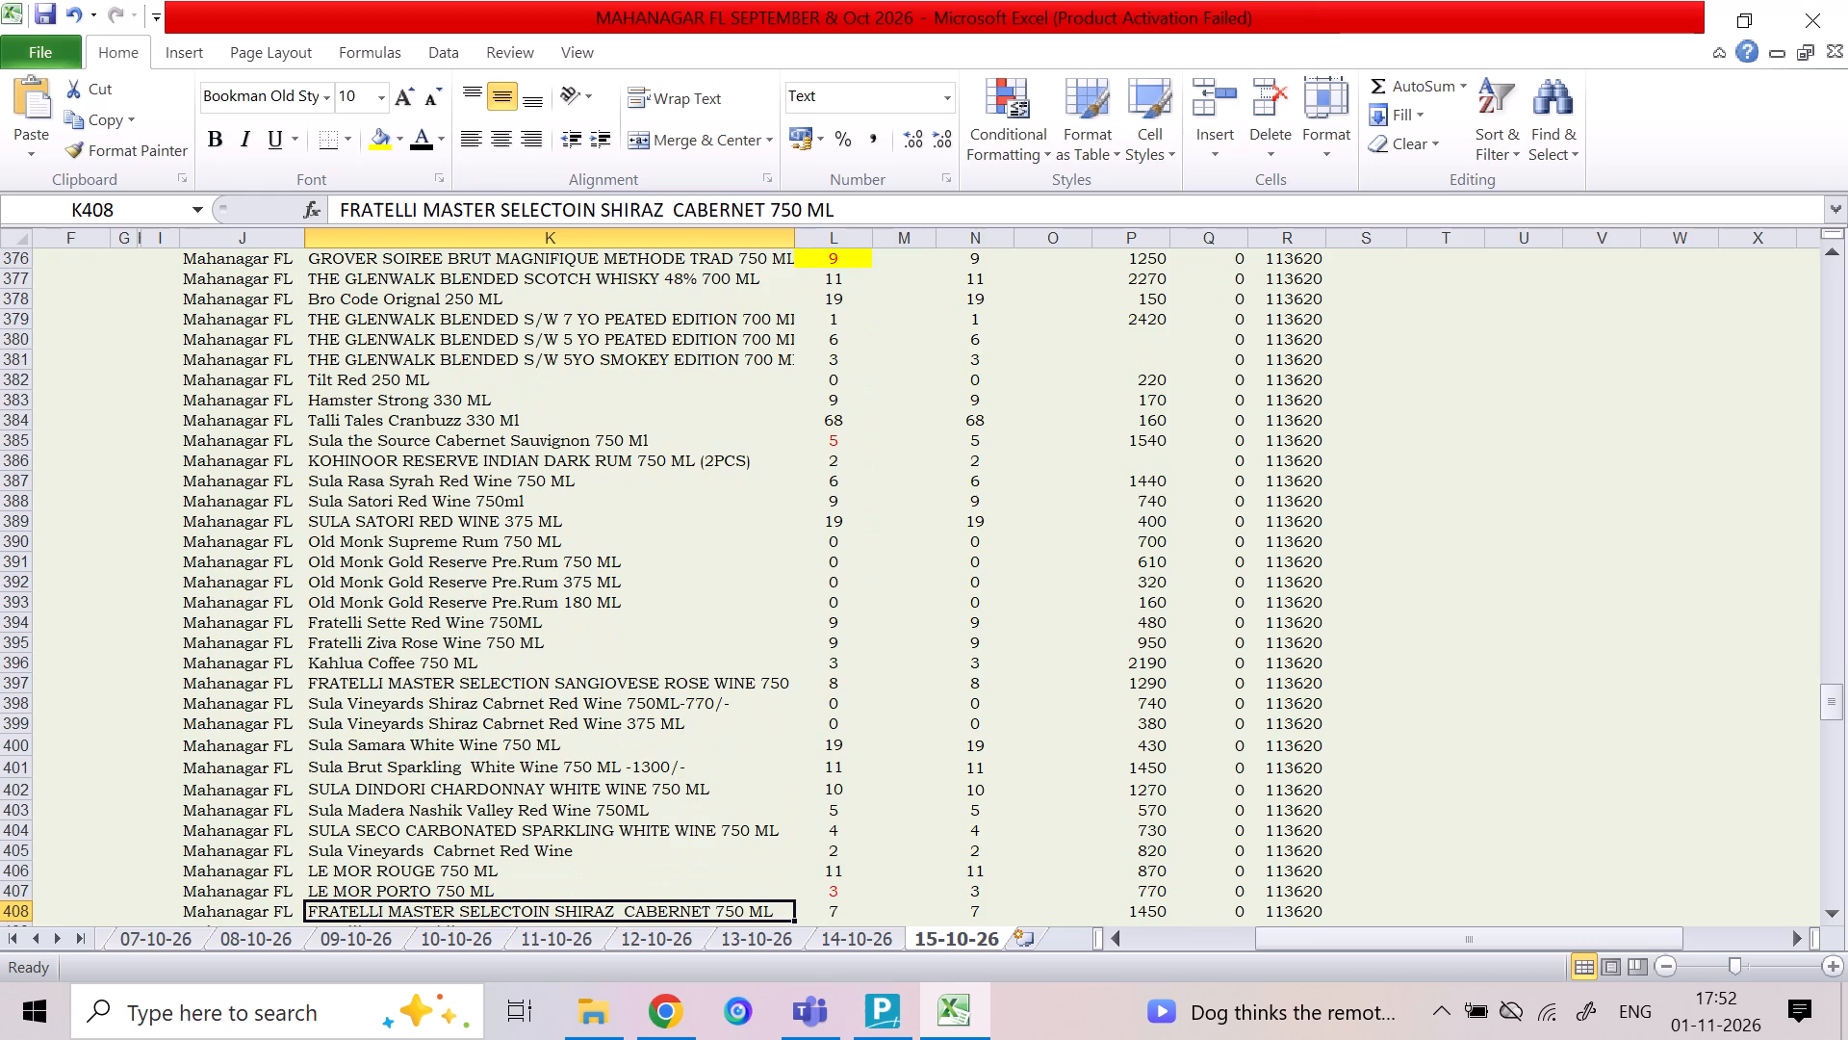
pyautogui.press('Down')
pyautogui.press('Down')
pyautogui.press('Down')
pyautogui.press('Down')
pyautogui.press('Down')
pyautogui.press('Down')
pyautogui.press('Down')
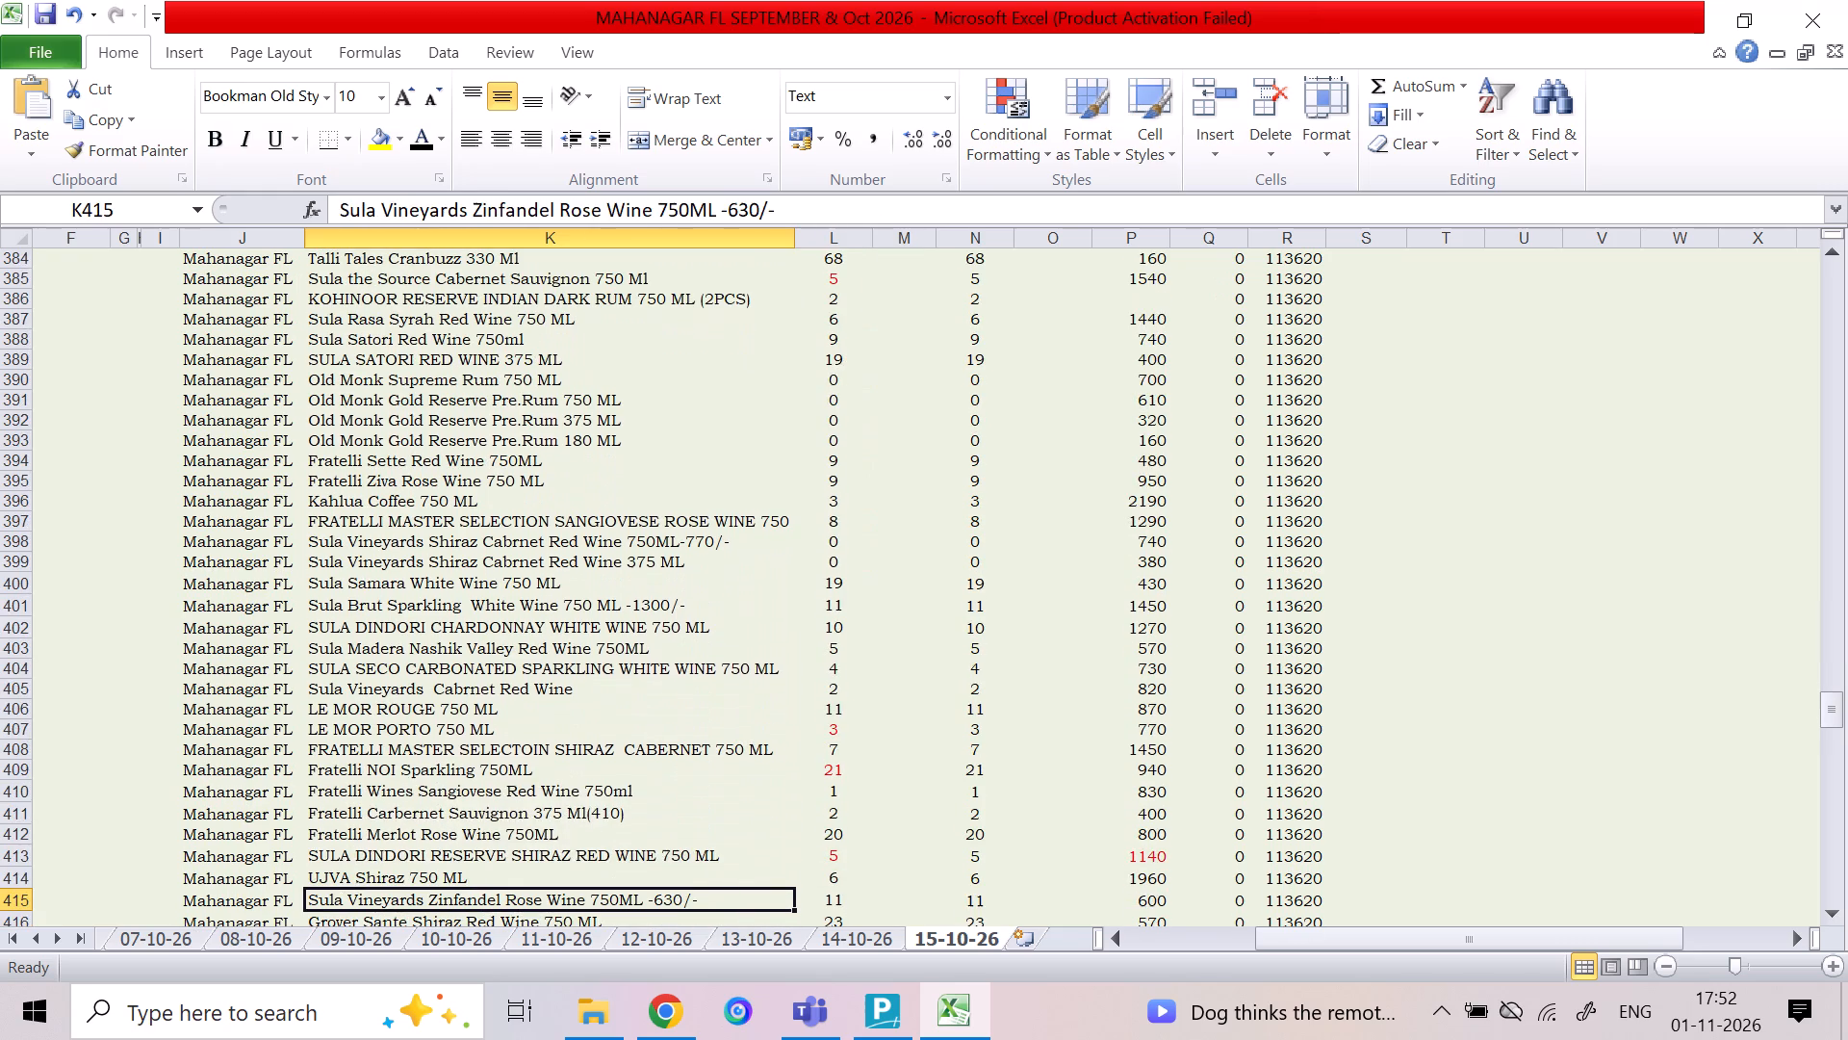
pyautogui.press('Down')
pyautogui.press('Down')
pyautogui.press('Down')
pyautogui.press('Down')
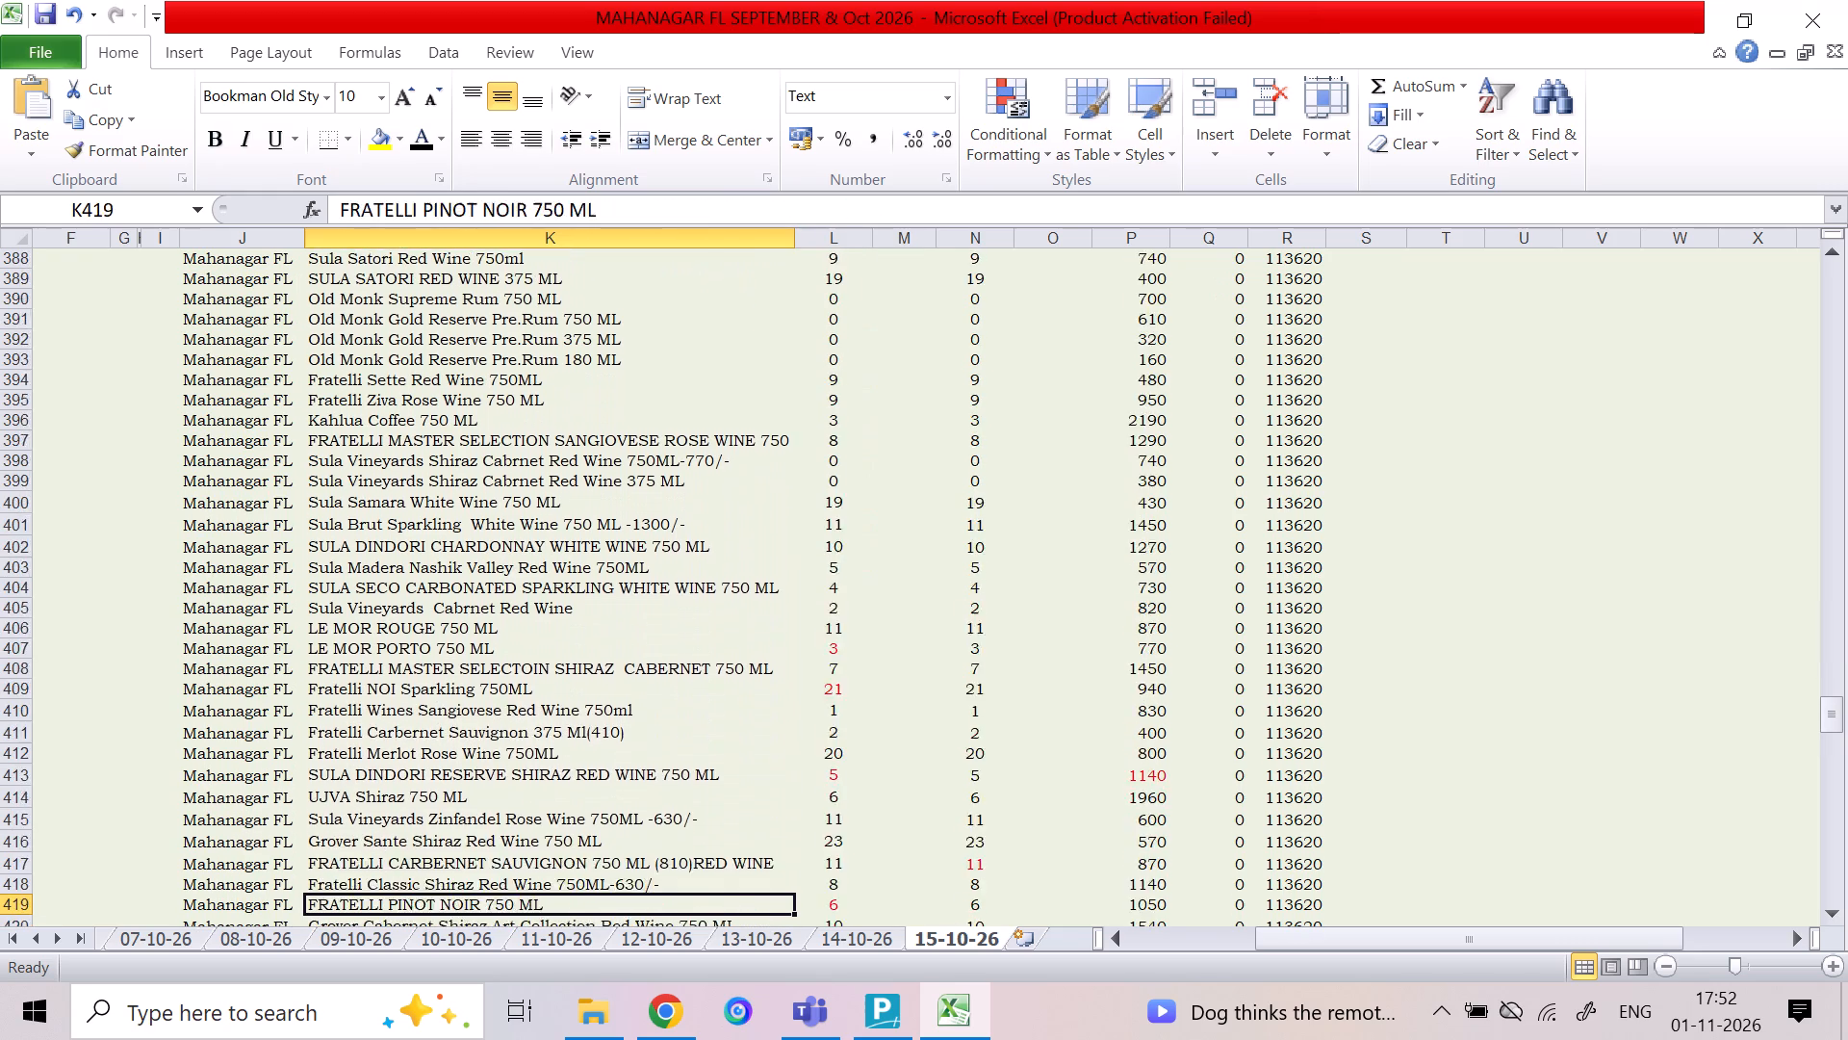
# Check the item rows from Fratelli Pinot Noir 750 ML down to Sula Samara Red Wine 750 Ml, including the Bhrum, Captain Morgan and Lion Daddy rums.
pyautogui.press('Down')
pyautogui.press('Down')
pyautogui.press('Down')
pyautogui.press('Down')
pyautogui.press('Down')
pyautogui.press('Down')
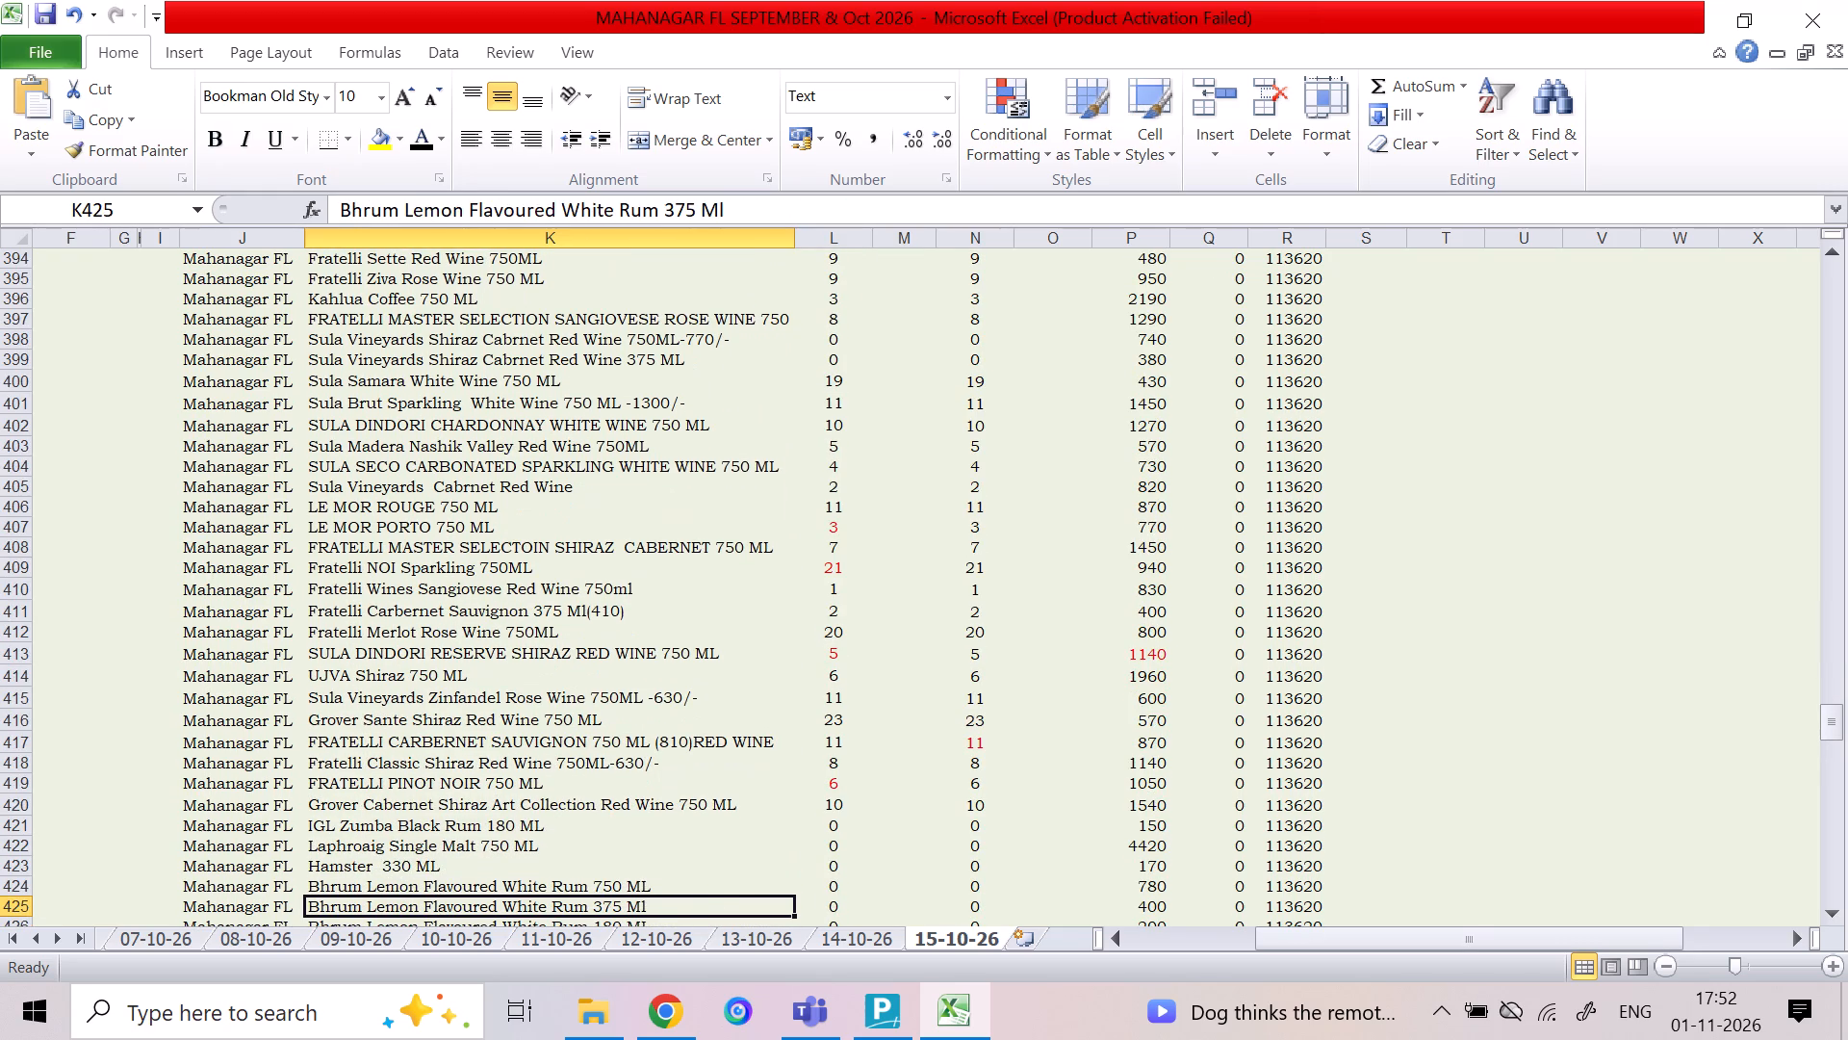
pyautogui.press('Up')
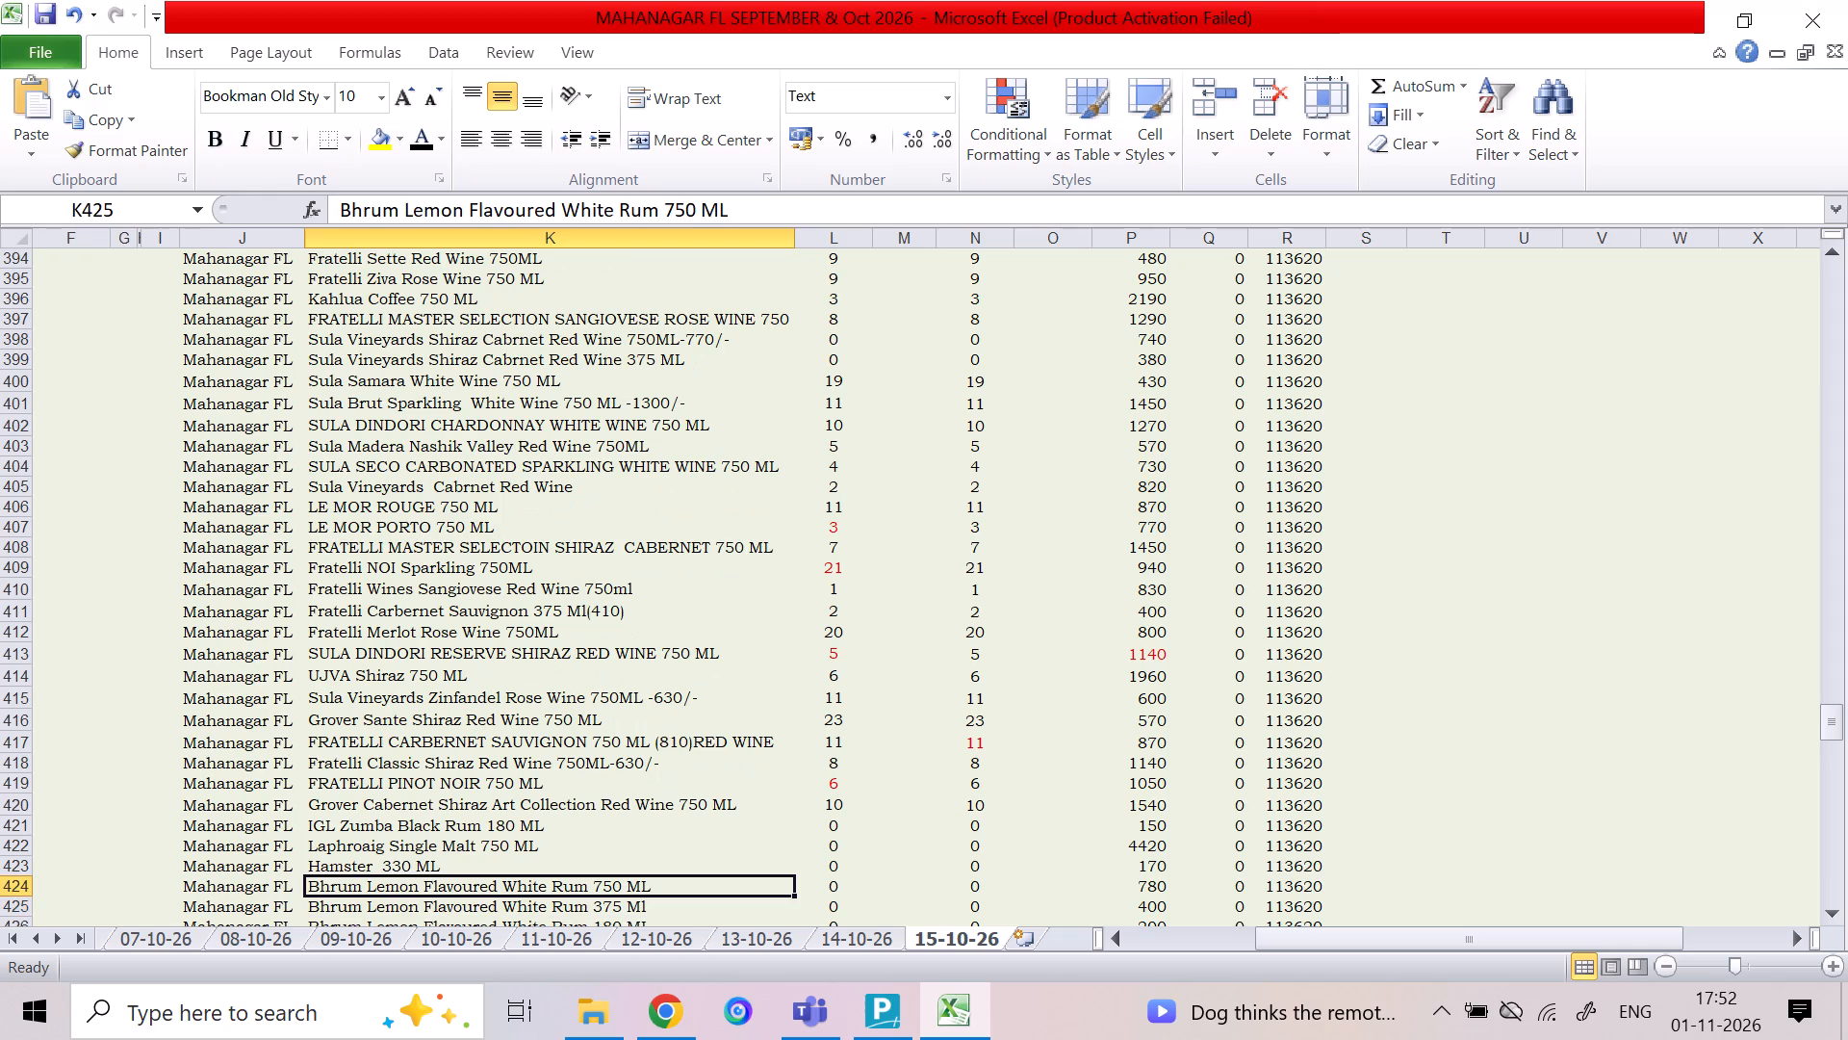
pyautogui.press('Down')
pyautogui.press('Down')
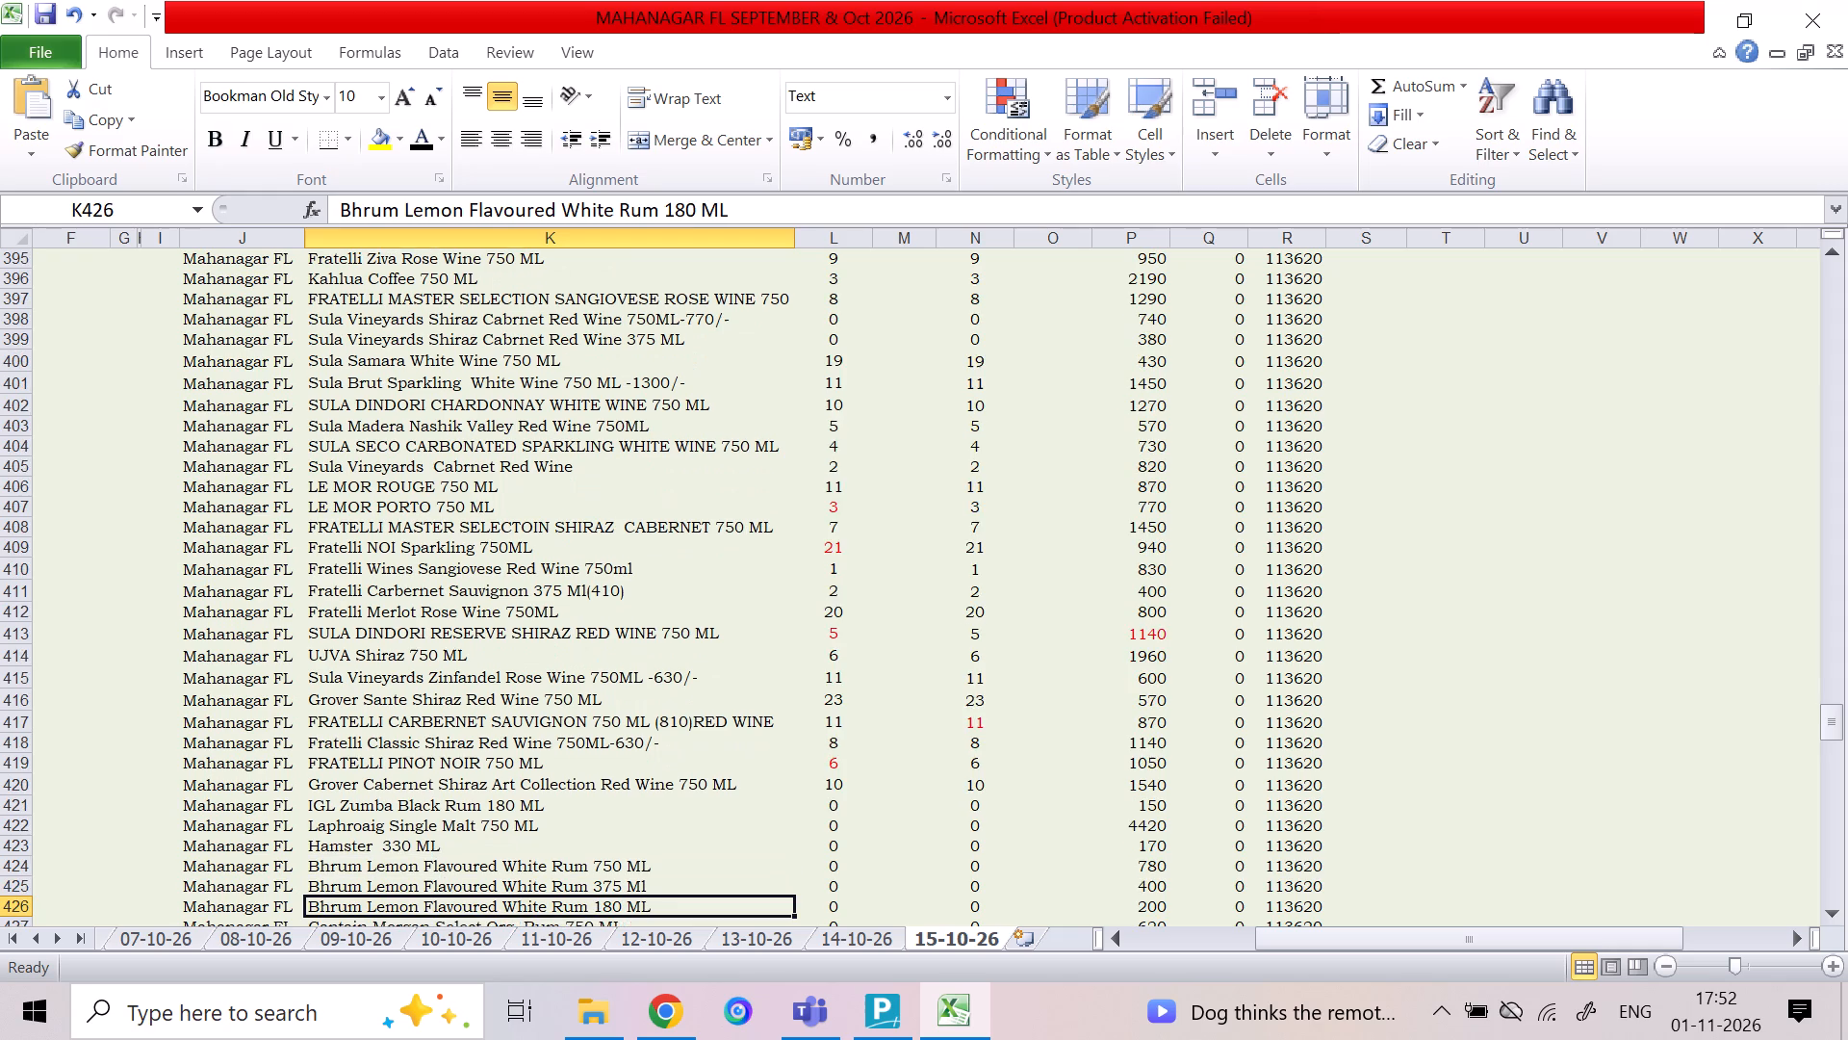
pyautogui.press('Down')
pyautogui.press('Down')
pyautogui.press('Down')
pyautogui.press('Down')
pyautogui.press('Down')
pyautogui.press('Down')
pyautogui.press('Down')
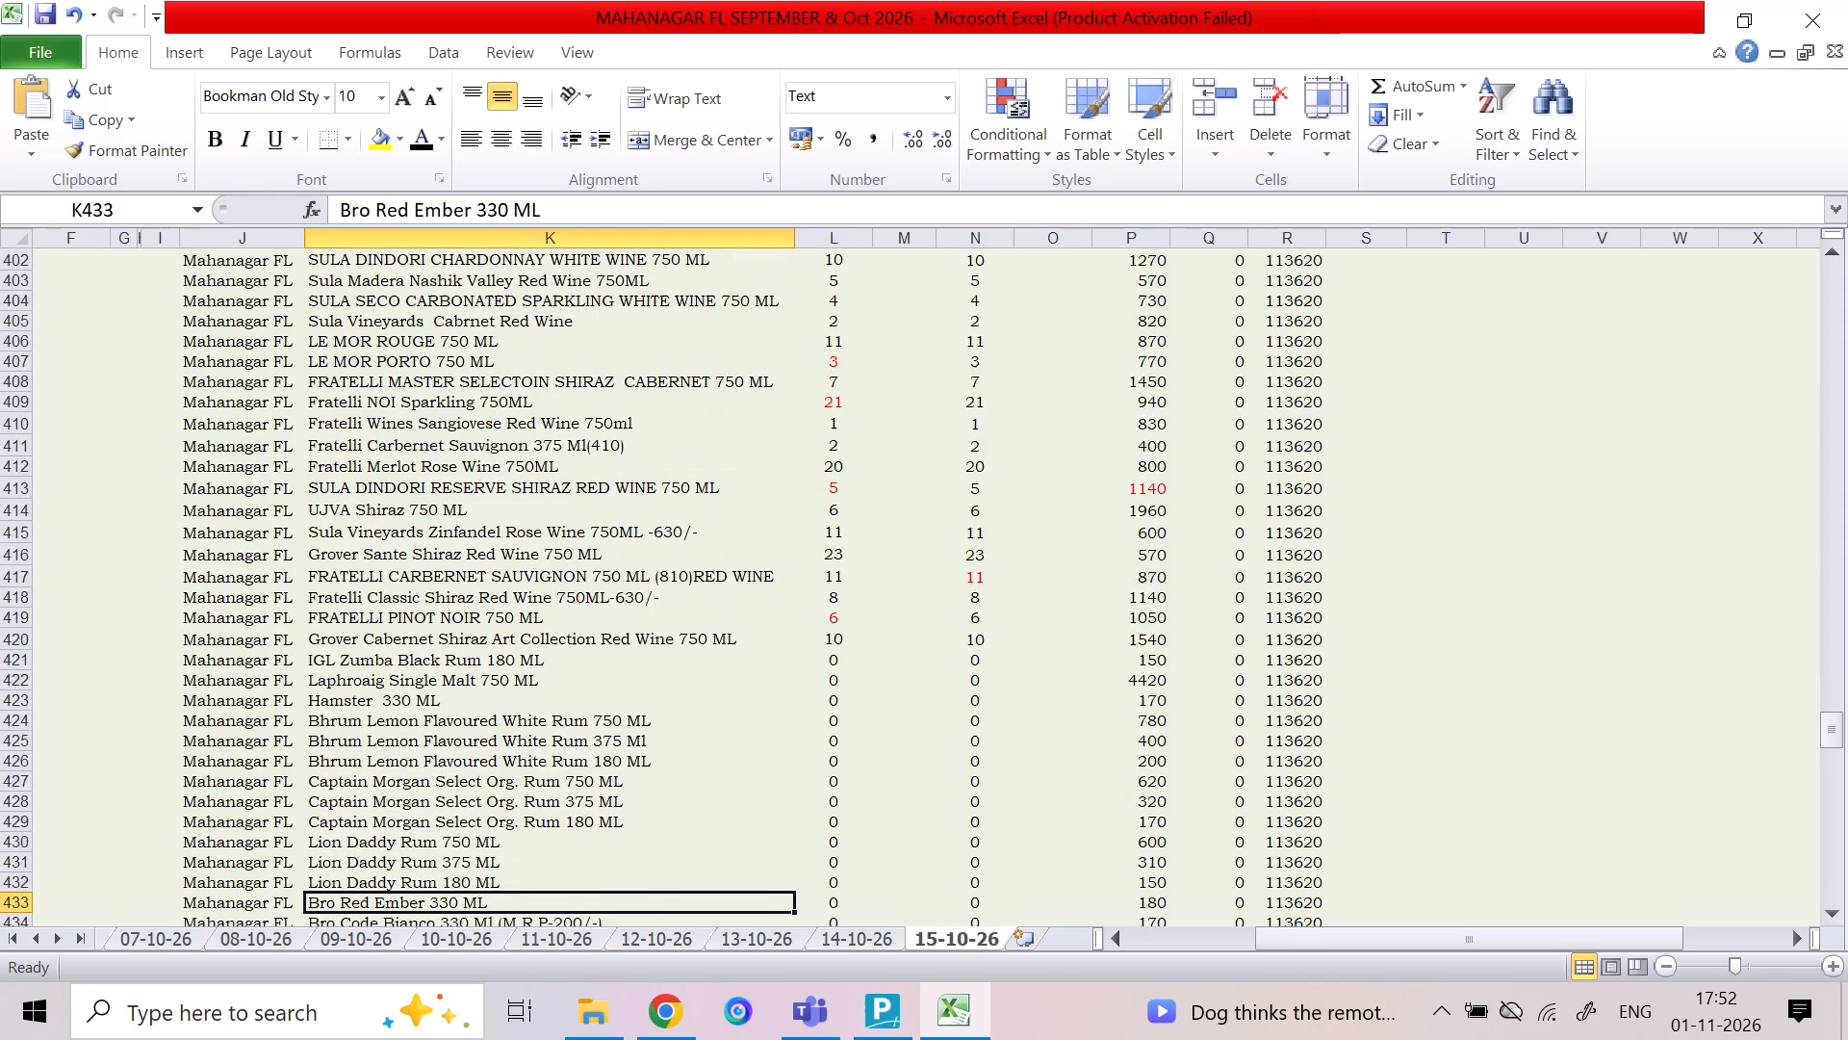
pyautogui.press('Down')
pyautogui.press('Down')
pyautogui.press('Down')
pyautogui.press('Down')
pyautogui.press('Down')
# Look back up the item list from Jacob's Creek Chardonnay 750 ML to the wine rows around Fratelli Sette Red Wine 750ML.
pyautogui.press('Up')
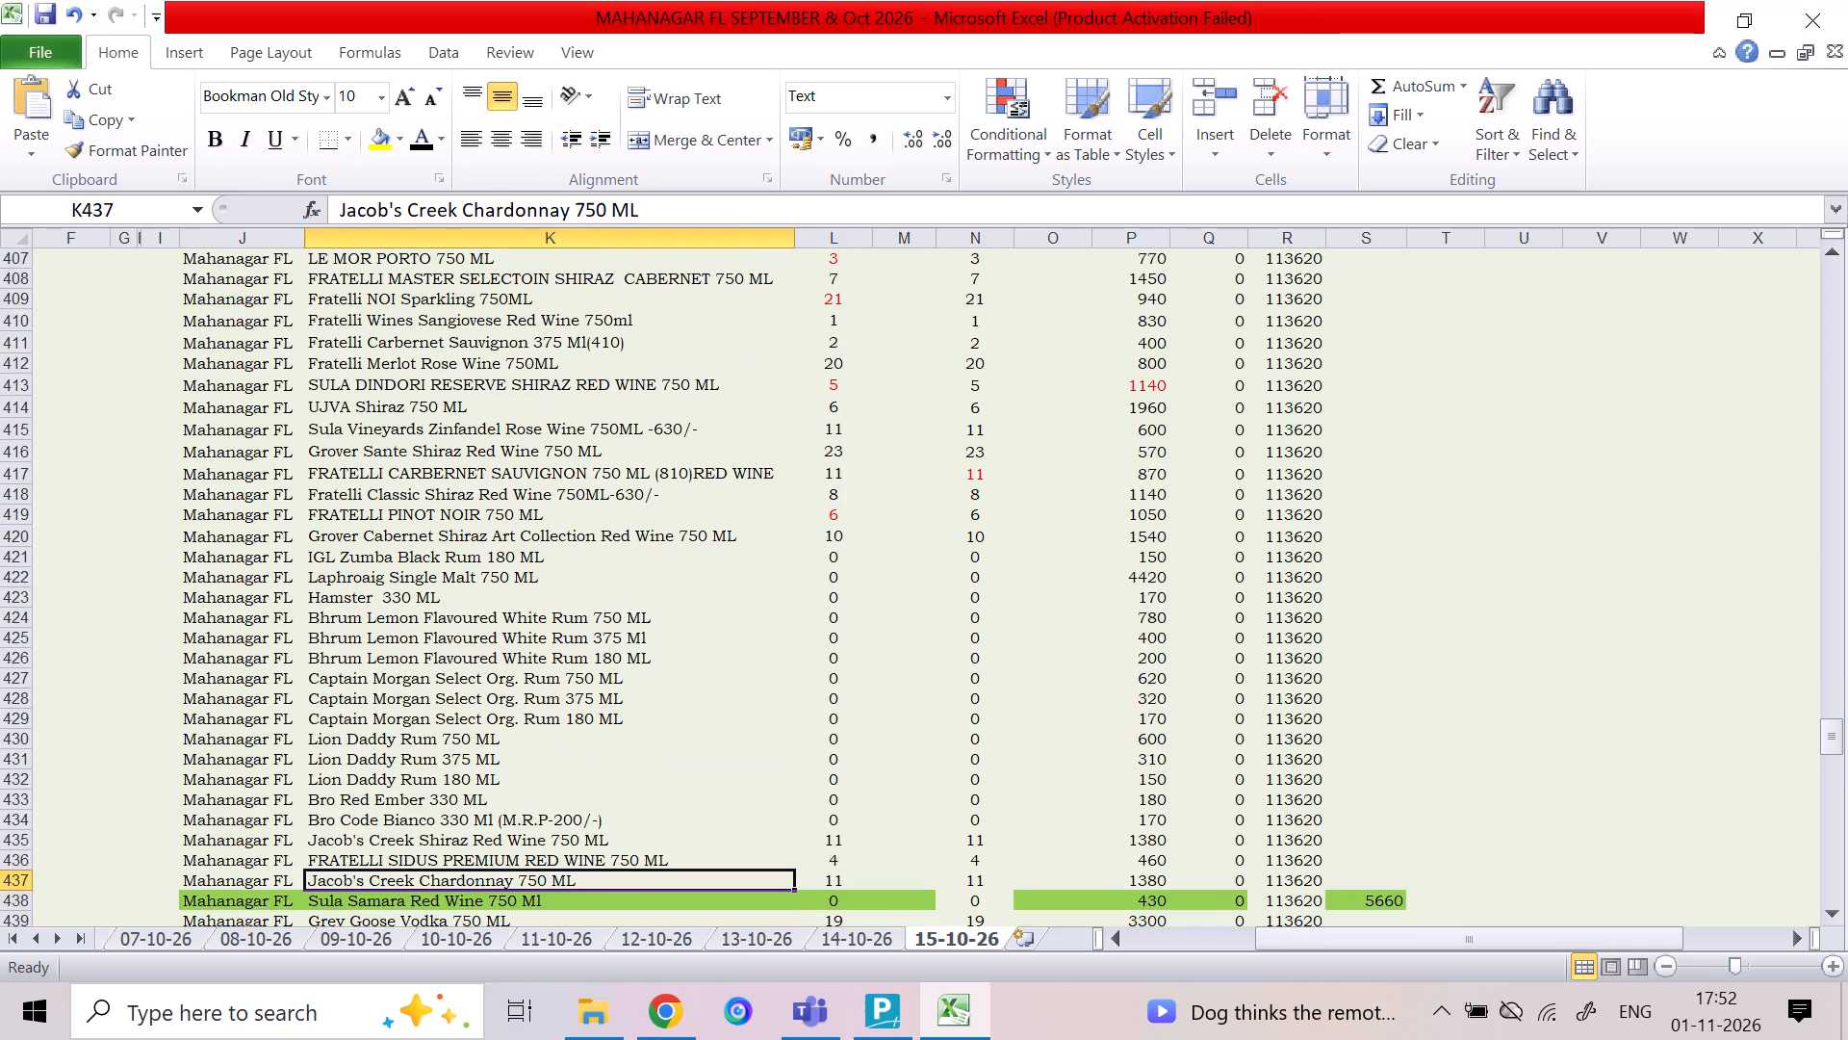
pyautogui.press('Up')
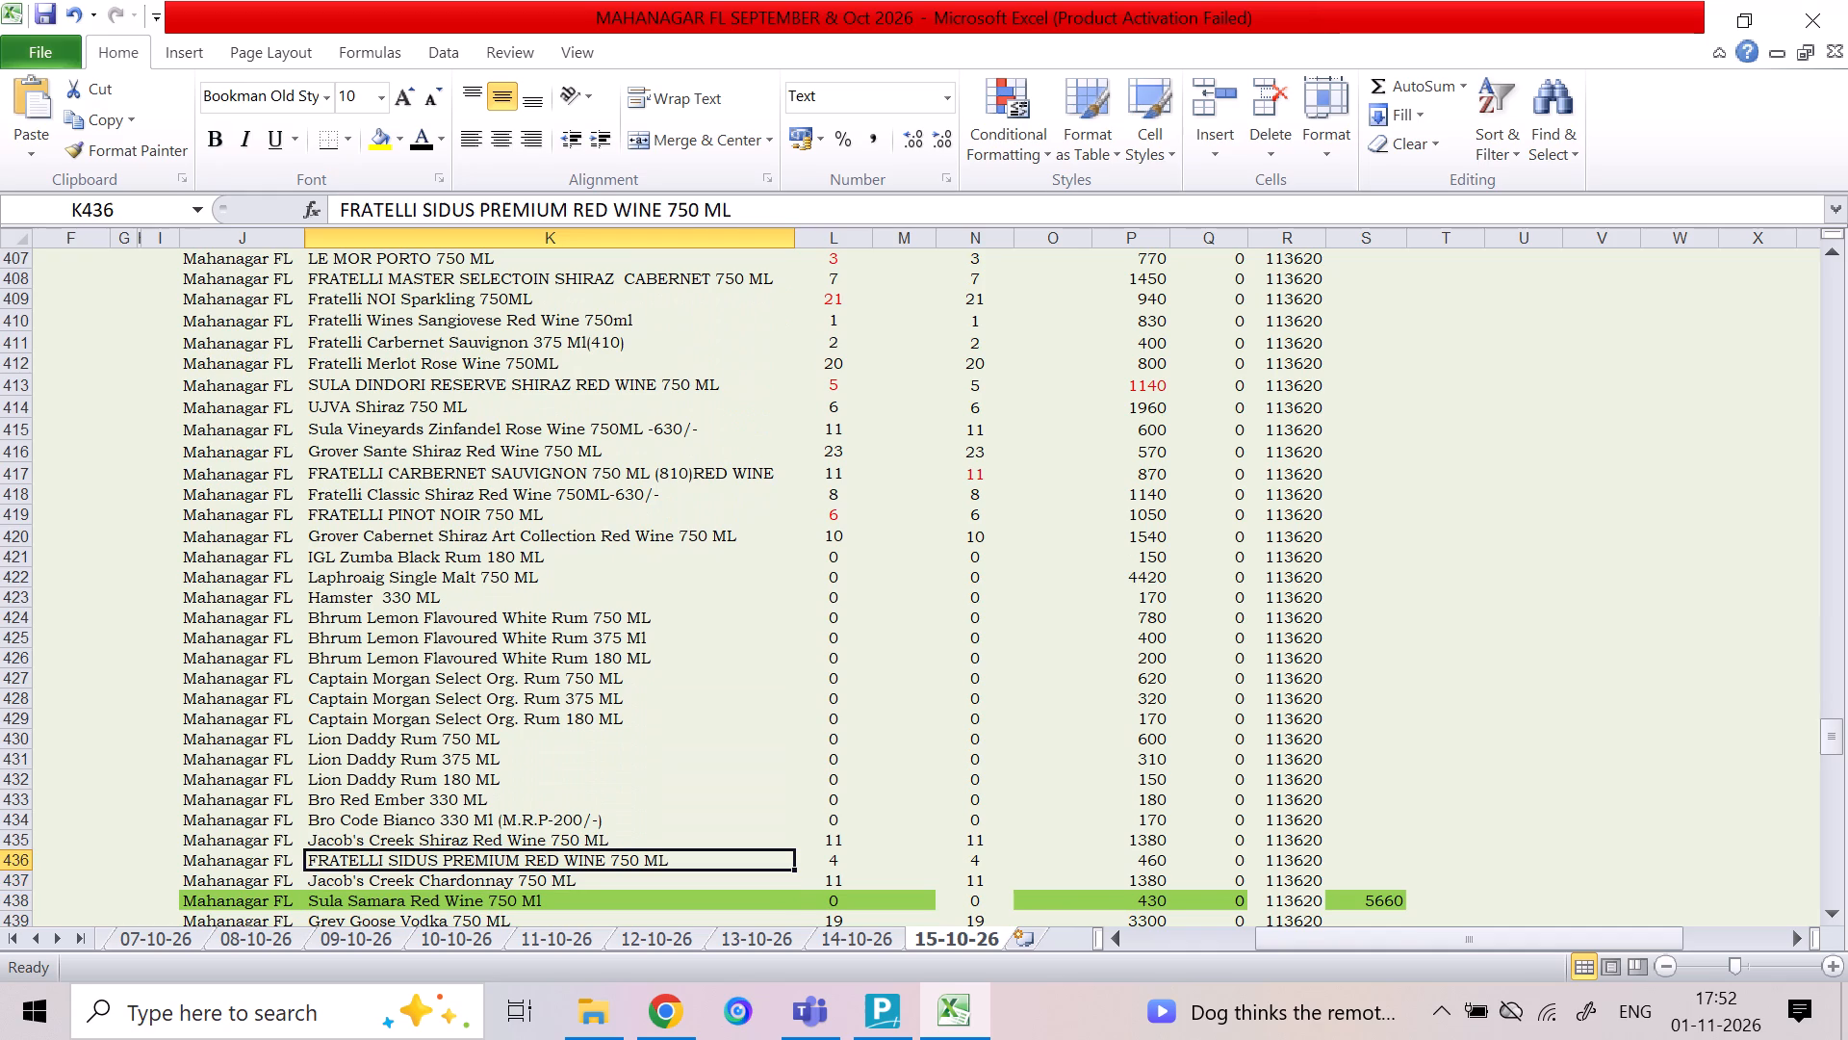
pyautogui.press('Up')
pyautogui.press('Up')
pyautogui.press('Up')
pyautogui.press('Up')
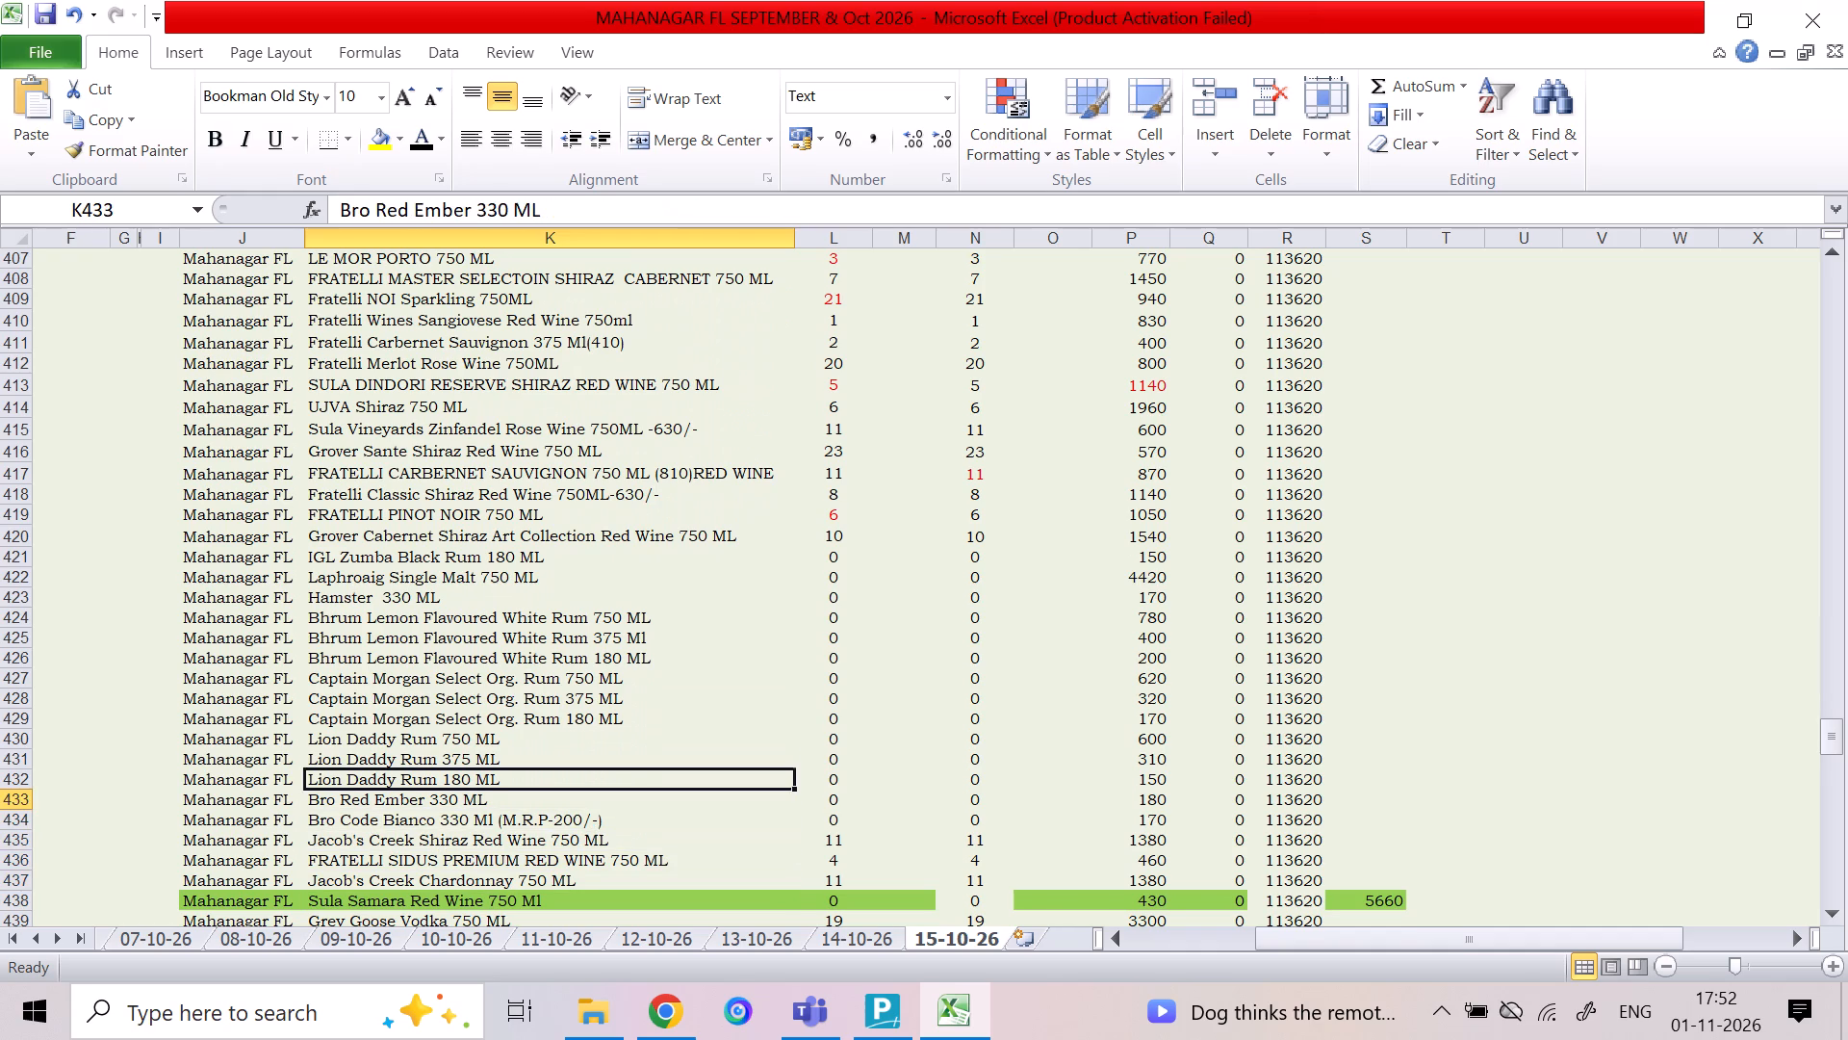
pyautogui.press('Up')
pyautogui.press('Up')
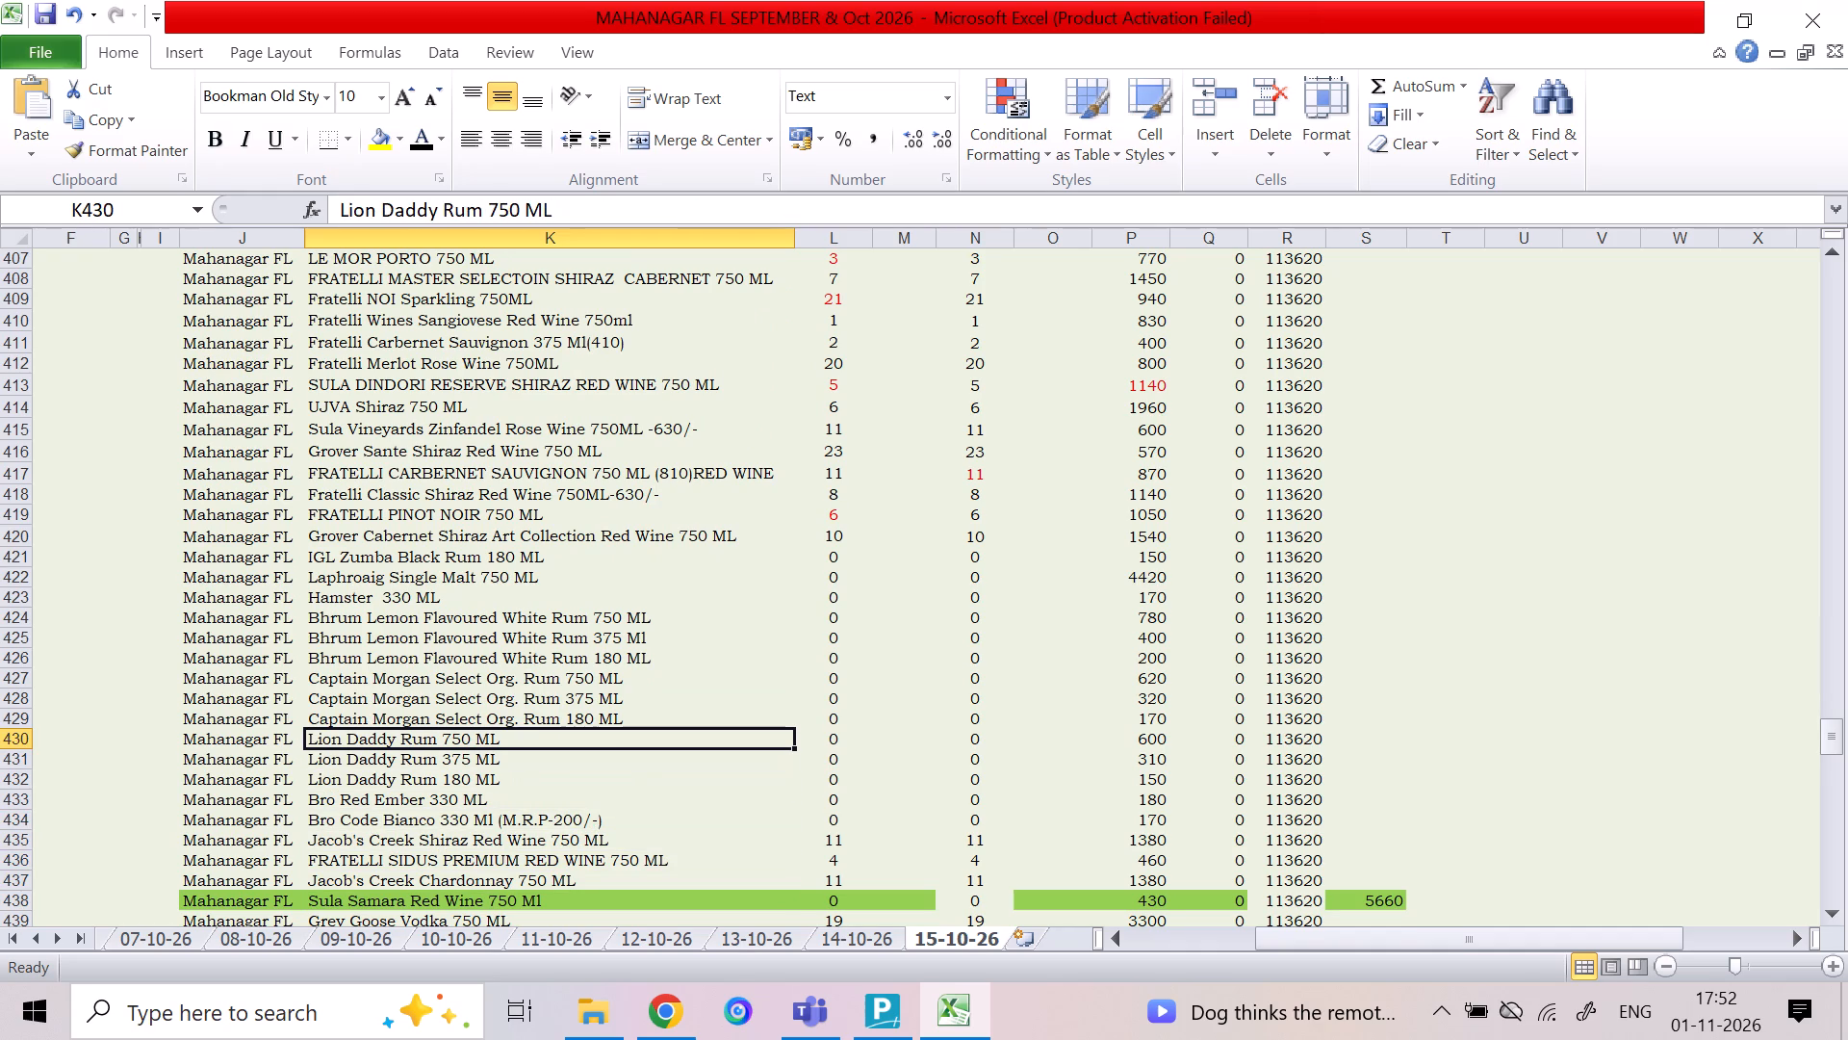
pyautogui.press('Up')
pyautogui.press('Up')
pyautogui.press('Up')
pyautogui.press('Up')
pyautogui.press('Up')
pyautogui.press('Up')
pyautogui.press('Up')
pyautogui.press('Up')
pyautogui.press('Up')
pyautogui.press('Up')
pyautogui.press('Up')
pyautogui.press('Up')
pyautogui.press('Up')
pyautogui.press('Up')
pyautogui.press('Up')
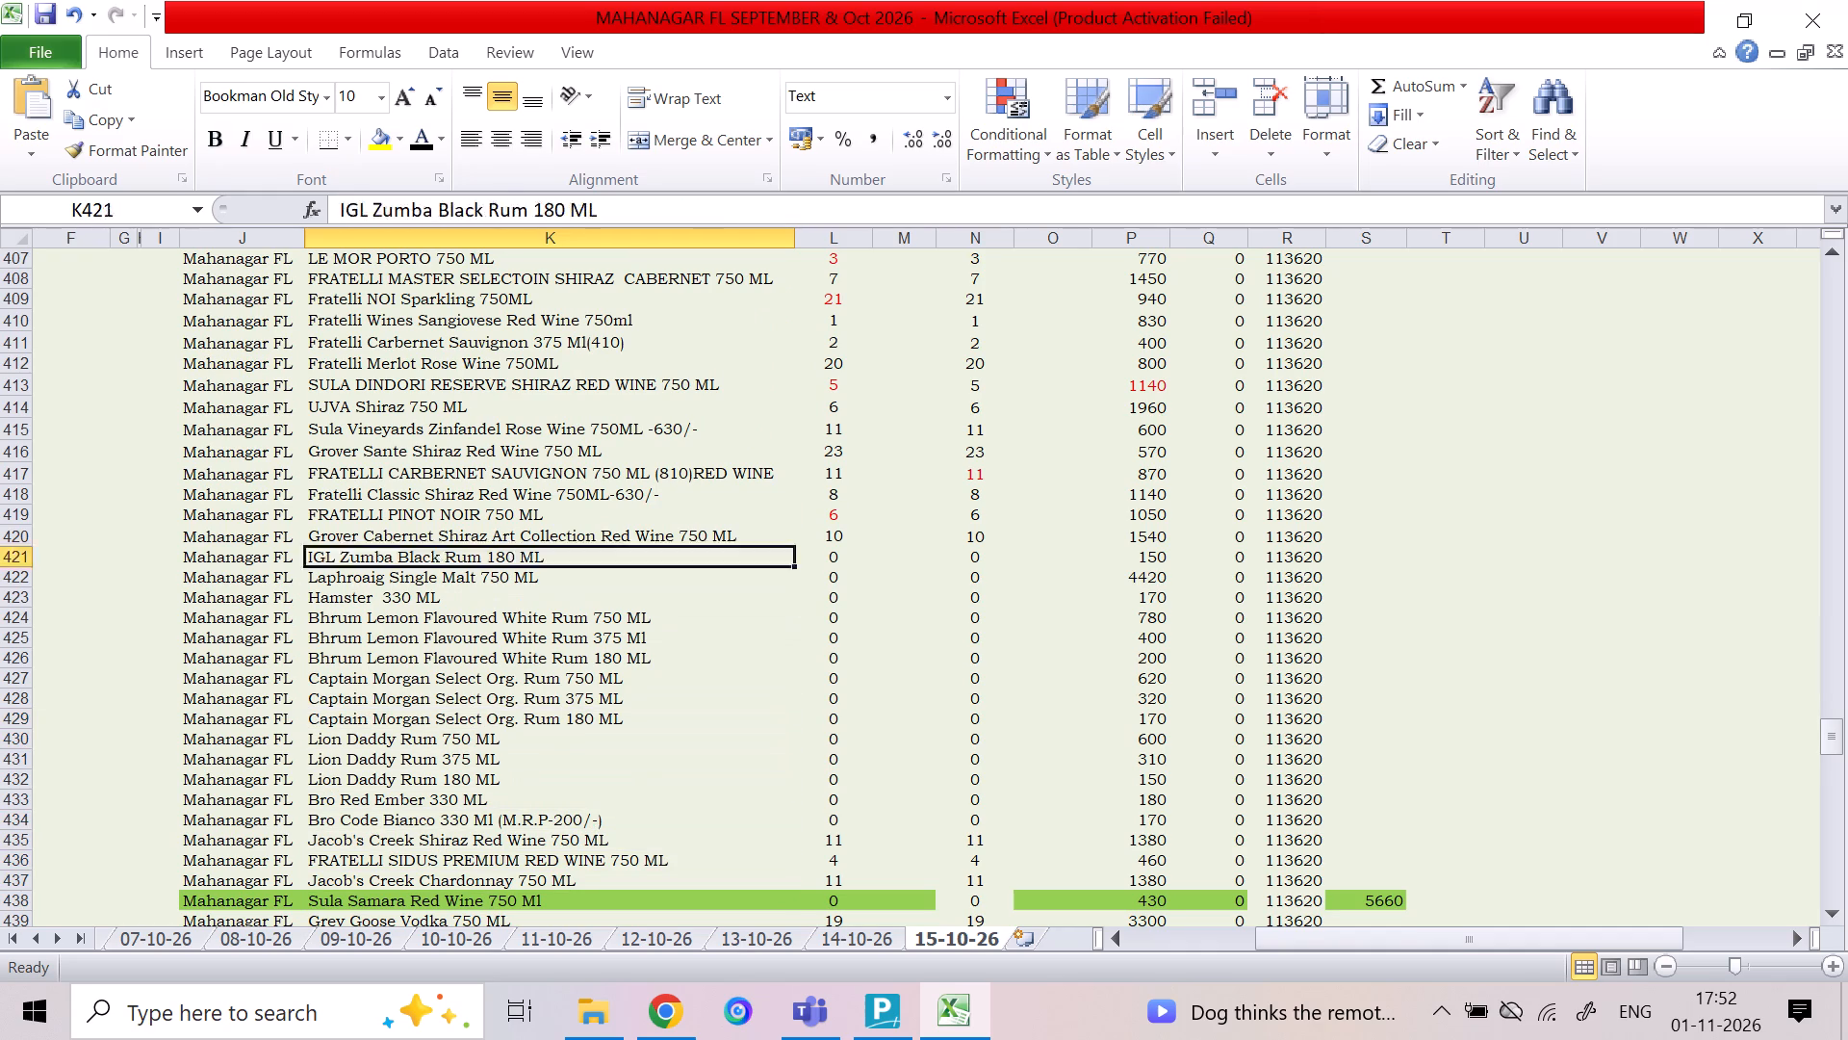
pyautogui.press('Up')
pyautogui.press('Up')
pyautogui.press('Up')
pyautogui.press('Up')
pyautogui.press('Up')
pyautogui.press('Up')
pyautogui.press('Up')
pyautogui.press('Up')
pyautogui.press('Up')
pyautogui.press('Up')
pyautogui.press('Up')
pyautogui.press('Up')
pyautogui.press('Up')
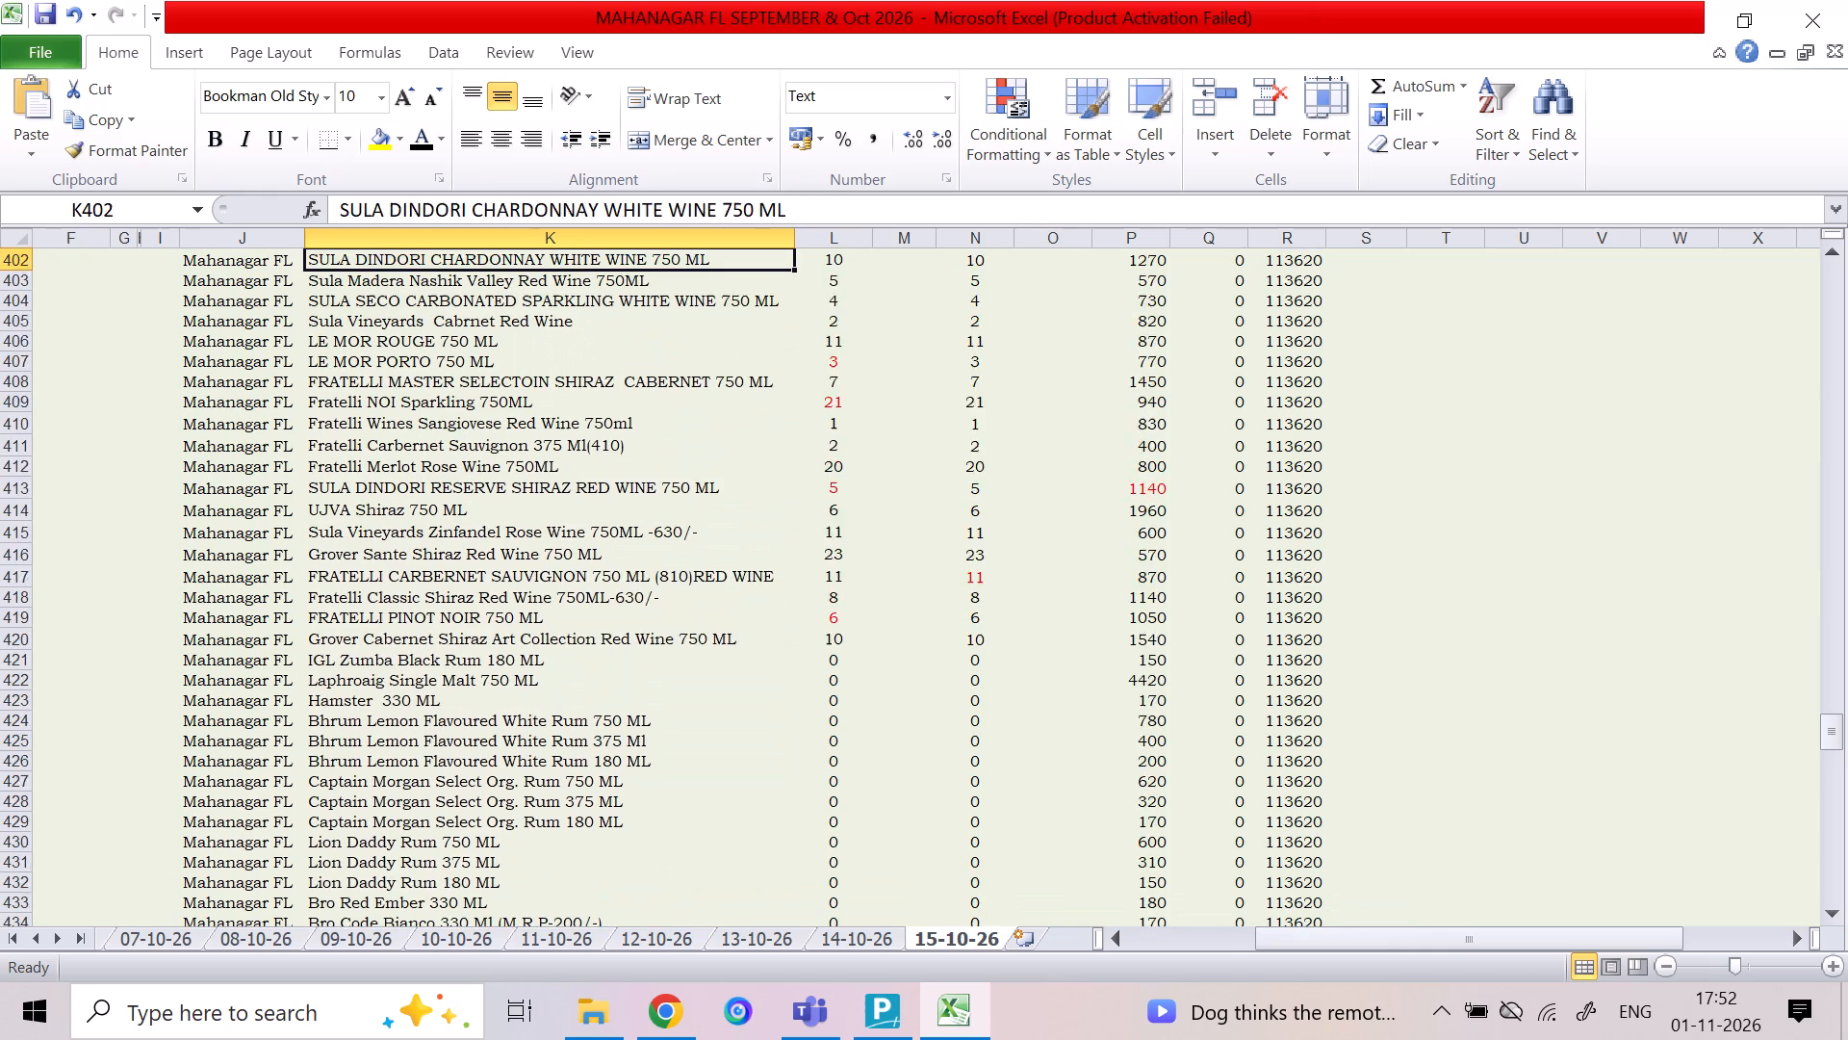
pyautogui.press('Up')
pyautogui.press('Up')
pyautogui.press('Up')
pyautogui.press('Up')
pyautogui.press('Up')
pyautogui.press('Up')
pyautogui.press('Up')
pyautogui.press('Up')
# Examine the item rows between Fratelli Master Selection Sangiovese Rose Wine and Sula the Source Cabernet Sauvignon 750 Ml.
pyautogui.press('Down')
pyautogui.press('Down')
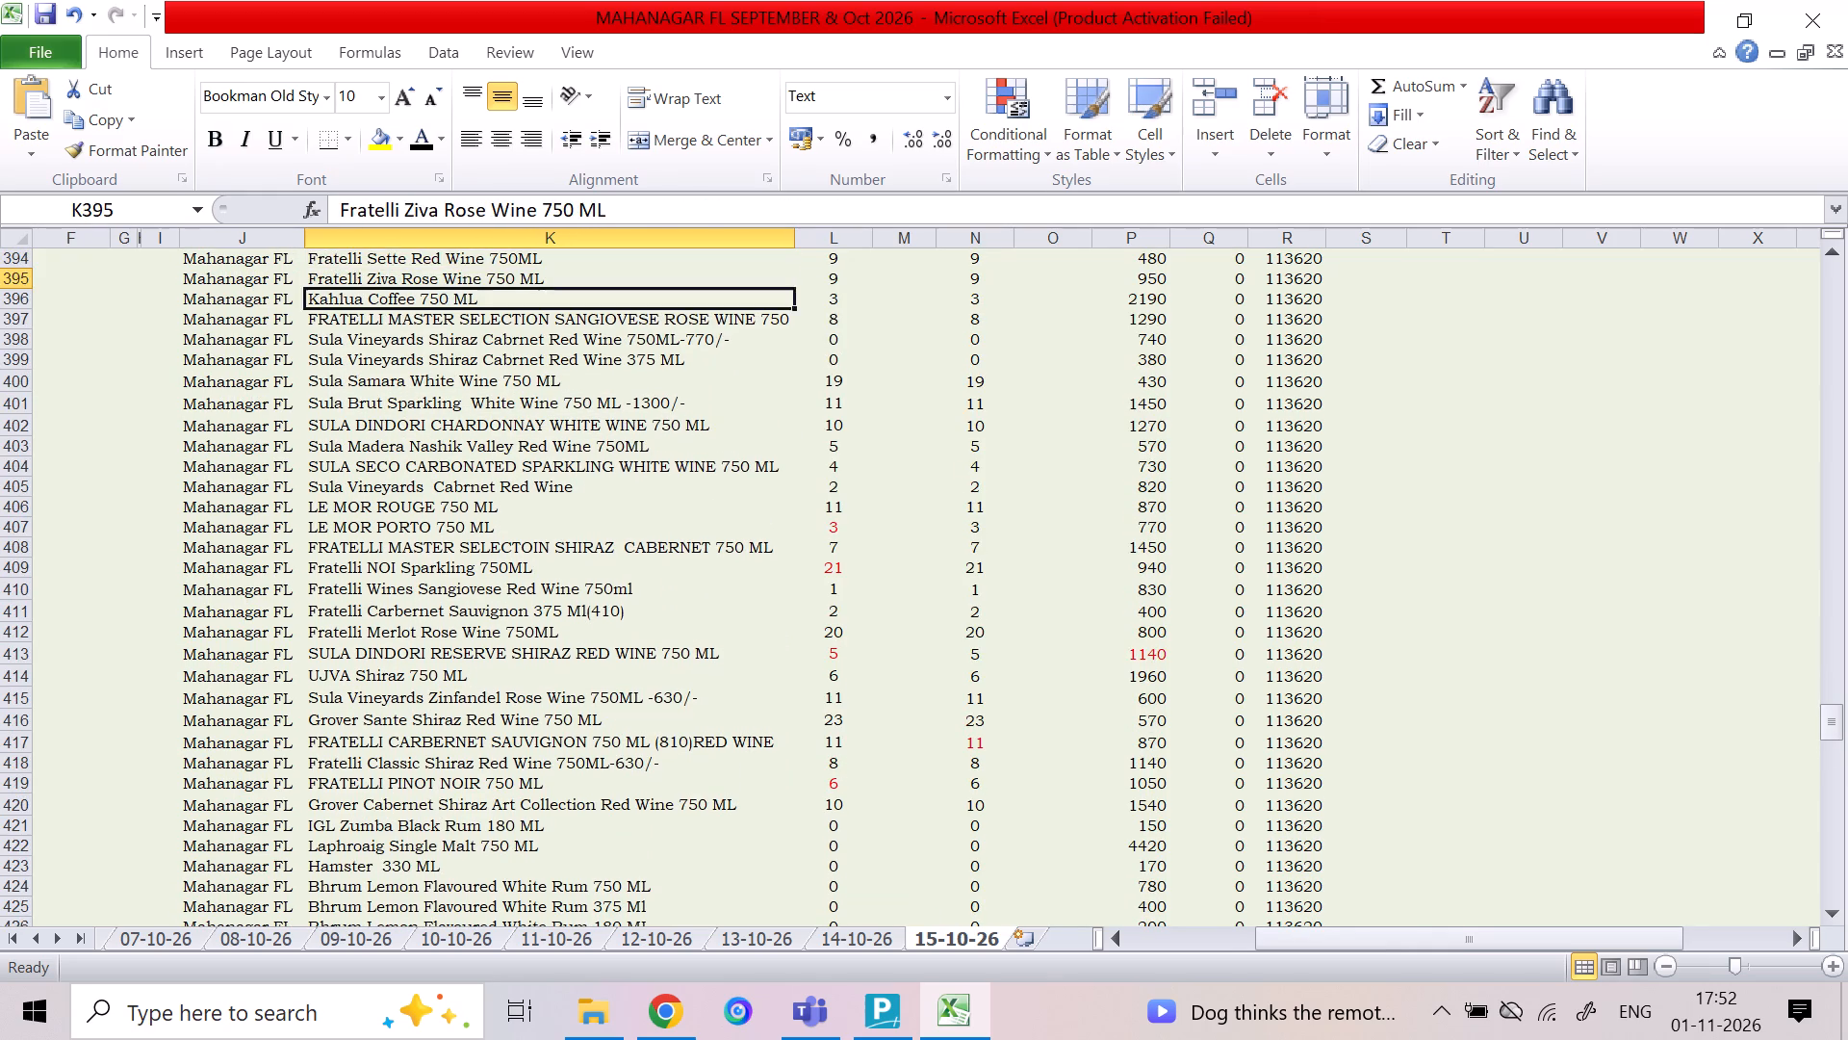
pyautogui.press('Down')
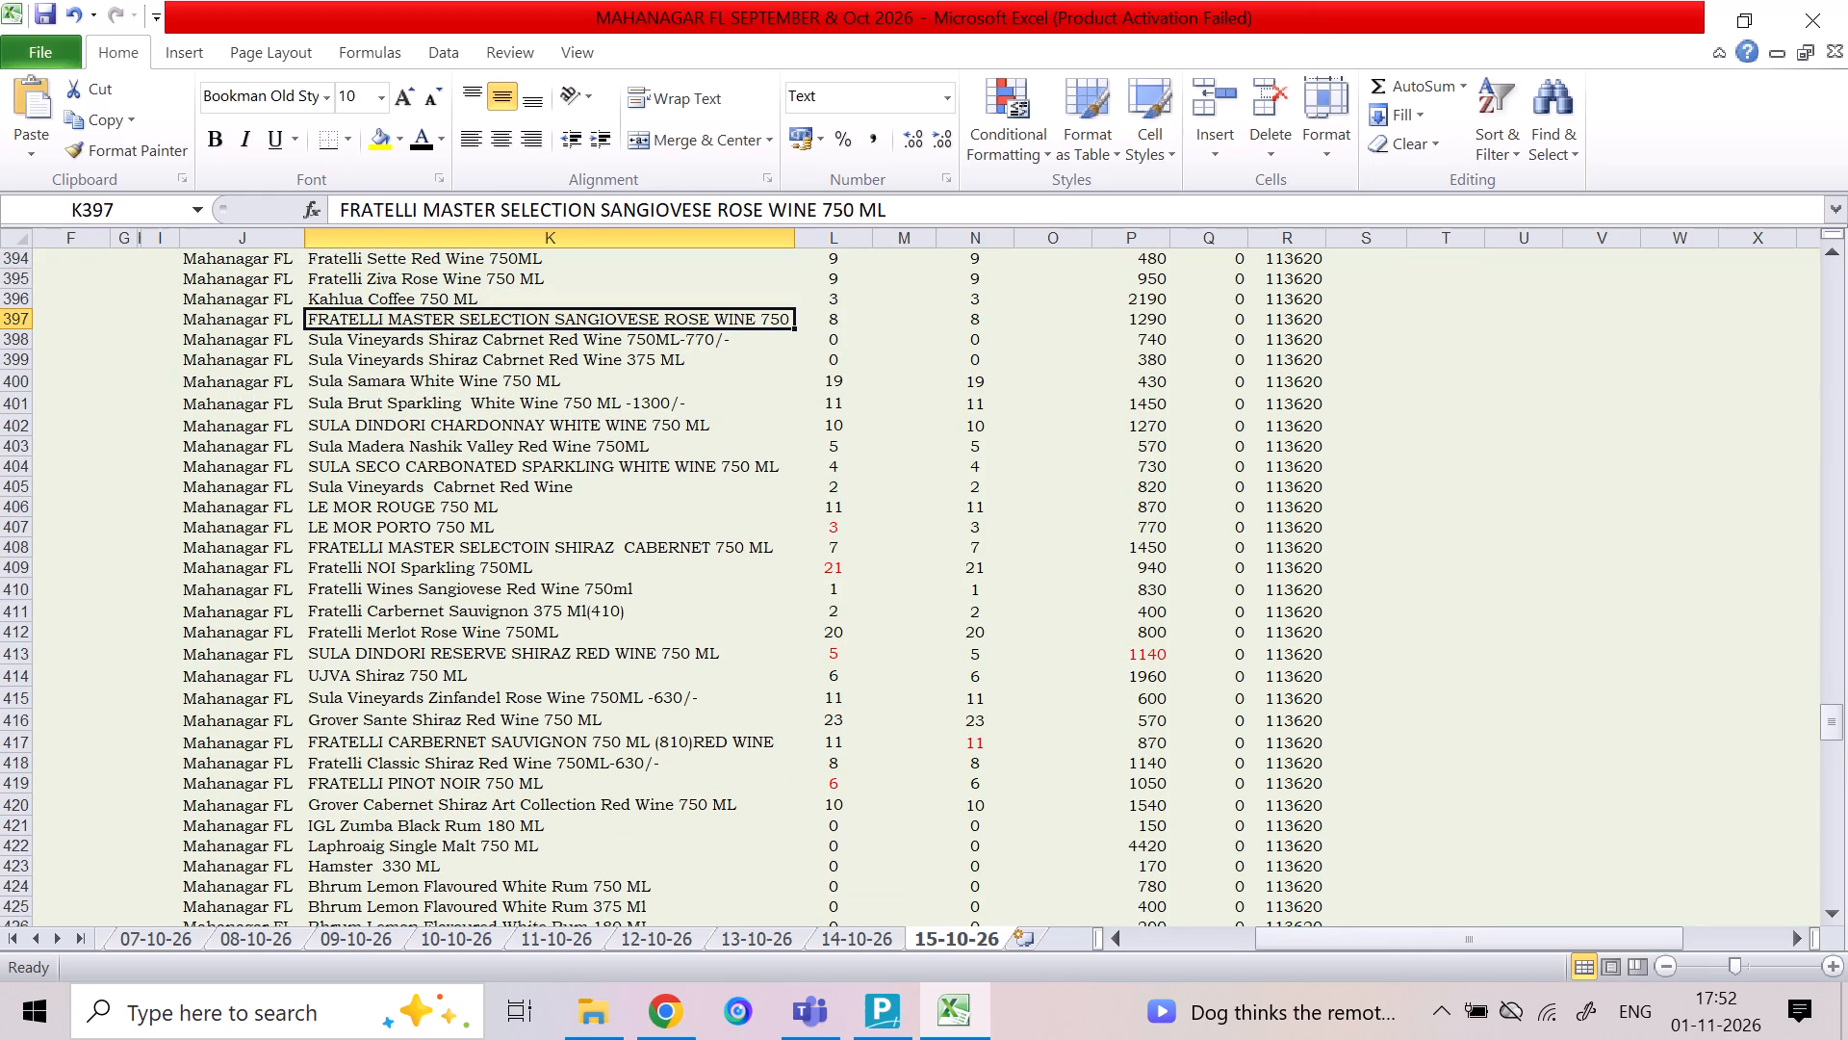
pyautogui.press('Up')
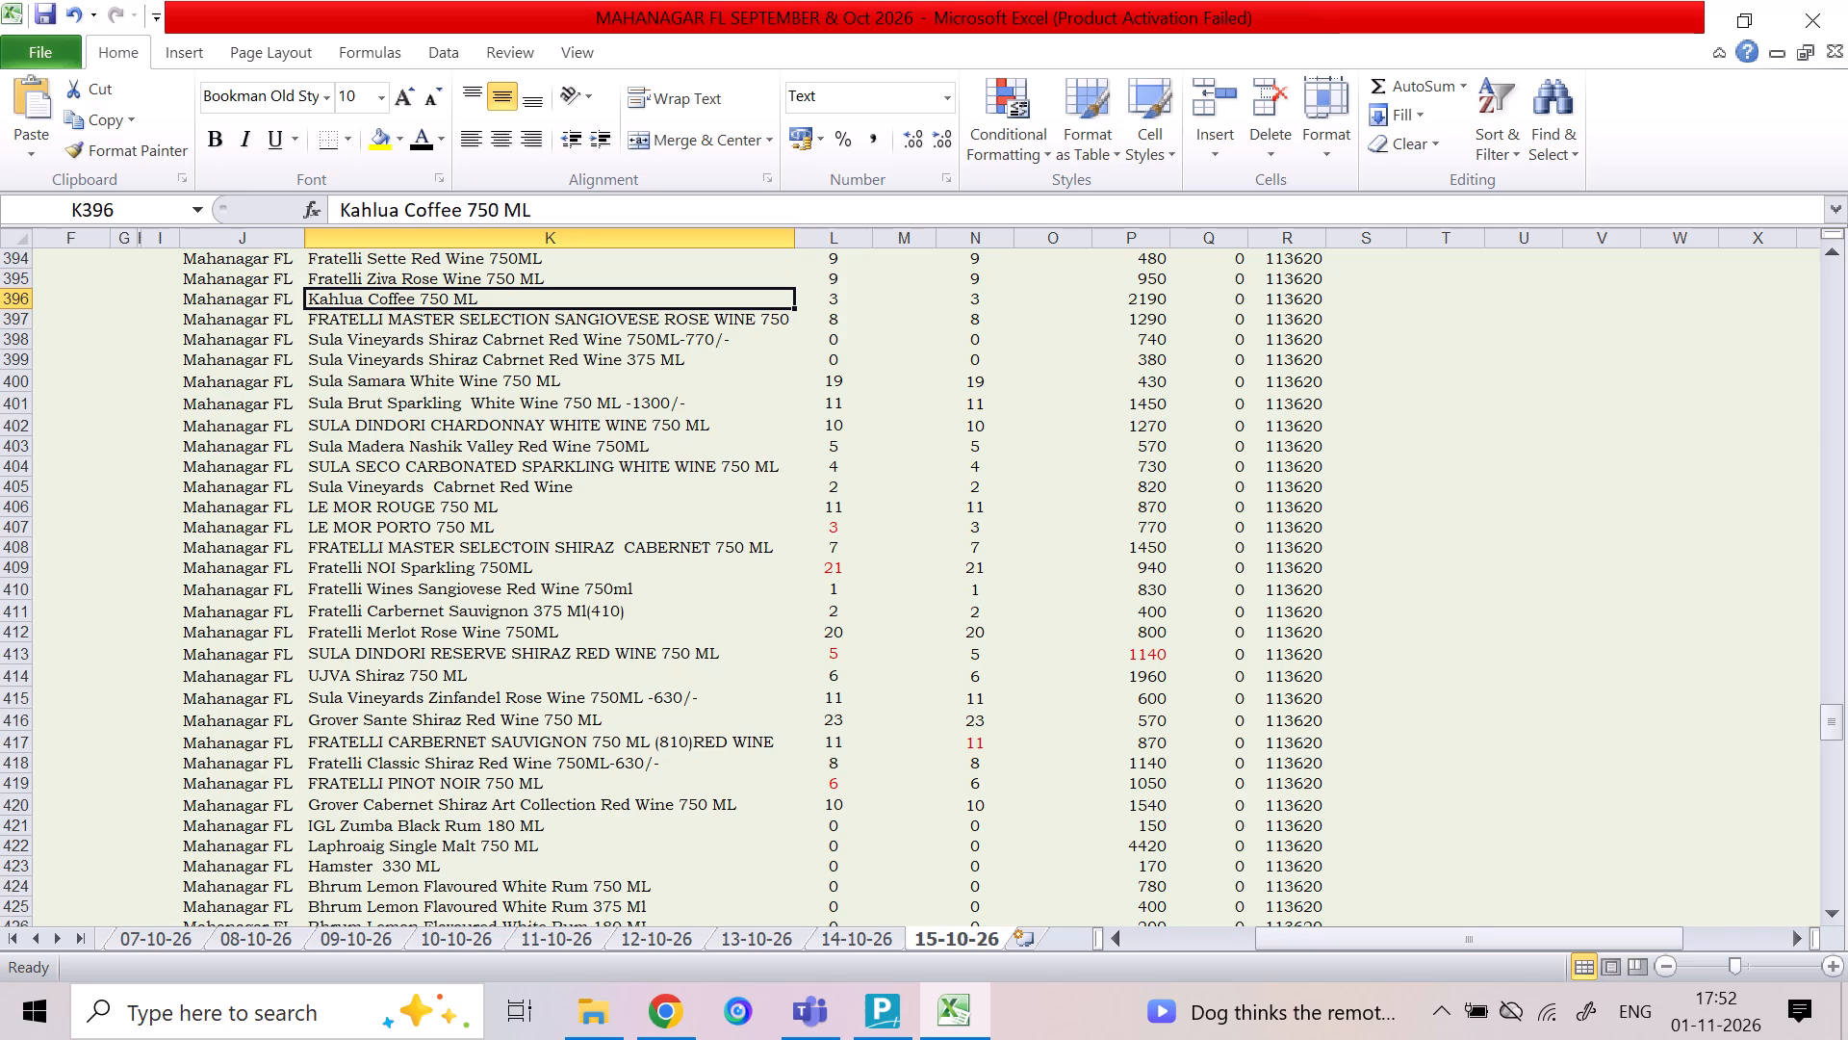
pyautogui.press('Up')
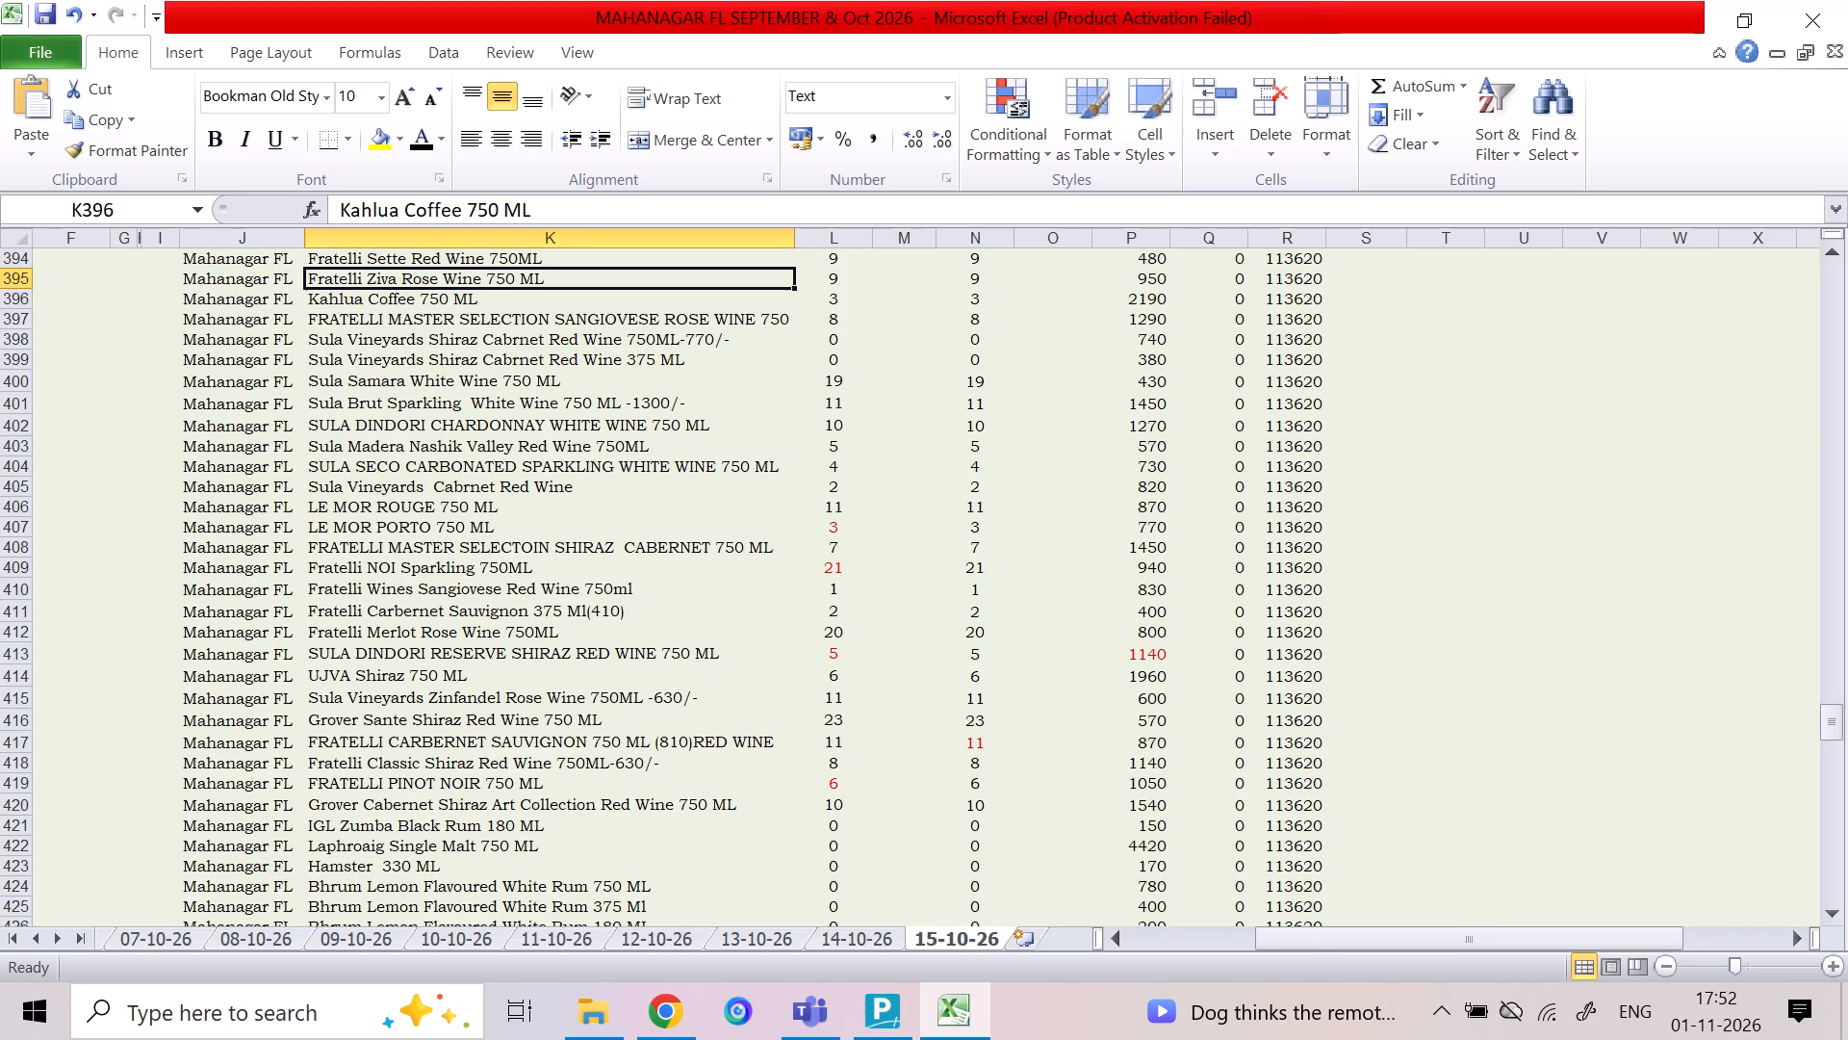
pyautogui.press('Up')
pyautogui.press('Up')
pyautogui.press('Up')
pyautogui.press('Up')
pyautogui.press('Up')
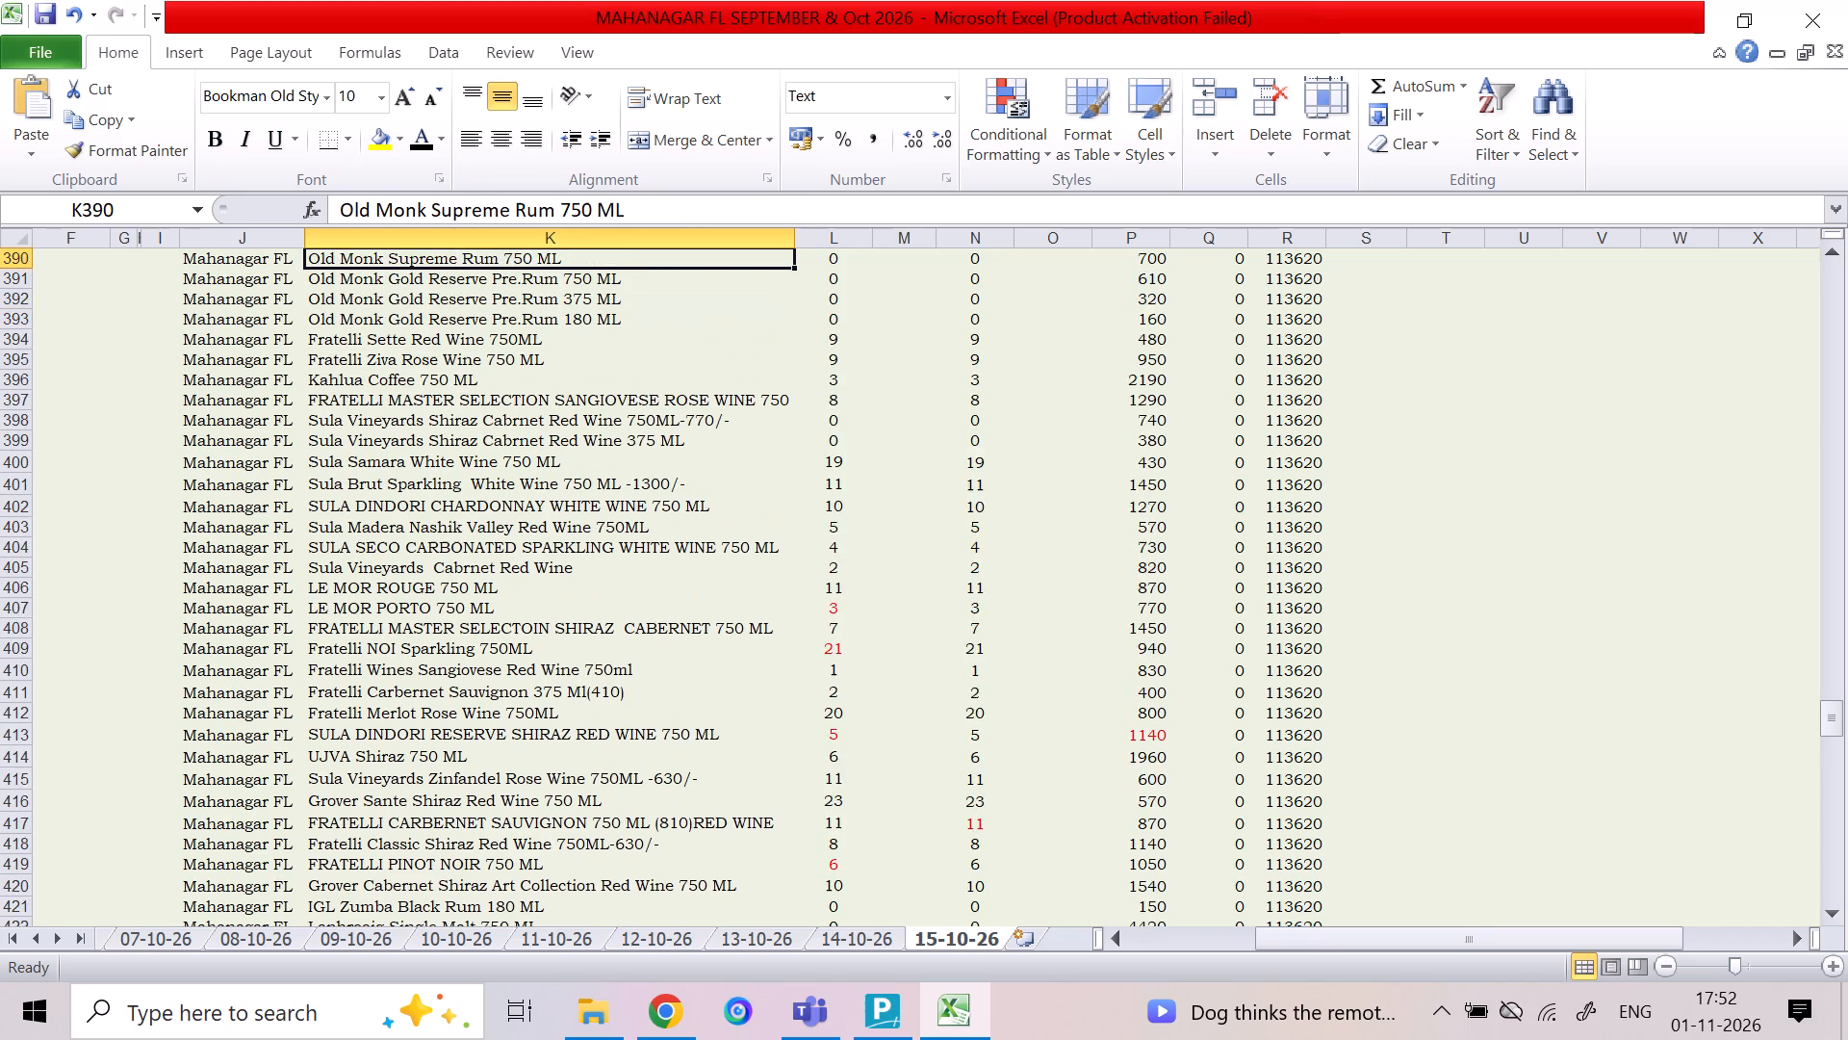
pyautogui.press('Up')
pyautogui.press('Up')
pyautogui.press('Up')
pyautogui.press('Up')
pyautogui.press('Up')
pyautogui.press('Up')
pyautogui.press('Down')
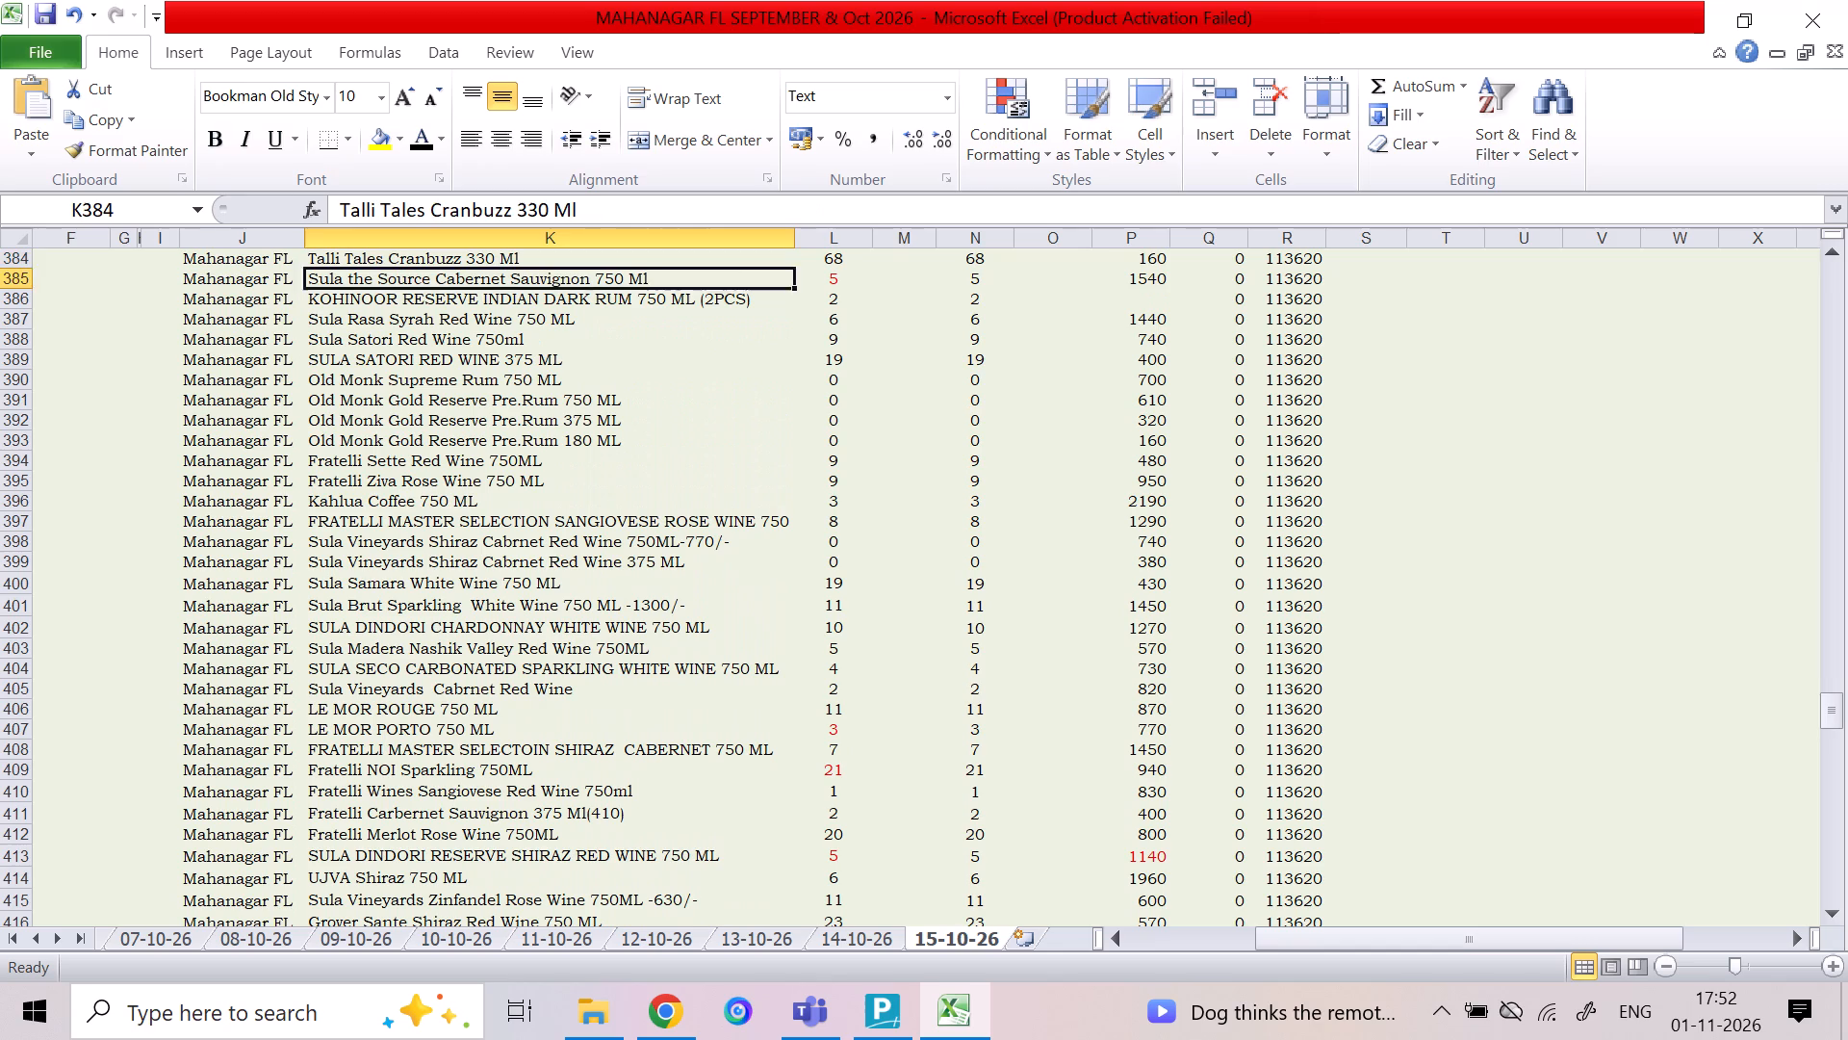
pyautogui.press('Down')
pyautogui.press('Down')
pyautogui.press('Down')
pyautogui.press('Up')
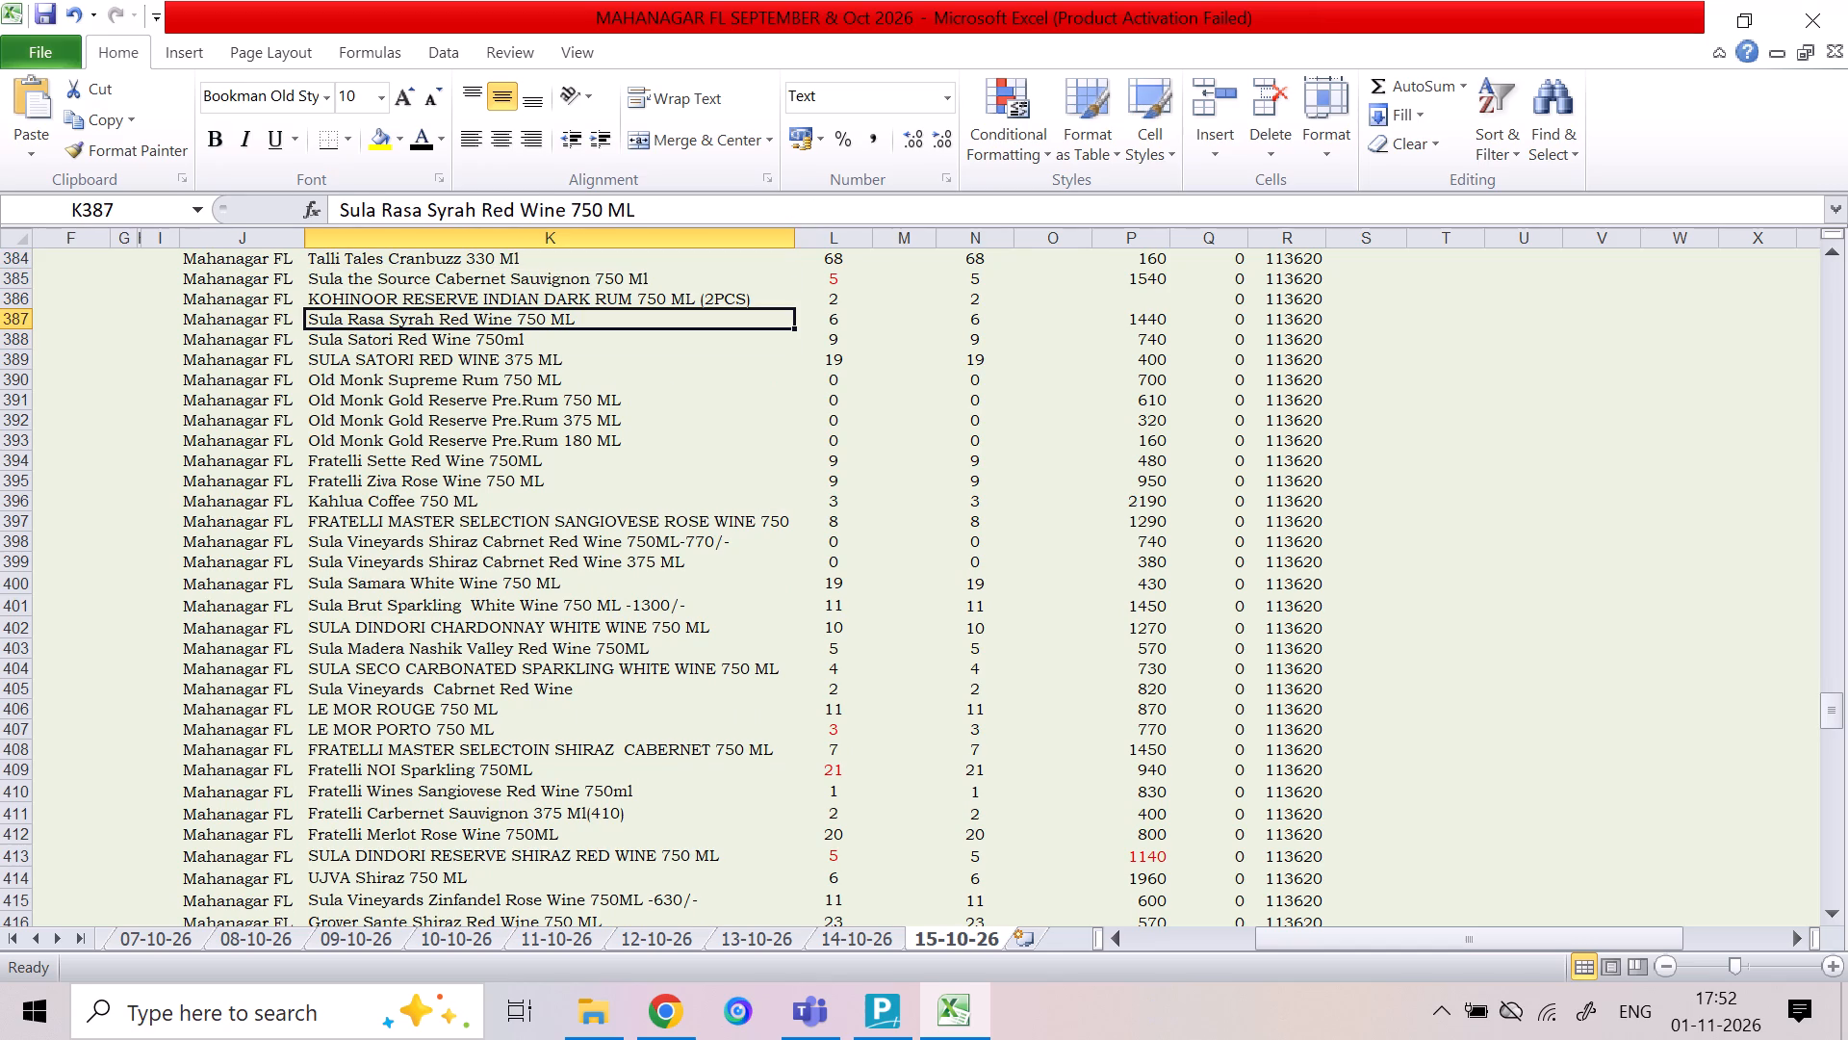
pyautogui.press('Up')
pyautogui.press('Up')
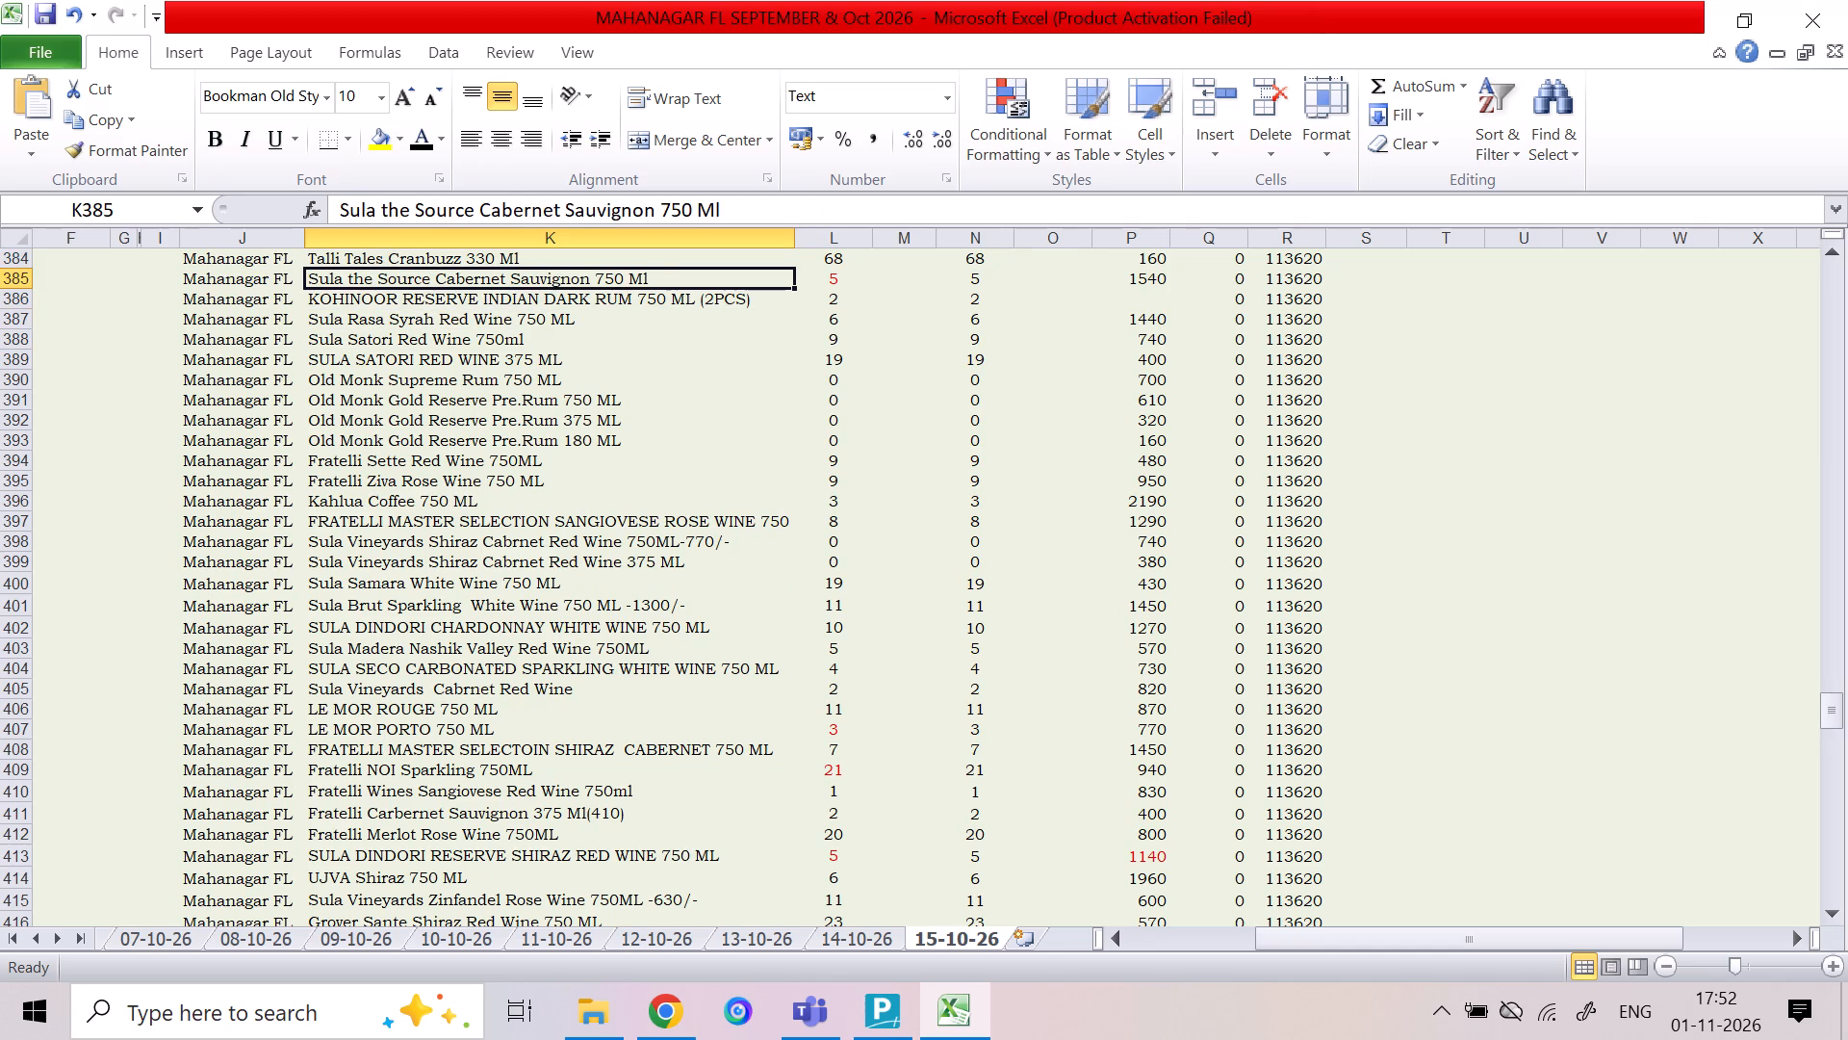
# Check the item rows from Talli Tales Cranbuzz 330 Ml up to the Old Monk Coffee Flavoured Rum sizes.
pyautogui.press('Up')
pyautogui.press('Up')
pyautogui.press('Up')
pyautogui.press('Up')
pyautogui.press('Up')
pyautogui.press('Up')
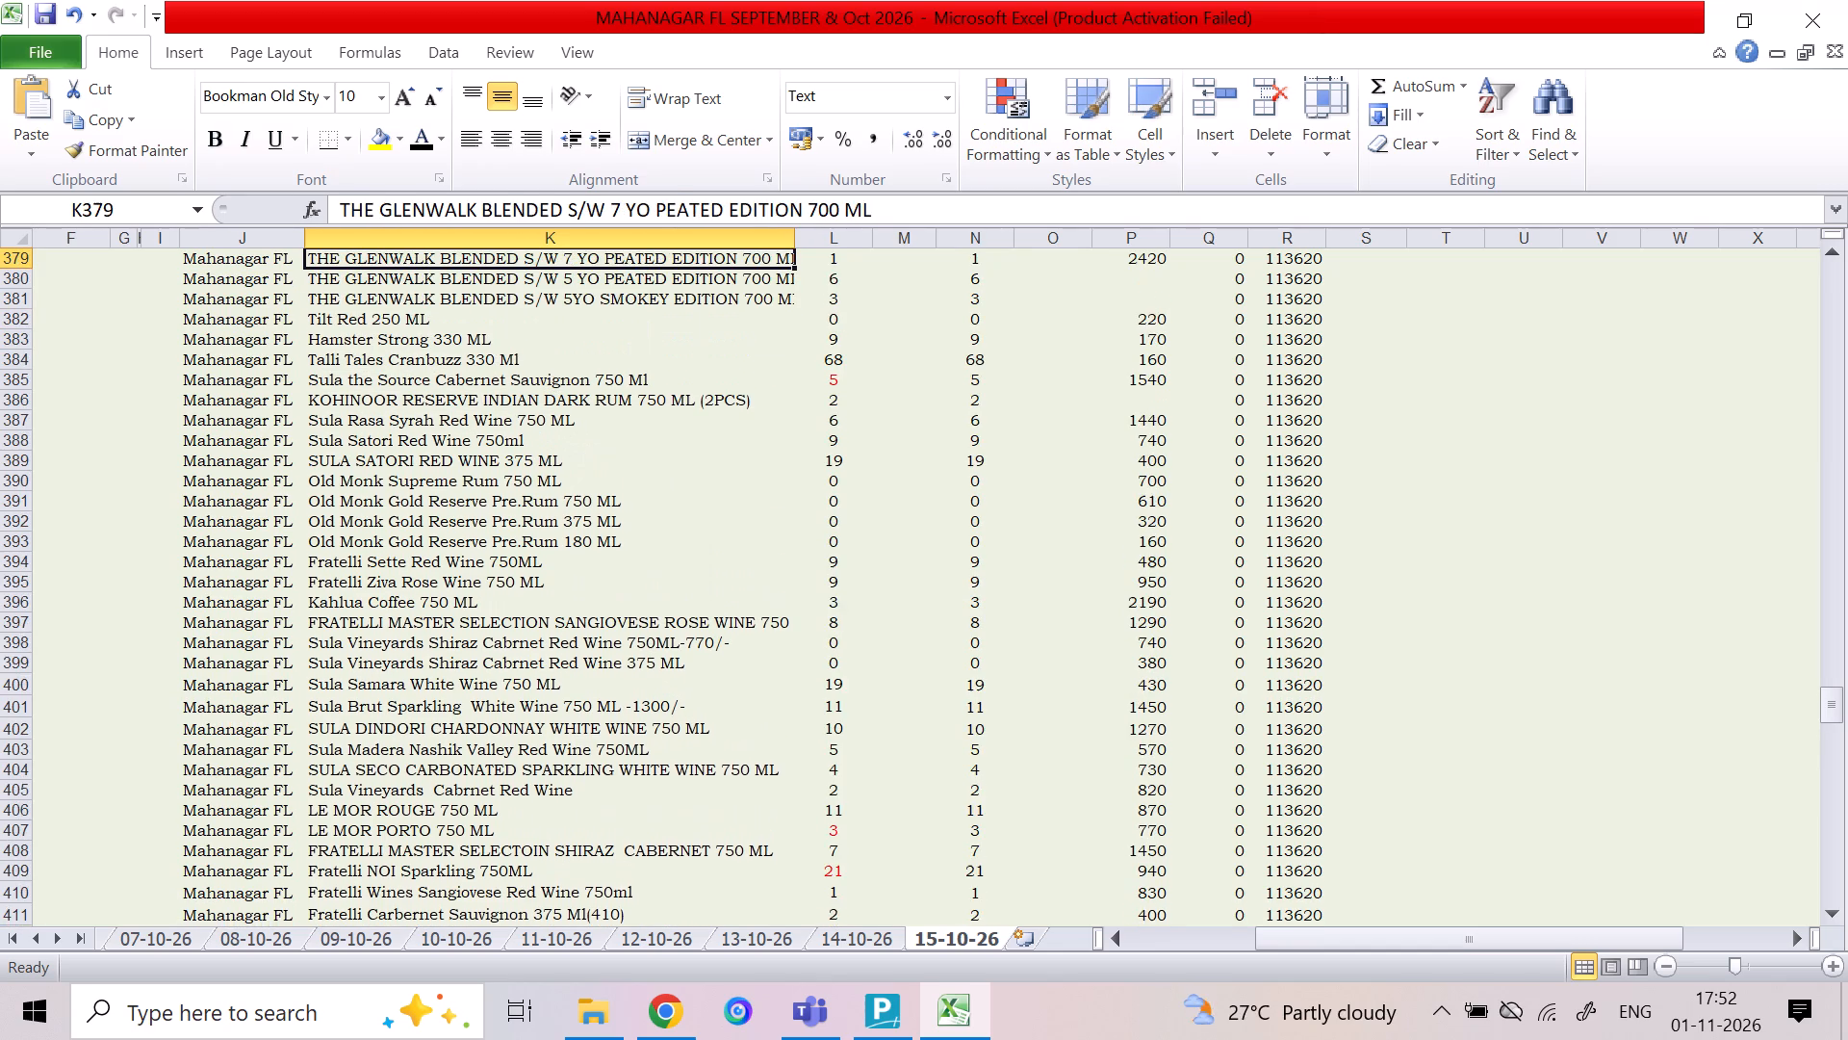
pyautogui.press('Up')
pyautogui.press('Up')
pyautogui.press('Up')
pyautogui.press('Up')
pyautogui.press('Up')
pyautogui.press('Up')
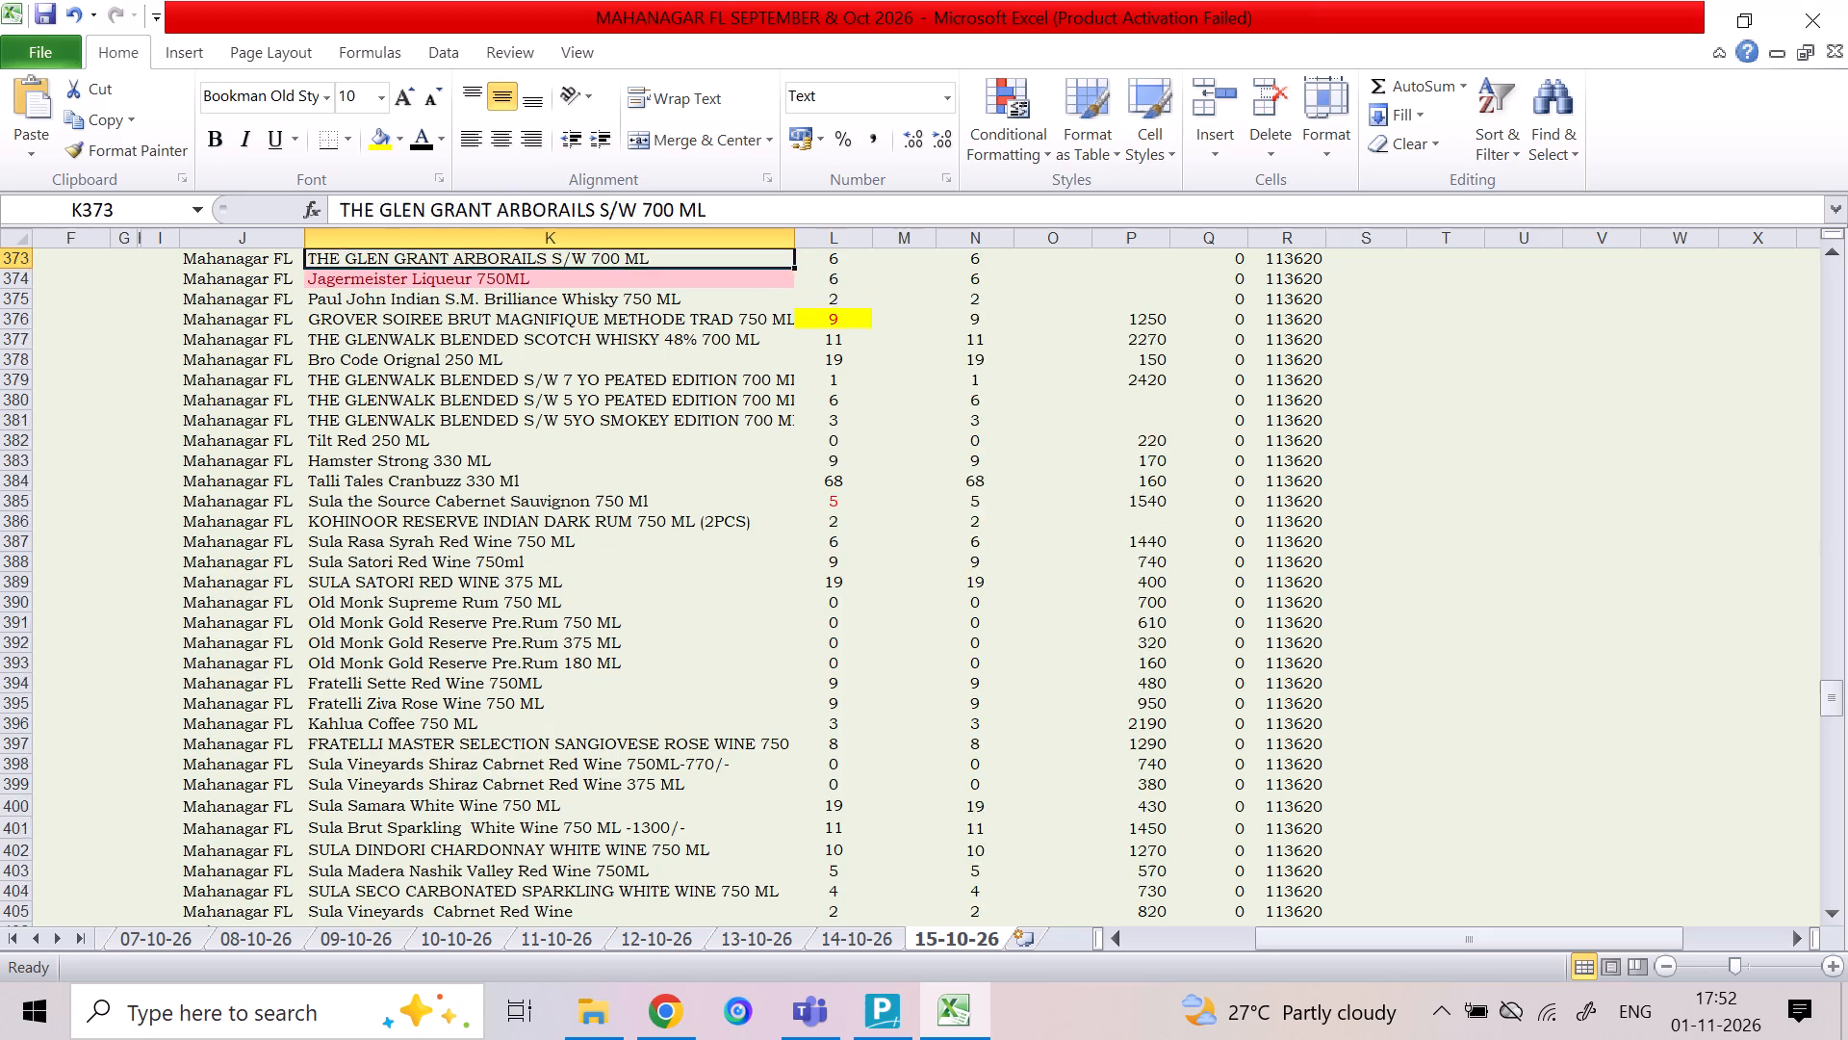
pyautogui.press('Up')
pyautogui.press('Up')
pyautogui.press('Up')
pyautogui.press('Up')
pyautogui.press('Up')
pyautogui.press('Up')
pyautogui.press('Up')
pyautogui.press('Up')
pyautogui.press('Up')
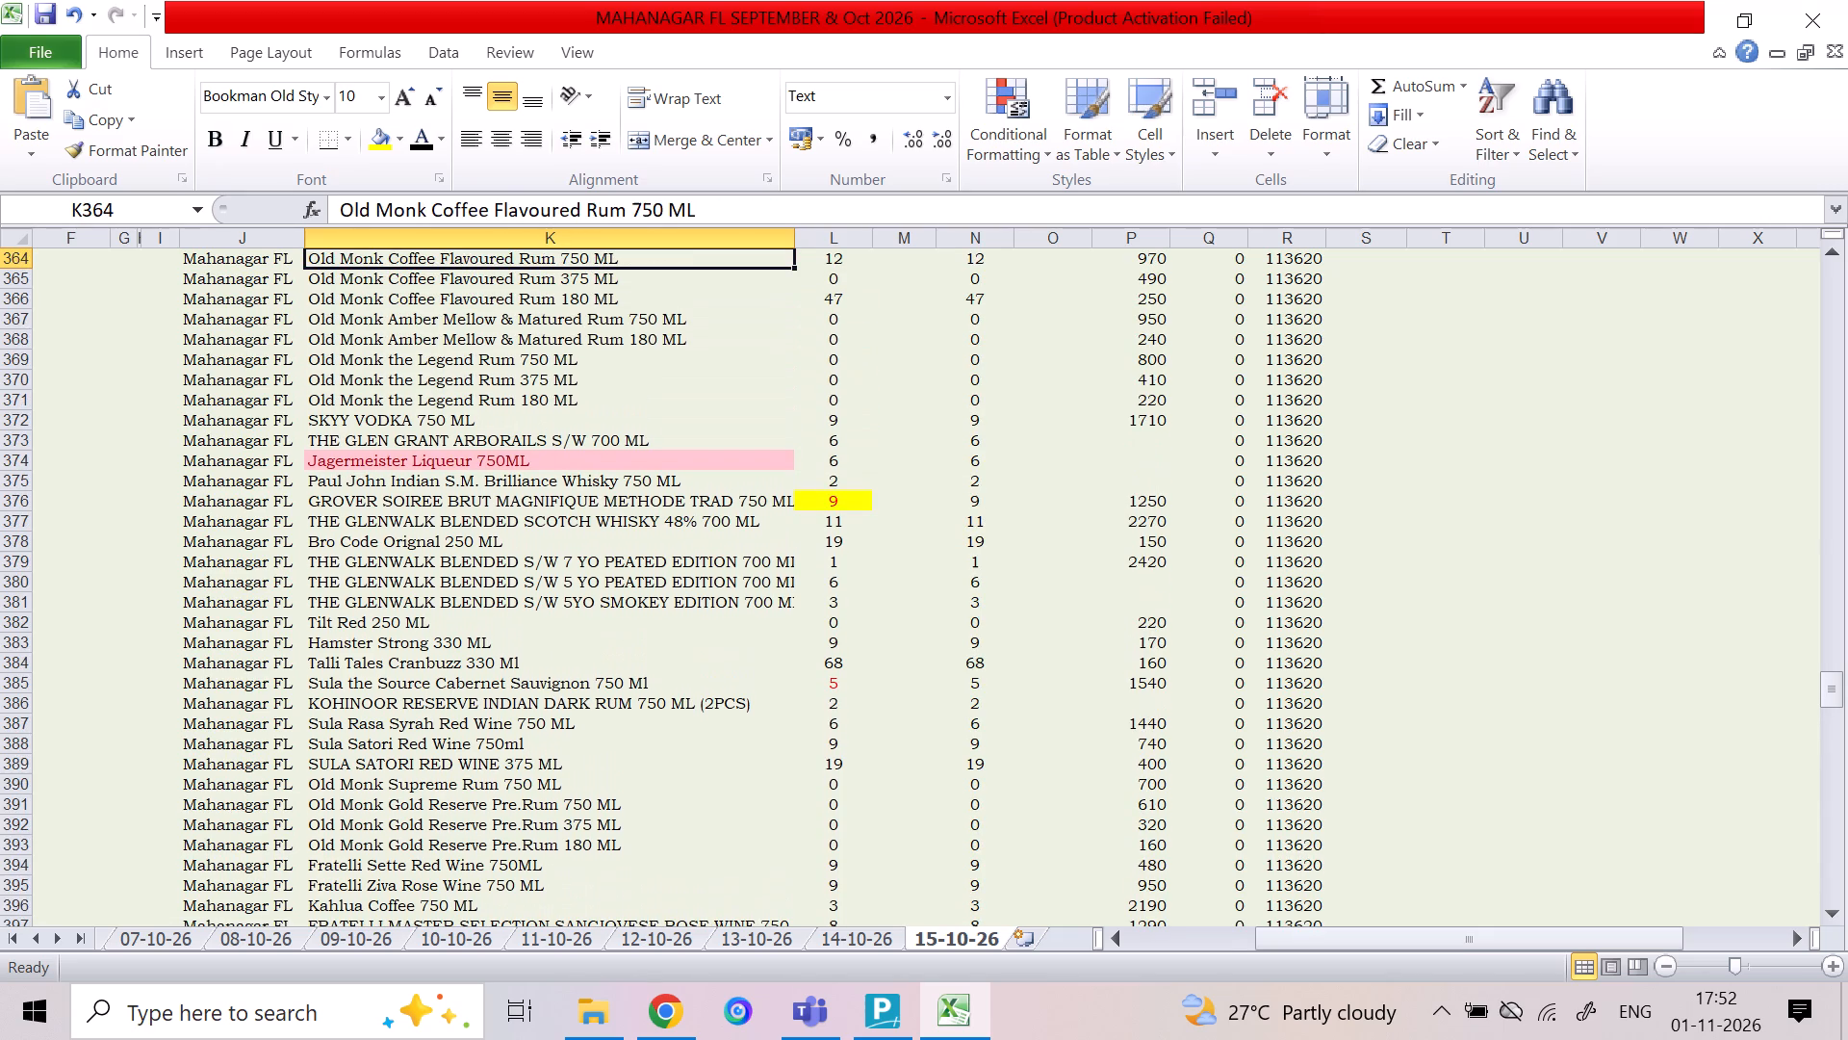
pyautogui.press('Down')
pyautogui.press('Down')
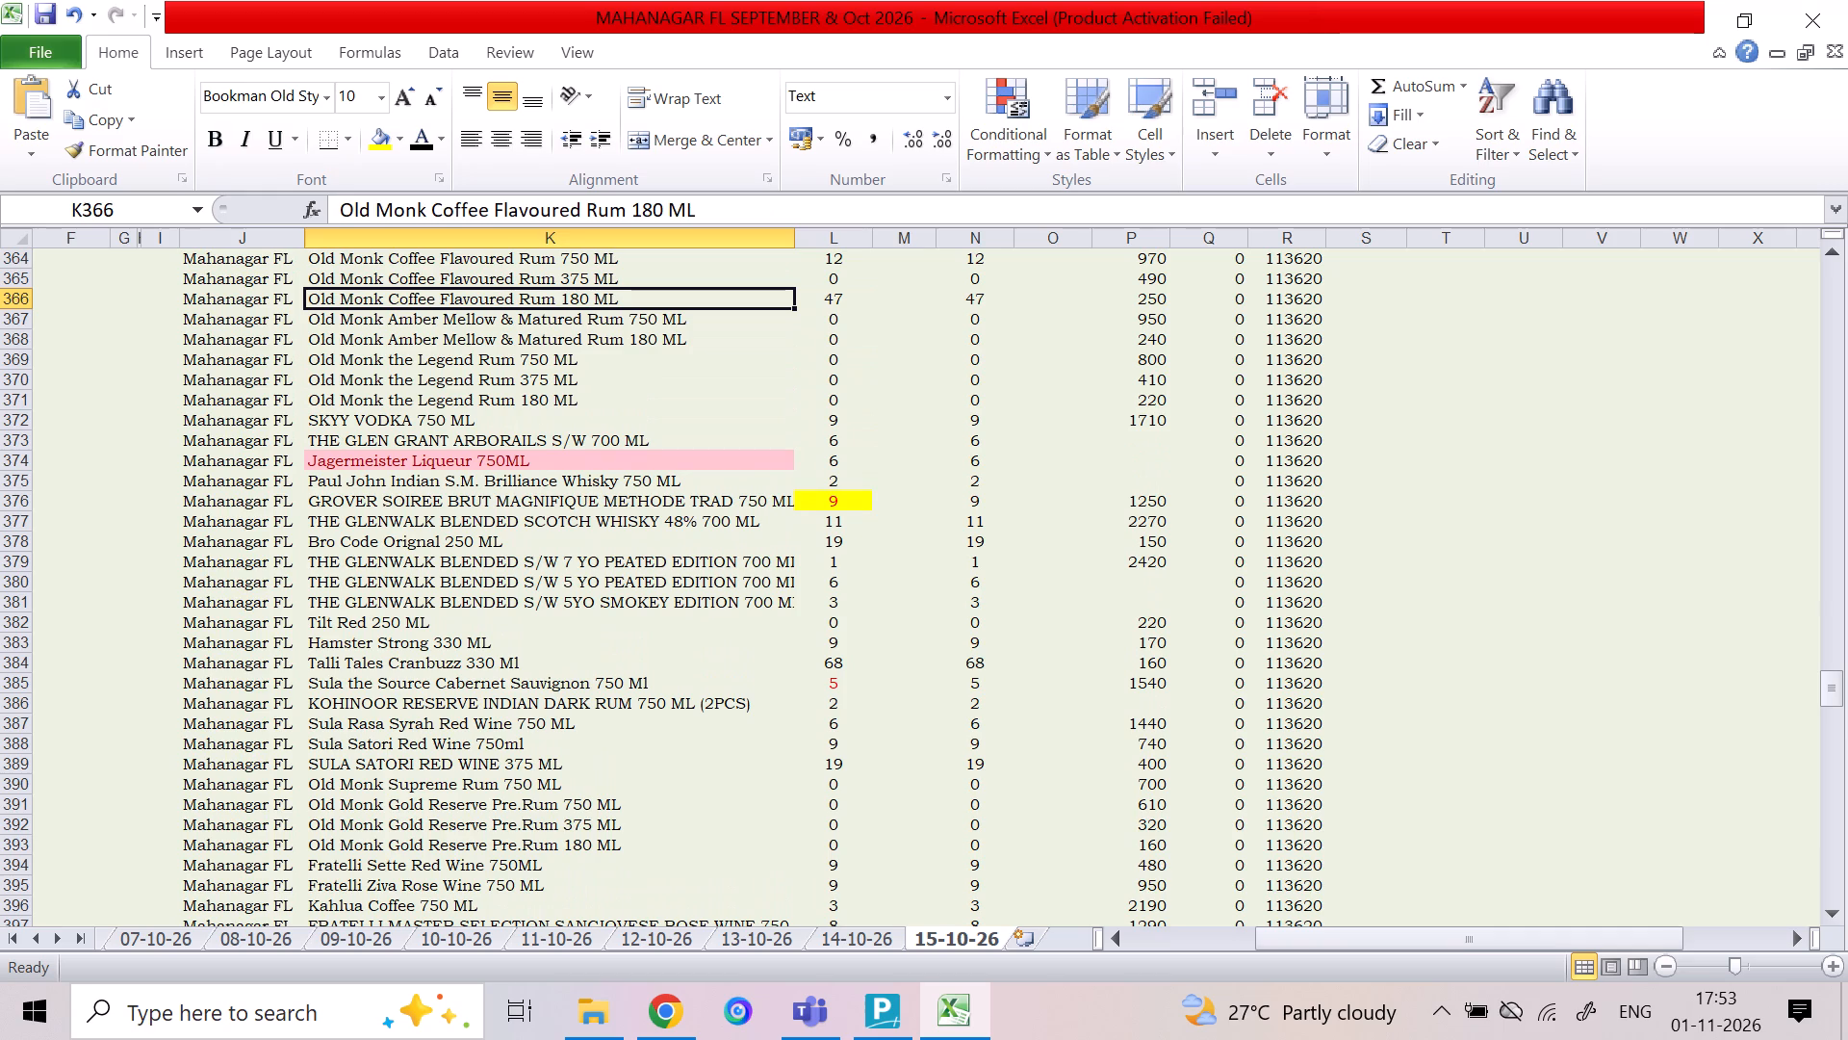
# Switch to TallyPrime, leave the stock item selection and open the Statistics report for Mahalaxmi Enterprises.
pyautogui.click(885, 1025)
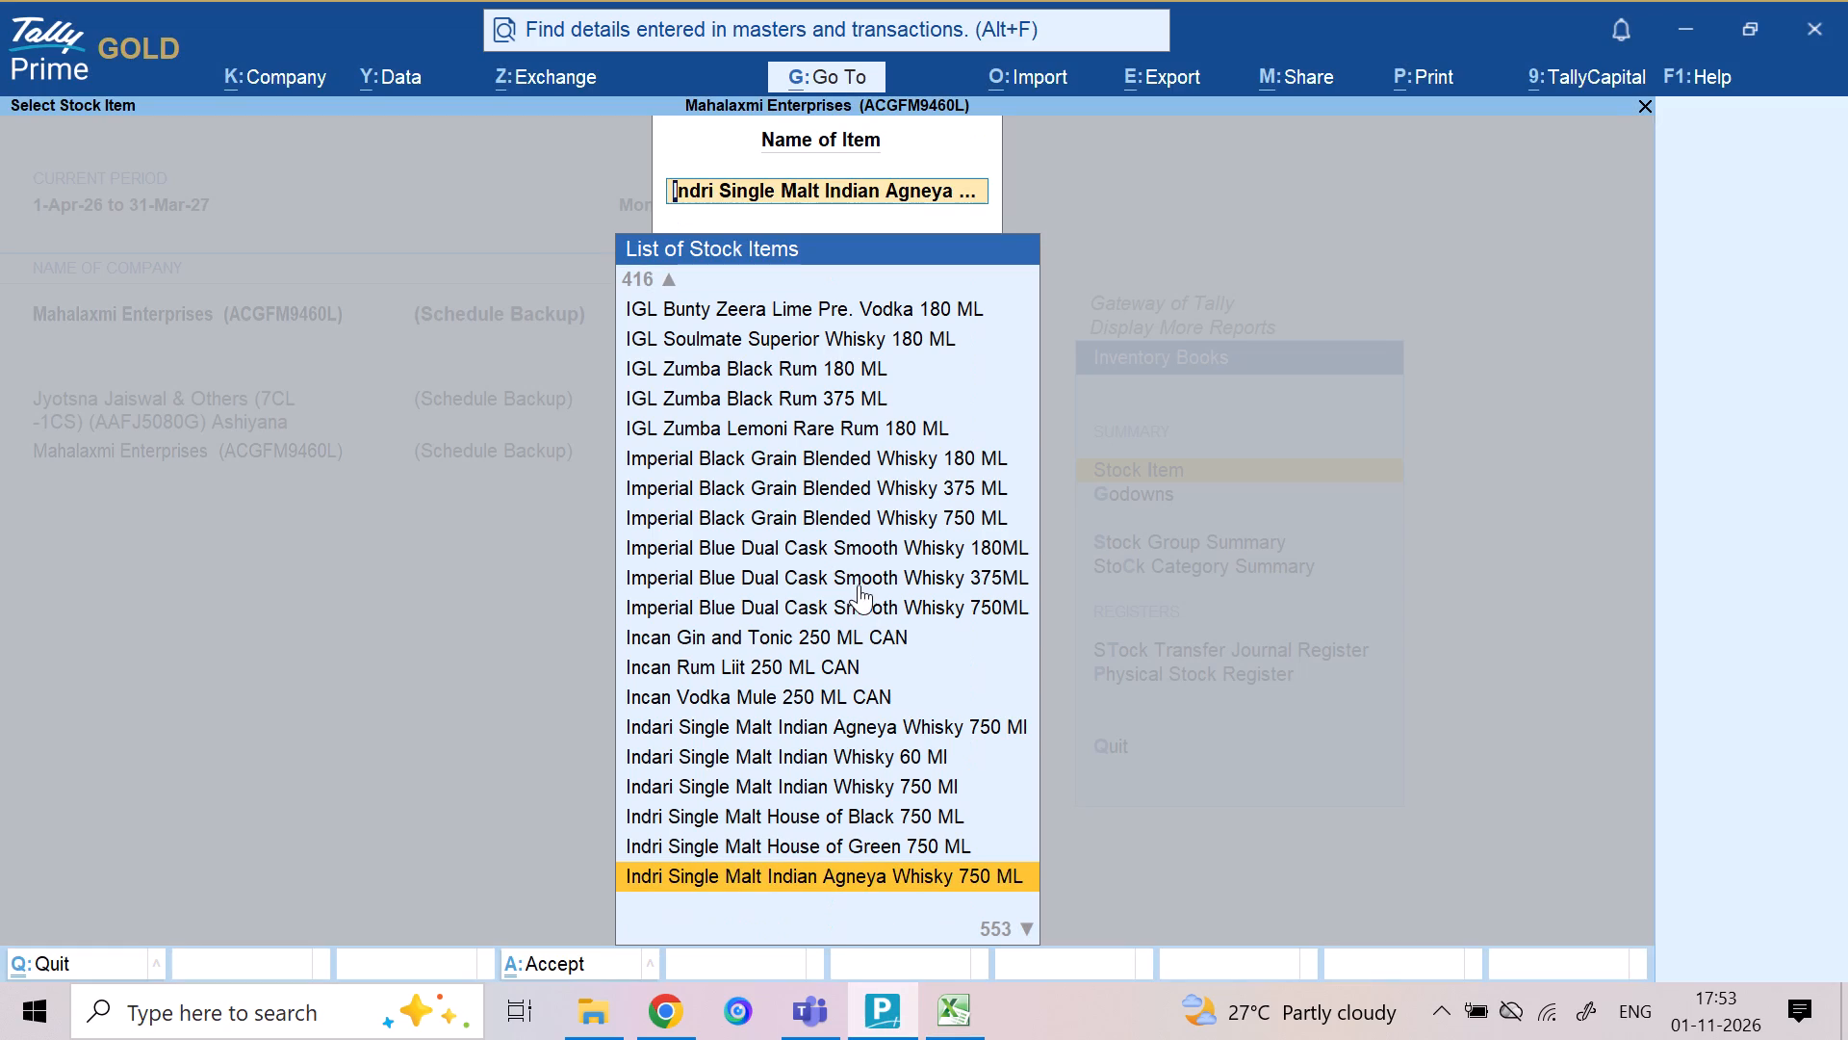
pyautogui.press('Escape')
pyautogui.press('Escape')
pyautogui.press('Escape')
pyautogui.press('Escape')
pyautogui.press('Escape')
pyautogui.press('Escape')
pyautogui.press('Escape')
pyautogui.press('Escape')
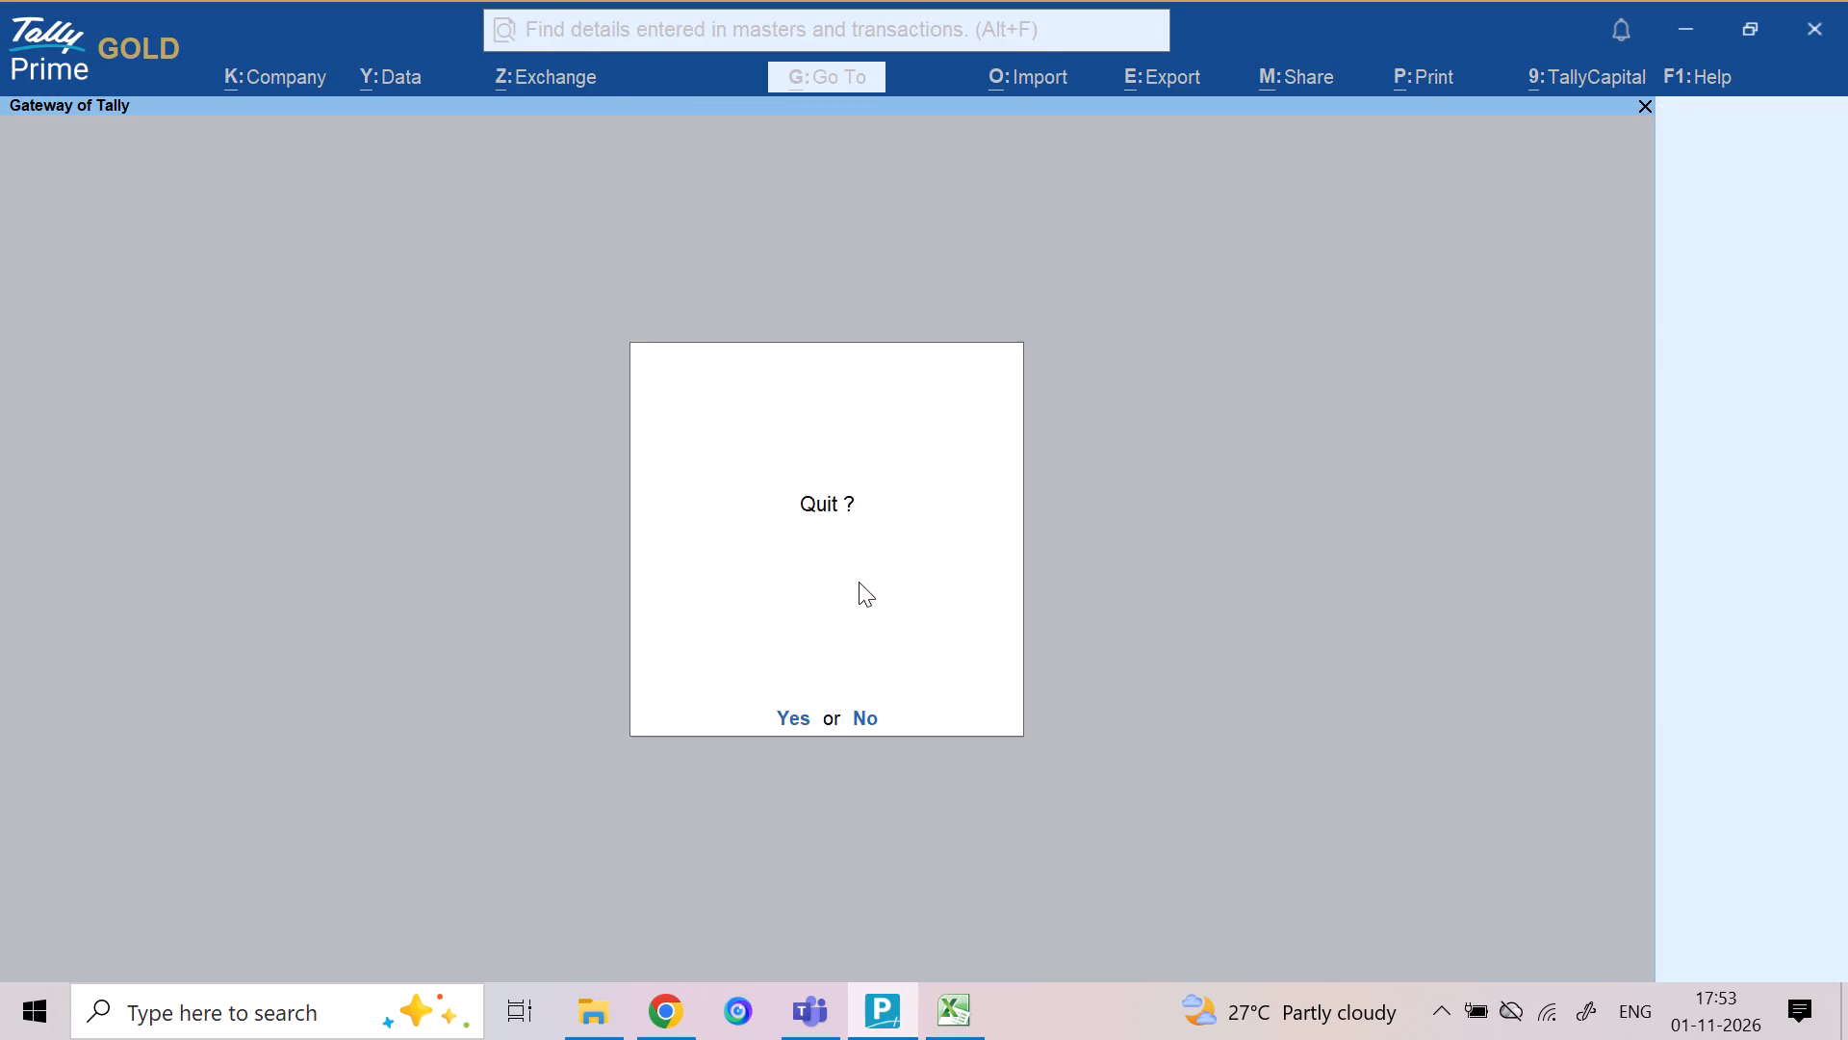
pyautogui.write('DS')
pyautogui.press('s')
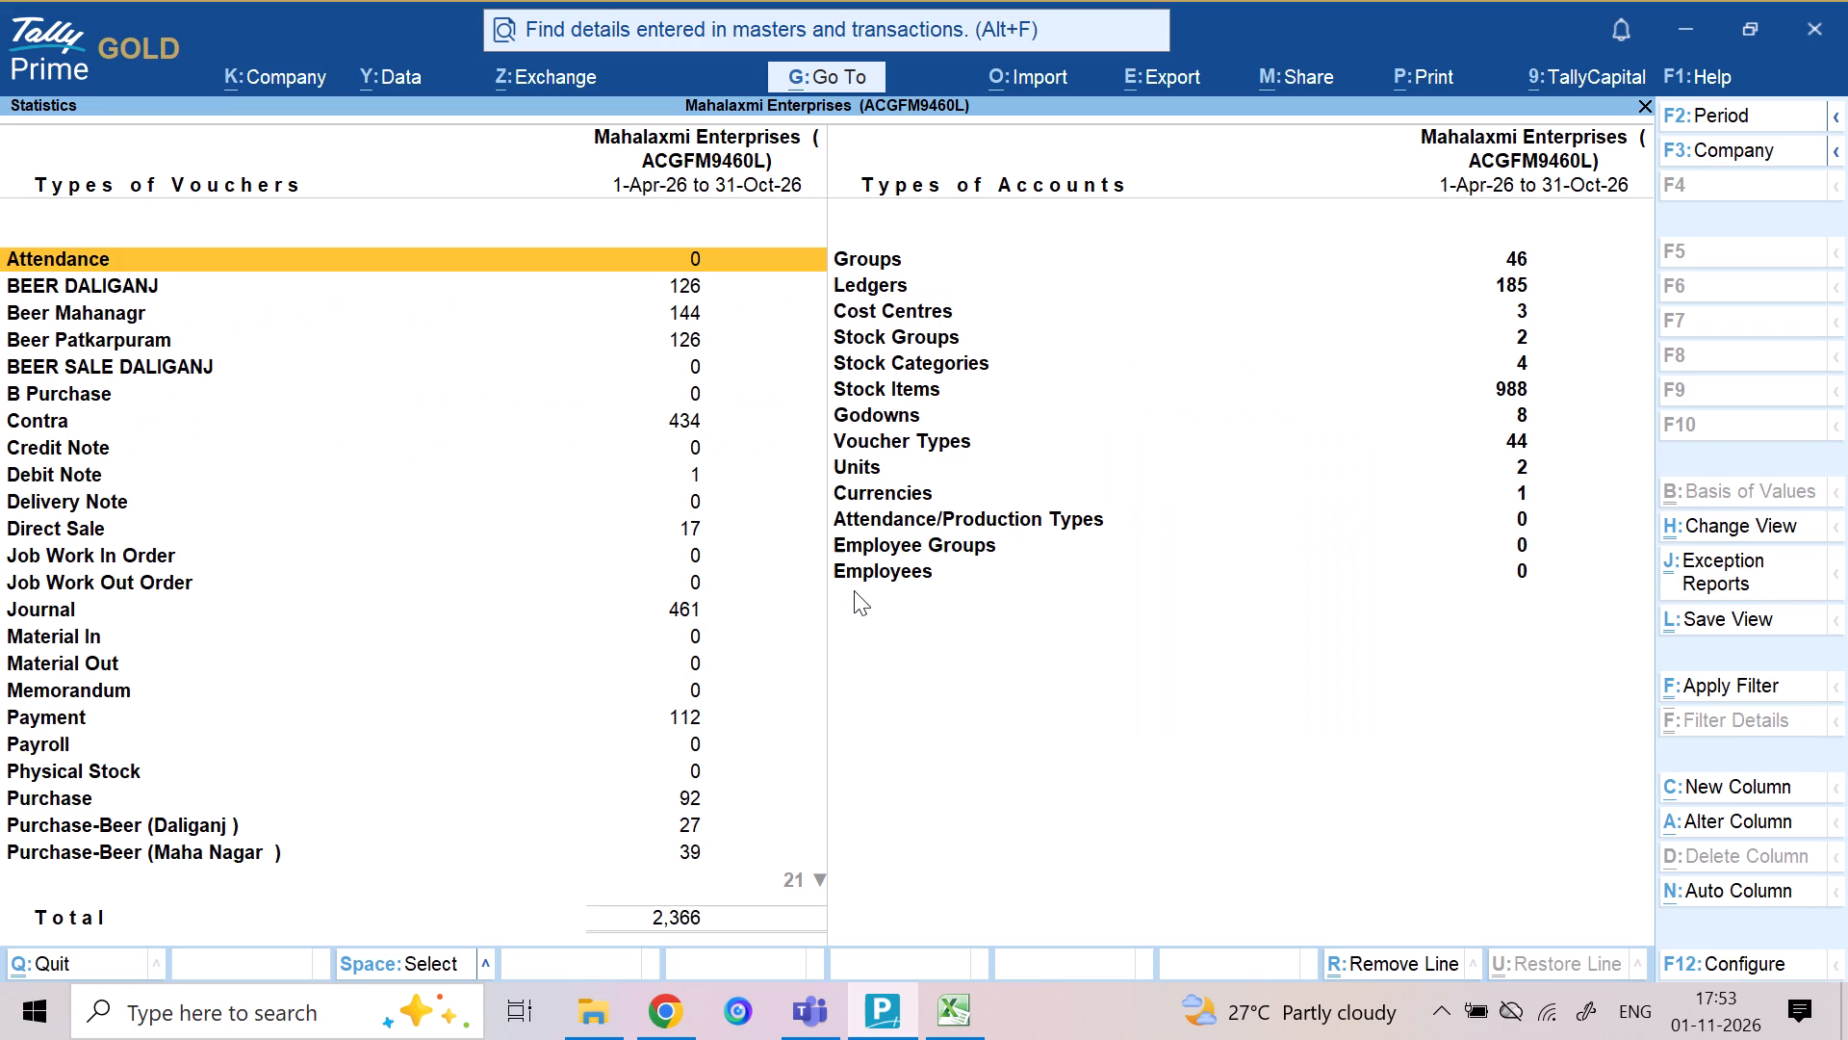
# Examine the monthly voucher register of the Wine Mahanagar voucher type, and return to the statistics.
pyautogui.press('Down')
pyautogui.press('Down')
pyautogui.press('Down')
pyautogui.press('Down')
pyautogui.press('Down')
pyautogui.press('Down')
pyautogui.press('Down')
pyautogui.press('Down')
pyautogui.press('Down')
pyautogui.press('Down')
pyautogui.press('Down')
pyautogui.press('Down')
pyautogui.press('Down')
pyautogui.press('Down')
pyautogui.press('Down')
pyautogui.press('Down')
pyautogui.press('Down')
pyautogui.press('Down')
pyautogui.press('Down')
pyautogui.press('Down')
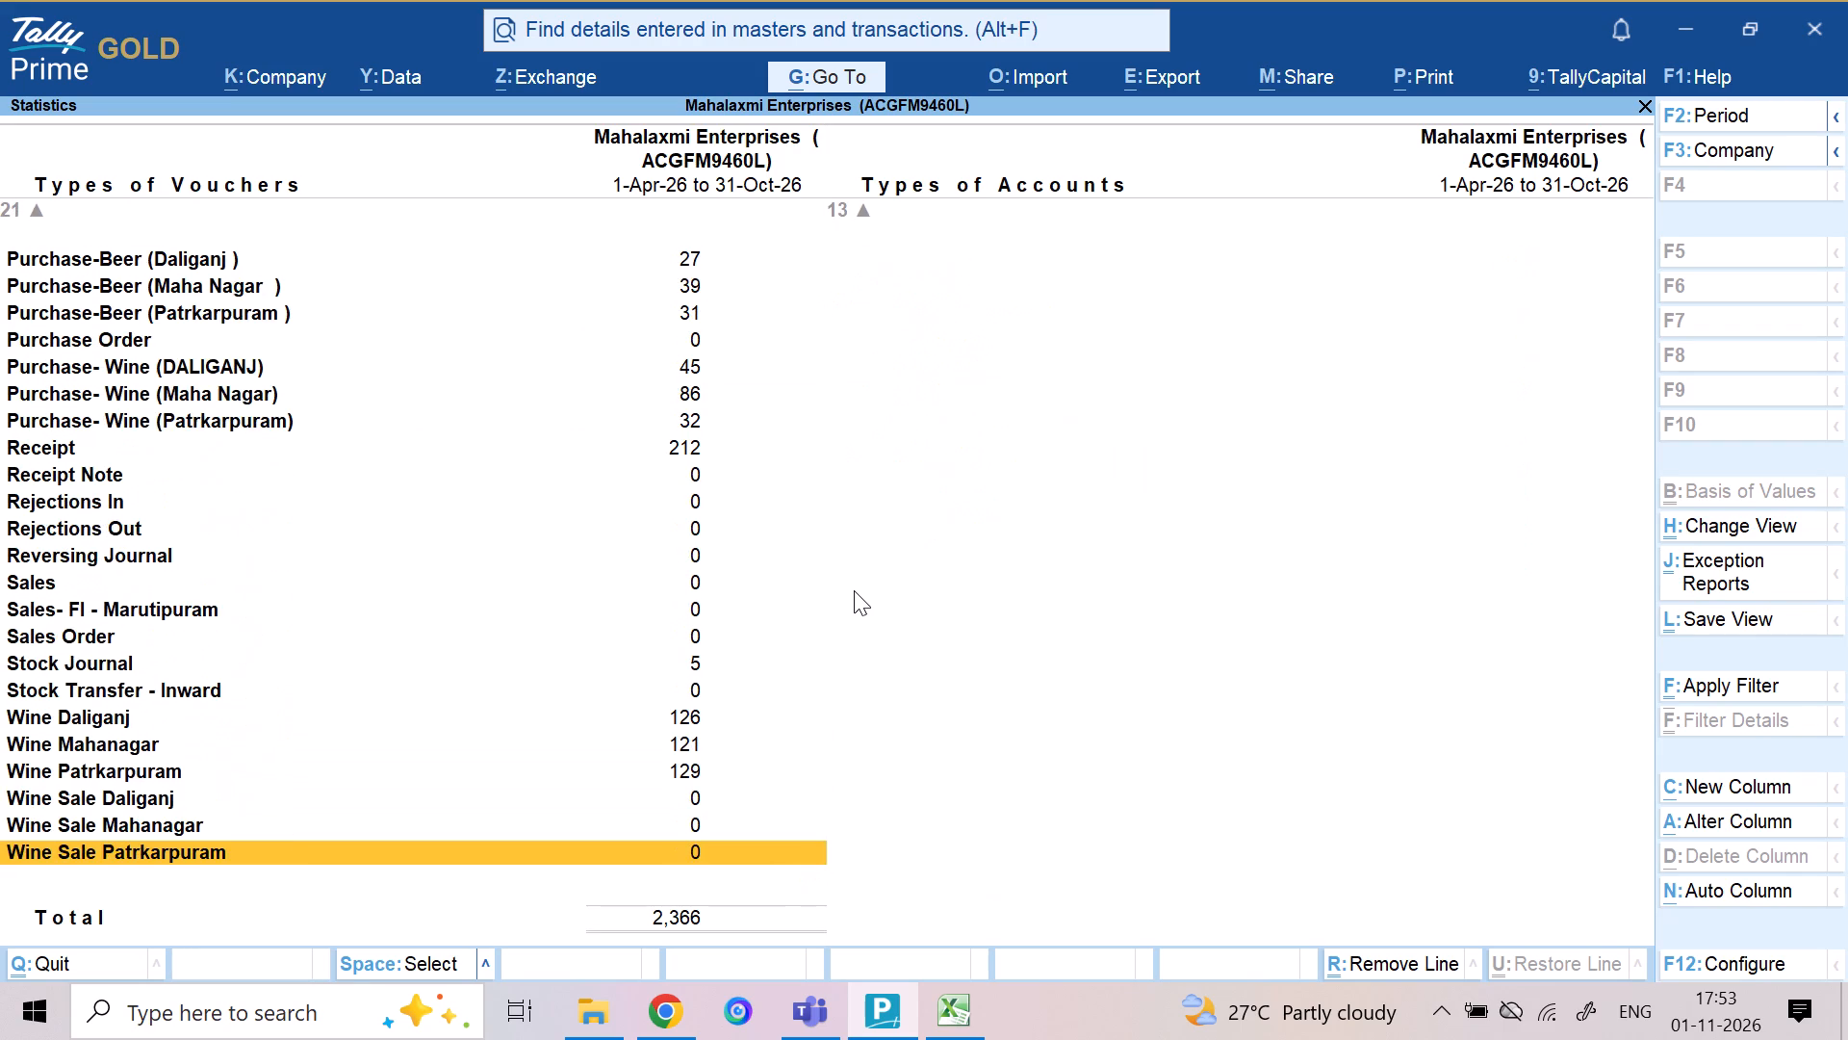
pyautogui.press('Up')
pyautogui.press('Up')
pyautogui.press('Up')
pyautogui.press('Up')
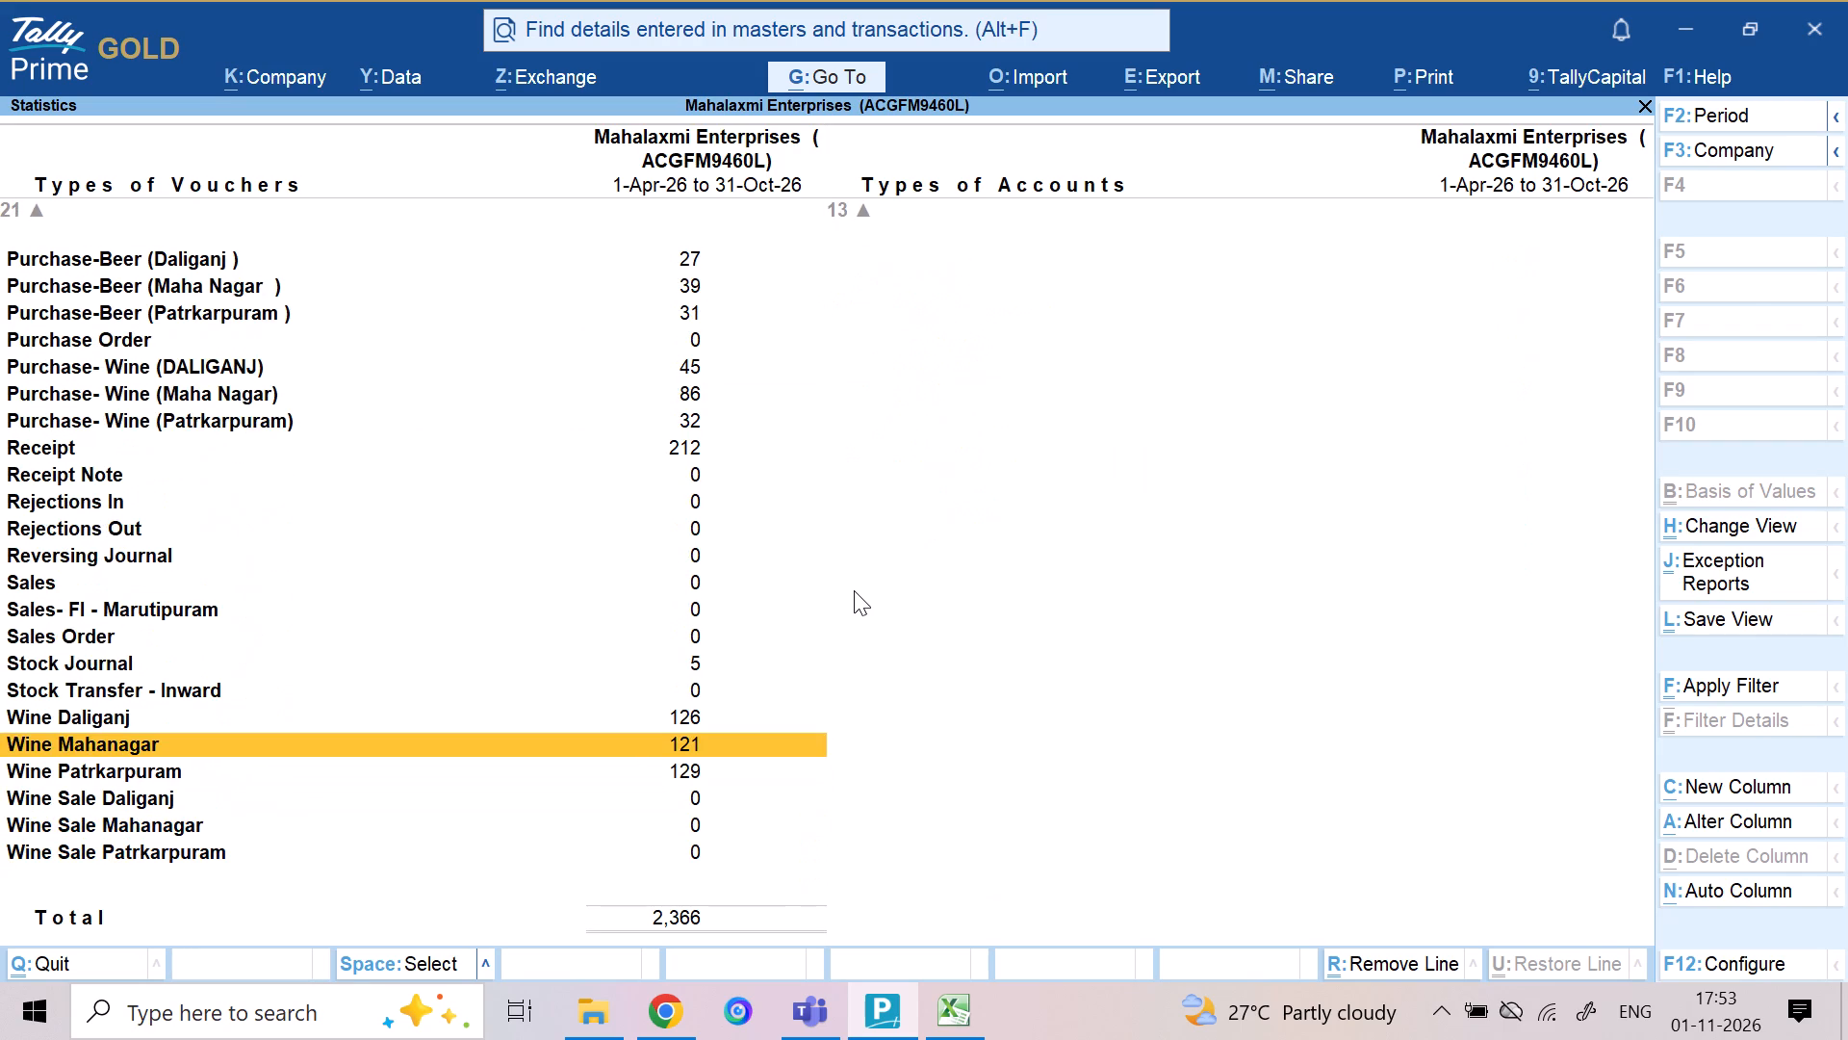
pyautogui.press('Return')
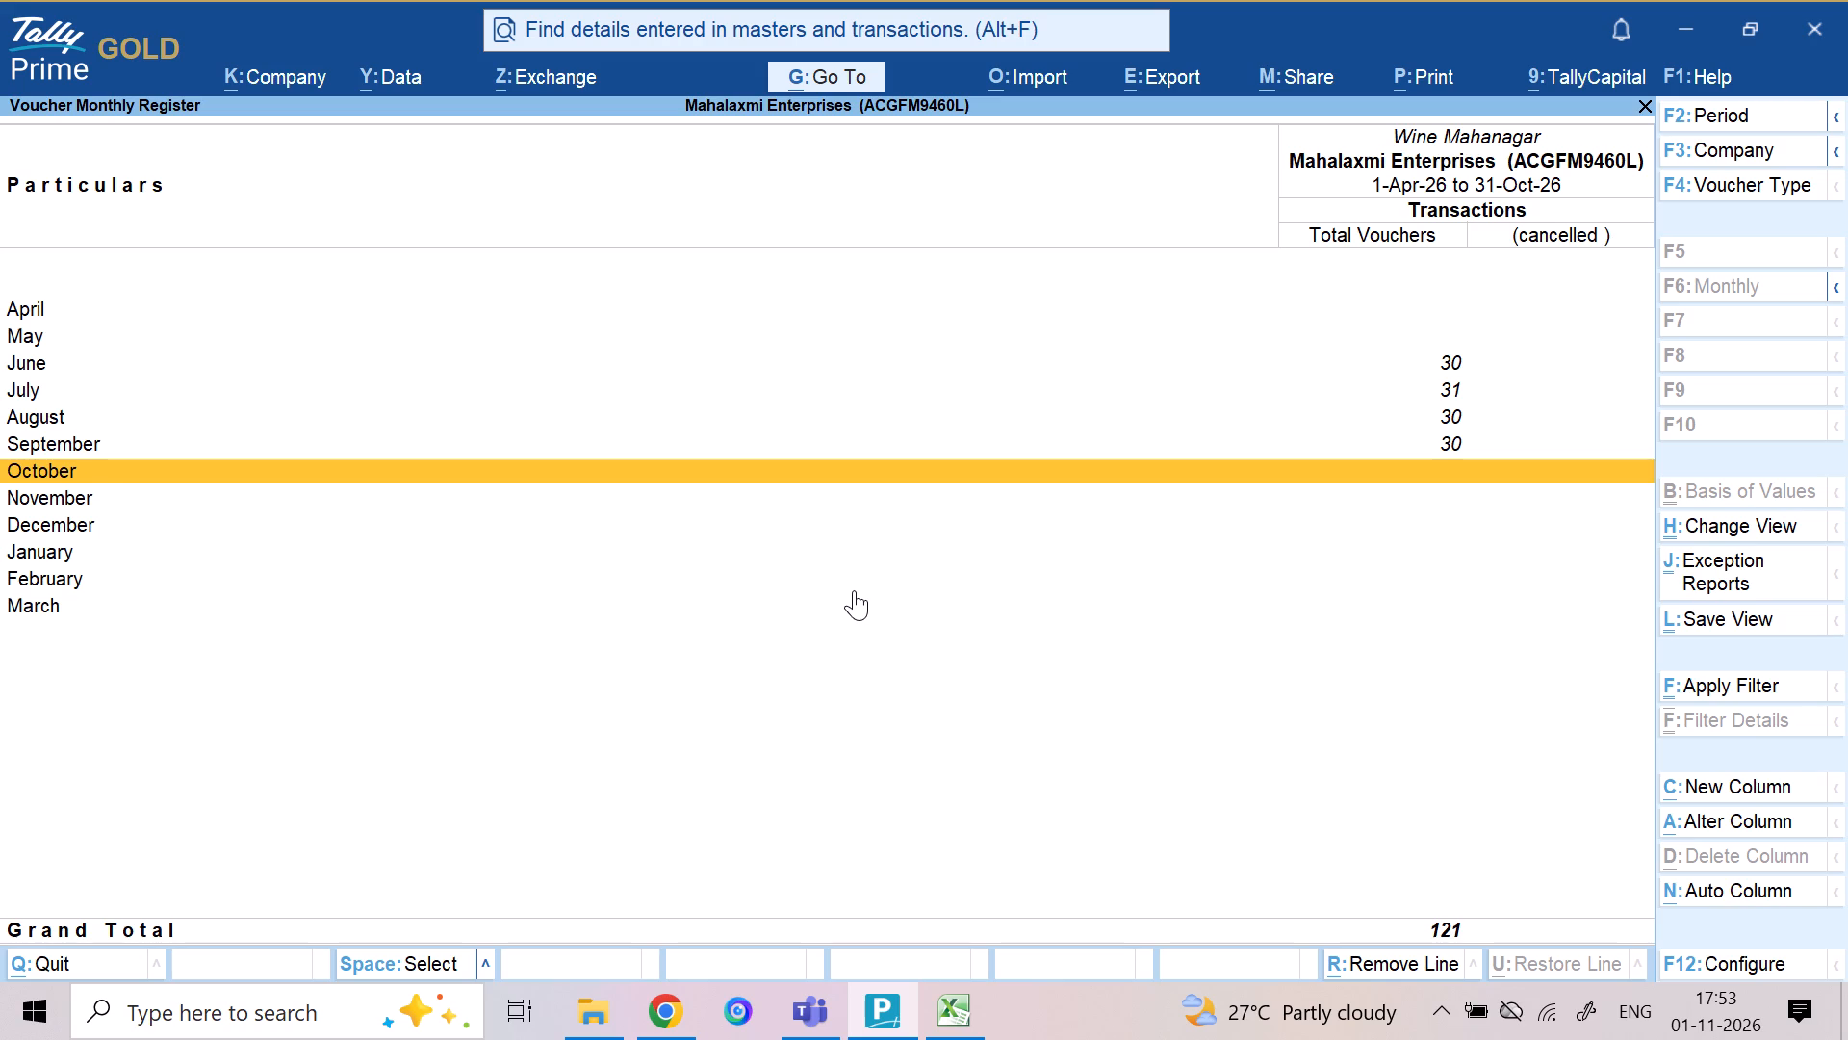
pyautogui.press('Escape')
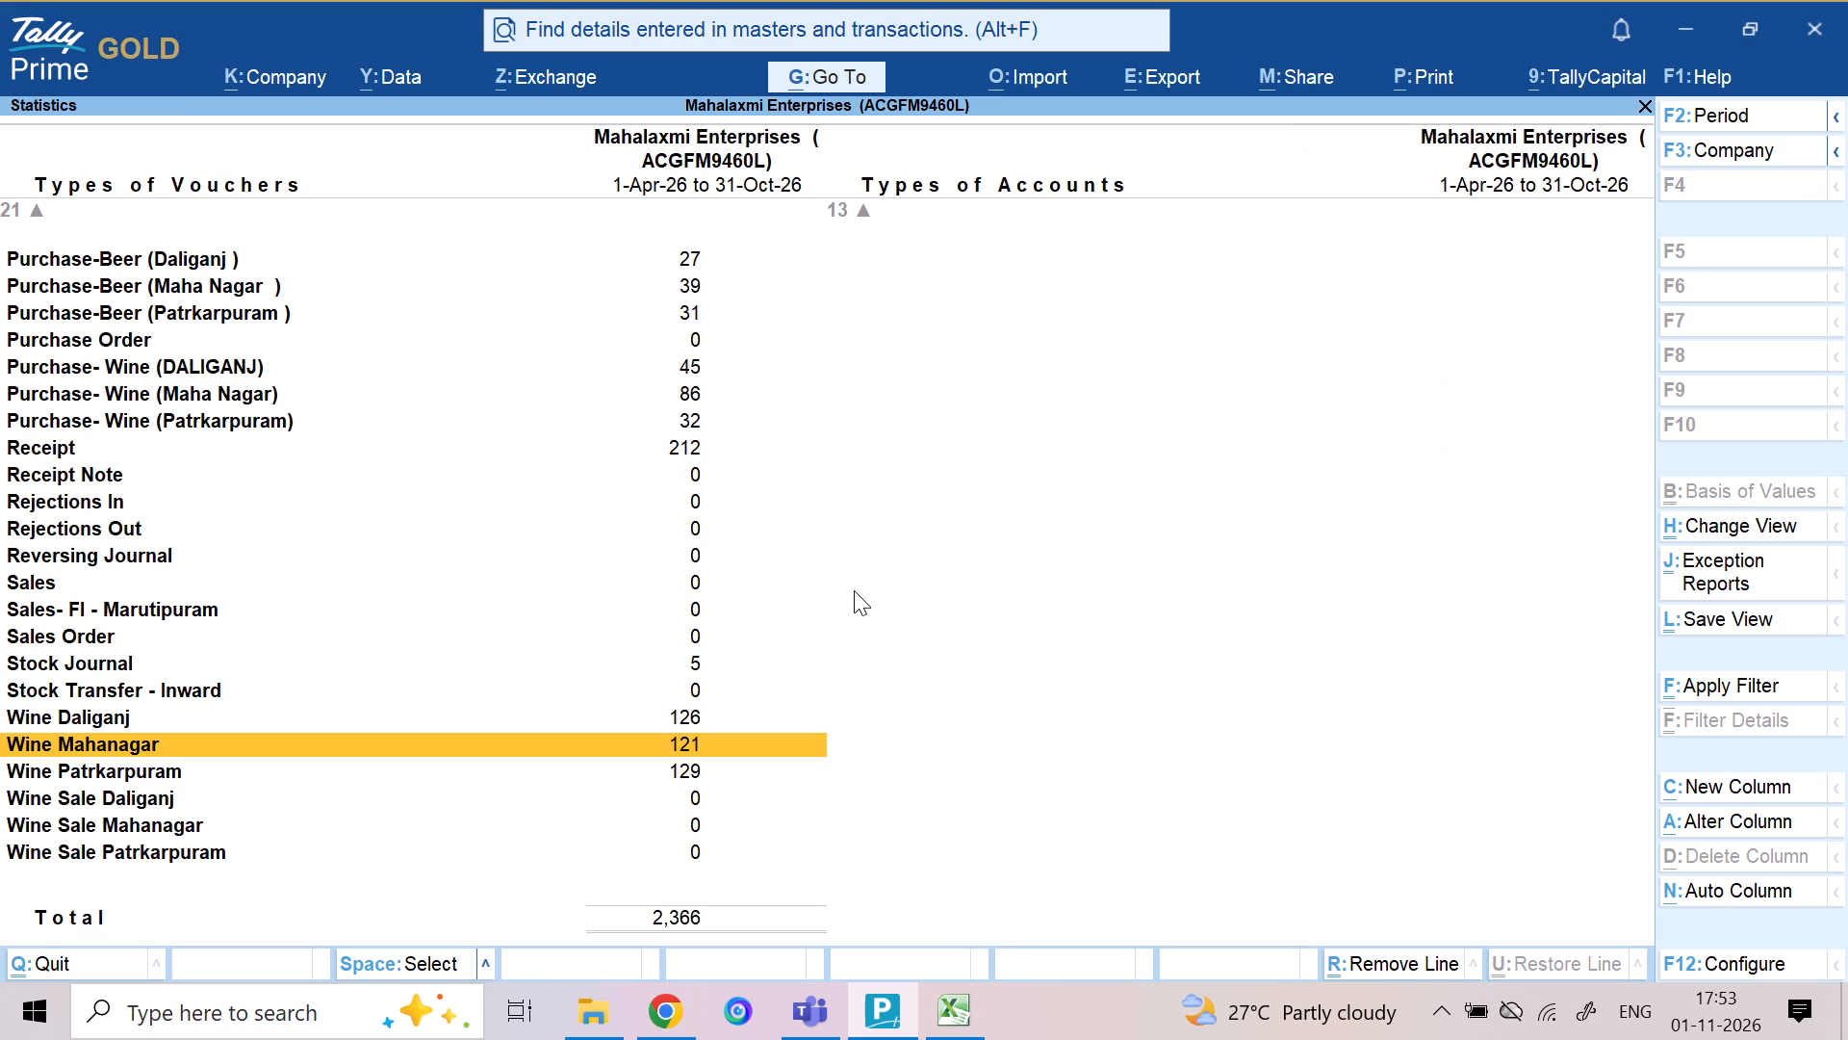
# Open the October voucher list of the Purchase- Wine (Maha Nagar) voucher type from the statistics.
pyautogui.press('Up')
pyautogui.press('Up')
pyautogui.press('Up')
pyautogui.press('Up')
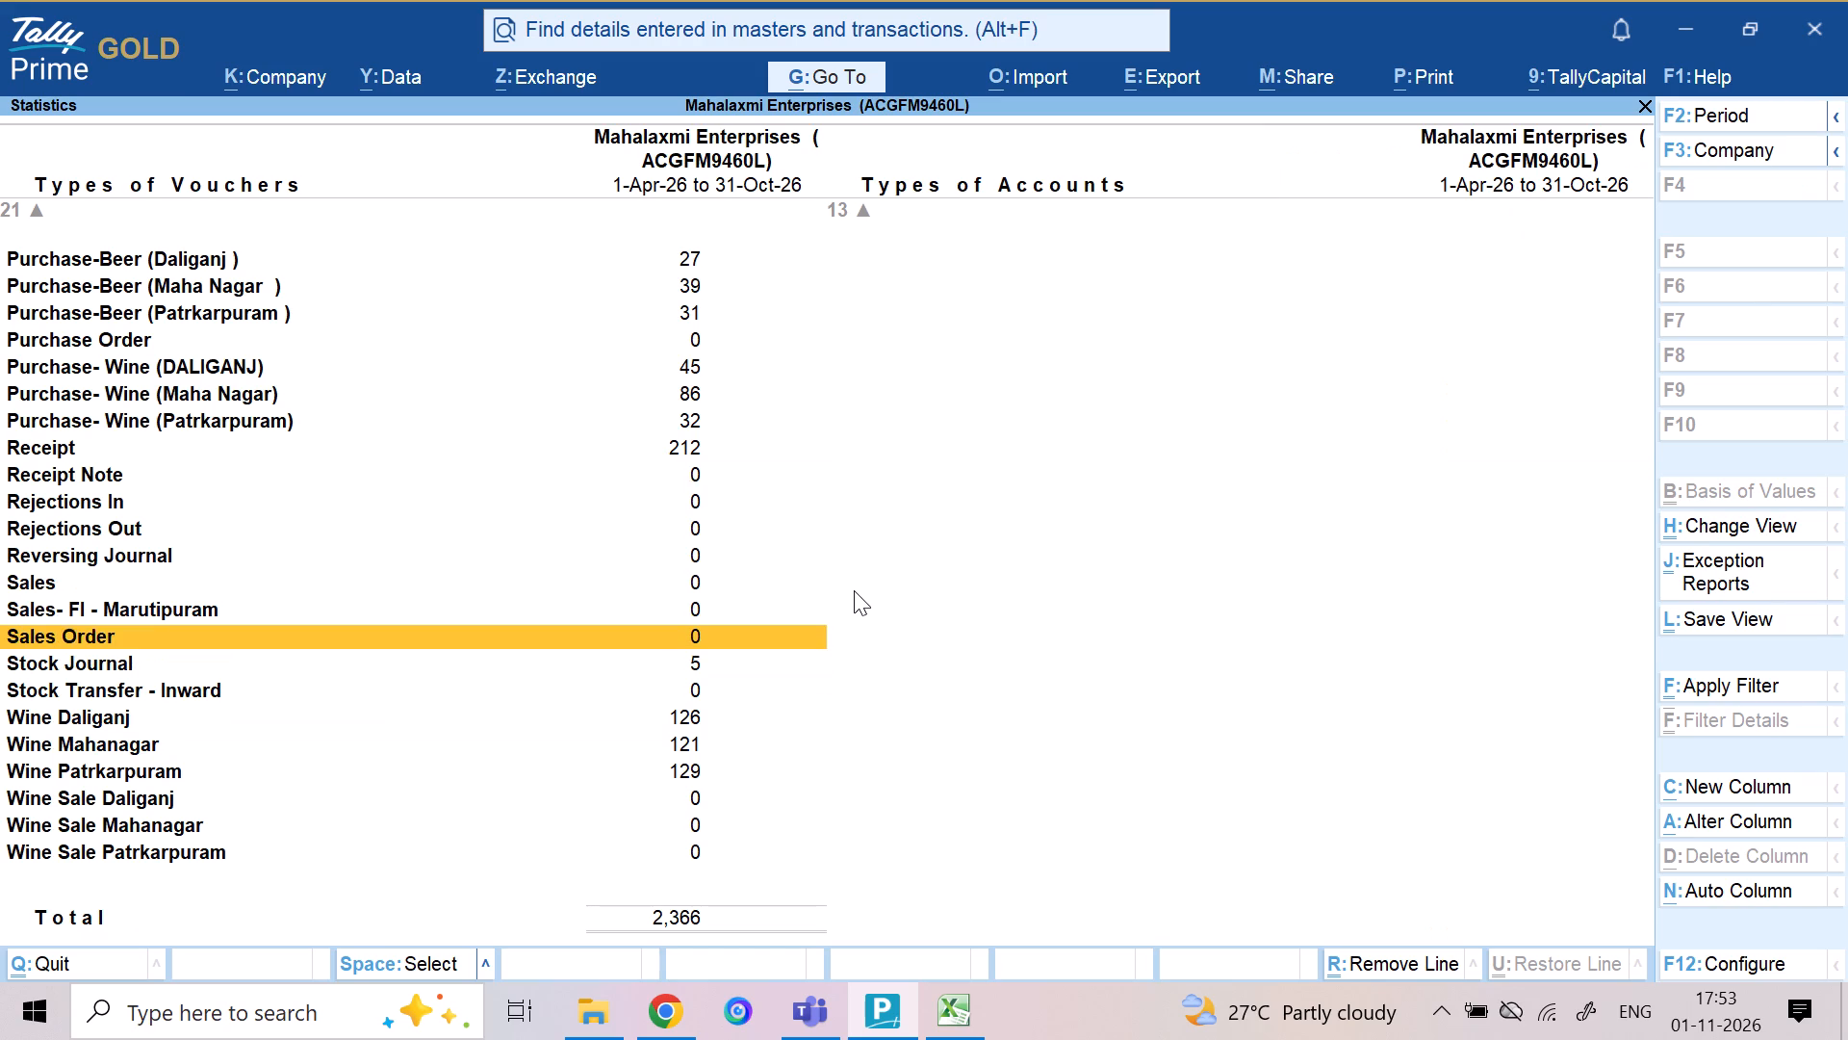
pyautogui.press('Up')
pyautogui.press('Up')
pyautogui.press('Up')
pyautogui.press('Up')
pyautogui.press('Up')
pyautogui.press('Up')
pyautogui.press('Up')
pyautogui.press('Up')
pyautogui.press('Up')
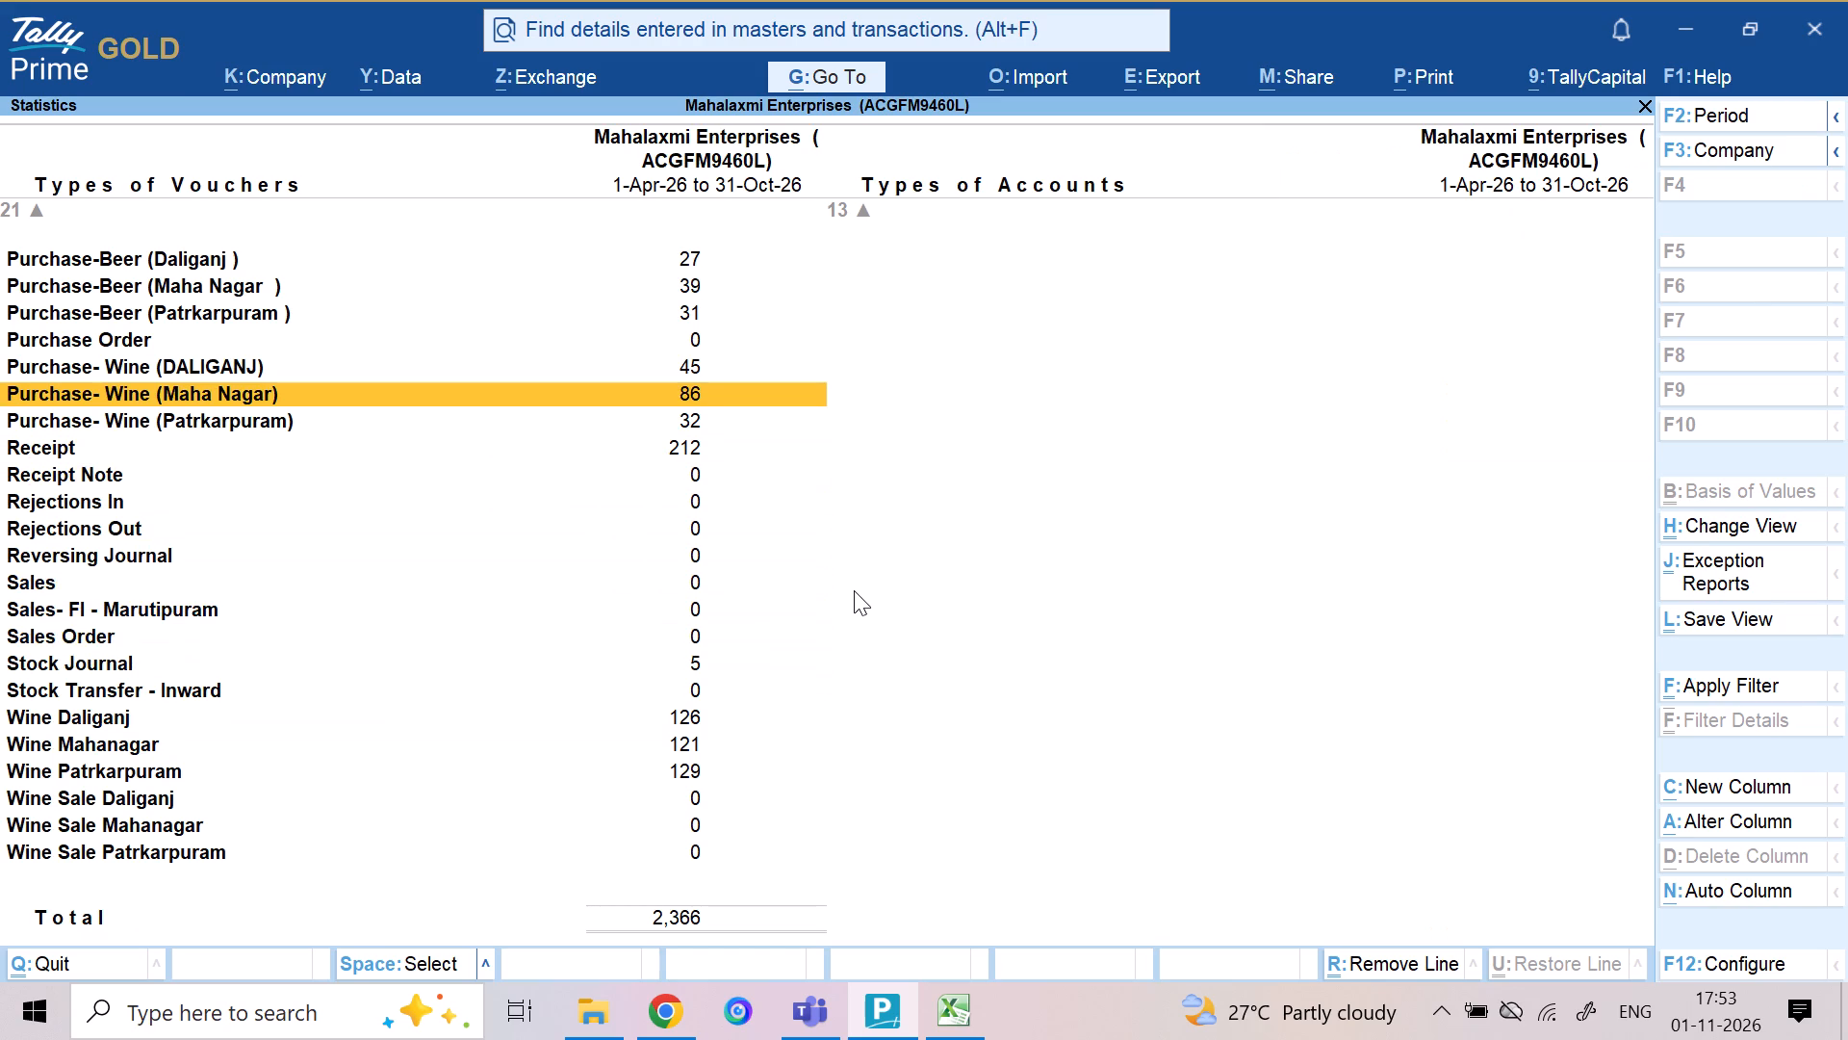
pyautogui.press('Return')
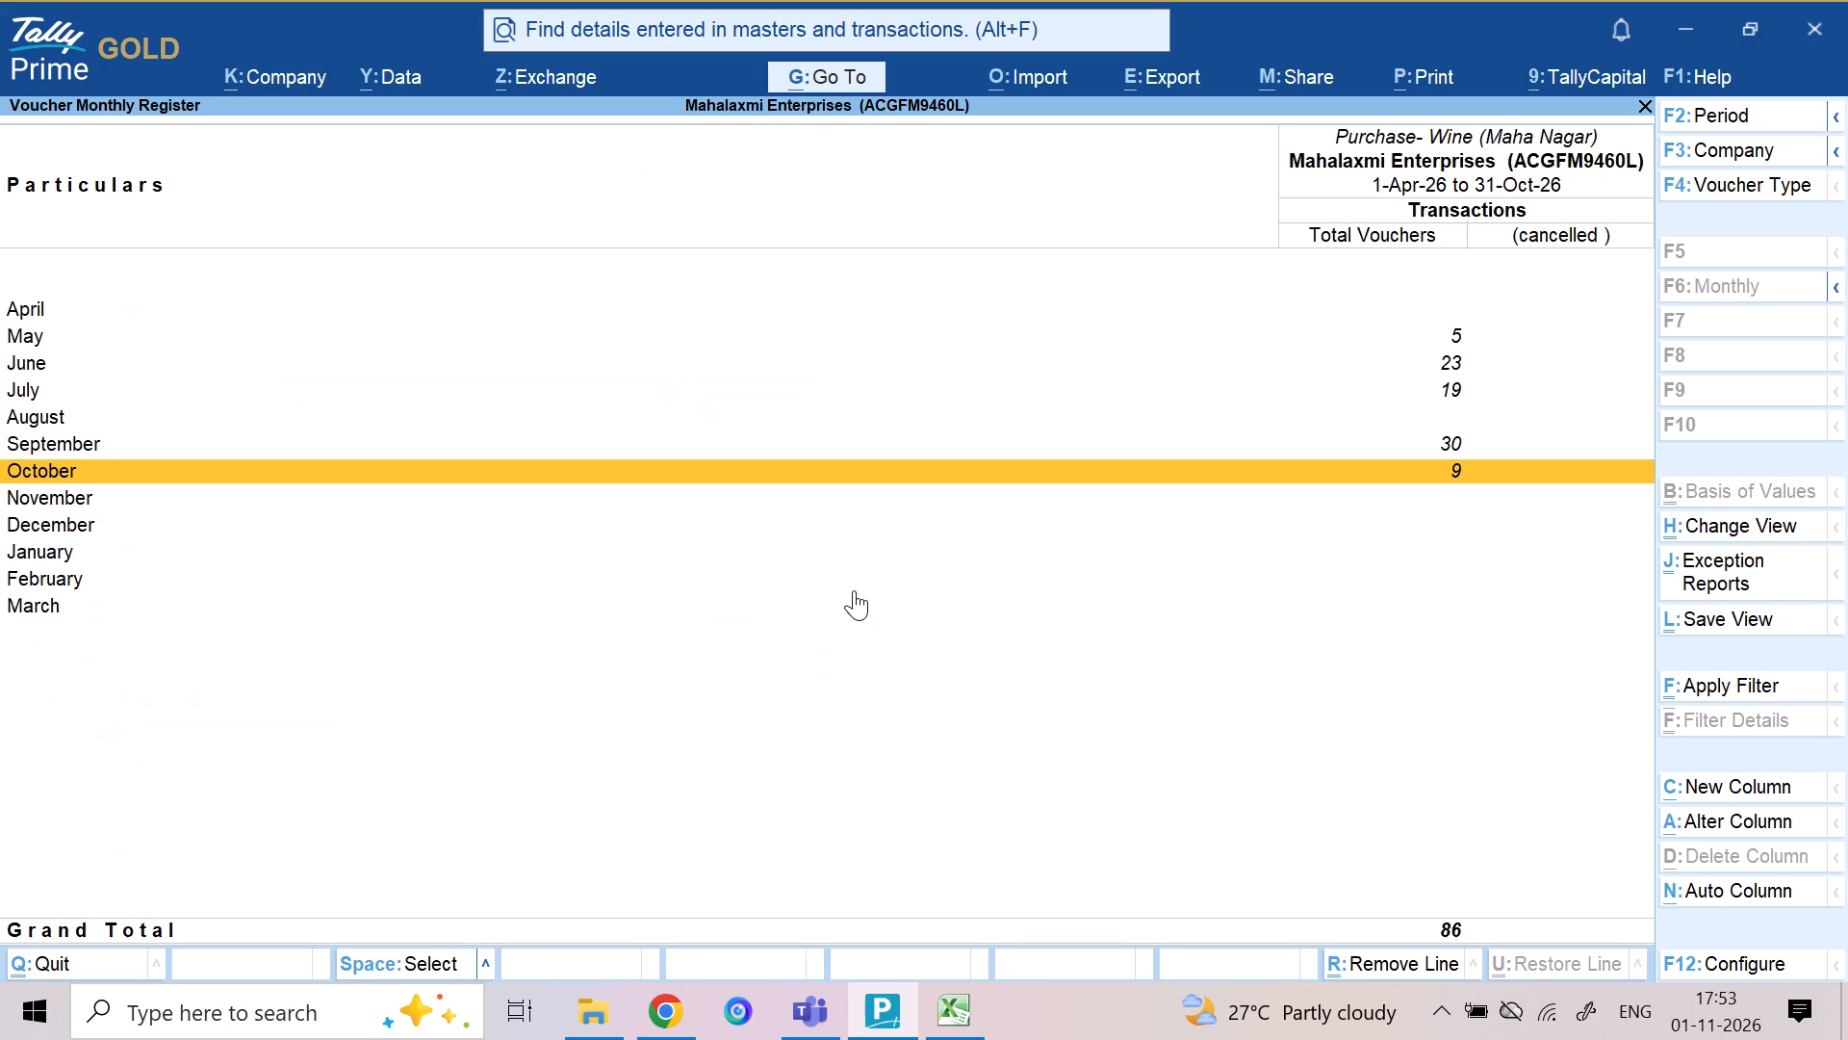
pyautogui.press('Return')
# Examine the October Purchase- Wine (Maha Nagar) vouchers, comparing the entries dated from 10-Oct-26 to 25-Oct-26.
pyautogui.press('Down')
pyautogui.press('Down')
pyautogui.press('Down')
pyautogui.press('Down')
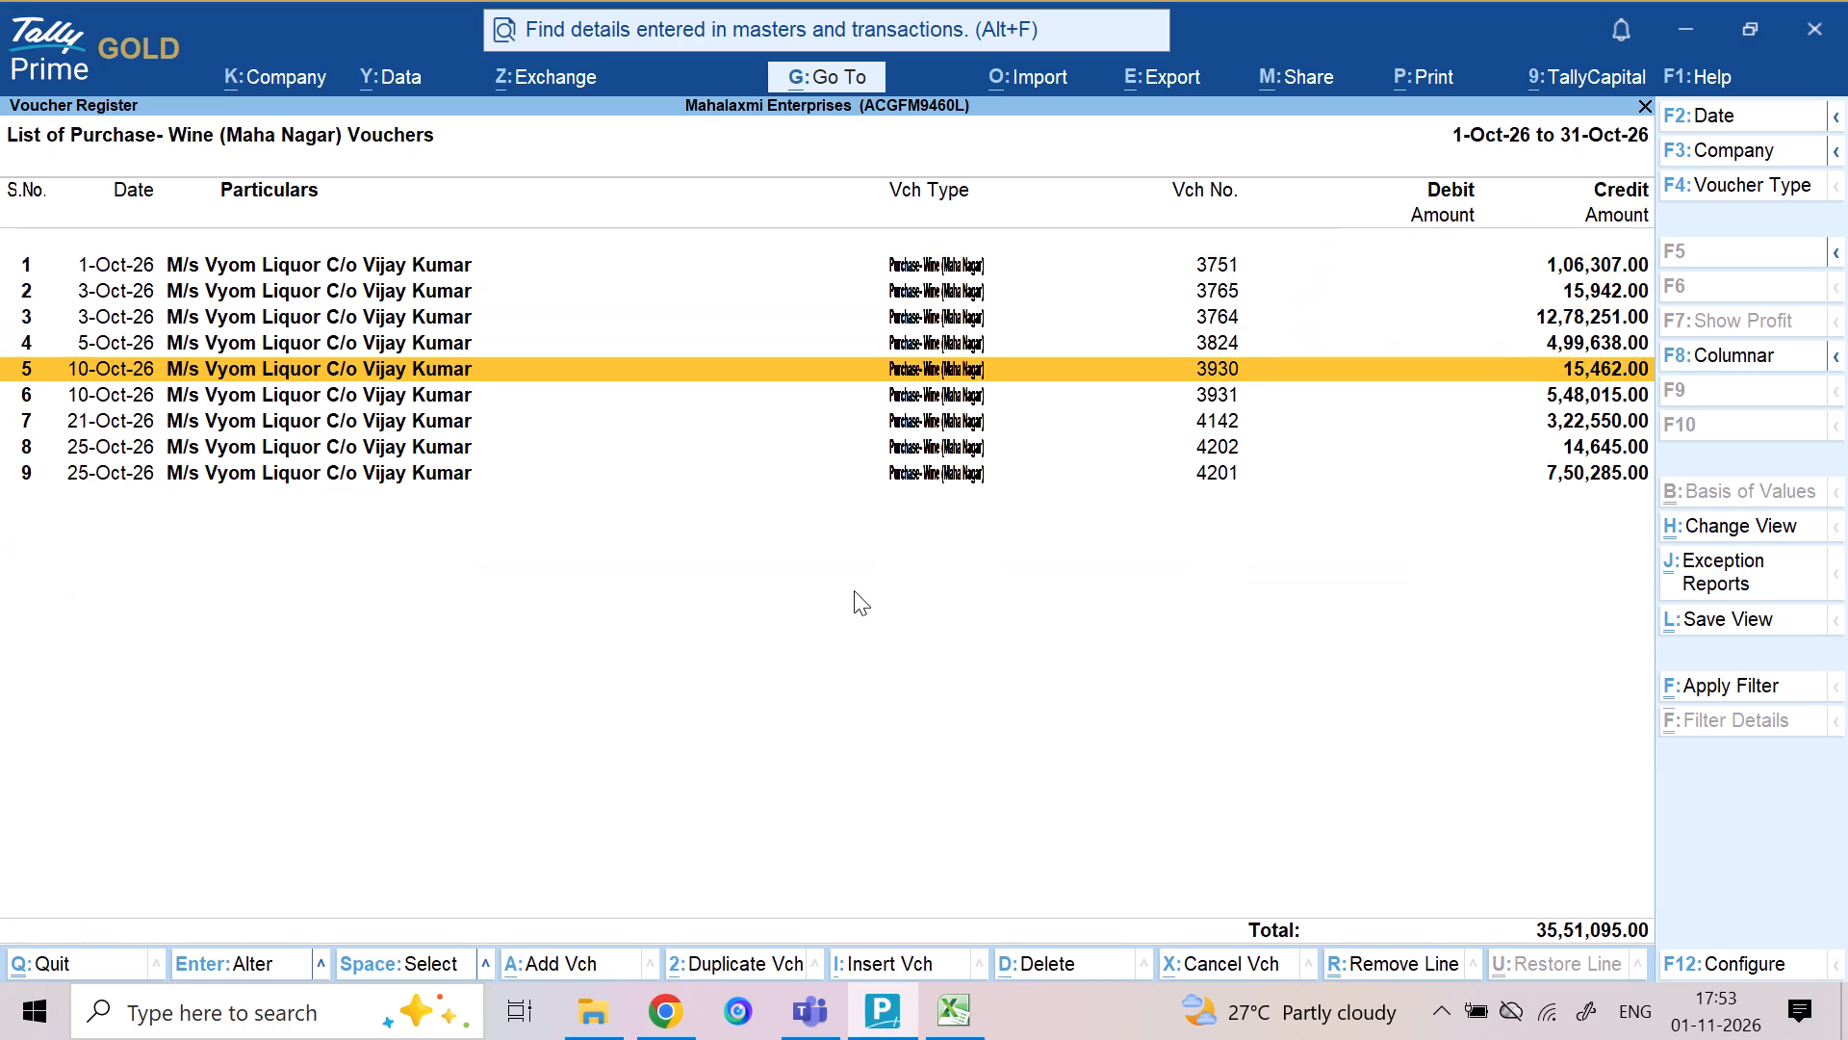
pyautogui.press('Down')
pyautogui.press('Down')
pyautogui.press('Up')
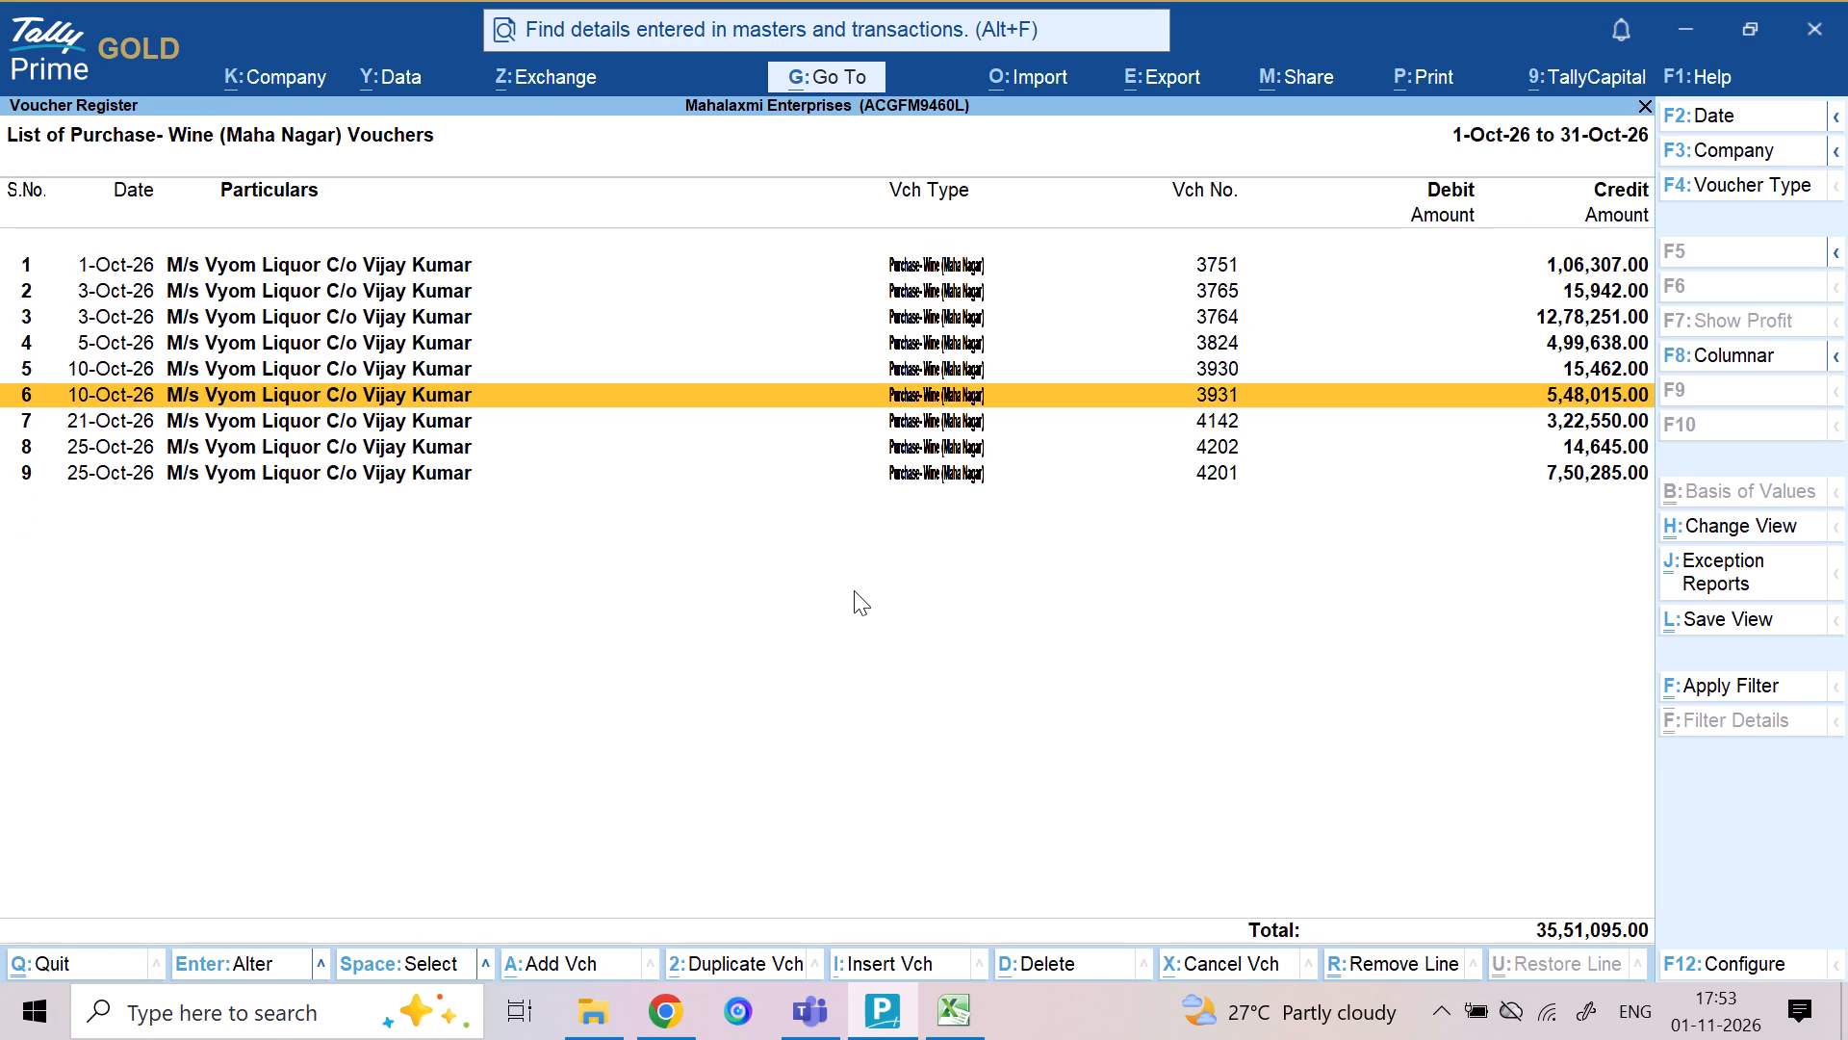
pyautogui.press('Down')
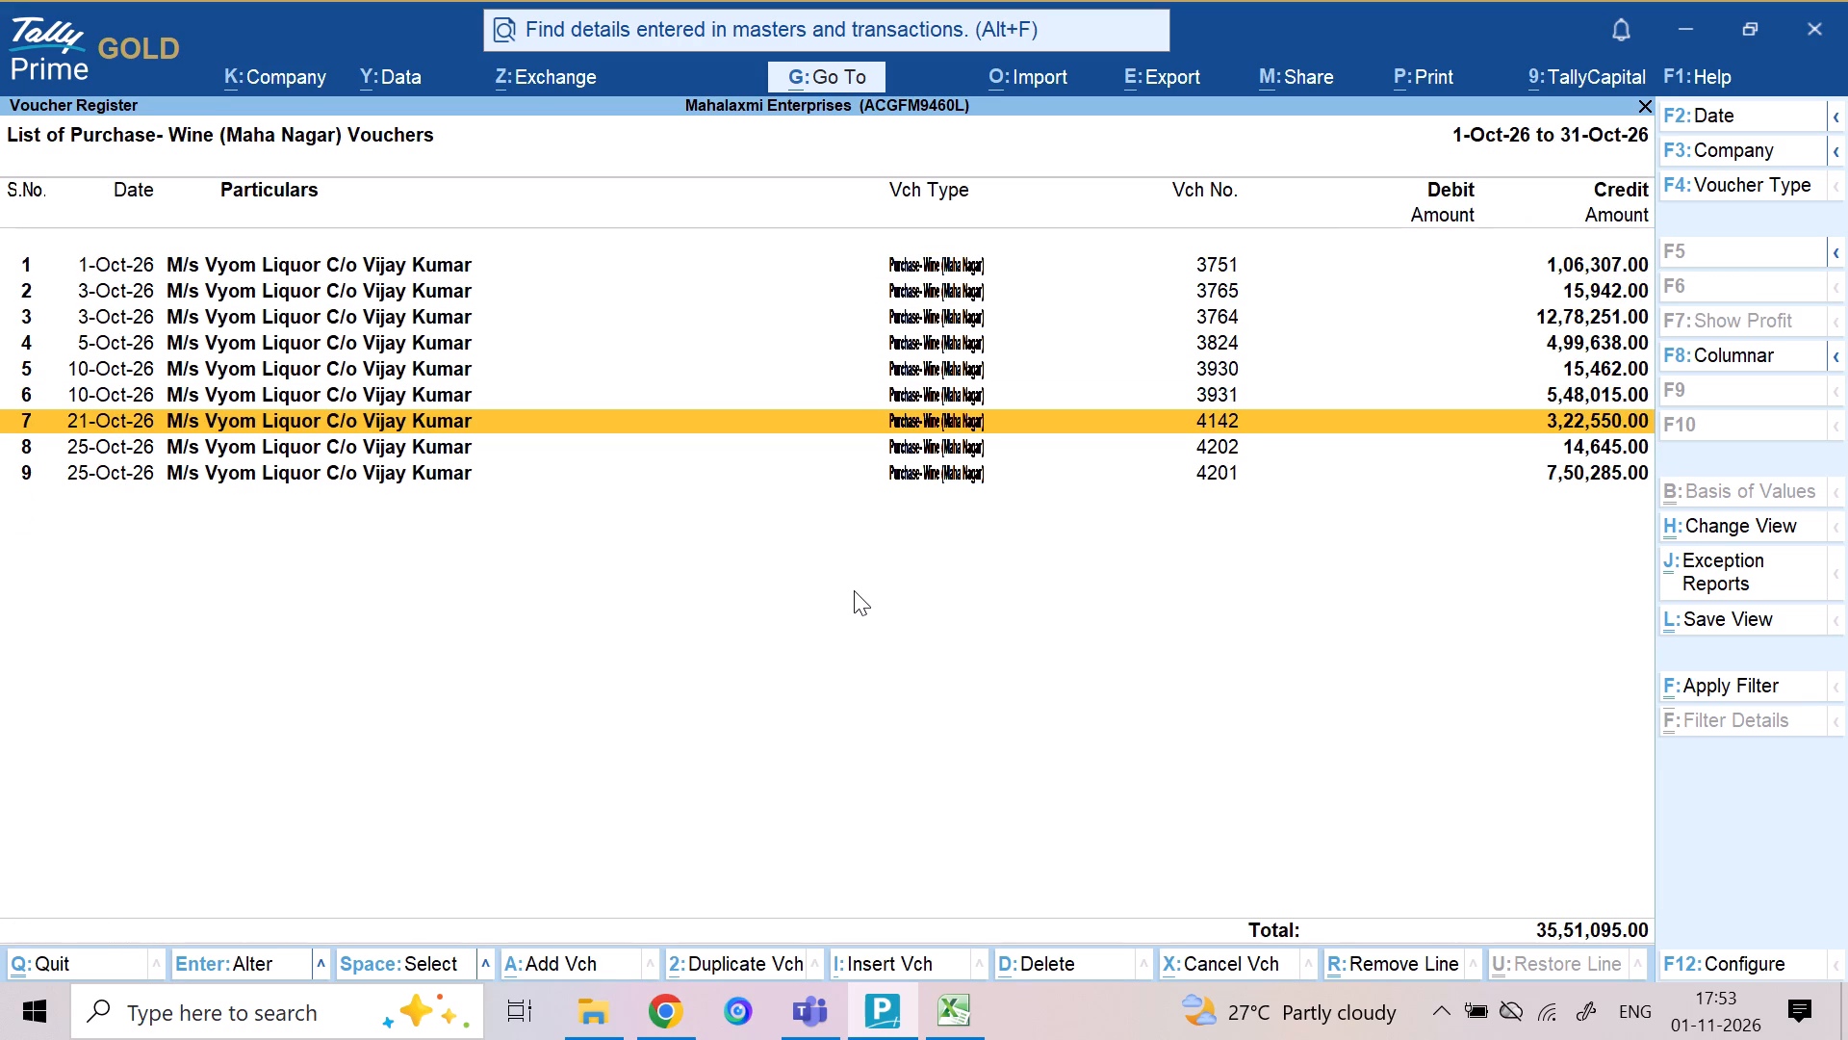
pyautogui.press('Up')
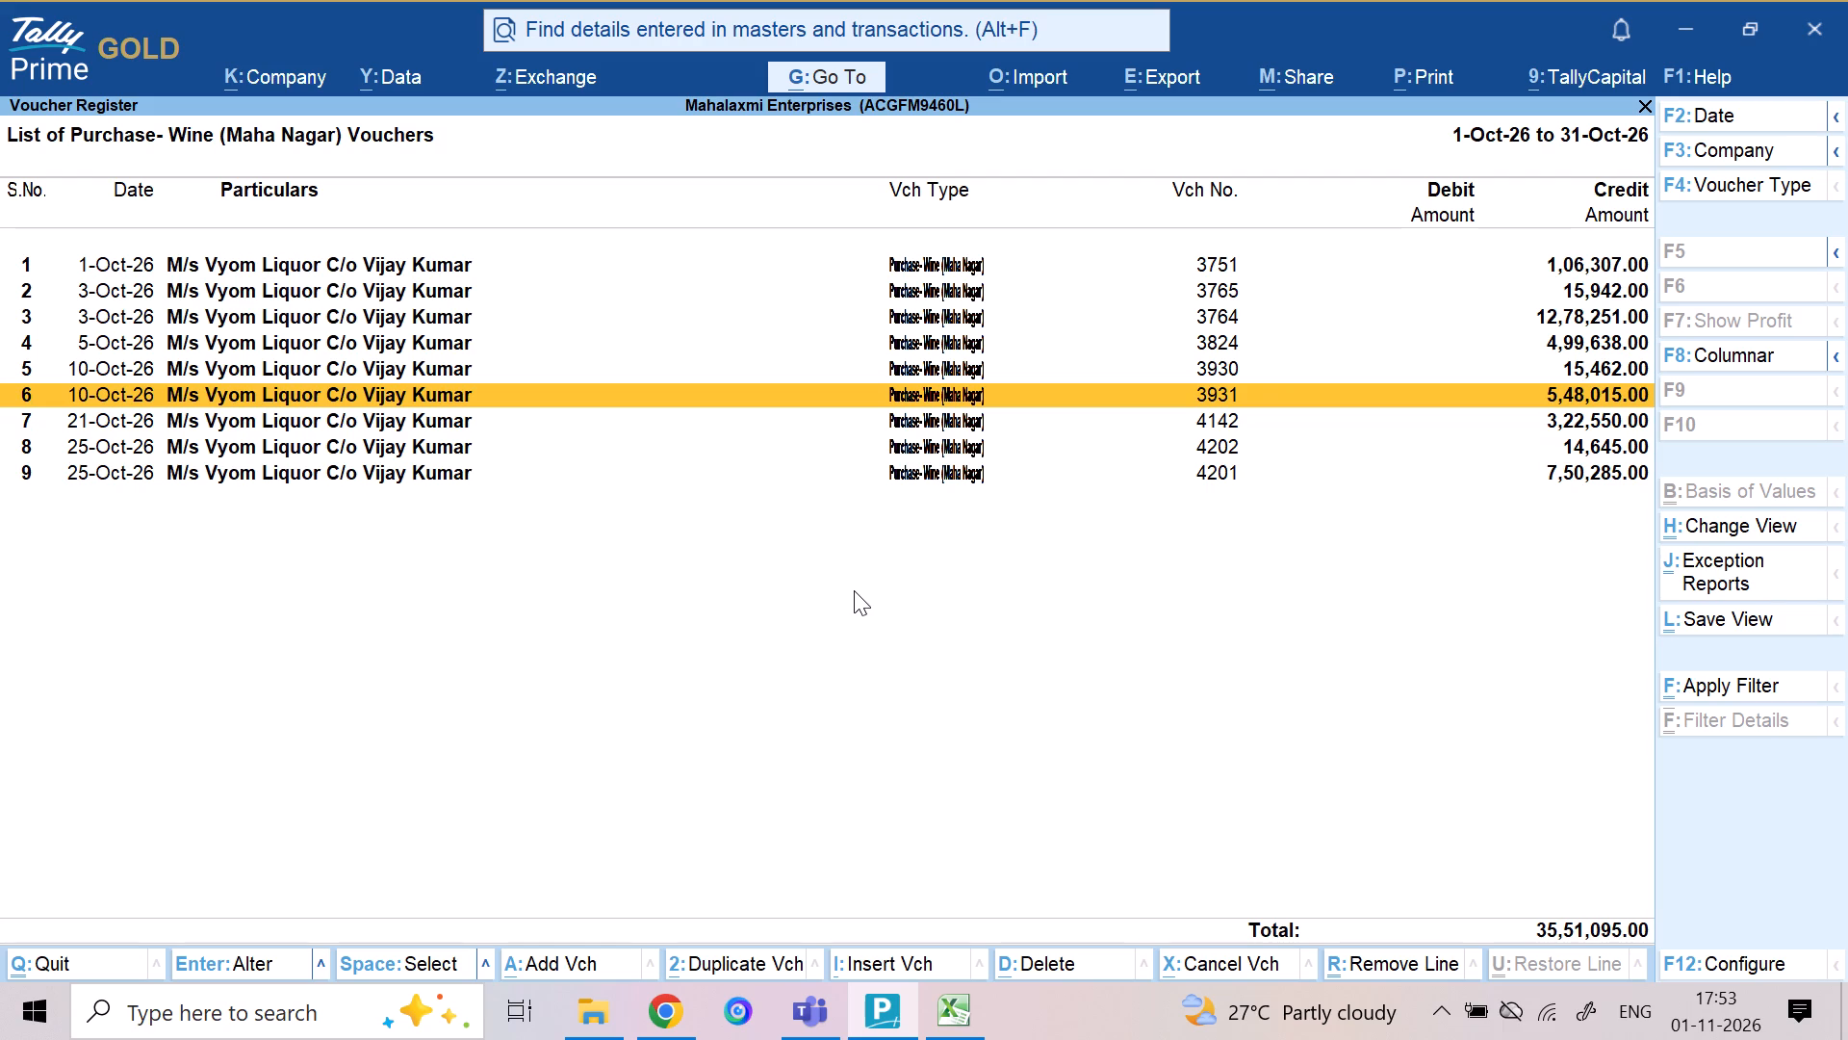
pyautogui.press('Down')
pyautogui.press('Down')
pyautogui.press('Down')
pyautogui.press('Down')
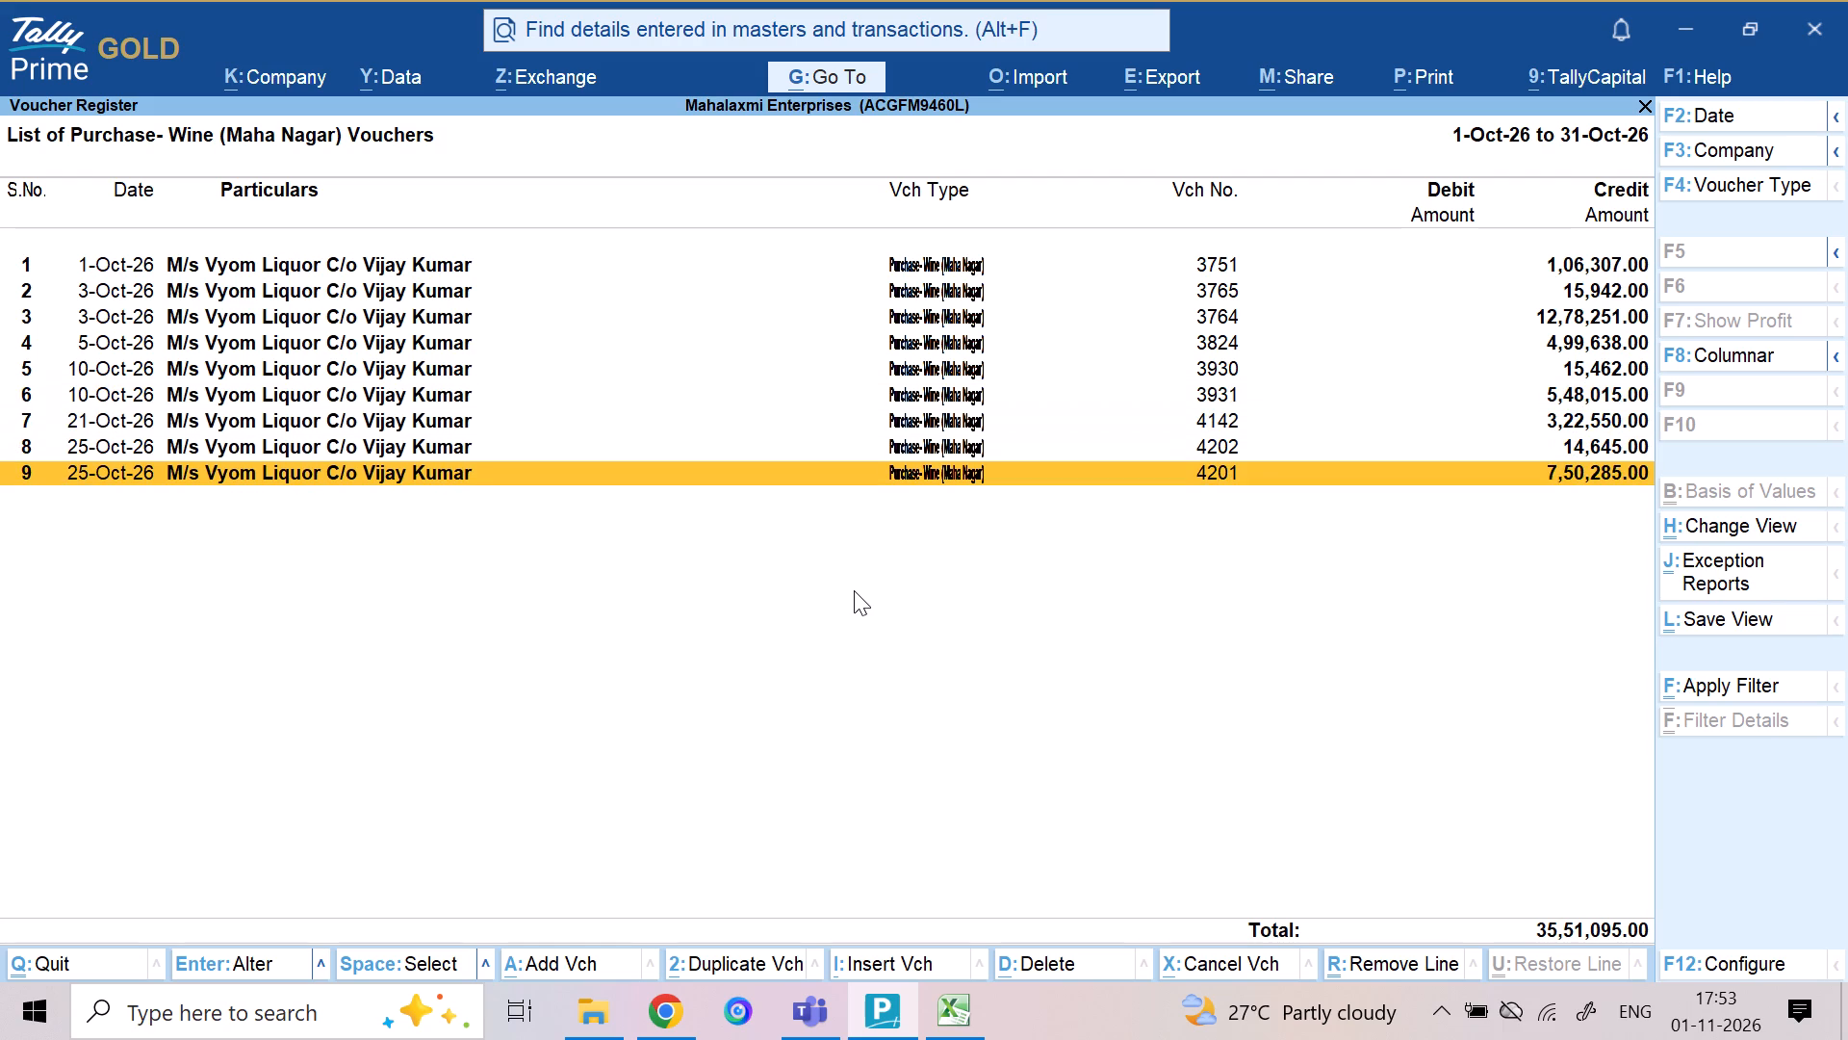
pyautogui.press('Up')
pyautogui.press('Up')
pyautogui.press('Up')
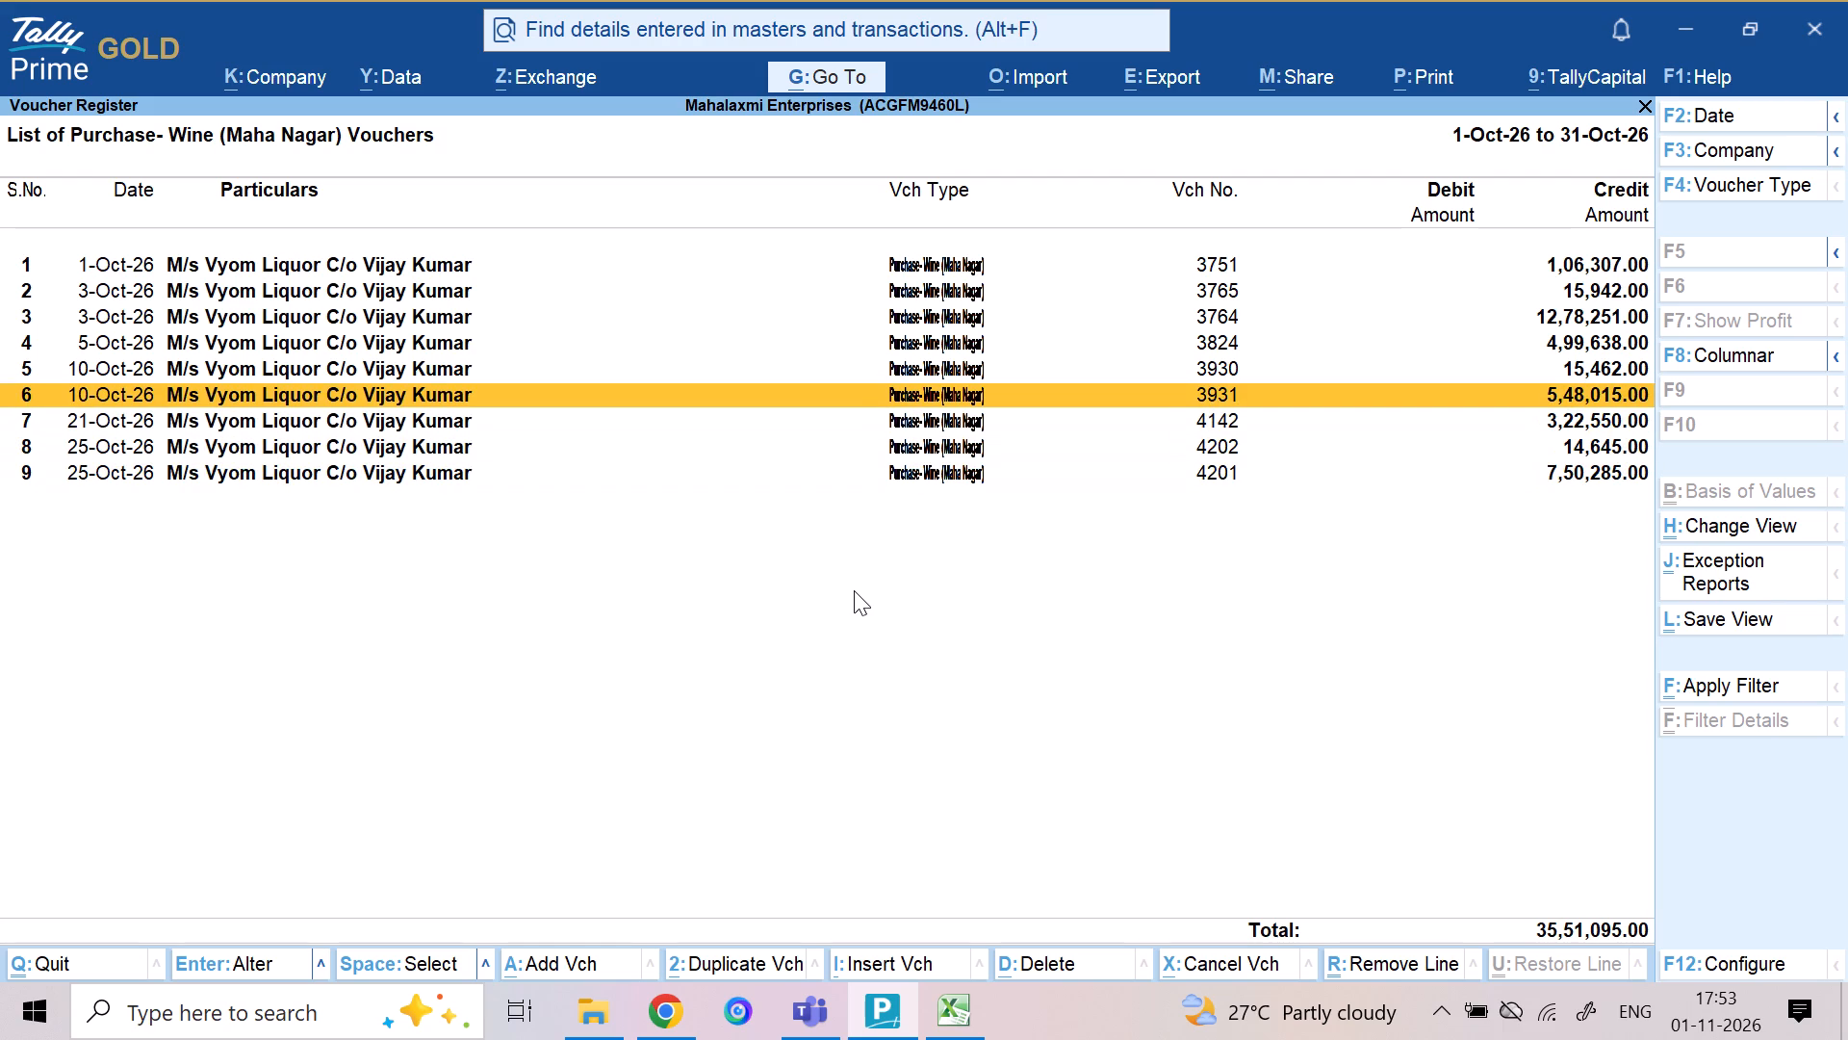
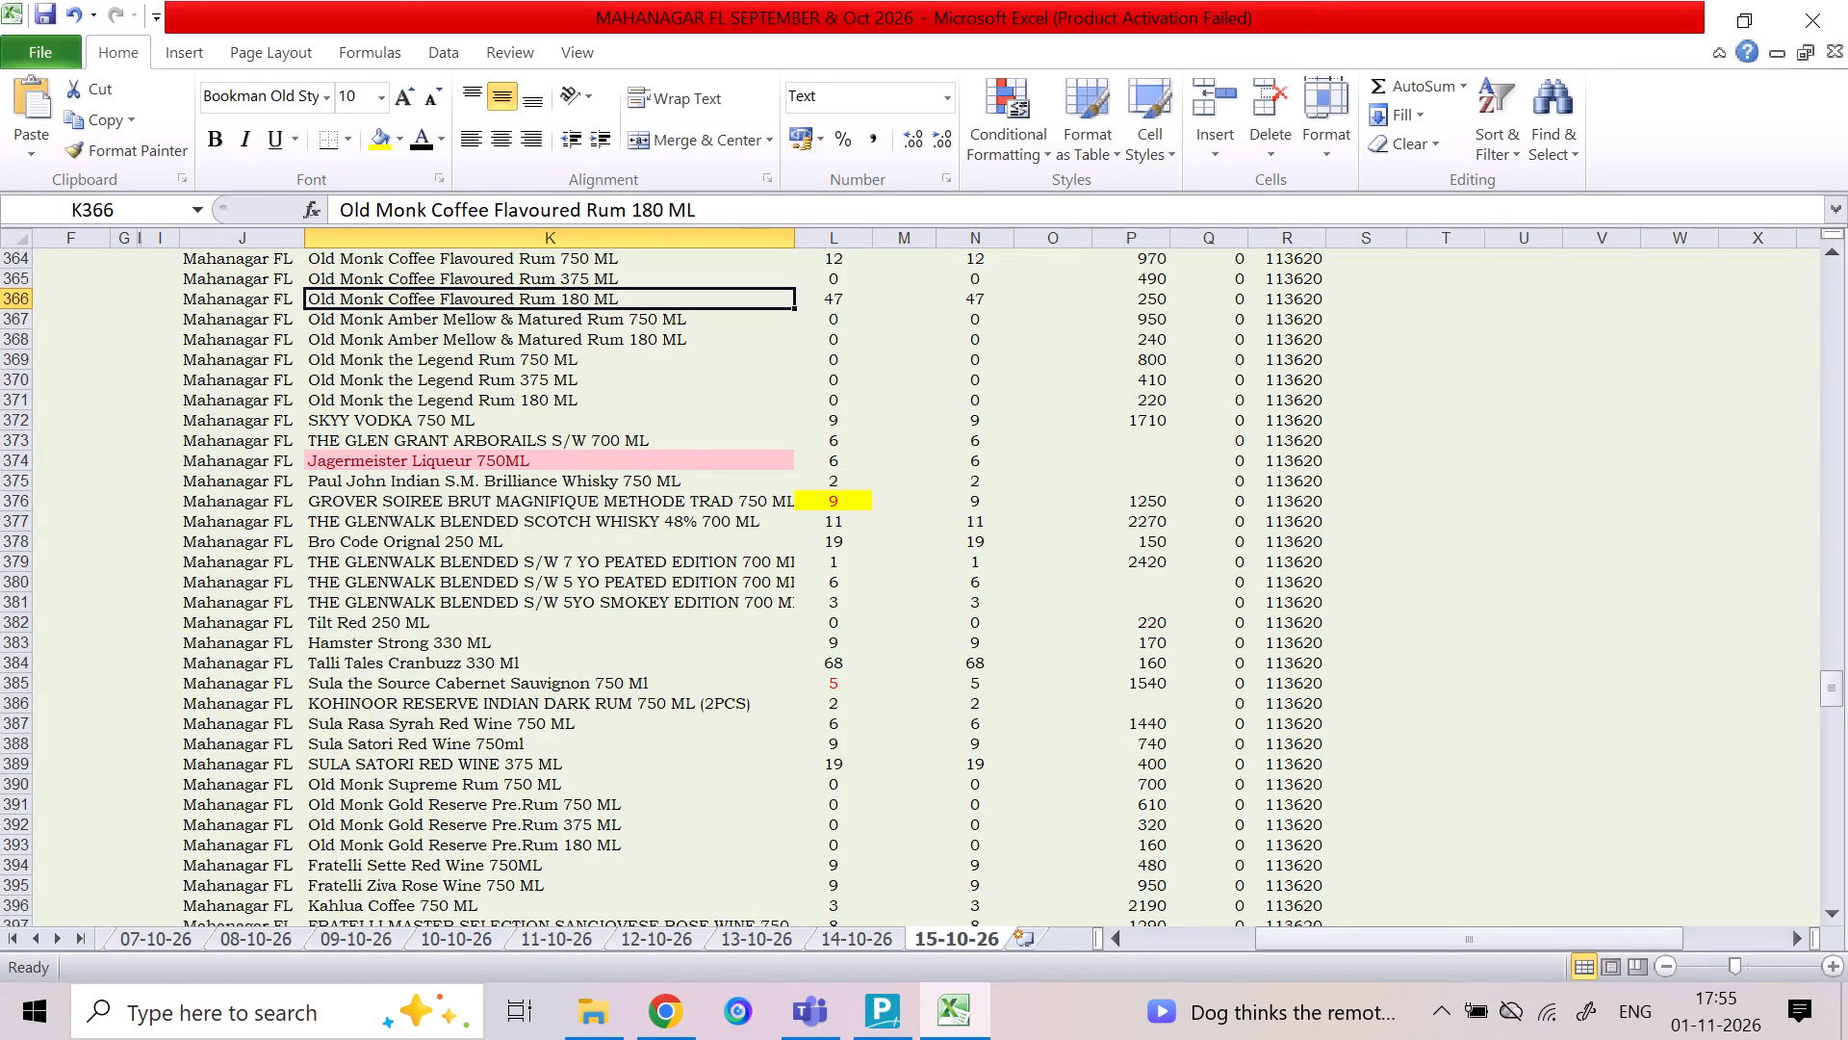
# Check the Sula the Source Cabernet Sauvignon 750 Ml quantity and review the stock rows and closing totals at the end of the 15-10-26 sheet.
pyautogui.click(886, 691)
pyautogui.click(834, 686)
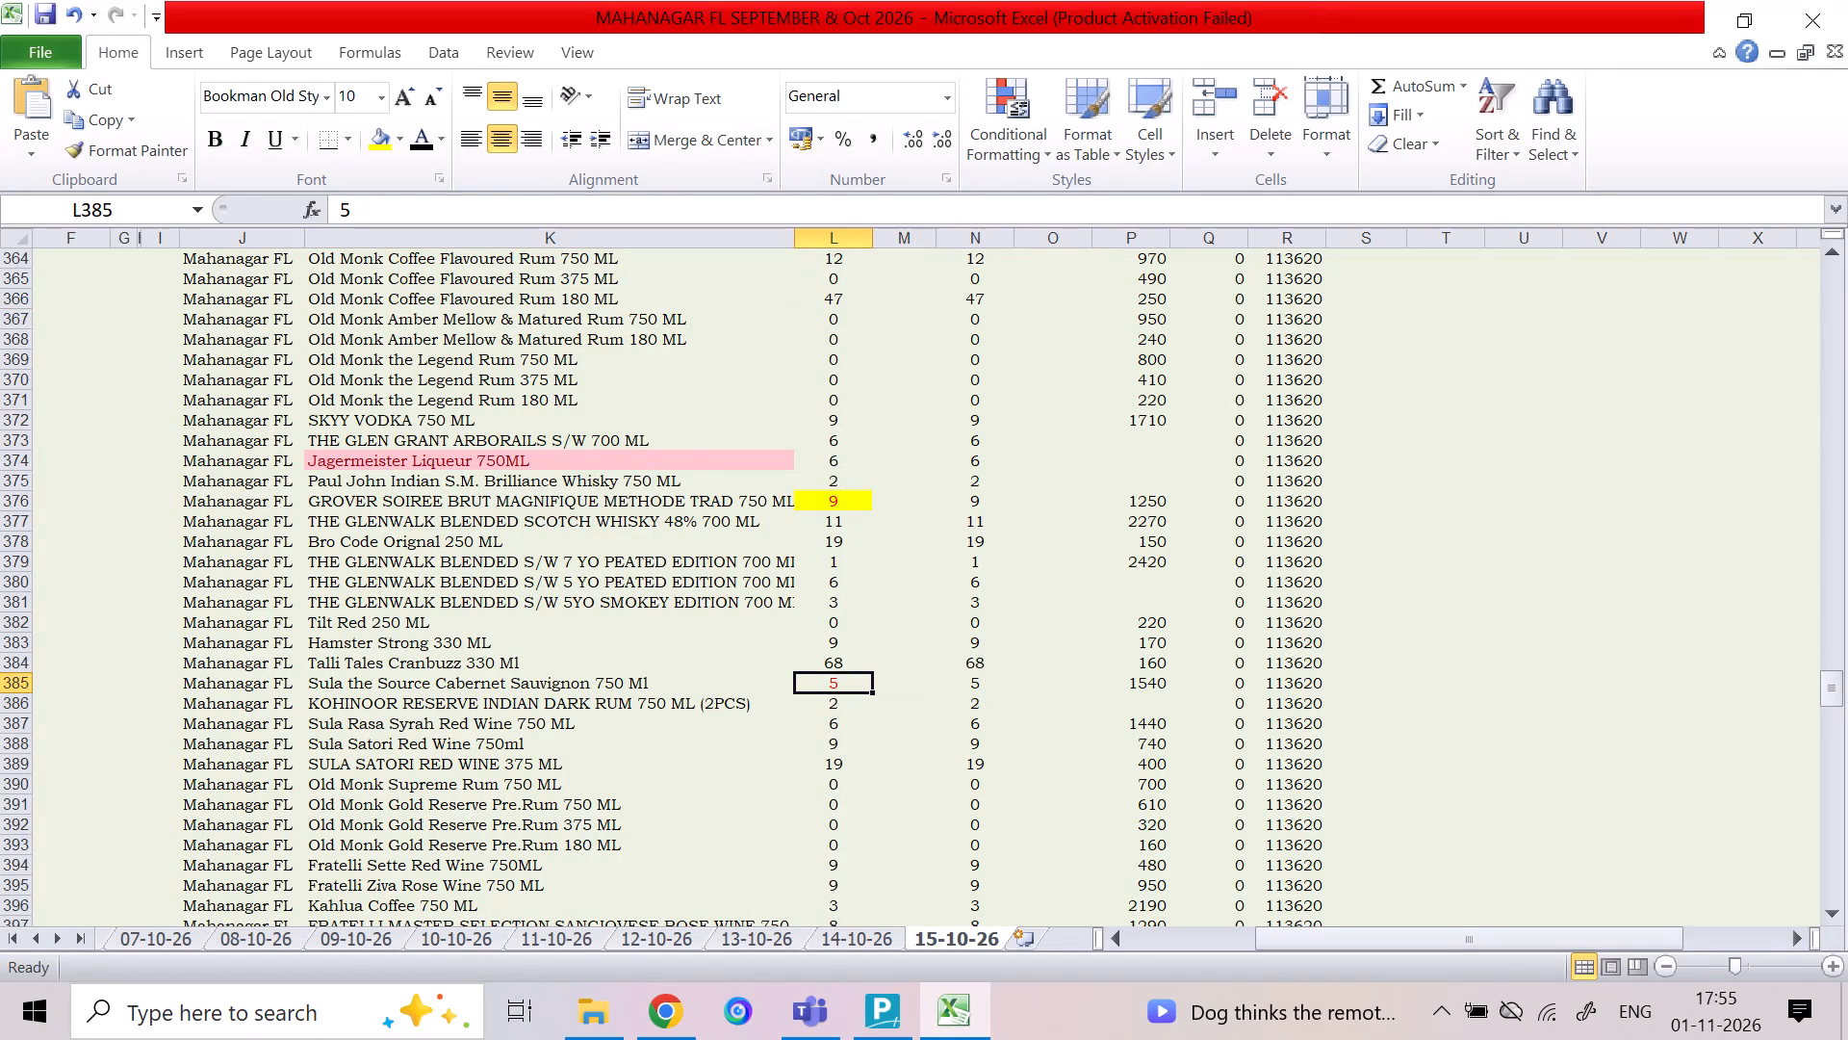
pyautogui.moveTo(1835, 686); pyautogui.dragTo(1834, 656)
pyautogui.moveTo(1834, 648); pyautogui.dragTo(1834, 646)
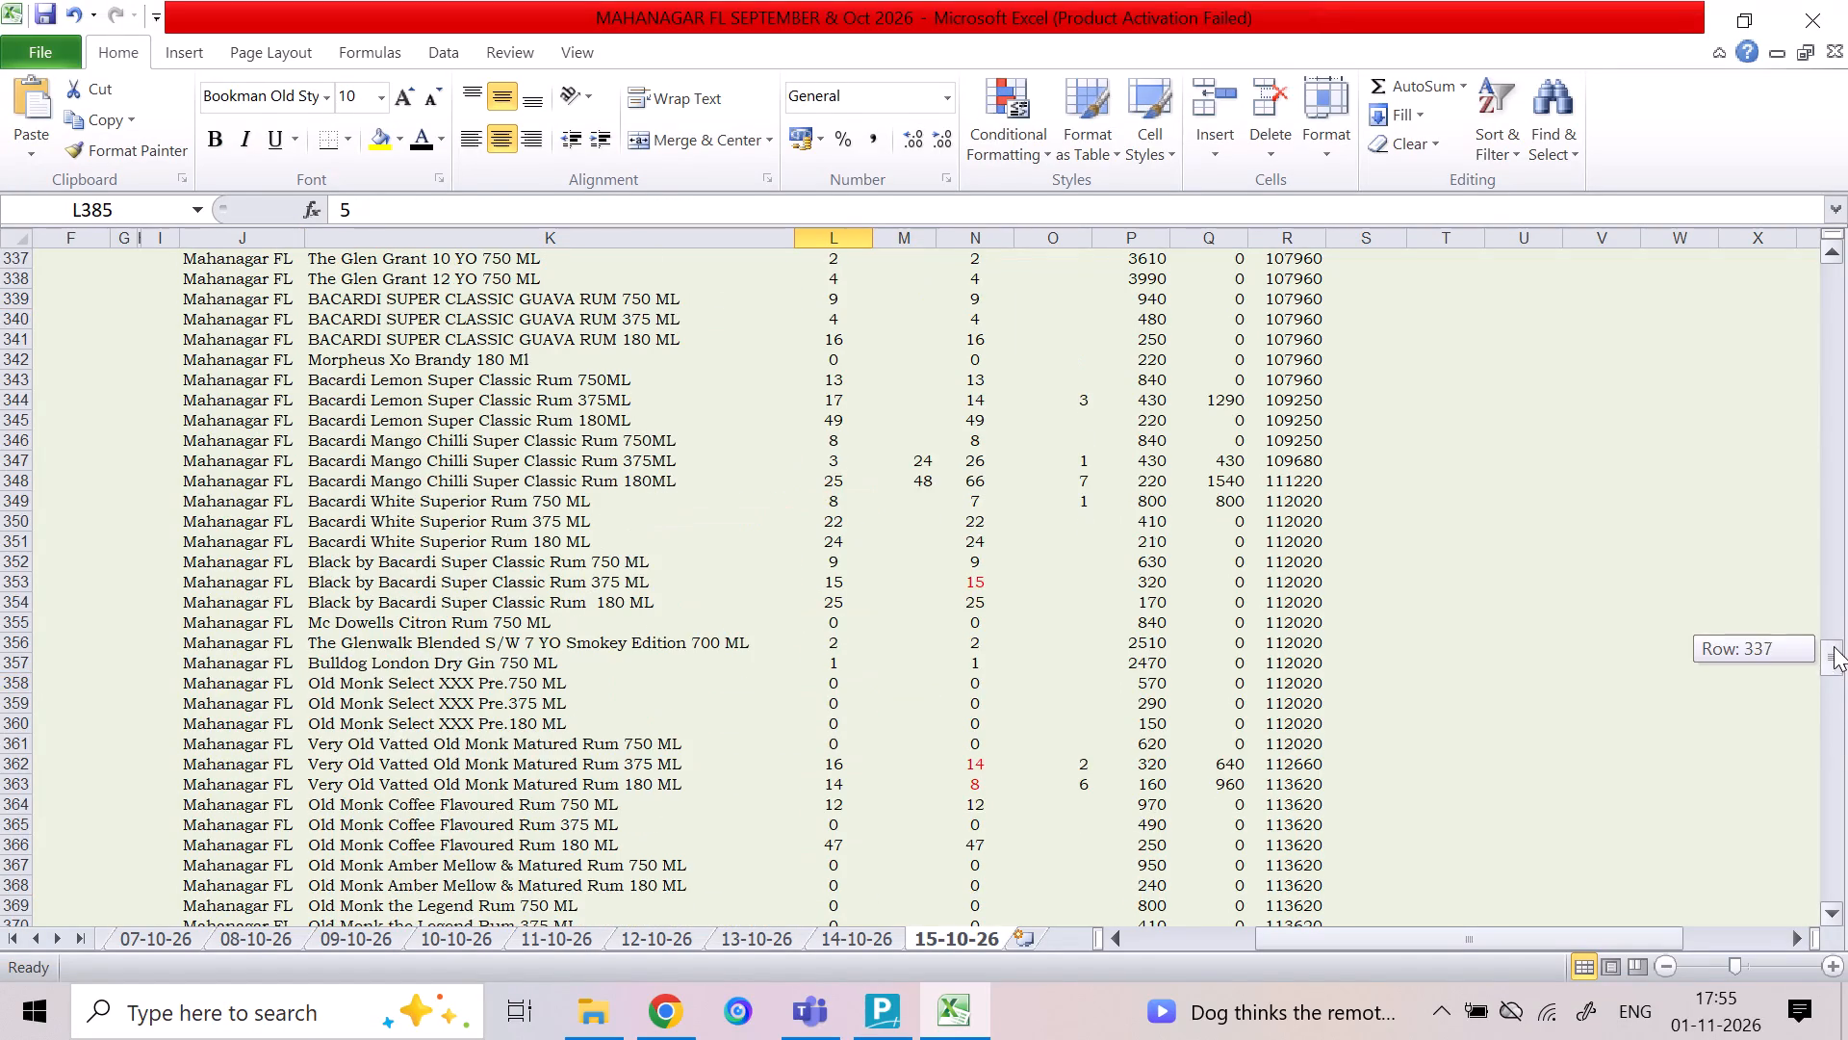
pyautogui.moveTo(1834, 646); pyautogui.dragTo(1847, 897)
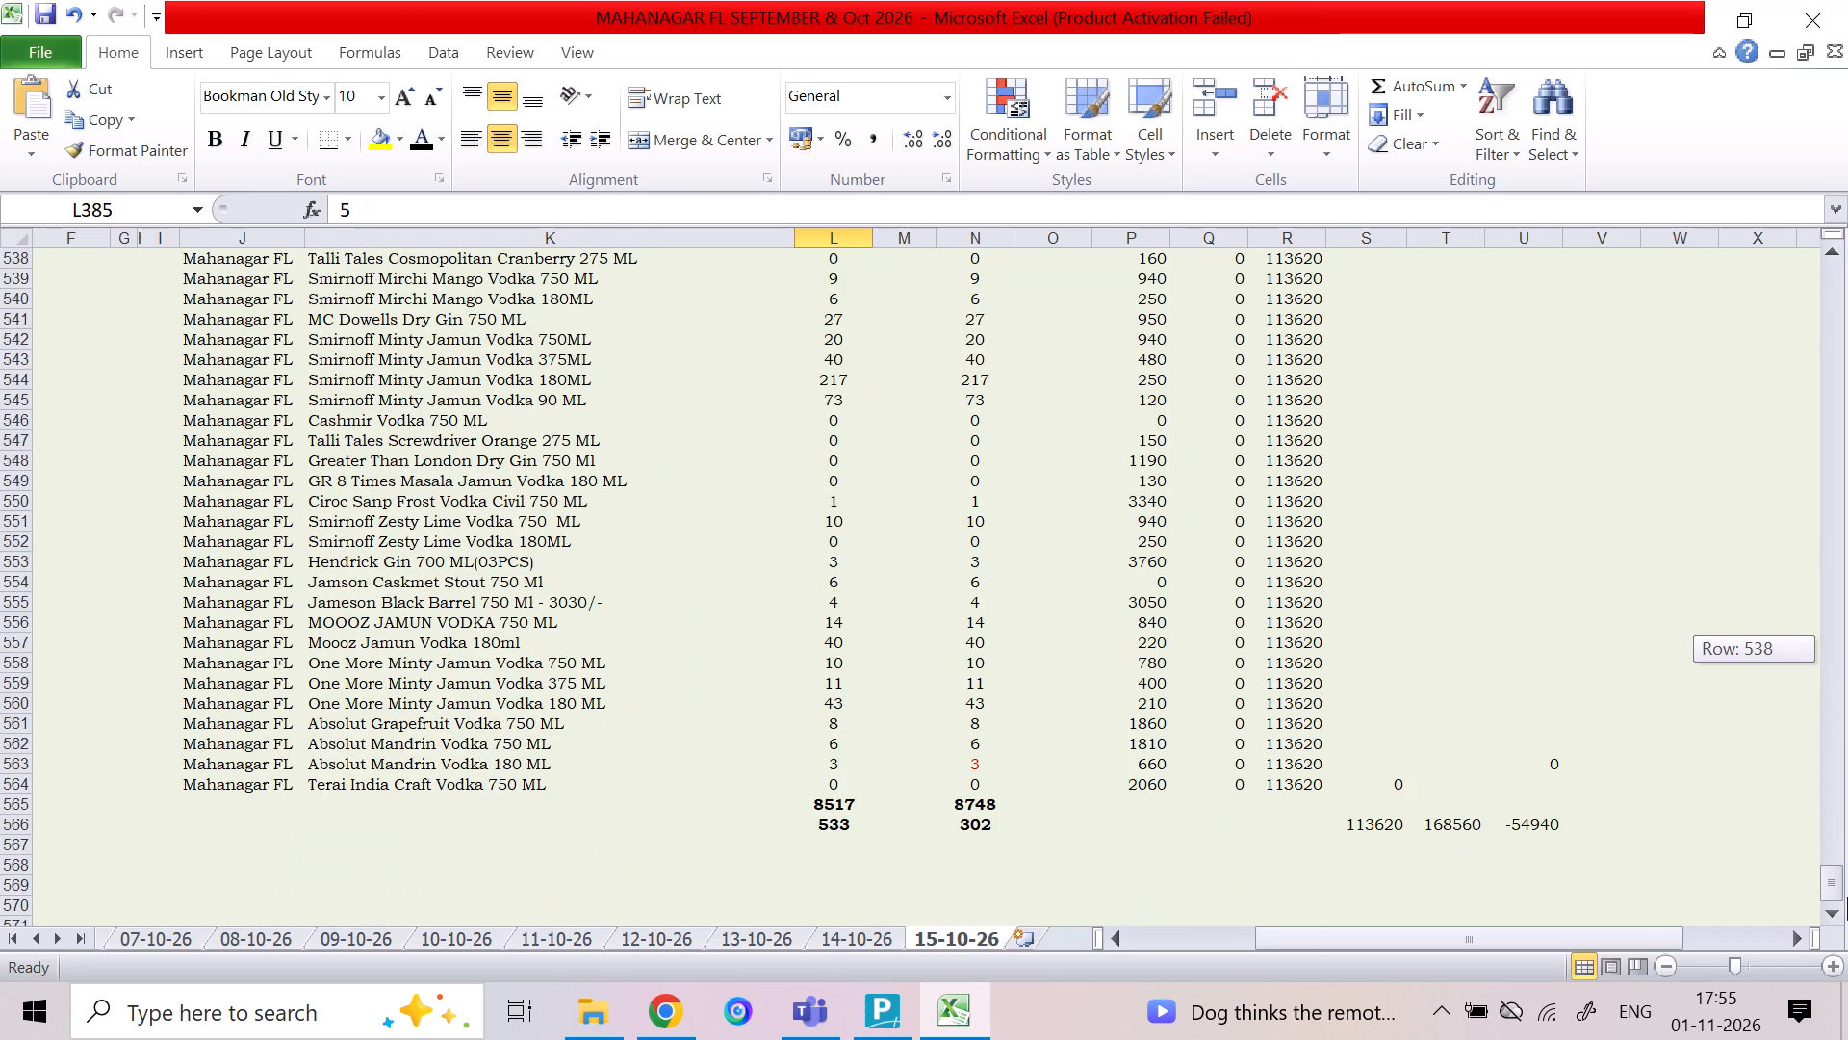
pyautogui.moveTo(1847, 897); pyautogui.dragTo(1845, 883)
pyautogui.moveTo(1845, 883); pyautogui.dragTo(1841, 867)
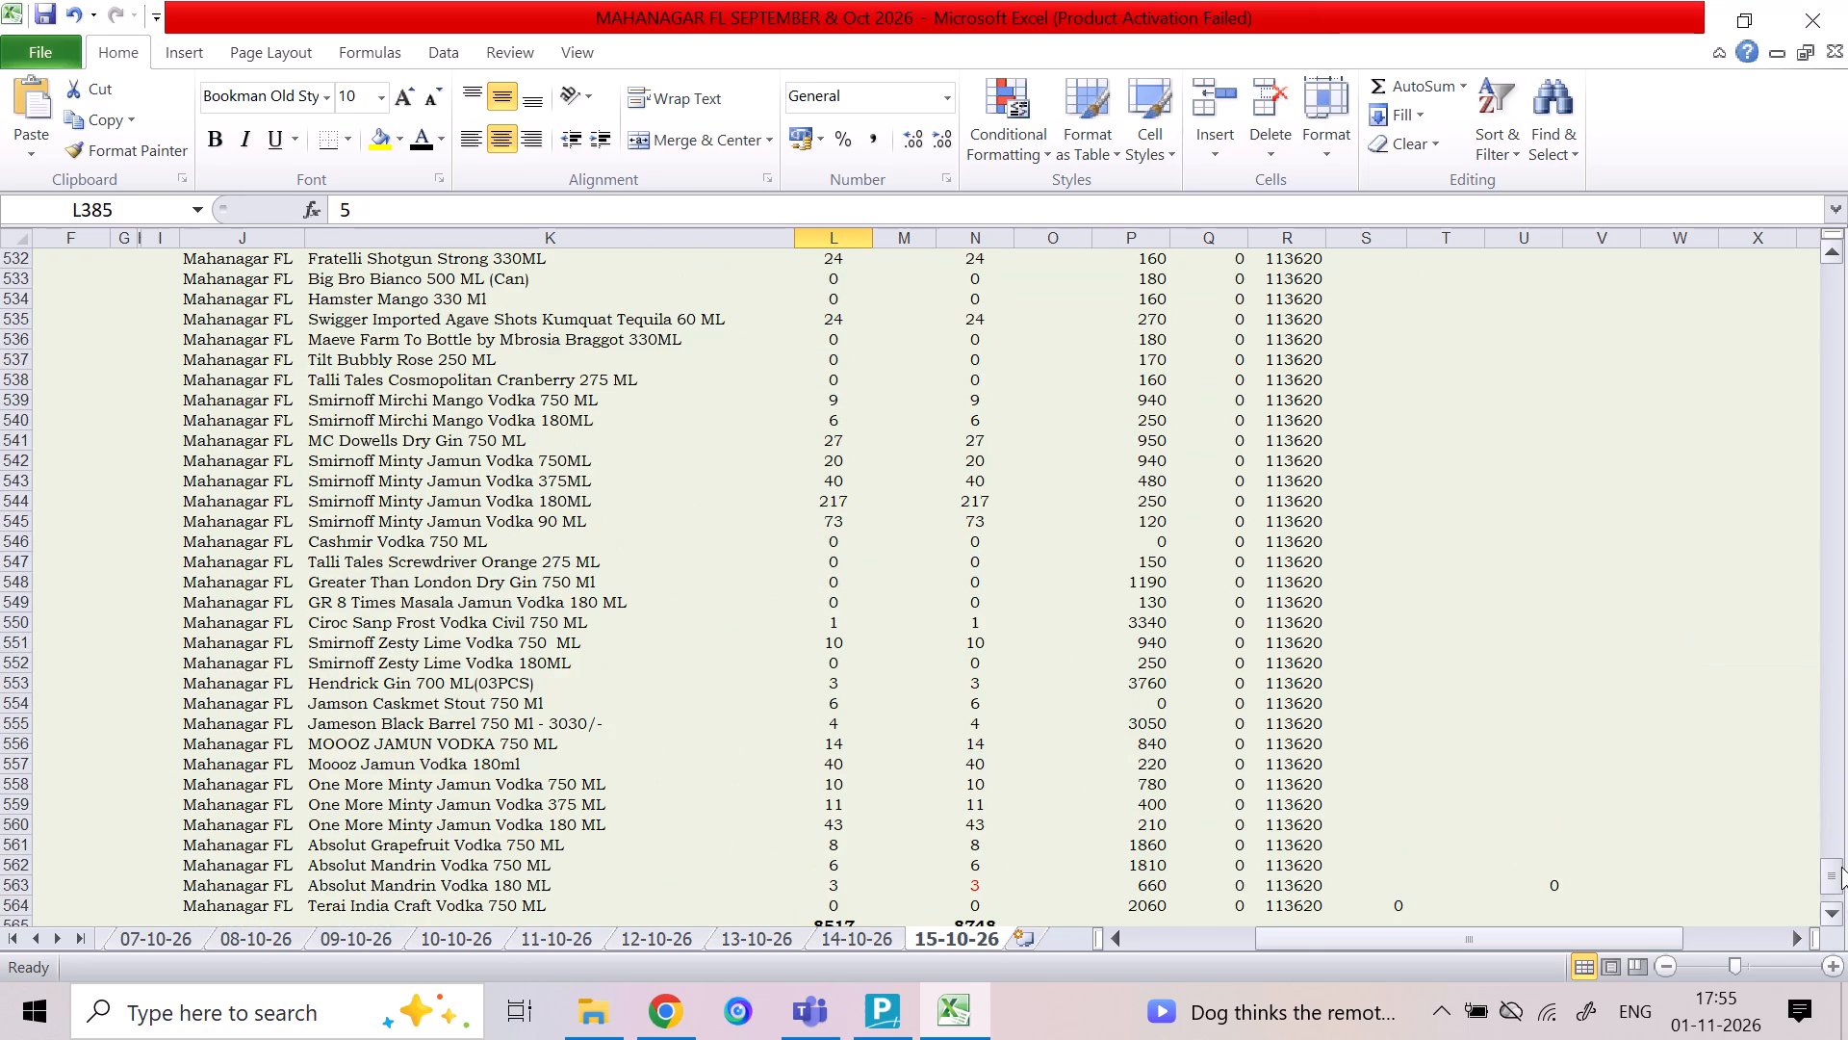
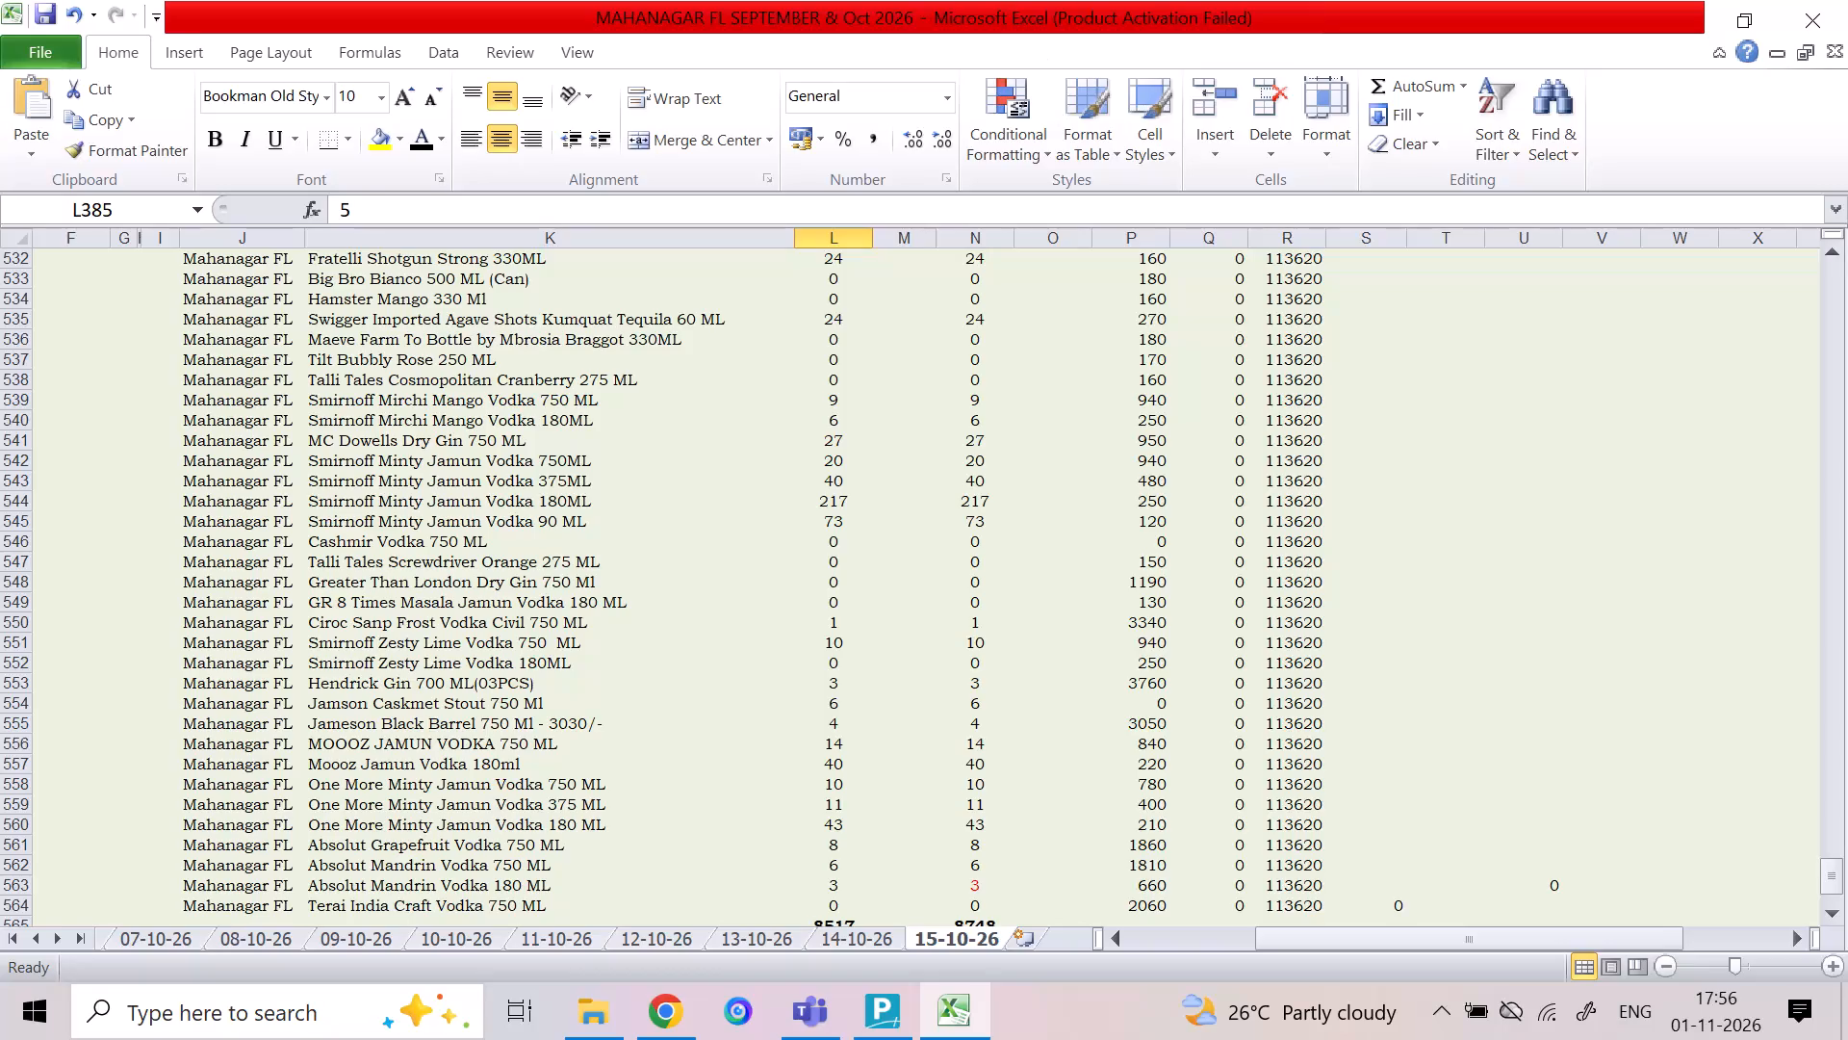
# Review the closing quantities and rates from the Jameson and Hendrick Gin rows back up to Bulldog London Dry Gin 750 ML.
pyautogui.click(1209, 488)
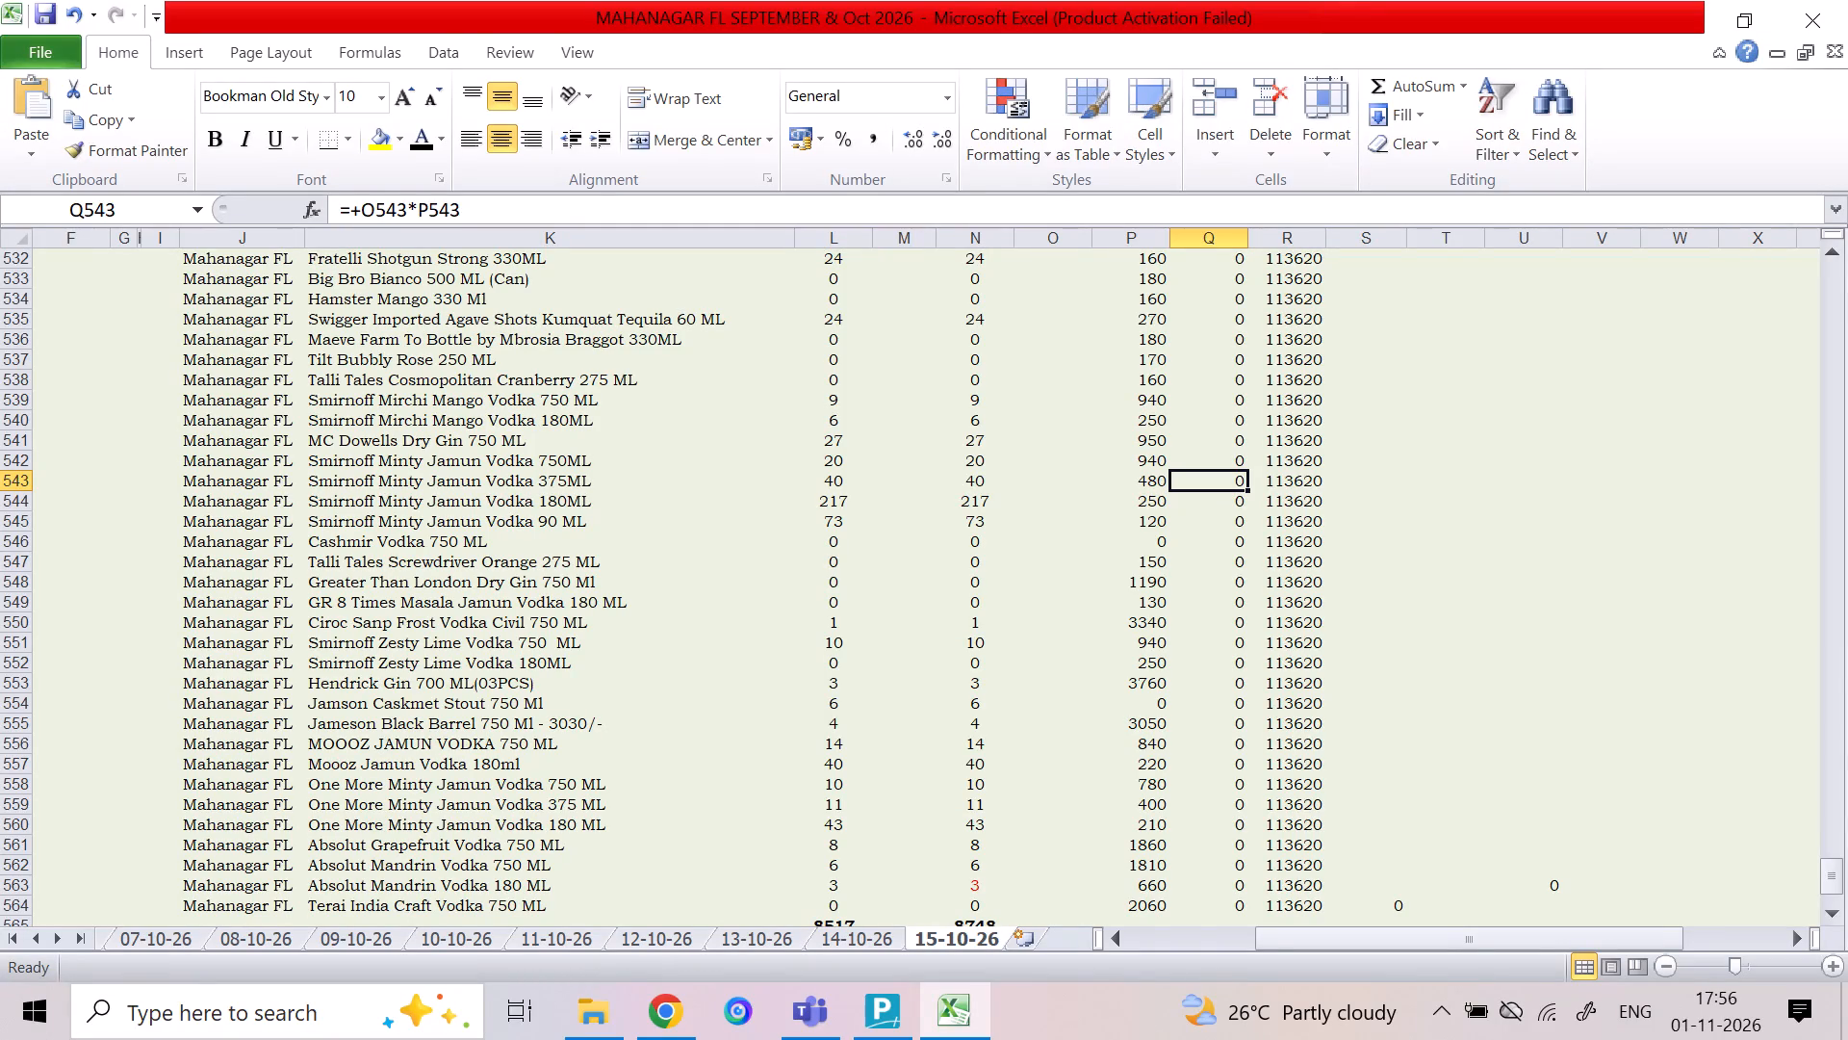
pyautogui.click(1080, 683)
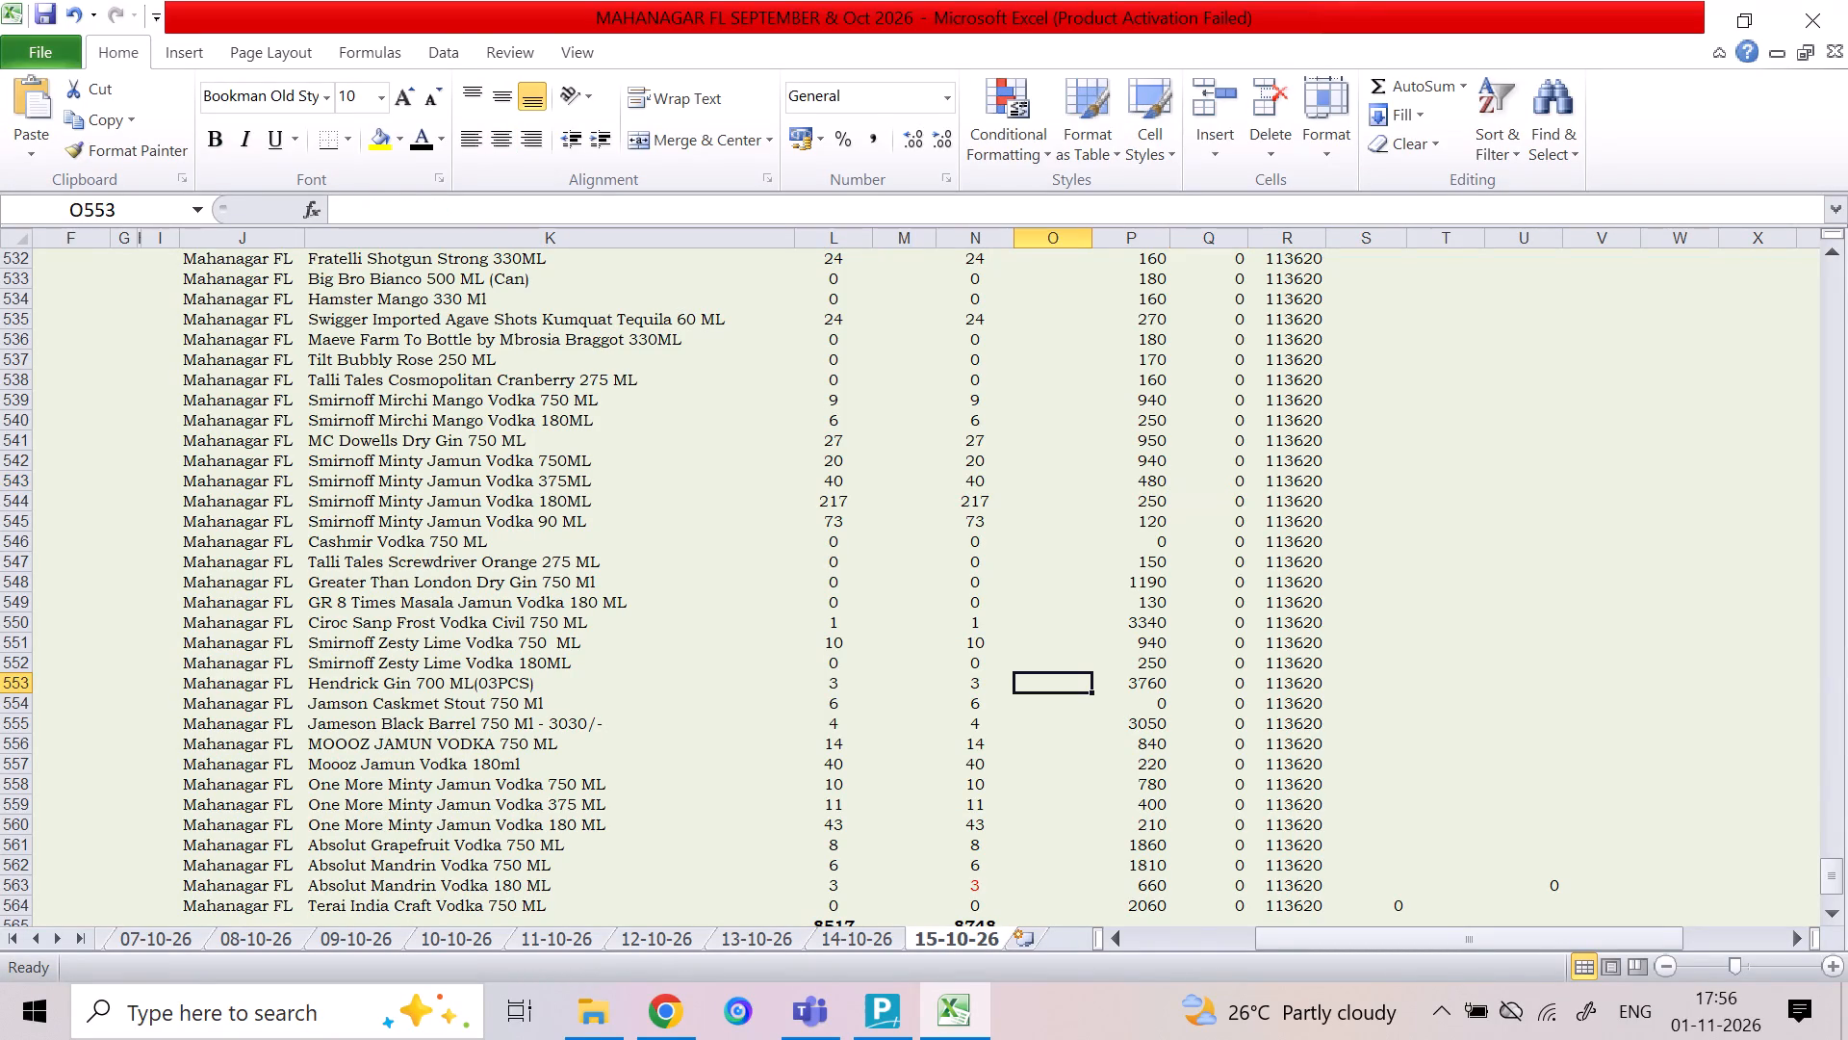
pyautogui.click(1072, 716)
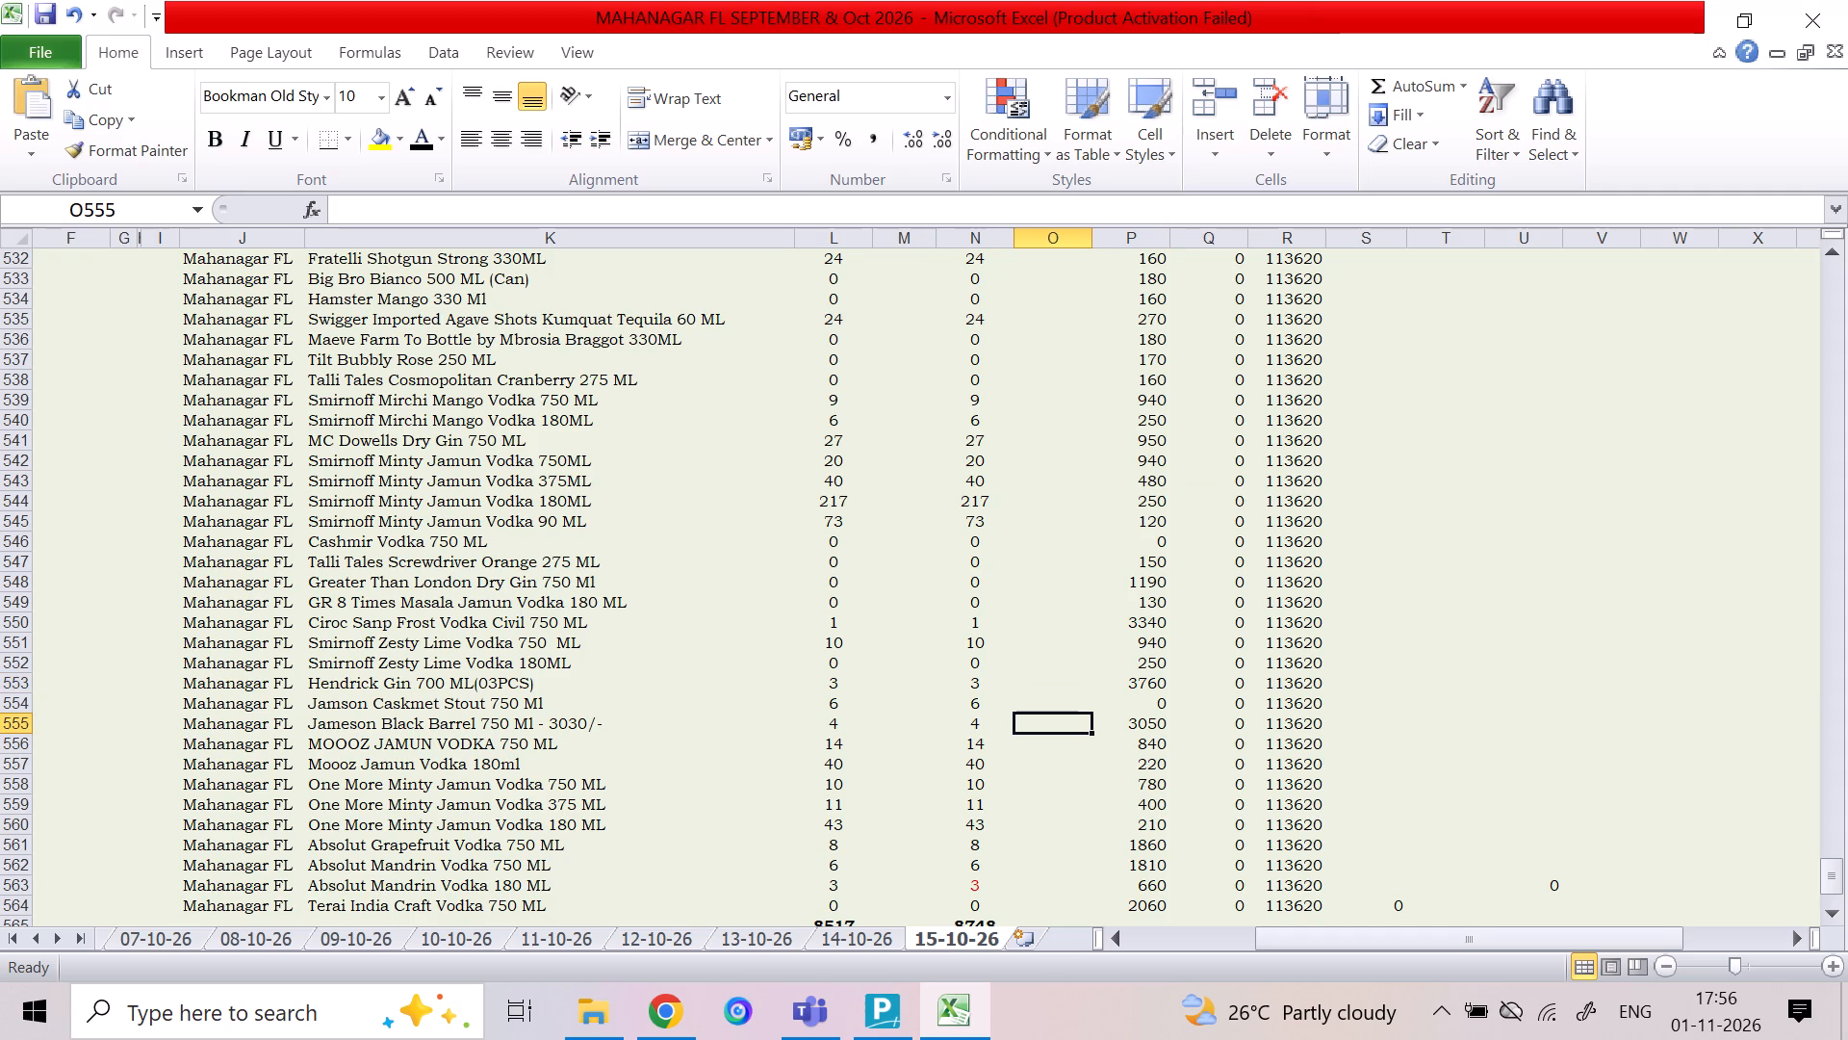
pyautogui.press('Up')
pyautogui.press('Left')
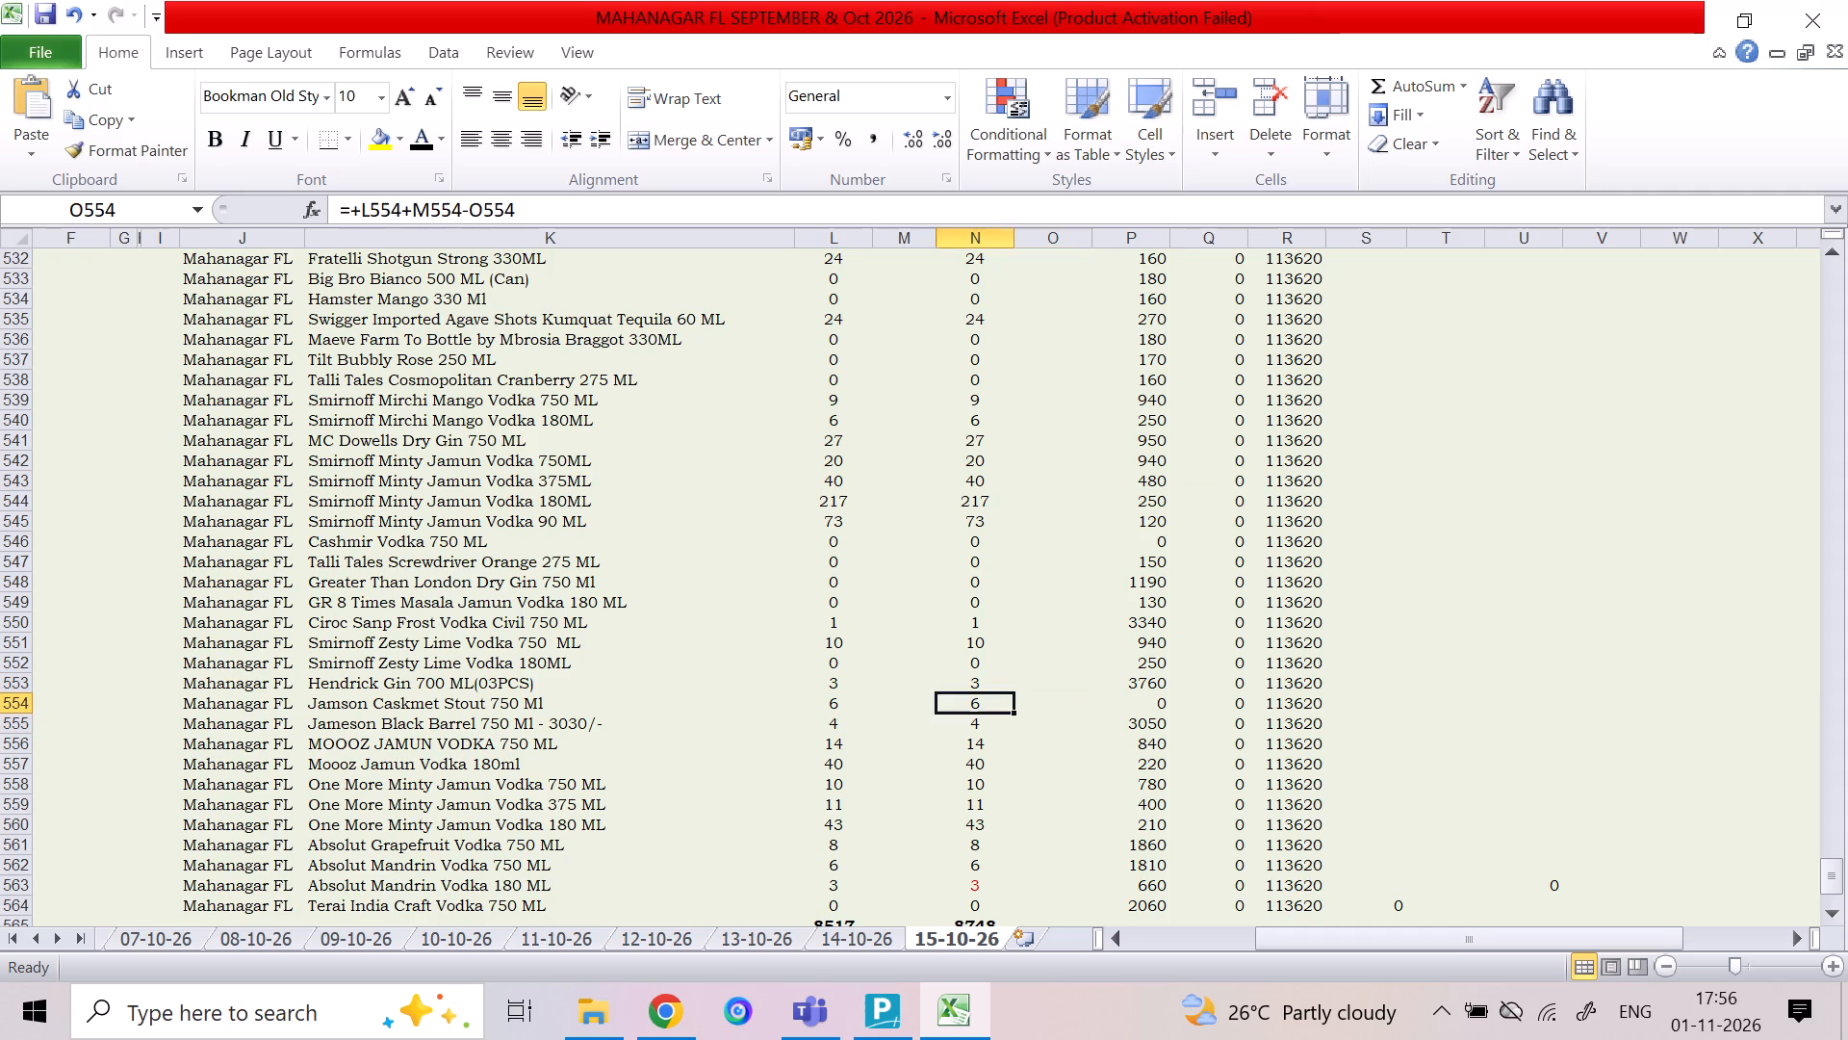
pyautogui.press('Up')
pyautogui.press('Left')
pyautogui.press('Up')
pyautogui.press('Left')
pyautogui.press('Up')
pyautogui.press('Right')
pyautogui.press('Up')
pyautogui.press('Up')
pyautogui.press('Up')
pyautogui.press('Up')
pyautogui.press('Up')
pyautogui.press('Up')
pyautogui.press('Up')
pyautogui.press('Up')
pyautogui.press('Up')
pyautogui.press('Up')
pyautogui.press('Up')
pyautogui.press('Up')
pyautogui.press('Up')
pyautogui.press('Up')
pyautogui.press('Up')
pyautogui.press('Up')
pyautogui.press('Up')
pyautogui.press('Up')
pyautogui.press('Up')
pyautogui.press('Up')
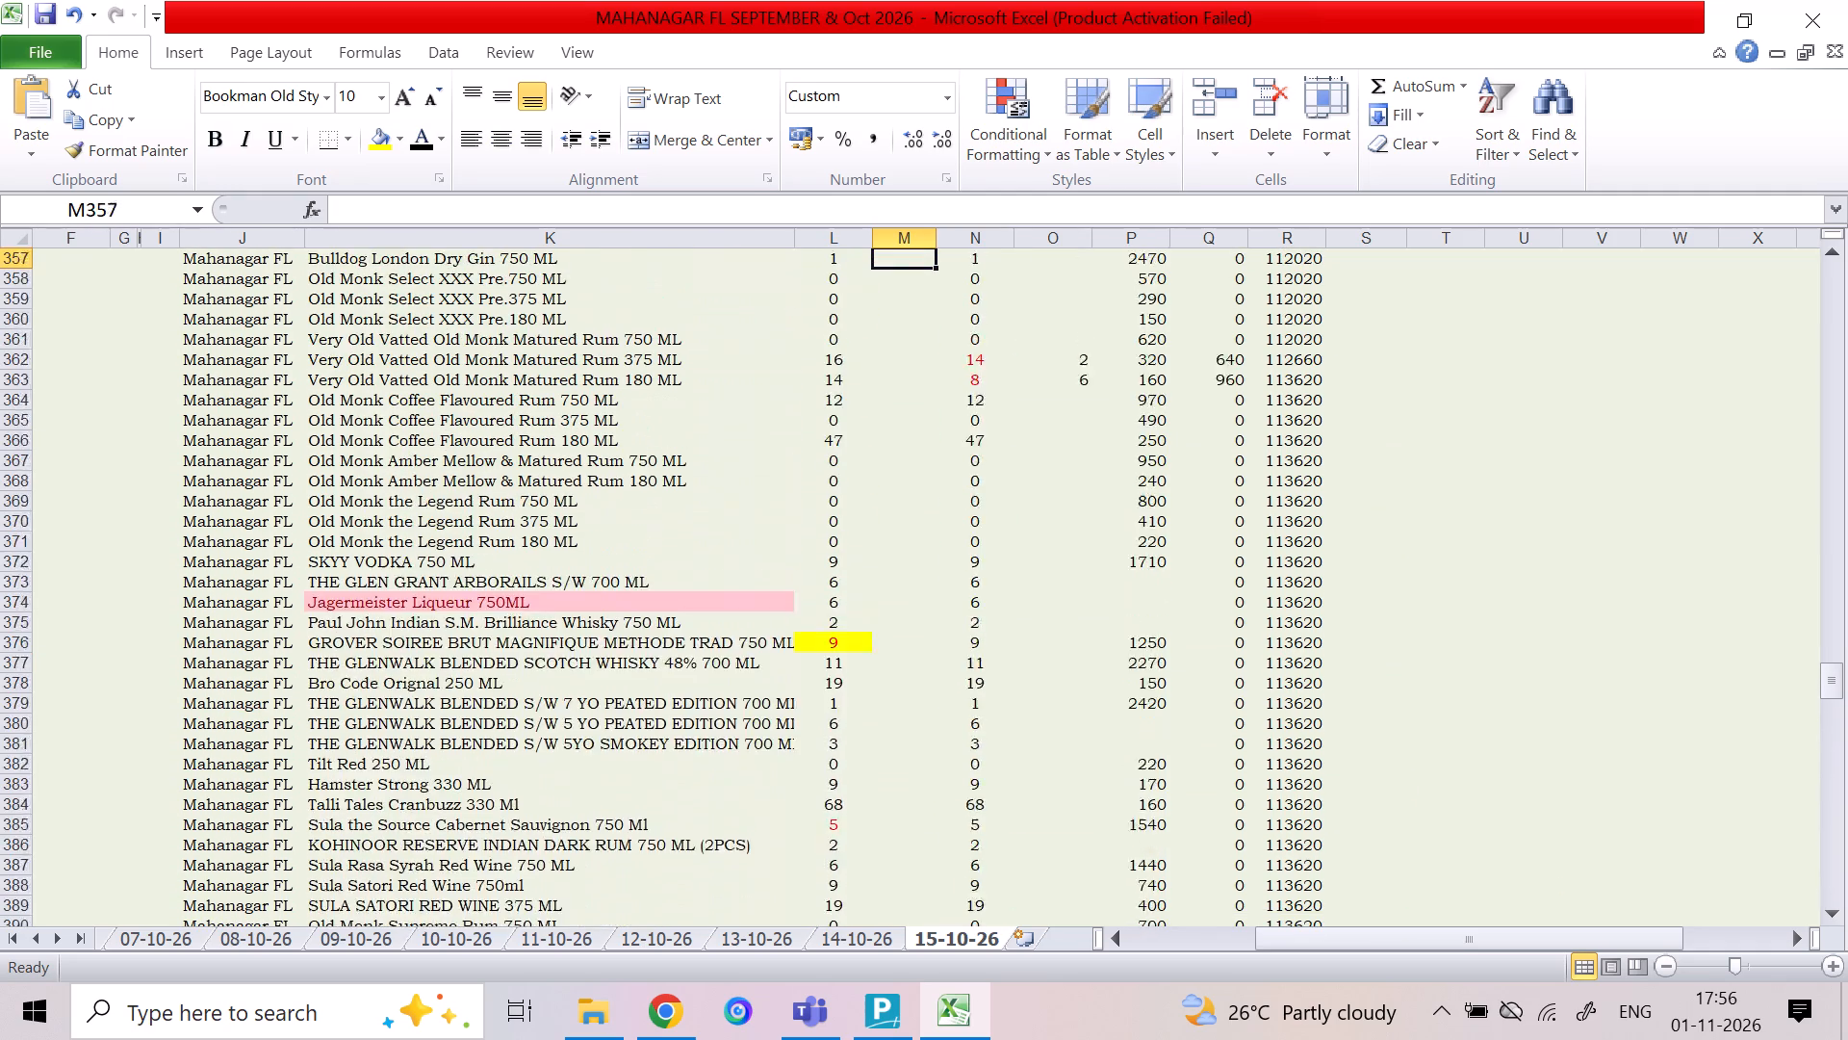
# Examine the rum, Glenwalk and Tilt Red 250 ML rows around rows 357 to 383, checking item names and quantities.
pyautogui.press('Down')
pyautogui.press('Right')
pyautogui.press('Down')
pyautogui.press('Right')
pyautogui.press('Down')
pyautogui.press('Down')
pyautogui.press('Down')
pyautogui.press('Down')
pyautogui.press('Down')
pyautogui.press('Down')
pyautogui.press('Down')
pyautogui.press('Down')
pyautogui.press('Down')
pyautogui.press('Down')
pyautogui.press('Down')
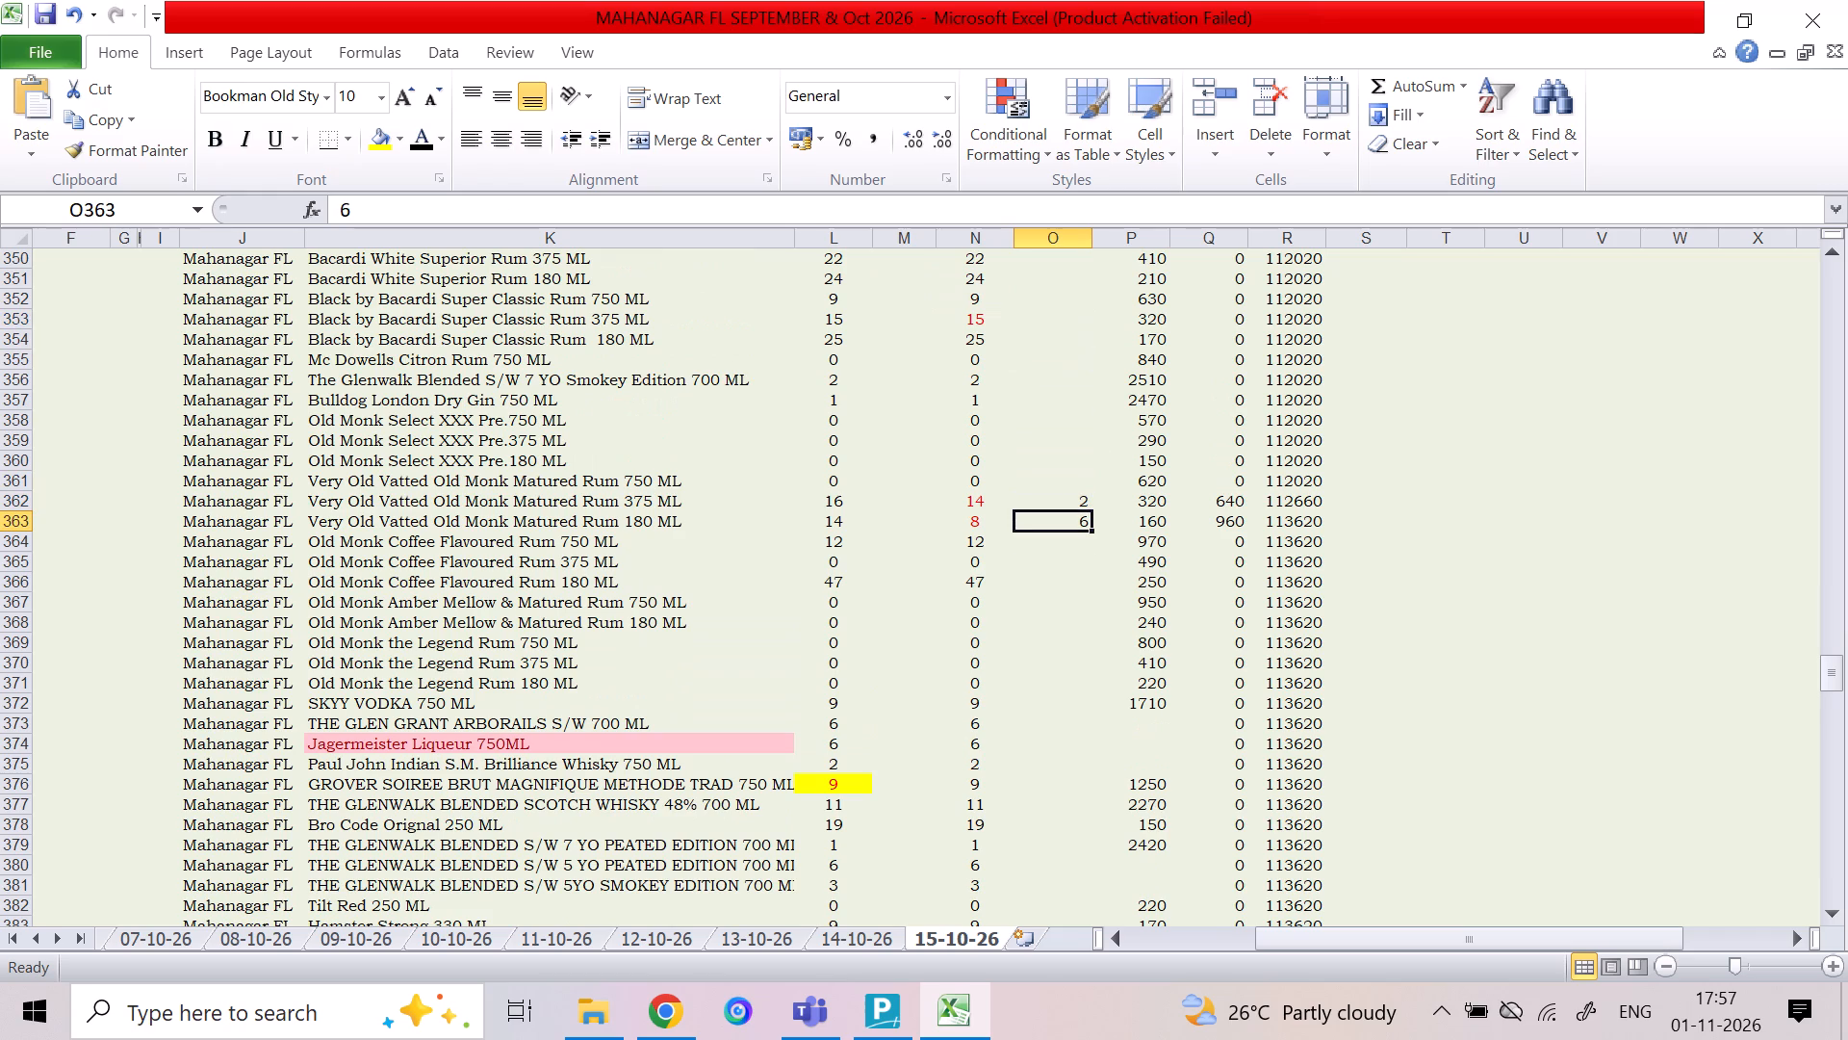
pyautogui.press('Down')
pyautogui.press('Down')
pyautogui.press('Left')
pyautogui.press('Down')
pyautogui.press('Left')
pyautogui.press('Left')
pyautogui.press('Down')
pyautogui.press('Left')
pyautogui.press('Down')
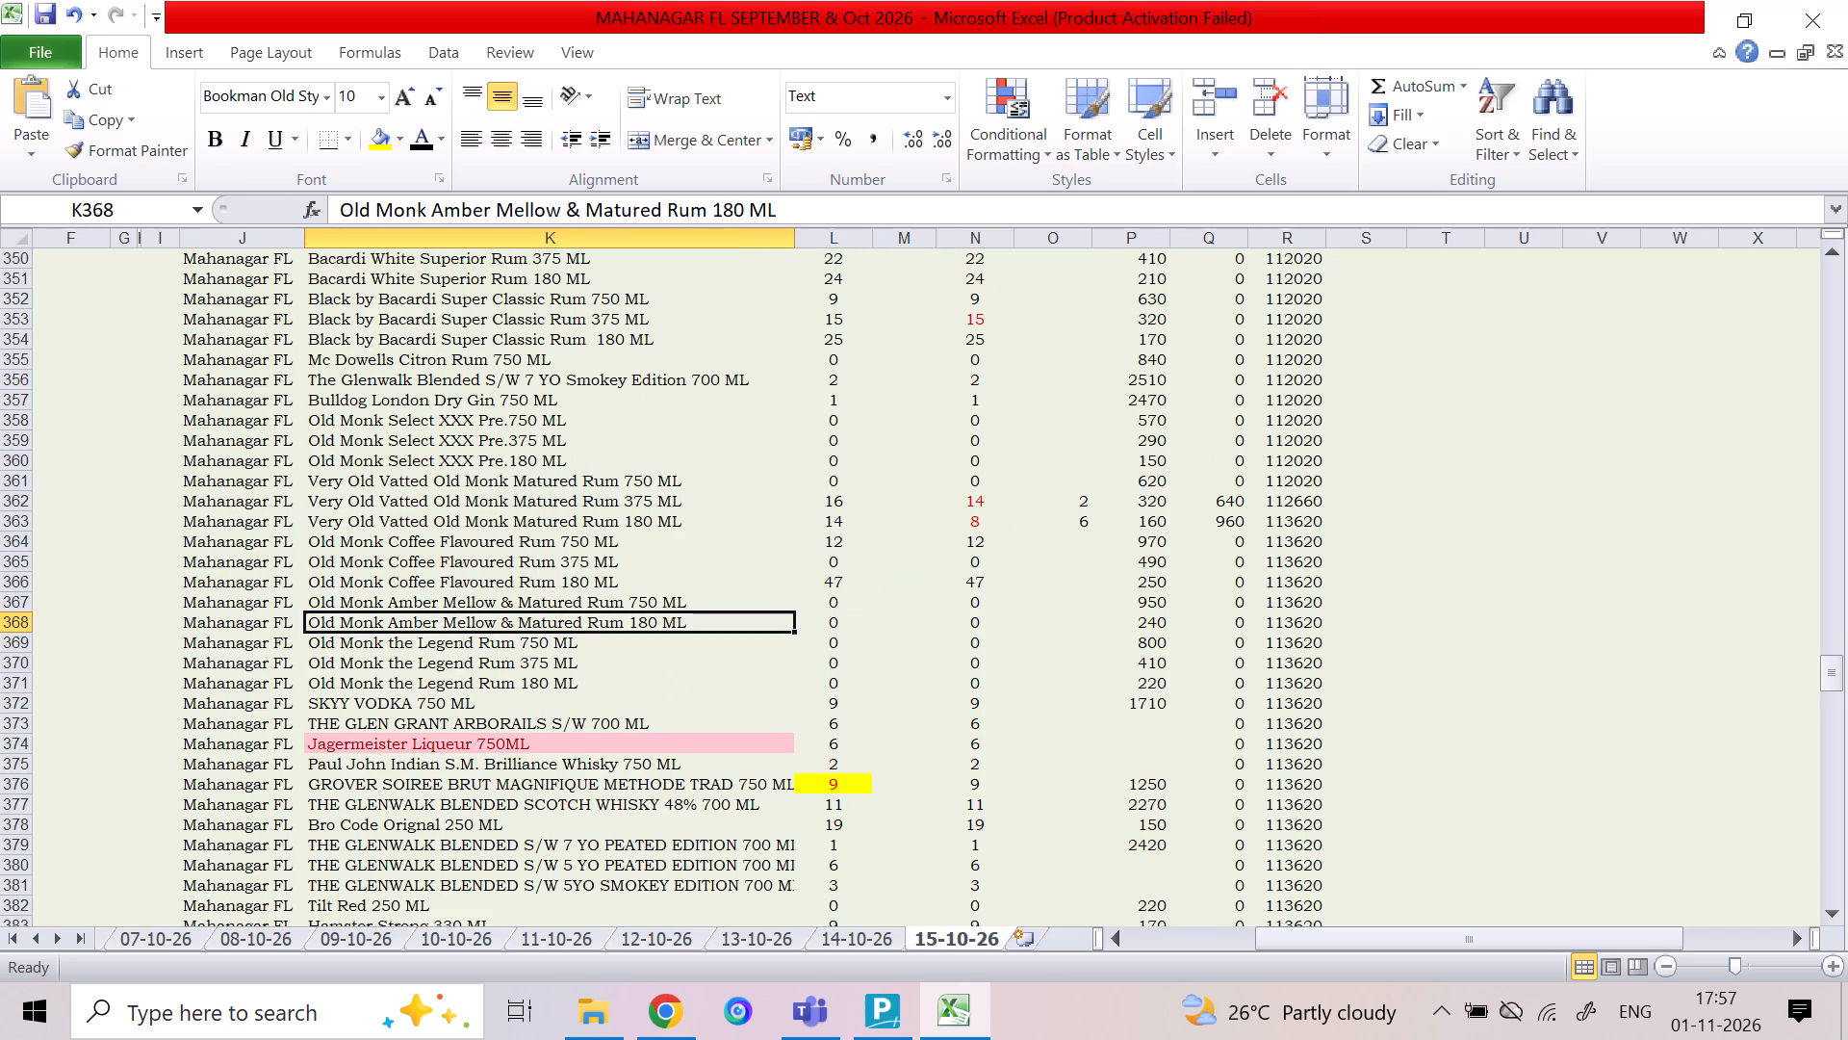
pyautogui.press('Down')
pyautogui.press('Down')
pyautogui.press('Down')
pyautogui.press('Down')
pyautogui.press('Down')
pyautogui.press('Down')
pyautogui.press('Down')
pyautogui.press('Down')
pyautogui.press('Down')
pyautogui.press('Down')
pyautogui.press('Down')
pyautogui.press('Down')
pyautogui.press('Down')
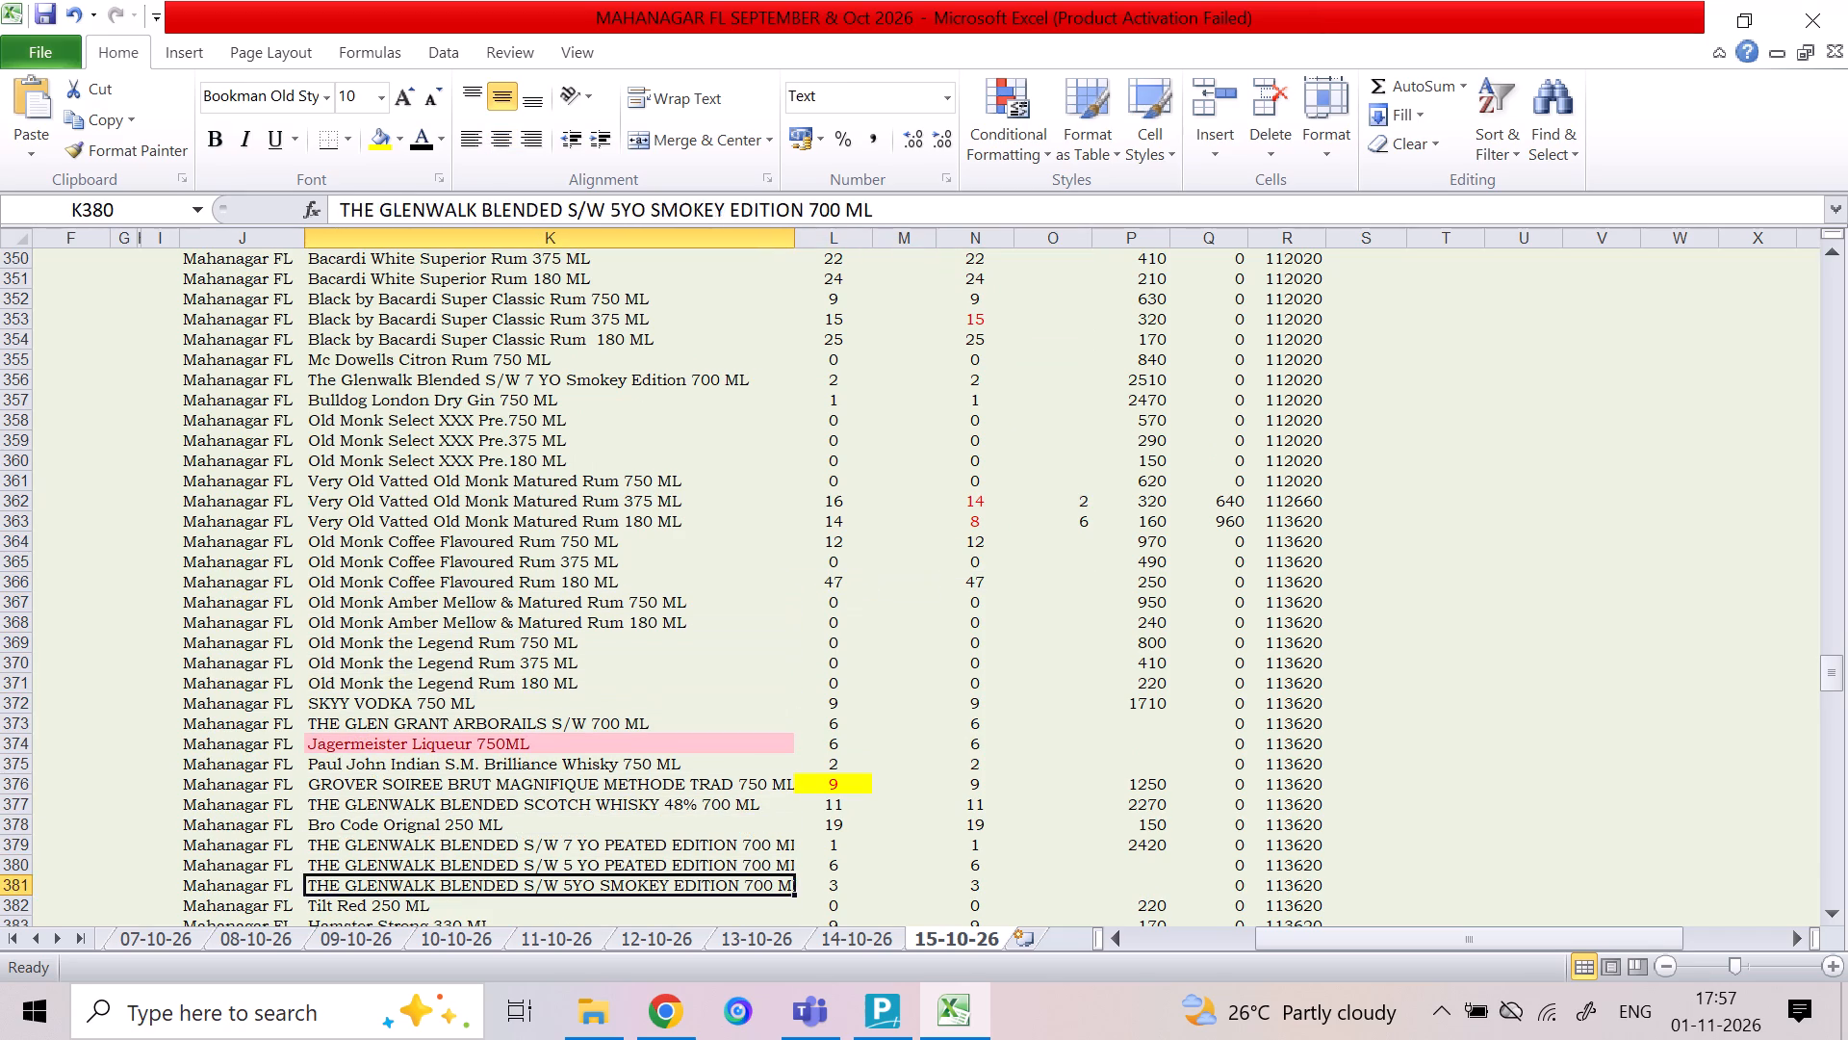
pyautogui.press('Down')
pyautogui.press('Down')
pyautogui.press('Right')
pyautogui.press('Right')
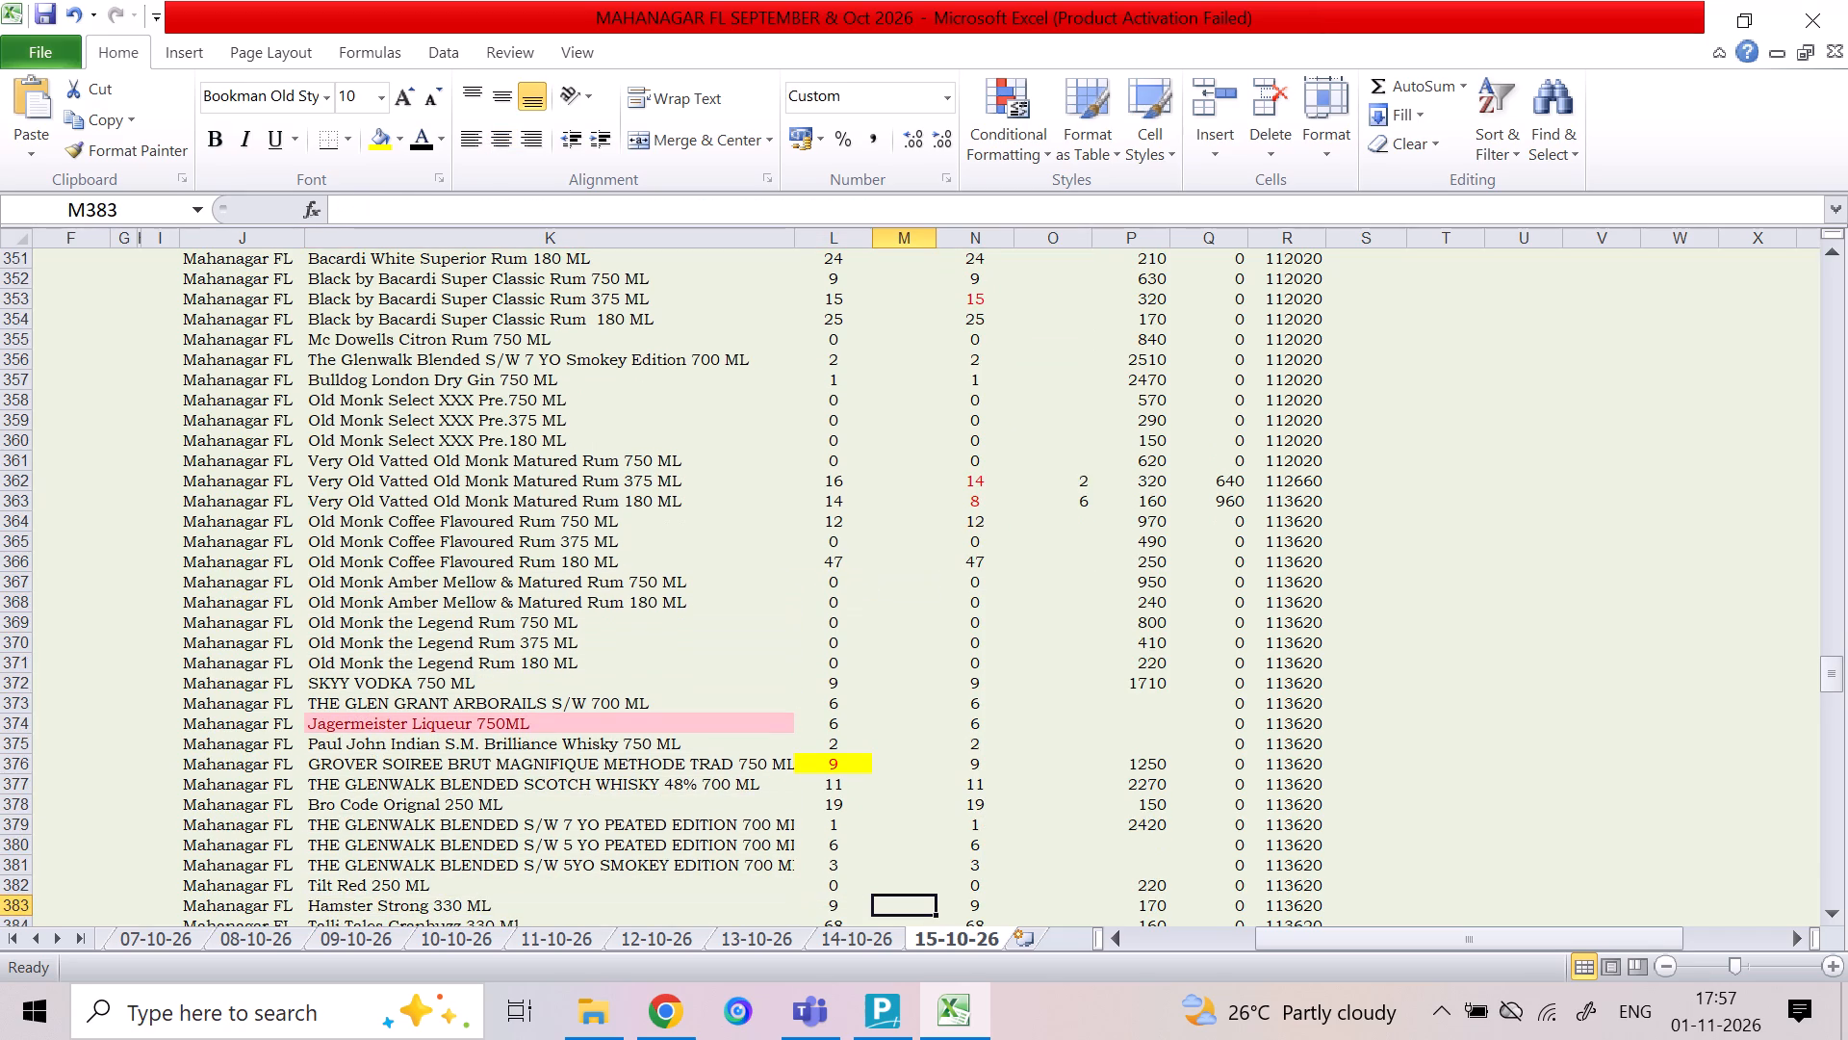
pyautogui.press('Up')
pyautogui.press('Left')
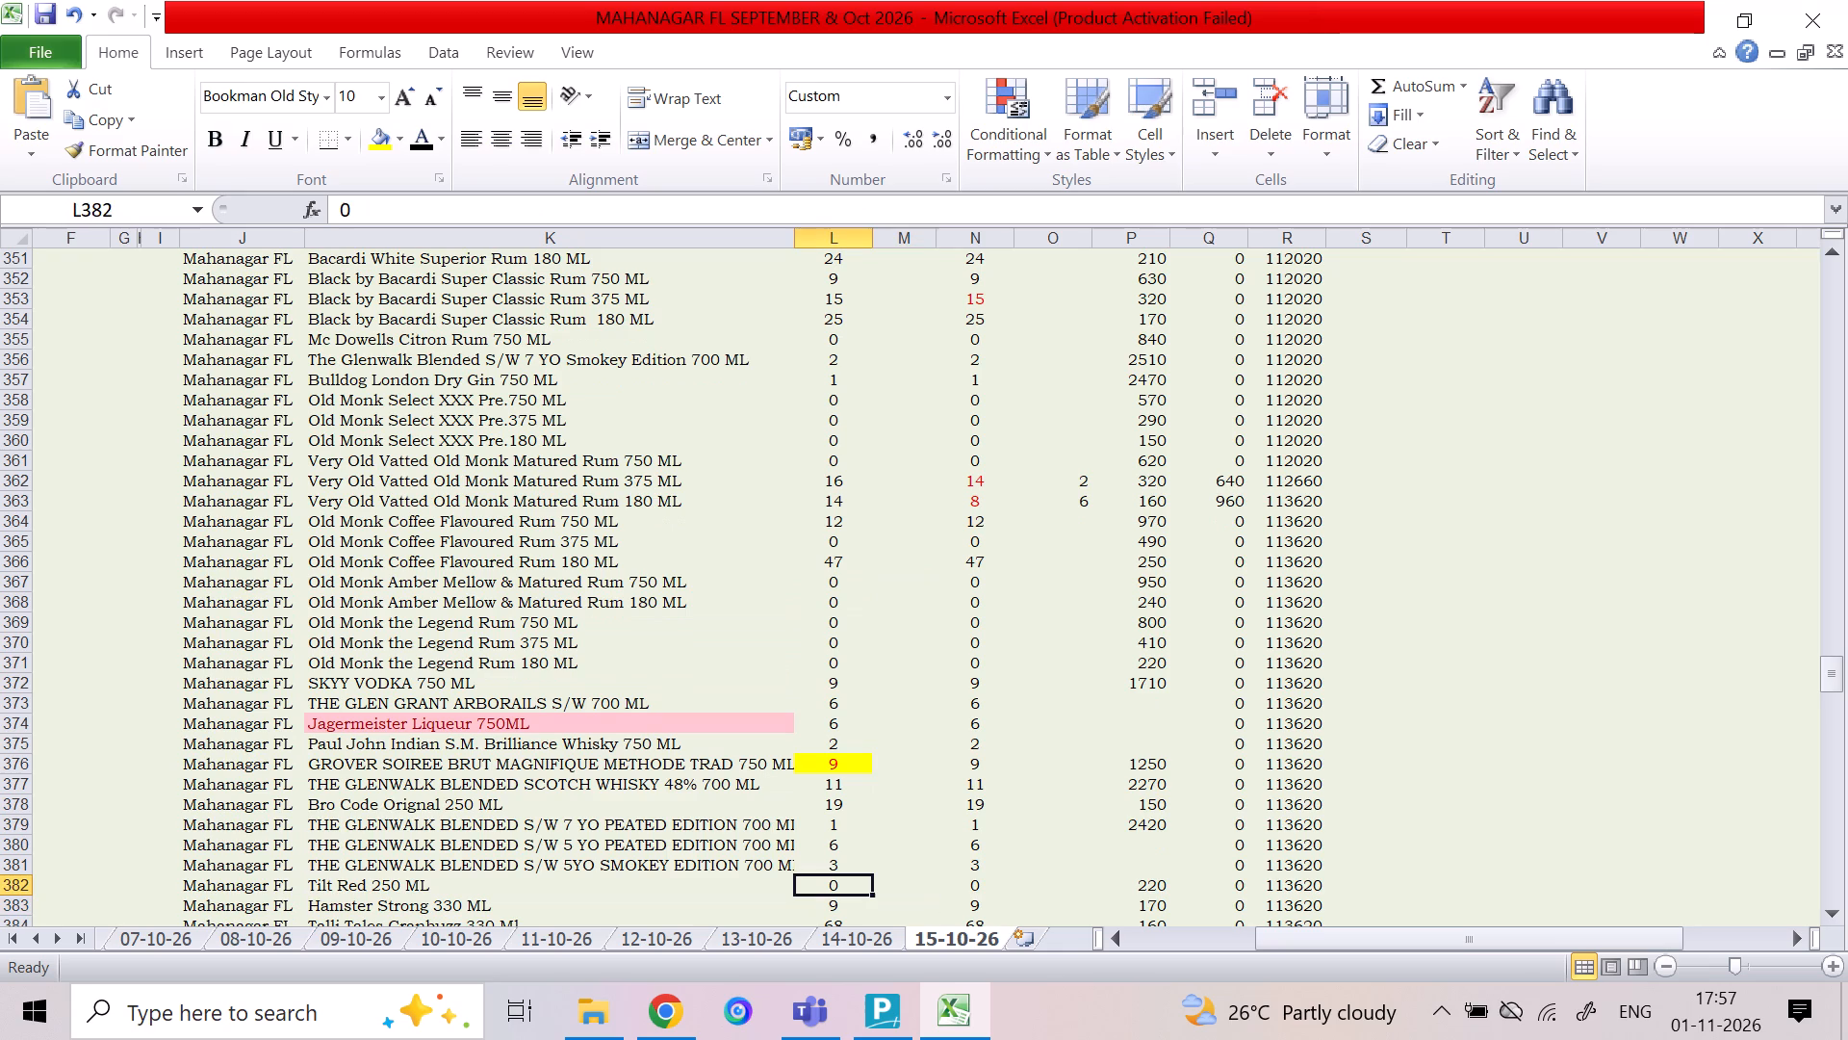
pyautogui.press('Left')
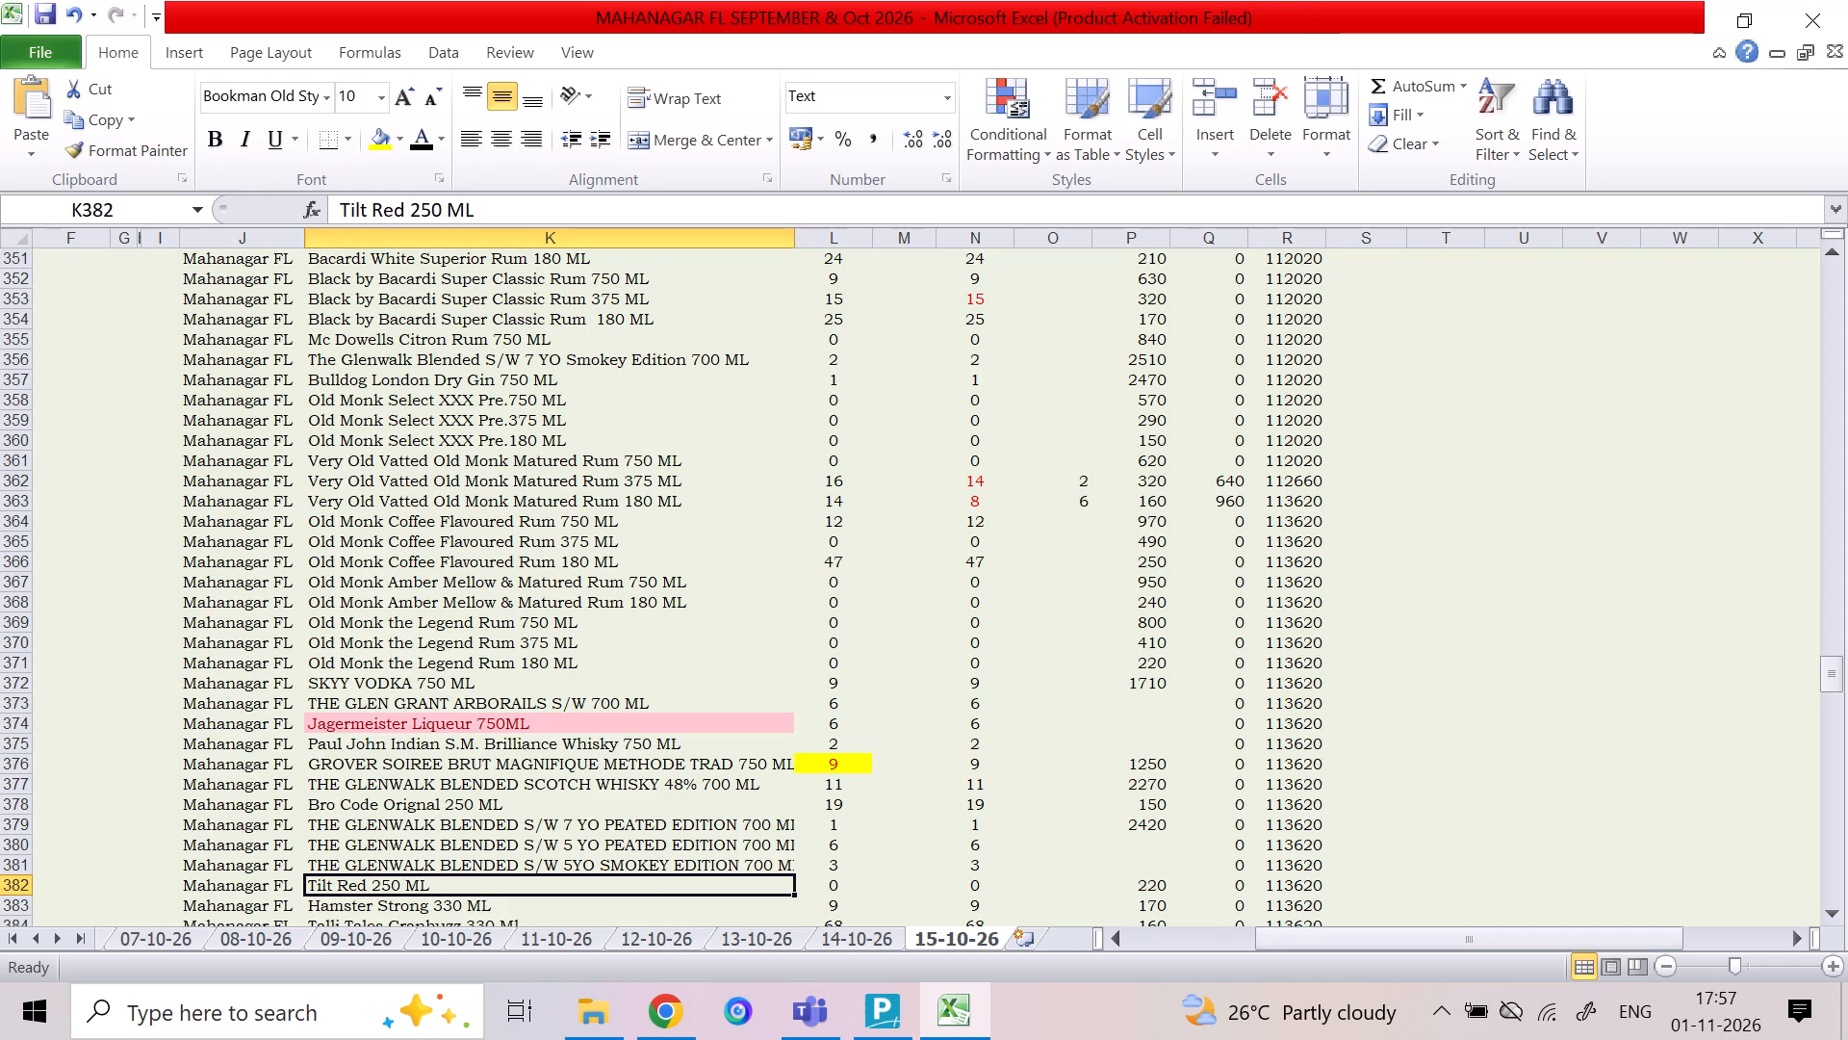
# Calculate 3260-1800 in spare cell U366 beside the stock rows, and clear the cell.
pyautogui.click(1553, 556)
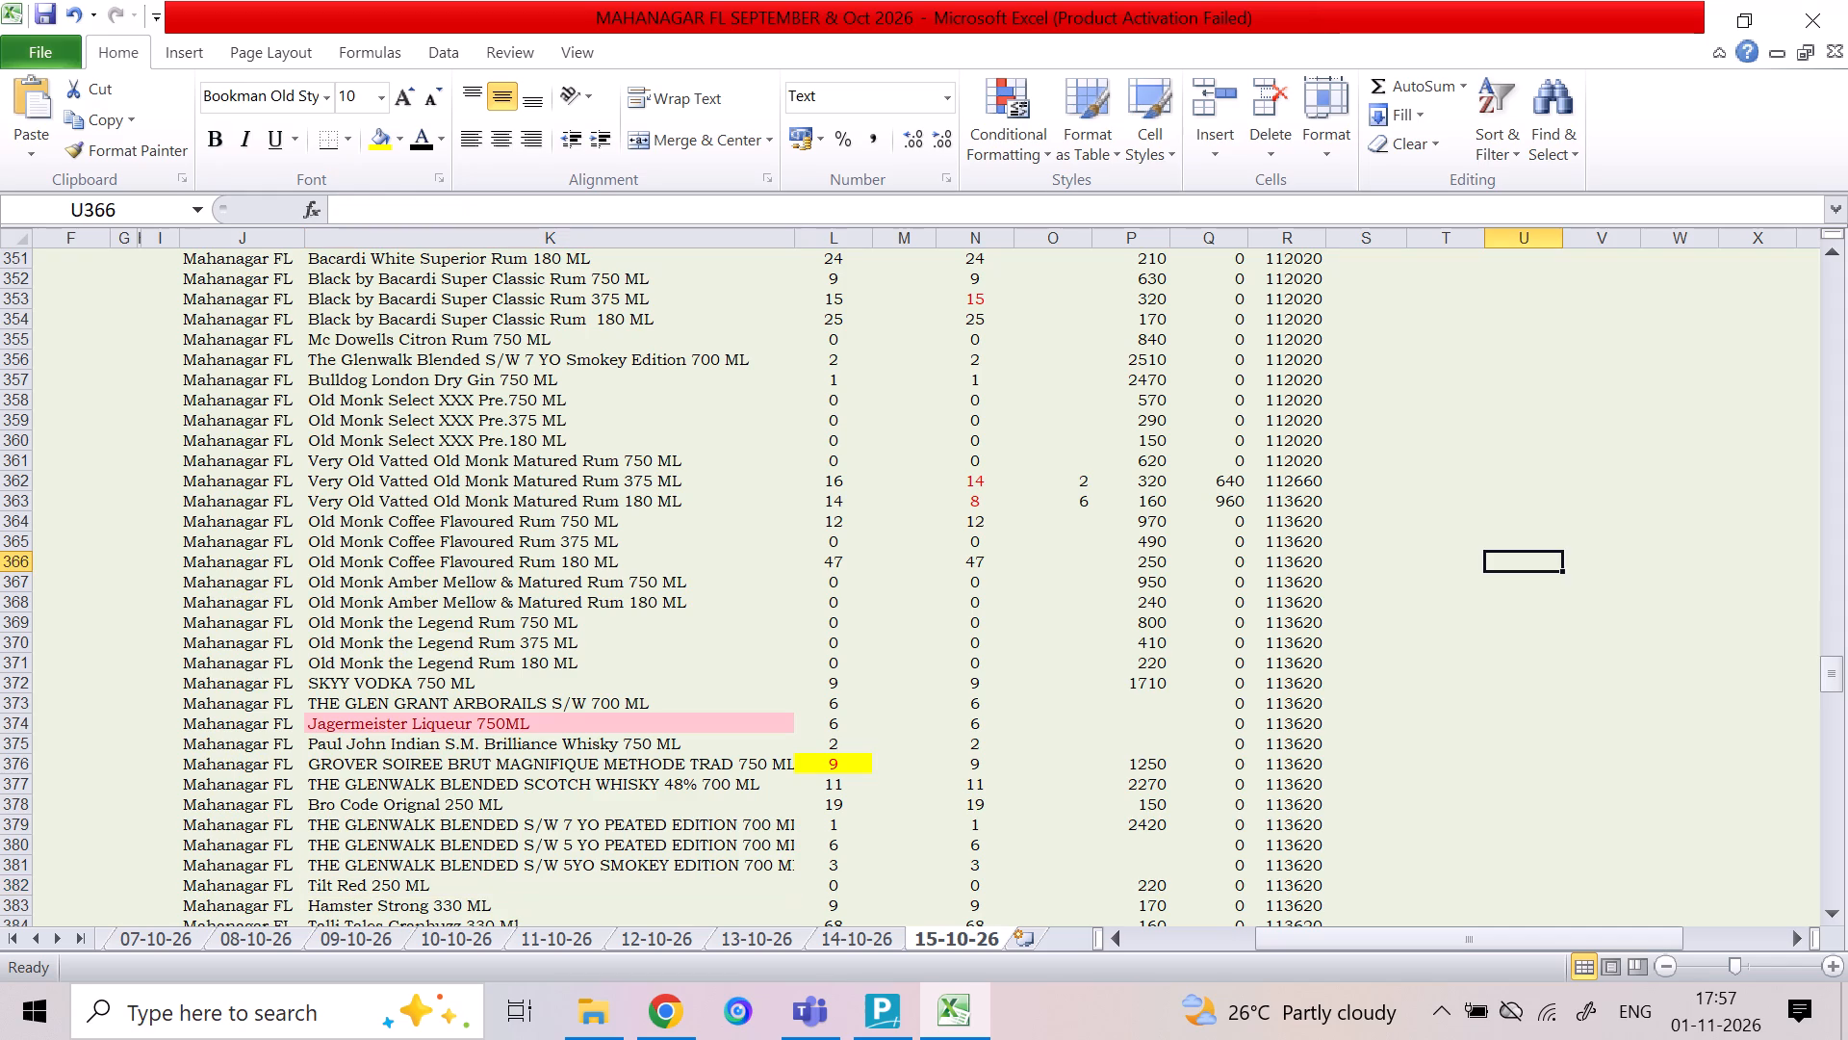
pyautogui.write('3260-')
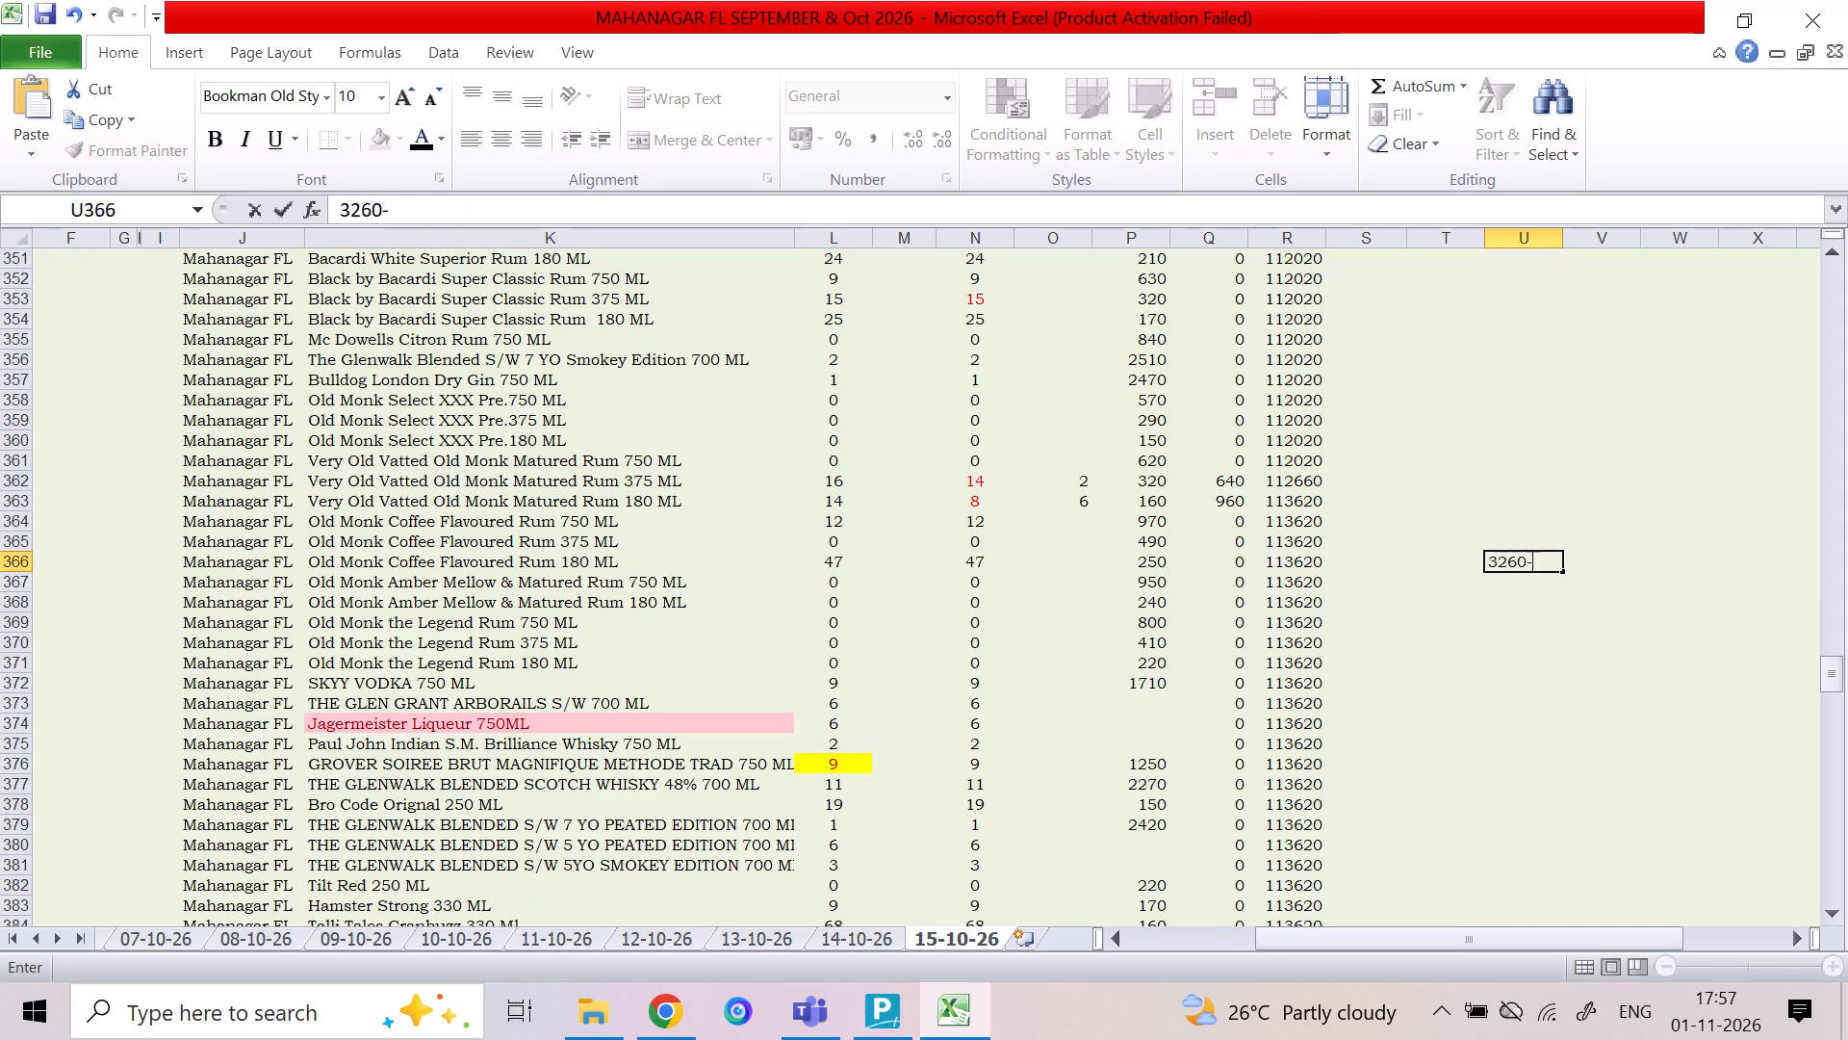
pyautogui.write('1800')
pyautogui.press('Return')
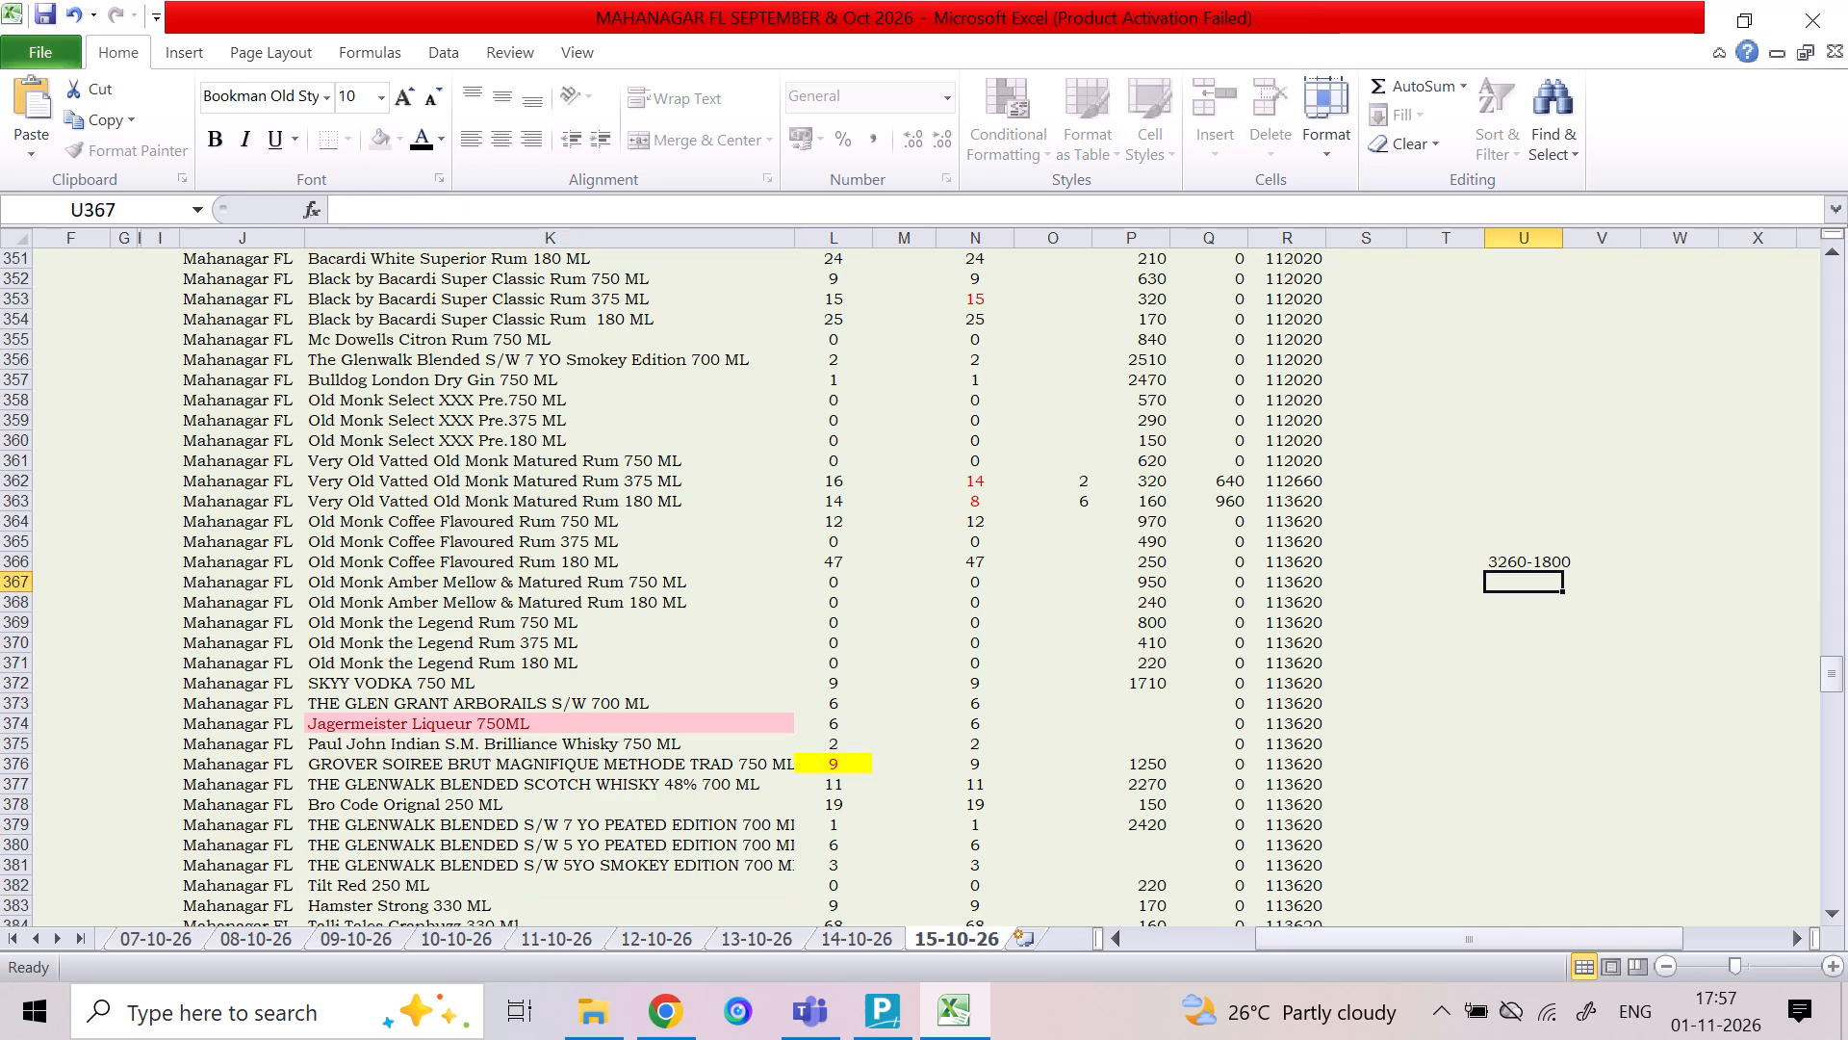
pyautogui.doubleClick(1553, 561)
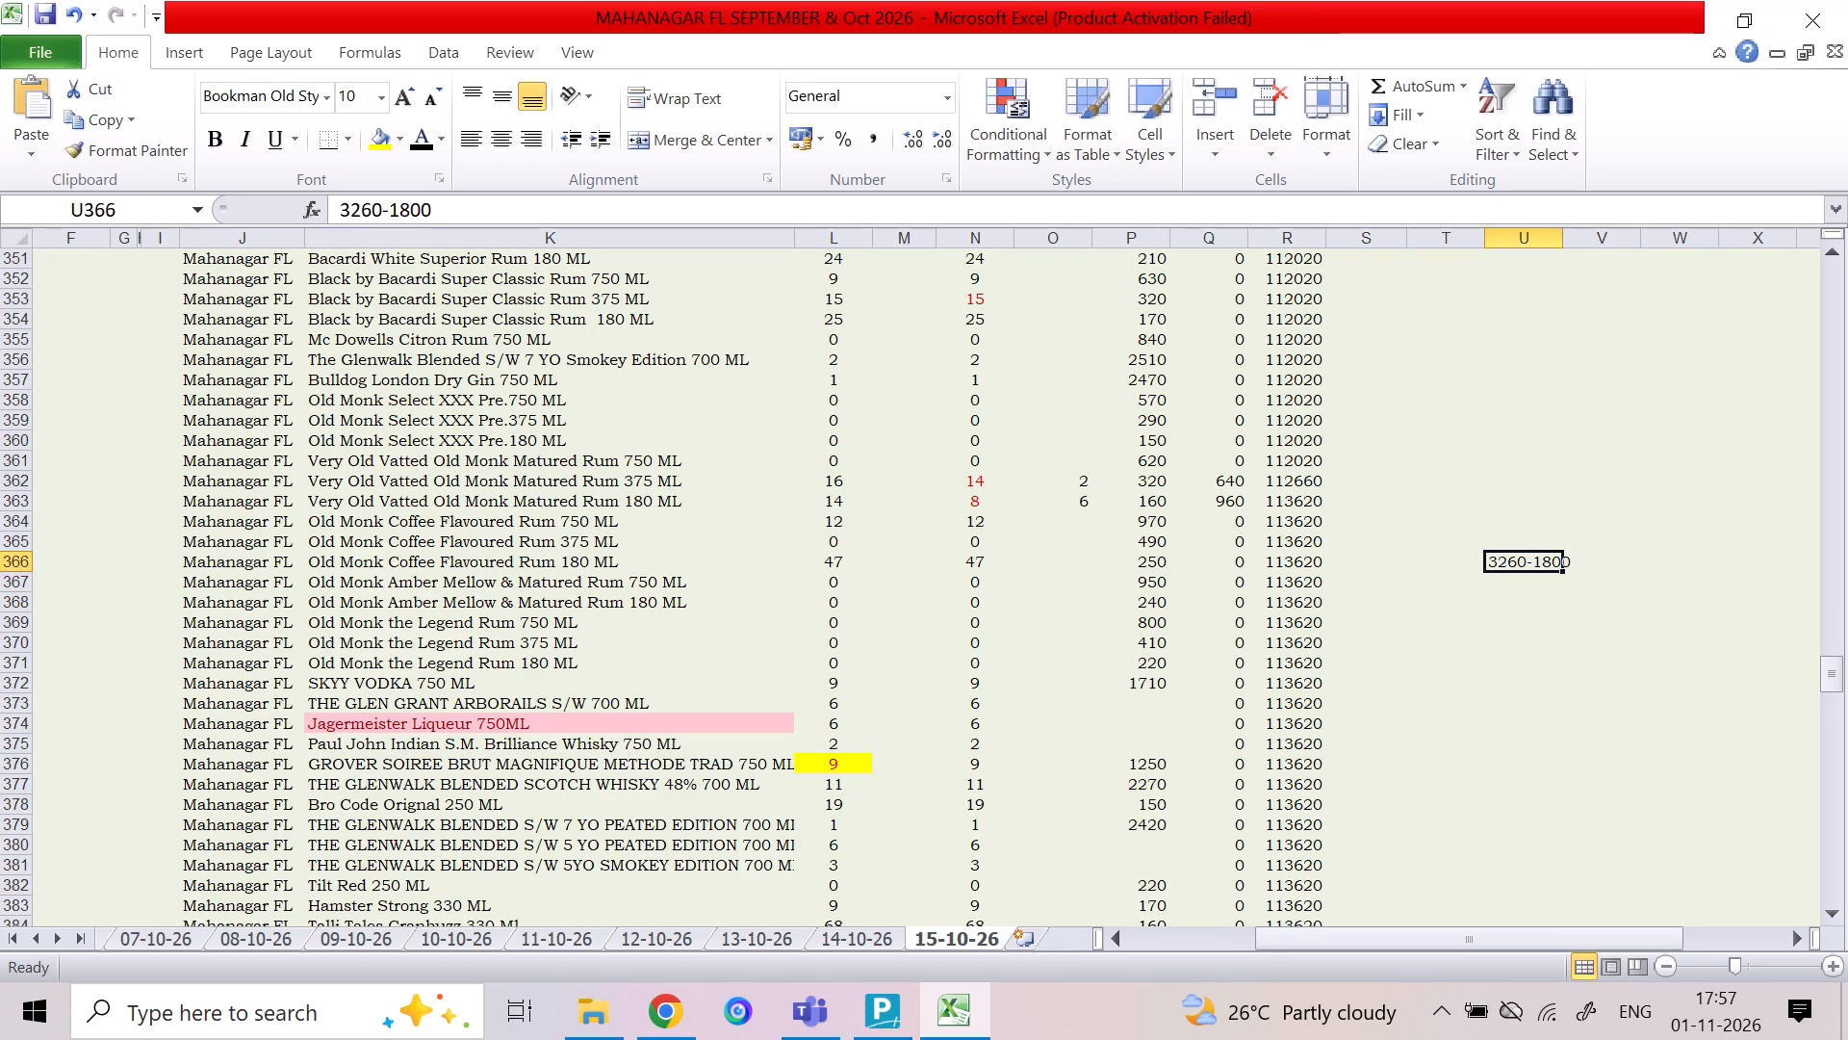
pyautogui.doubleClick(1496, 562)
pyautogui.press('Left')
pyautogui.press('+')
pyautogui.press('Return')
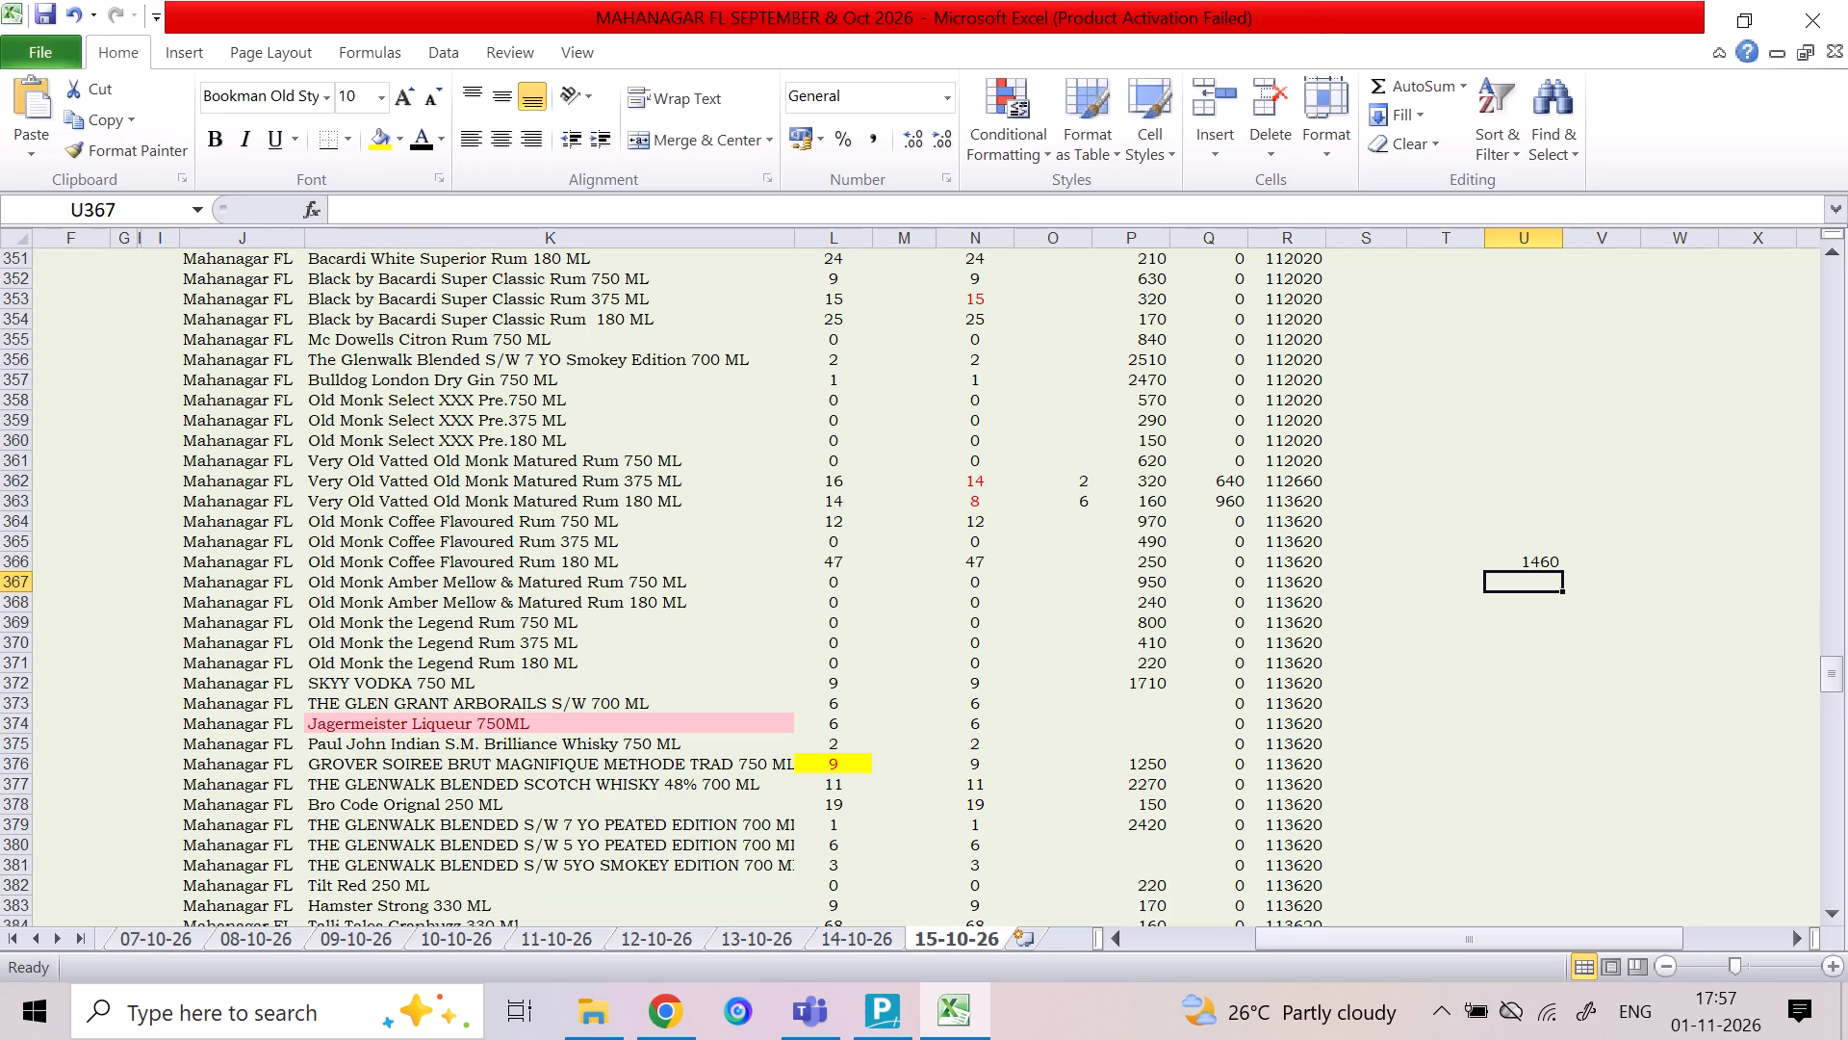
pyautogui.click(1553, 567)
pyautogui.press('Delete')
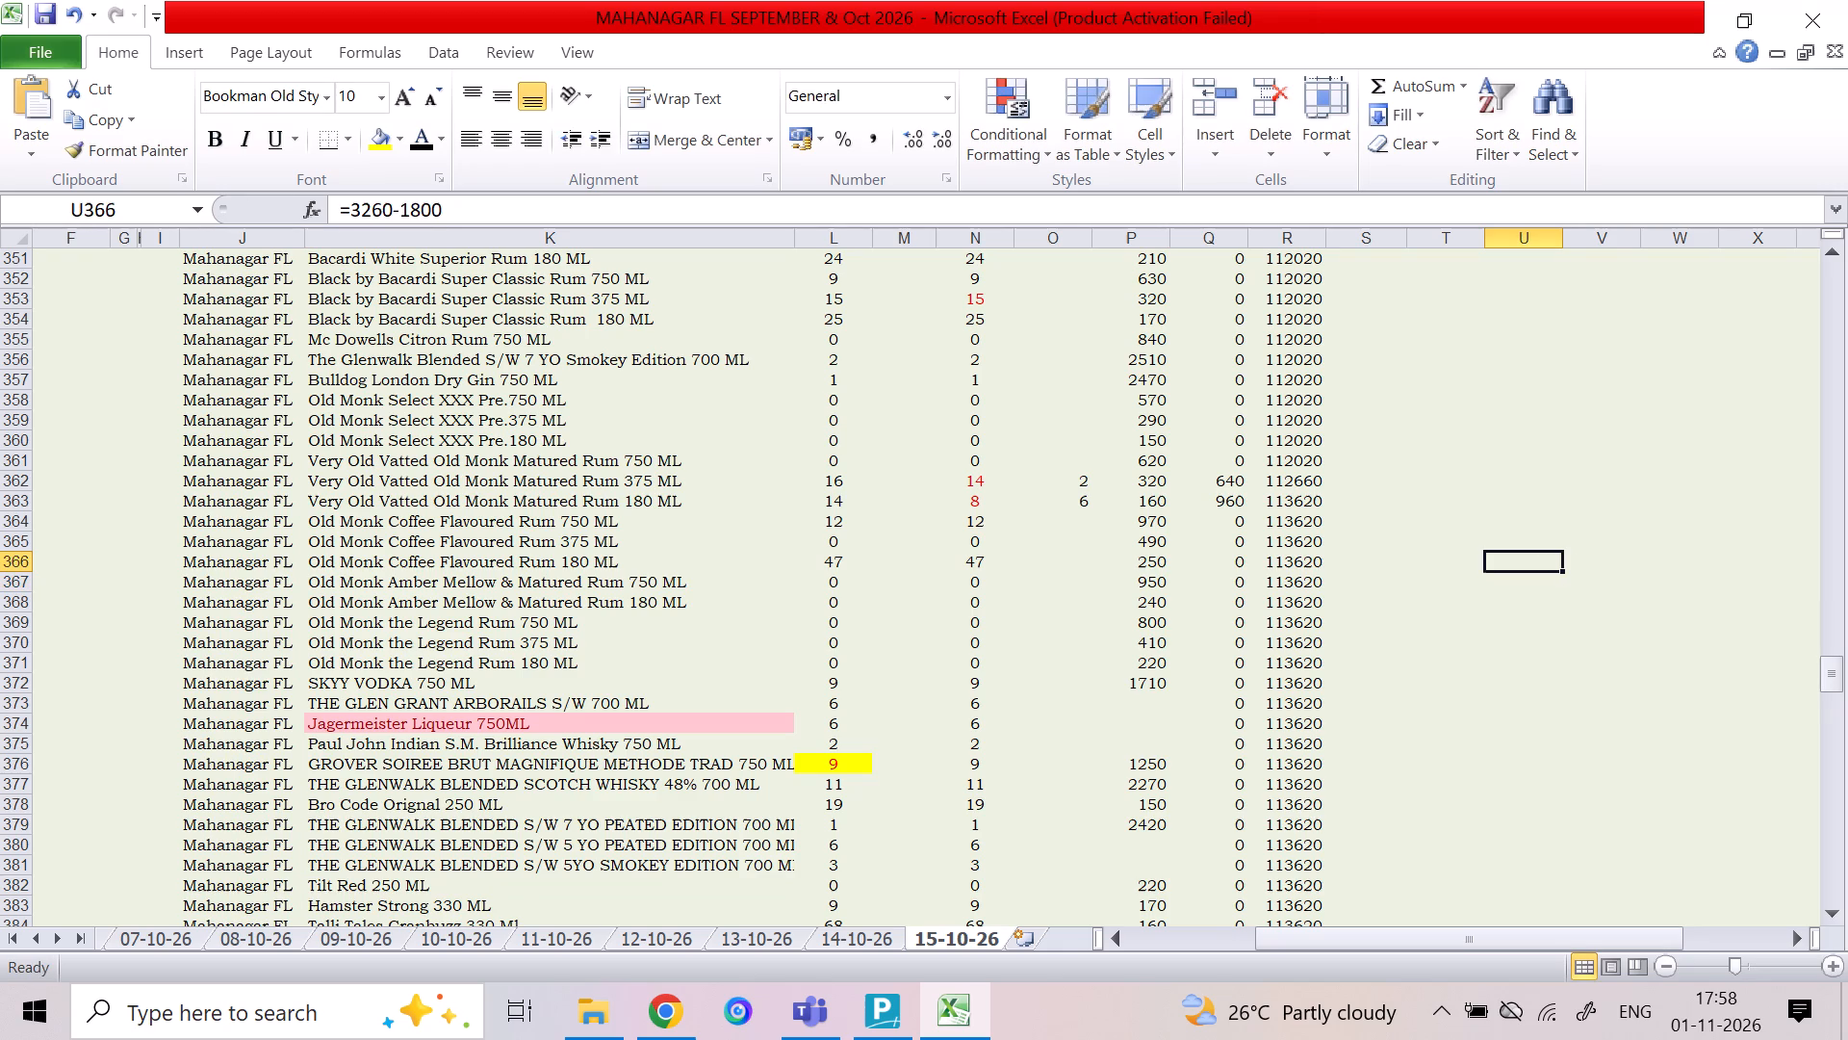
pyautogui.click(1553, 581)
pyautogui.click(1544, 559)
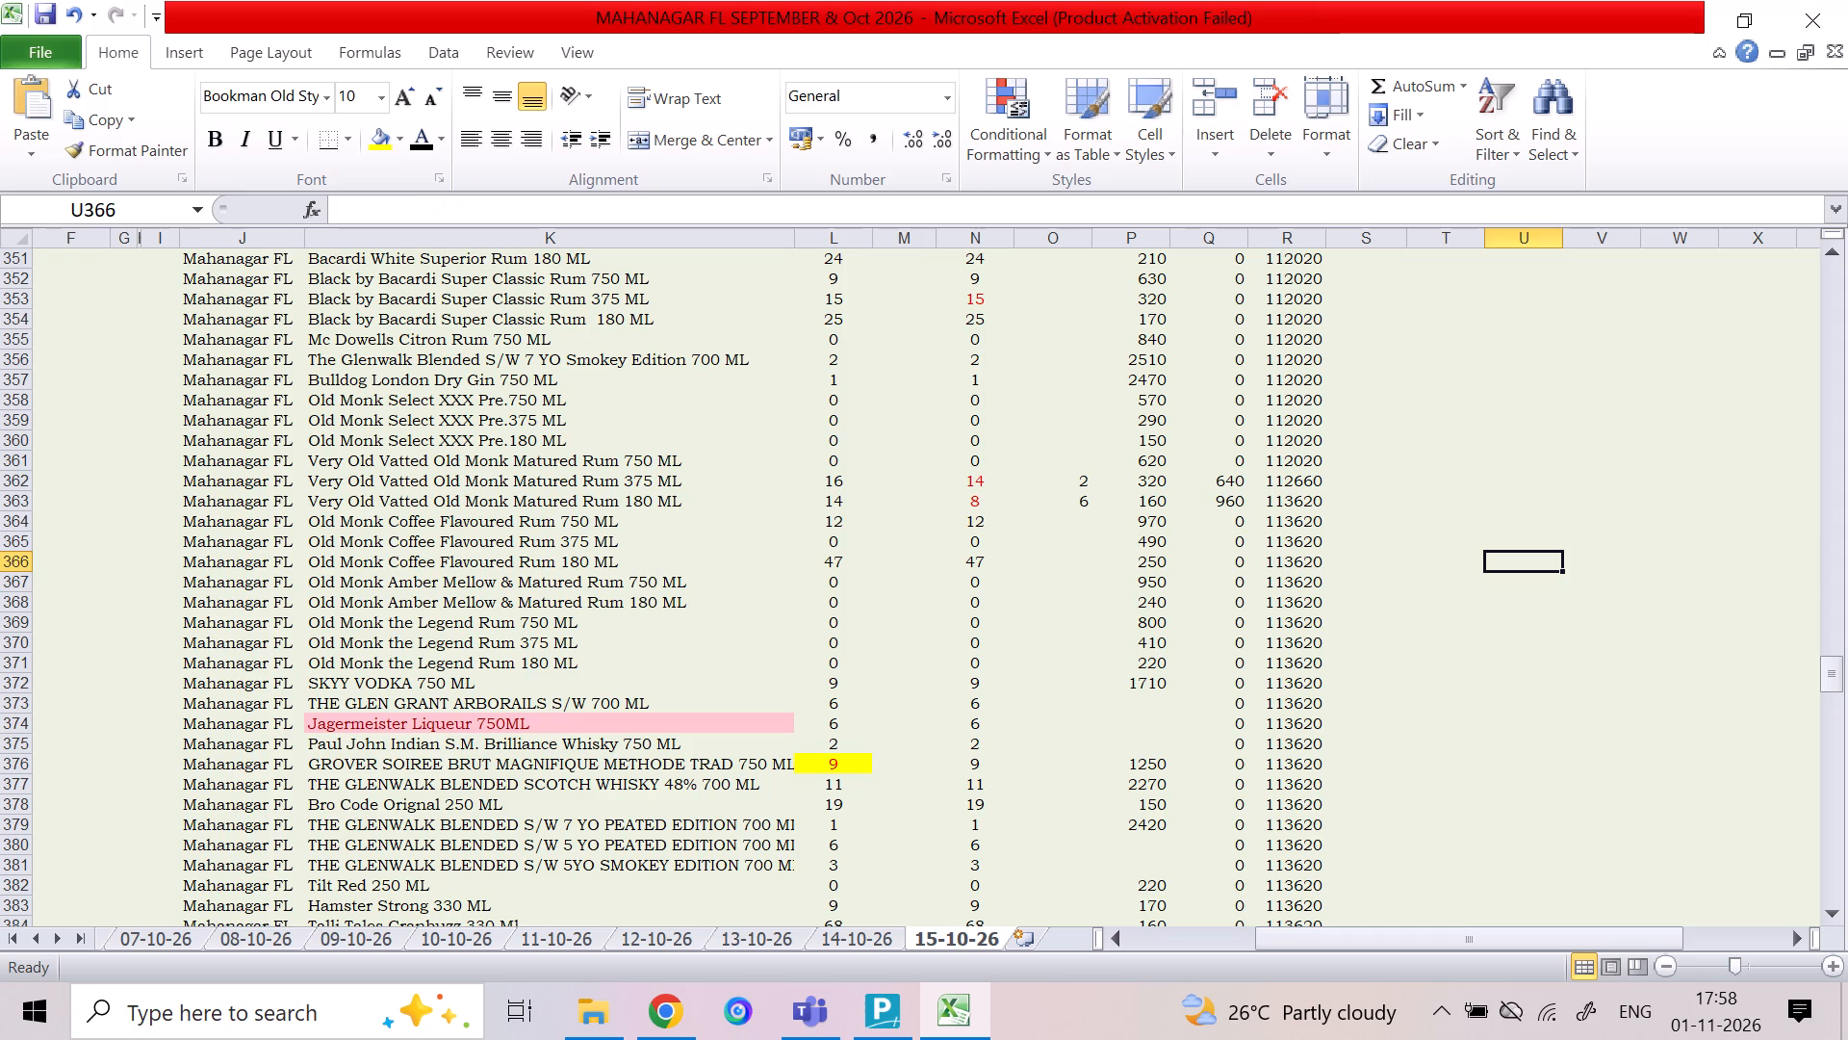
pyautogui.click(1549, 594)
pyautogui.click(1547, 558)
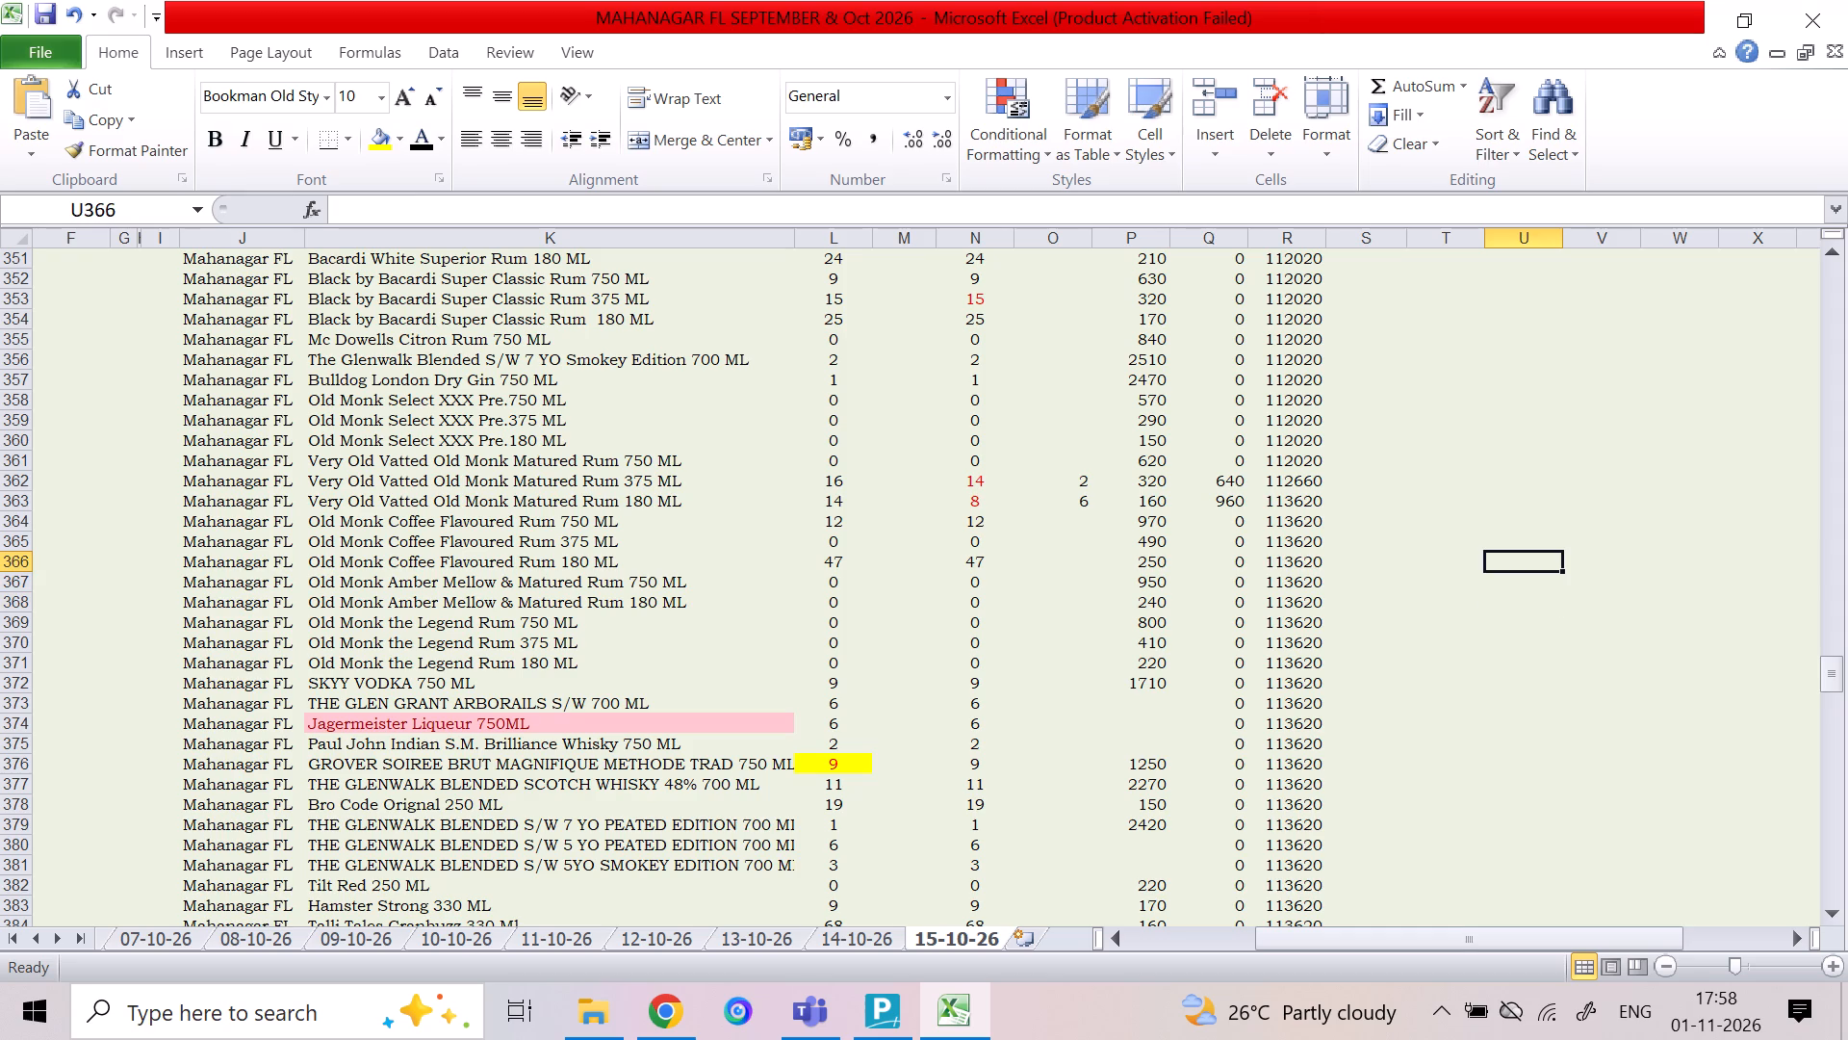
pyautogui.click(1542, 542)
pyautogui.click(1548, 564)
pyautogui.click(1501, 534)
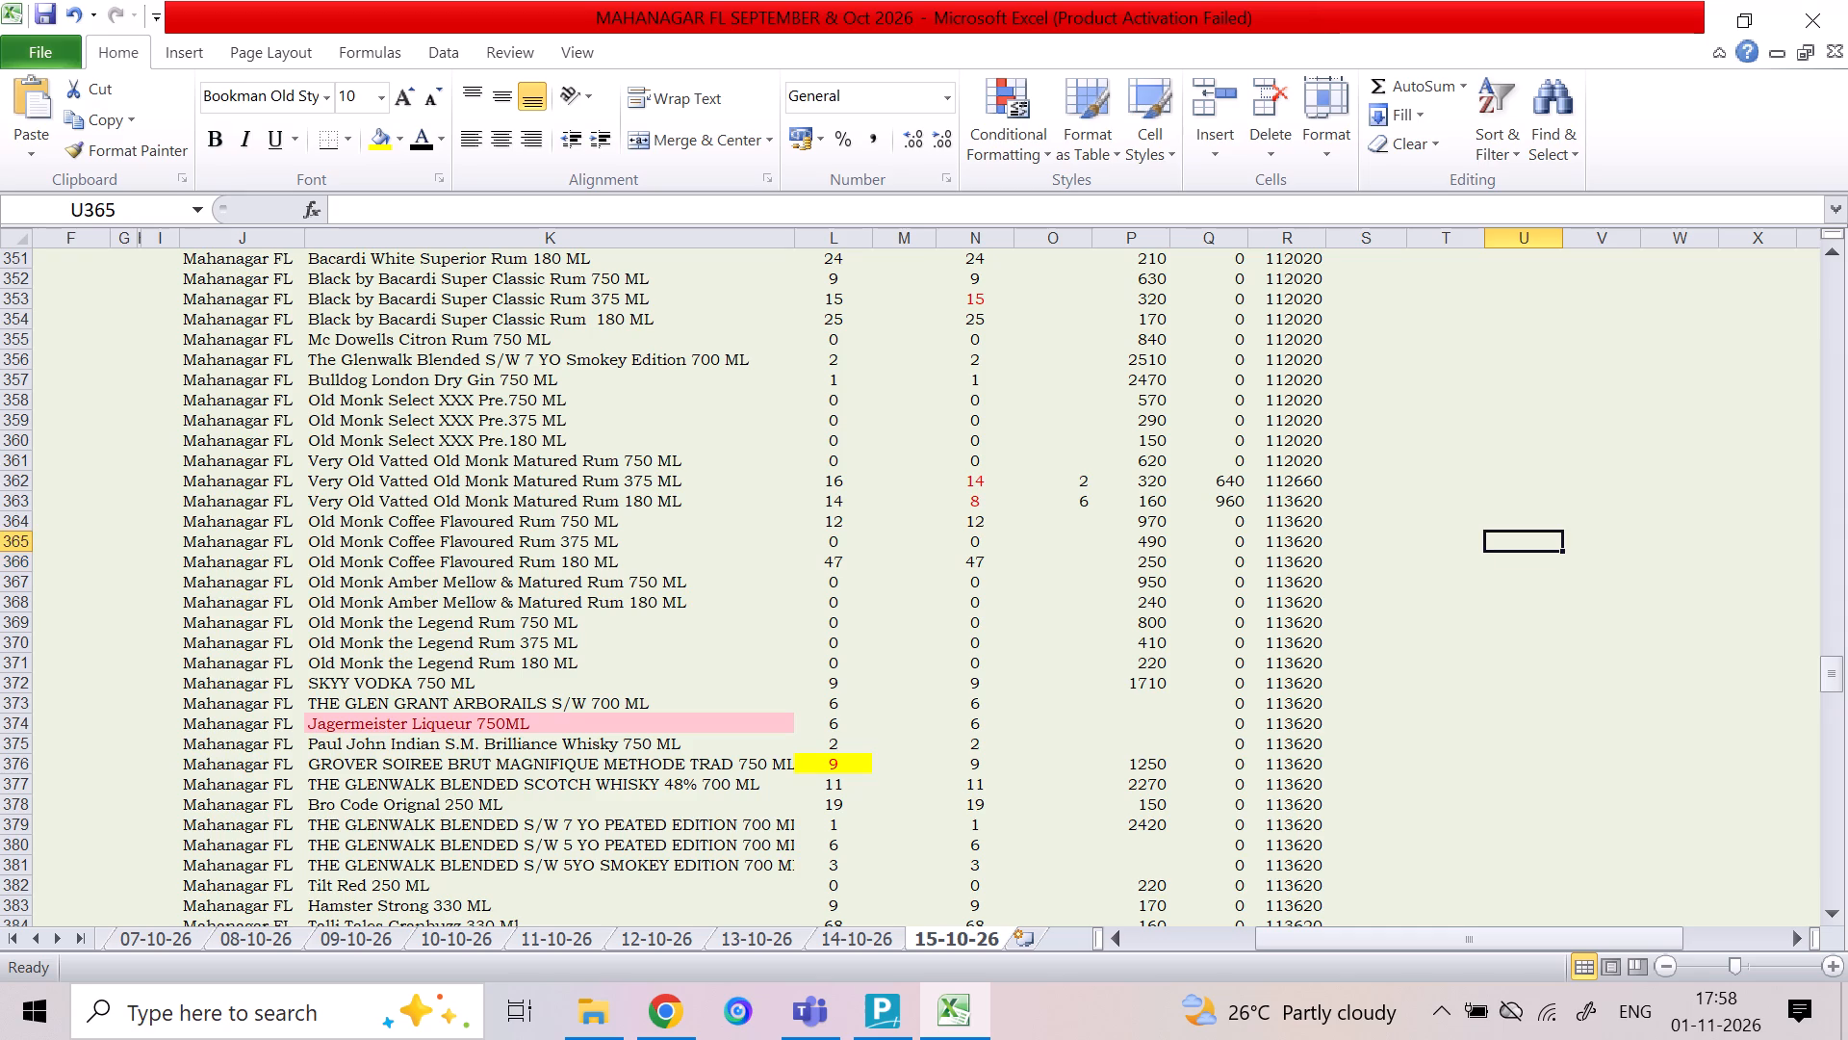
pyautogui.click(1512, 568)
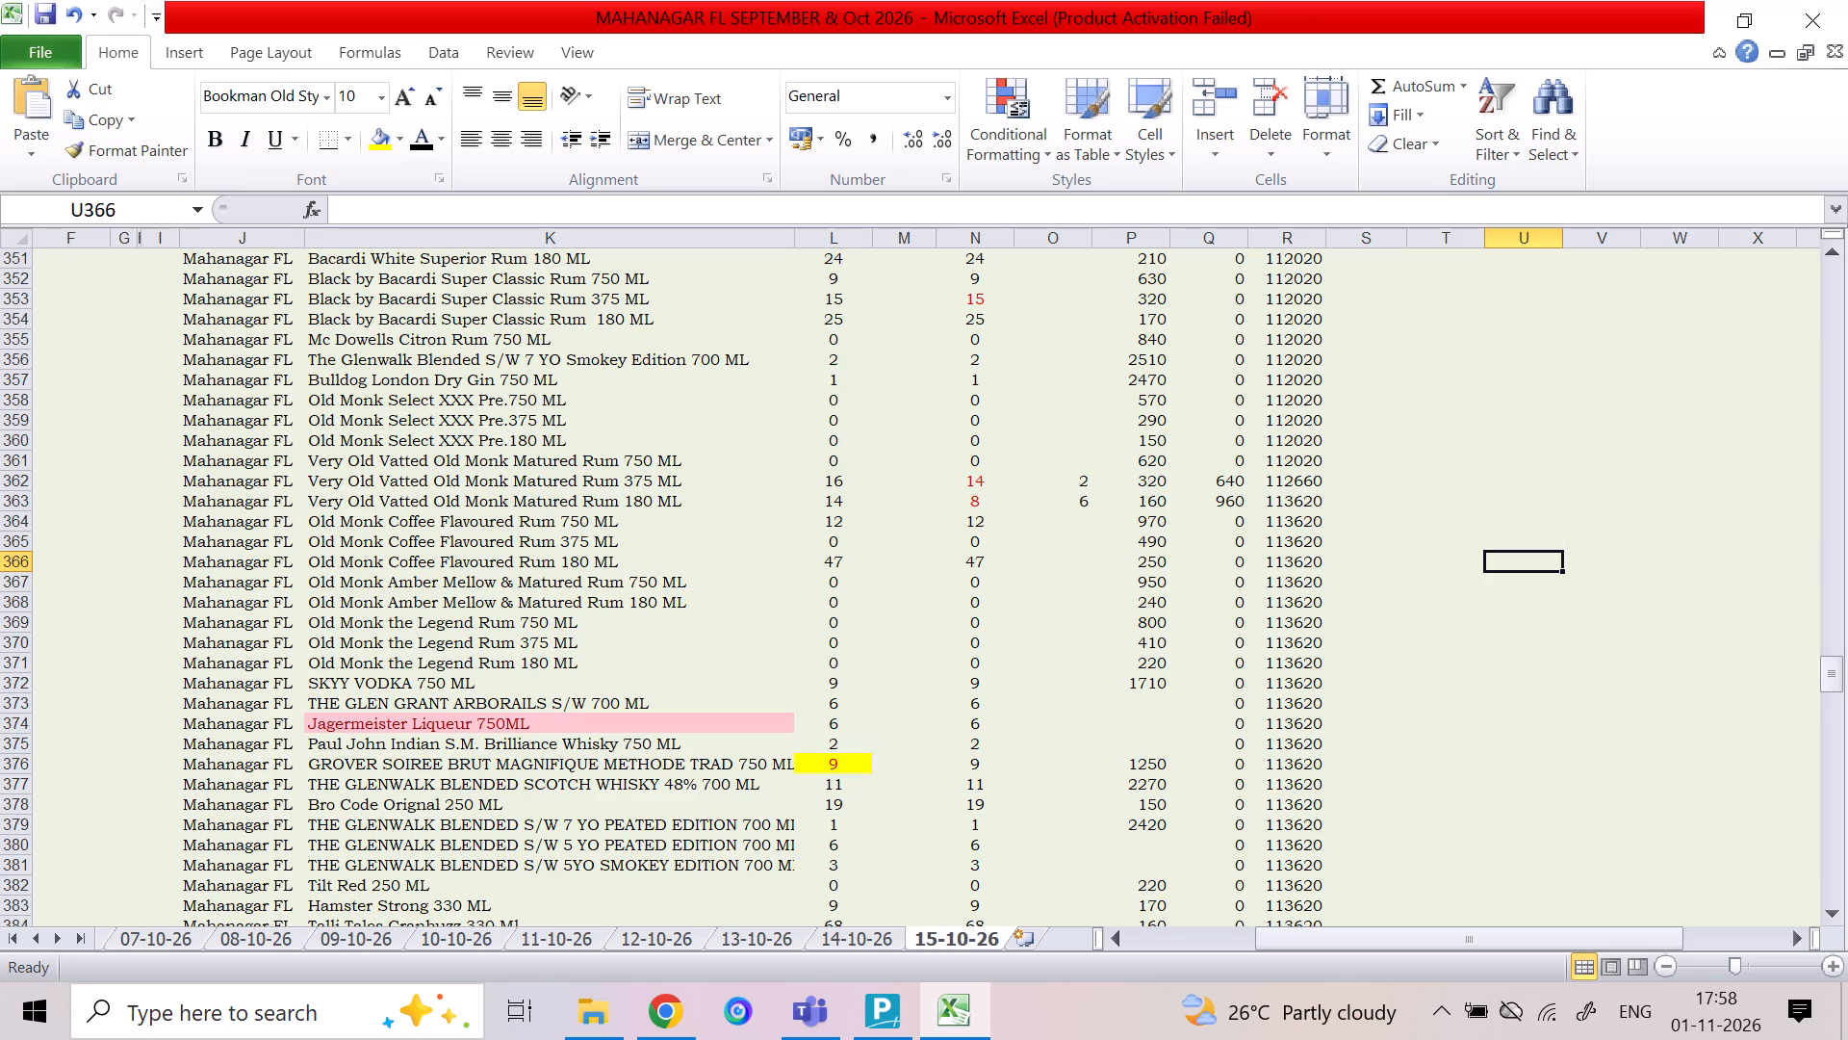
# Insert a new row above Hamster Strong 330 ML and fill it with a copy of the Tilt Red 250 ML row.
pyautogui.click(493, 903)
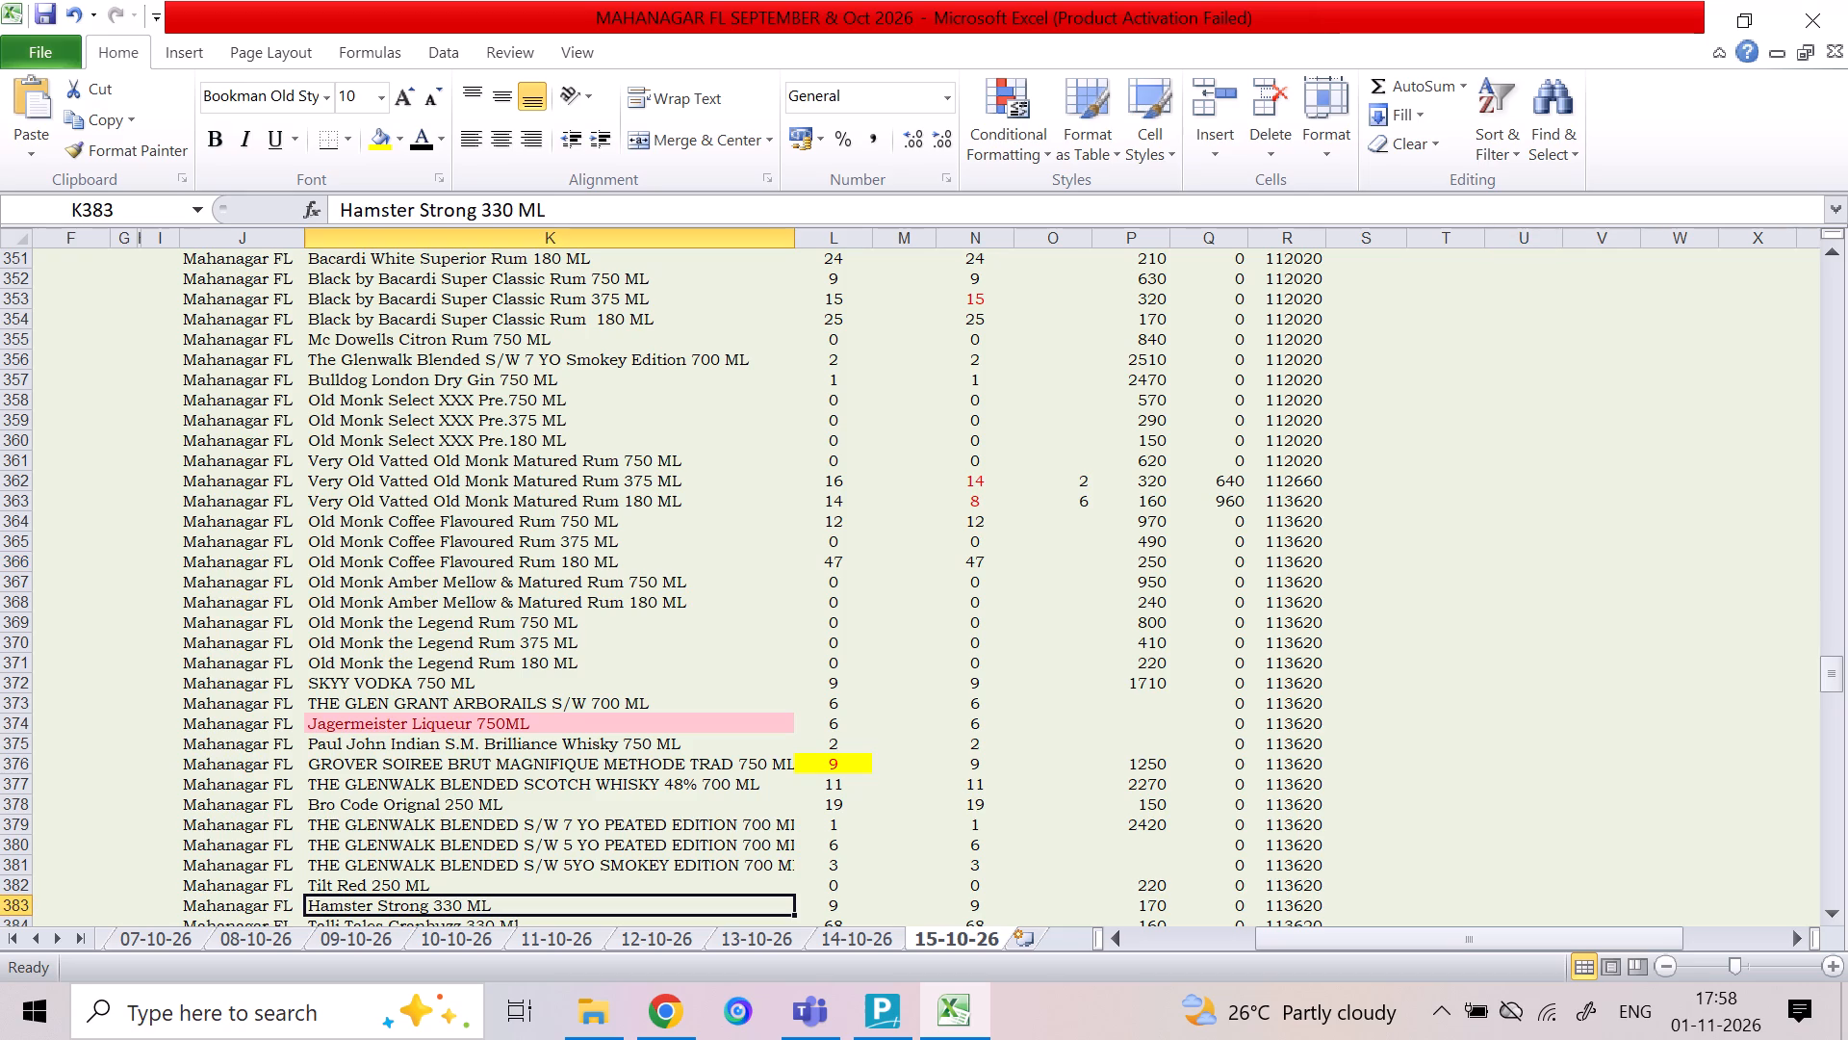
pyautogui.click(14, 887)
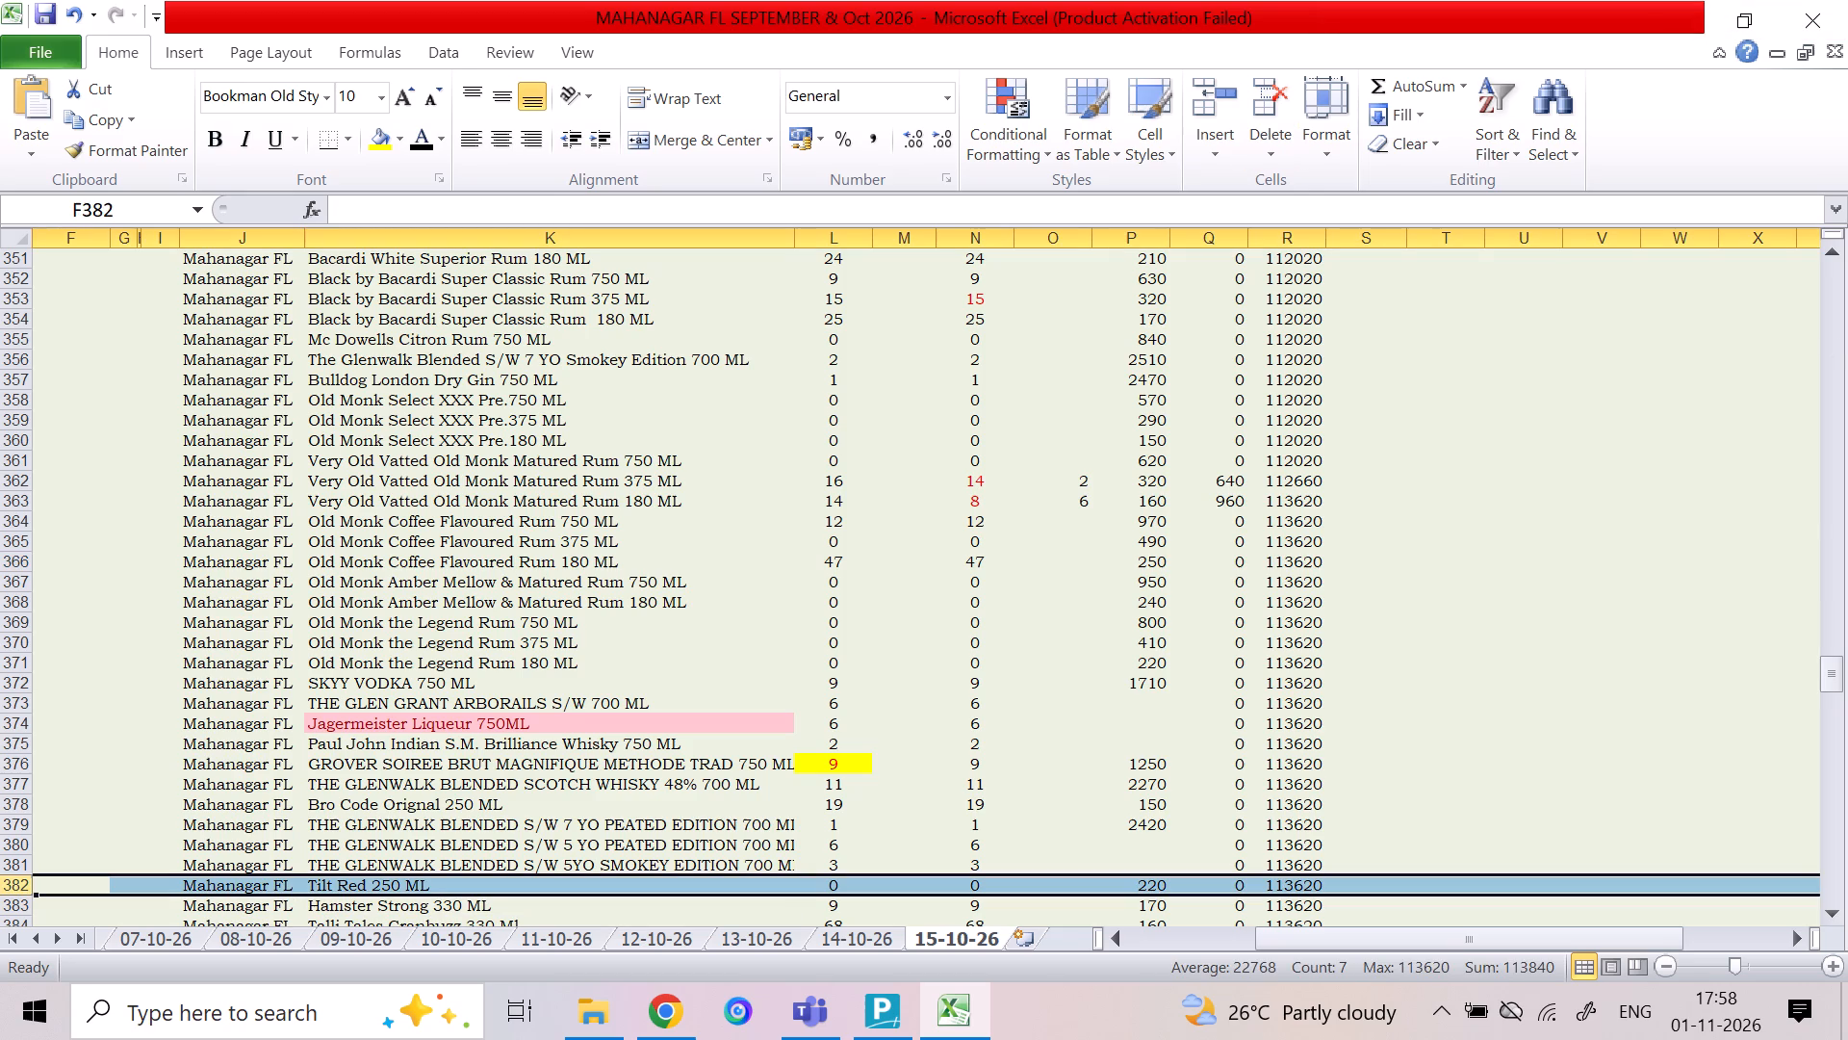
pyautogui.click(13, 908)
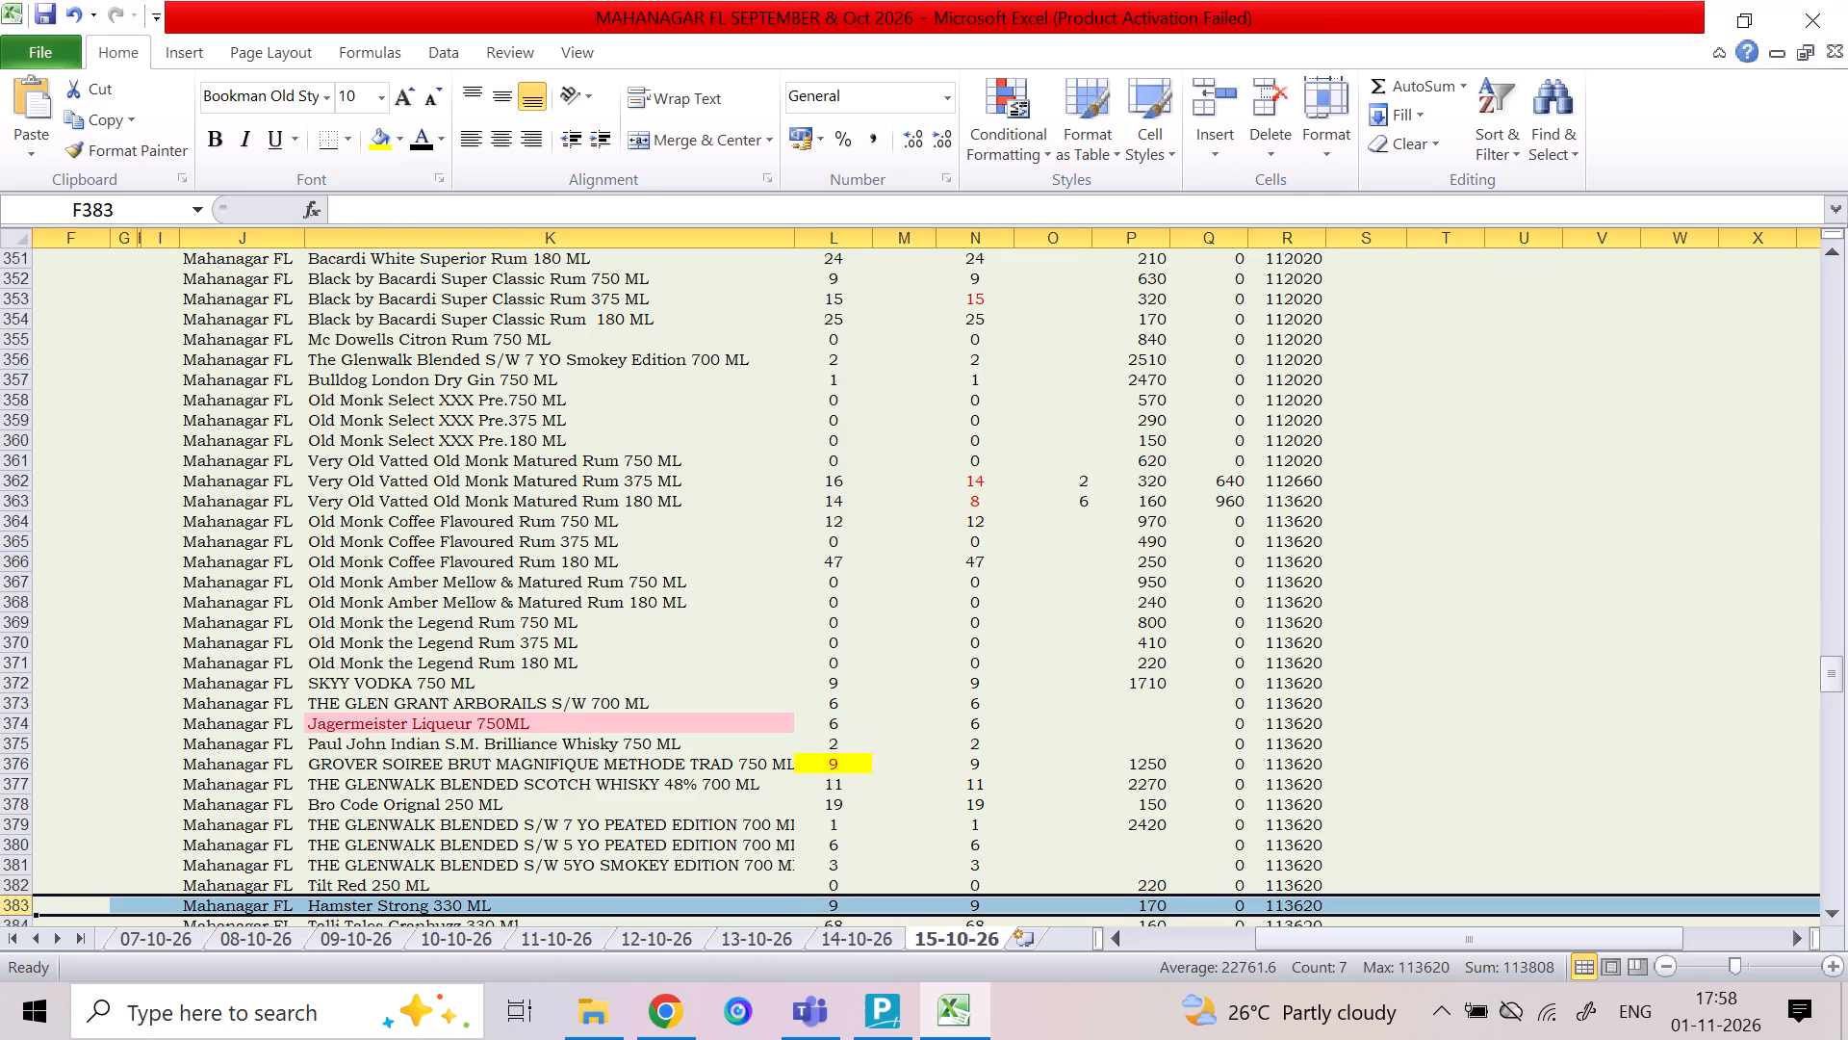
pyautogui.hotkey('ctrl', '+')
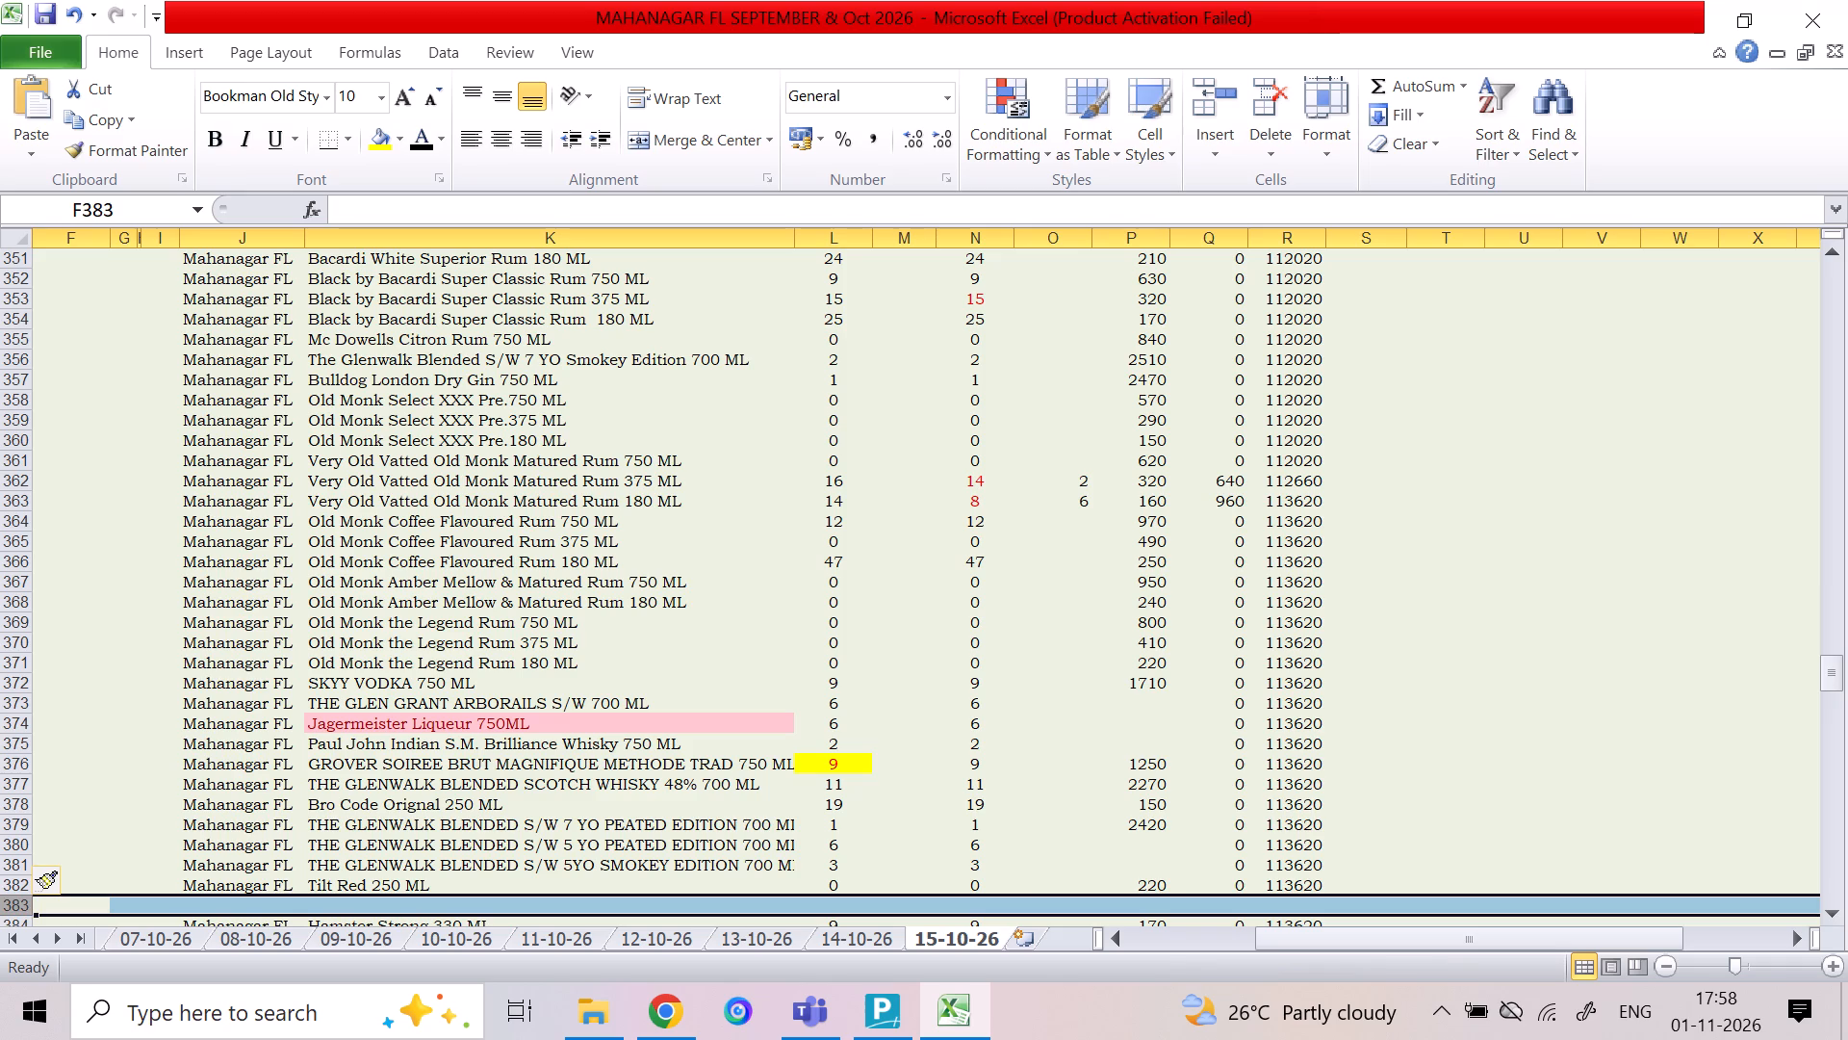
pyautogui.tripleClick(1836, 917)
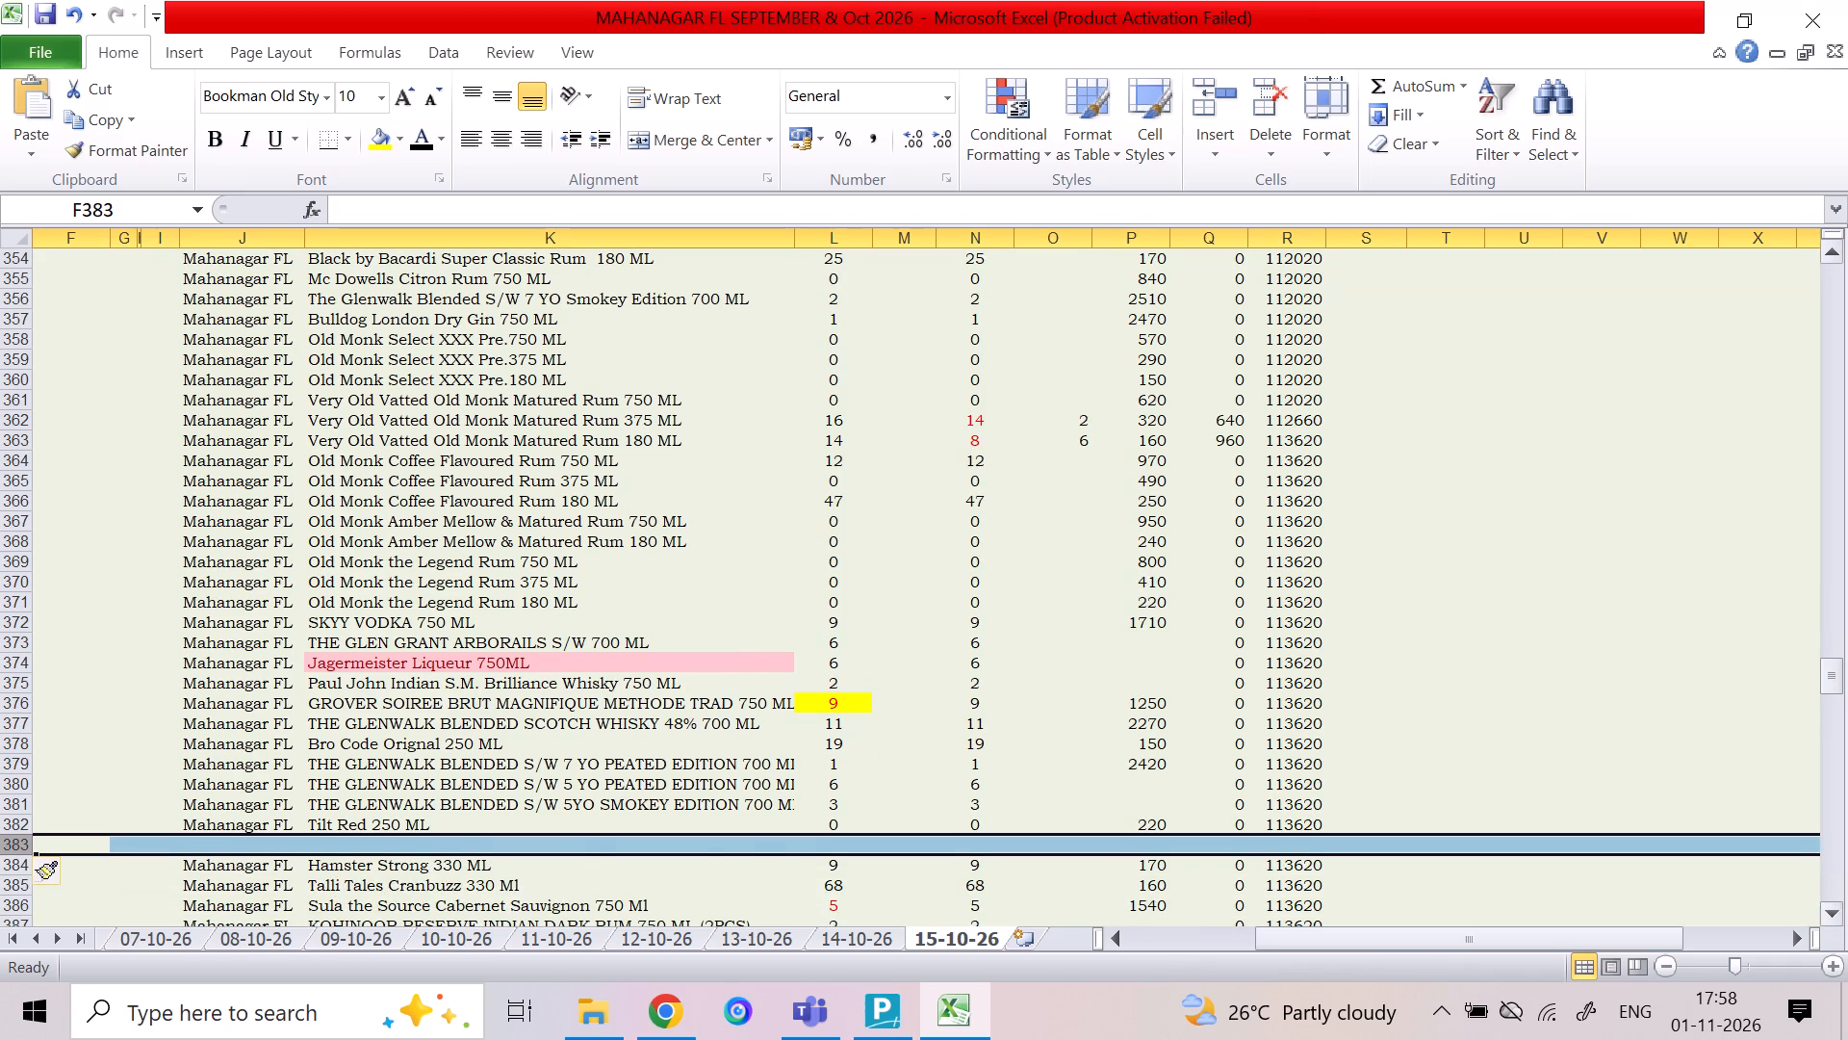
pyautogui.click(9, 821)
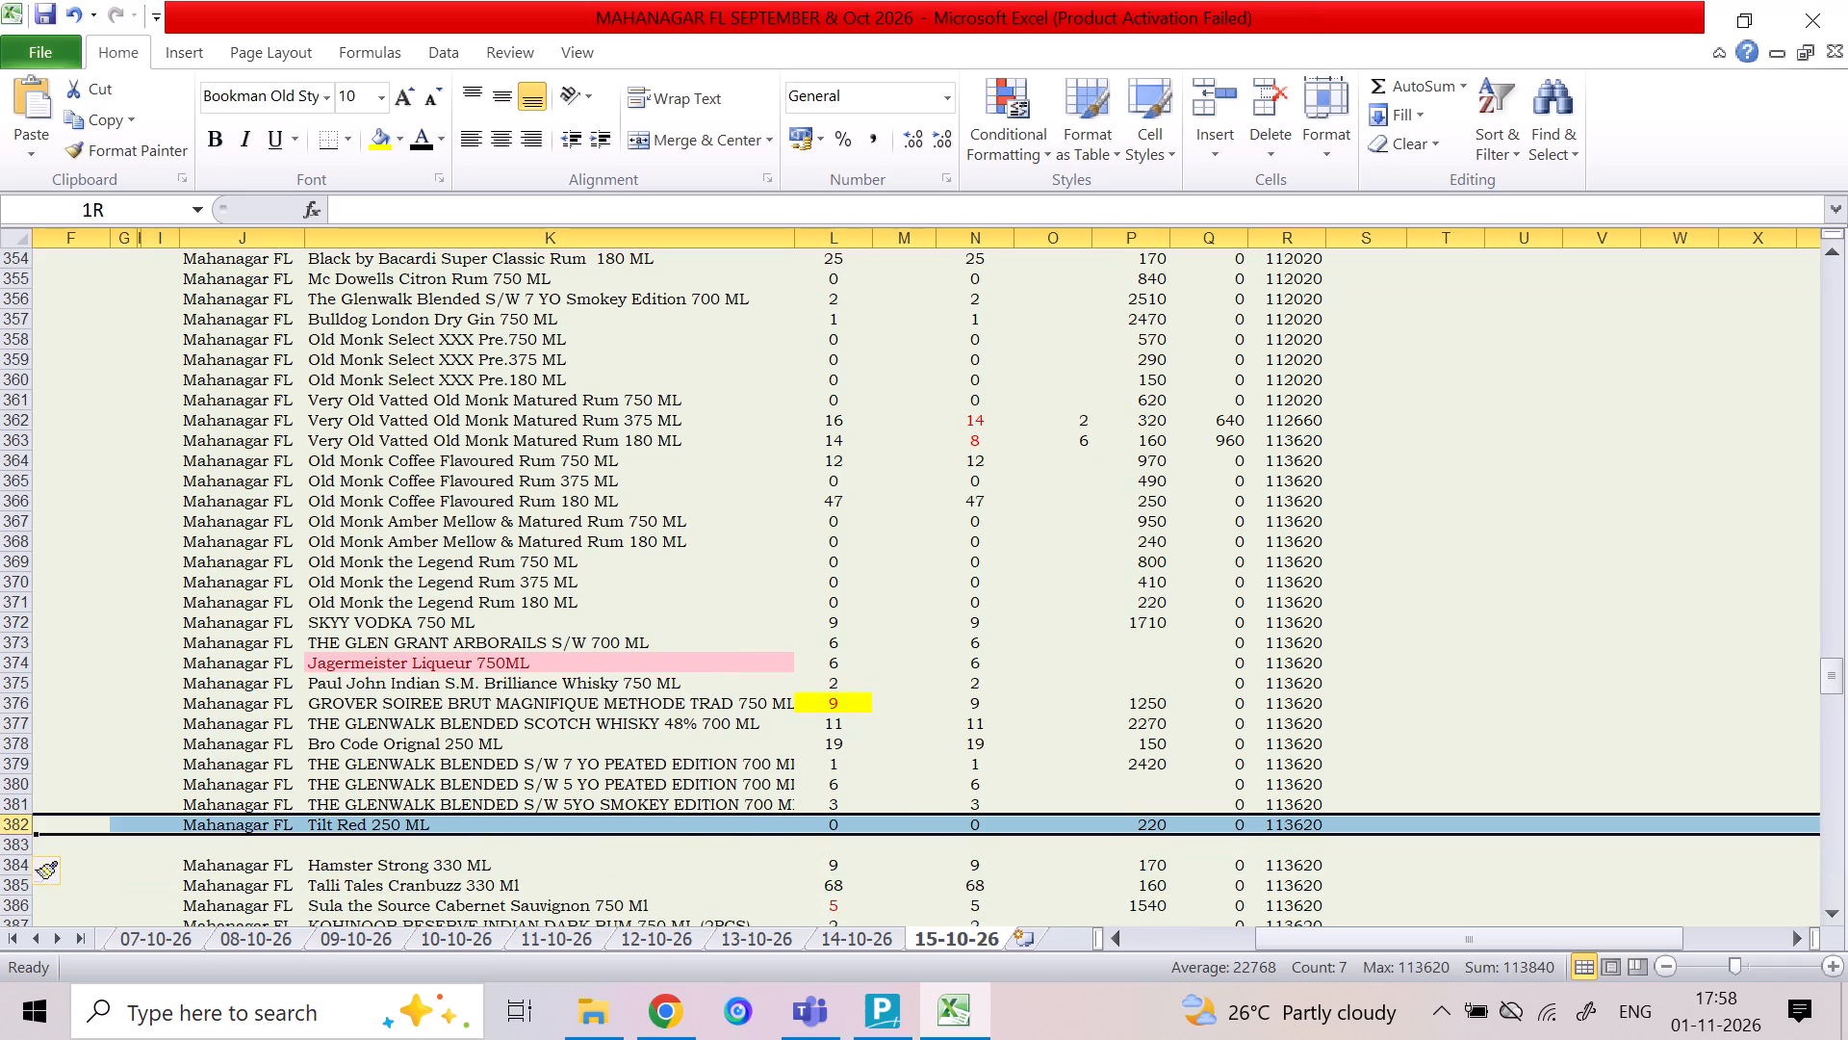
pyautogui.hotkey('ctrl', 'c')
pyautogui.click(15, 845)
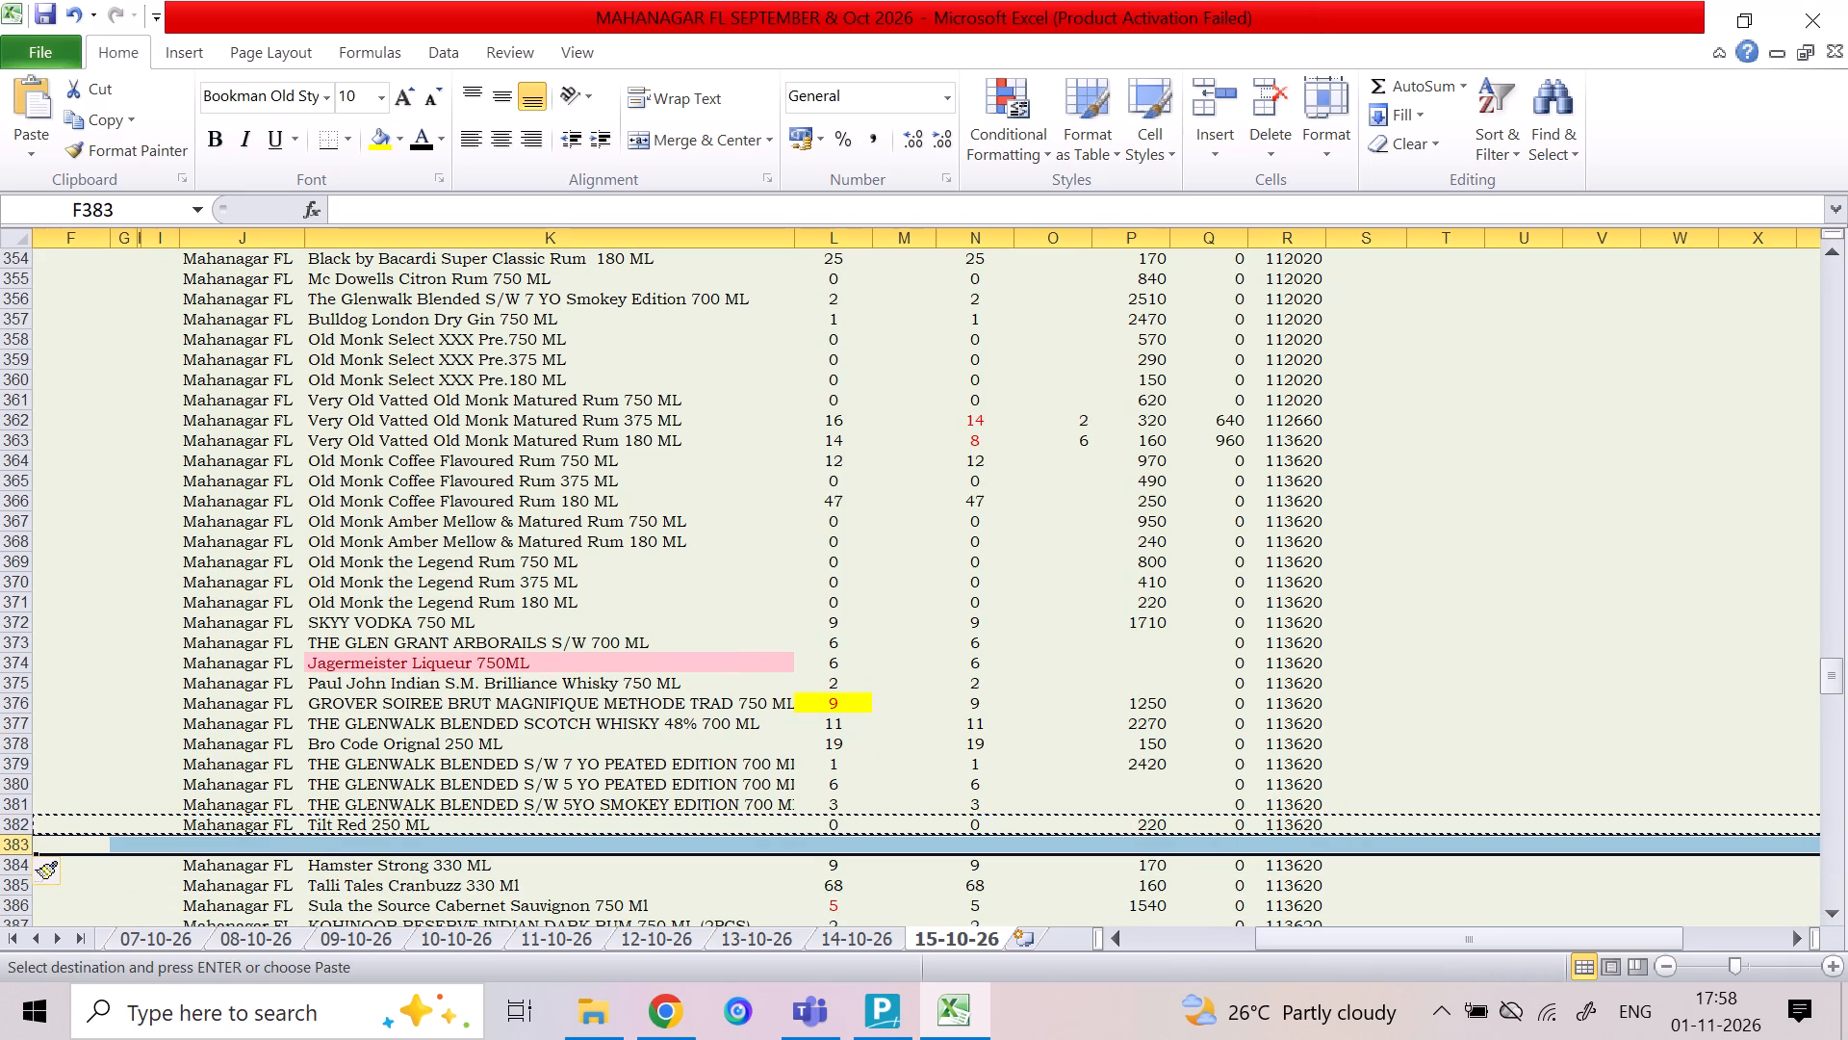
pyautogui.hotkey('ctrl', 'v')
# Rename the copied item in row 383 to SUSPENS, with inward quantity 2 and rate 0.
pyautogui.click(333, 838)
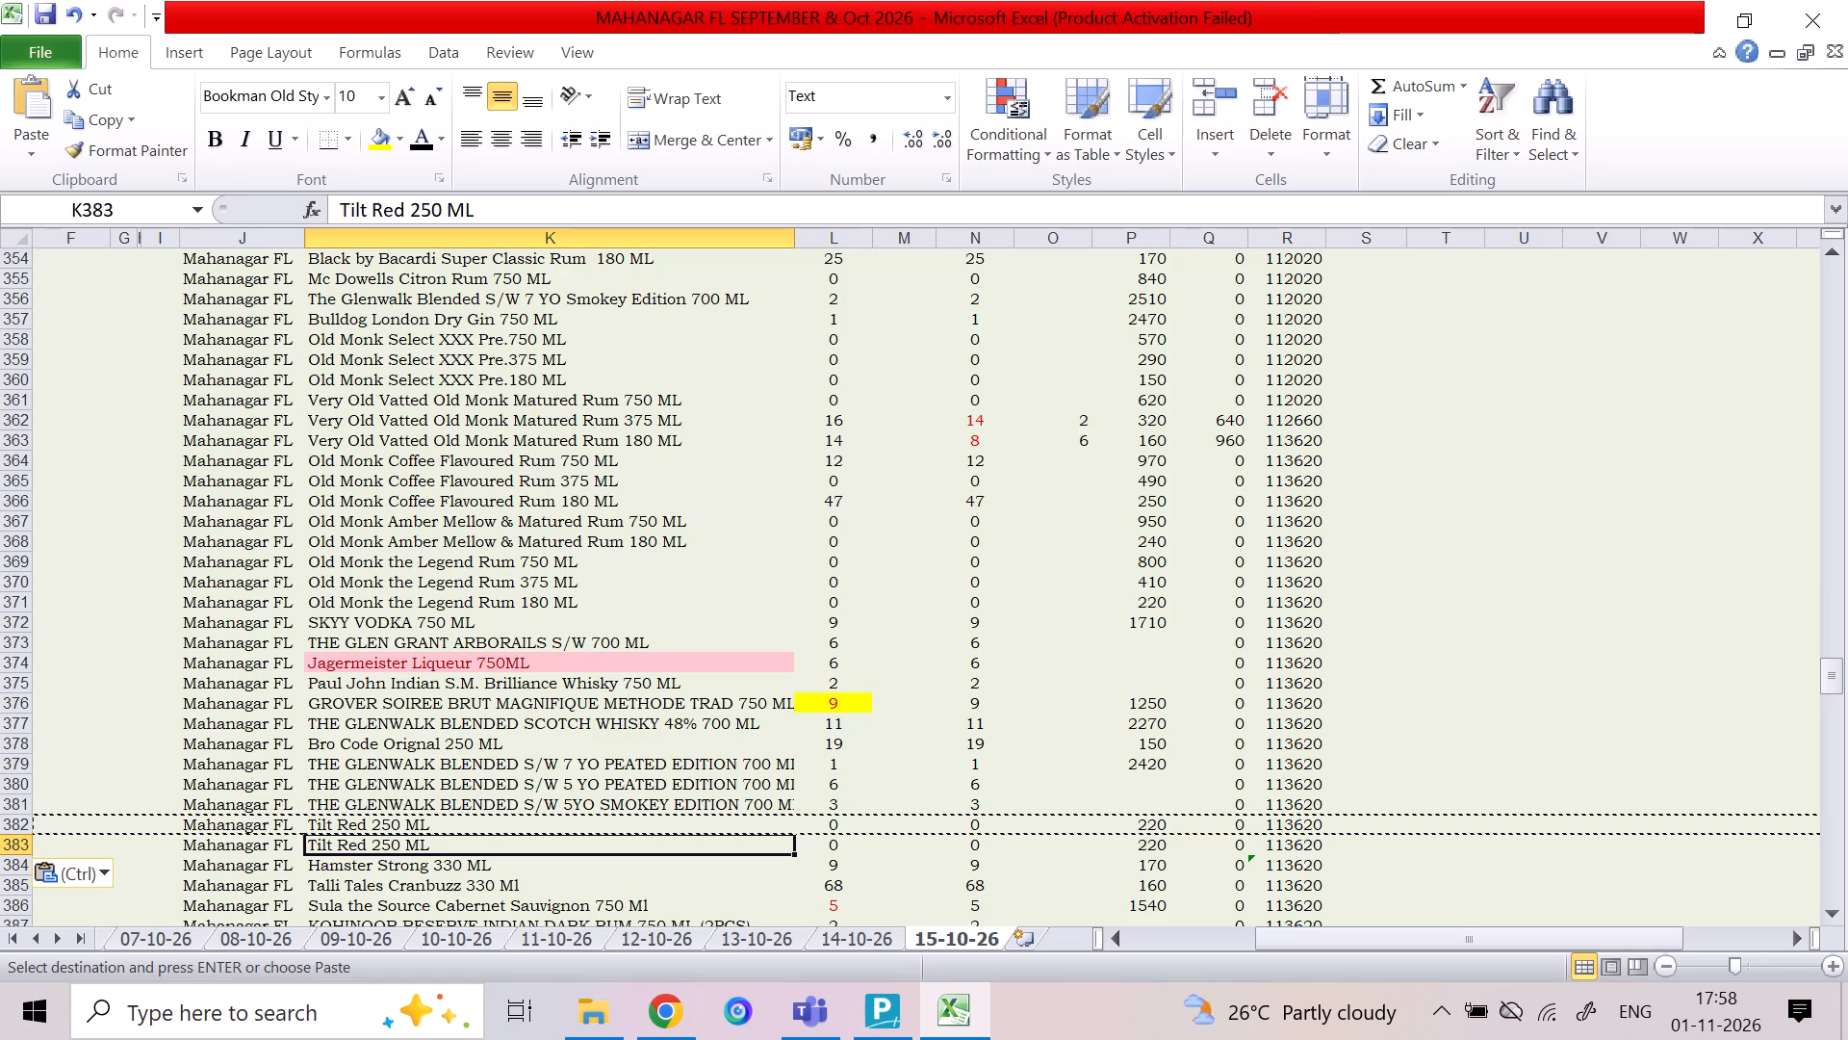
pyautogui.write('SUSPEN')
pyautogui.press('s')
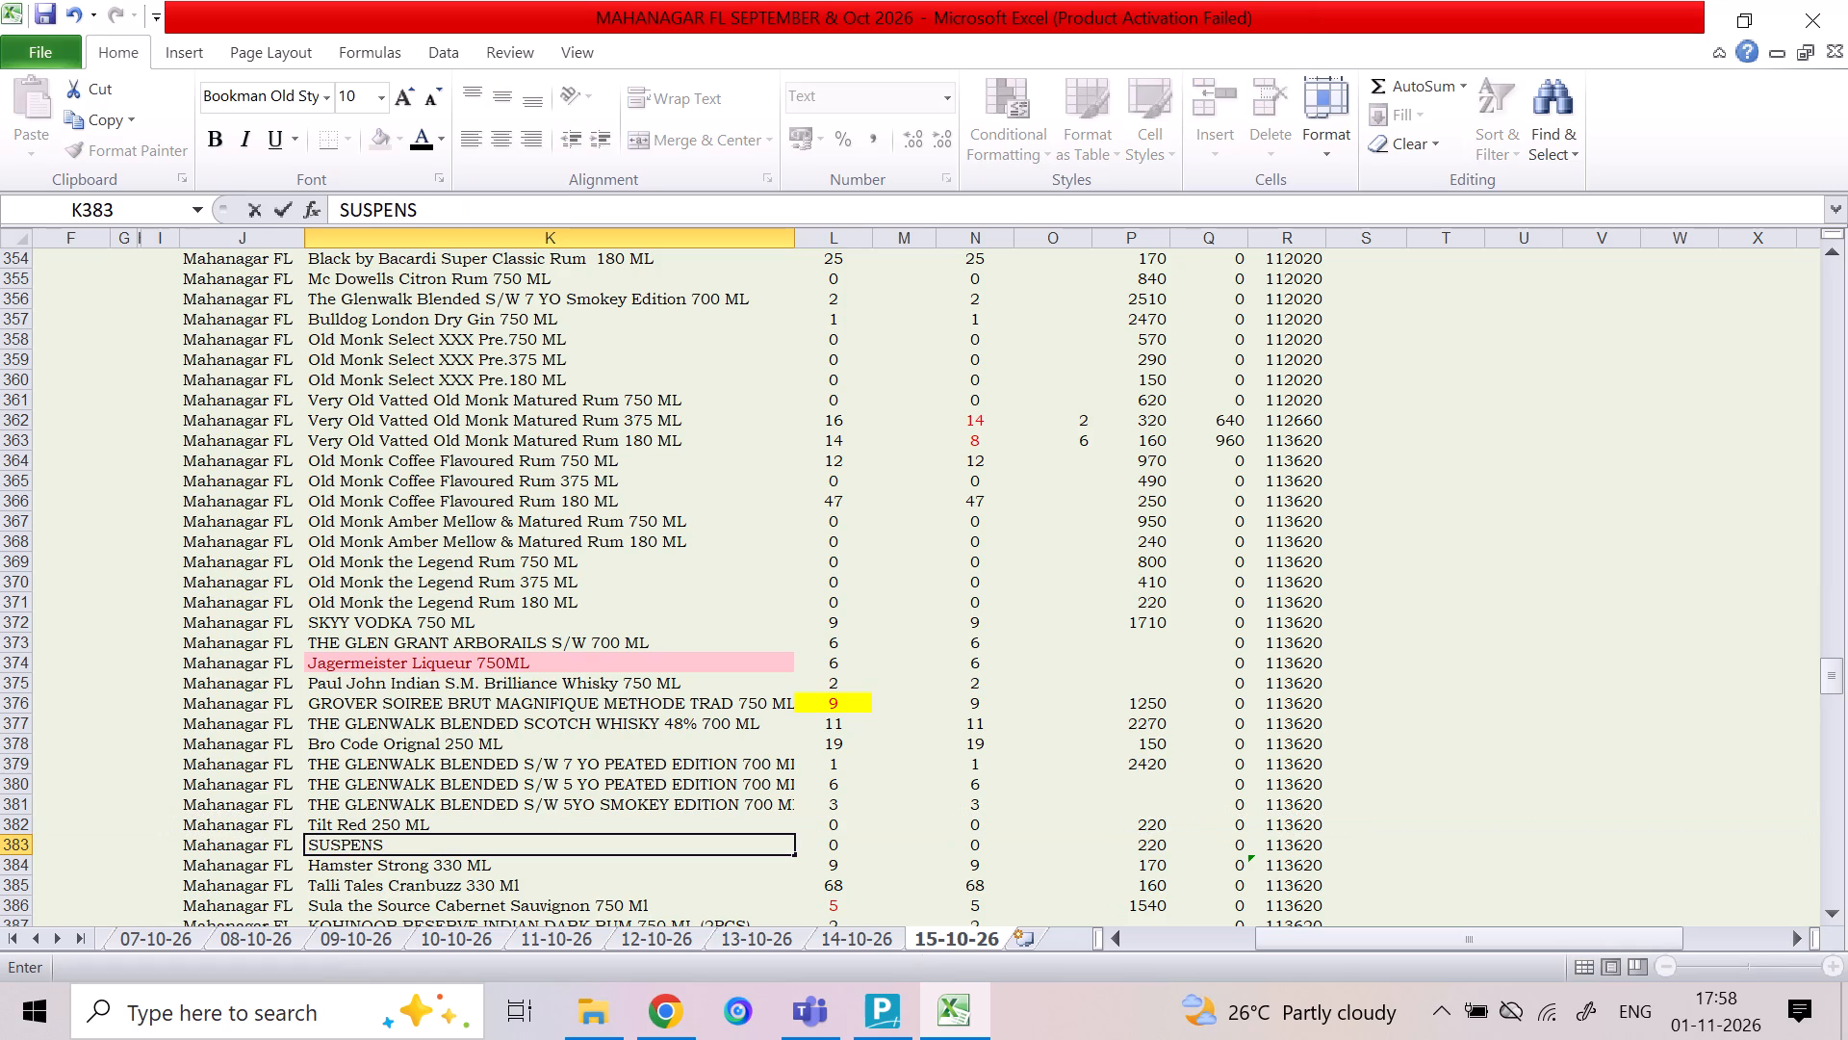
pyautogui.click(927, 850)
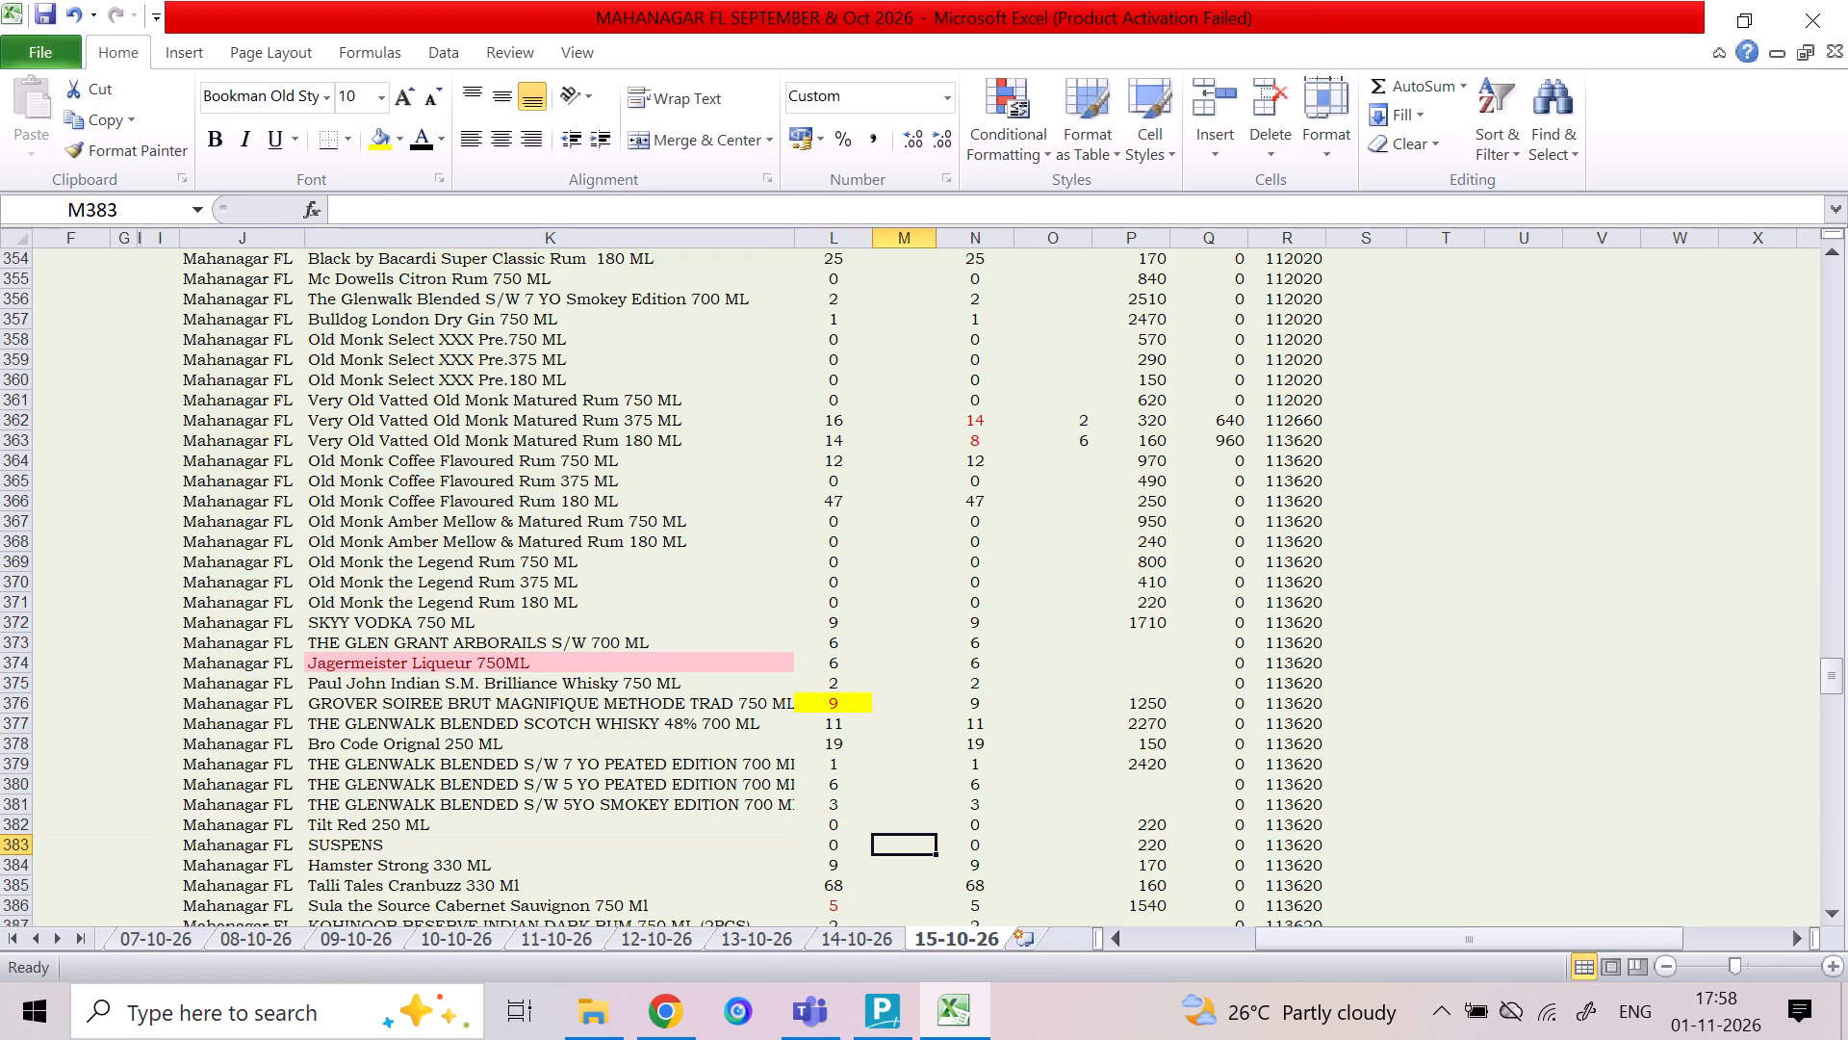
pyautogui.press('2')
pyautogui.press('Right')
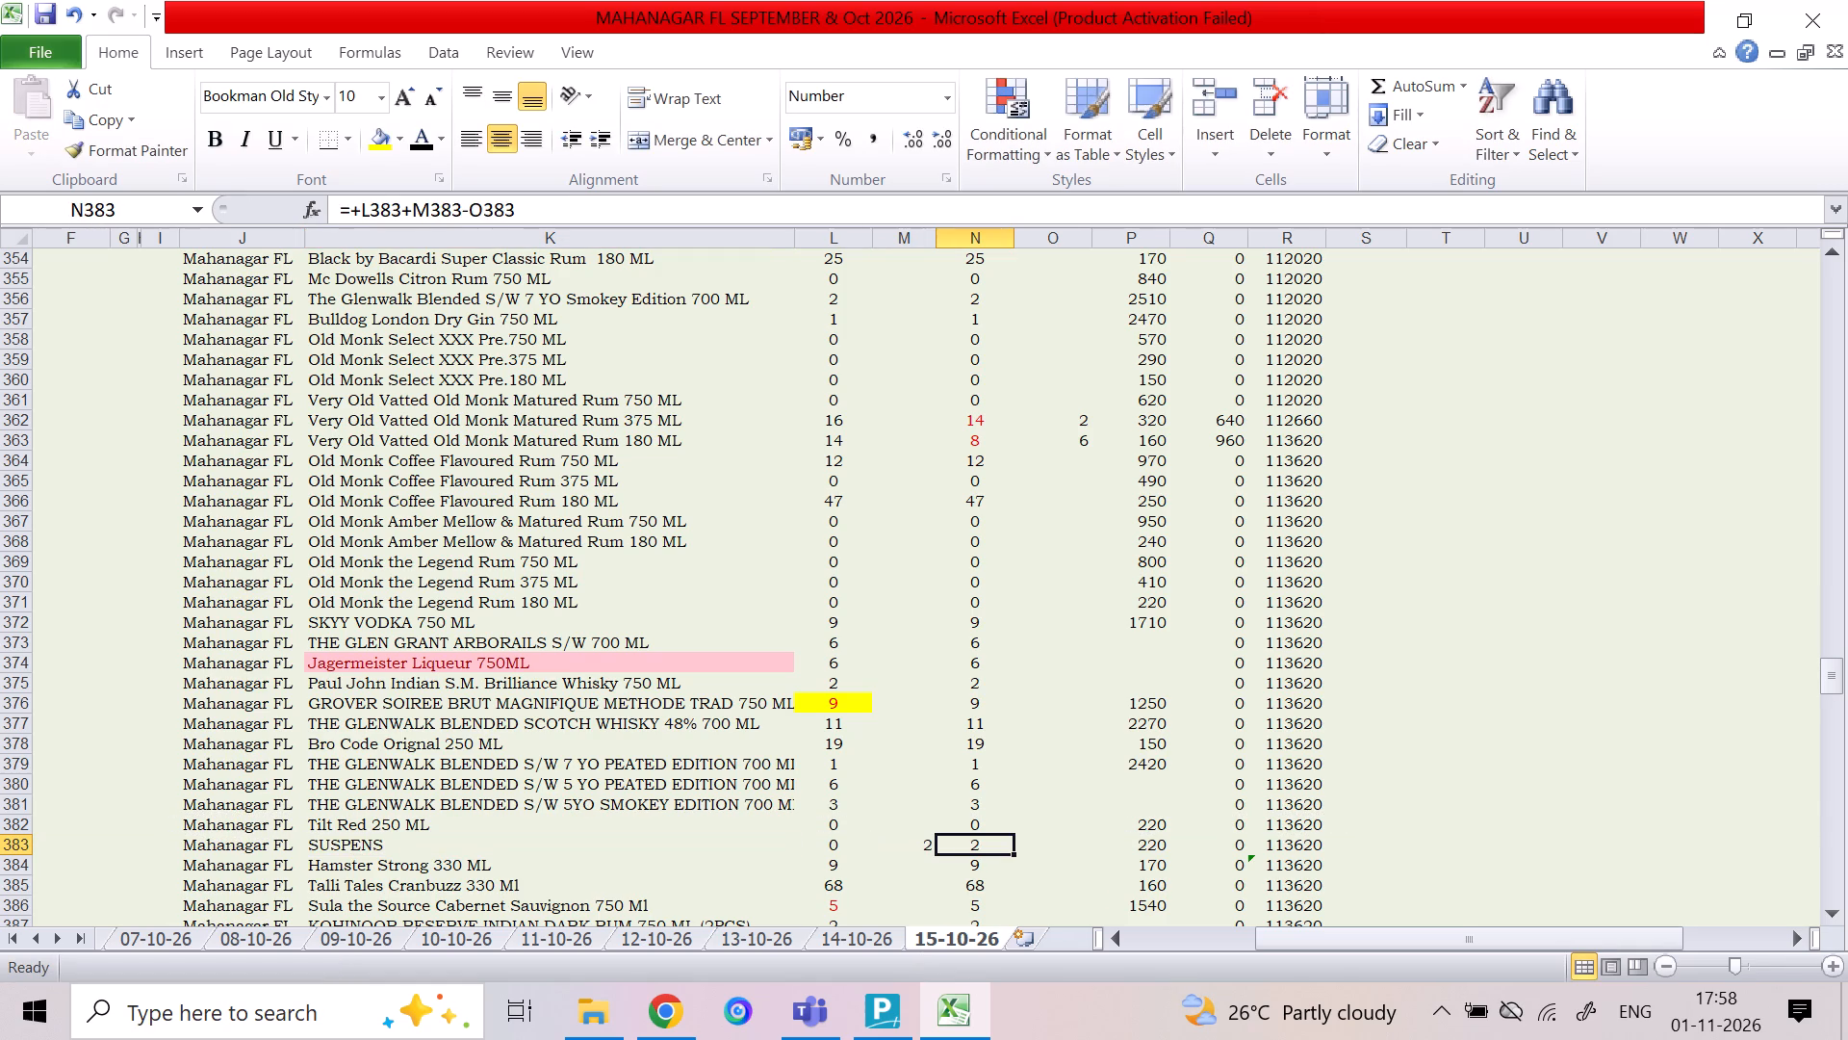
pyautogui.press('Right')
pyautogui.press('Right')
pyautogui.press('0')
pyautogui.press('Return')
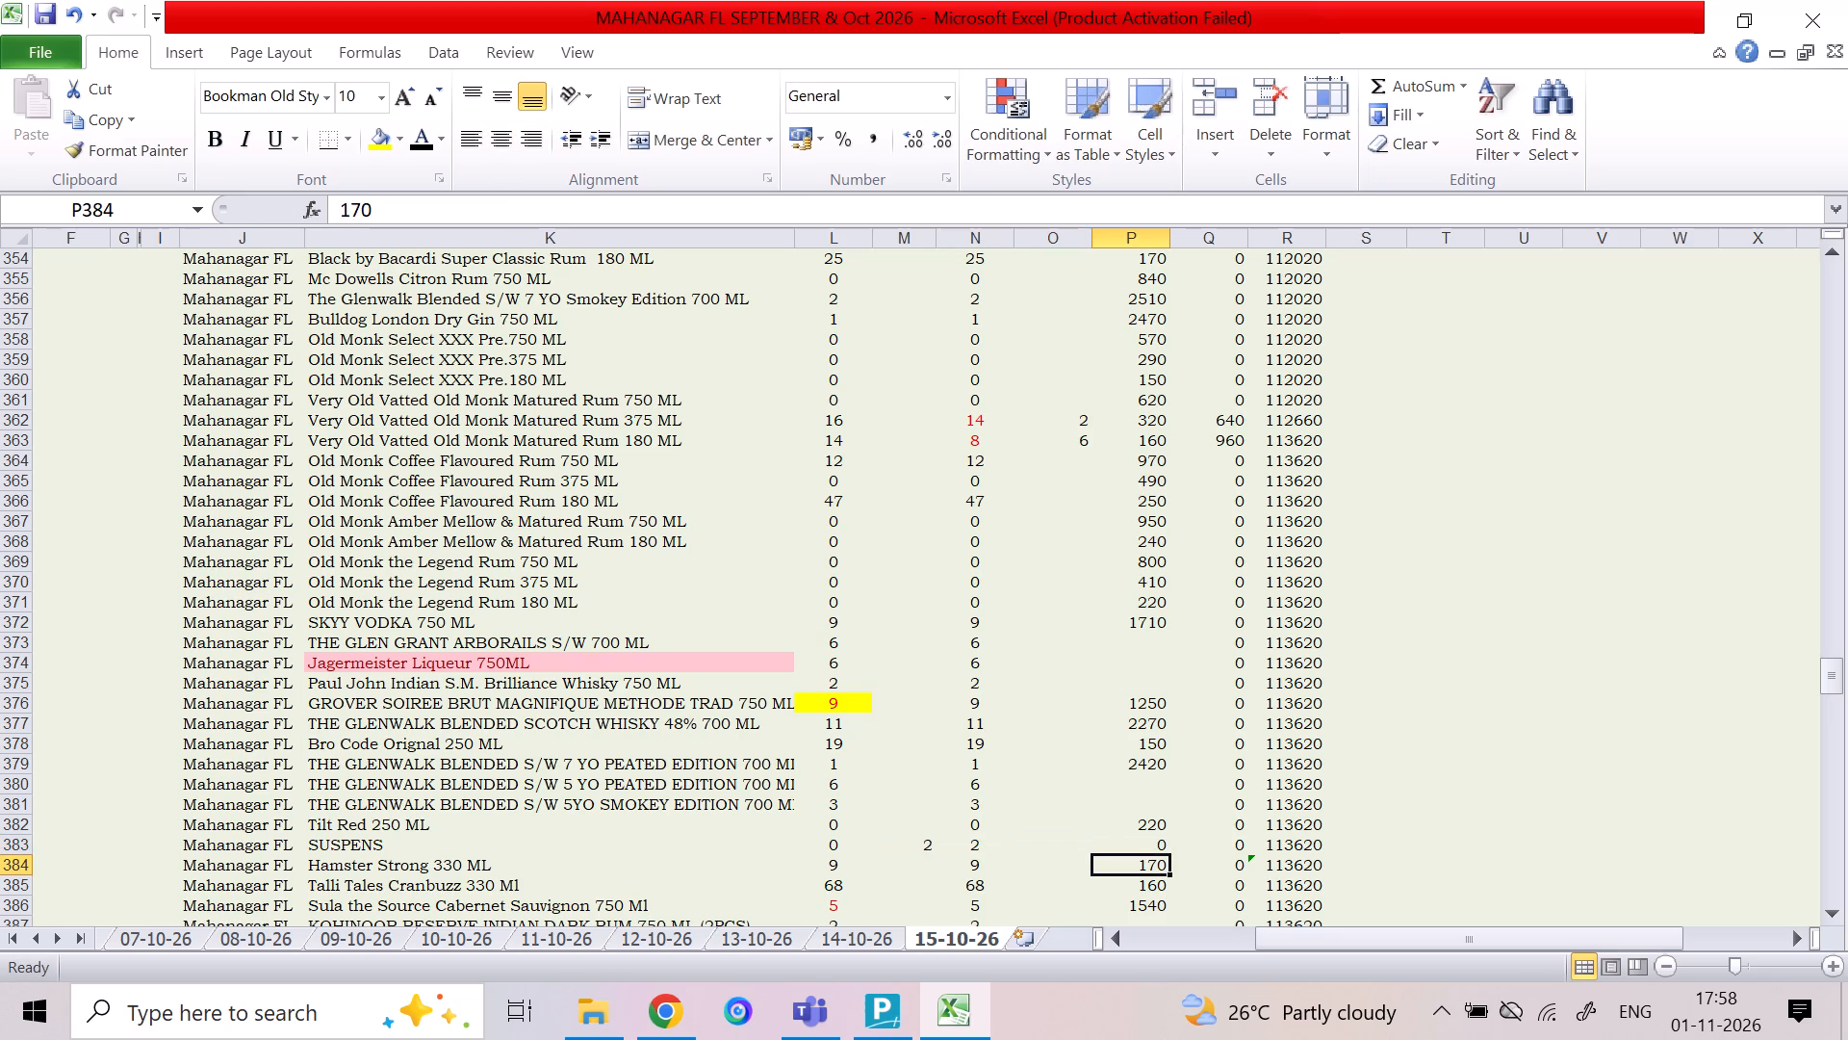
# Fill the running-total formula in R382 down through R386, past the SUSPENS row, and save the workbook.
pyautogui.click(1302, 831)
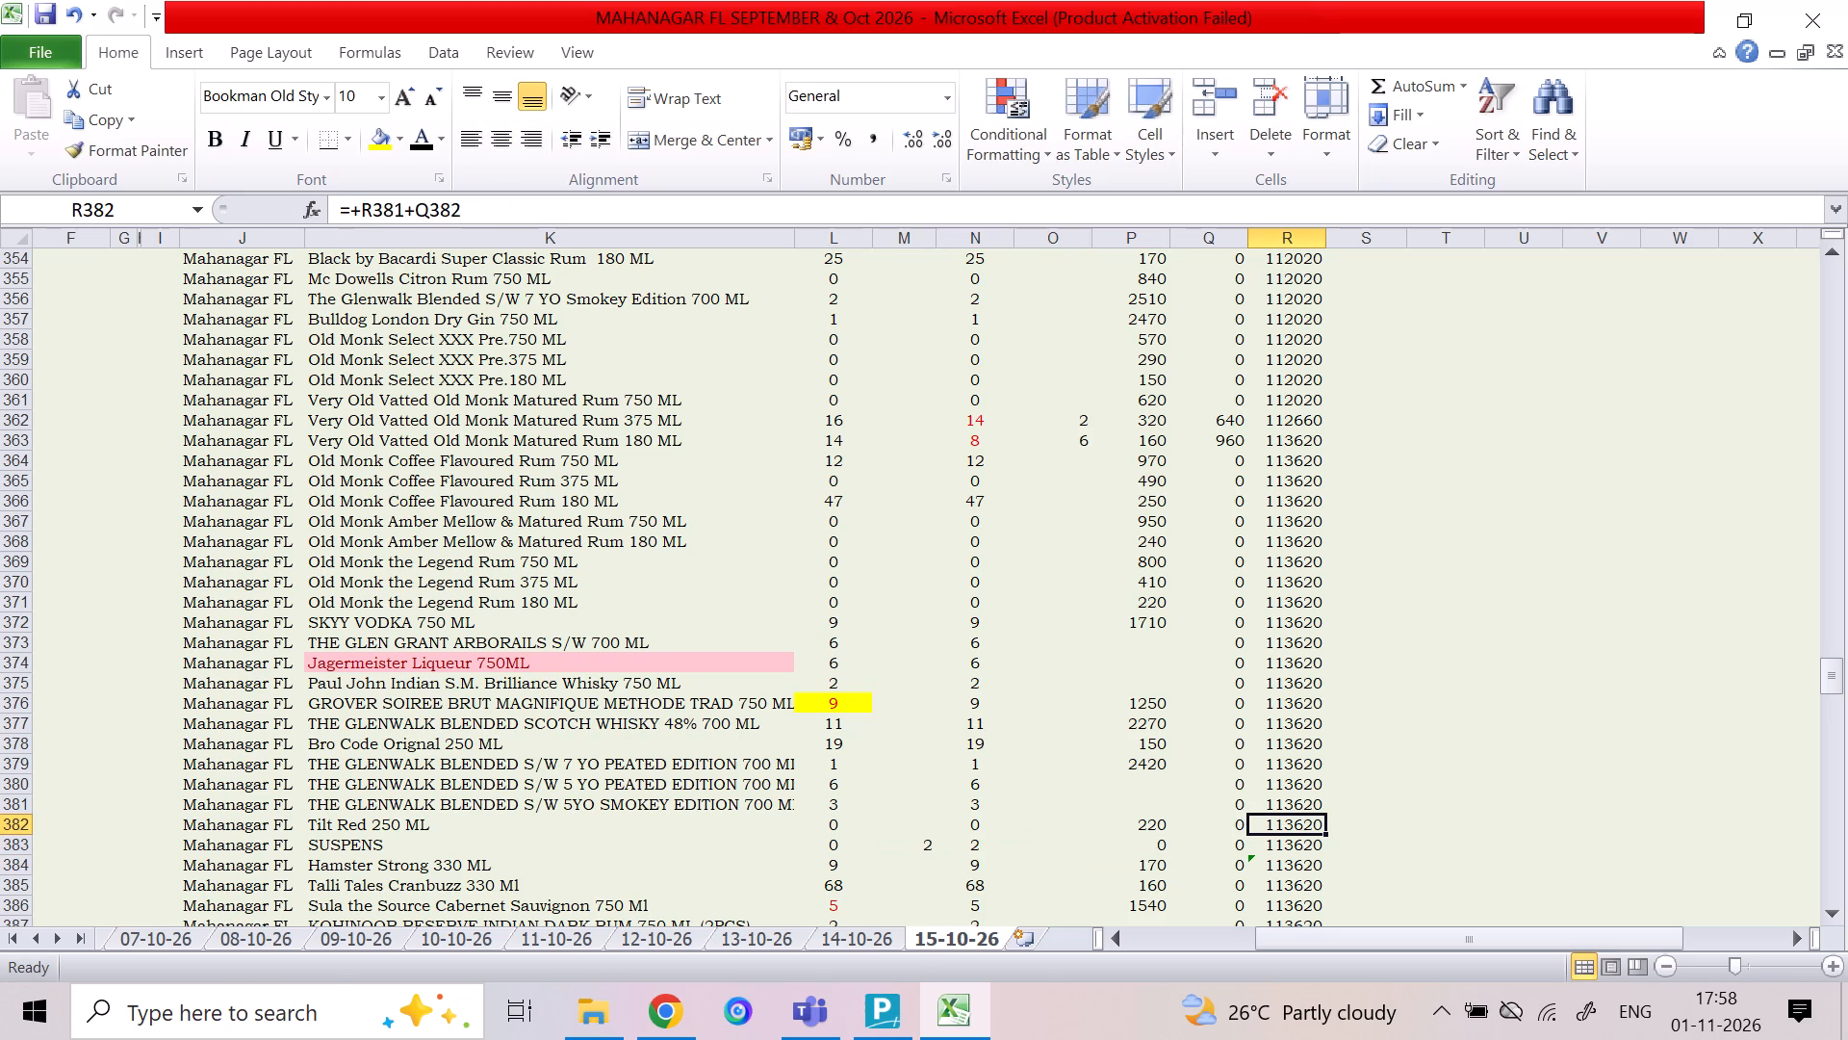
pyautogui.moveTo(1328, 835); pyautogui.dragTo(1333, 902)
pyautogui.click(1360, 845)
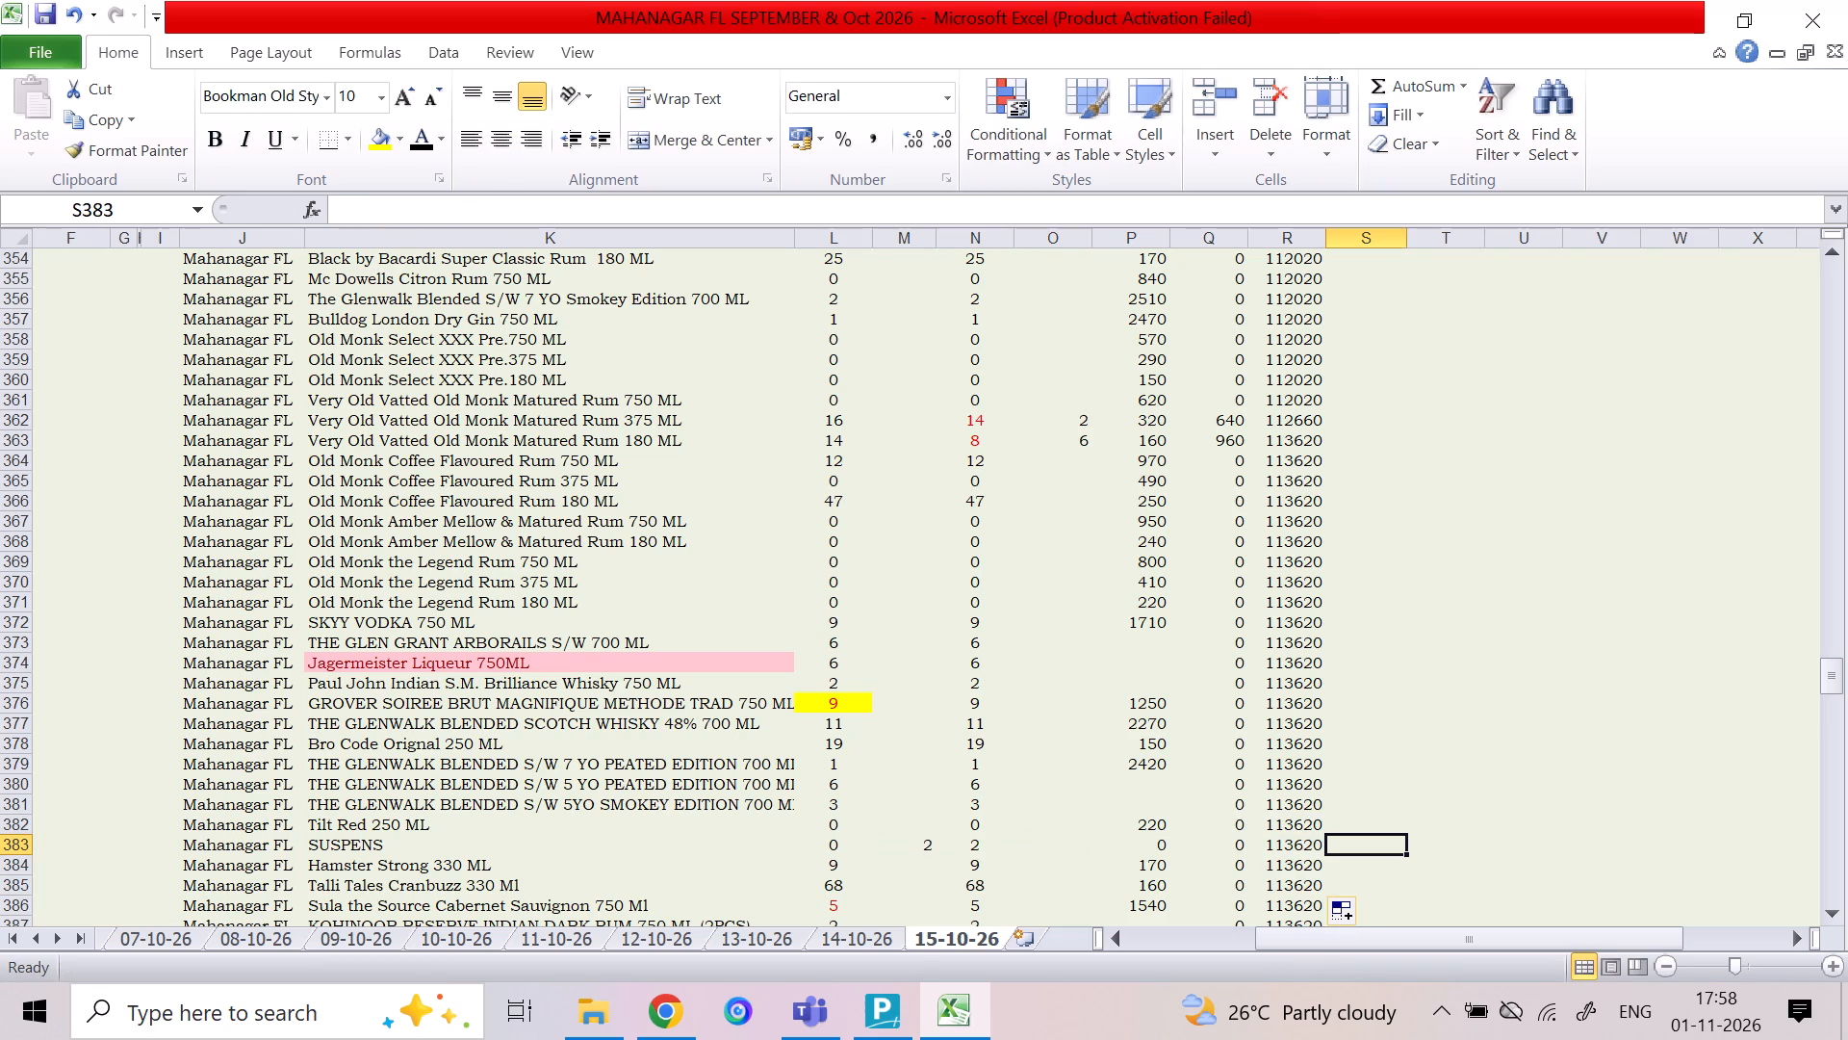
pyautogui.click(1023, 851)
pyautogui.hotkey('ctrl', 's')
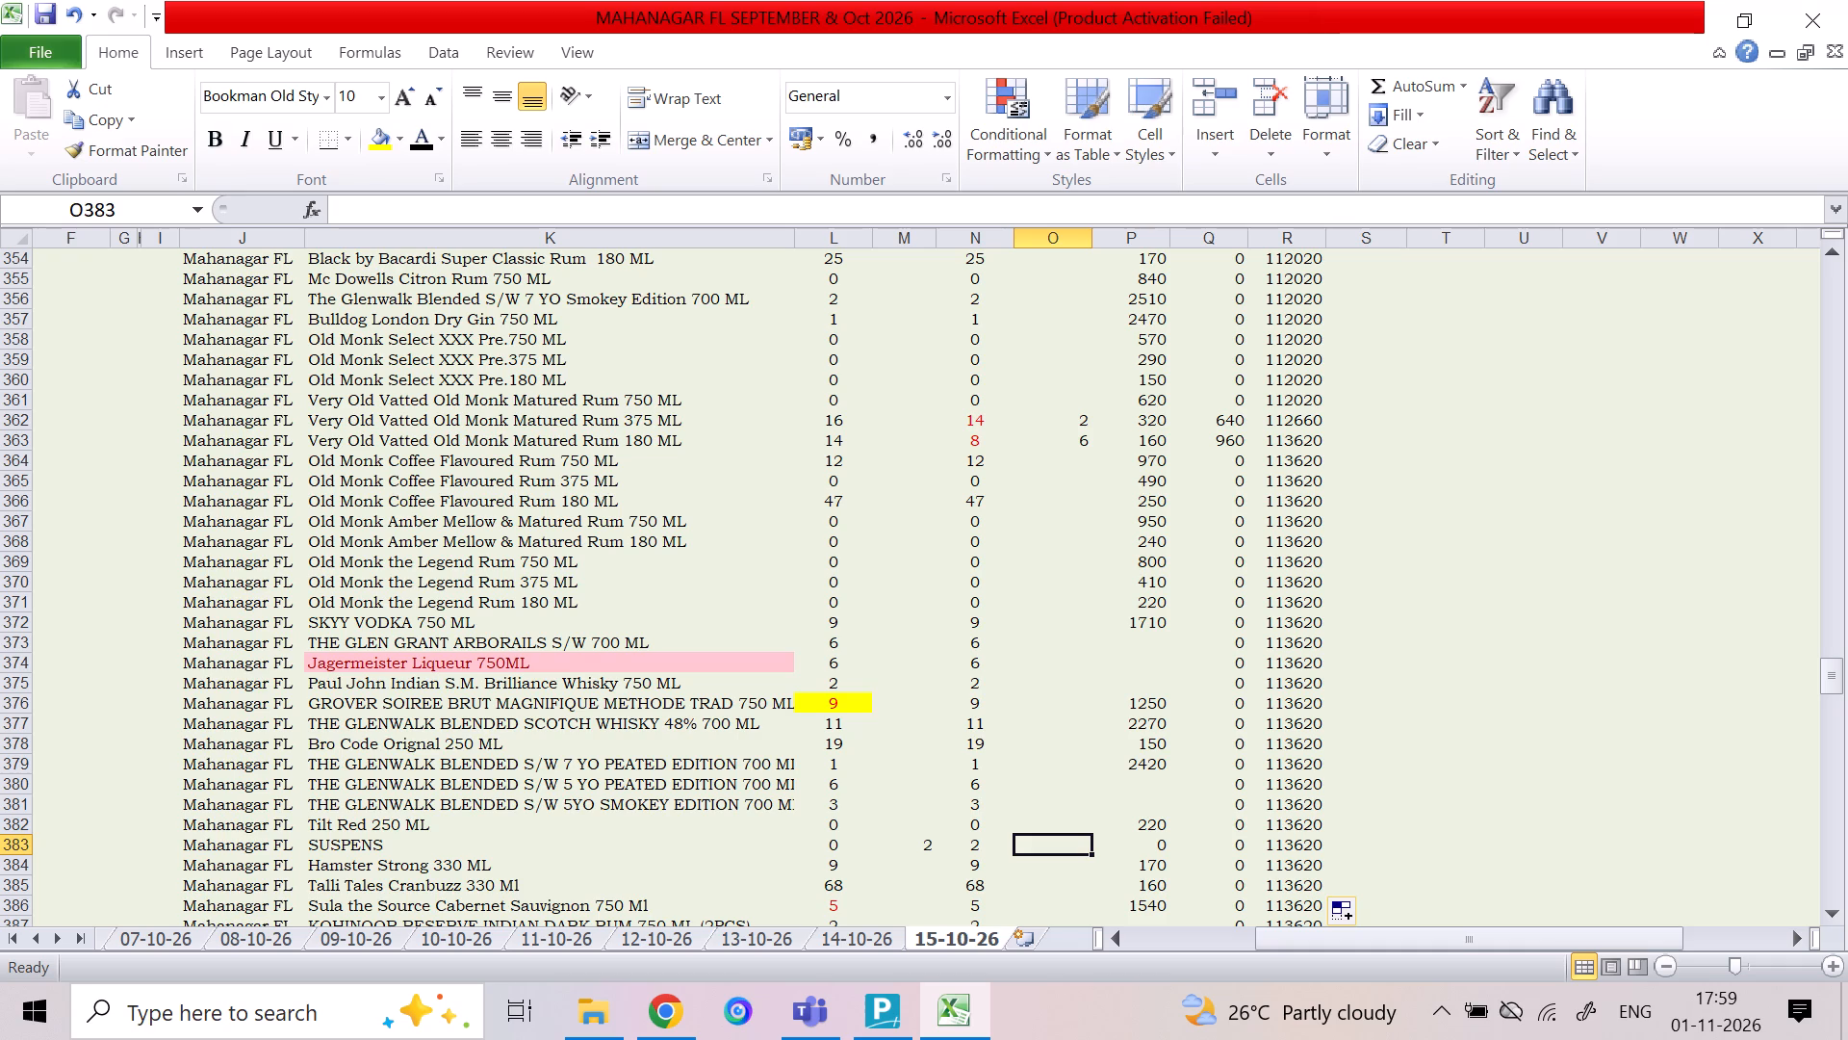
# Set the inward quantity of the SUSPENS item in row 383 to 12.
pyautogui.press('Left')
pyautogui.press('Up')
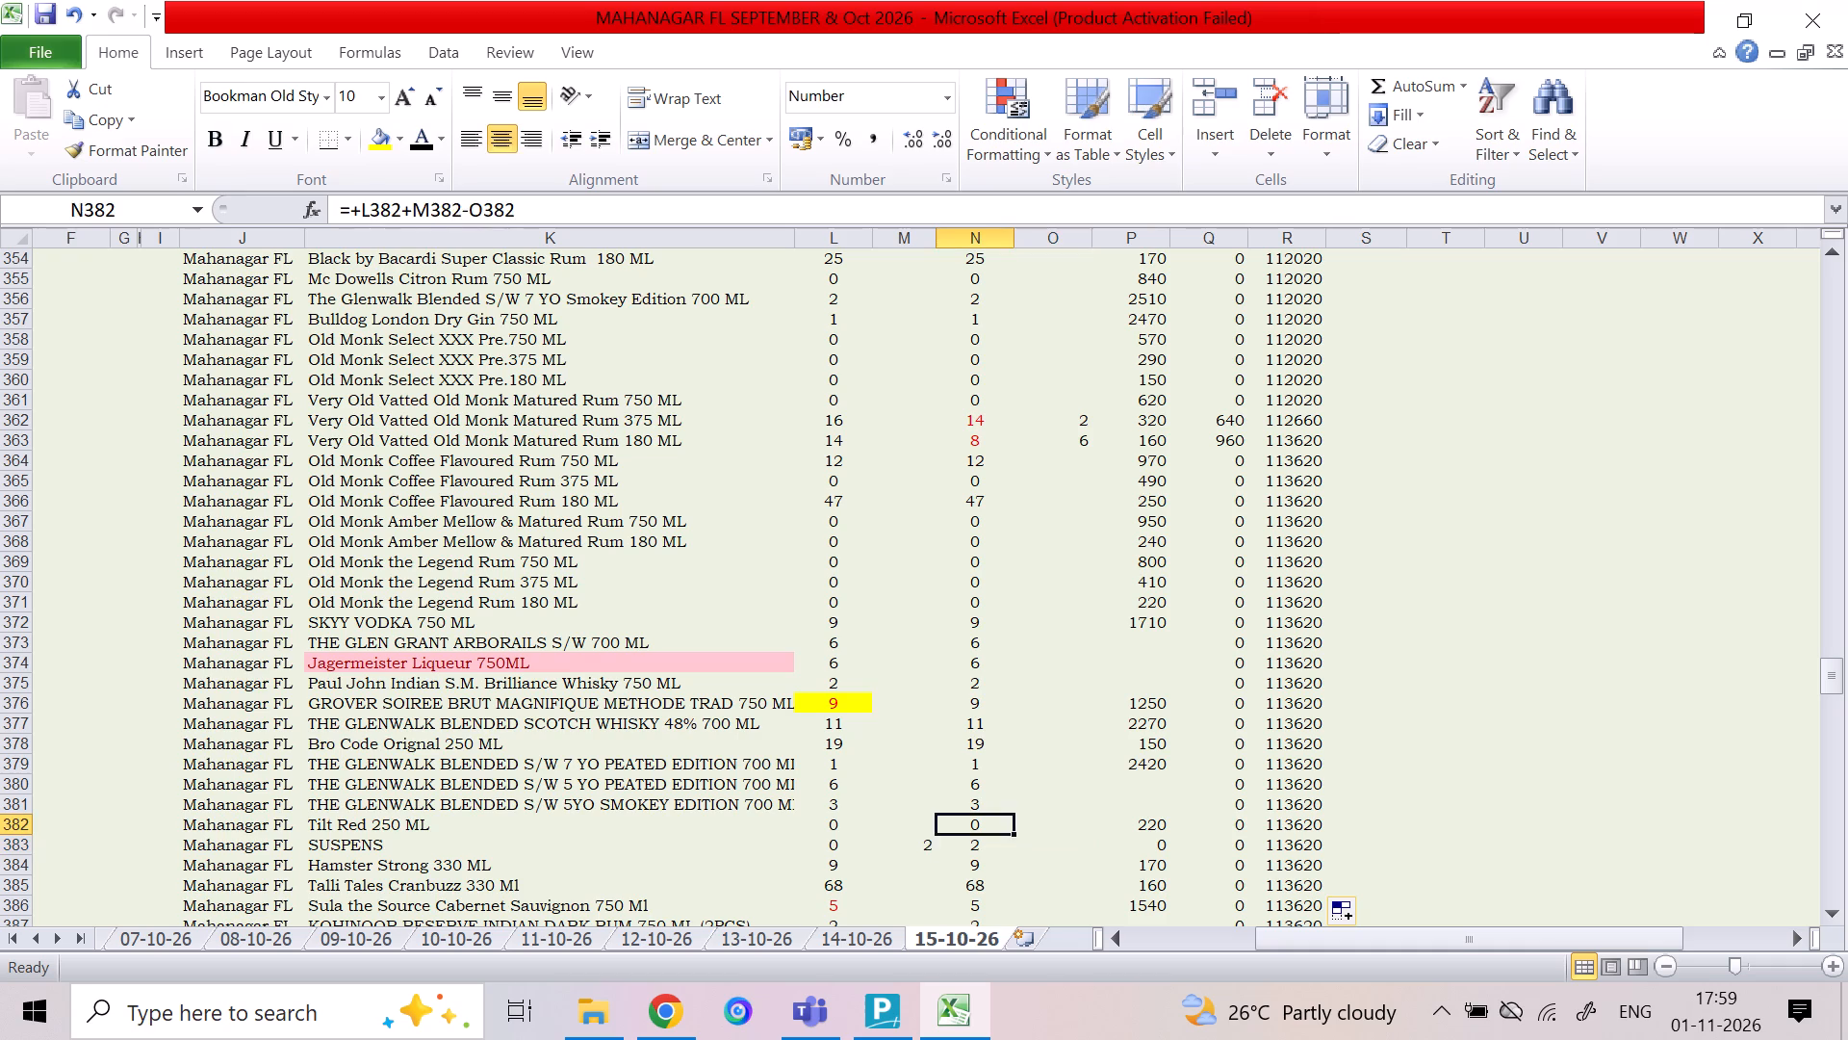
pyautogui.press('Left')
pyautogui.press('Down')
pyautogui.press('Right')
pyautogui.press('Right')
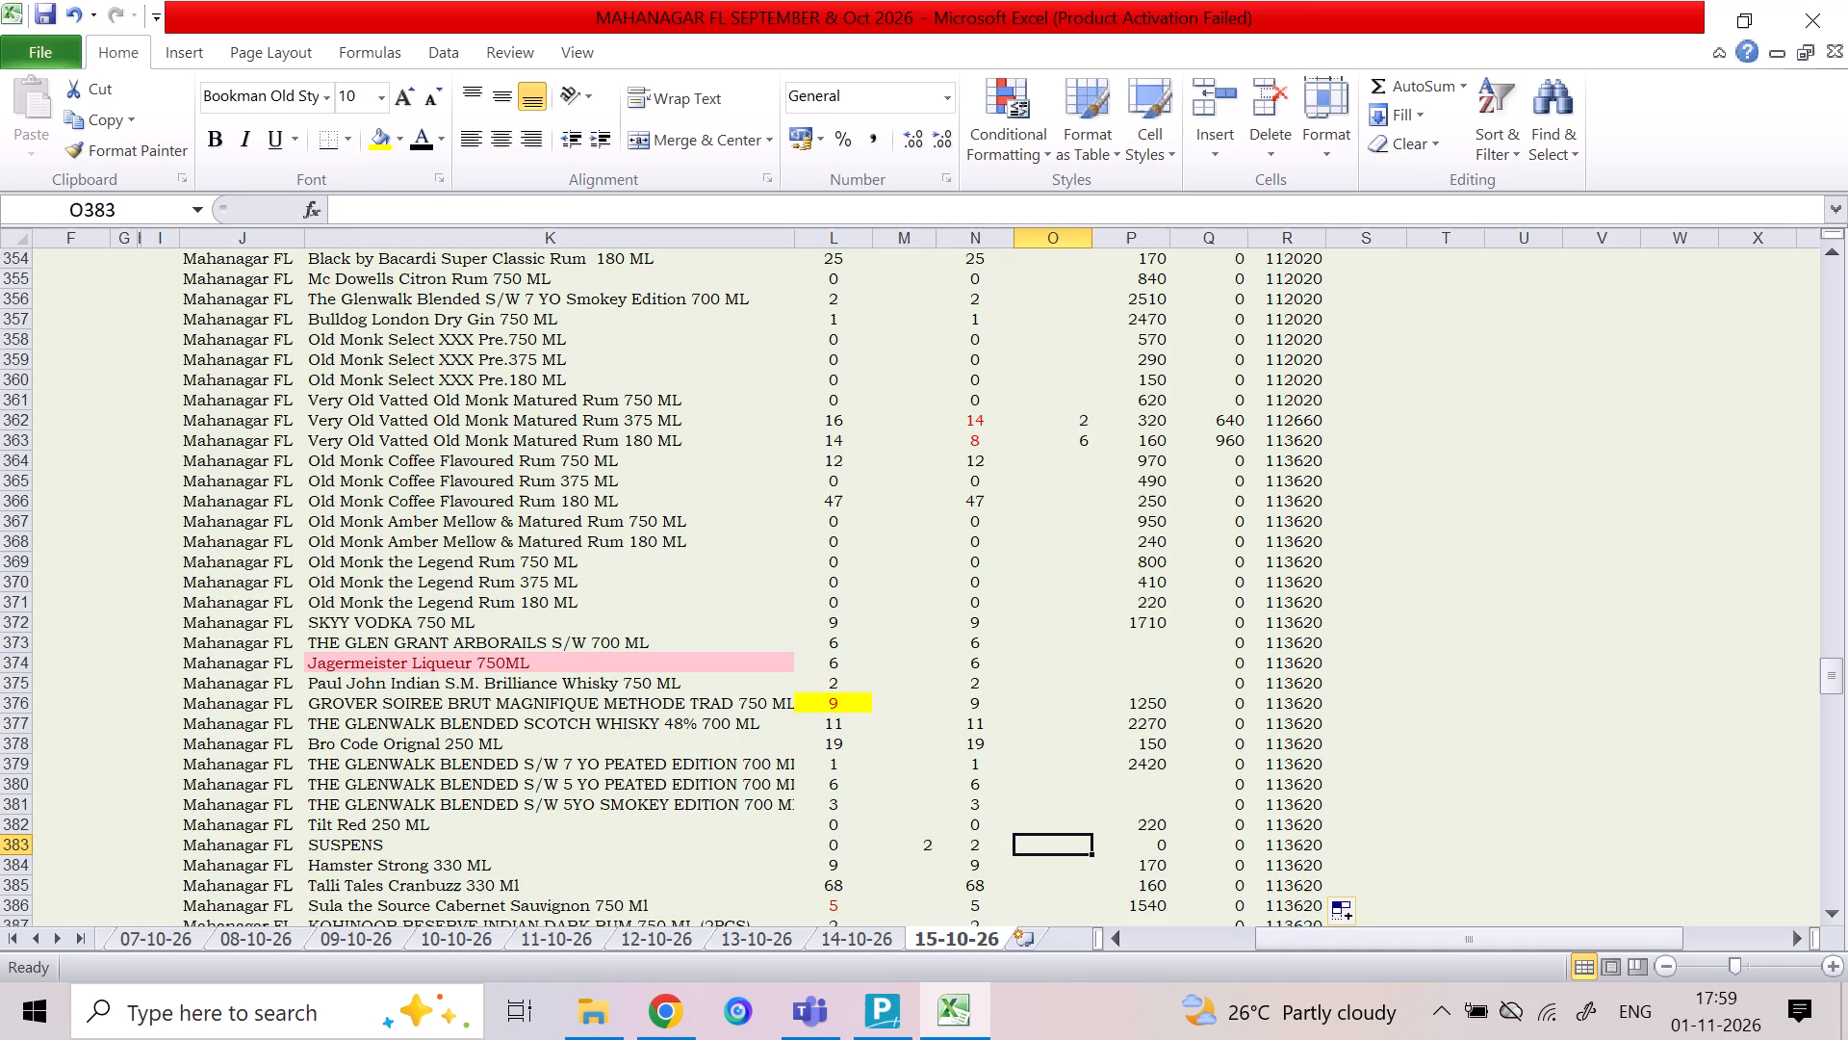
pyautogui.press('Down')
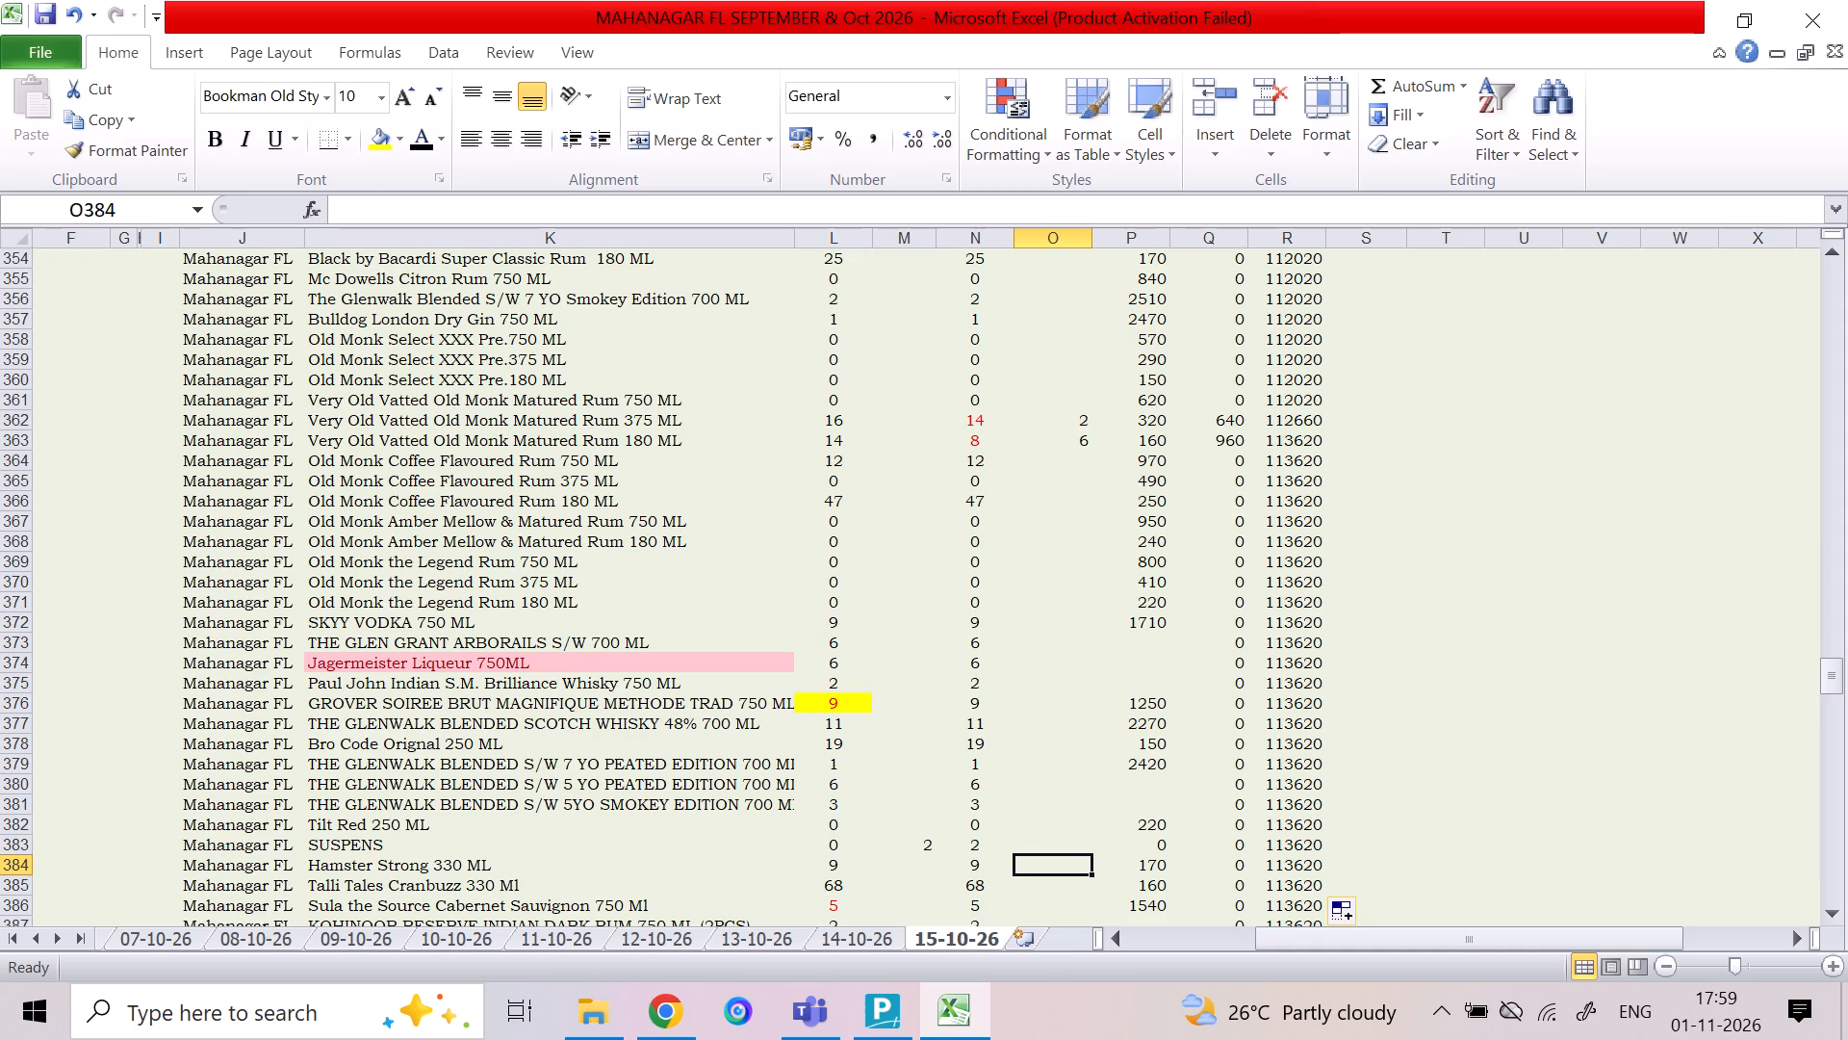
pyautogui.press('Up')
pyautogui.press('Left')
pyautogui.press('Left')
pyautogui.write('12')
pyautogui.press('Right')
pyautogui.press('Right')
pyautogui.press('Down')
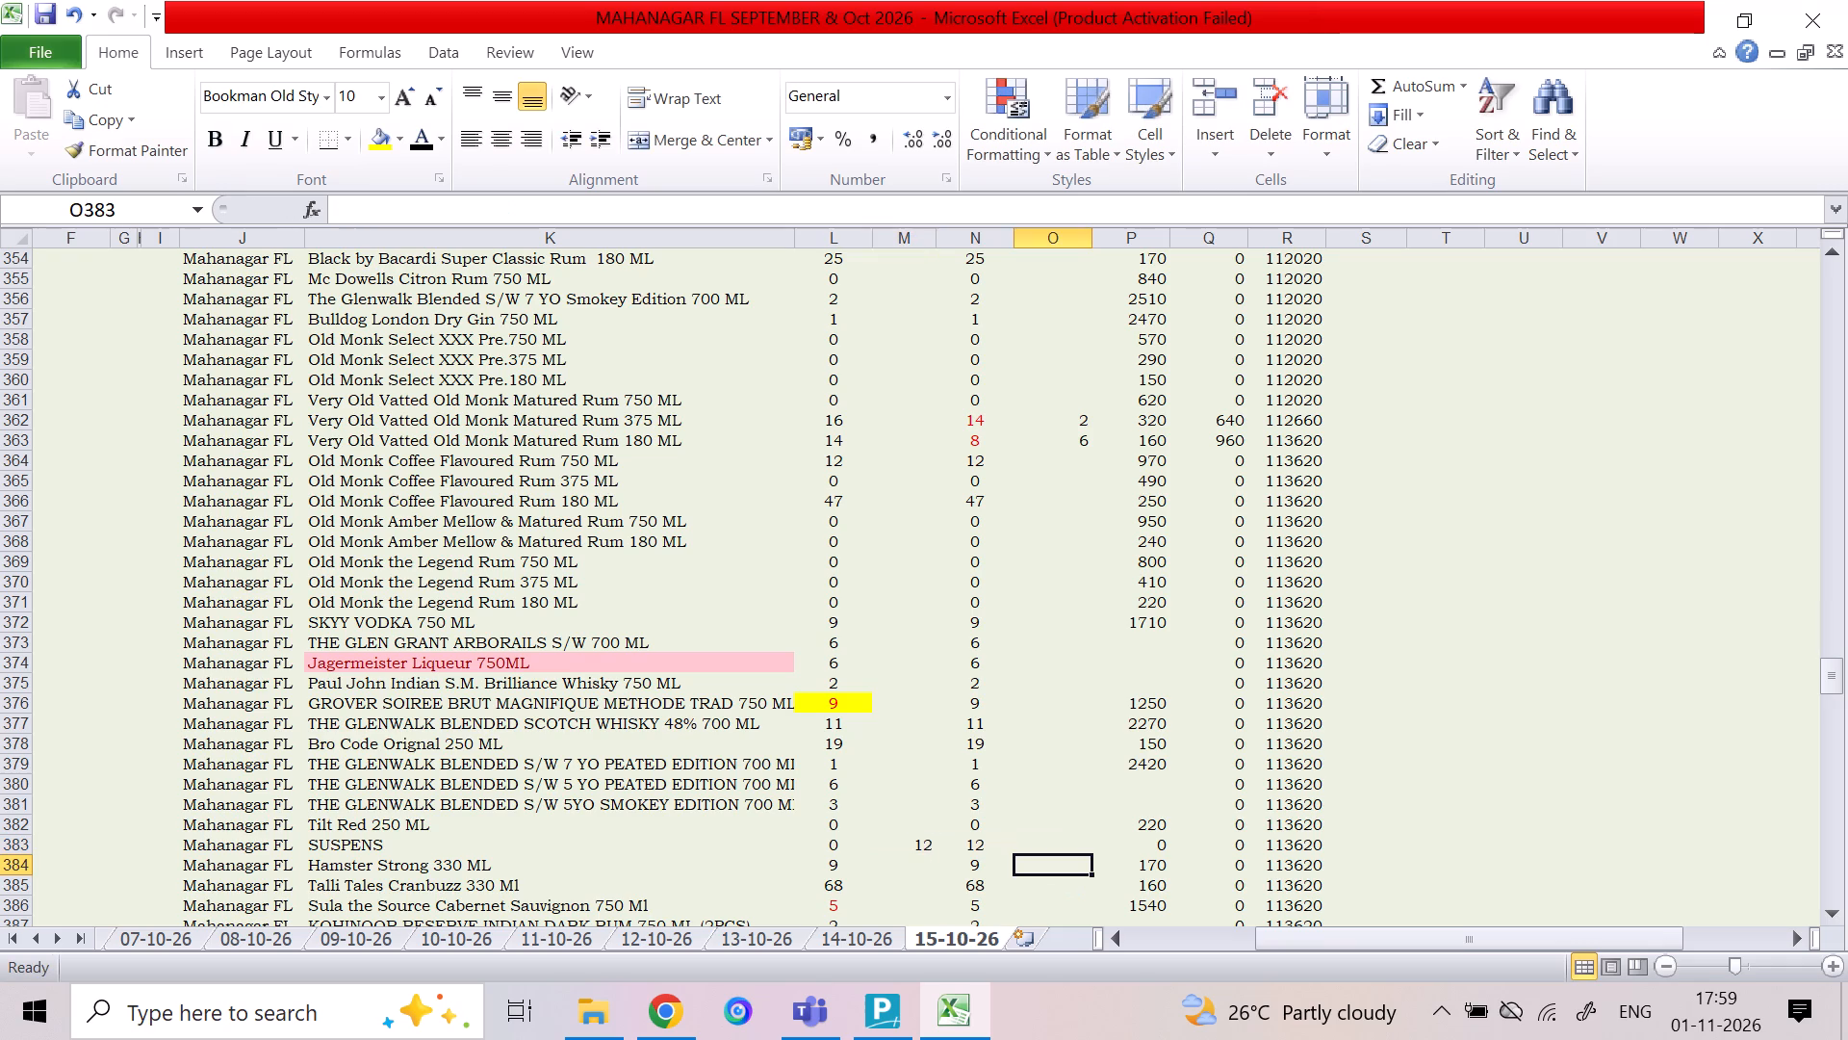
# Examine the quantities of the SUSPENS row and its neighbouring items from Tilt Red 250 ML to Old Monk Supreme Rum 750 ML.
pyautogui.press('Down')
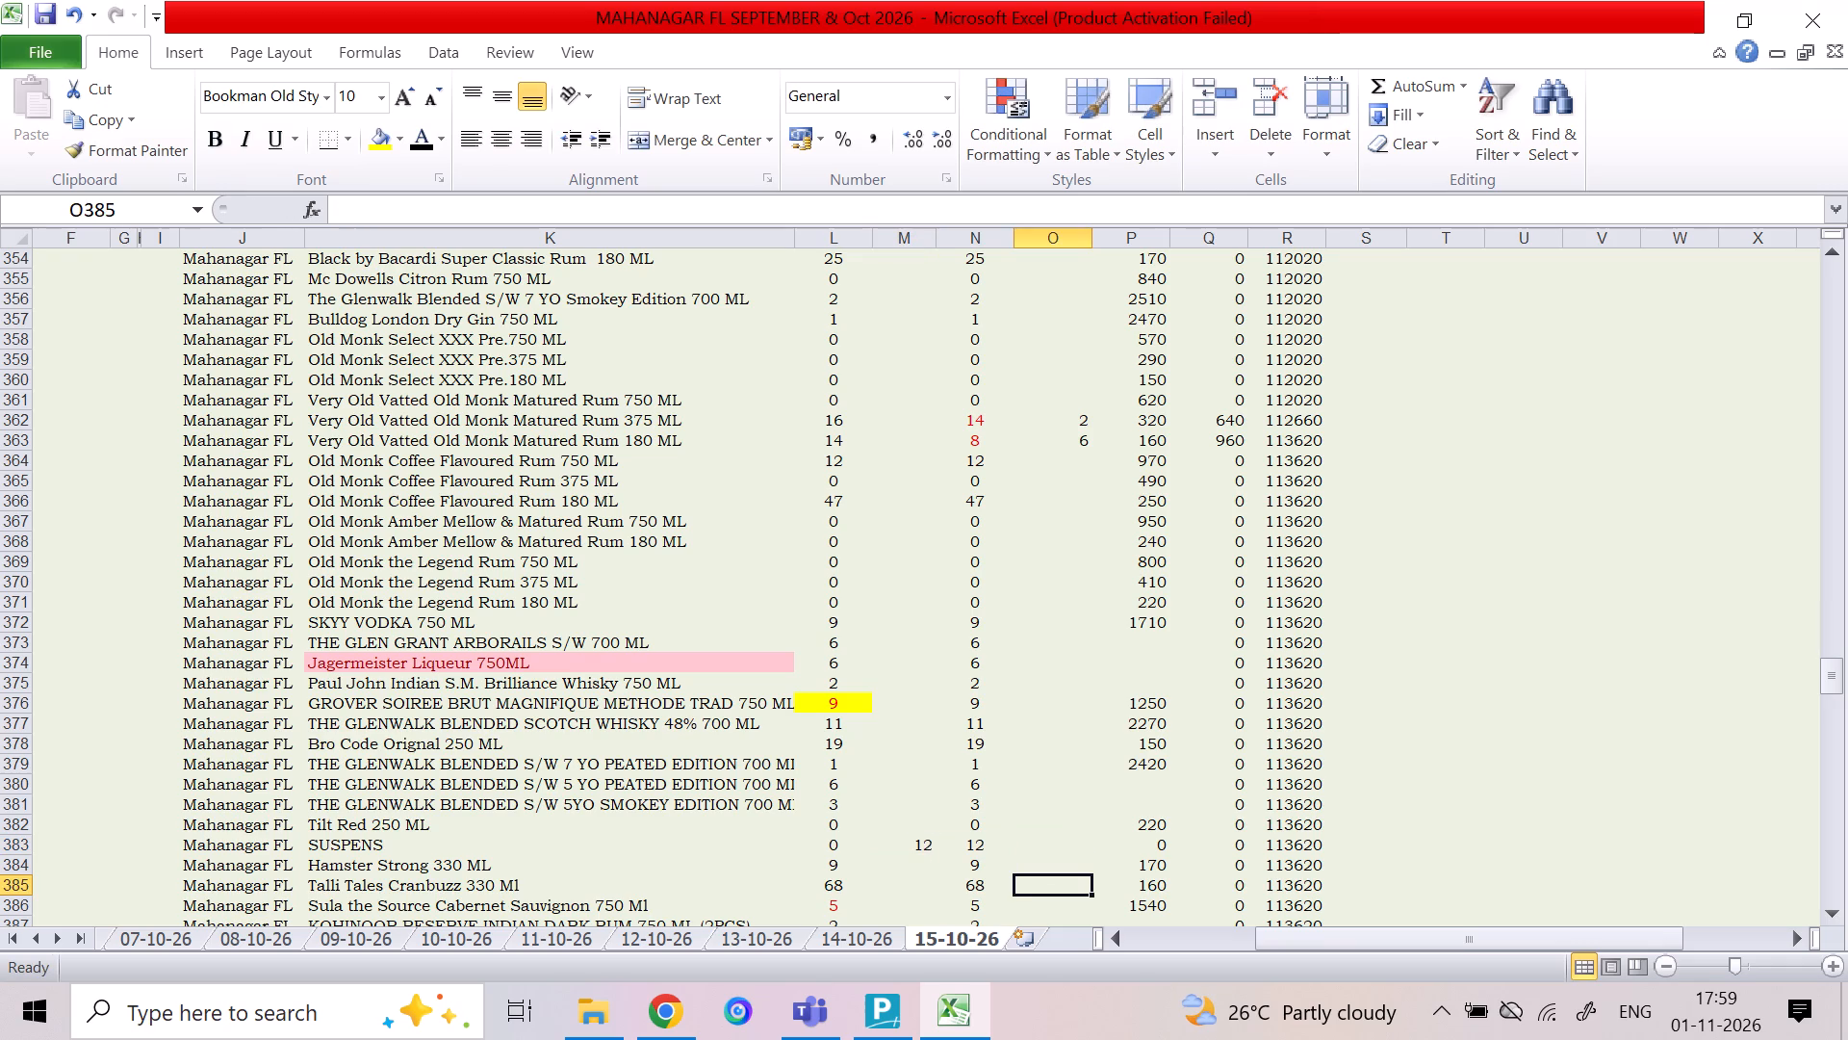
pyautogui.press('Down')
pyautogui.press('Up')
pyautogui.press('Down')
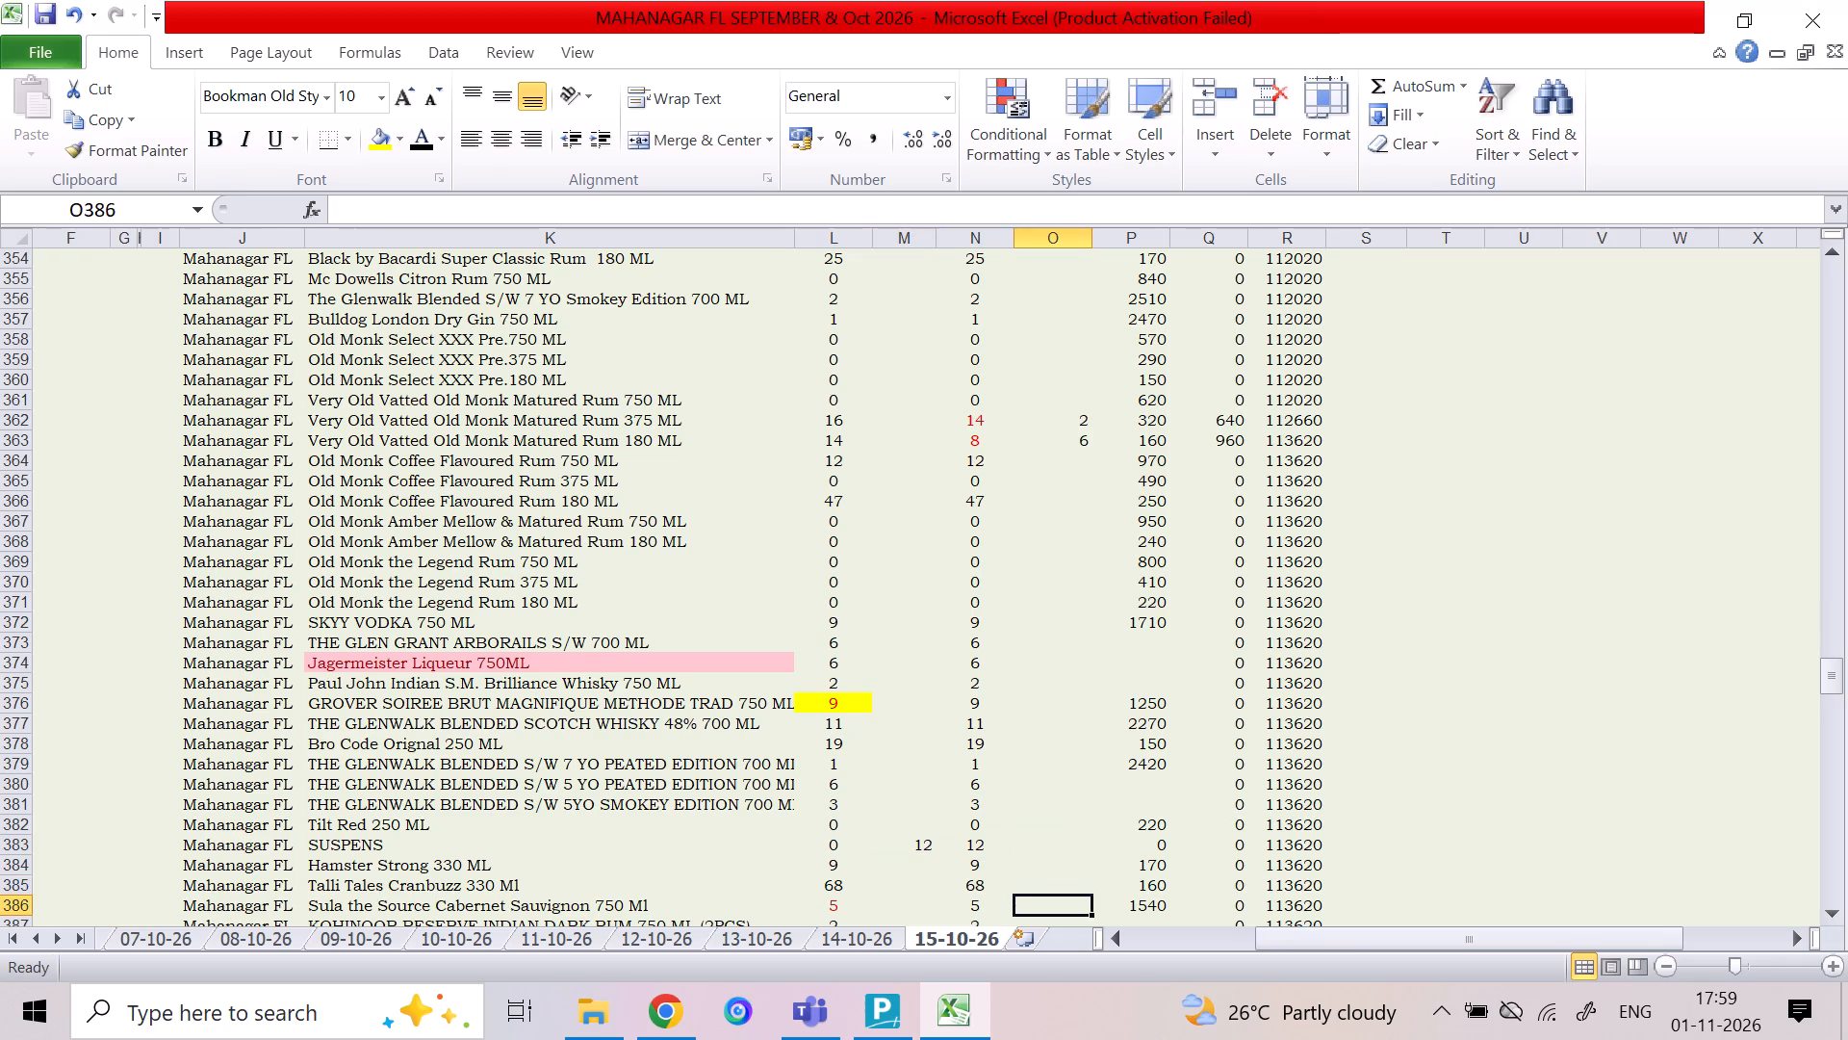
pyautogui.press('Down')
pyautogui.press('Down')
pyautogui.press('Down')
pyautogui.press('Up')
pyautogui.press('Up')
pyautogui.press('Up')
pyautogui.press('Up')
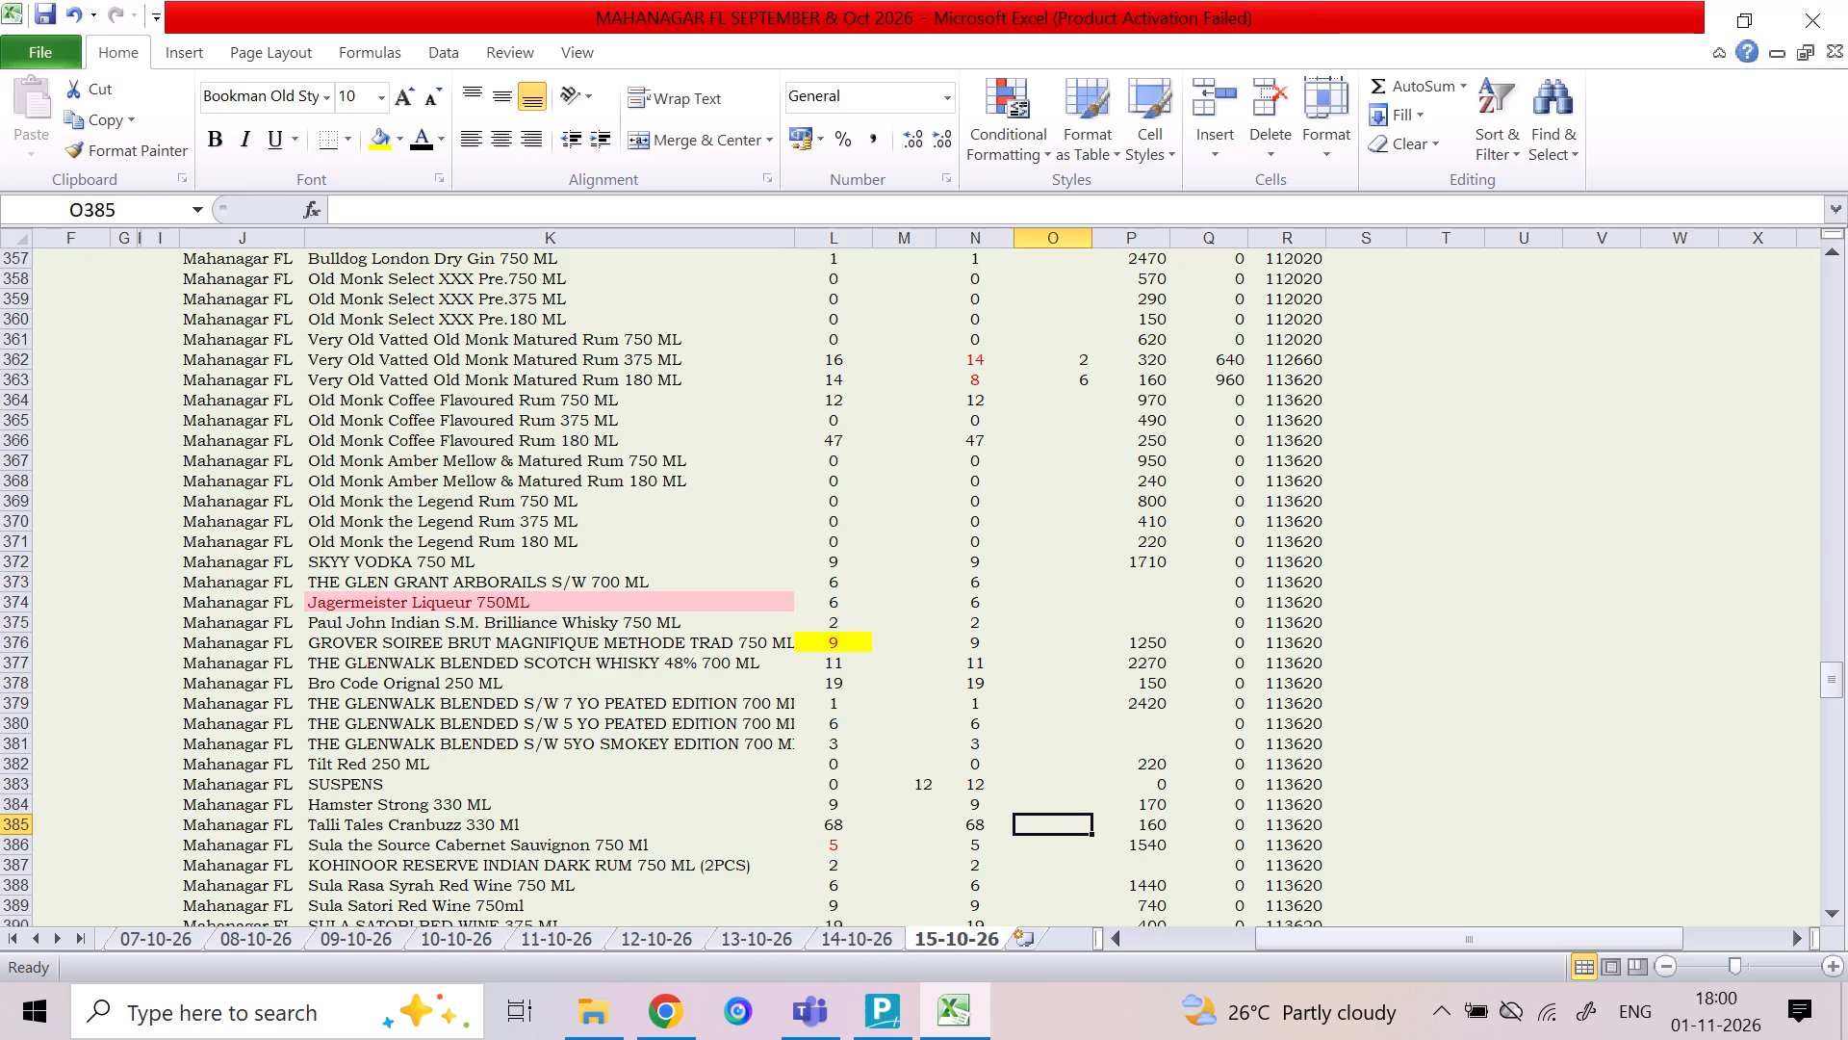
pyautogui.press('Up')
pyautogui.press('Left')
pyautogui.press('Up')
pyautogui.press('Left')
pyautogui.press('Up')
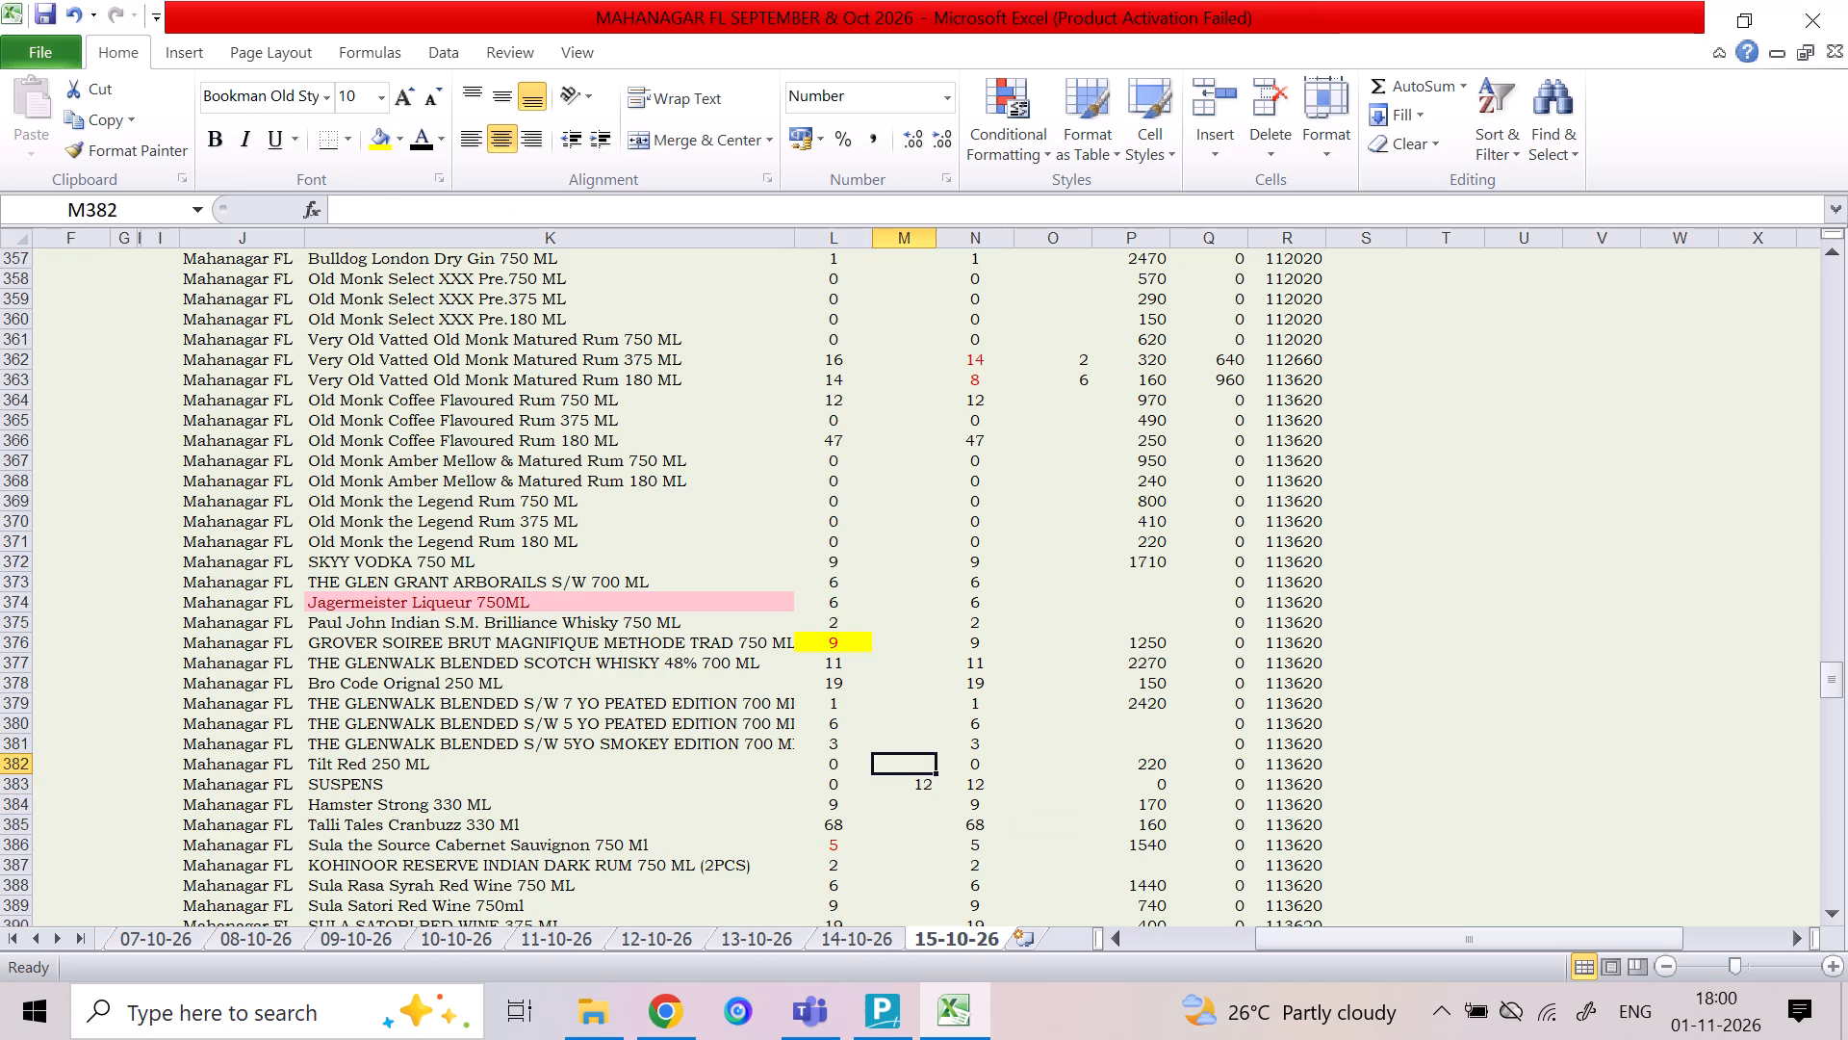
pyautogui.press('Down')
pyautogui.press('Right')
pyautogui.press('Right')
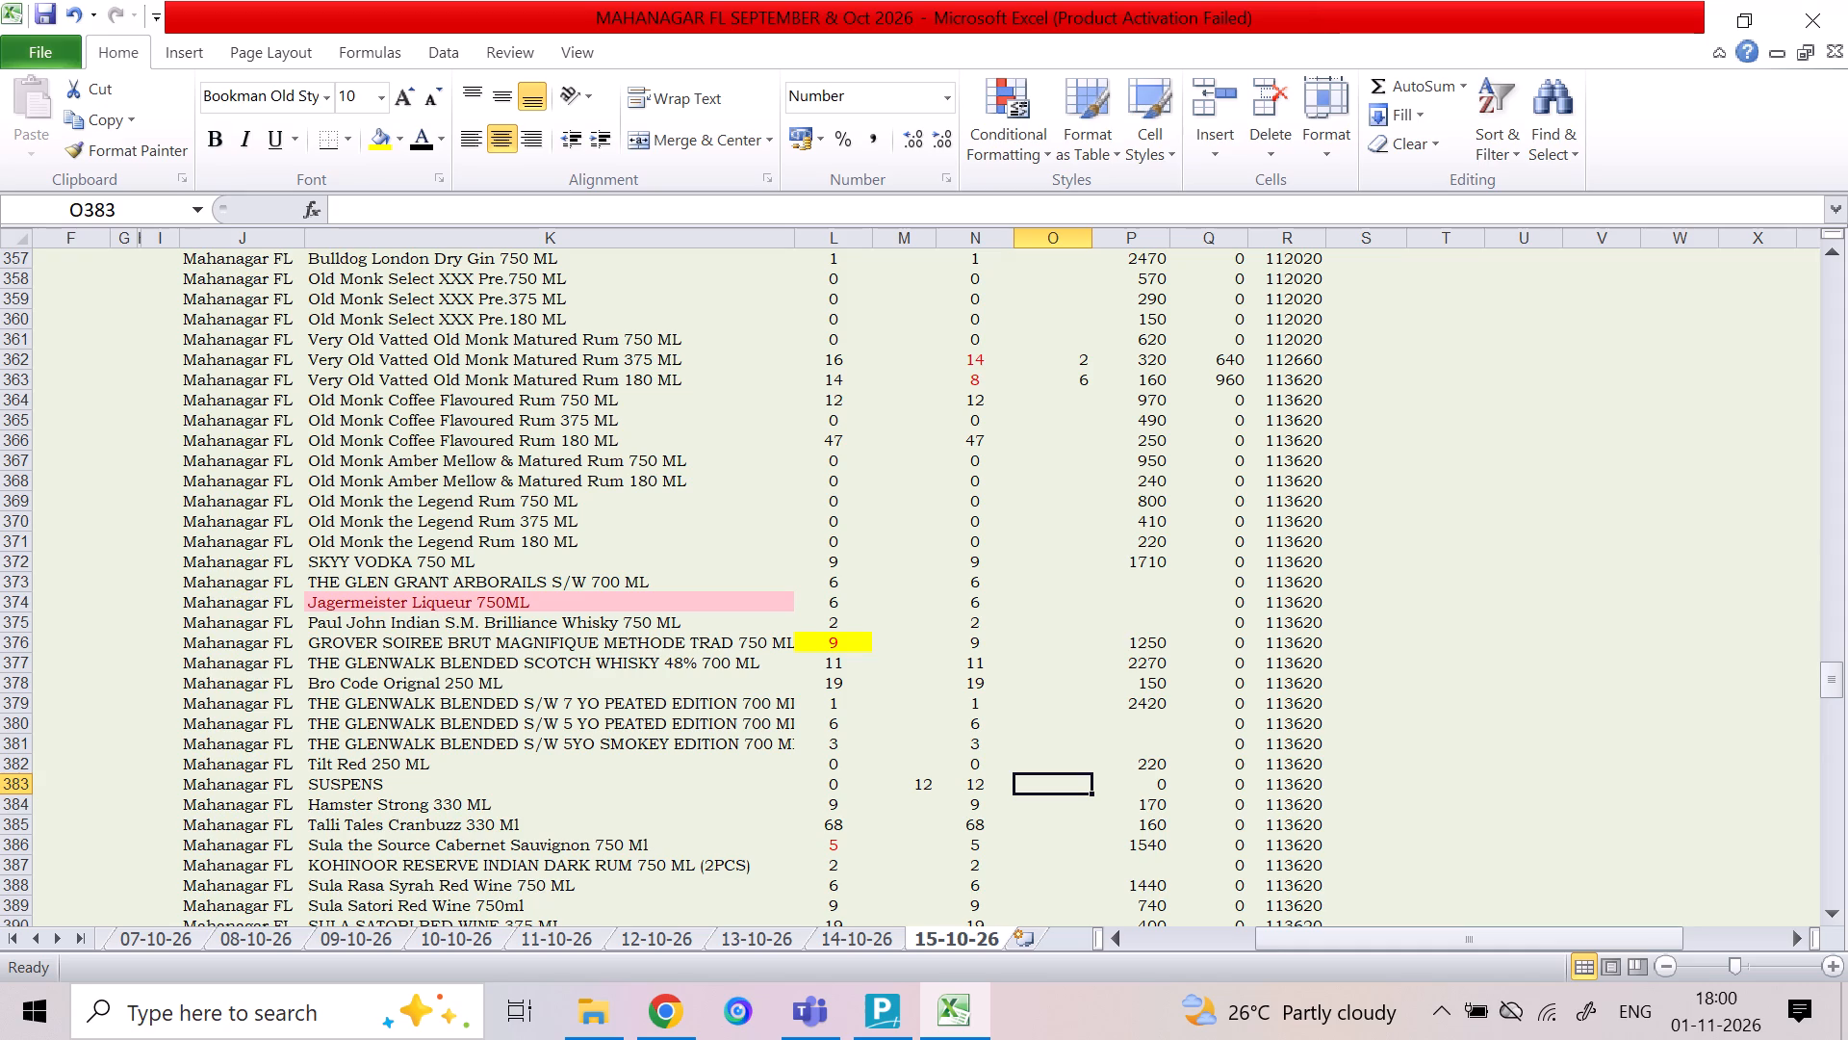
pyautogui.press('Down')
pyautogui.press('Down')
pyautogui.press('Down')
pyautogui.press('Up')
pyautogui.press('Up')
pyautogui.press('Left')
pyautogui.press('Up')
pyautogui.press('Up')
pyautogui.press('Left')
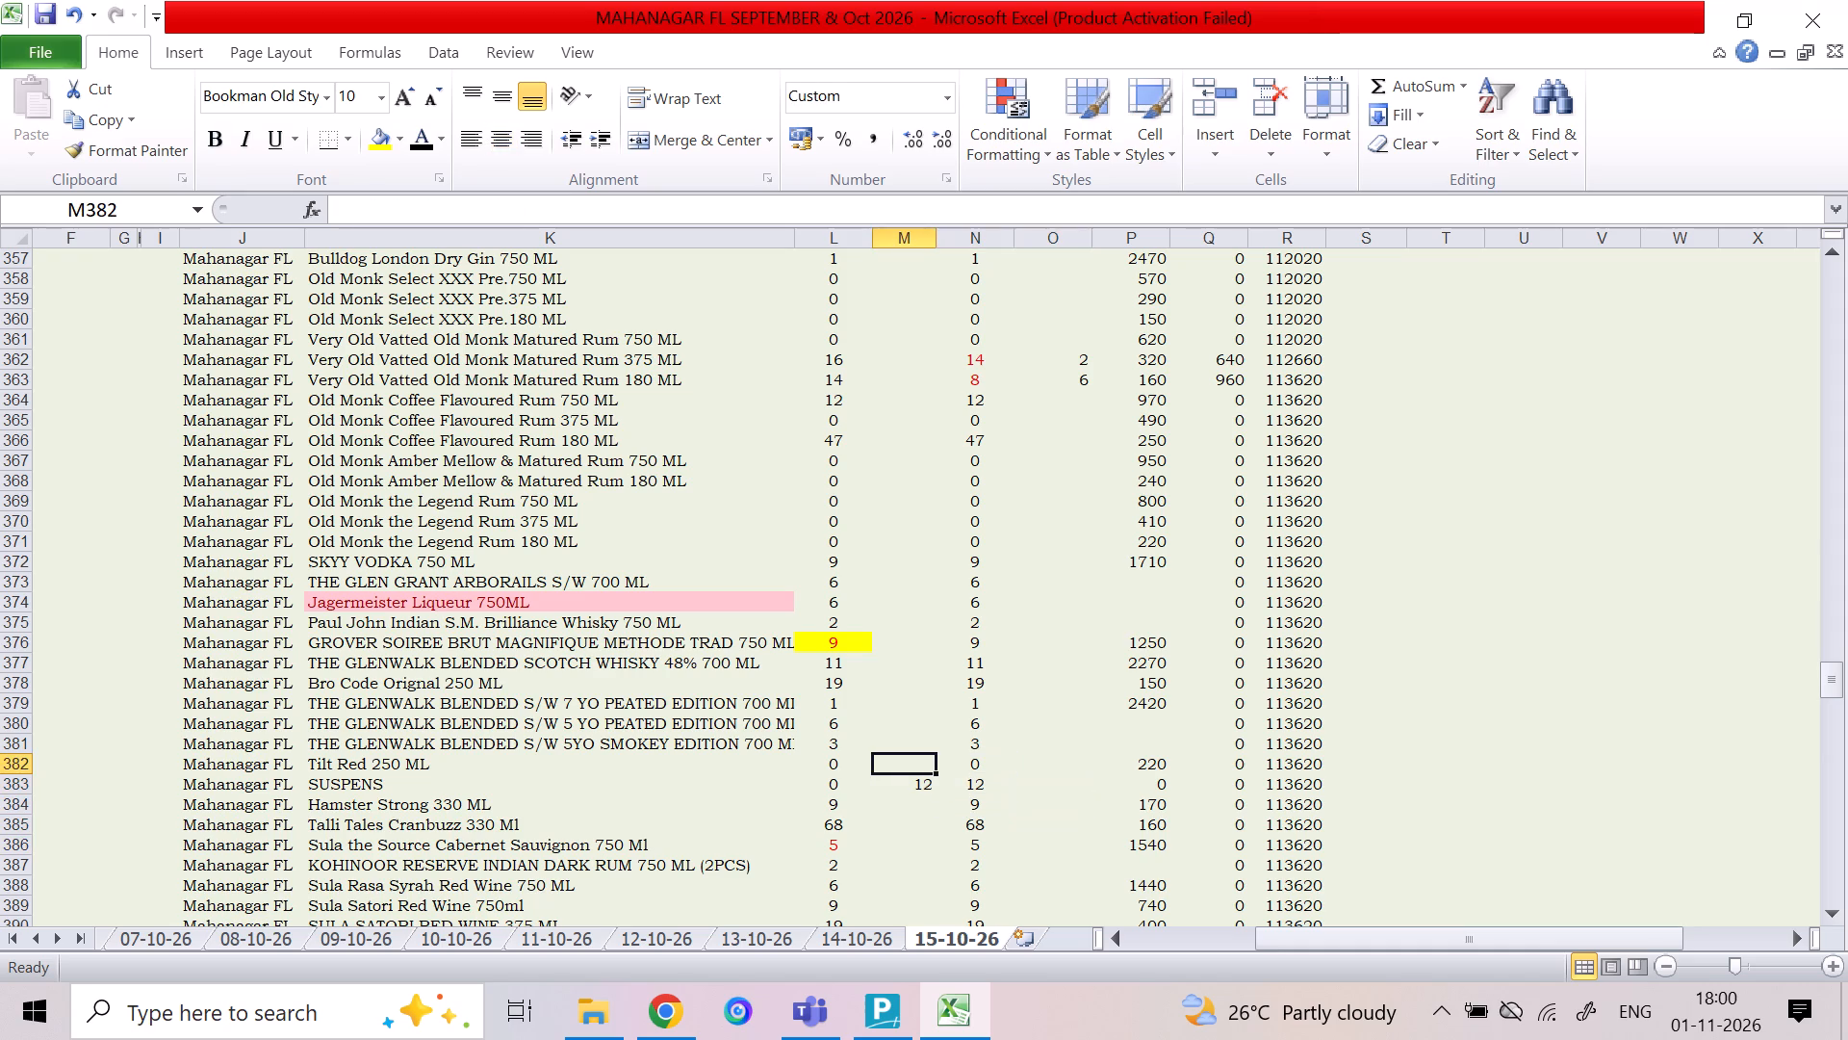
pyautogui.press('Down')
pyautogui.press('Right')
pyautogui.press('Right')
pyautogui.press('Down')
pyautogui.press('Down')
pyautogui.press('Down')
pyautogui.press('Down')
pyautogui.press('Down')
pyautogui.press('Down')
pyautogui.press('Down')
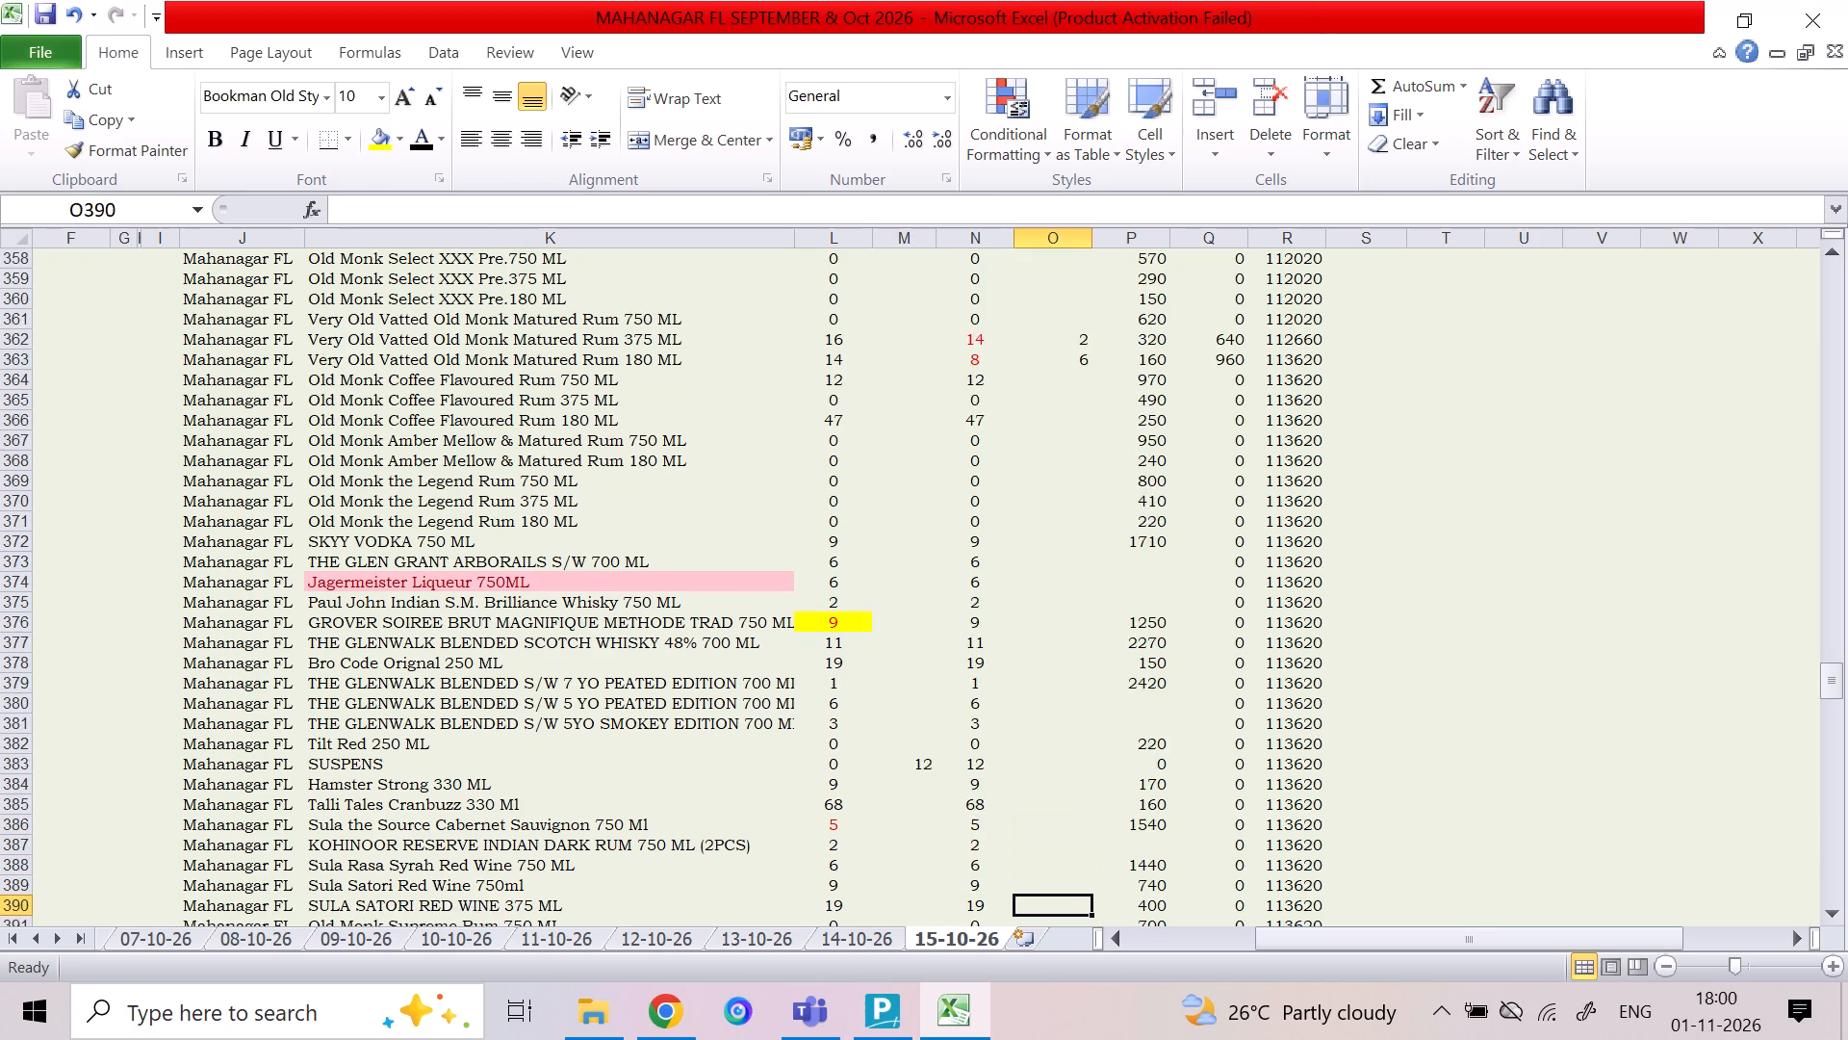
pyautogui.press('Down')
pyautogui.press('Up')
pyautogui.press('Up')
pyautogui.press('Up')
pyautogui.press('Up')
pyautogui.press('Up')
pyautogui.press('Up')
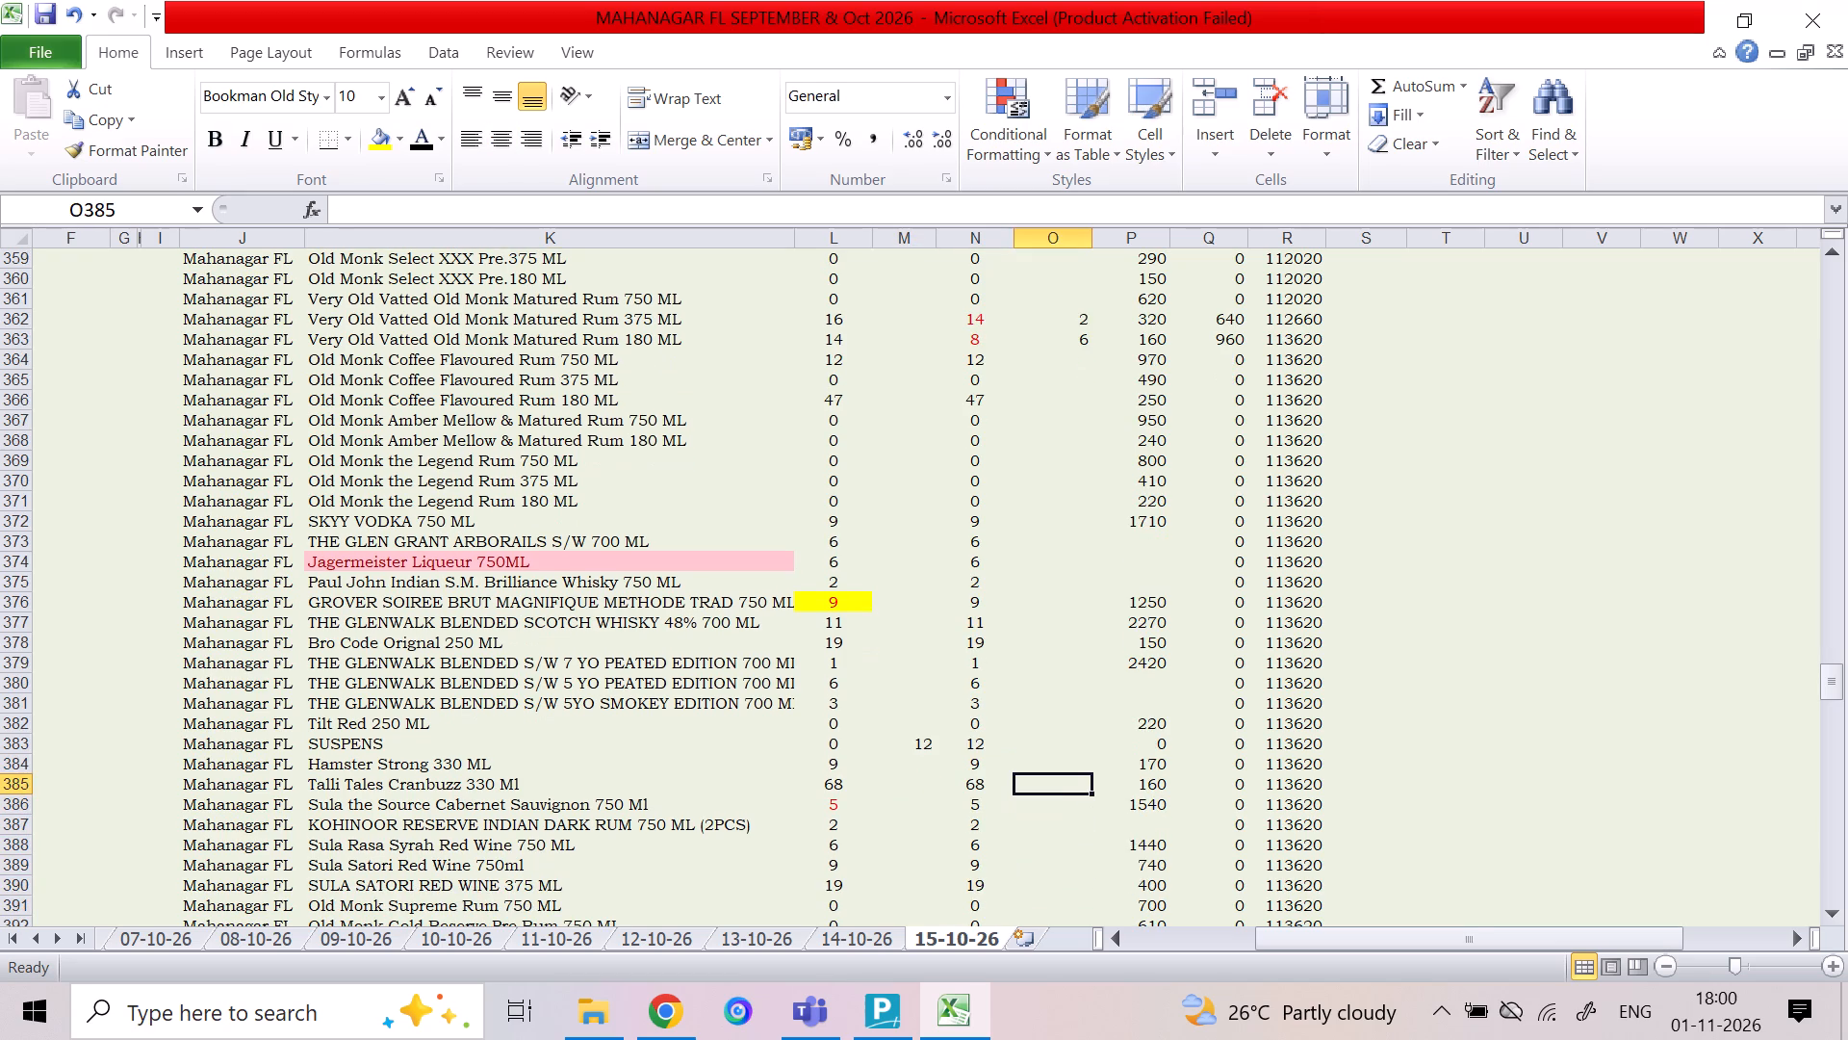
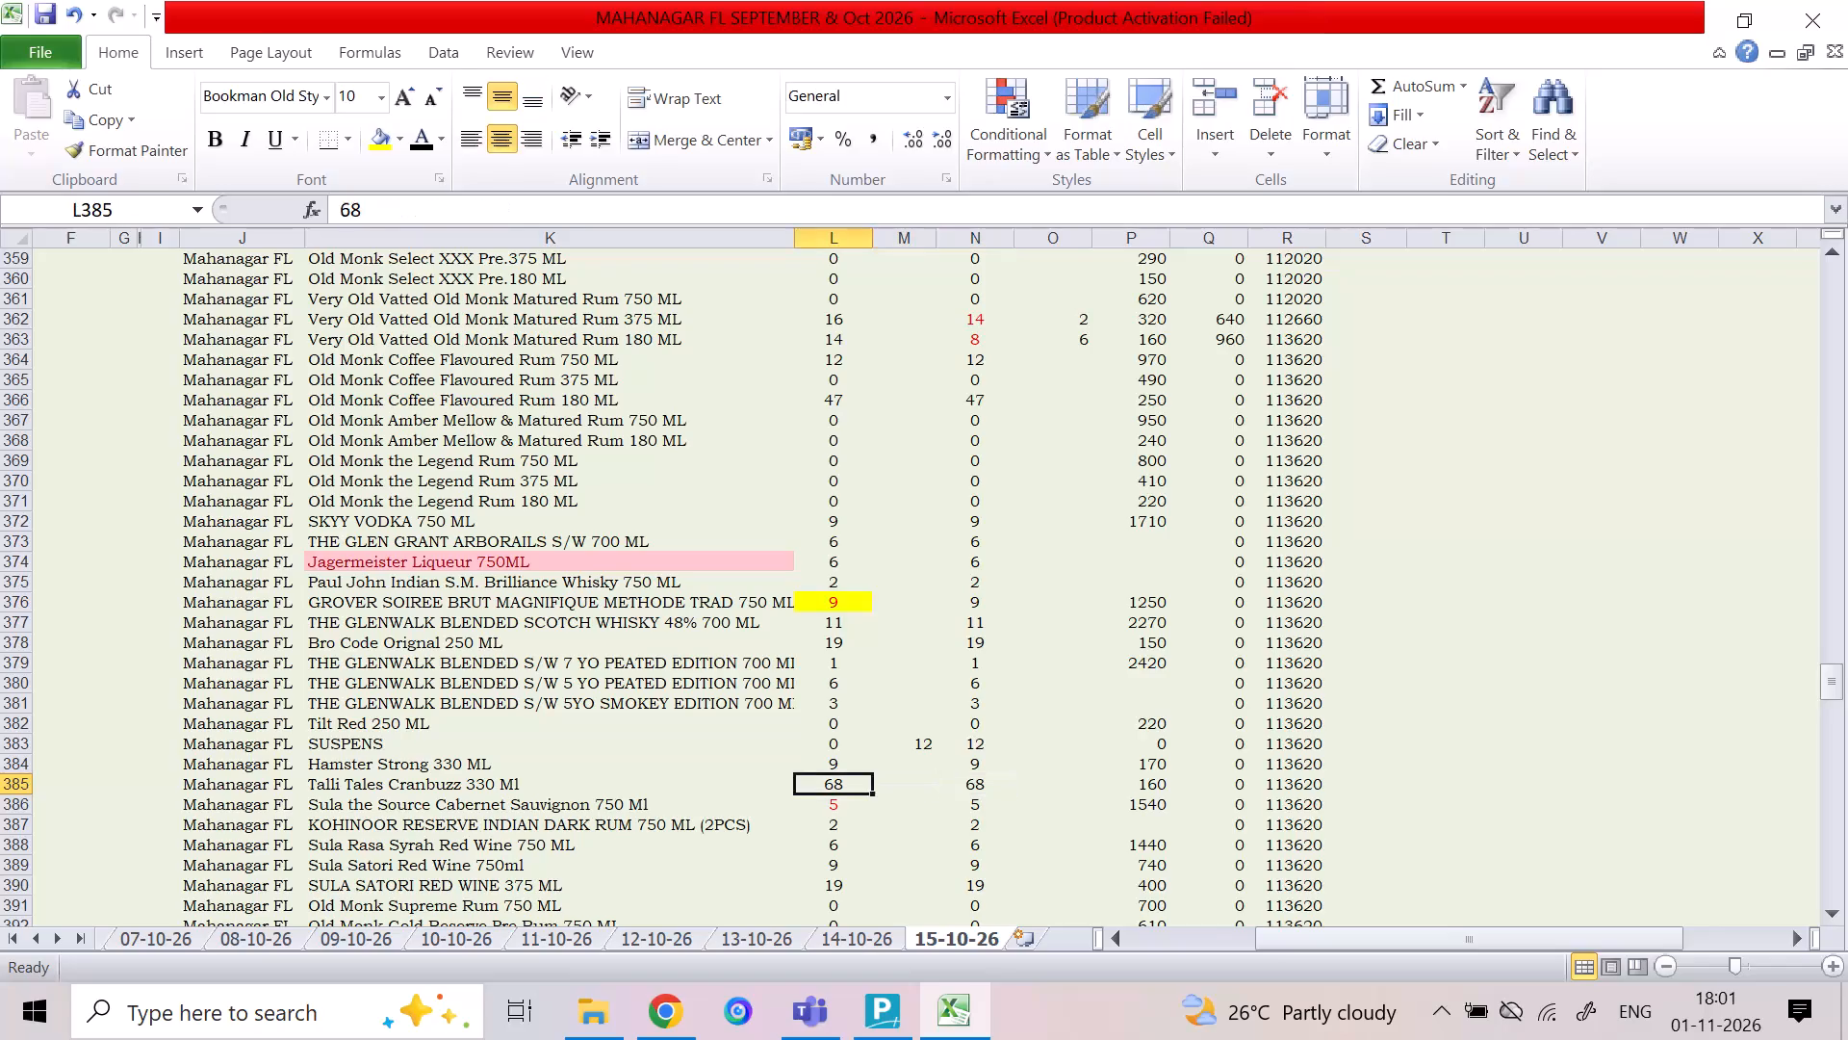
# Enter an inward quantity of 24 and a sale quantity of 3 for Talli Tales Cranbuzz 330 Ml in row 385.
pyautogui.press('Left')
pyautogui.press('Left')
pyautogui.press('Right')
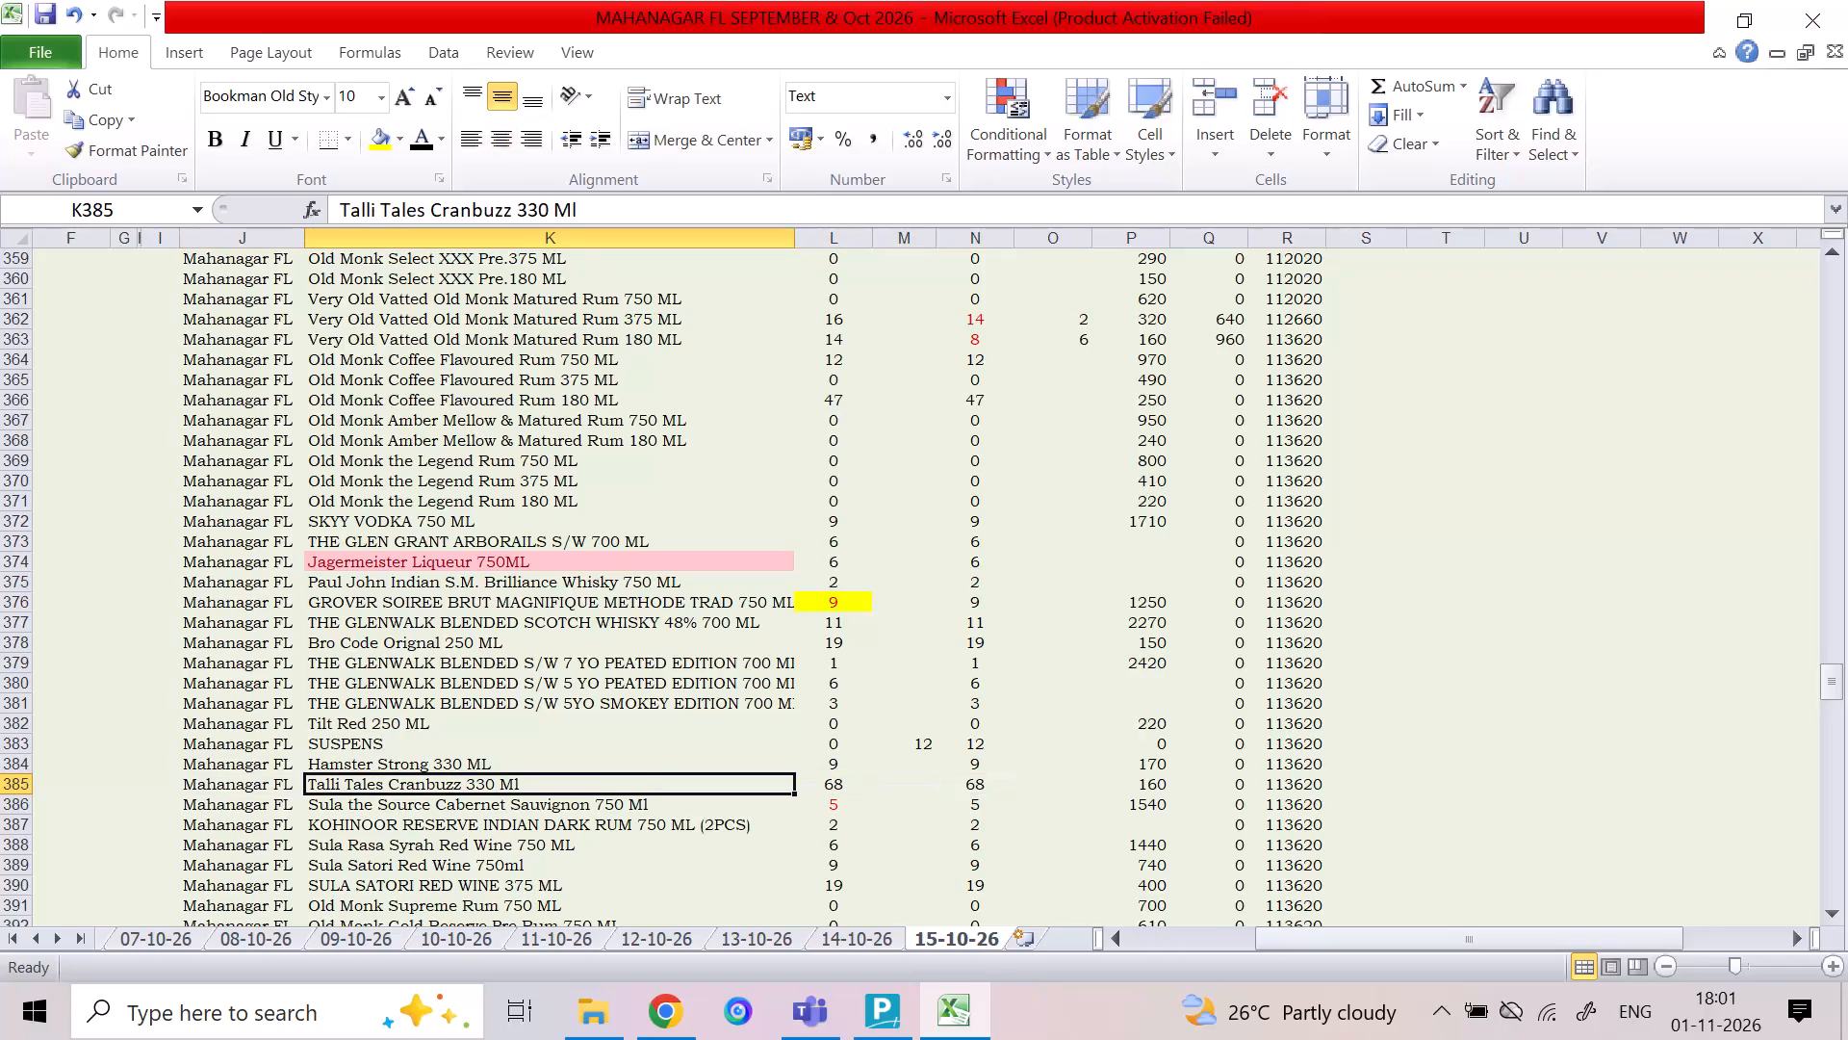
pyautogui.press('Right')
pyautogui.press('Right')
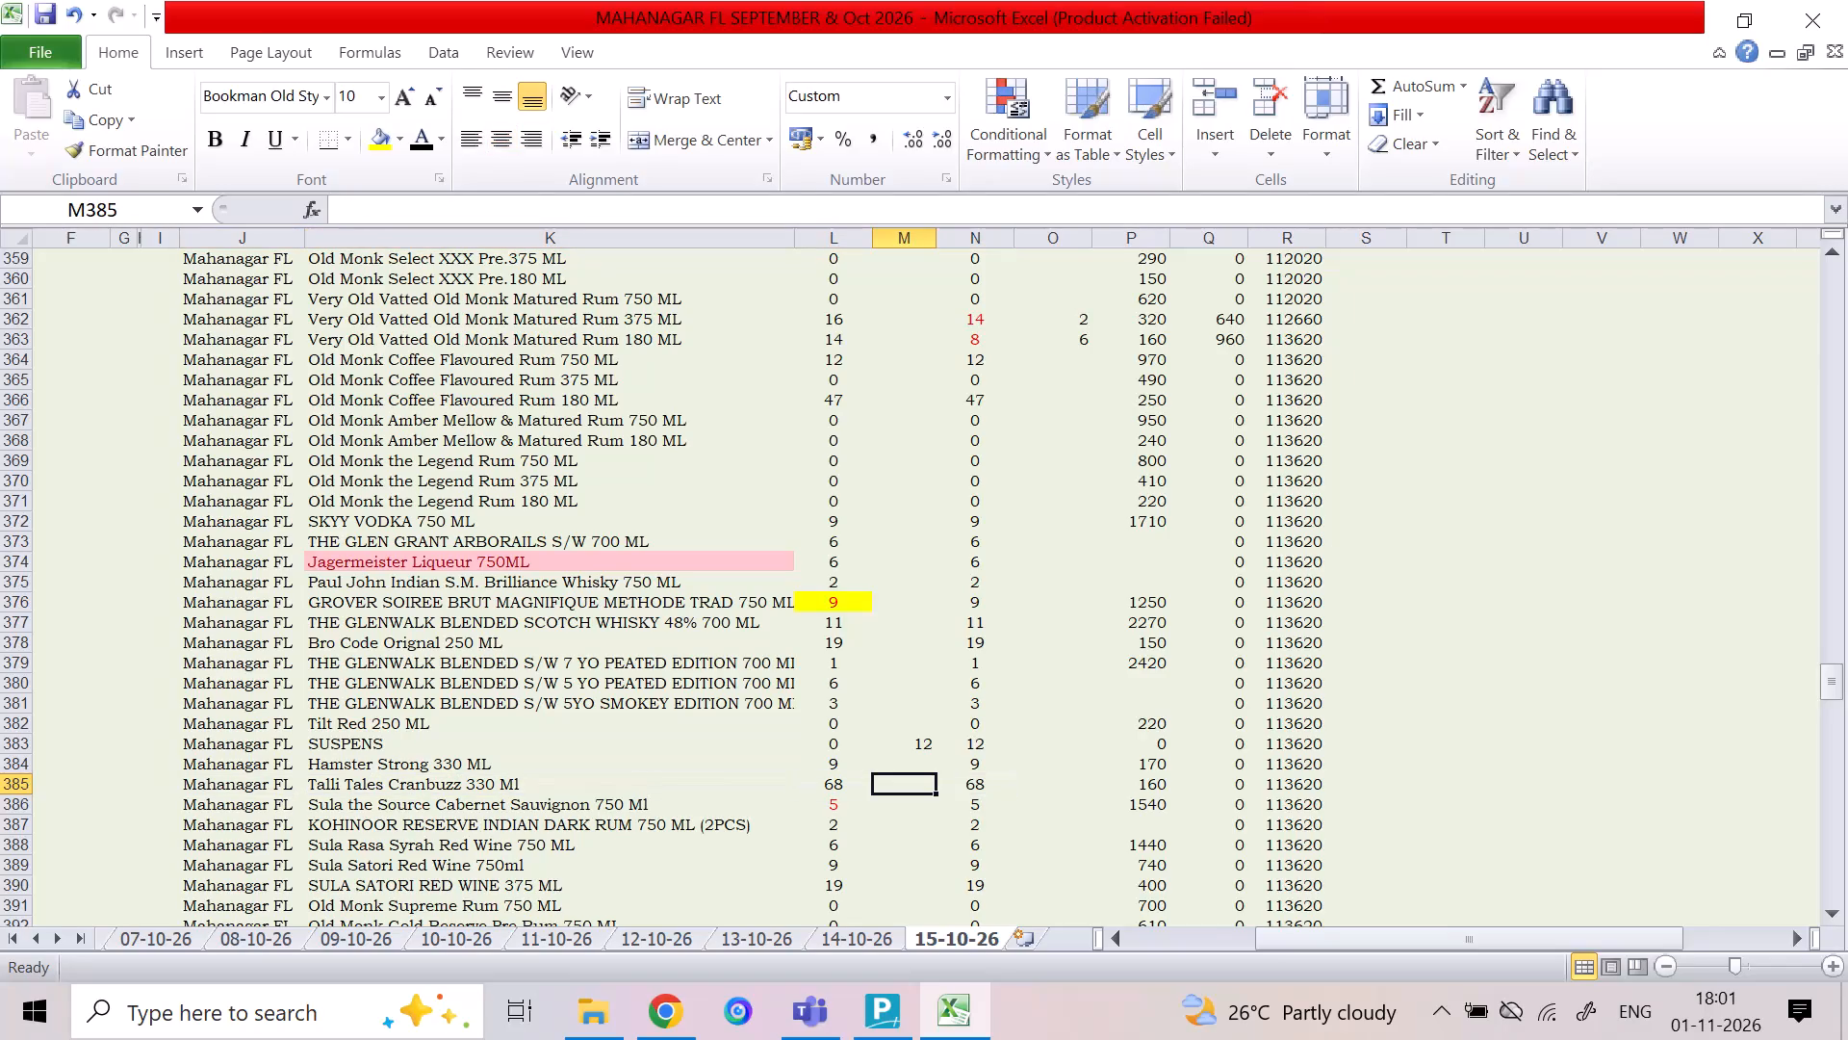
pyautogui.write('244')
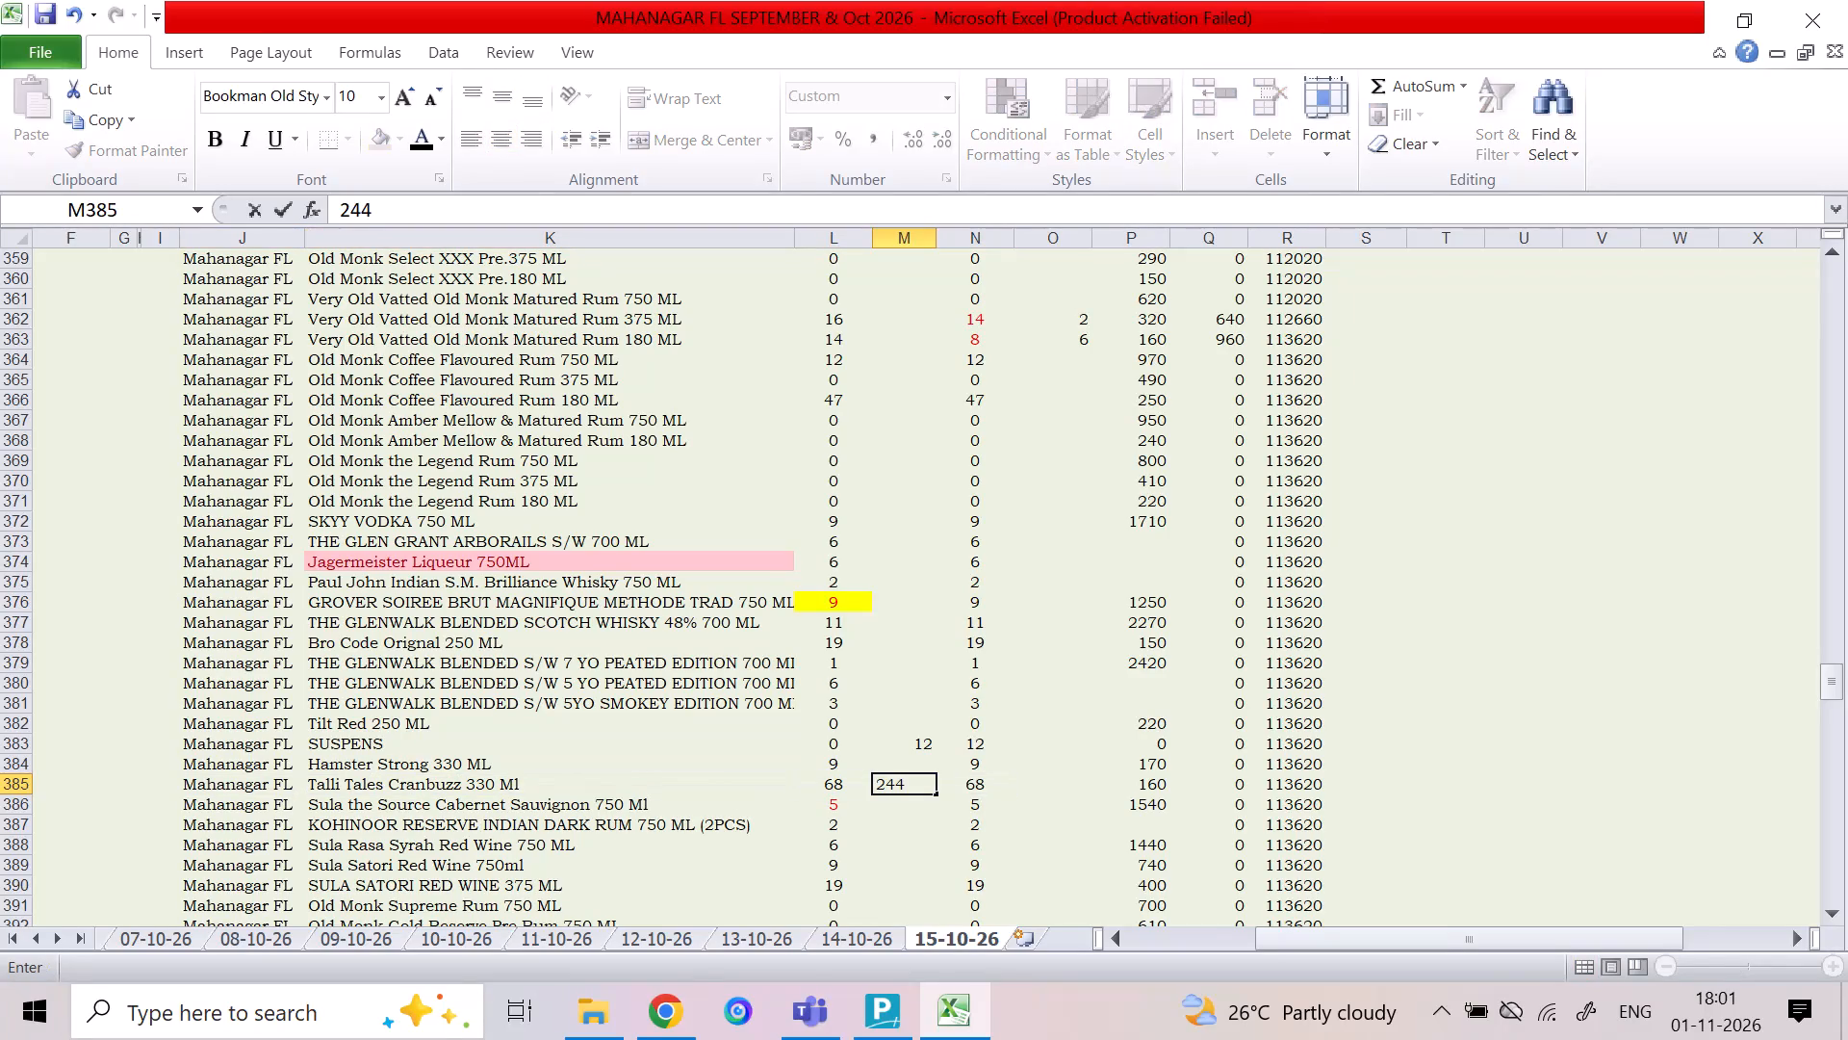
pyautogui.press('BackSpace')
pyautogui.press('Right')
pyautogui.press('Right')
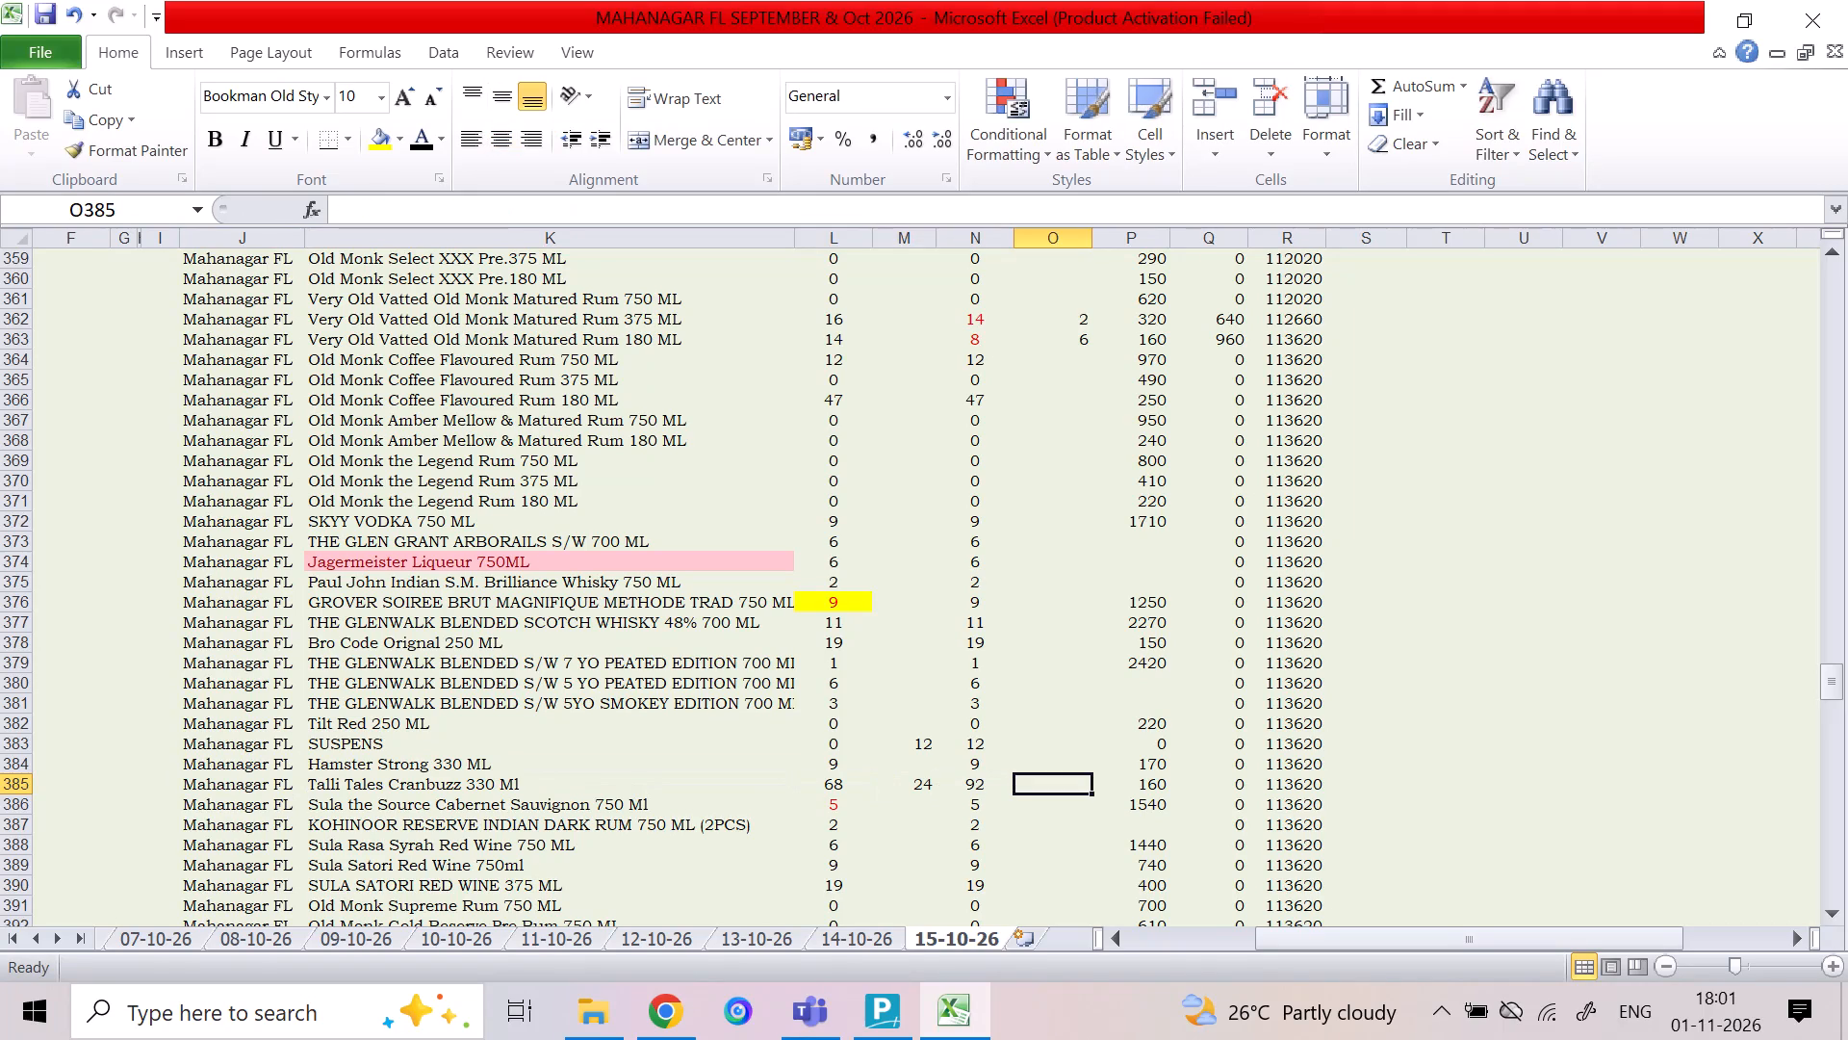
pyautogui.press('3')
pyautogui.press('Down')
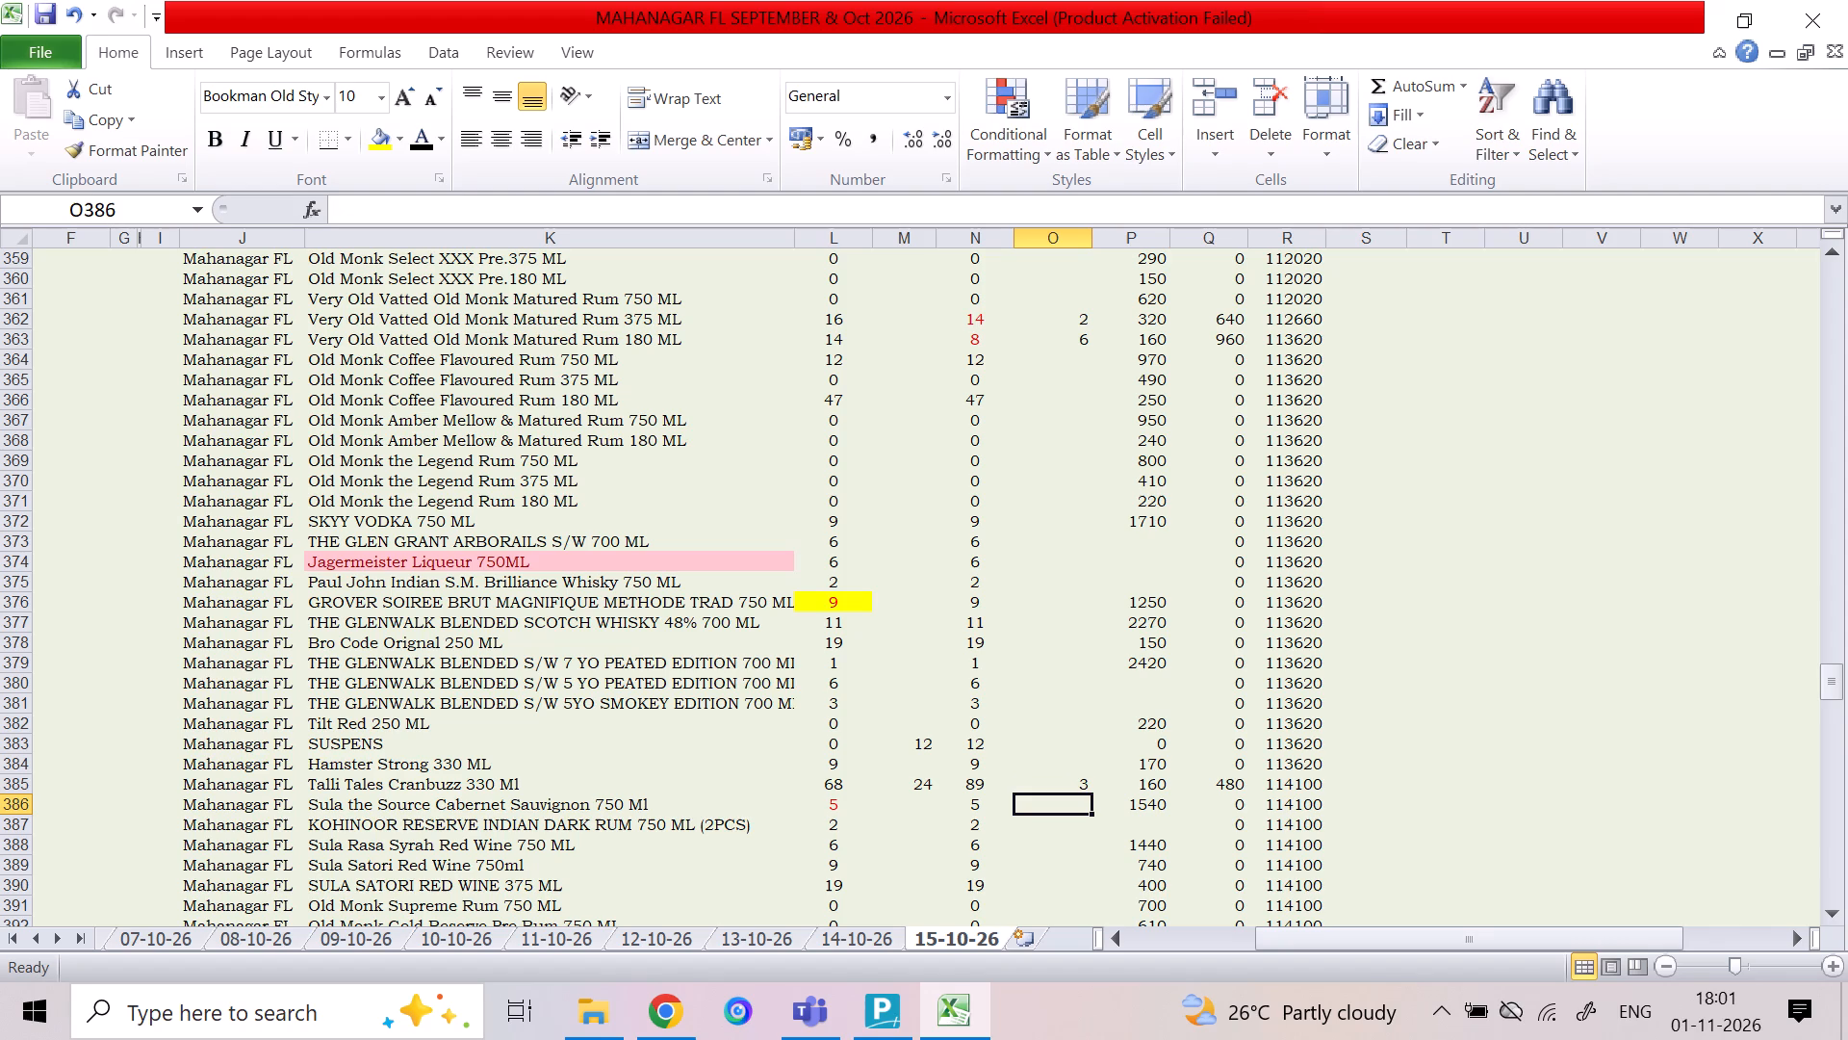
pyautogui.press('Down')
pyautogui.press('Up')
pyautogui.press('Left')
pyautogui.press('Up')
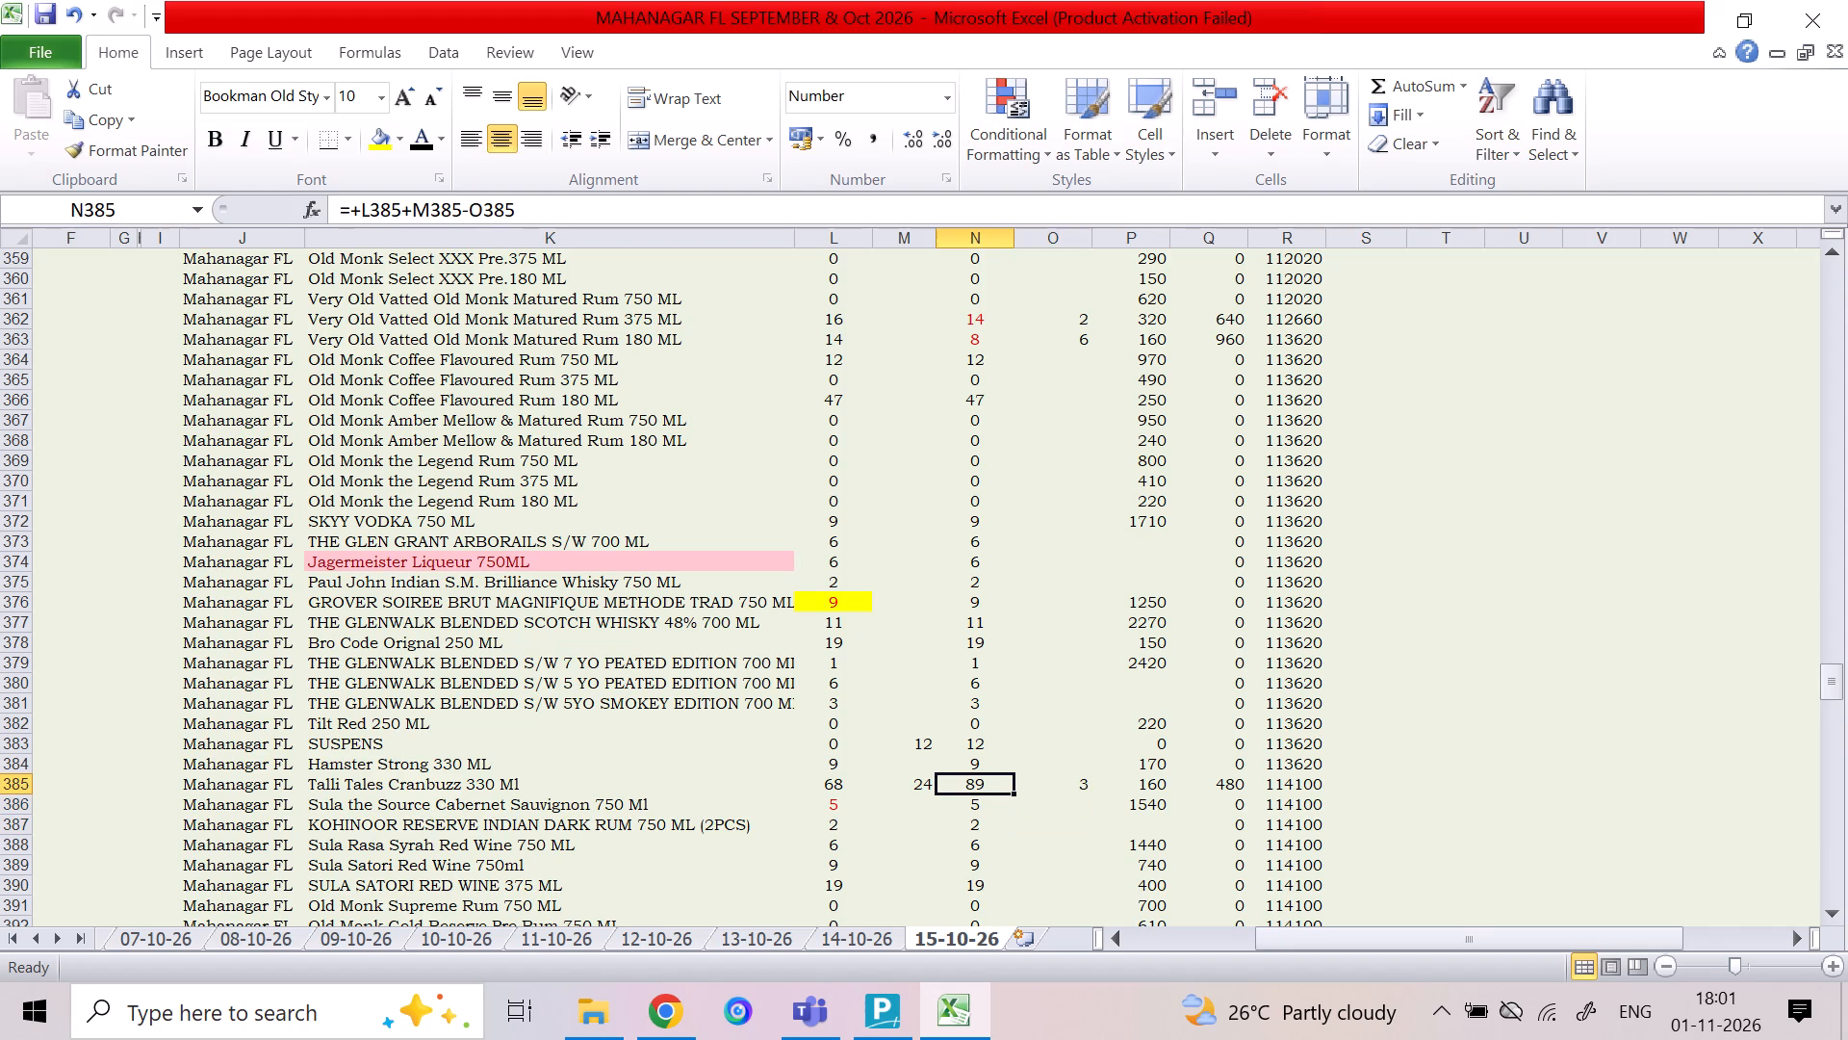
# Examine the wine and rum rows below Talli Tales Cranbuzz 330 Ml, down to the Bhrum Lemon Flavoured White Rum items.
pyautogui.press('Right')
pyautogui.press('Down')
pyautogui.press('Down')
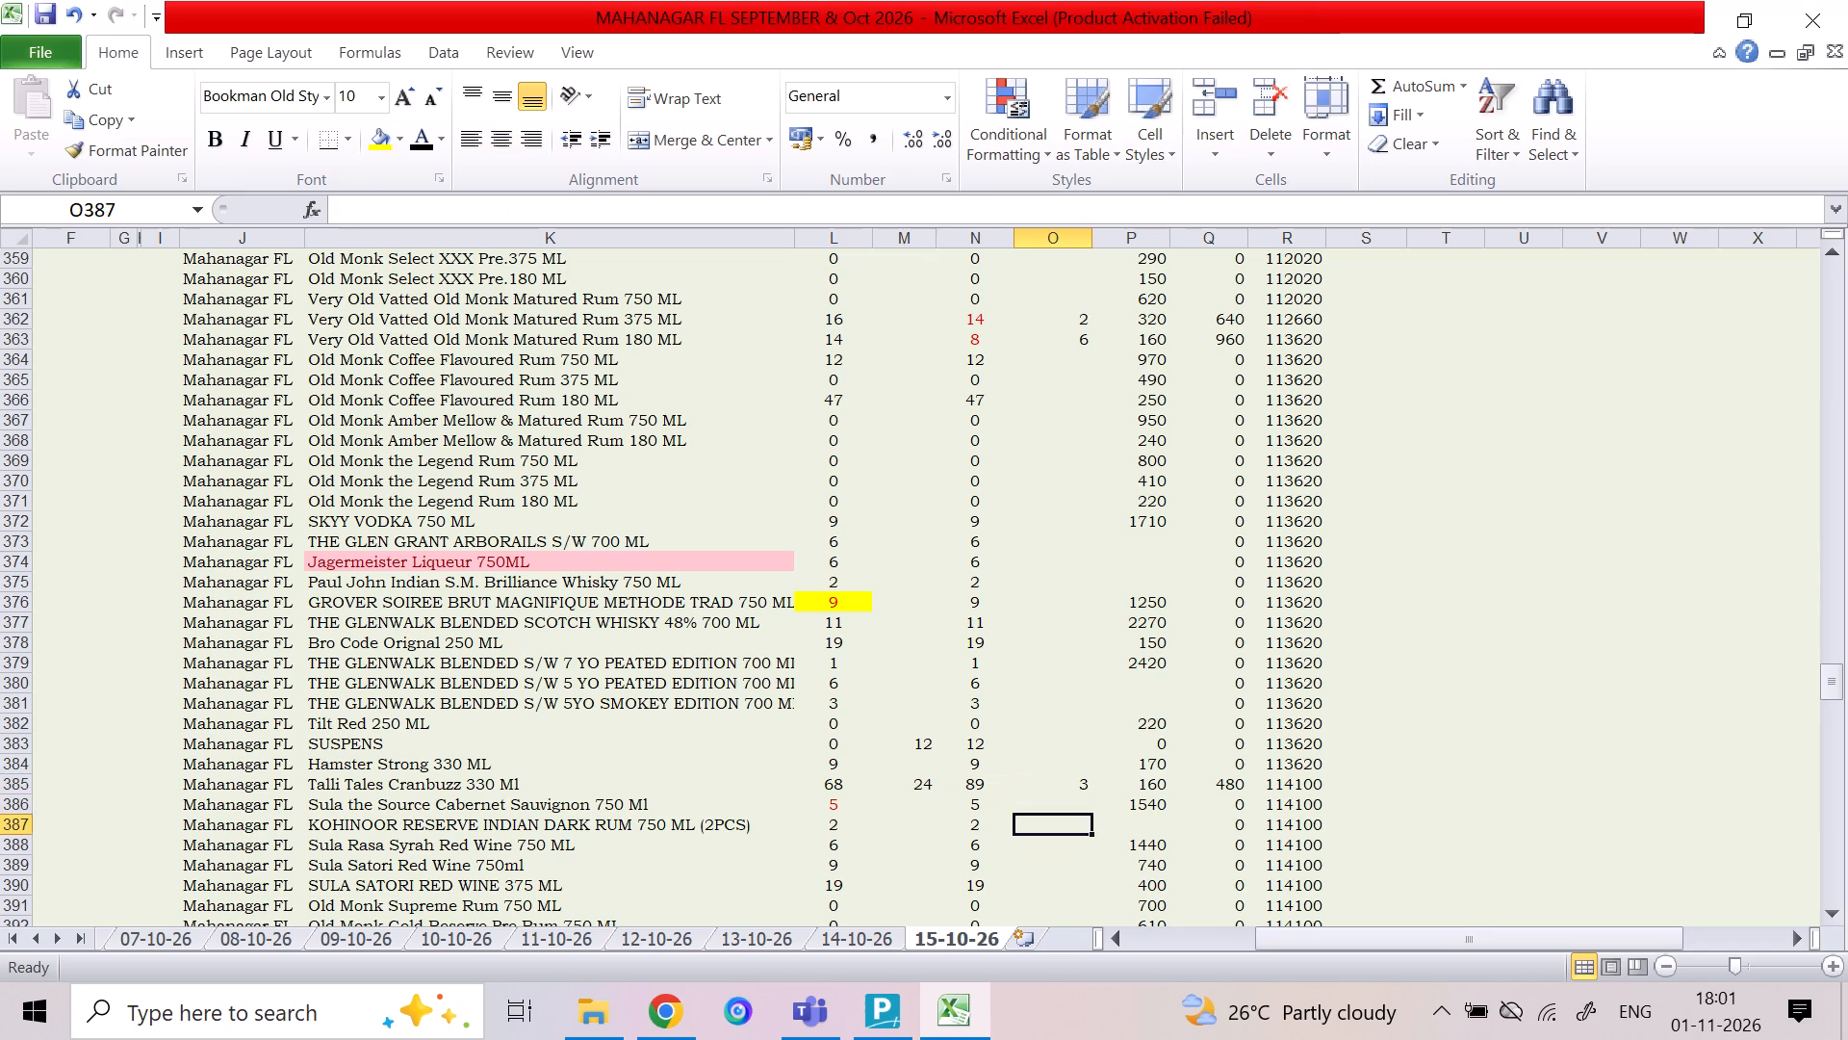
pyautogui.press('Down')
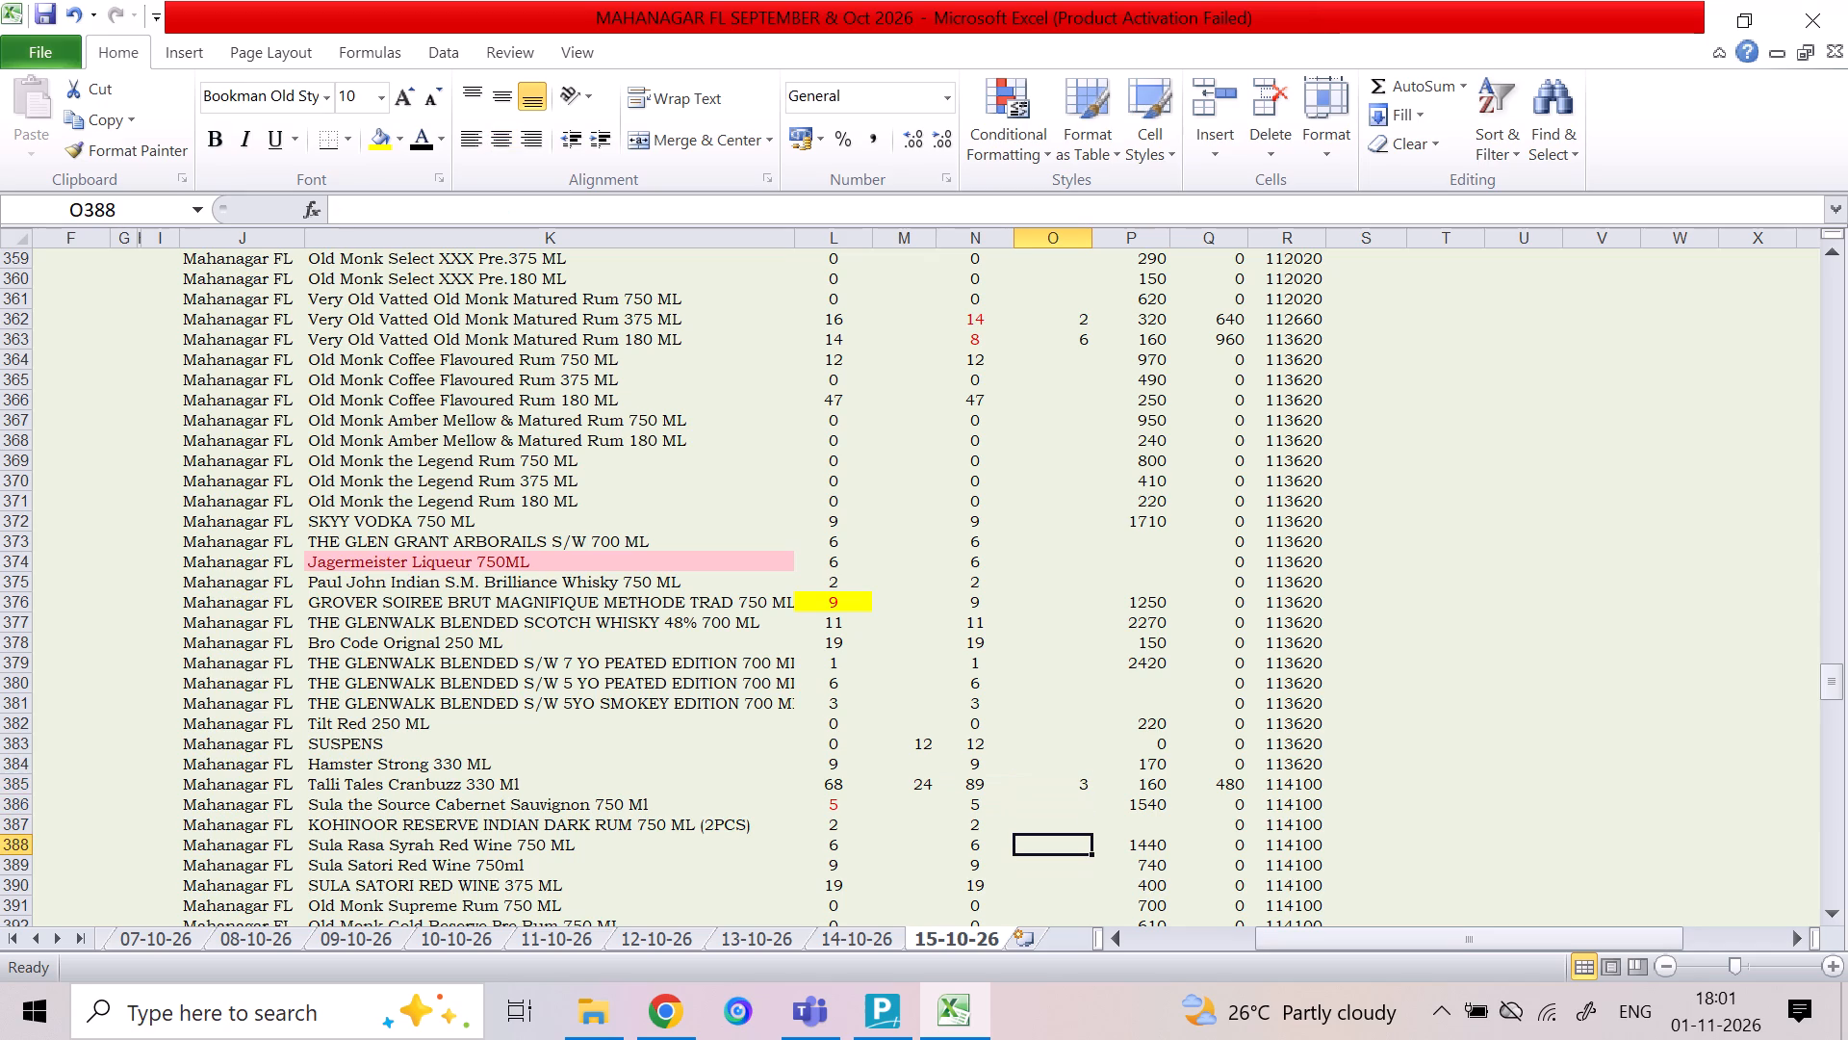
pyautogui.press('Down')
pyautogui.press('Down')
pyautogui.press('Down')
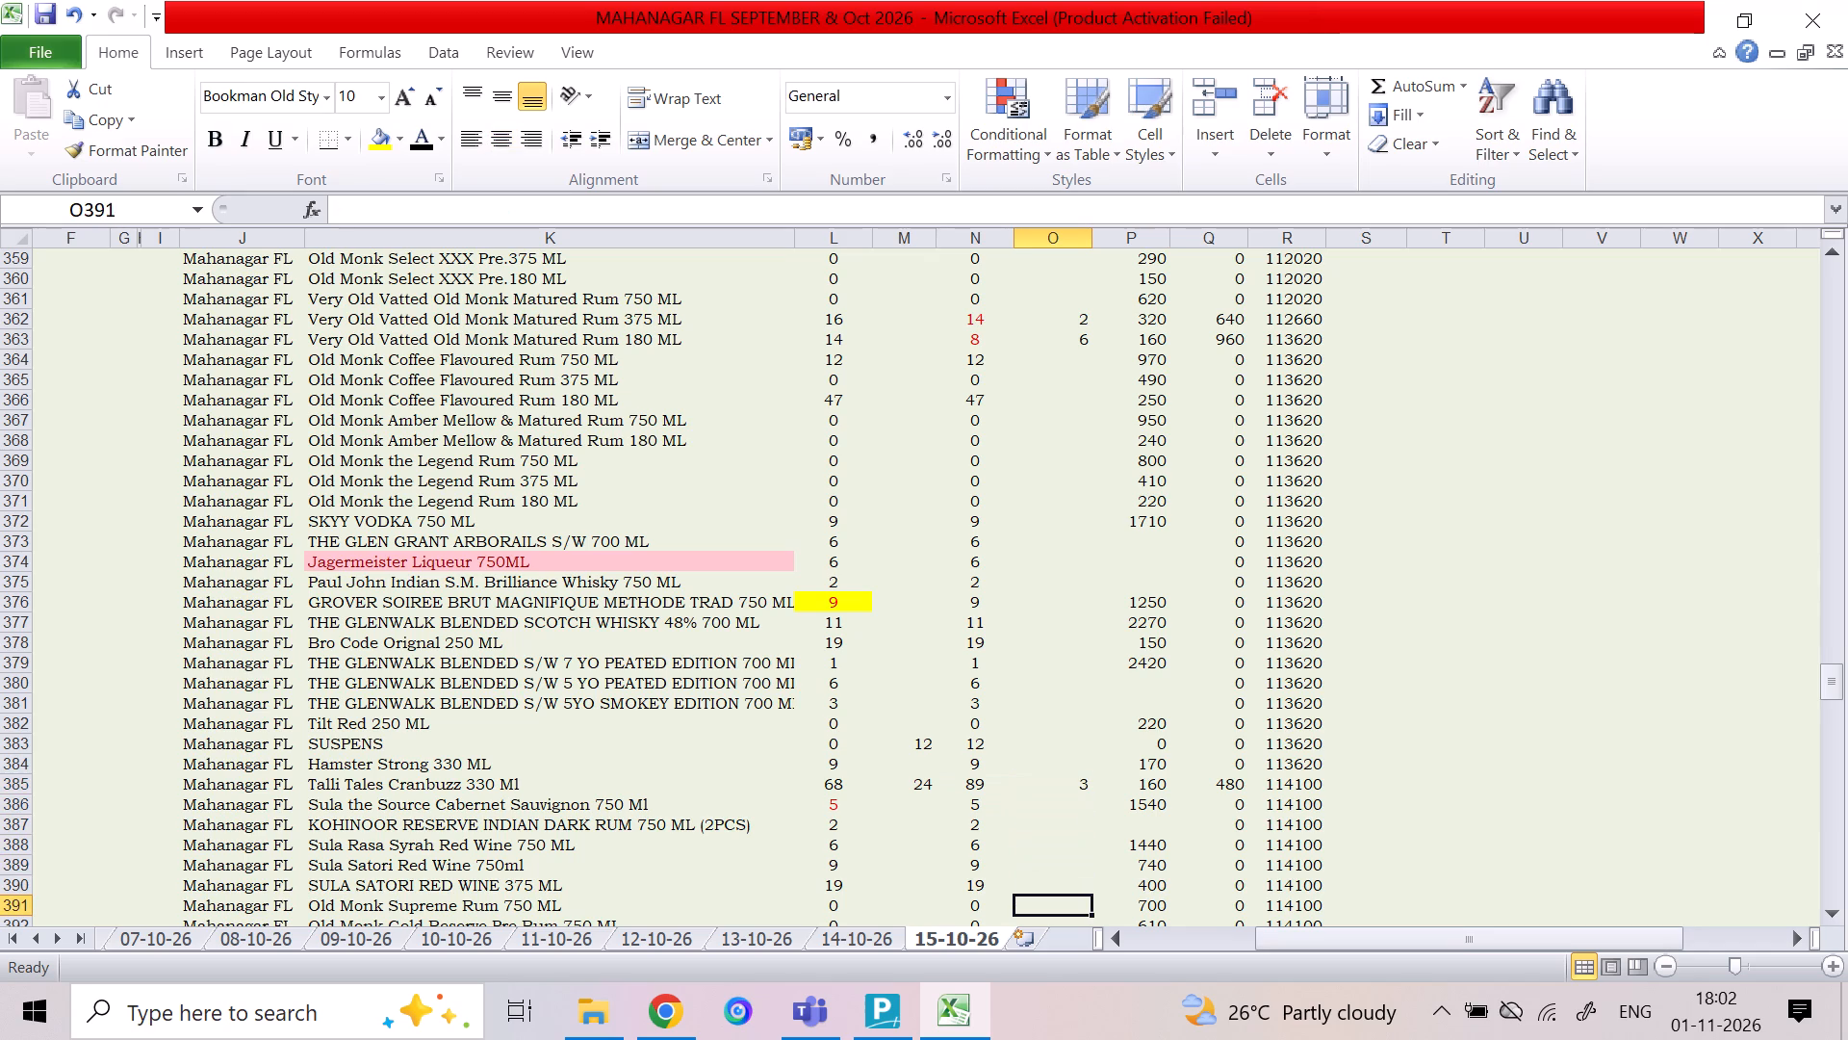
pyautogui.press('Down')
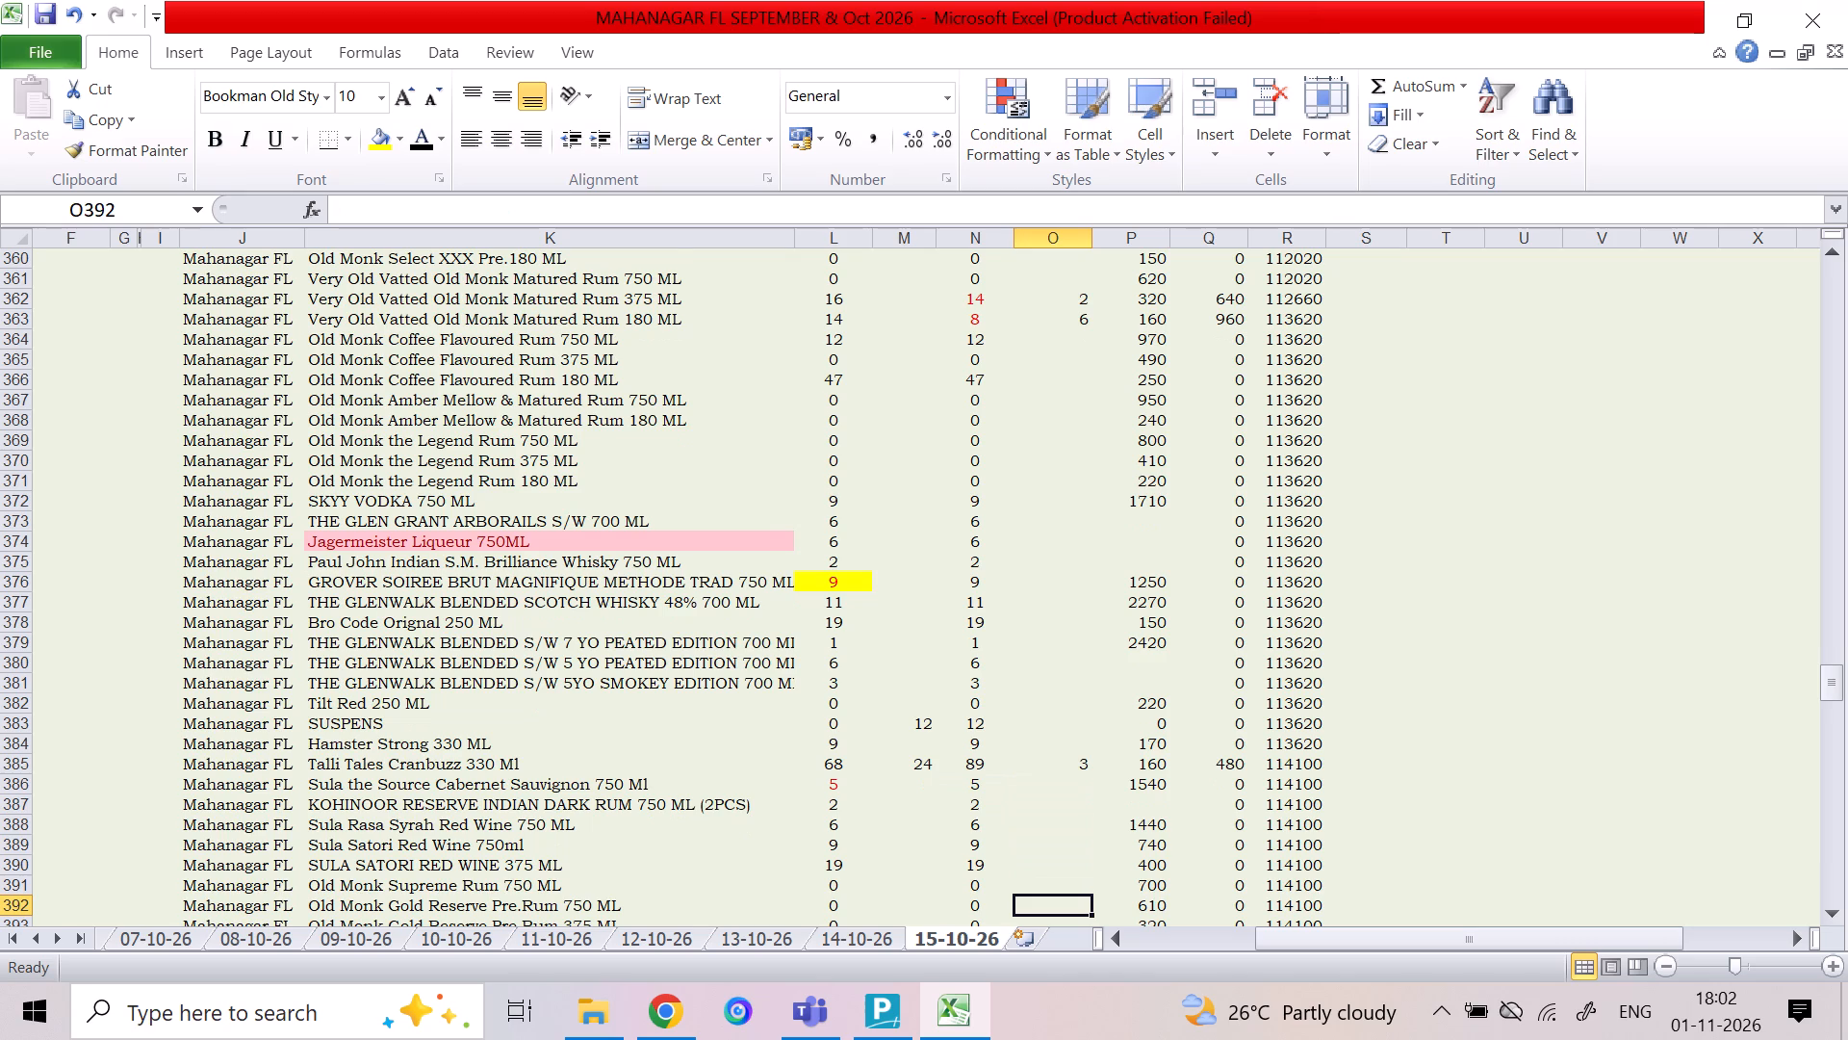
pyautogui.press('Down')
pyautogui.press('Down')
pyautogui.press('Down')
pyautogui.press('Down')
pyautogui.press('Down')
pyautogui.press('Down')
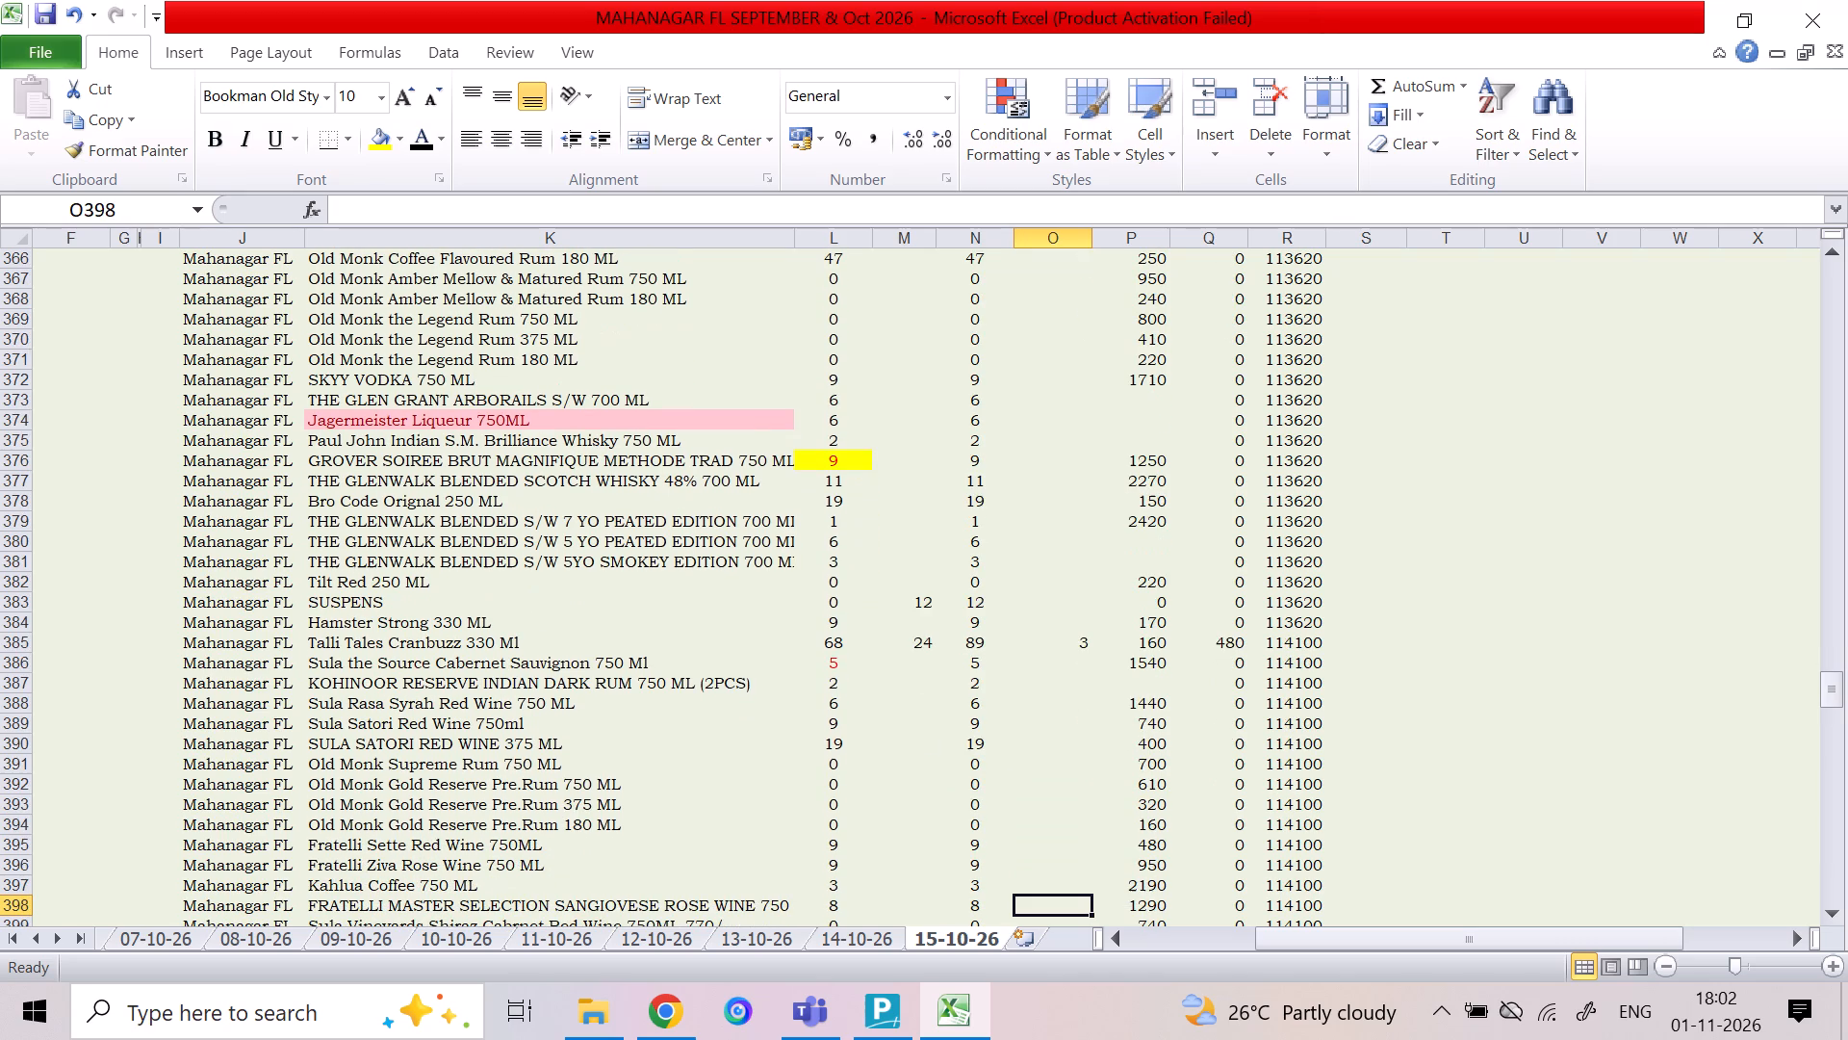
pyautogui.press('Down')
pyautogui.press('Down')
pyautogui.press('Down')
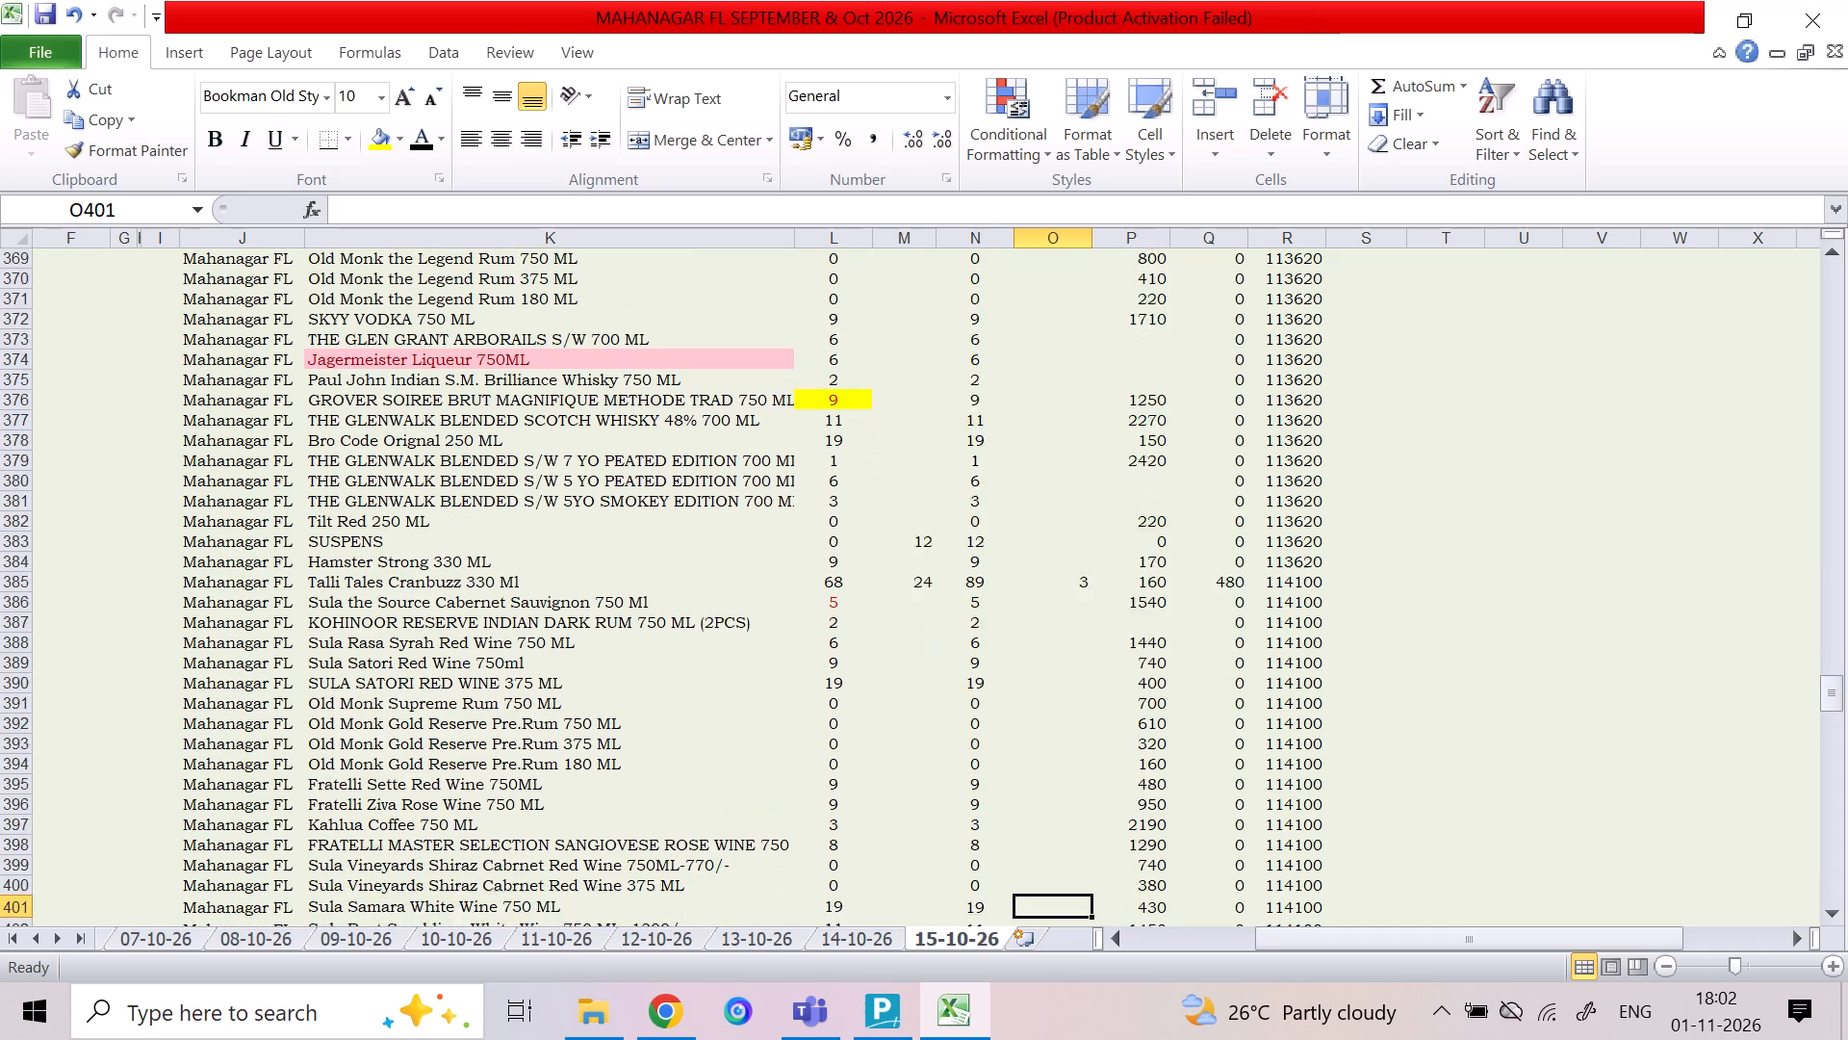
pyautogui.press('Down')
pyautogui.press('Down')
pyautogui.press('Down')
pyautogui.press('Down')
pyautogui.press('Down')
pyautogui.press('Down')
pyautogui.press('Down')
pyautogui.press('Down')
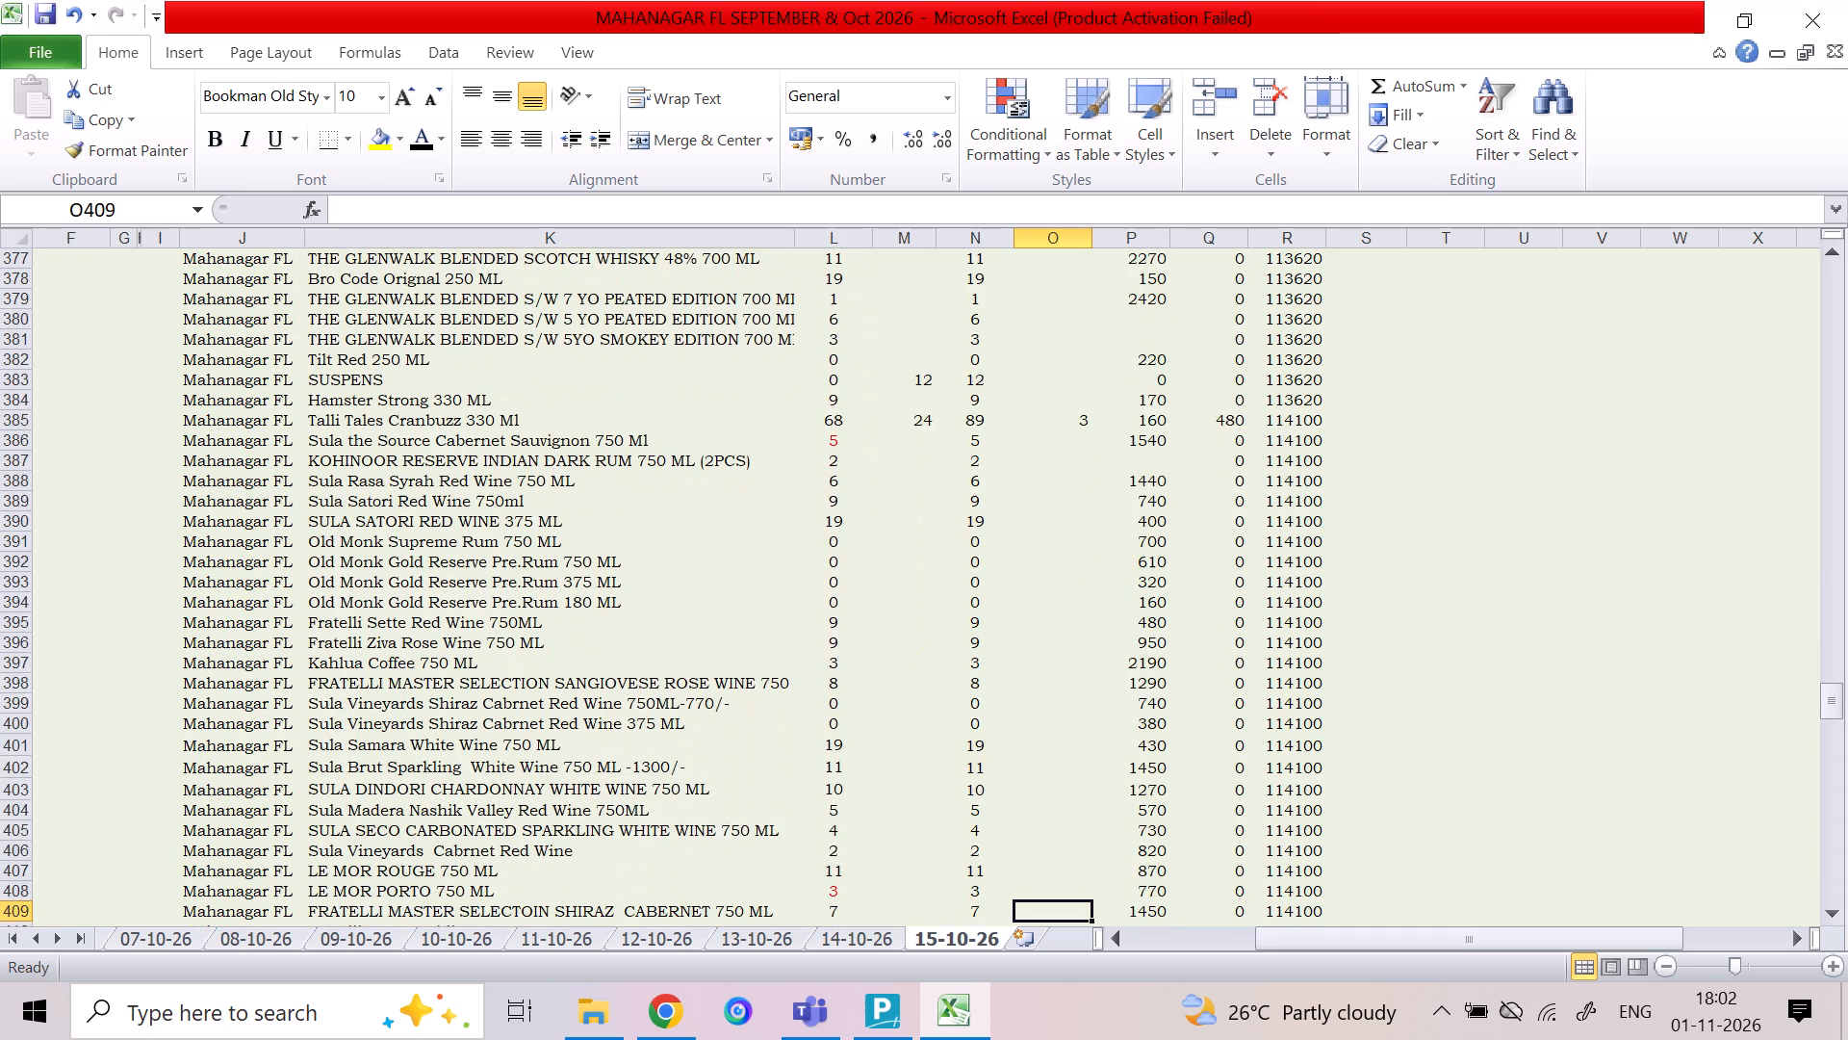
pyautogui.press('Down')
pyautogui.press('Down')
pyautogui.press('Down')
pyautogui.press('Down')
pyautogui.press('Down')
pyautogui.press('Down')
pyautogui.press('Down')
pyautogui.press('Down')
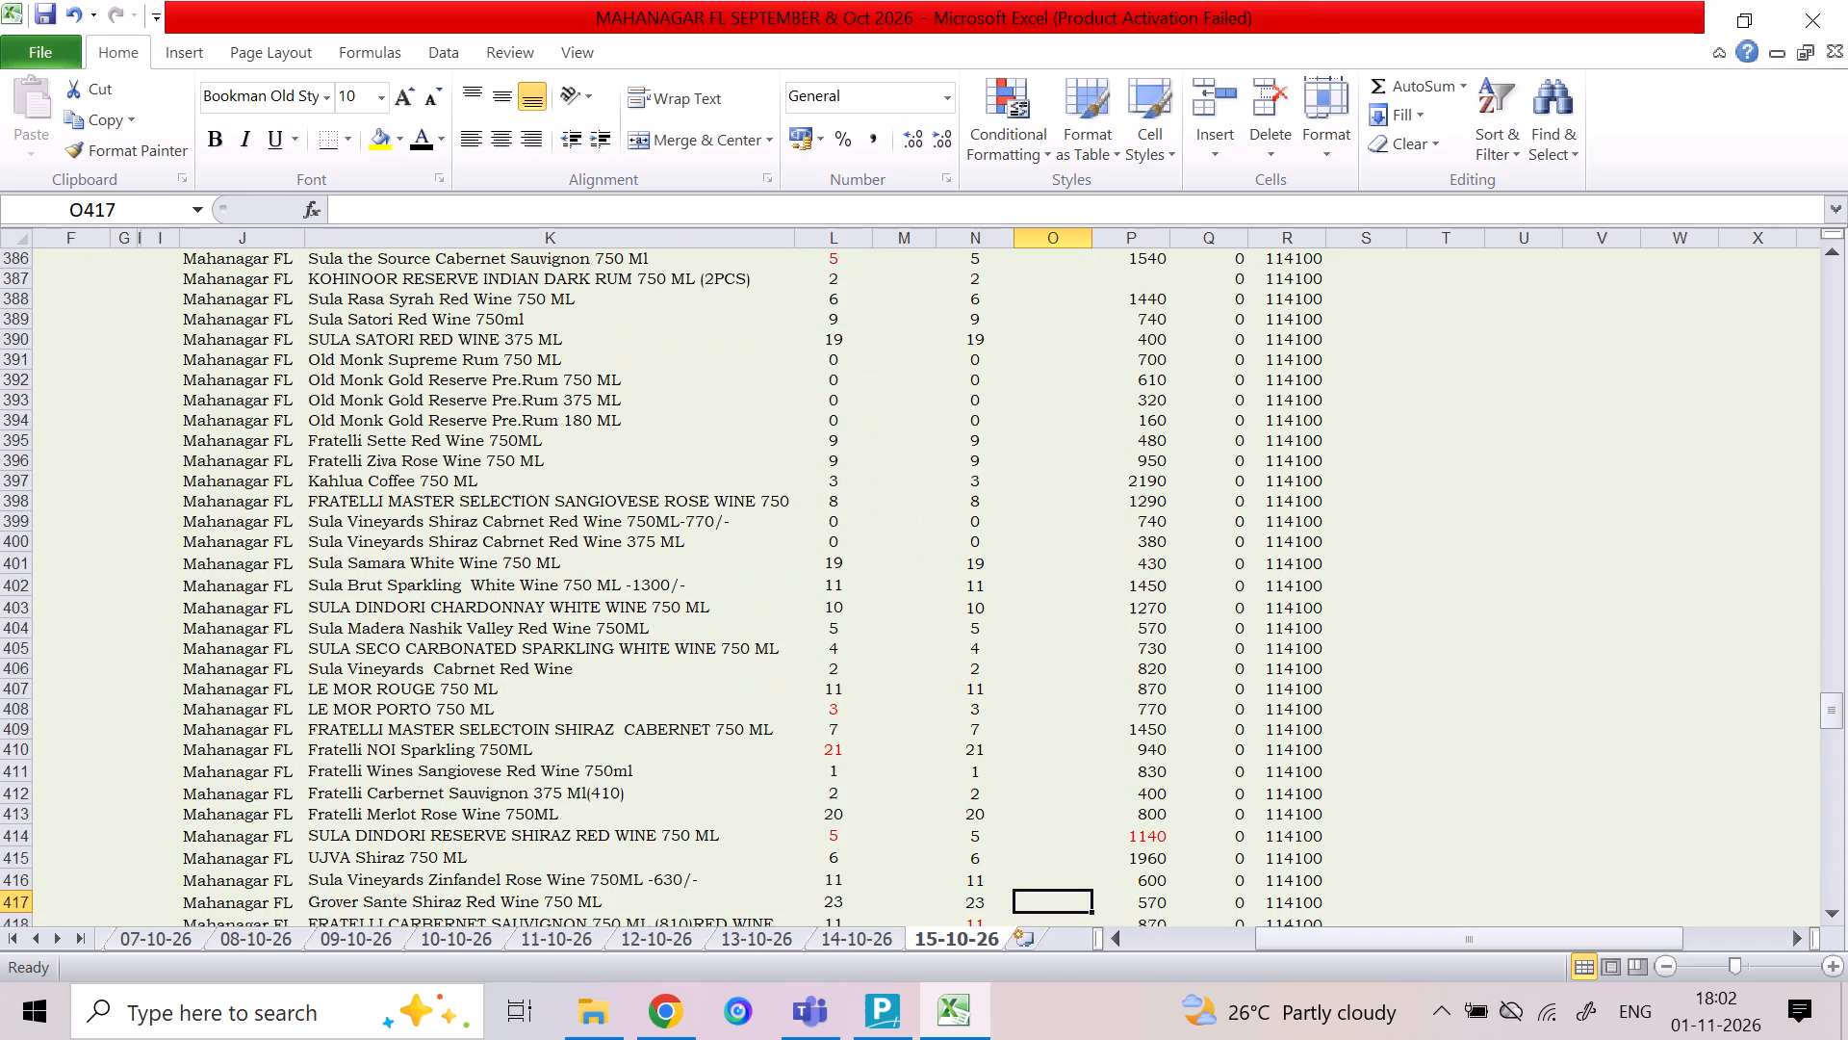
pyautogui.press('Down')
pyautogui.press('Down')
pyautogui.press('Down')
pyautogui.press('Down')
pyautogui.press('Down')
pyautogui.press('Down')
pyautogui.press('Down')
pyautogui.press('Down')
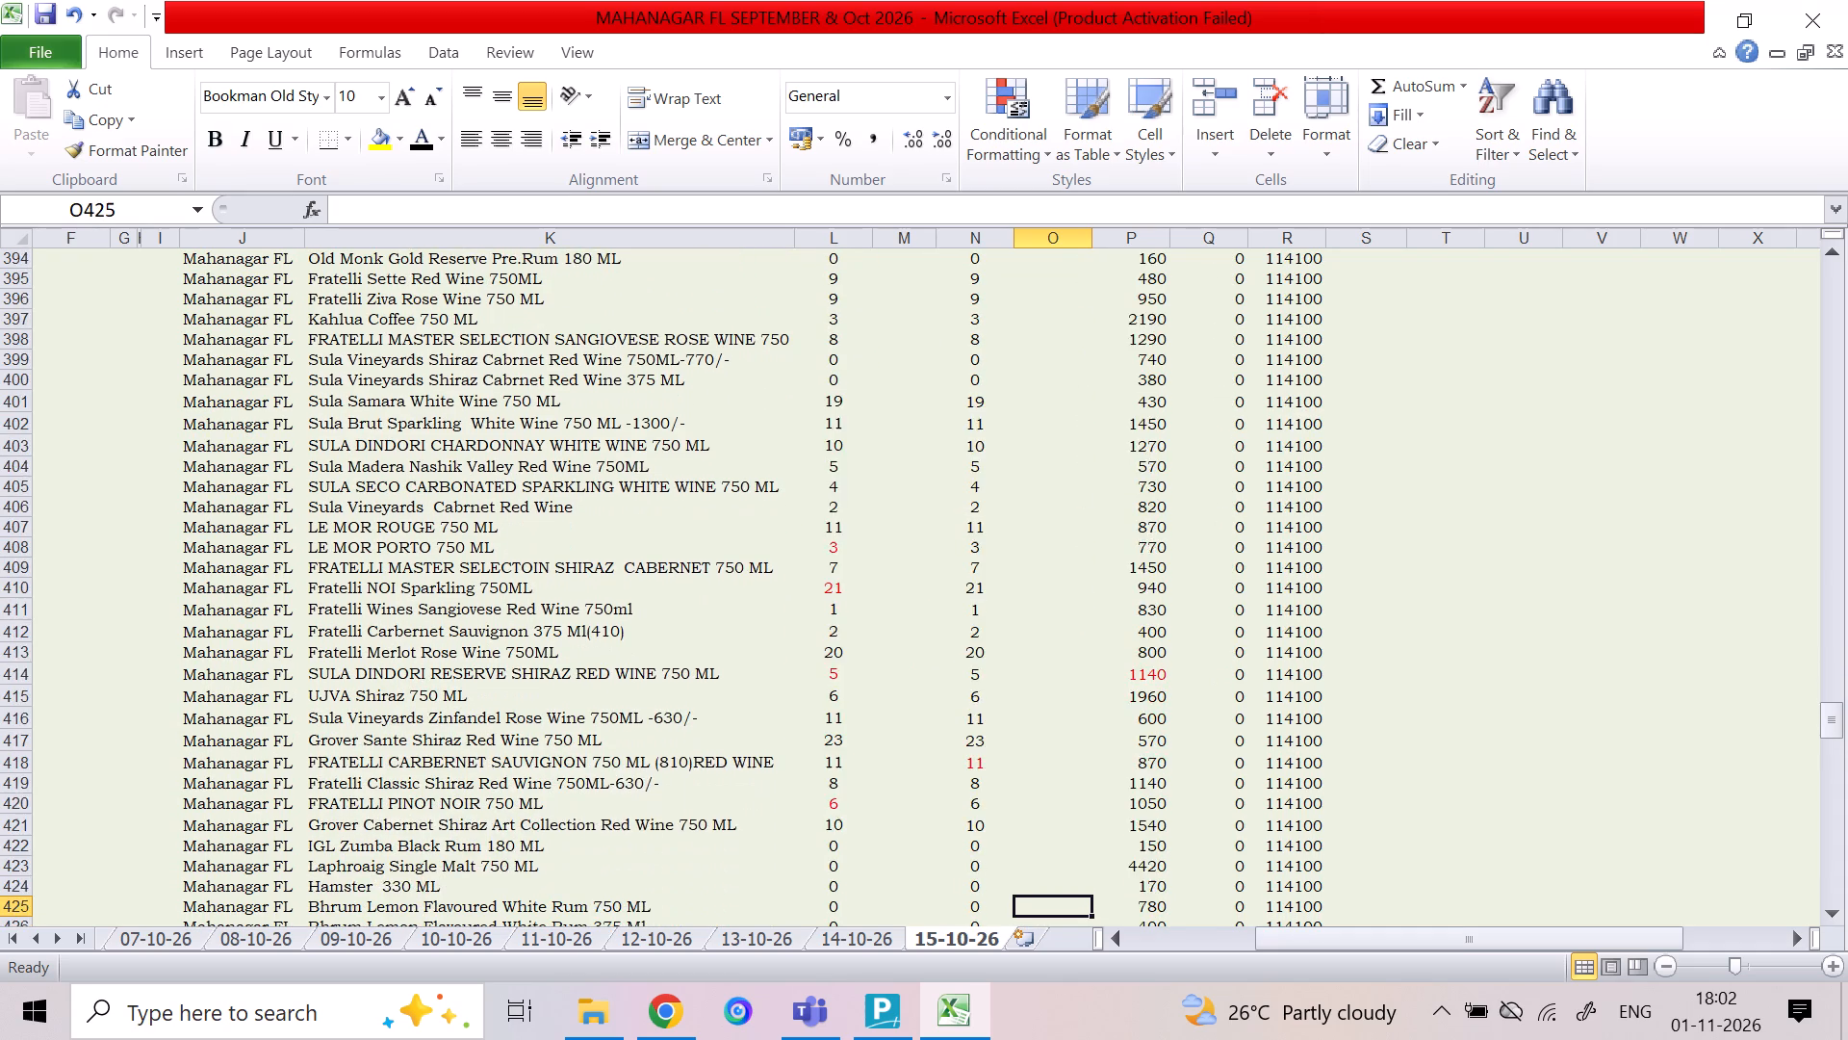
pyautogui.press('Down')
# Go back over the wine rows and check the entries around SULA SATORI RED WINE 375 ML and Old Monk Supreme Rum 750 ML.
pyautogui.press('Up')
pyautogui.press('Up')
pyautogui.press('Up')
pyautogui.press('Up')
pyautogui.press('Up')
pyautogui.press('Up')
pyautogui.press('Up')
pyautogui.press('Up')
pyautogui.press('Up')
pyautogui.press('Up')
pyautogui.press('Up')
pyautogui.press('Up')
pyautogui.press('Up')
pyautogui.press('Up')
pyautogui.press('Up')
pyautogui.press('Up')
pyautogui.press('Up')
pyautogui.press('Up')
pyautogui.press('Up')
pyautogui.press('Up')
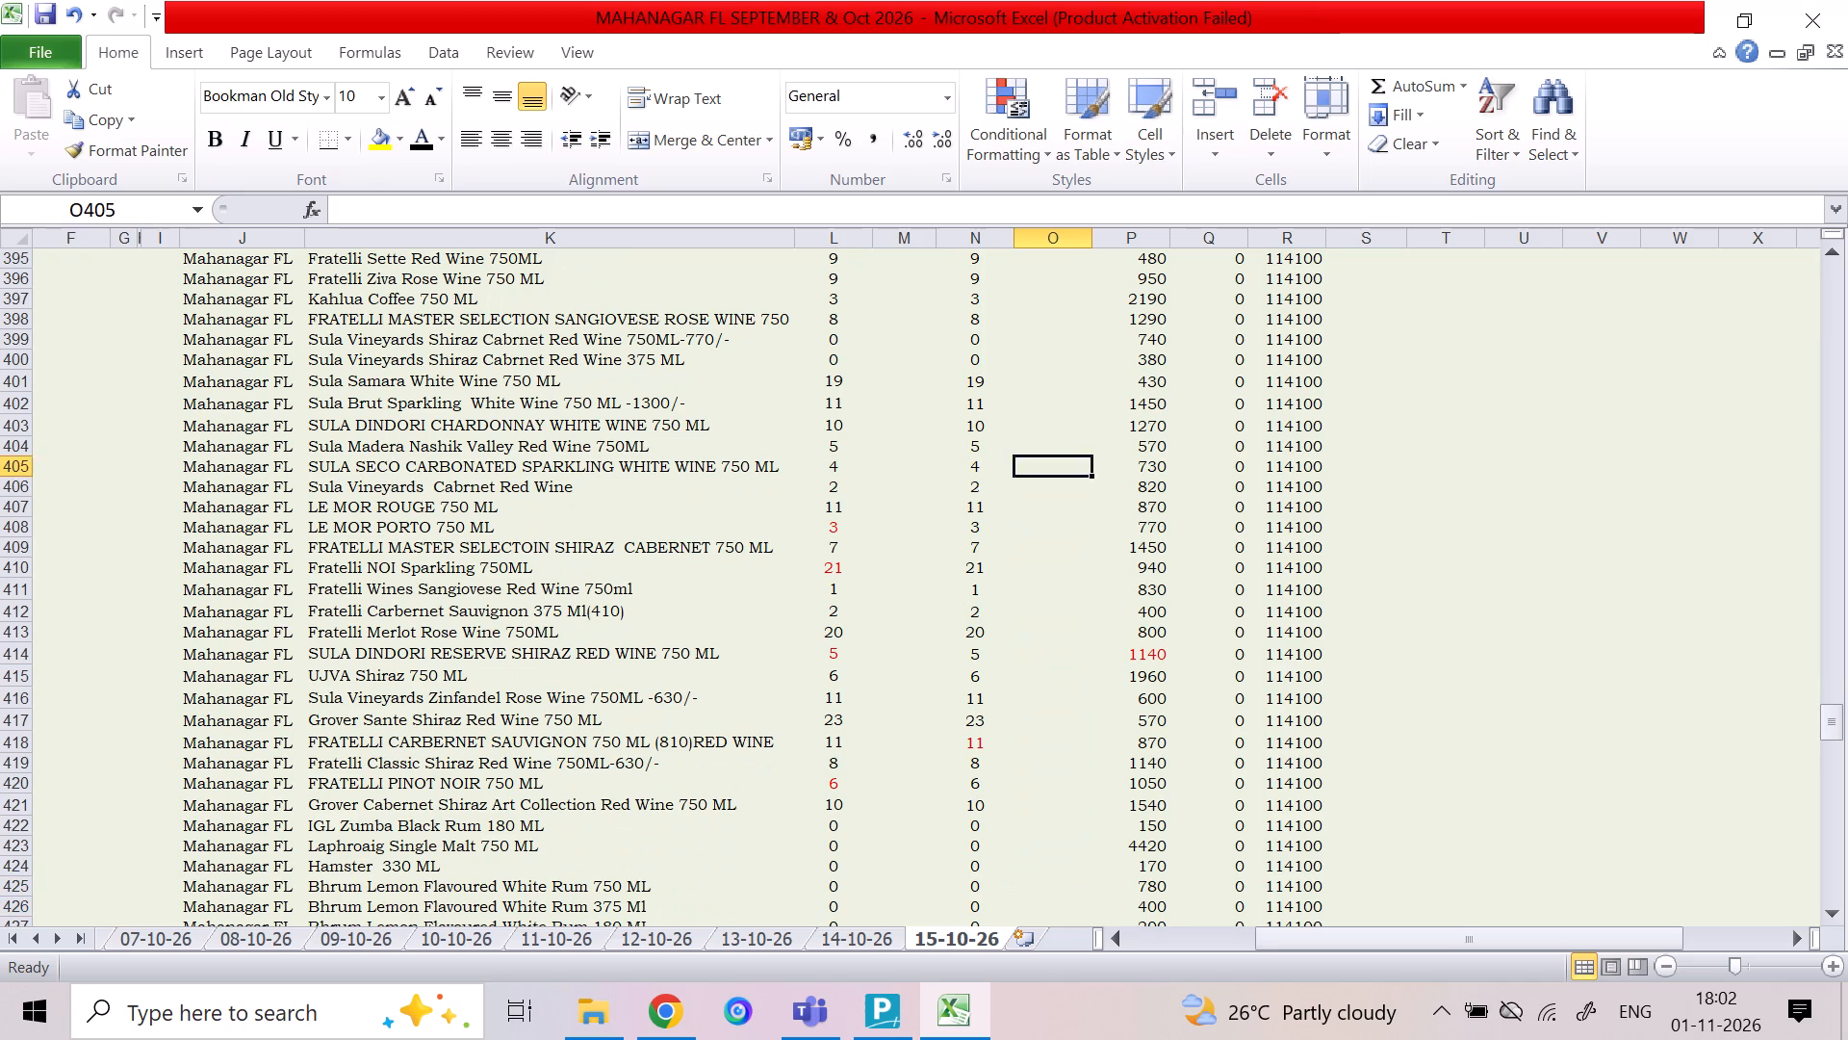
pyautogui.press('Down')
pyautogui.press('Down')
pyautogui.press('Down')
pyautogui.press('Down')
pyautogui.press('Down')
pyautogui.press('Down')
pyautogui.press('Down')
pyautogui.press('Down')
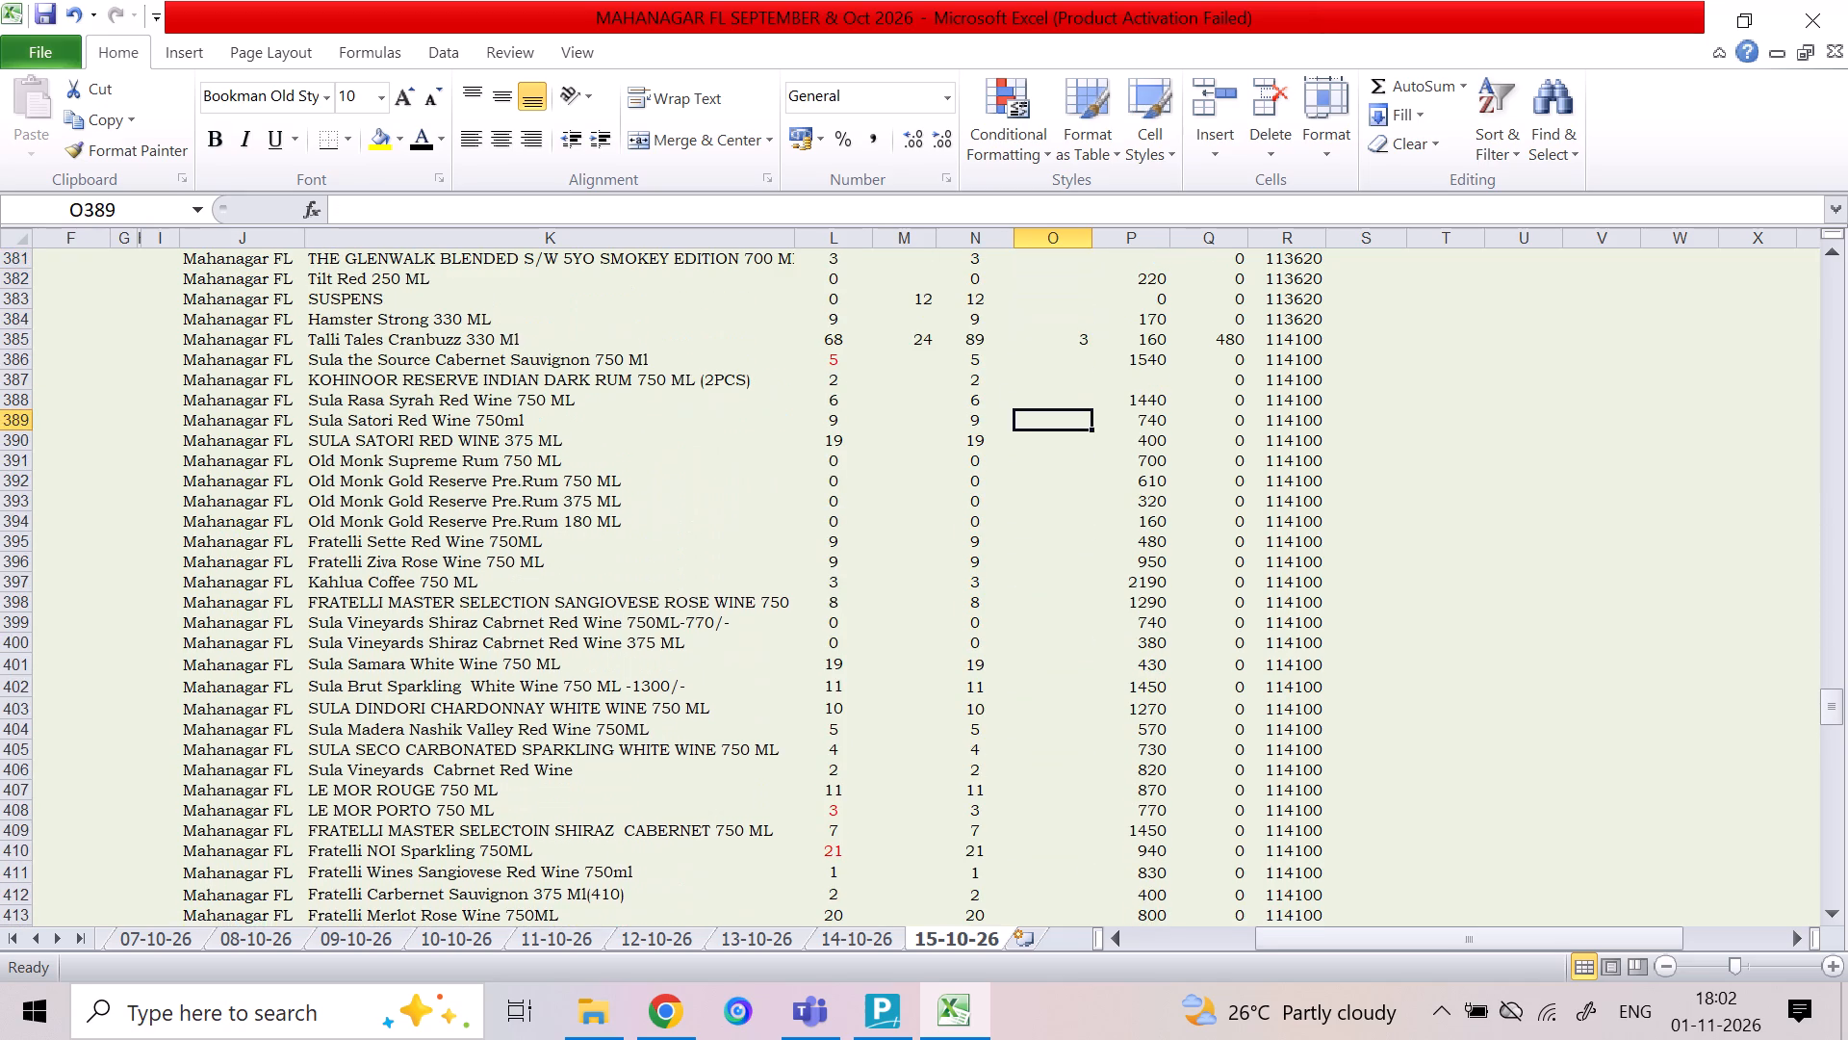
pyautogui.press('Down')
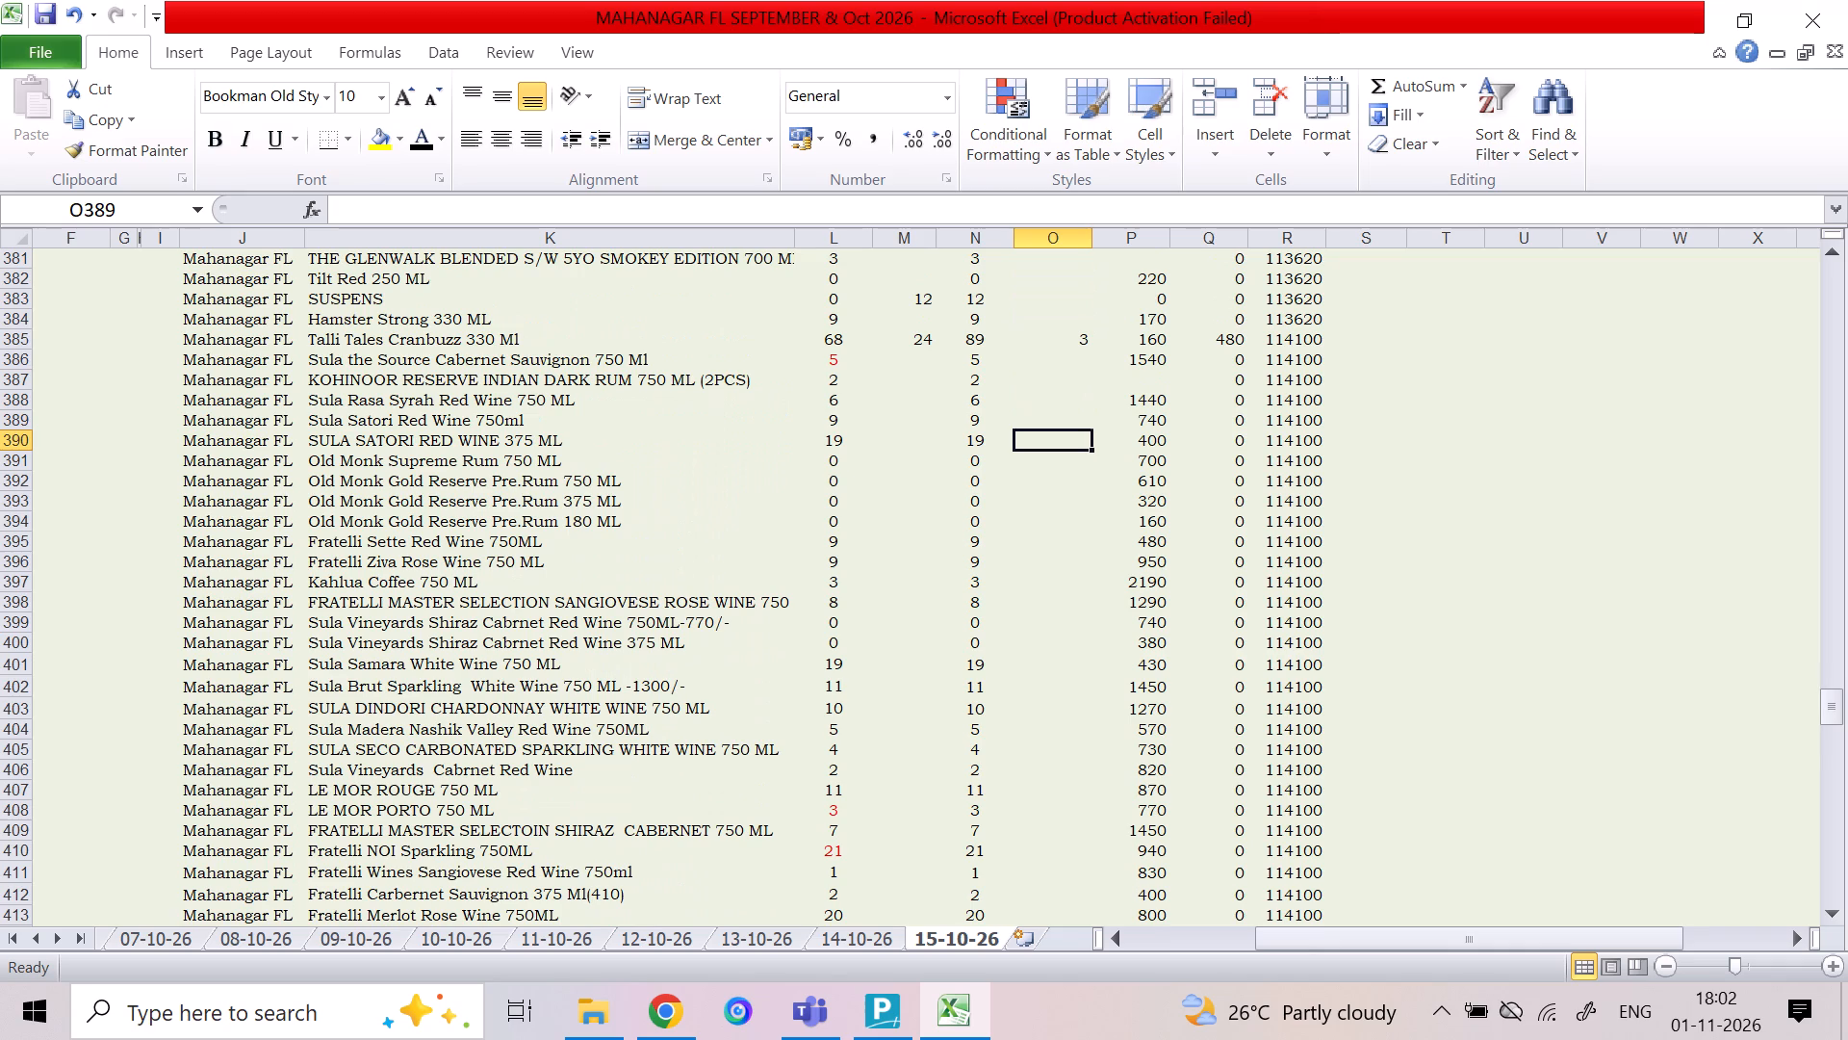
pyautogui.press('Down')
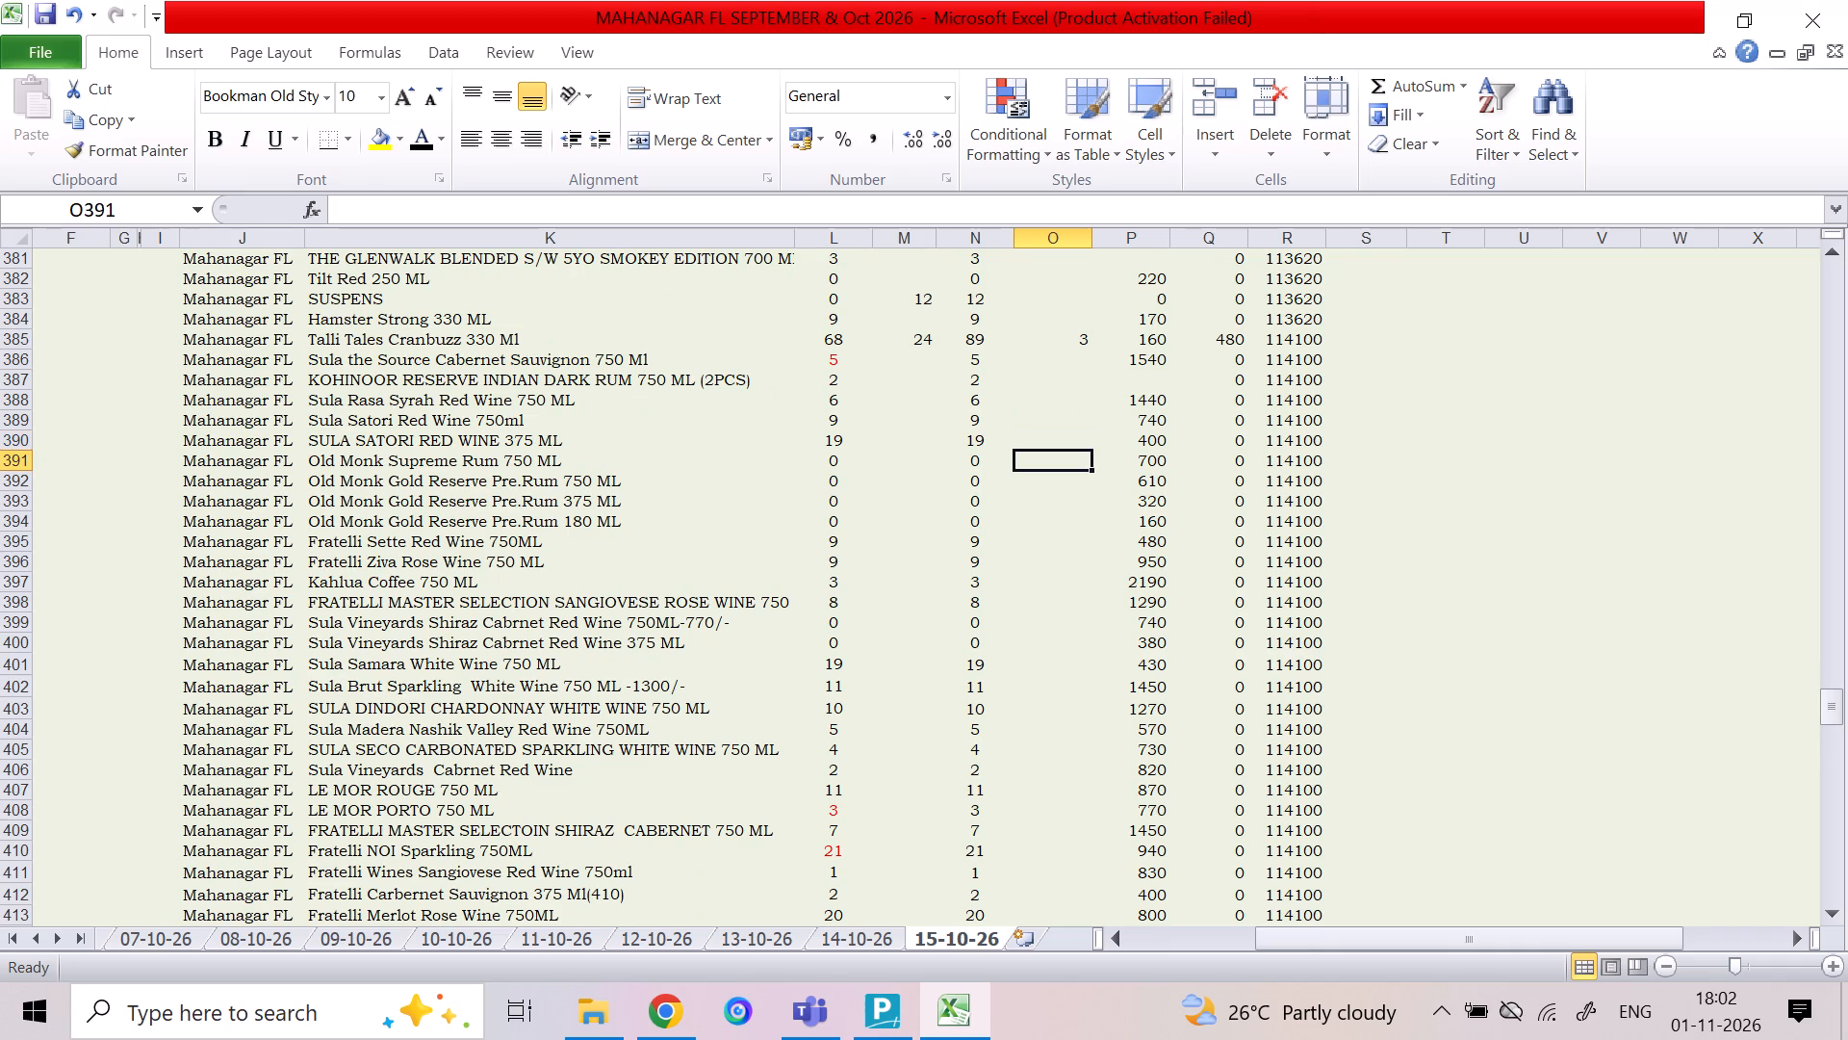
pyautogui.press('Down')
pyautogui.press('Left')
pyautogui.press('Up')
pyautogui.press('Left')
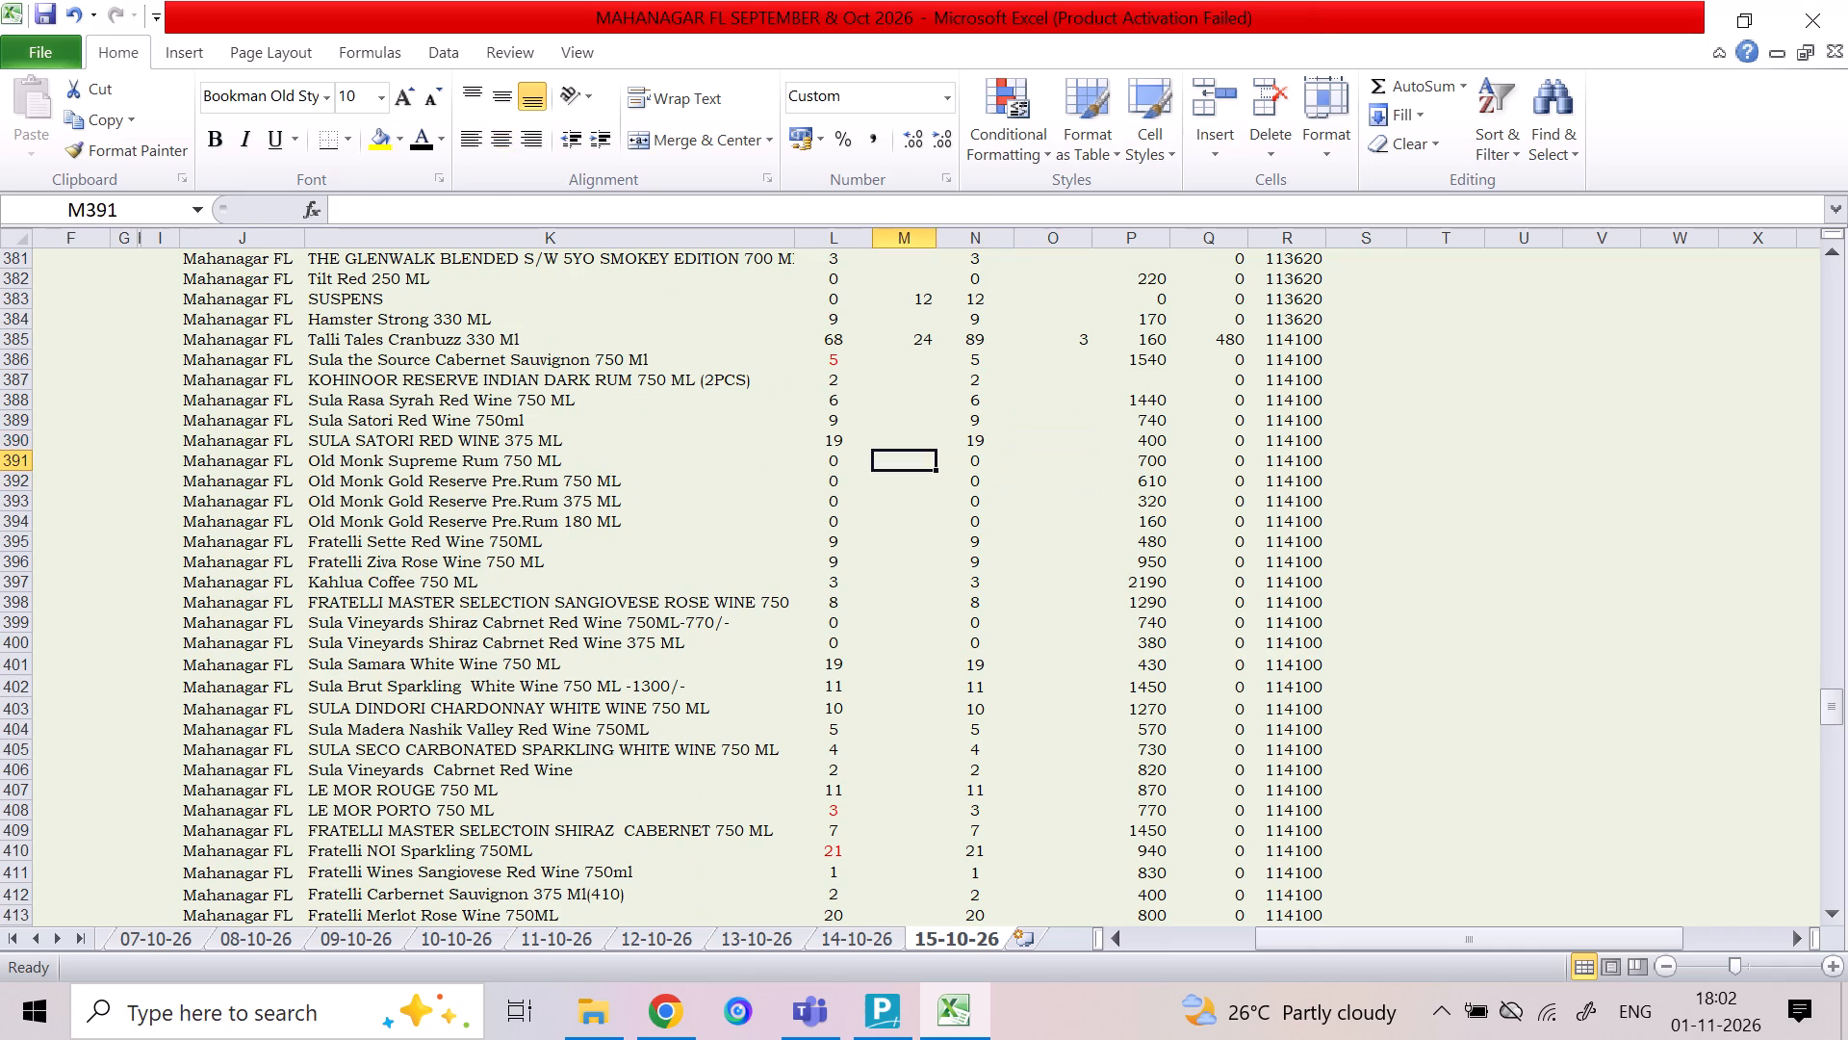
pyautogui.press('Left')
pyautogui.press('Up')
pyautogui.press('Left')
pyautogui.press('Left')
pyautogui.press('Right')
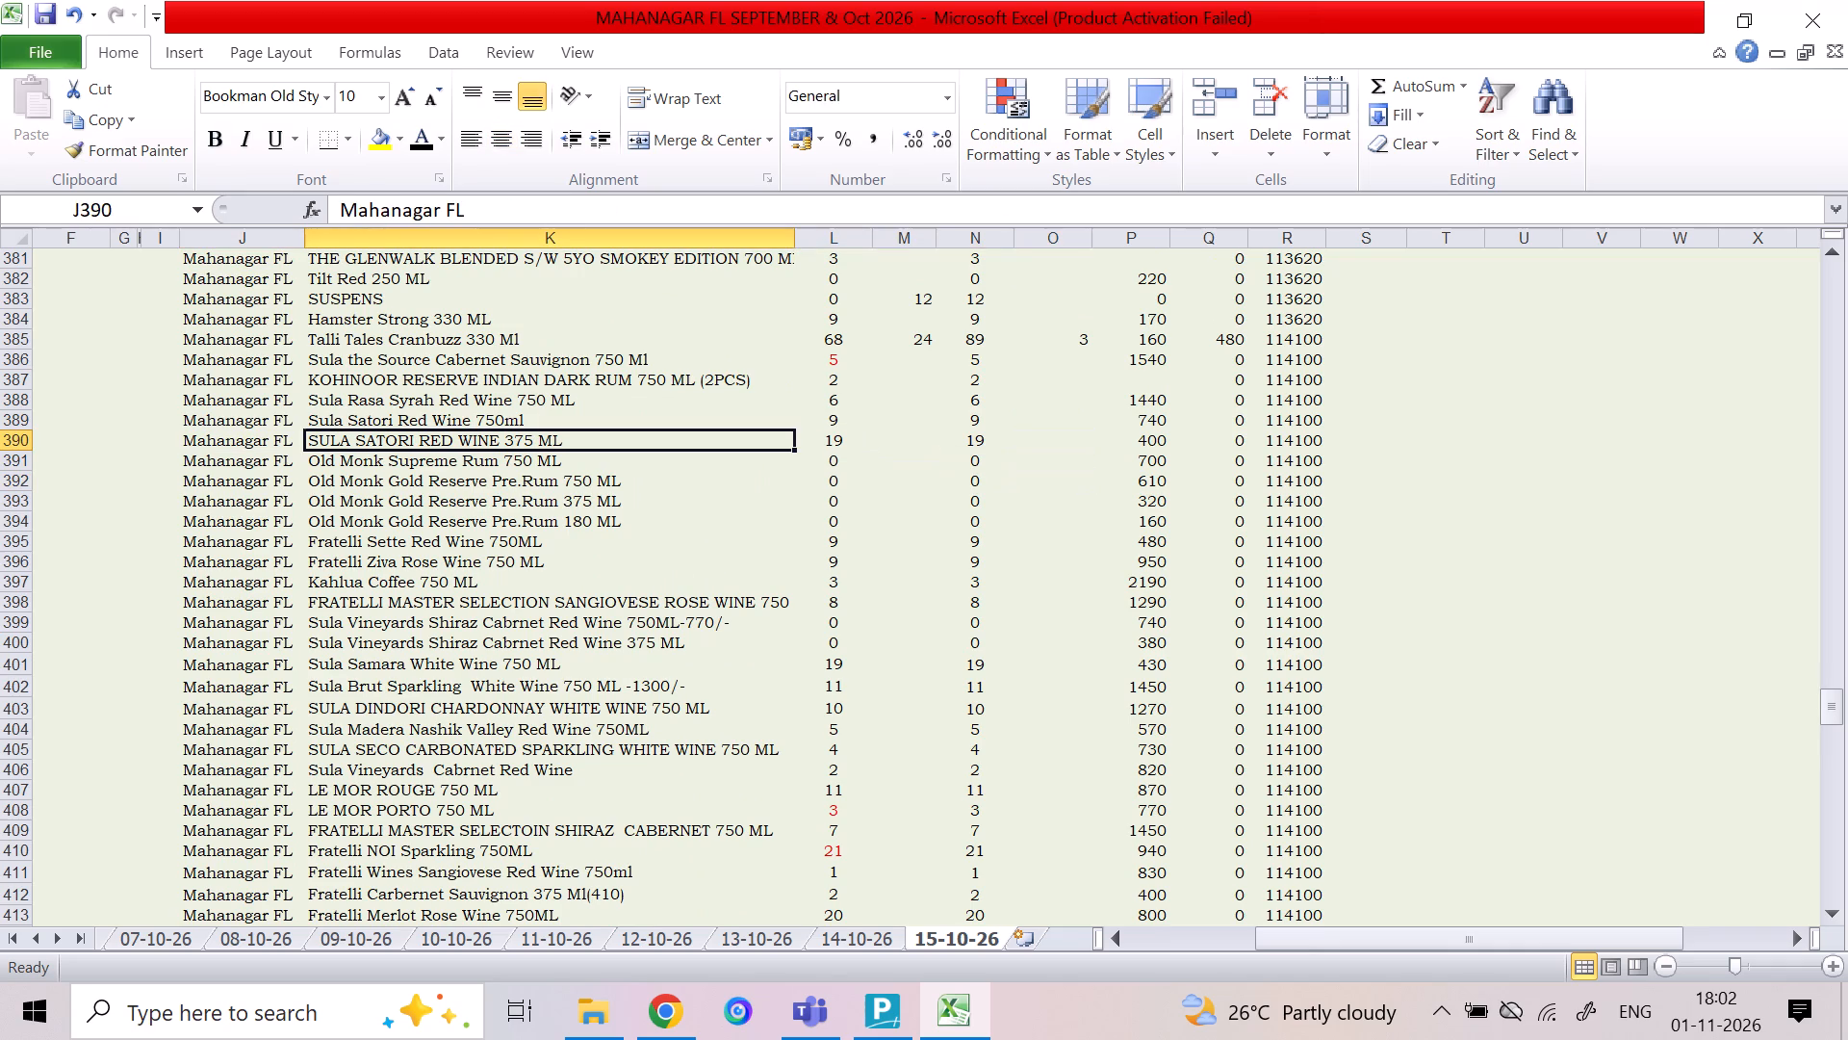
# Review the item rows upward from SULA SATORI RED WINE 375 ML to the Bacardi Lemon Super Classic Rum rows.
pyautogui.press('Up')
pyautogui.press('Up')
pyautogui.press('Up')
pyautogui.press('Up')
pyautogui.press('Up')
pyautogui.press('Up')
pyautogui.press('Up')
pyautogui.press('Up')
pyautogui.press('Up')
pyautogui.press('Up')
pyautogui.press('Up')
pyautogui.press('Up')
pyautogui.press('Up')
pyautogui.press('Up')
pyautogui.press('Up')
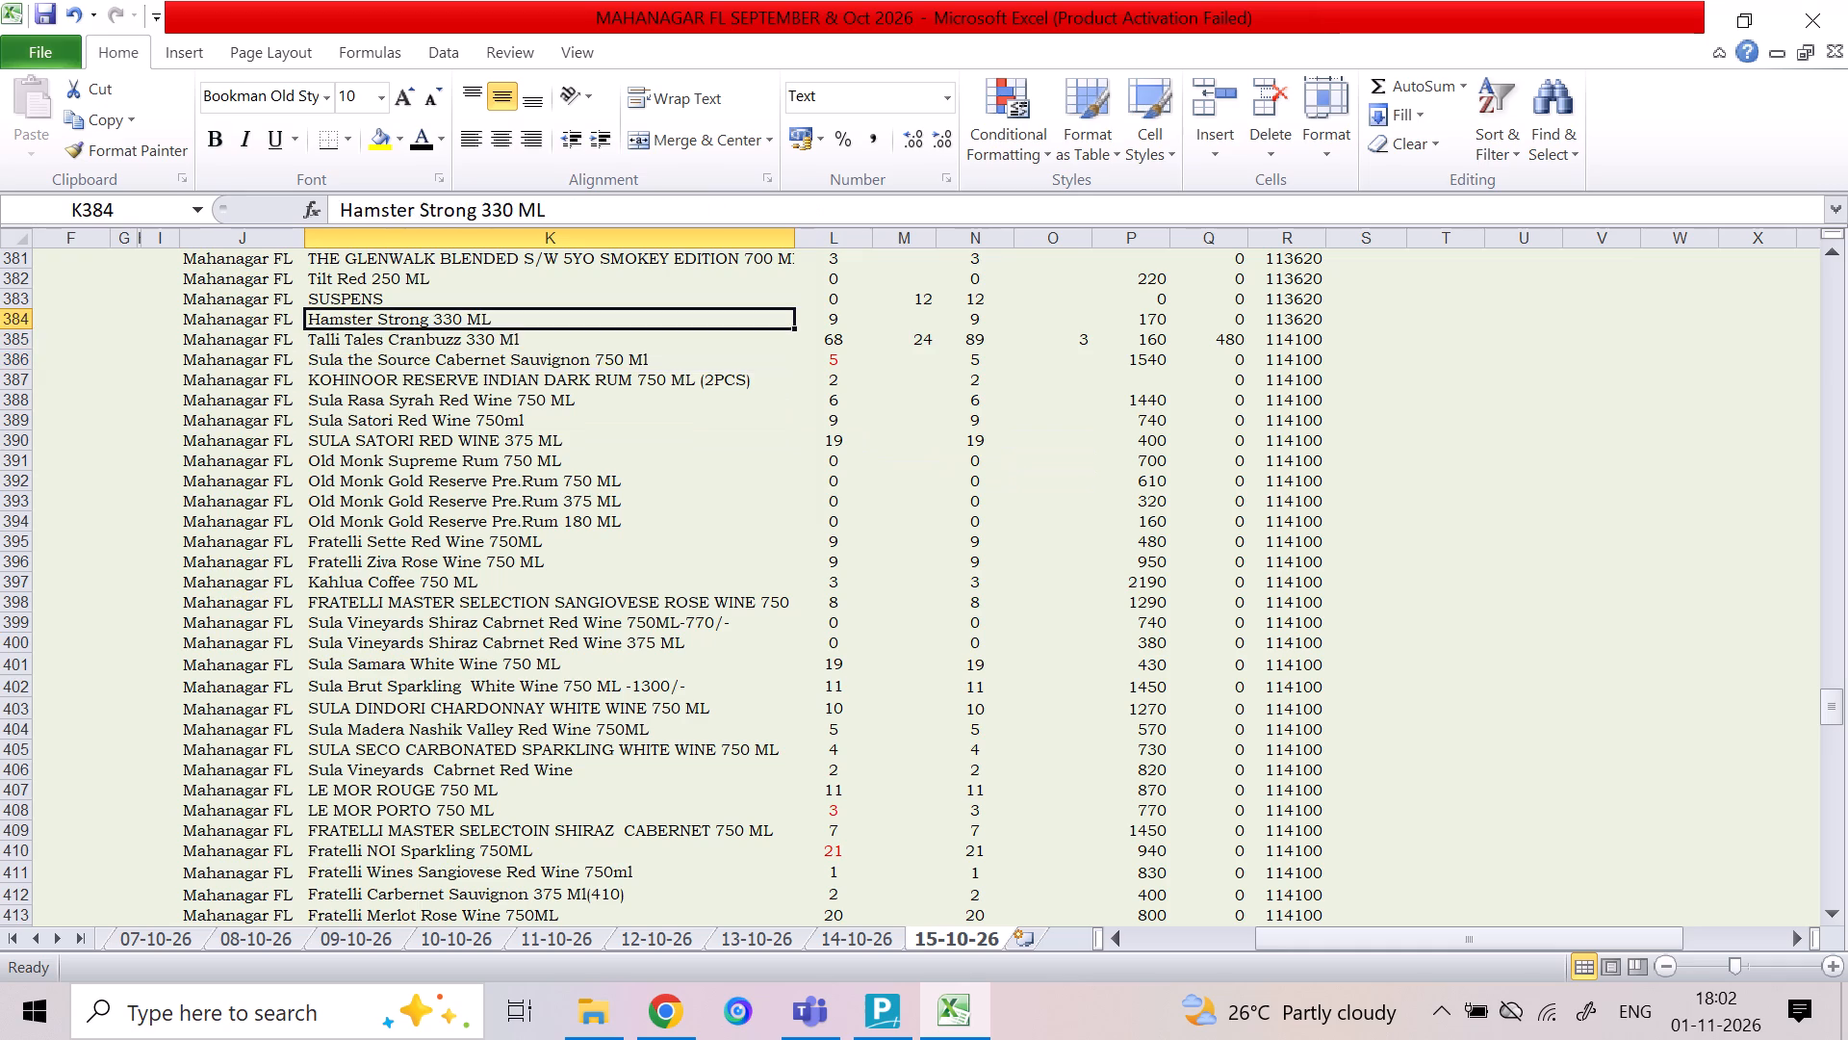
pyautogui.press('Up')
pyautogui.press('Up')
pyautogui.press('Up')
pyautogui.press('Up')
pyautogui.press('Up')
pyautogui.press('Up')
pyautogui.press('Up')
pyautogui.press('Up')
pyautogui.press('Up')
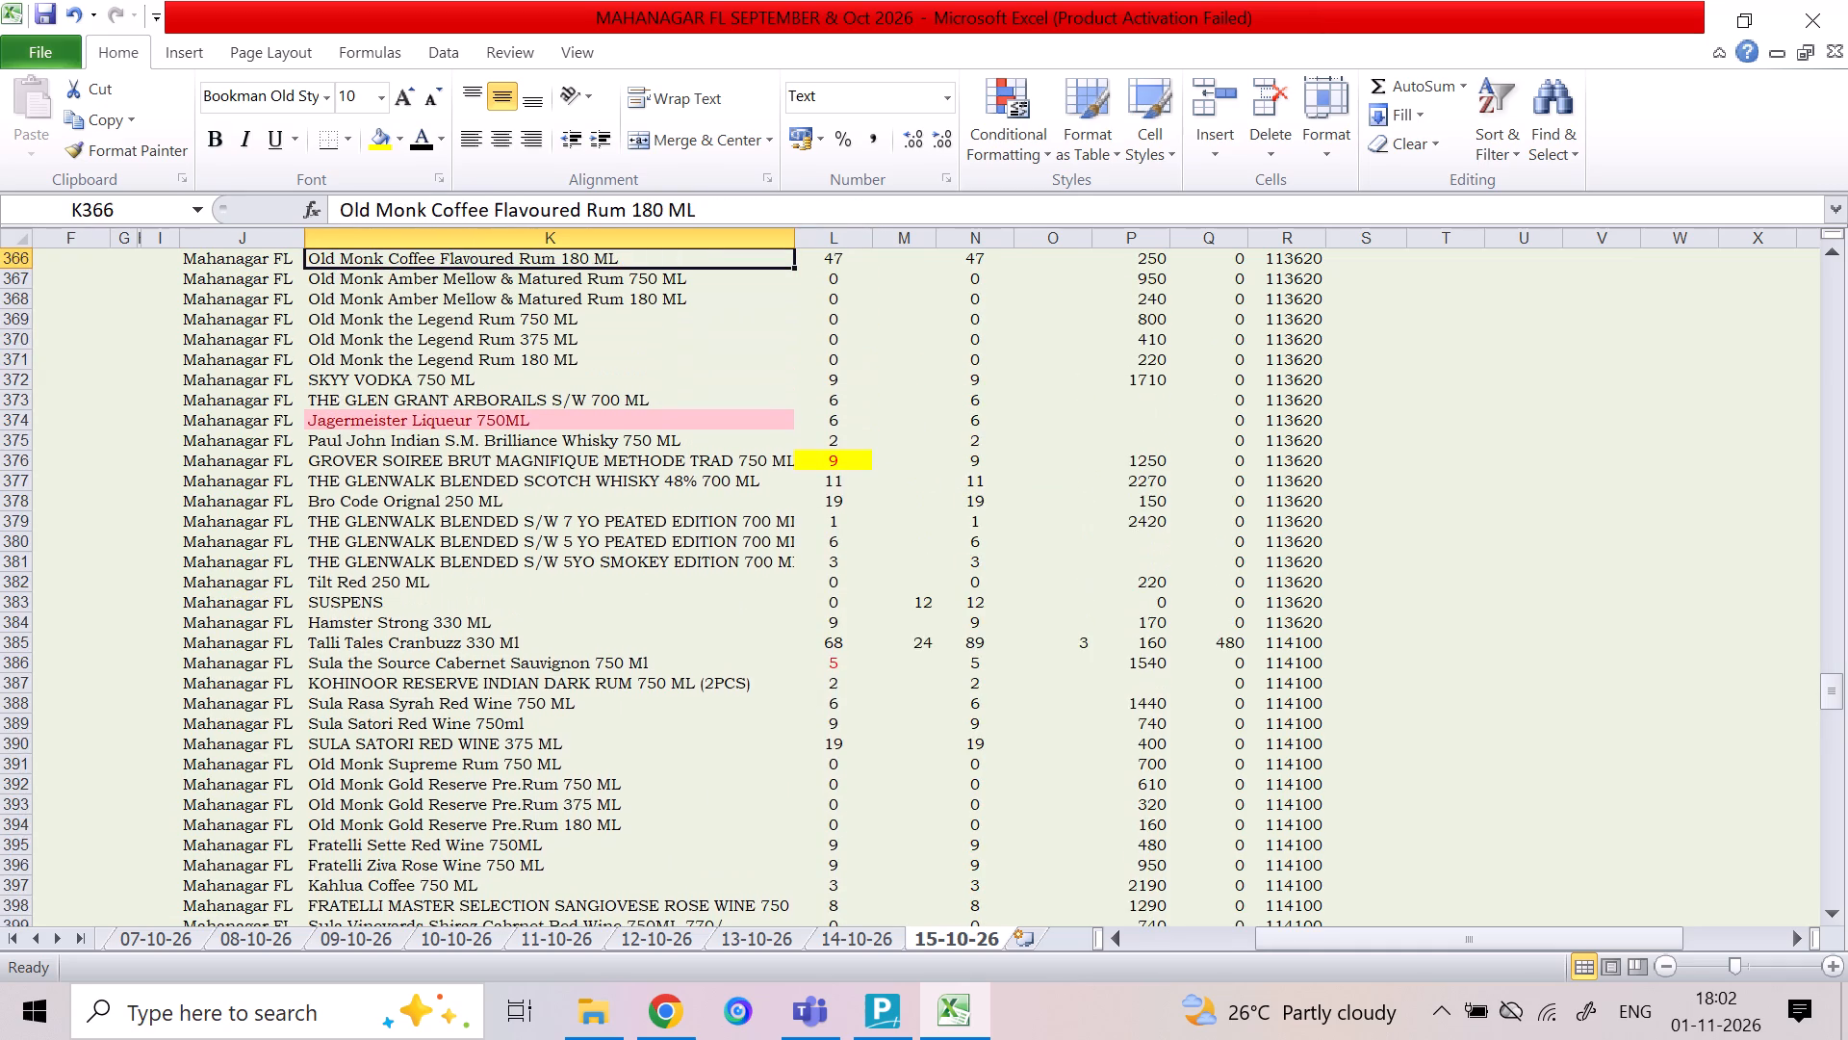
pyautogui.press('Up')
pyautogui.press('Up')
pyautogui.press('Up')
pyautogui.press('Up')
pyautogui.press('Up')
pyautogui.press('Up')
pyautogui.press('Up')
pyautogui.press('Up')
pyautogui.press('Up')
pyautogui.press('Up')
pyautogui.press('Up')
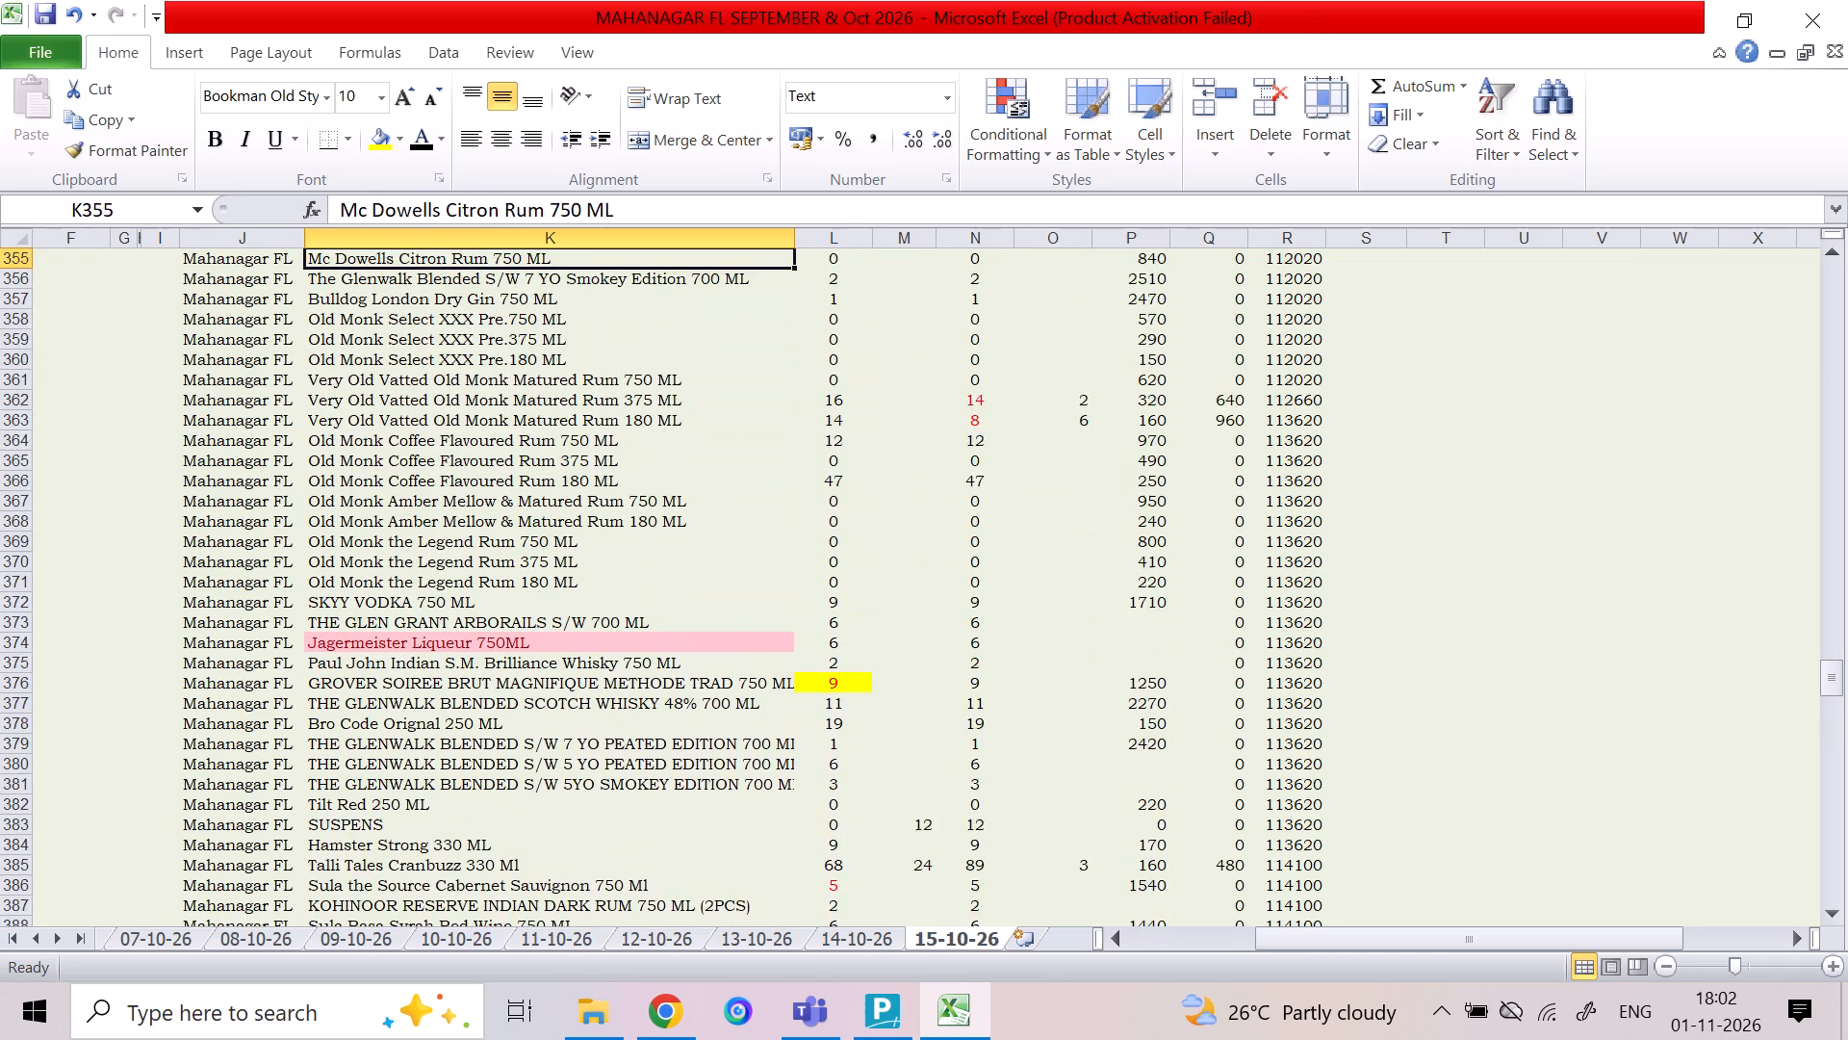
pyautogui.press('Up')
pyautogui.press('Up')
pyautogui.press('Up')
pyautogui.press('Up')
pyautogui.press('Up')
pyautogui.press('Up')
pyautogui.press('Up')
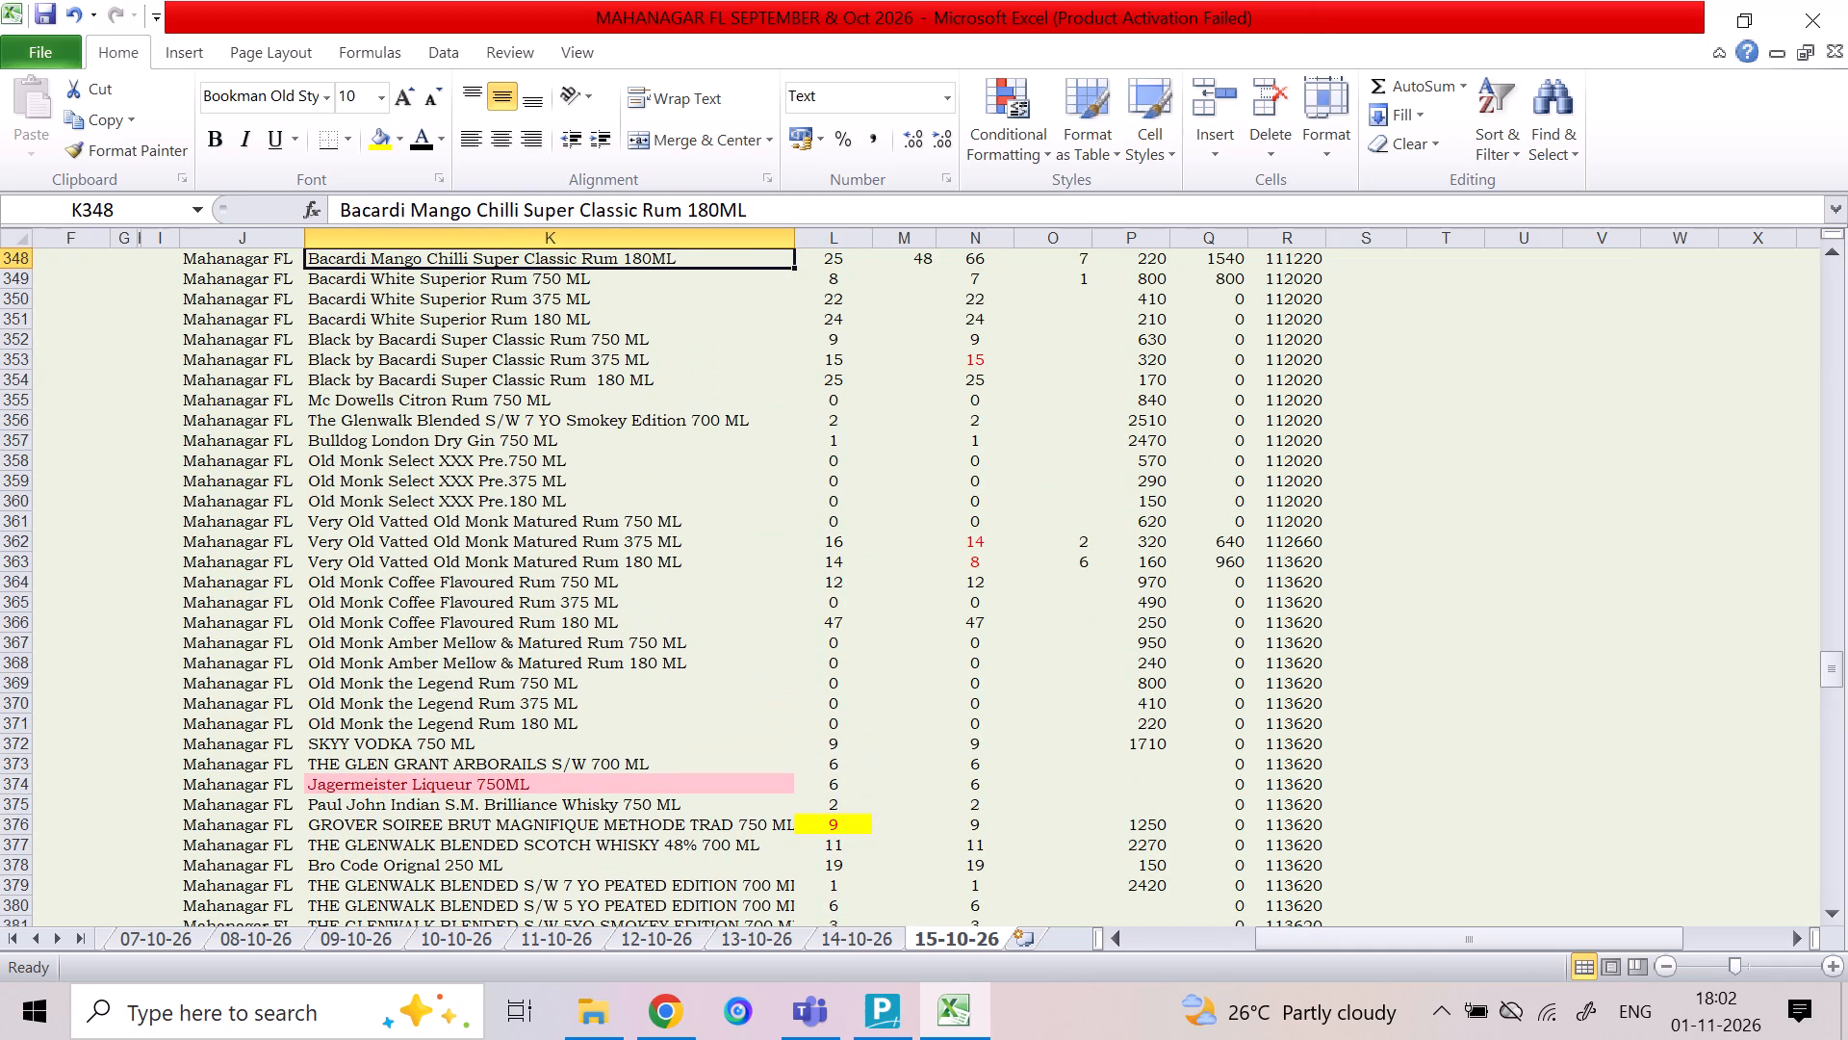
pyautogui.press('Up')
pyautogui.press('Up')
pyautogui.press('Up')
pyautogui.press('Up')
pyautogui.press('Up')
pyautogui.press('Up')
# Check the inward and sale entries from the Bacardi rum rows down through the Old Monk and Glenwalk items to Hamster Strong 330 ML.
pyautogui.press('Down')
pyautogui.press('Down')
pyautogui.press('Down')
pyautogui.press('Down')
pyautogui.press('Down')
pyautogui.press('Down')
pyautogui.press('Down')
pyautogui.press('Down')
pyautogui.press('Down')
pyautogui.press('Down')
pyautogui.press('Down')
pyautogui.press('Down')
pyautogui.press('Down')
pyautogui.press('Down')
pyautogui.press('Down')
pyautogui.press('Down')
pyautogui.press('Down')
pyautogui.press('Down')
pyautogui.press('Down')
pyautogui.press('Down')
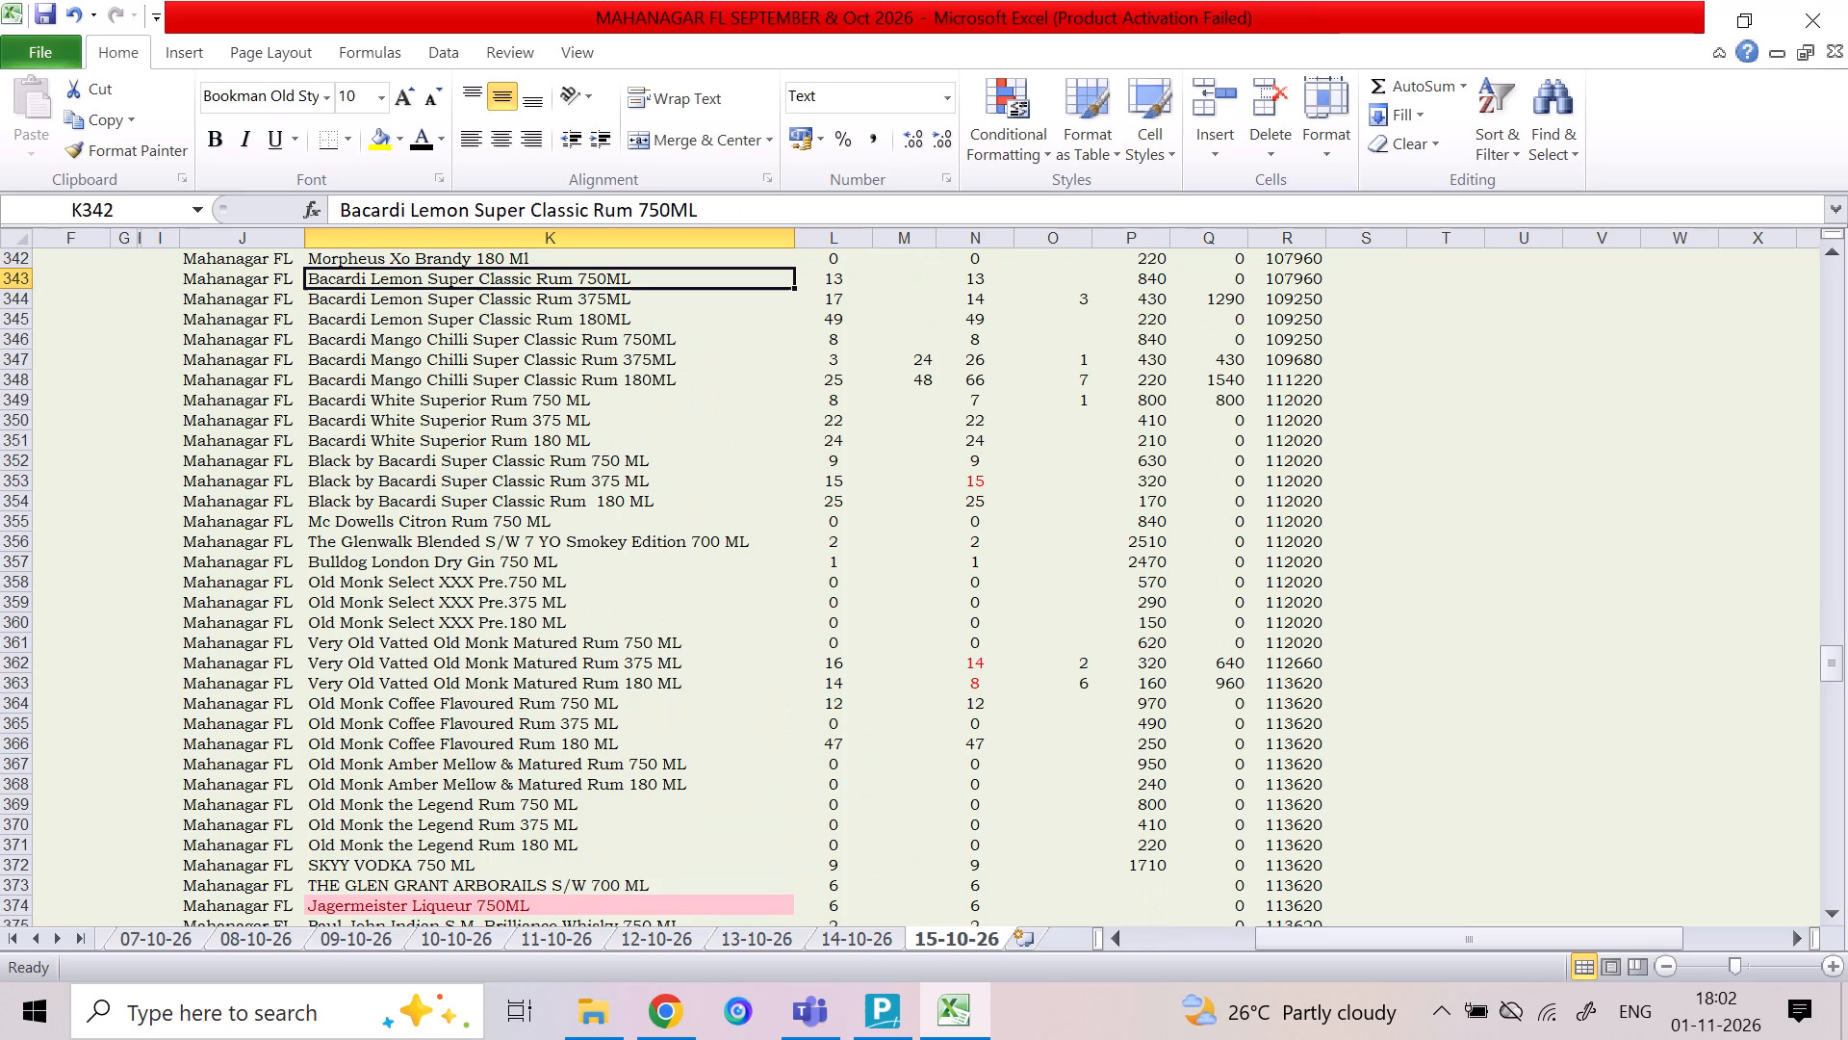
pyautogui.press('Down')
pyautogui.press('Down')
pyautogui.press('Down')
pyautogui.press('Down')
pyautogui.press('Down')
pyautogui.press('Down')
pyautogui.press('Down')
pyautogui.press('Down')
pyautogui.press('Down')
pyautogui.press('Down')
pyautogui.press('Down')
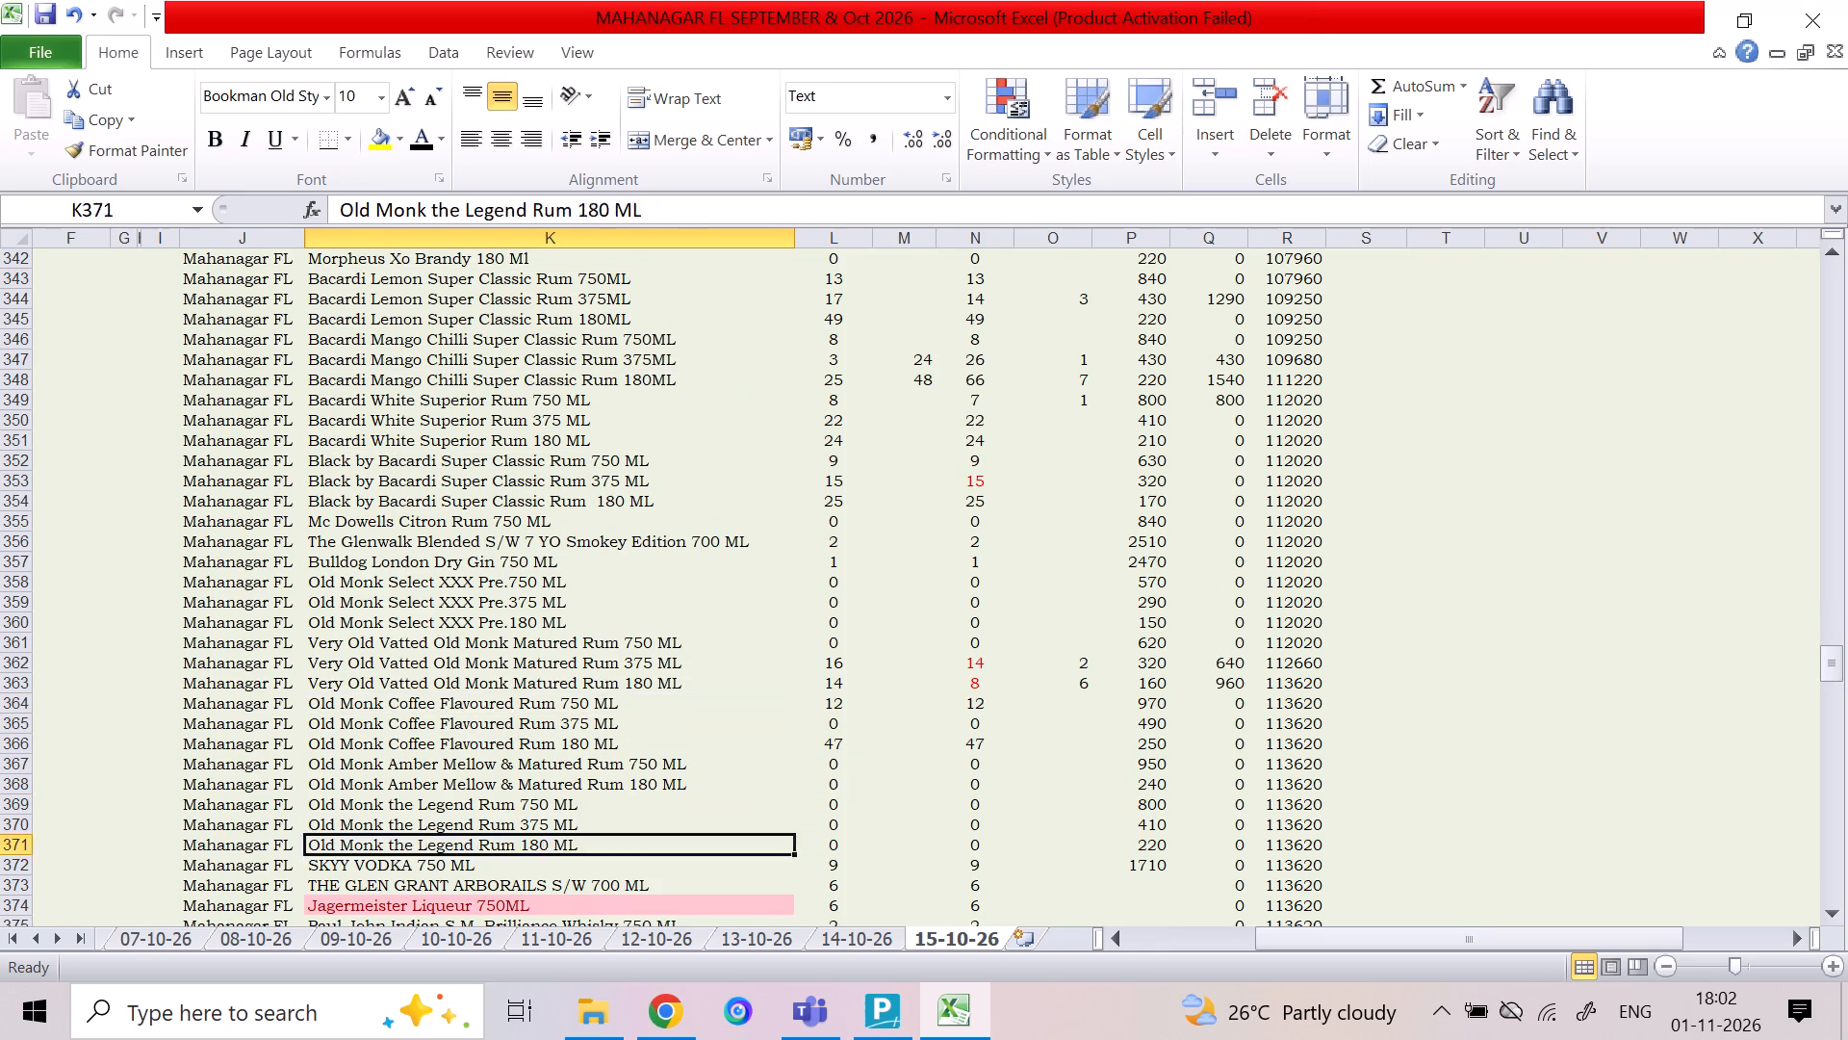
pyautogui.press('Up')
pyautogui.press('Up')
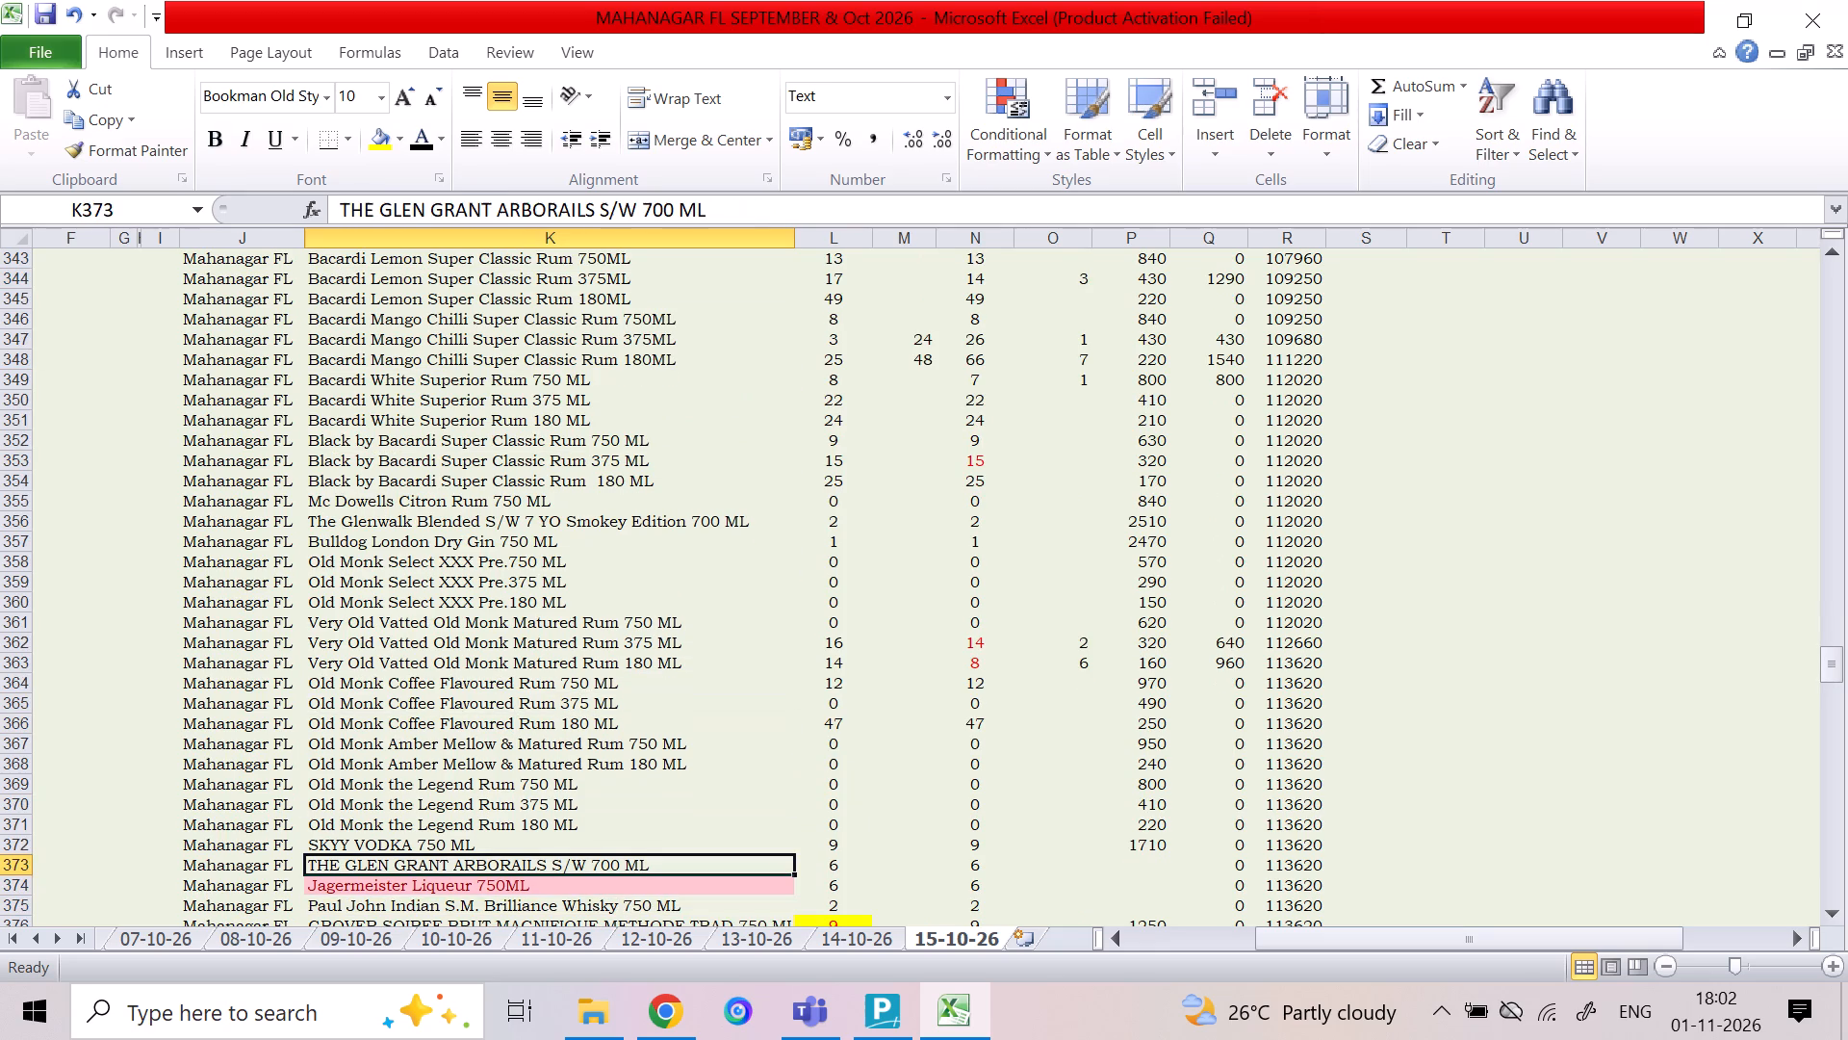
pyautogui.press('Down')
pyautogui.press('Down')
pyautogui.press('Down')
pyautogui.press('Down')
pyautogui.press('Down')
pyautogui.press('Down')
pyautogui.press('Down')
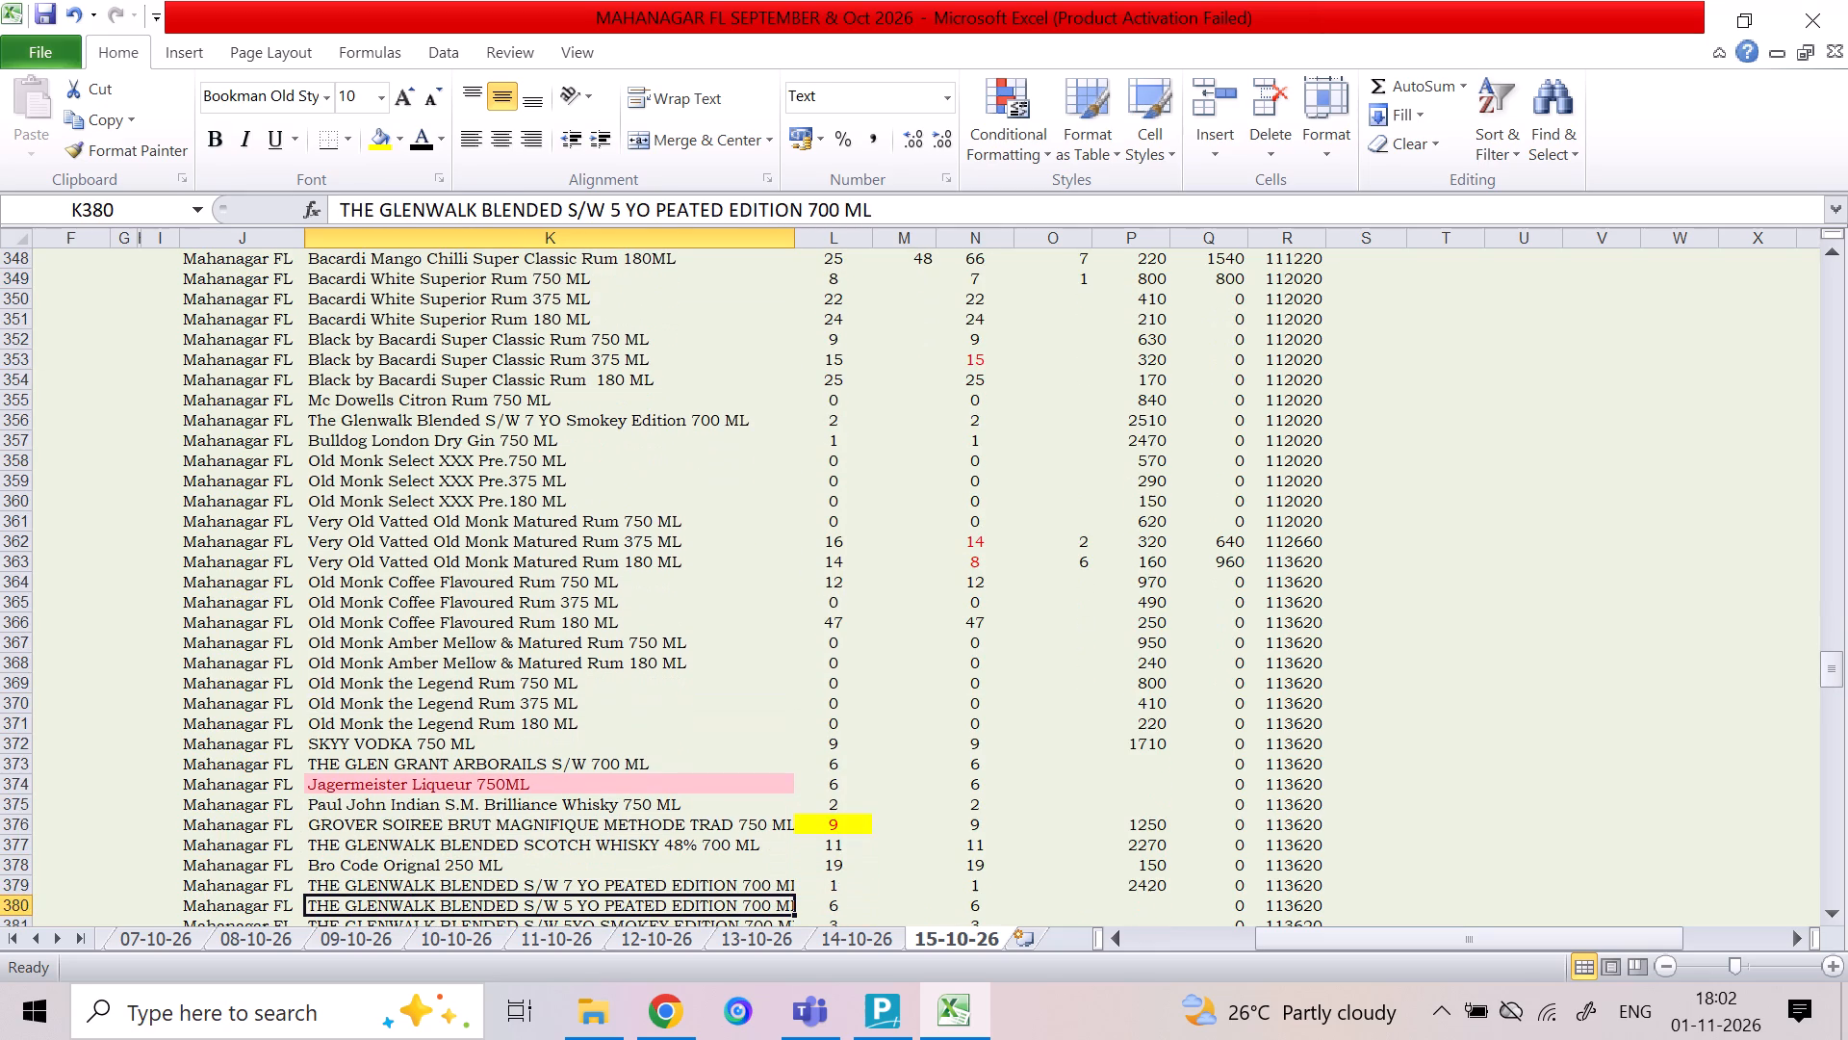
pyautogui.press('Down')
pyautogui.press('Down')
pyautogui.press('Down')
pyautogui.press('Down')
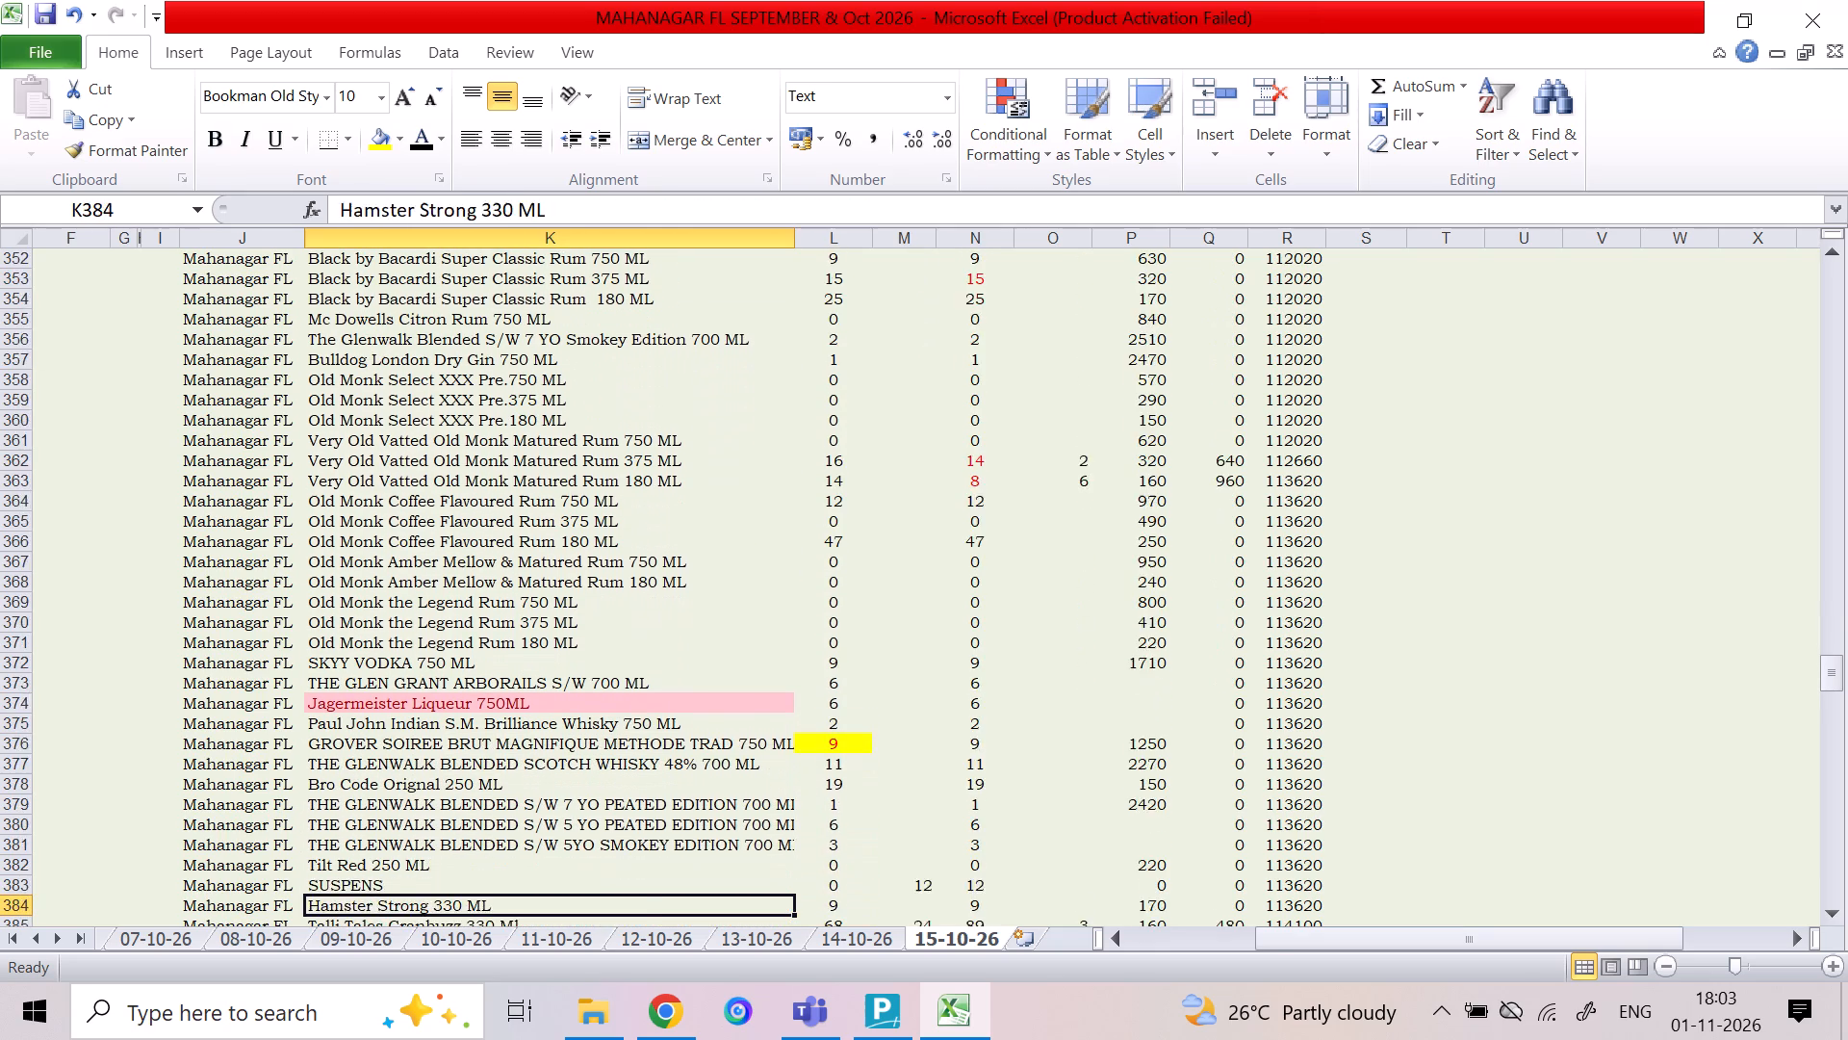
# Examine the wine and rum rows from Talli Tales Cranbuzz 330 Ml down to SULA DINDORI CHARDONNAY WHITE WINE 750 ML.
pyautogui.press('Down')
pyautogui.press('Down')
pyautogui.press('Down')
pyautogui.press('Down')
pyautogui.press('Down')
pyautogui.press('Down')
pyautogui.press('Down')
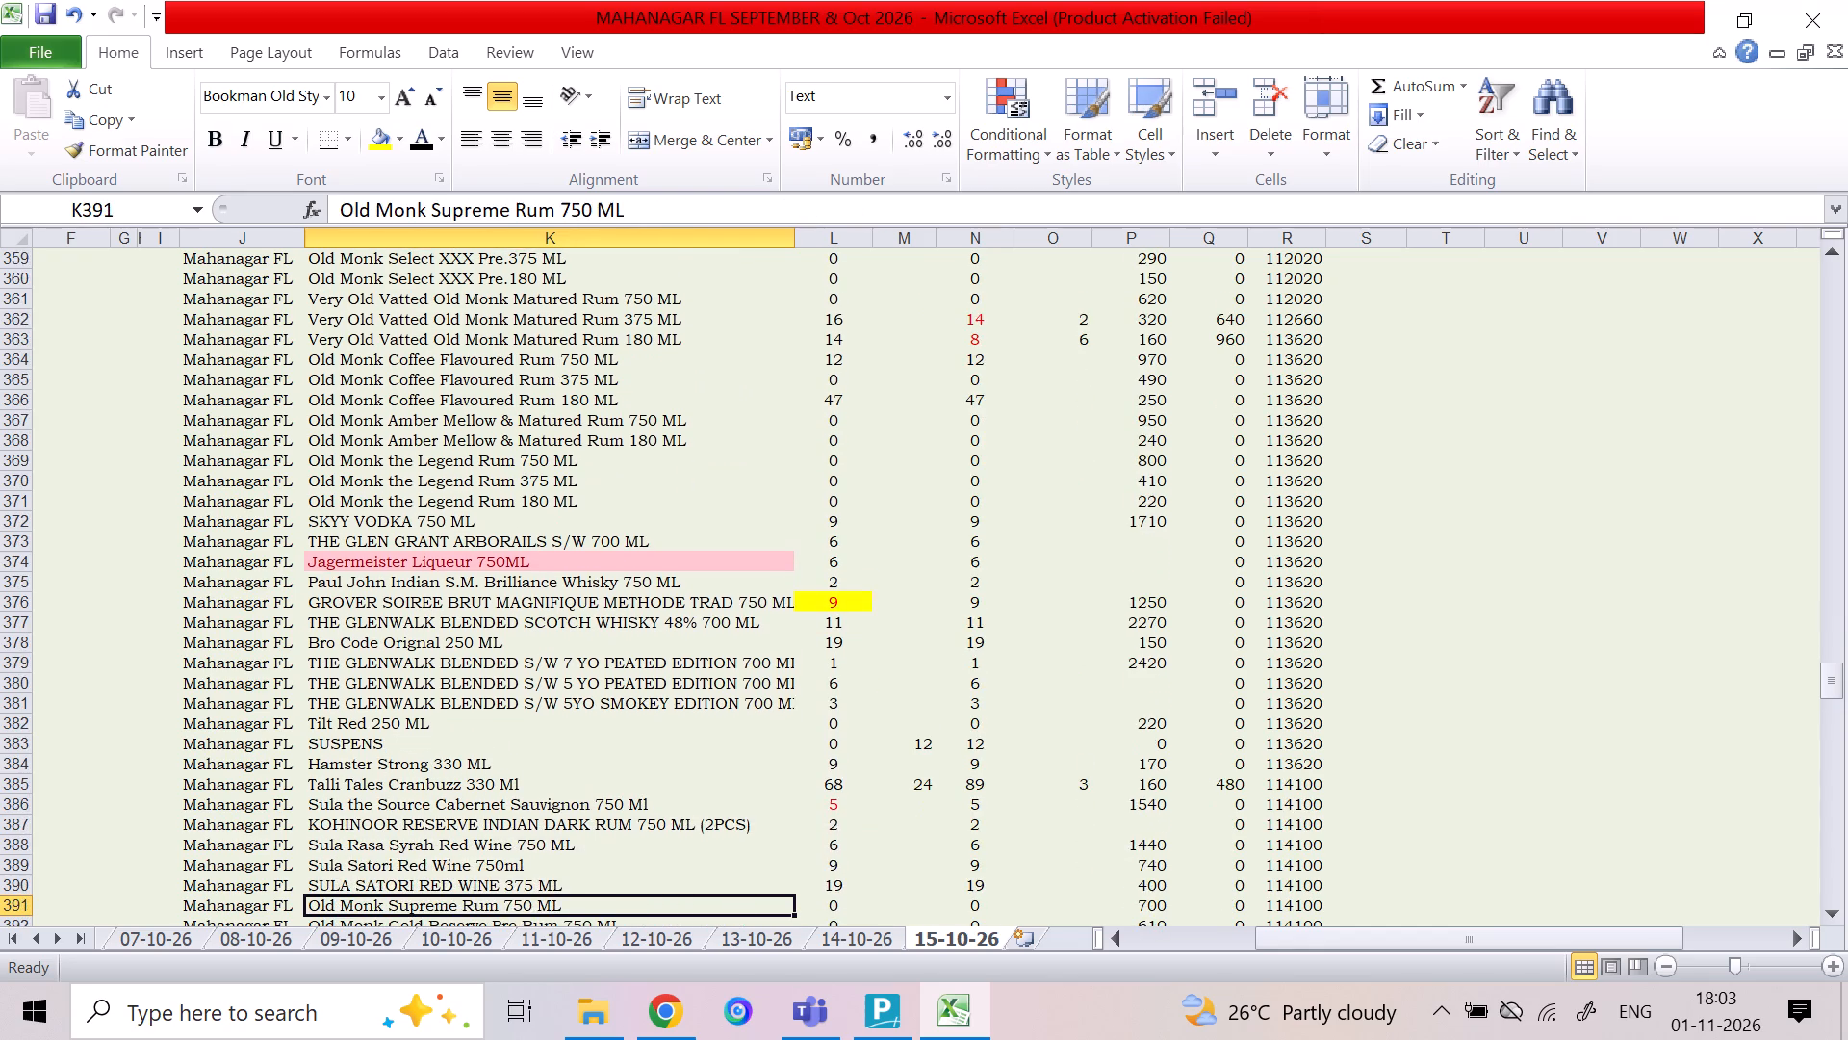
pyautogui.press('Down')
pyautogui.press('Down')
pyautogui.press('Down')
pyautogui.press('Down')
pyautogui.press('Down')
pyautogui.press('Down')
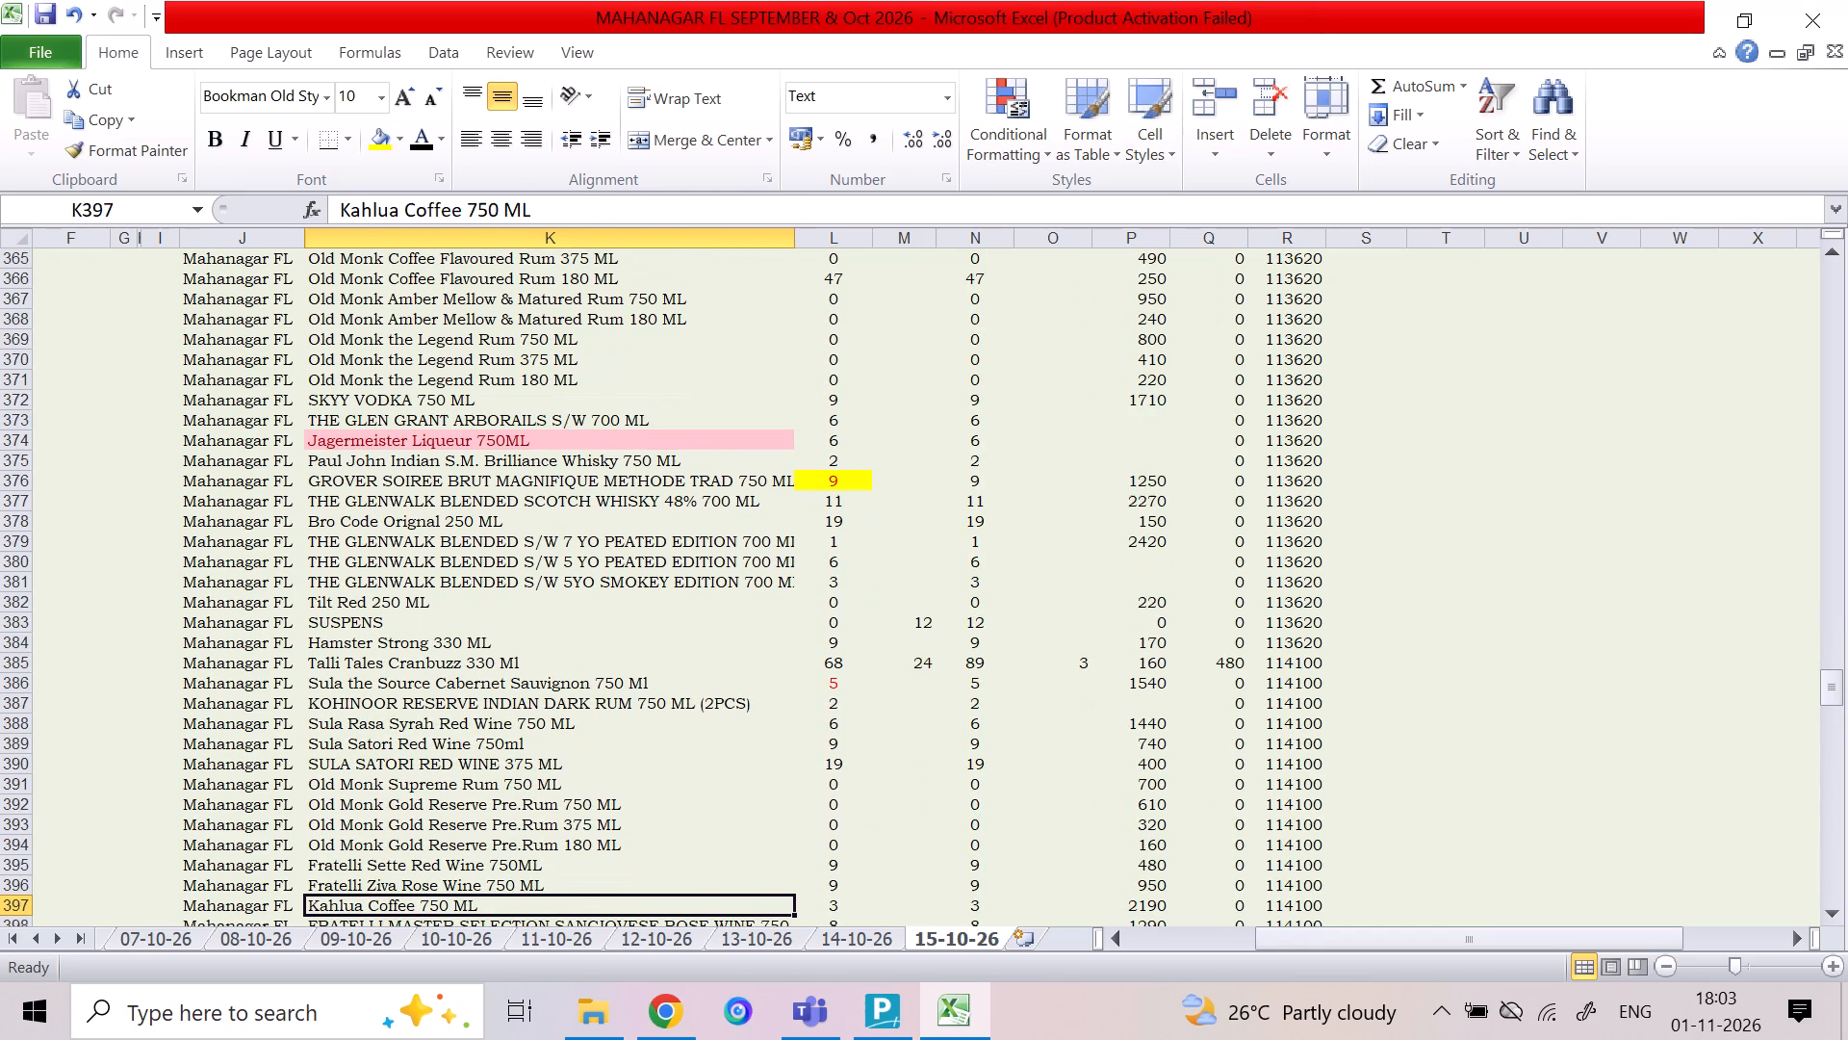
pyautogui.press('Down')
pyautogui.press('Down')
pyautogui.press('Down')
pyautogui.press('Down')
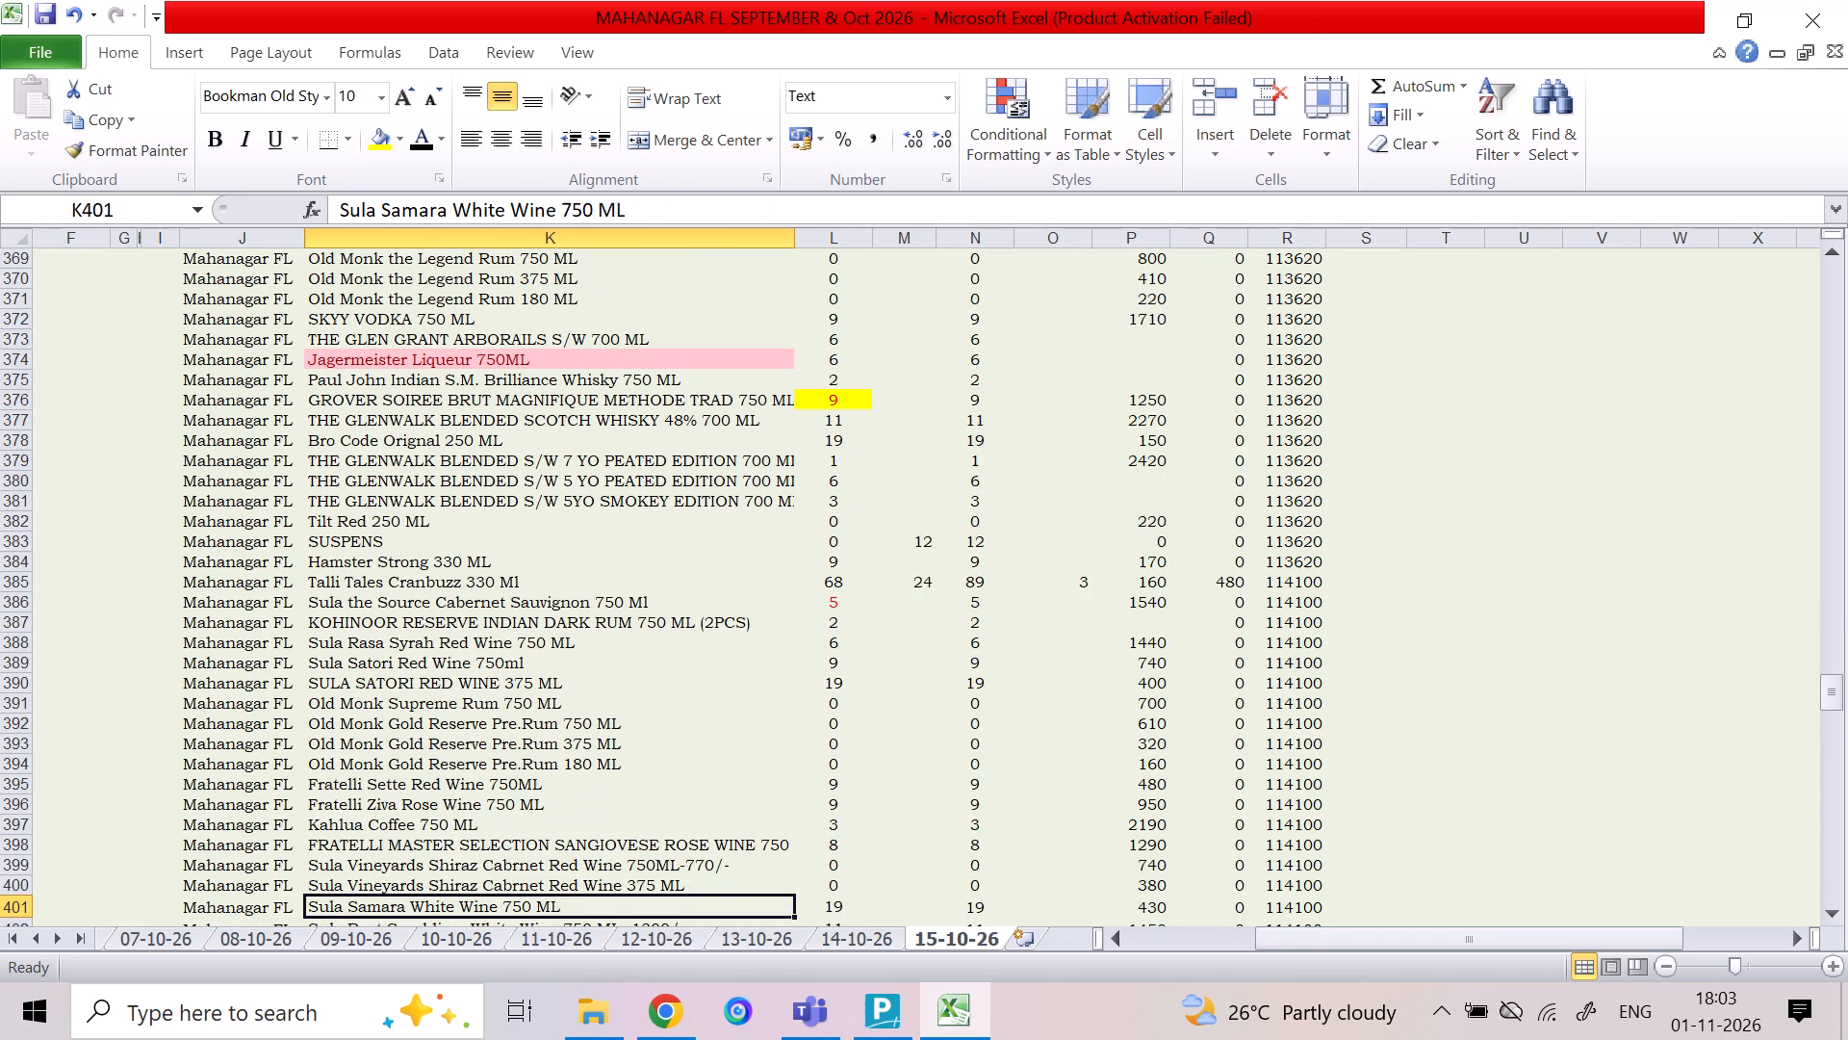
pyautogui.press('Down')
pyautogui.press('Down')
# Check the sale column upward from the Sula Brut Sparkling White Wine row to the Talli Tales Cranbuzz 330 Ml entry.
pyautogui.press('Right')
pyautogui.press('Right')
pyautogui.press('Up')
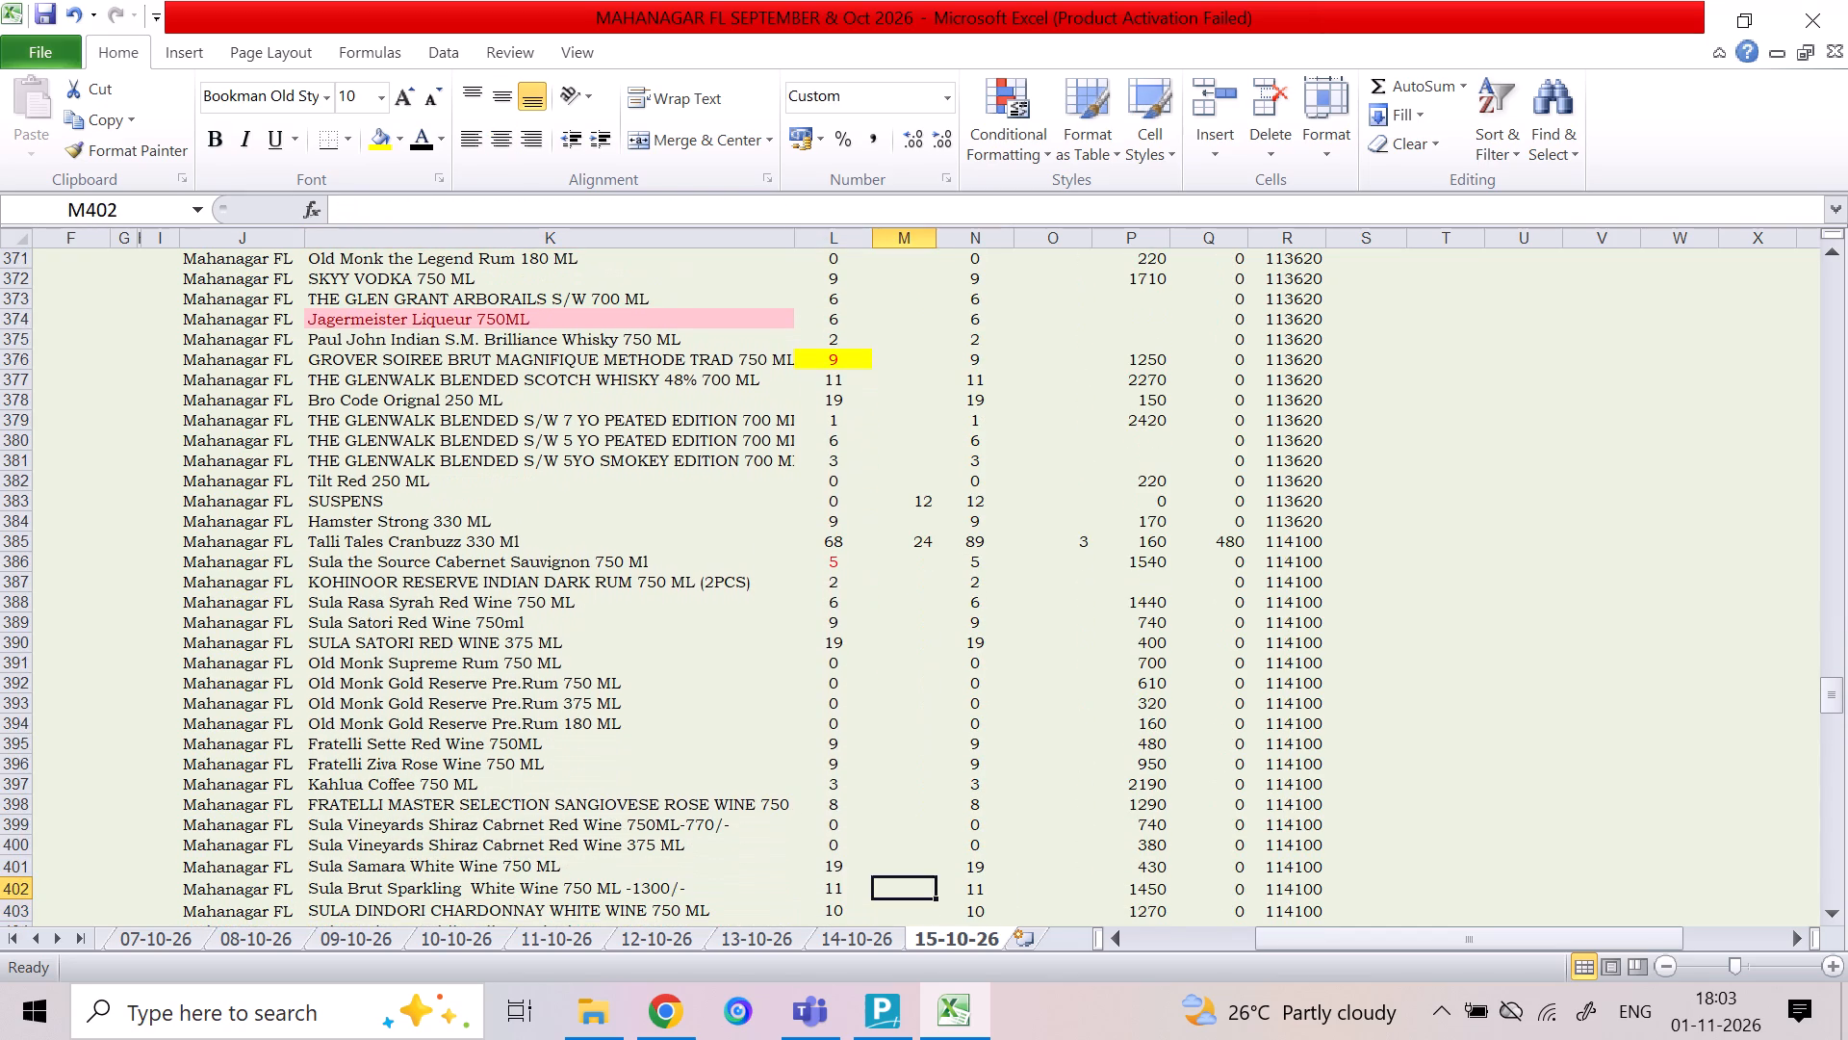
pyautogui.press('Right')
pyautogui.press('Up')
pyautogui.press('Up')
pyautogui.press('Right')
pyautogui.press('Up')
pyautogui.press('Up')
pyautogui.press('Up')
pyautogui.press('Up')
pyautogui.press('Up')
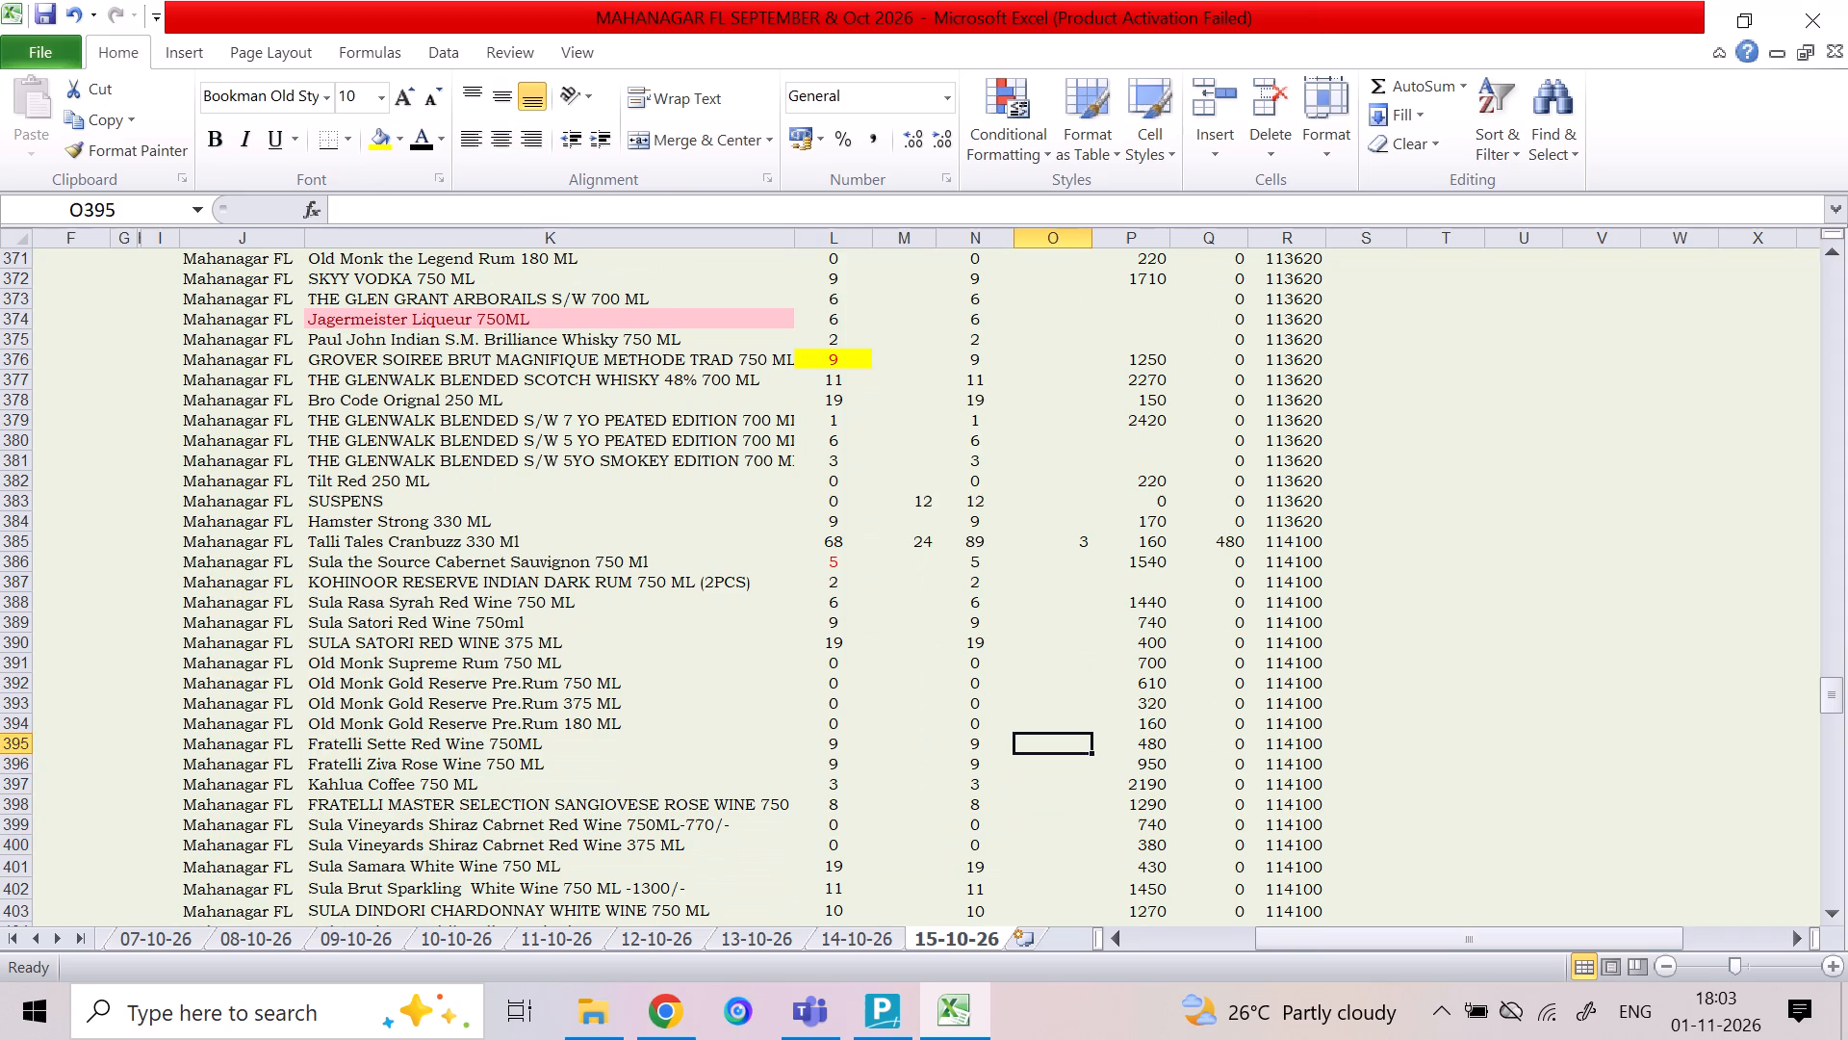
pyautogui.press('Up')
pyautogui.press('Up')
pyautogui.press('Up')
pyautogui.press('Up')
pyautogui.press('Up')
pyautogui.press('Up')
pyautogui.press('Up')
pyautogui.press('Up')
pyautogui.press('Up')
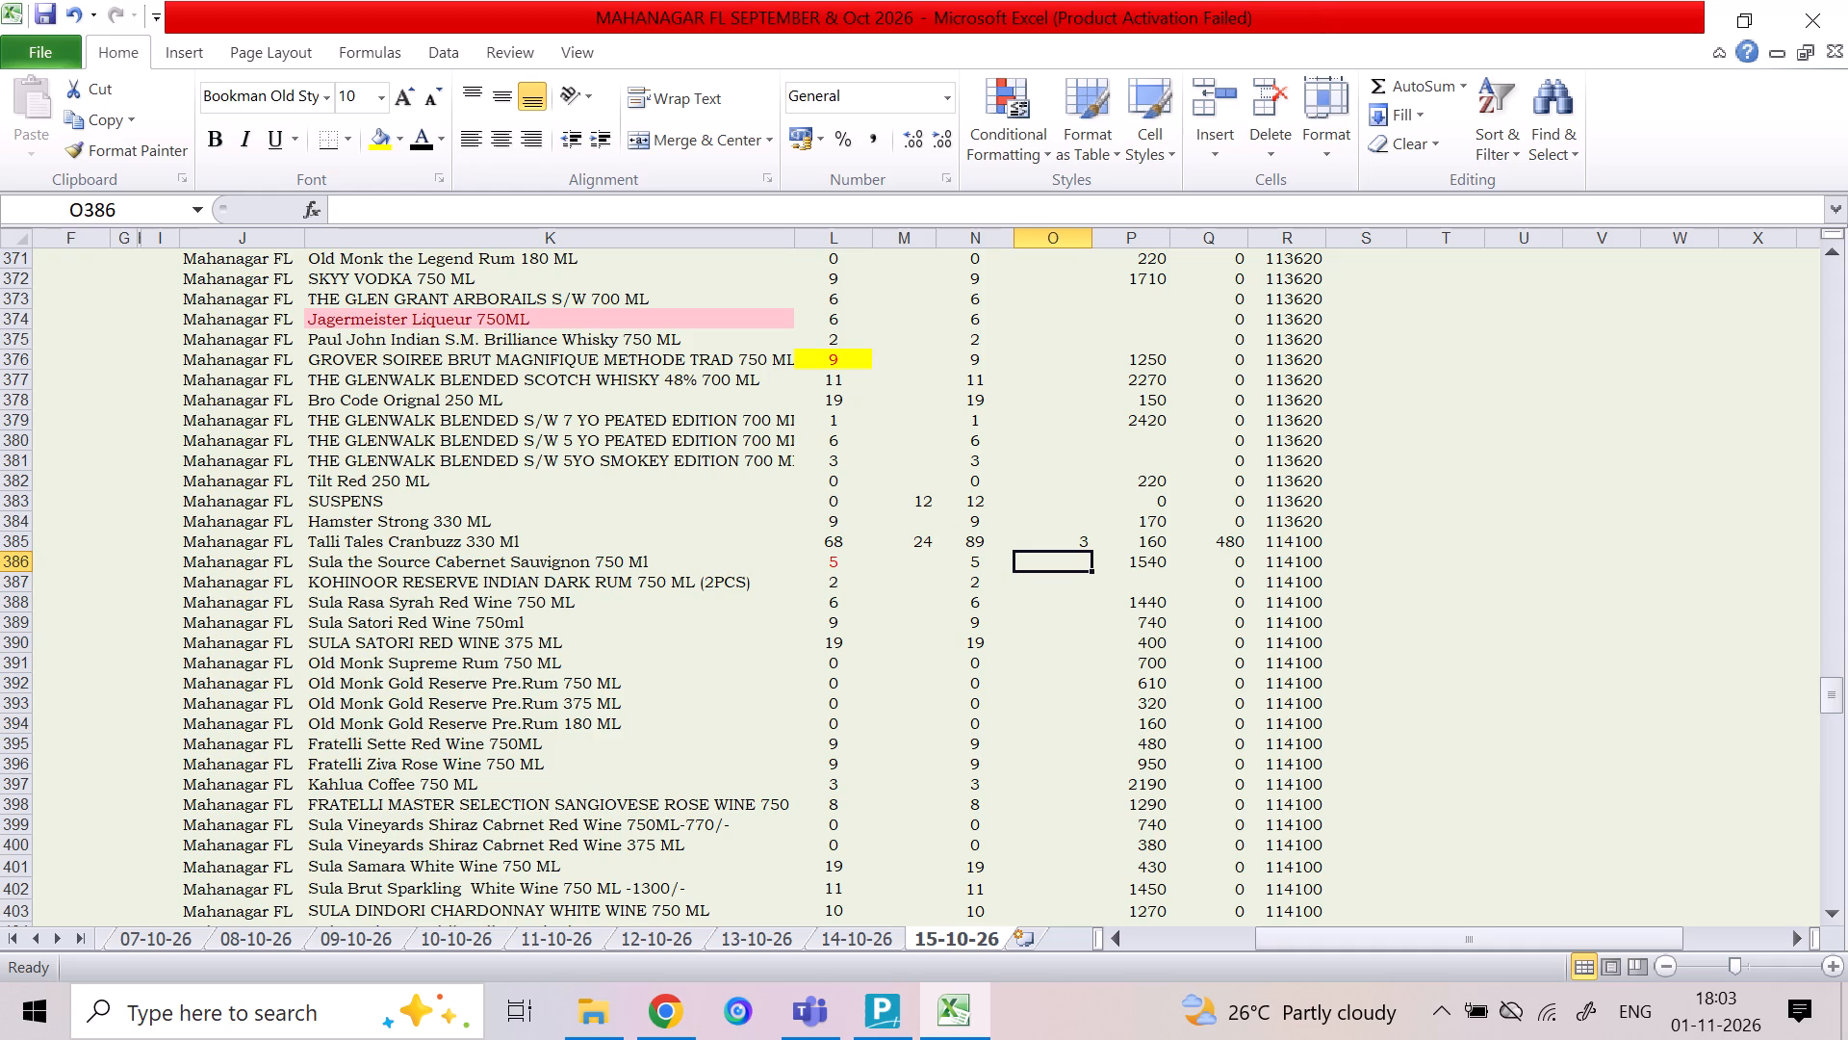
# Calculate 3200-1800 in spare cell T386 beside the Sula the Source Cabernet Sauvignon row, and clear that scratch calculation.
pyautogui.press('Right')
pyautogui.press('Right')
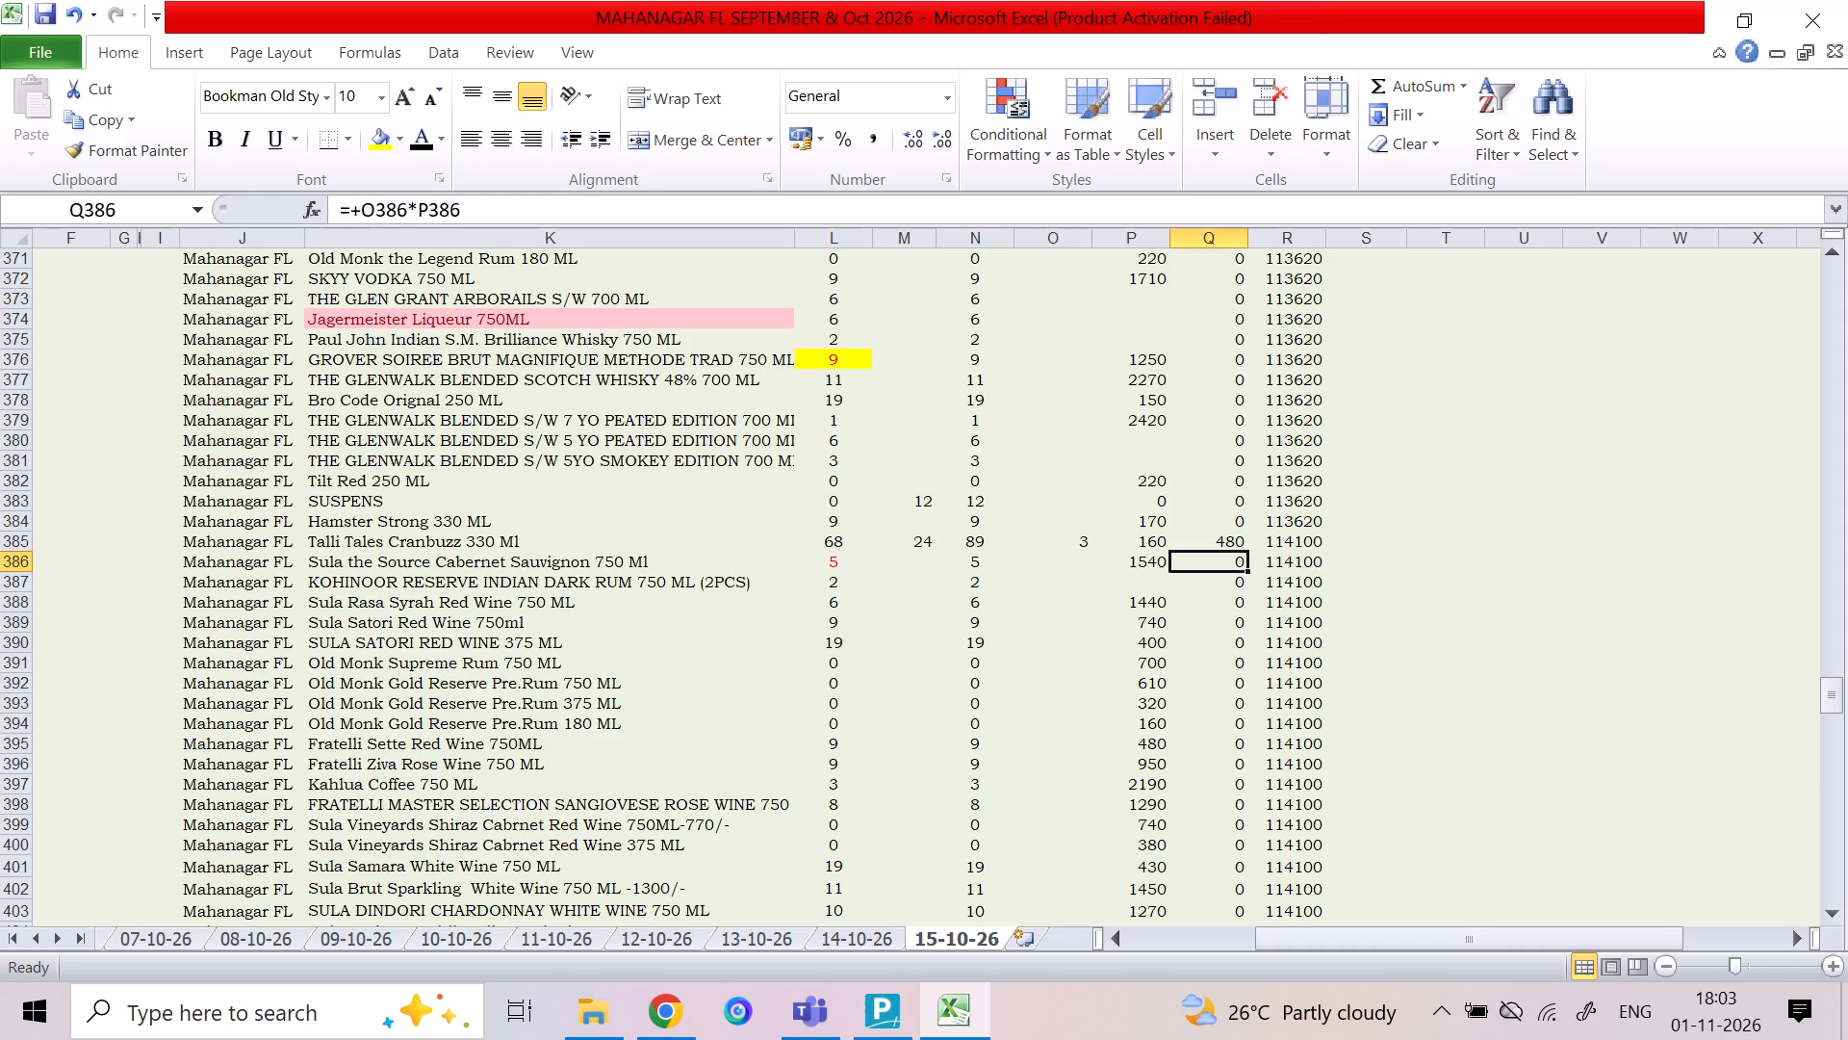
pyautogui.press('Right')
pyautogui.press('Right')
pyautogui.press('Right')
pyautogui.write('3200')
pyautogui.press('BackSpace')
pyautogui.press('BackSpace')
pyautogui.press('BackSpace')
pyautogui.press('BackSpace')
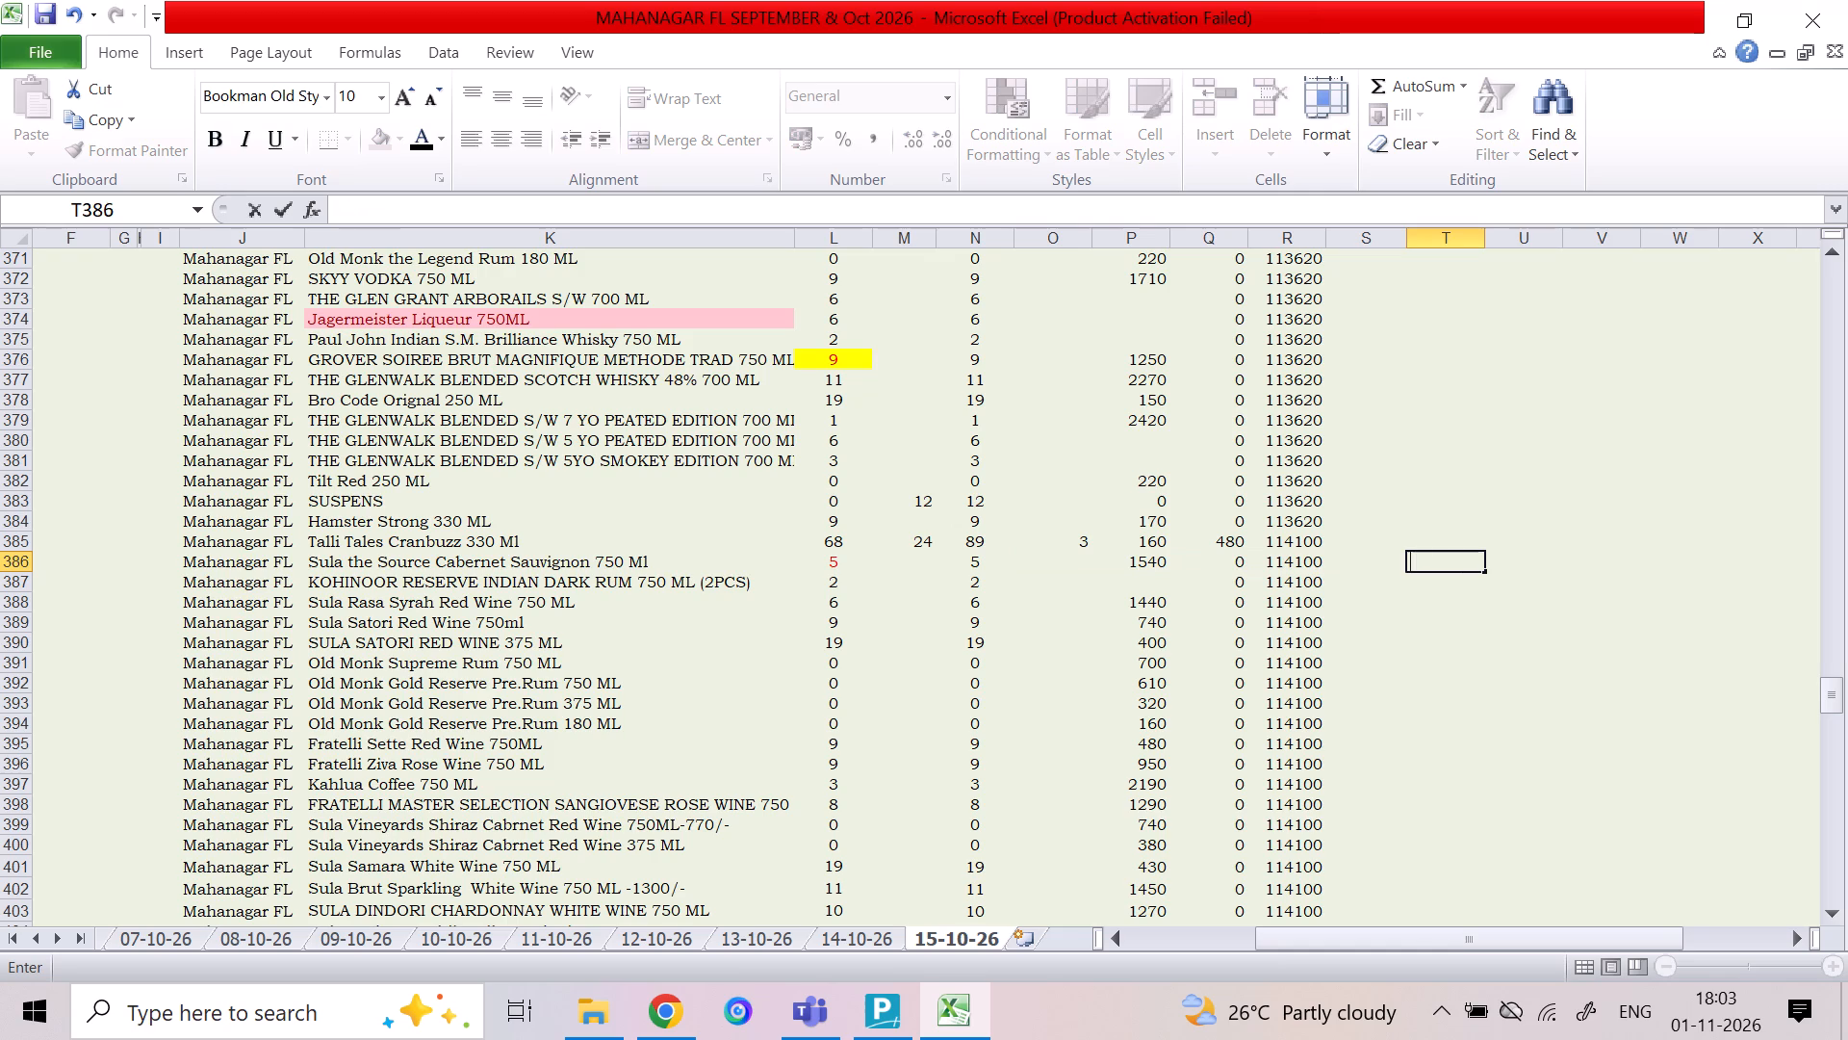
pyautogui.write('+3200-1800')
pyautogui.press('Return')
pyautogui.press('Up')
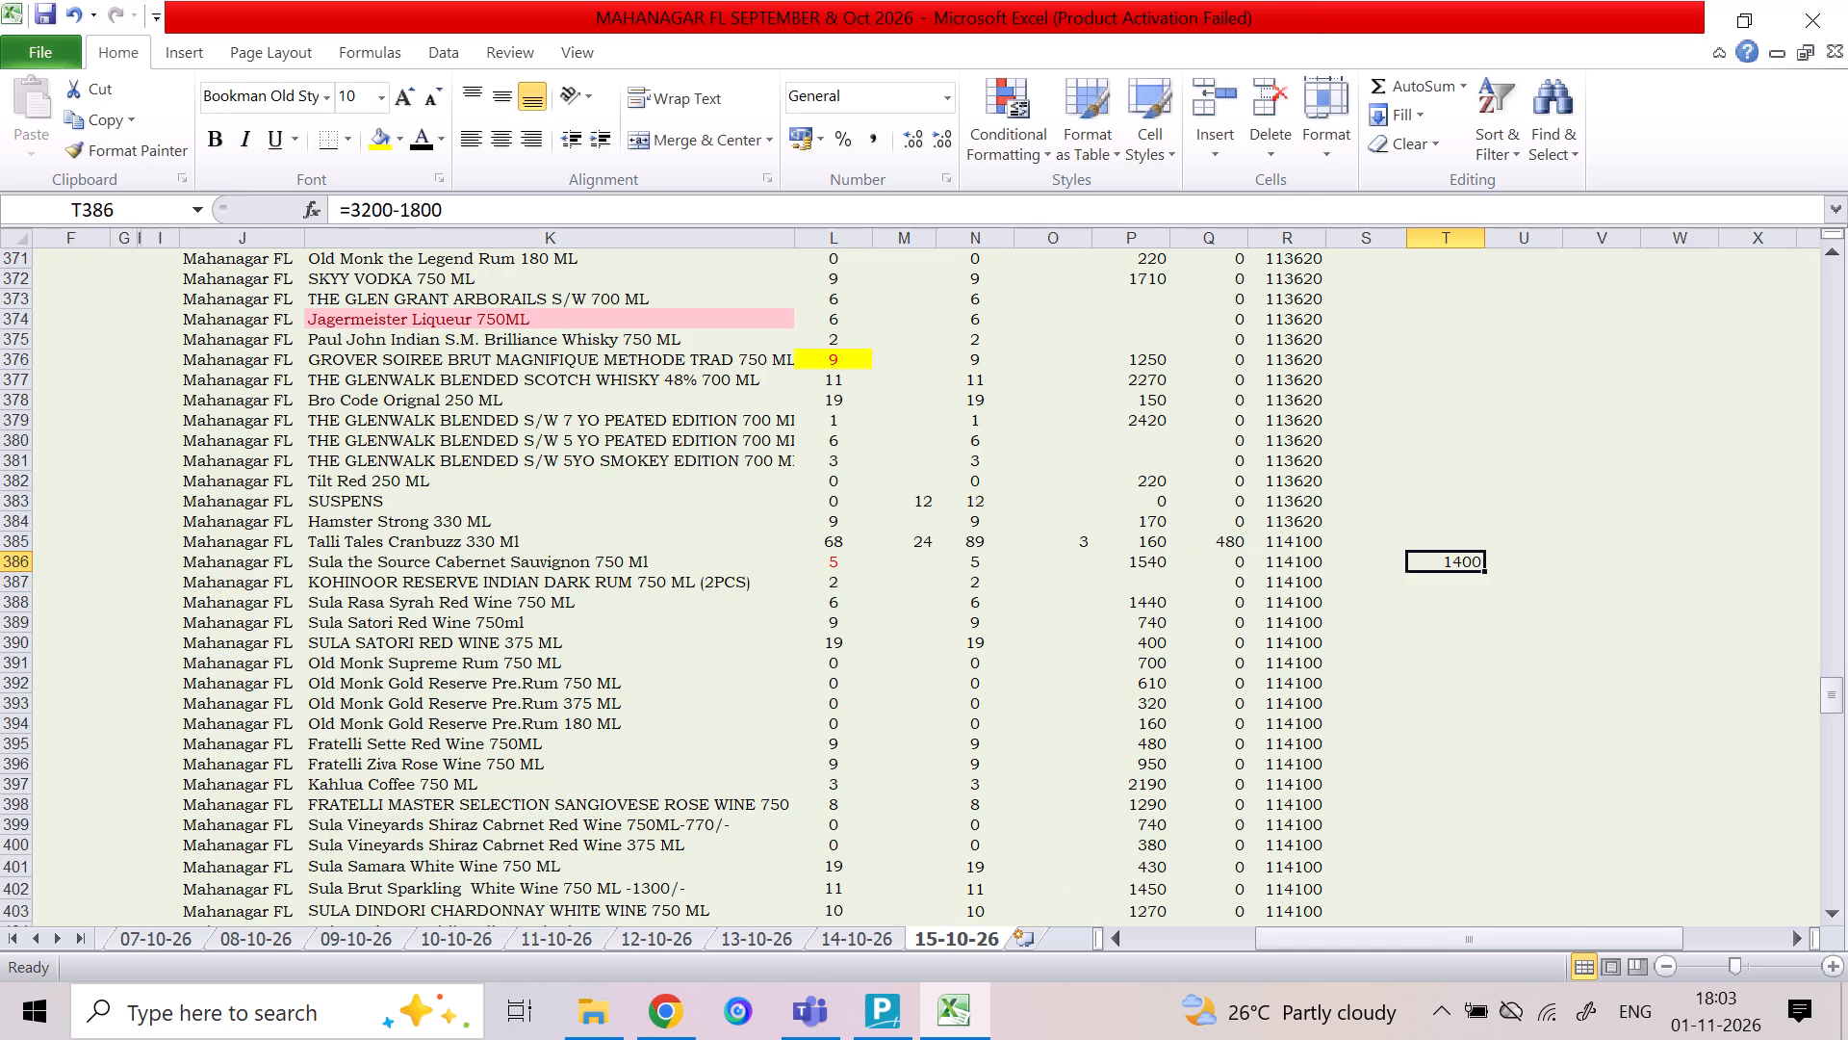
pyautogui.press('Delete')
# Check the running total, amount, rate and sale cells of the Talli Tales Cranbuzz and Sula the Source Cabernet Sauvignon rows.
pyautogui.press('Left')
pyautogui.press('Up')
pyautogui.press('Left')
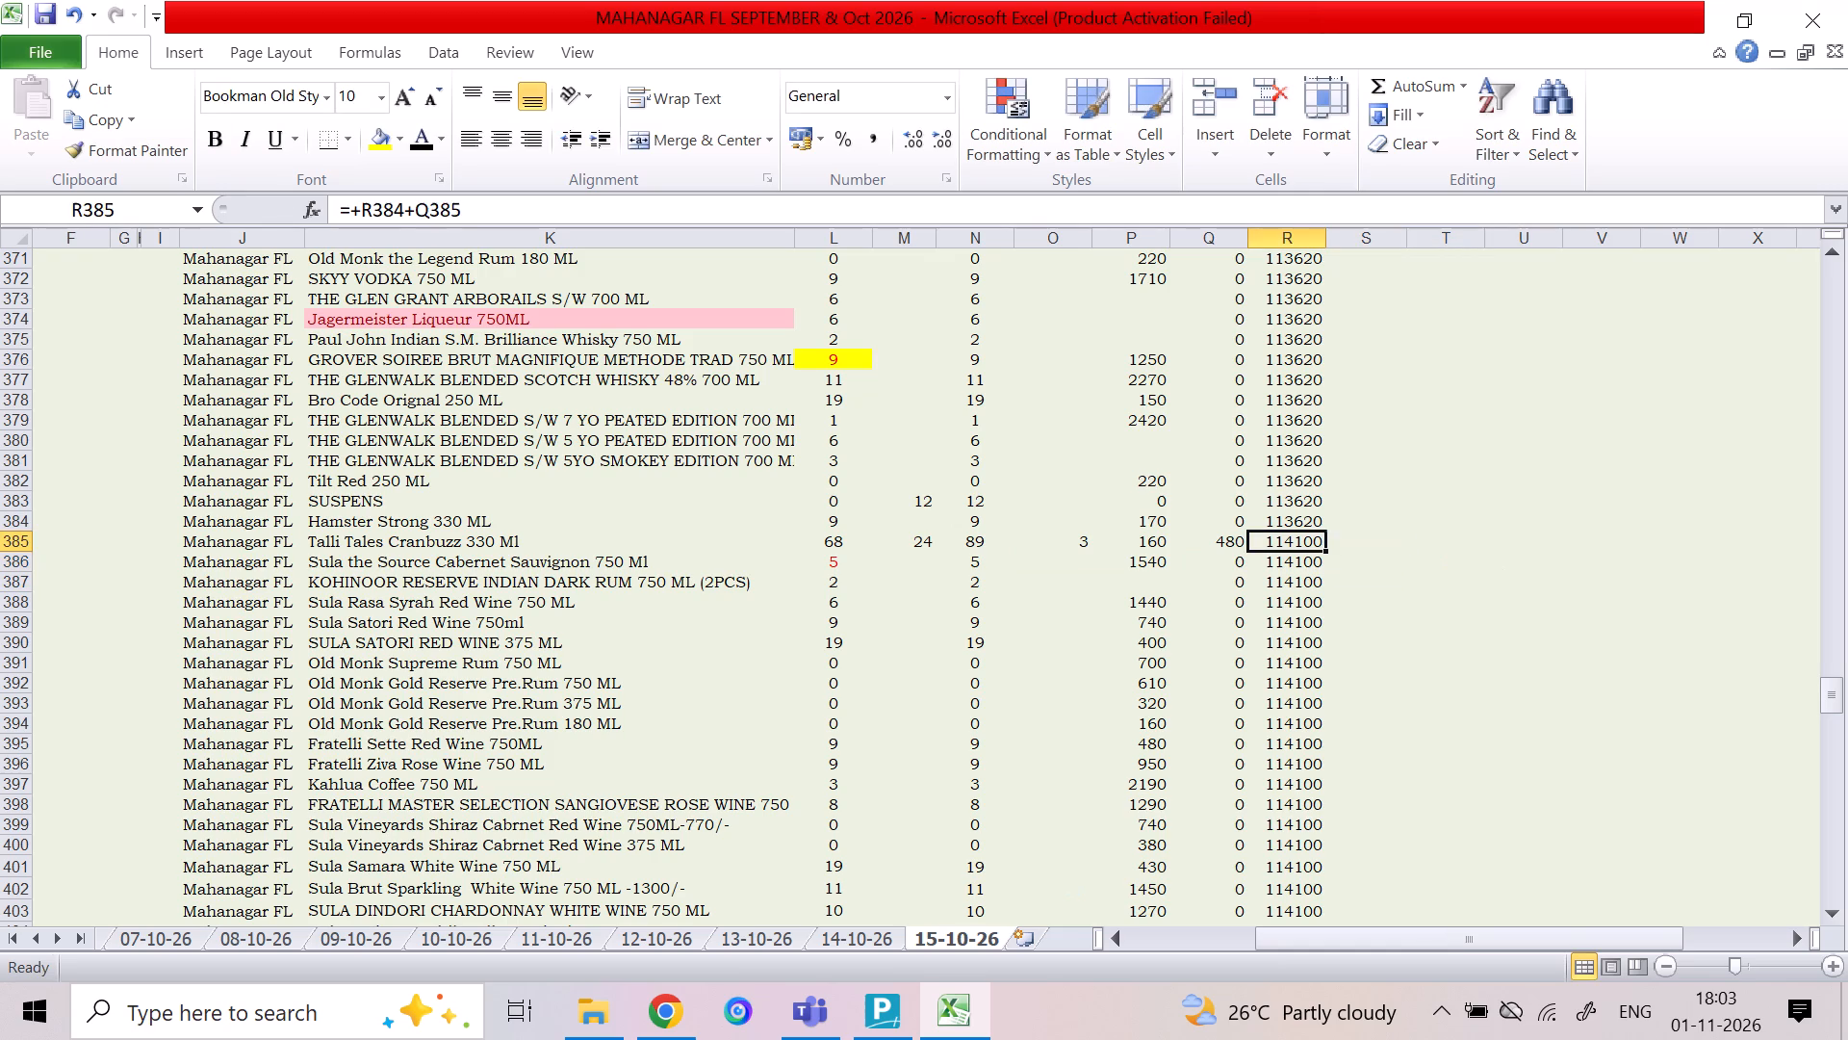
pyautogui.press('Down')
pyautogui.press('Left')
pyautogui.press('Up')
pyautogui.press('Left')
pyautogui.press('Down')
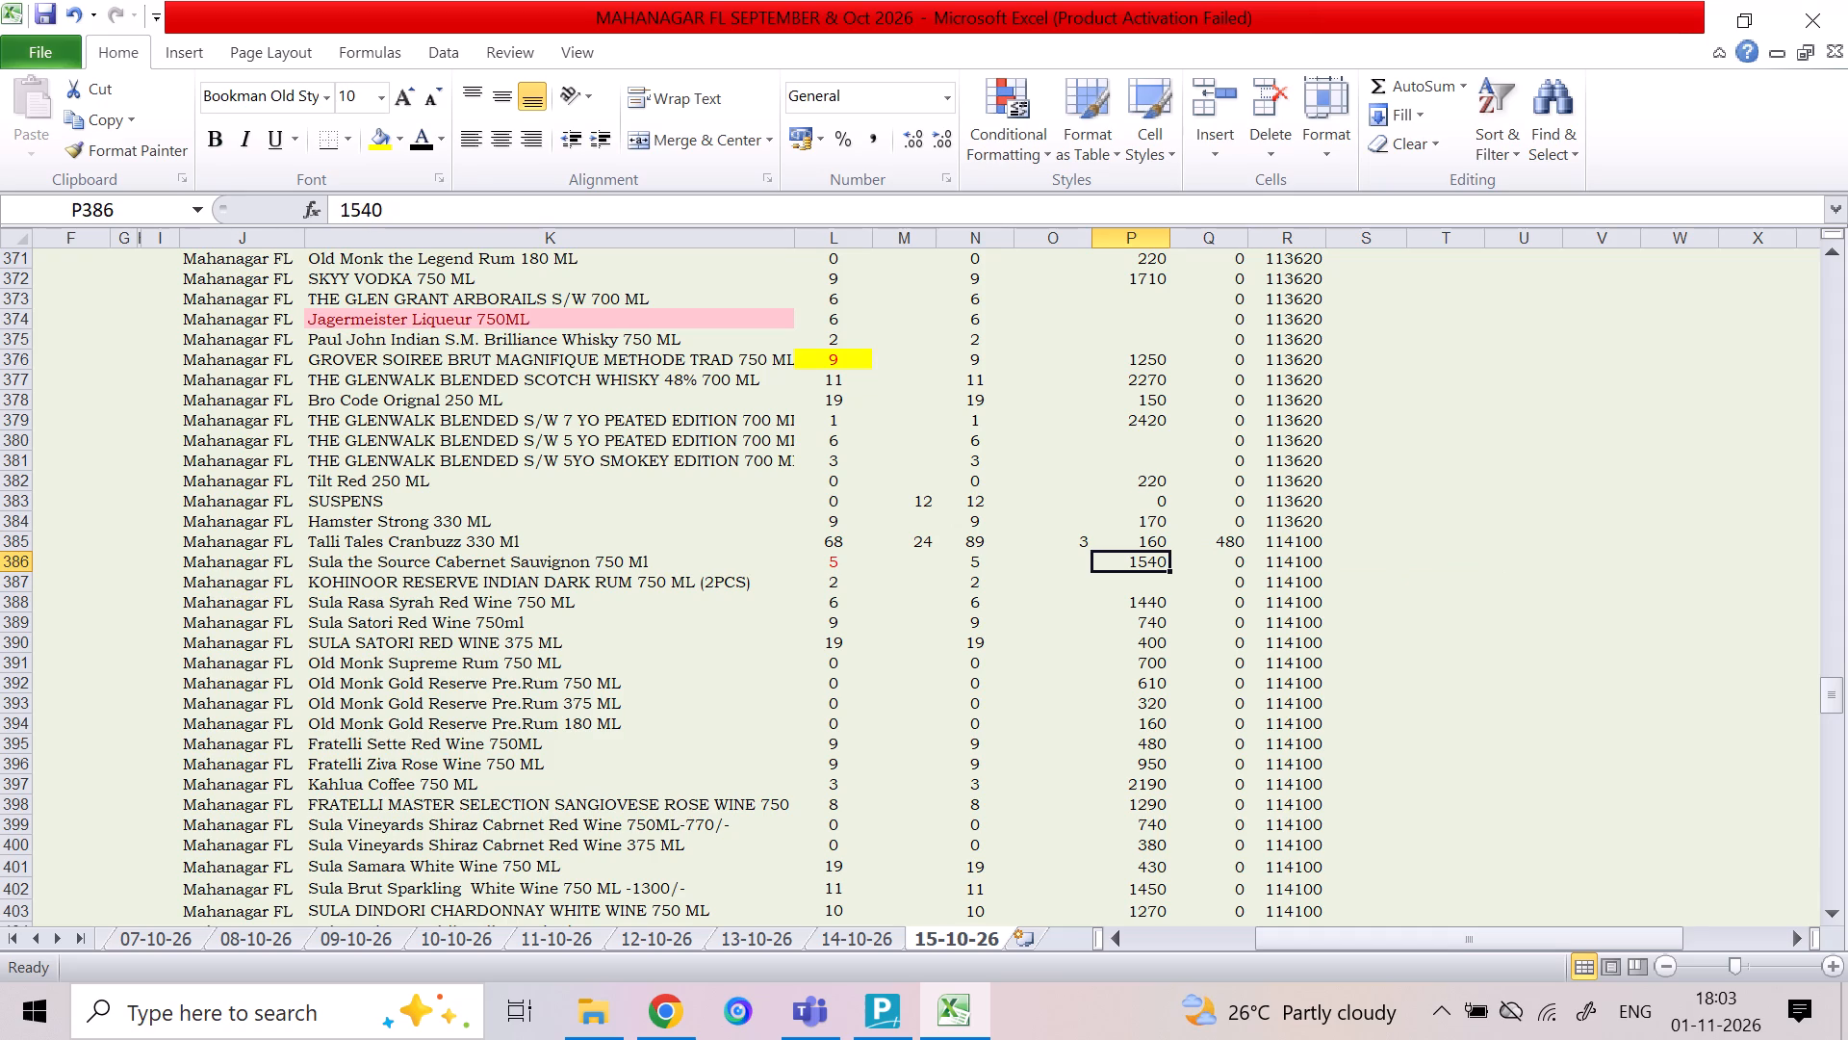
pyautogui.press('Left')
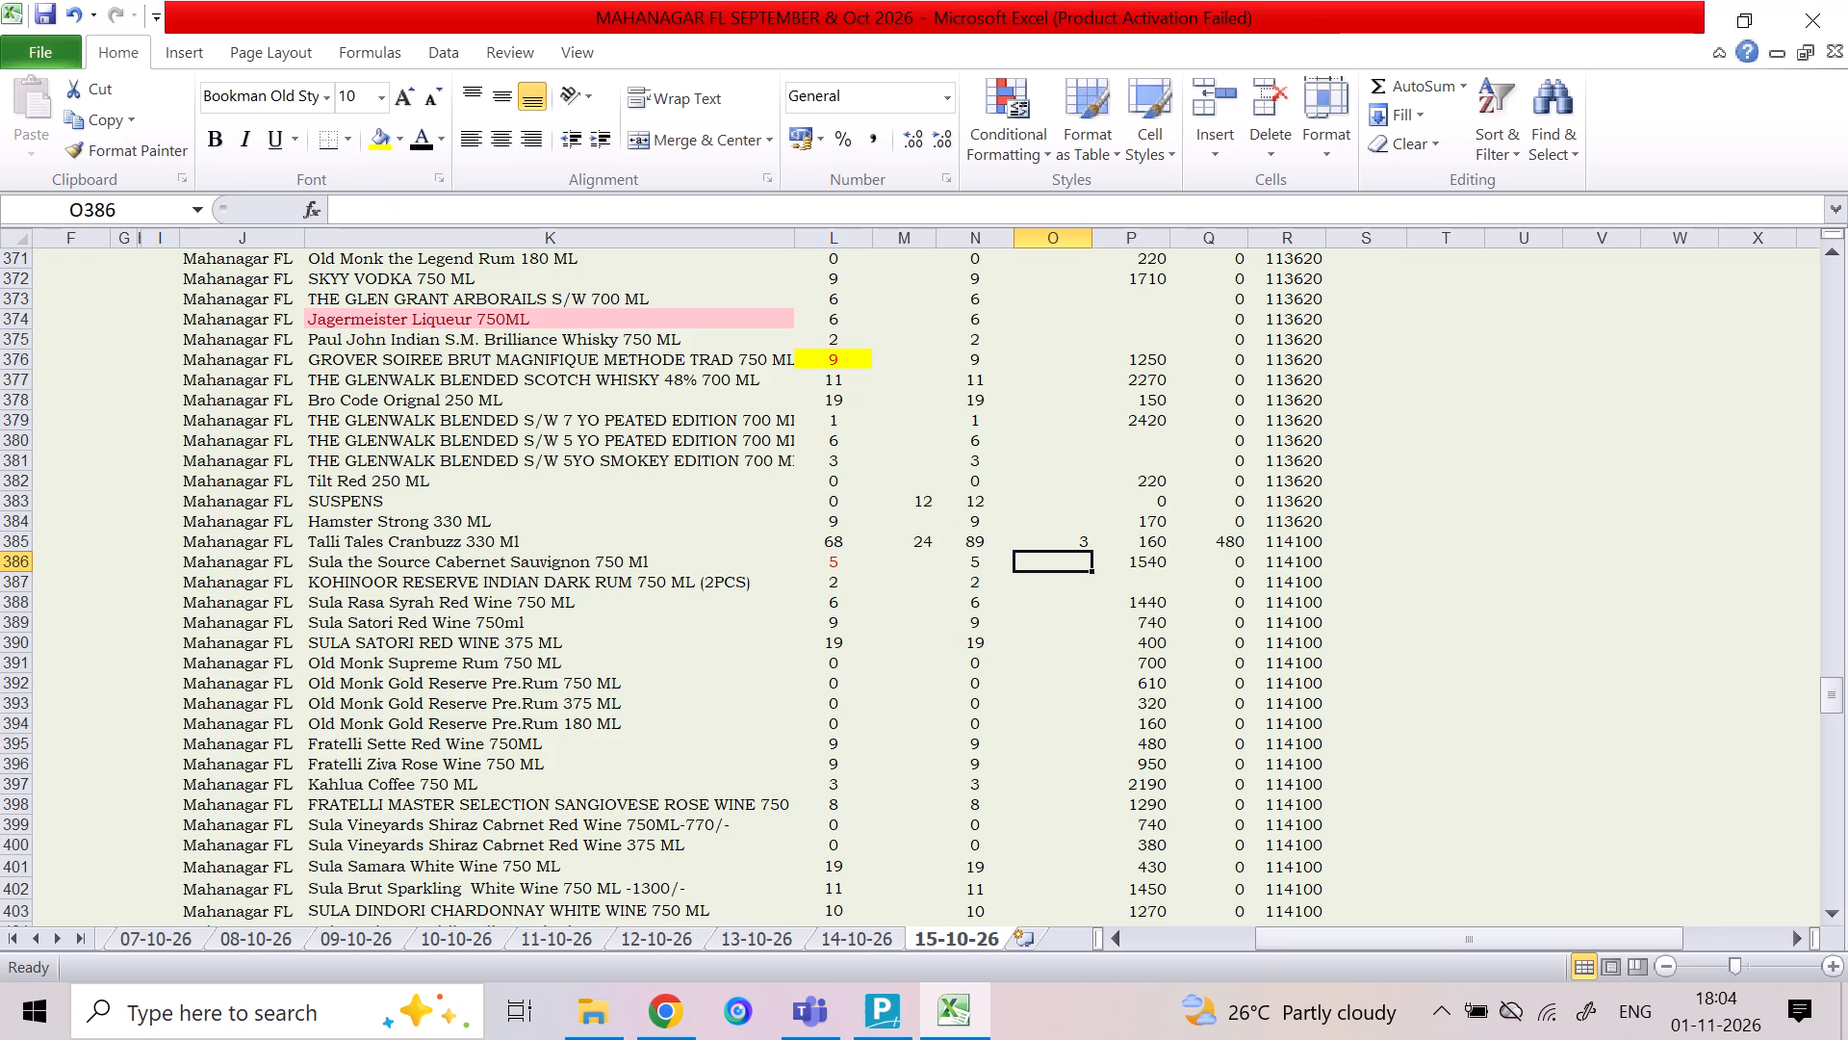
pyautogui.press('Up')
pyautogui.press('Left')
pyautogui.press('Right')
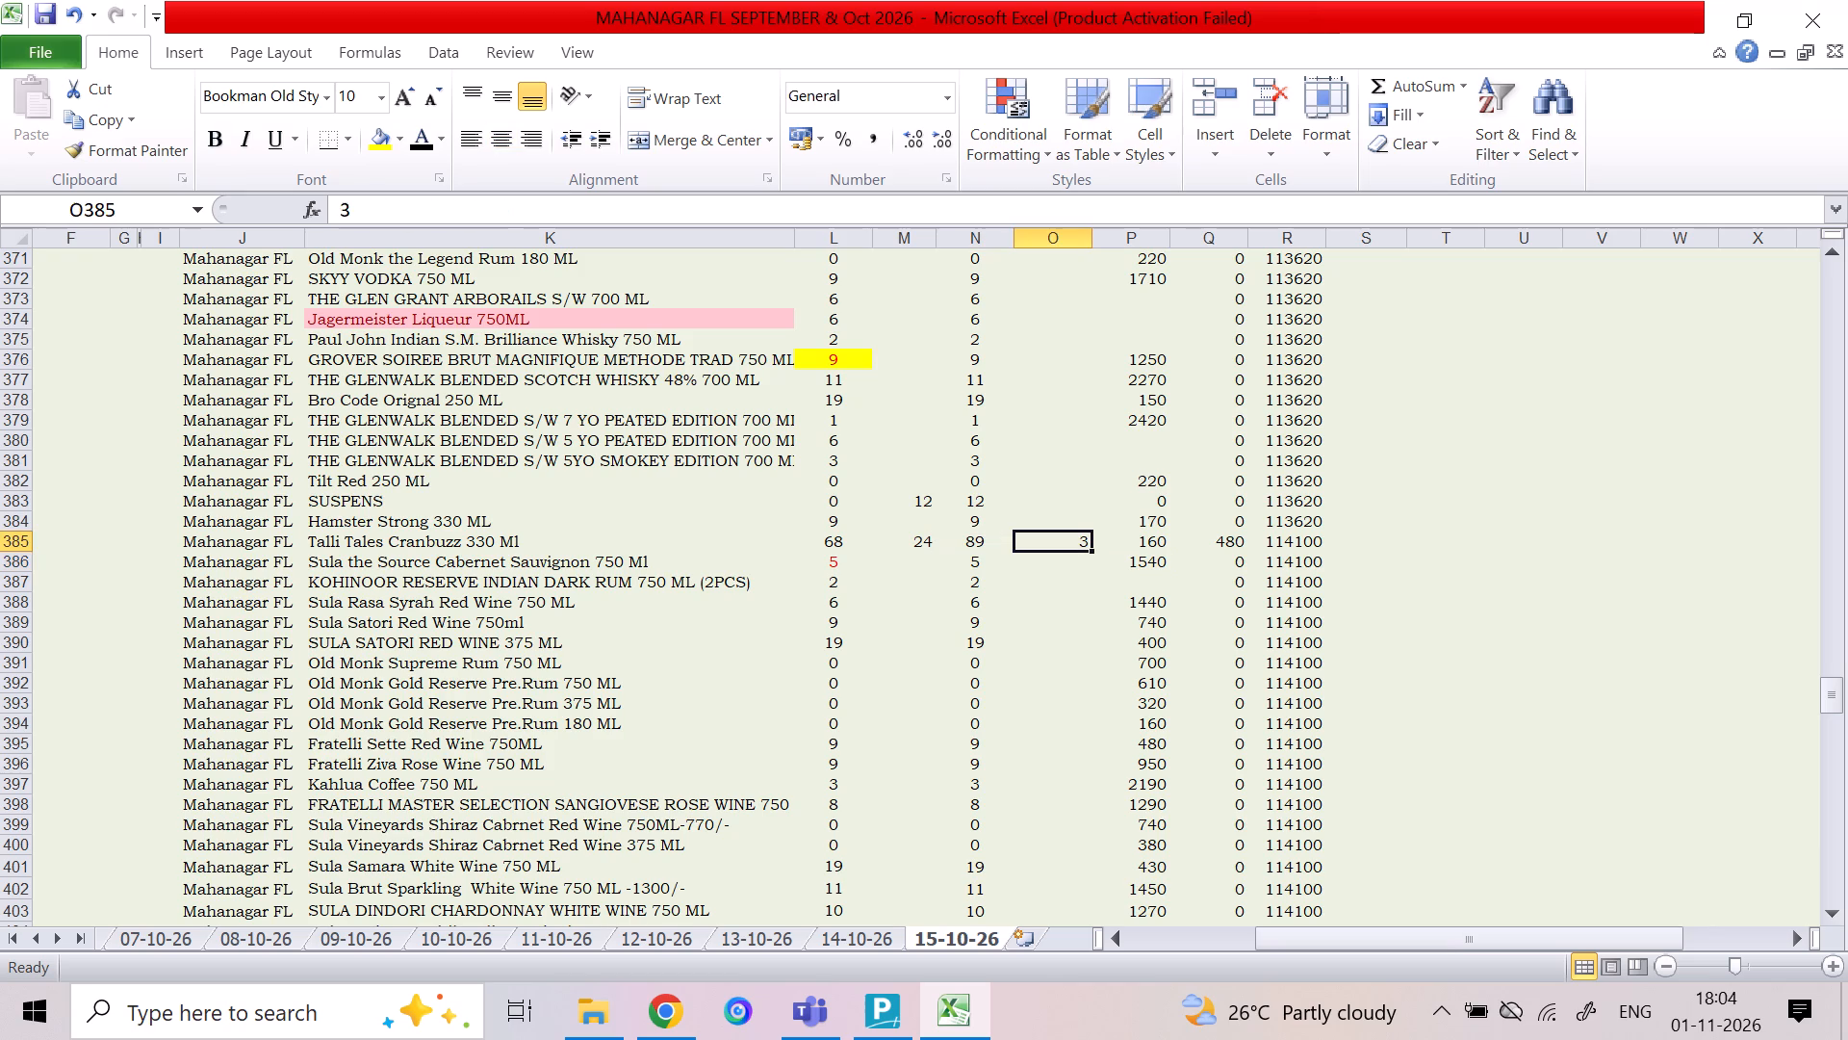
# Compare the Talli Tales Cranbuzz 330 Ml quantities with the rows below it, down to Sula Satori Red Wine 750ml.
pyautogui.press('Down')
pyautogui.press('Down')
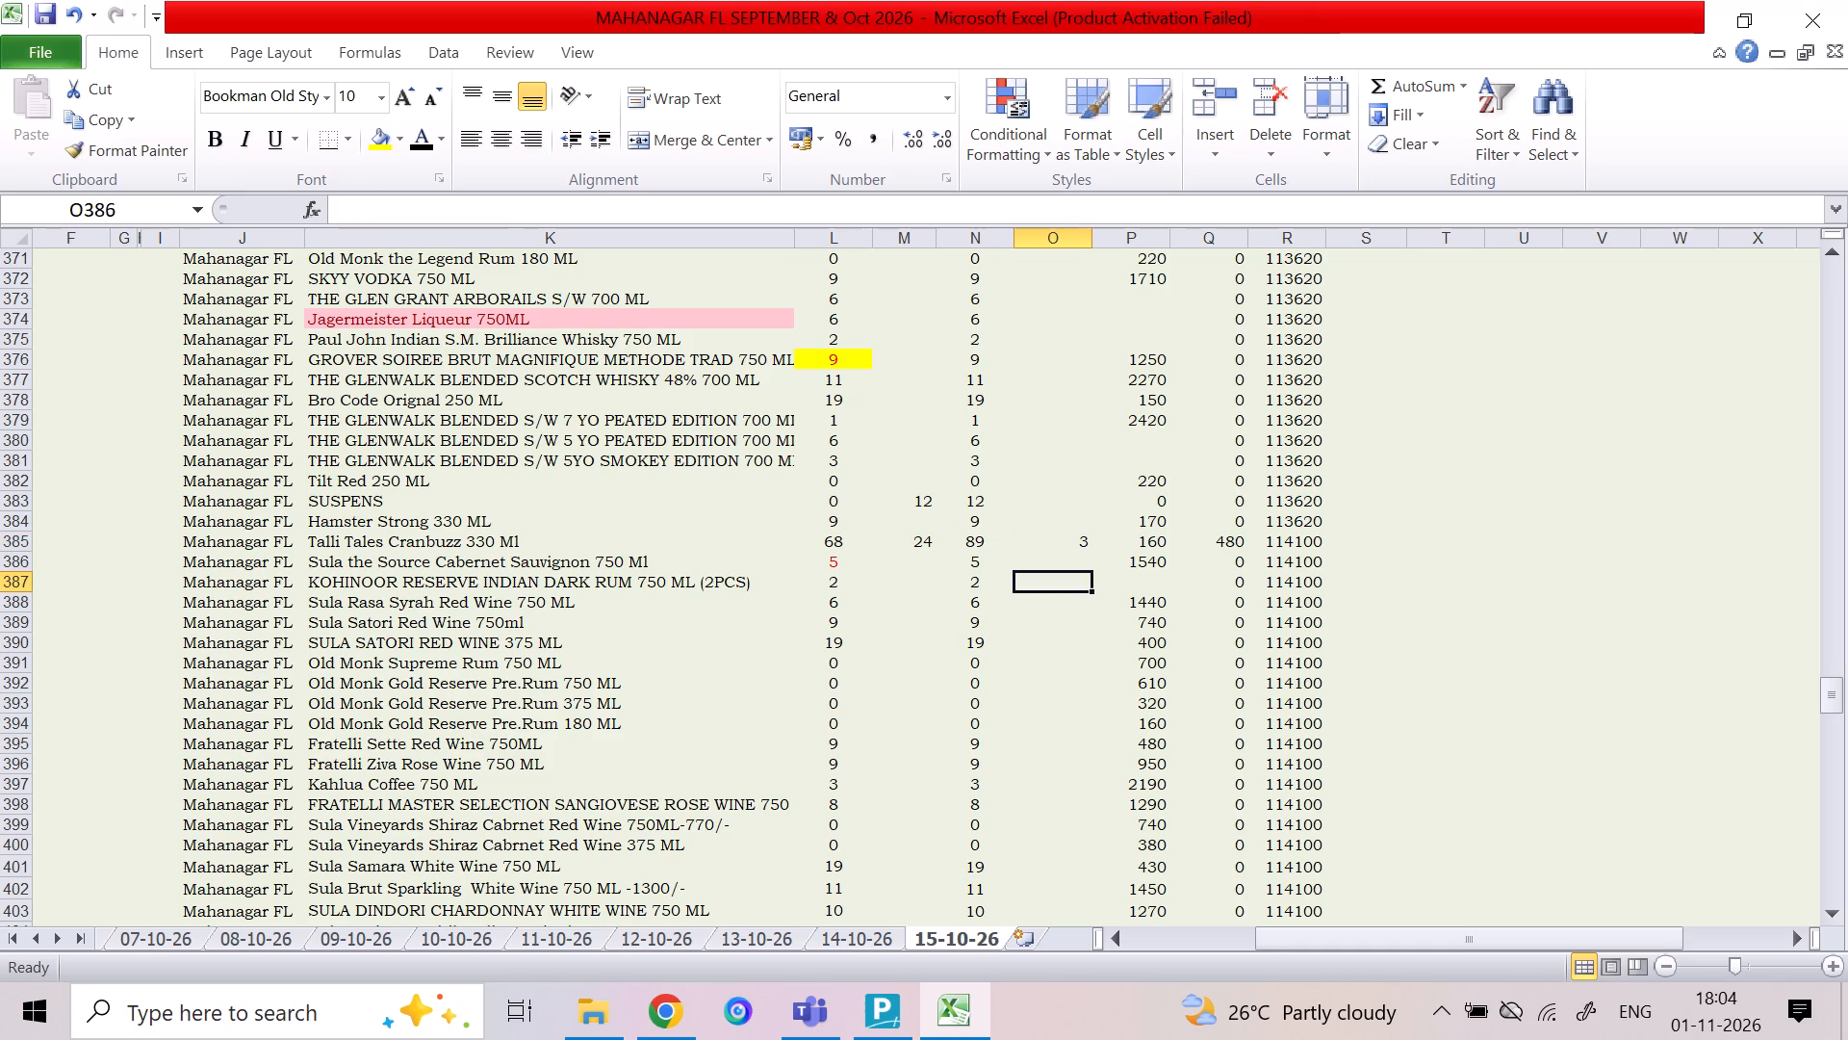
pyautogui.press('Up')
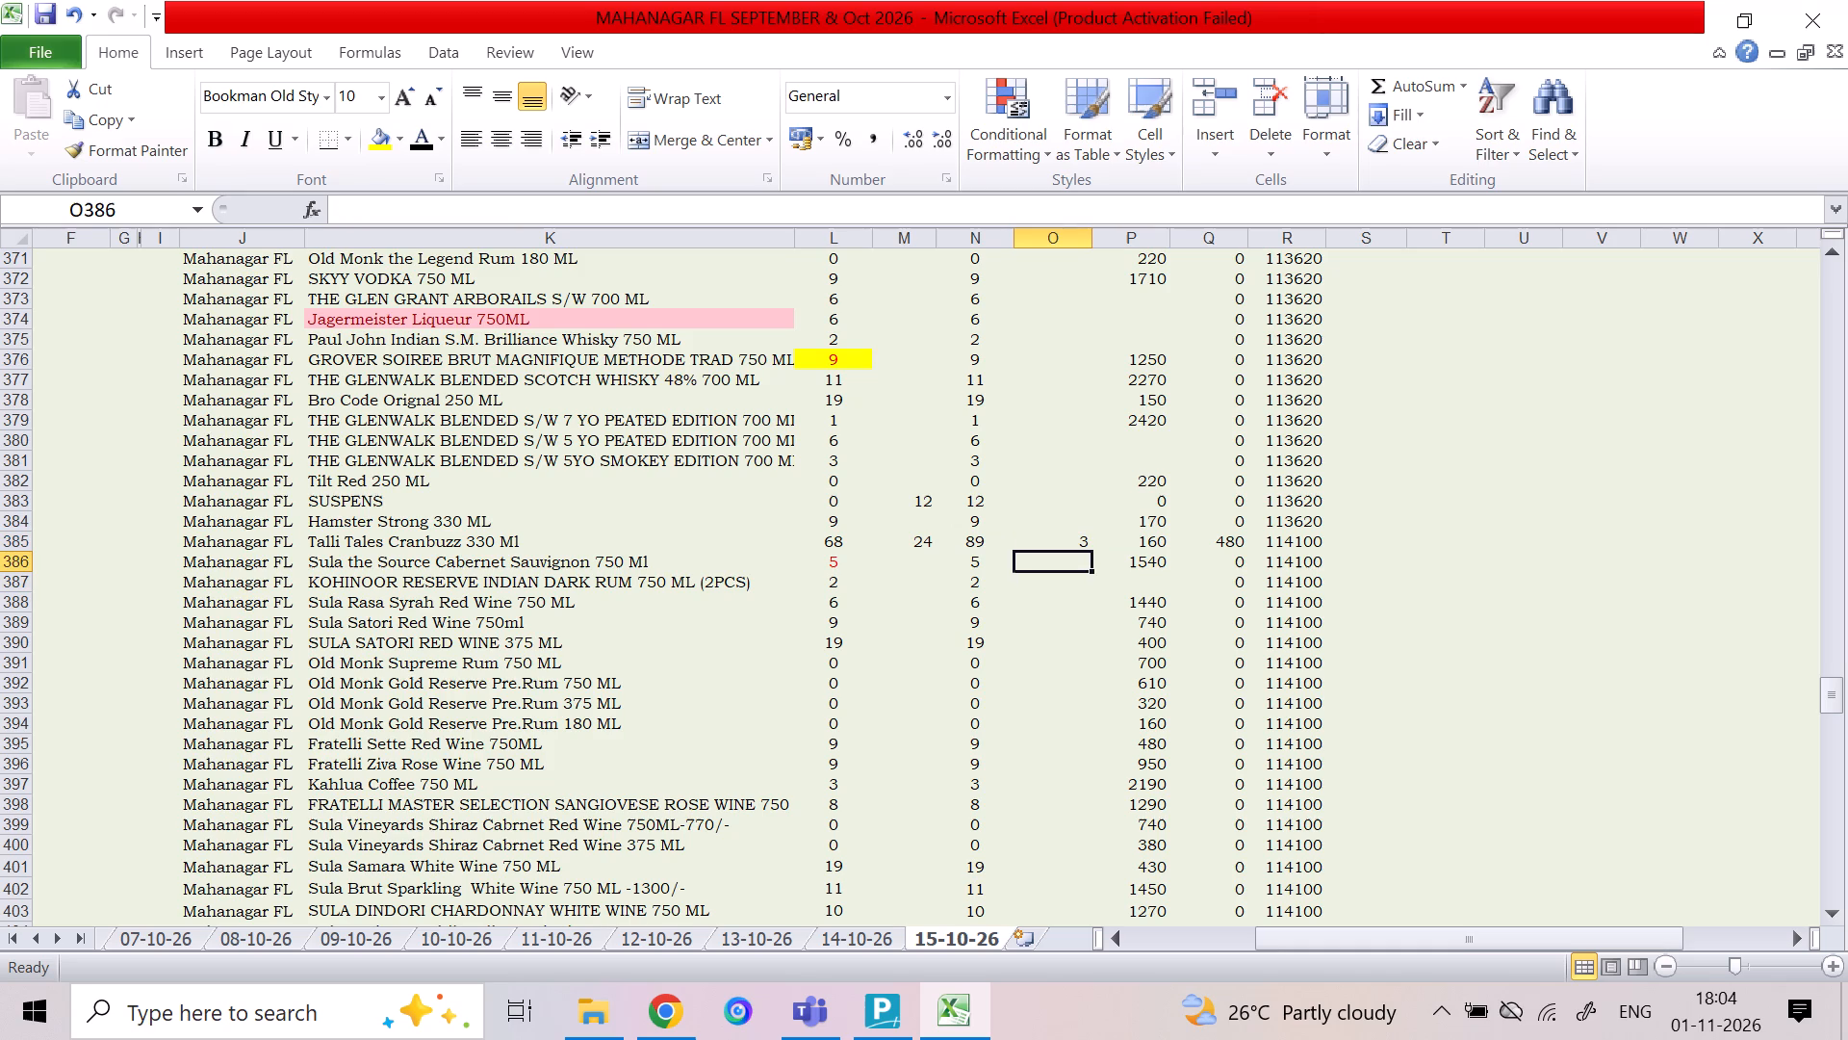
pyautogui.press('Left')
pyautogui.press('Up')
pyautogui.press('Left')
pyautogui.press('Left')
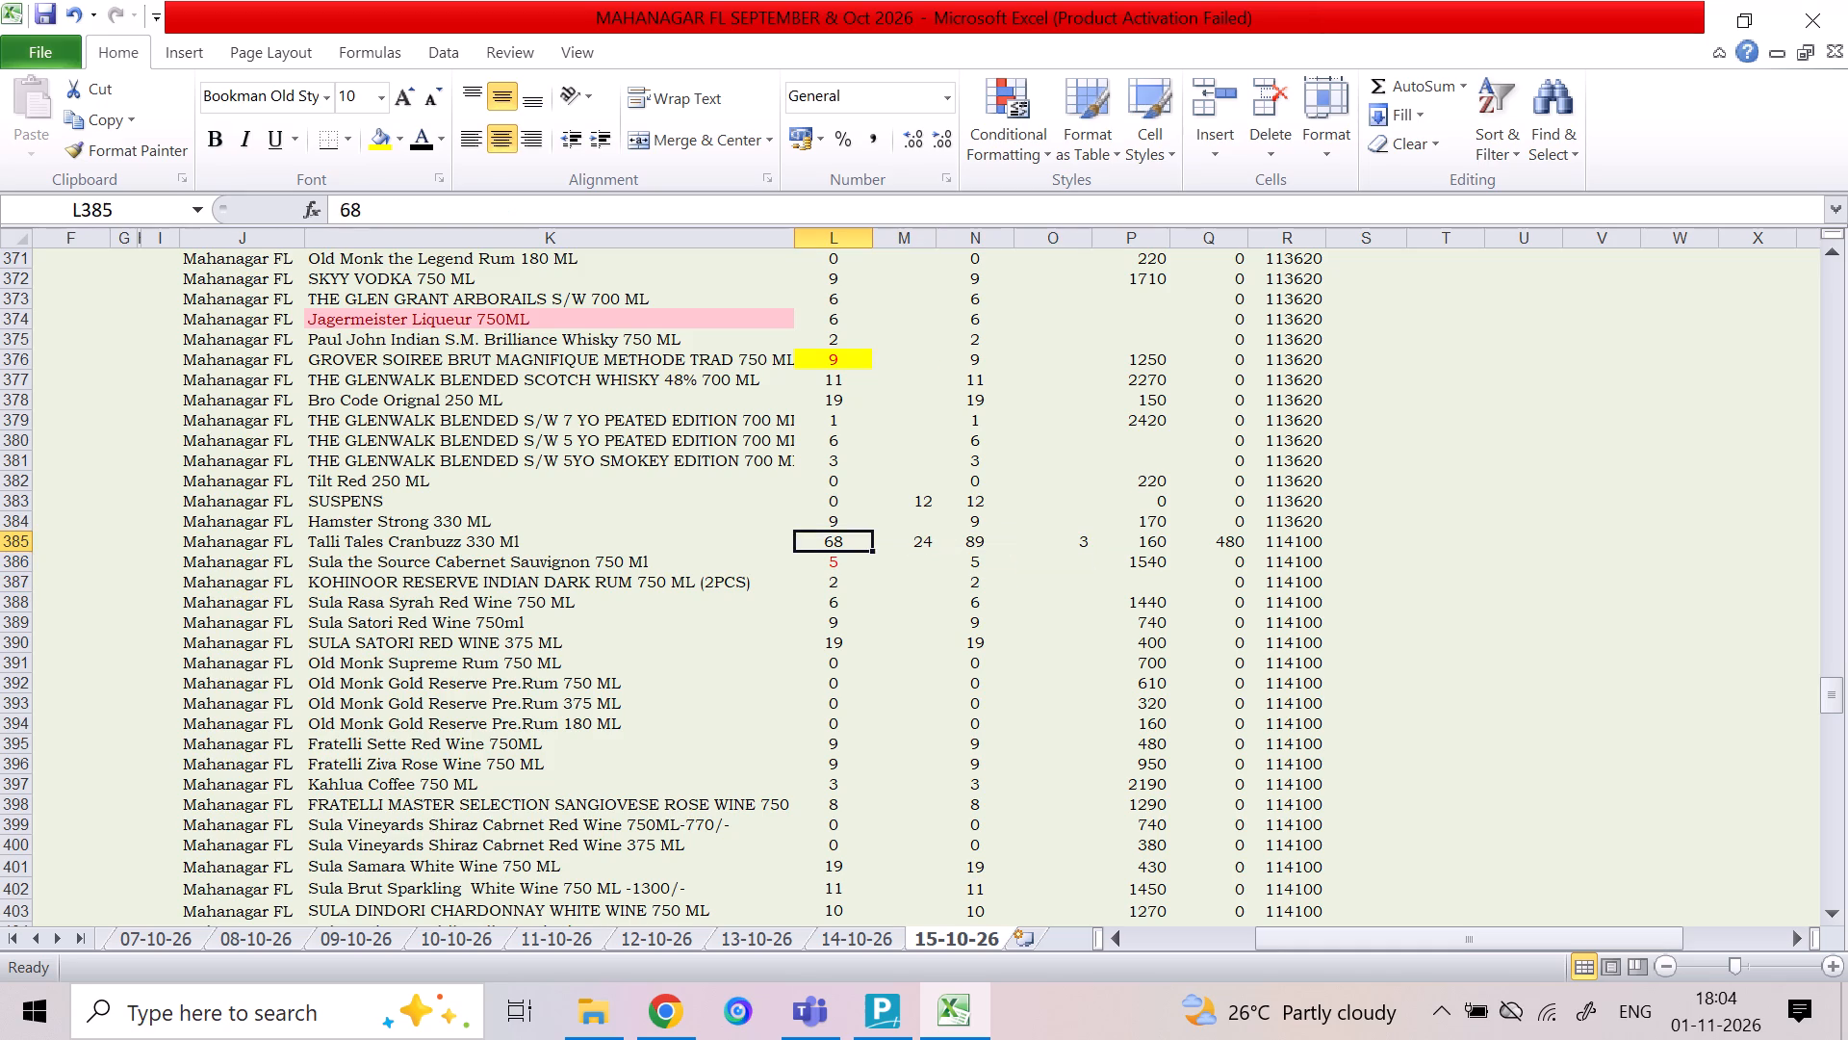
pyautogui.press('Down')
pyautogui.press('Right')
pyautogui.press('Right')
pyautogui.press('Right')
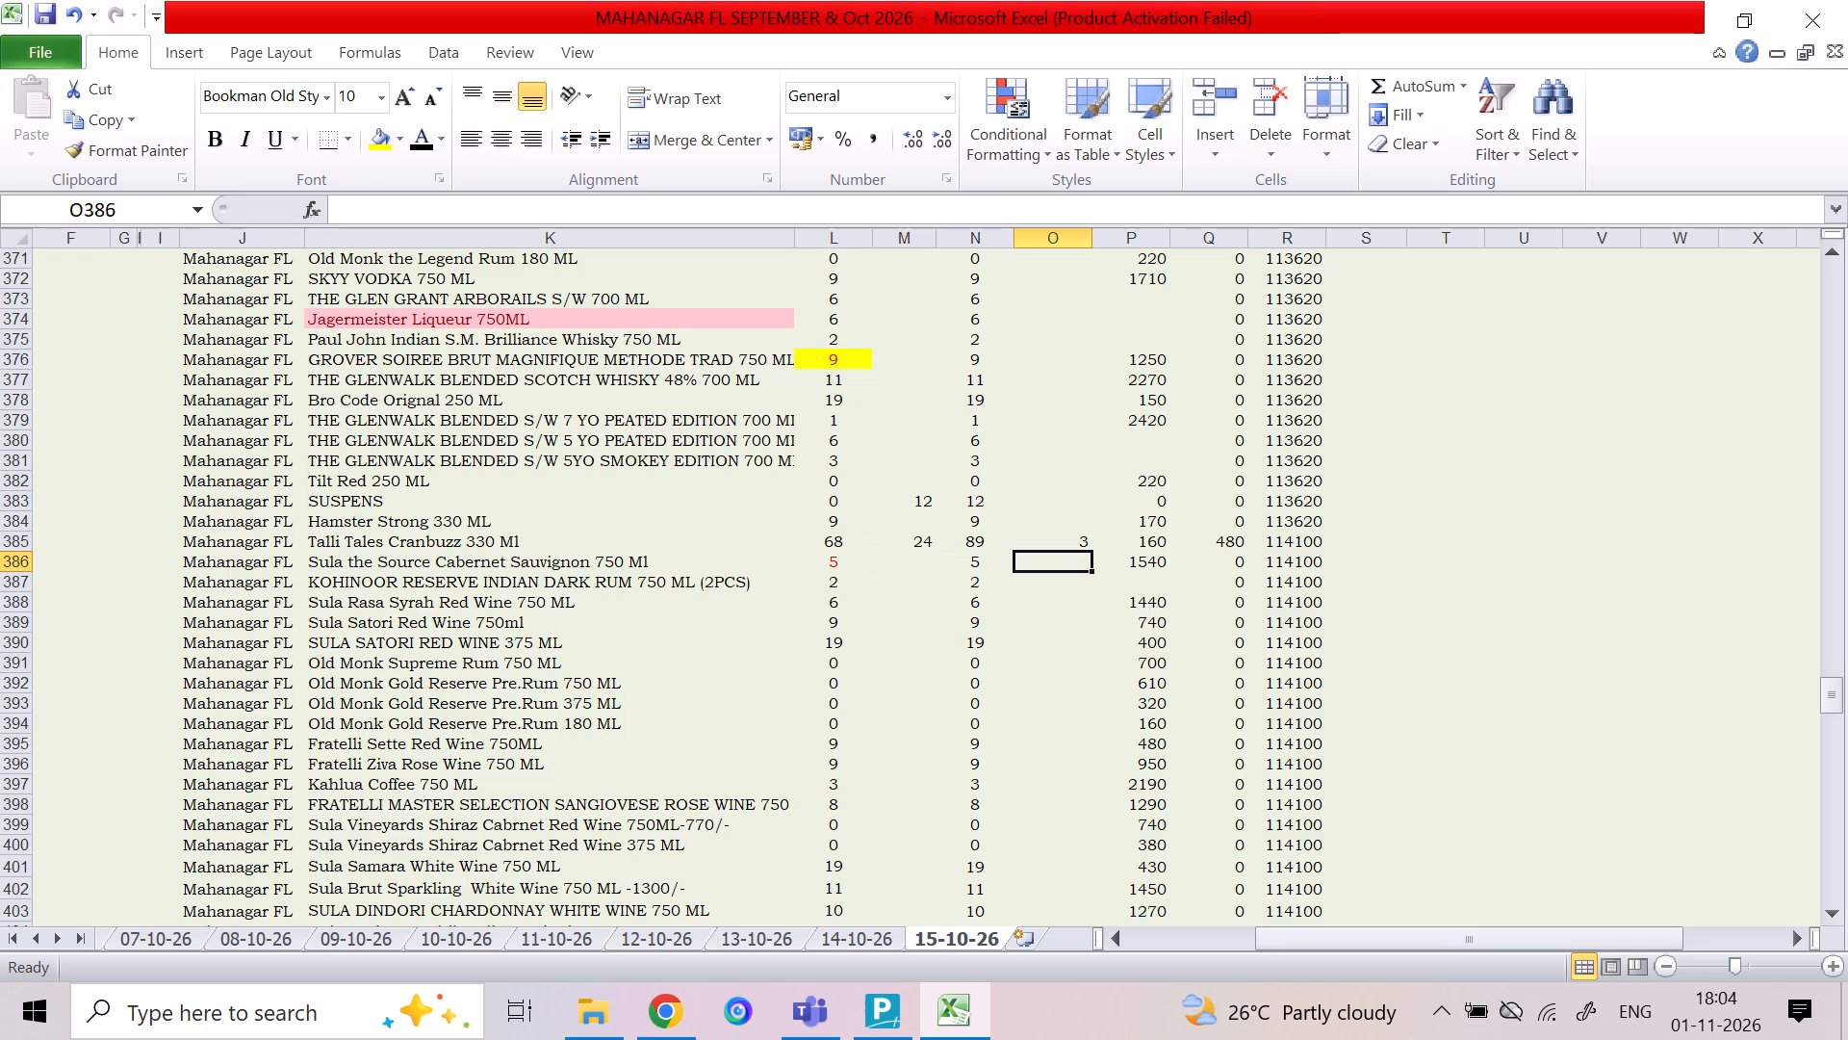
pyautogui.press('Down')
pyautogui.press('Down')
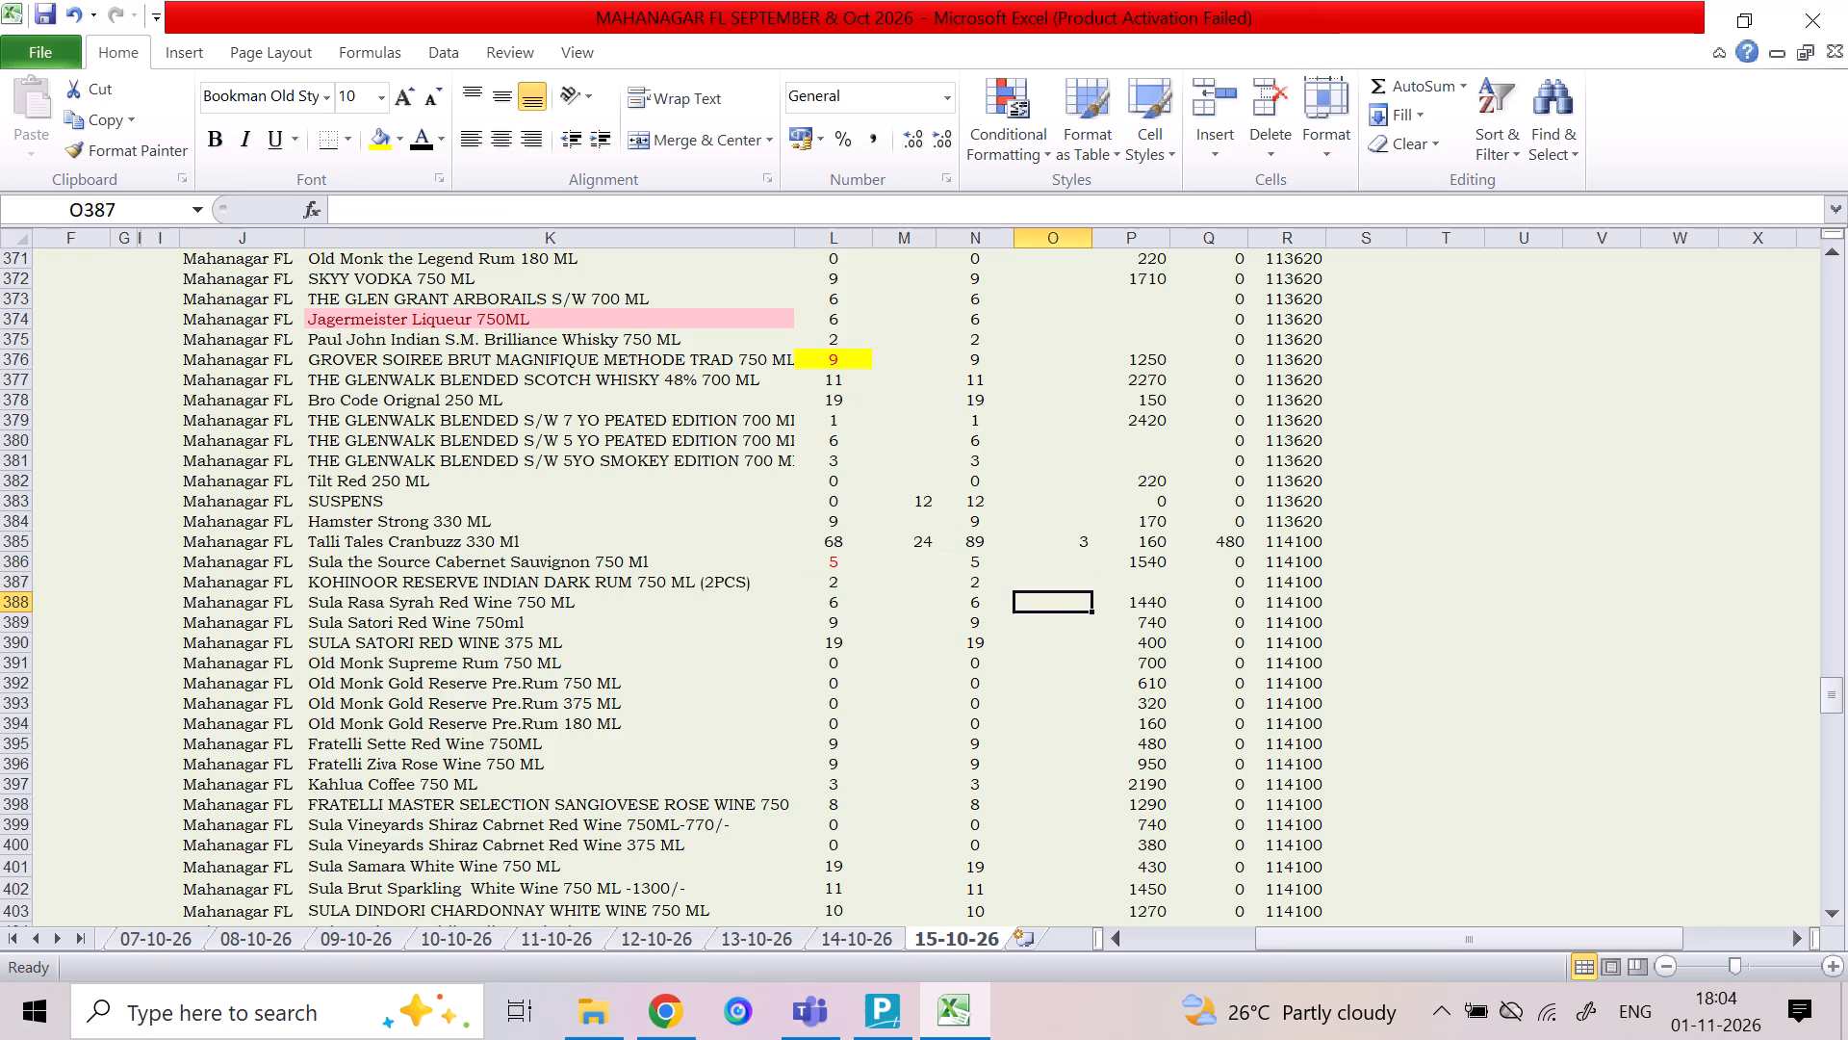
pyautogui.press('Down')
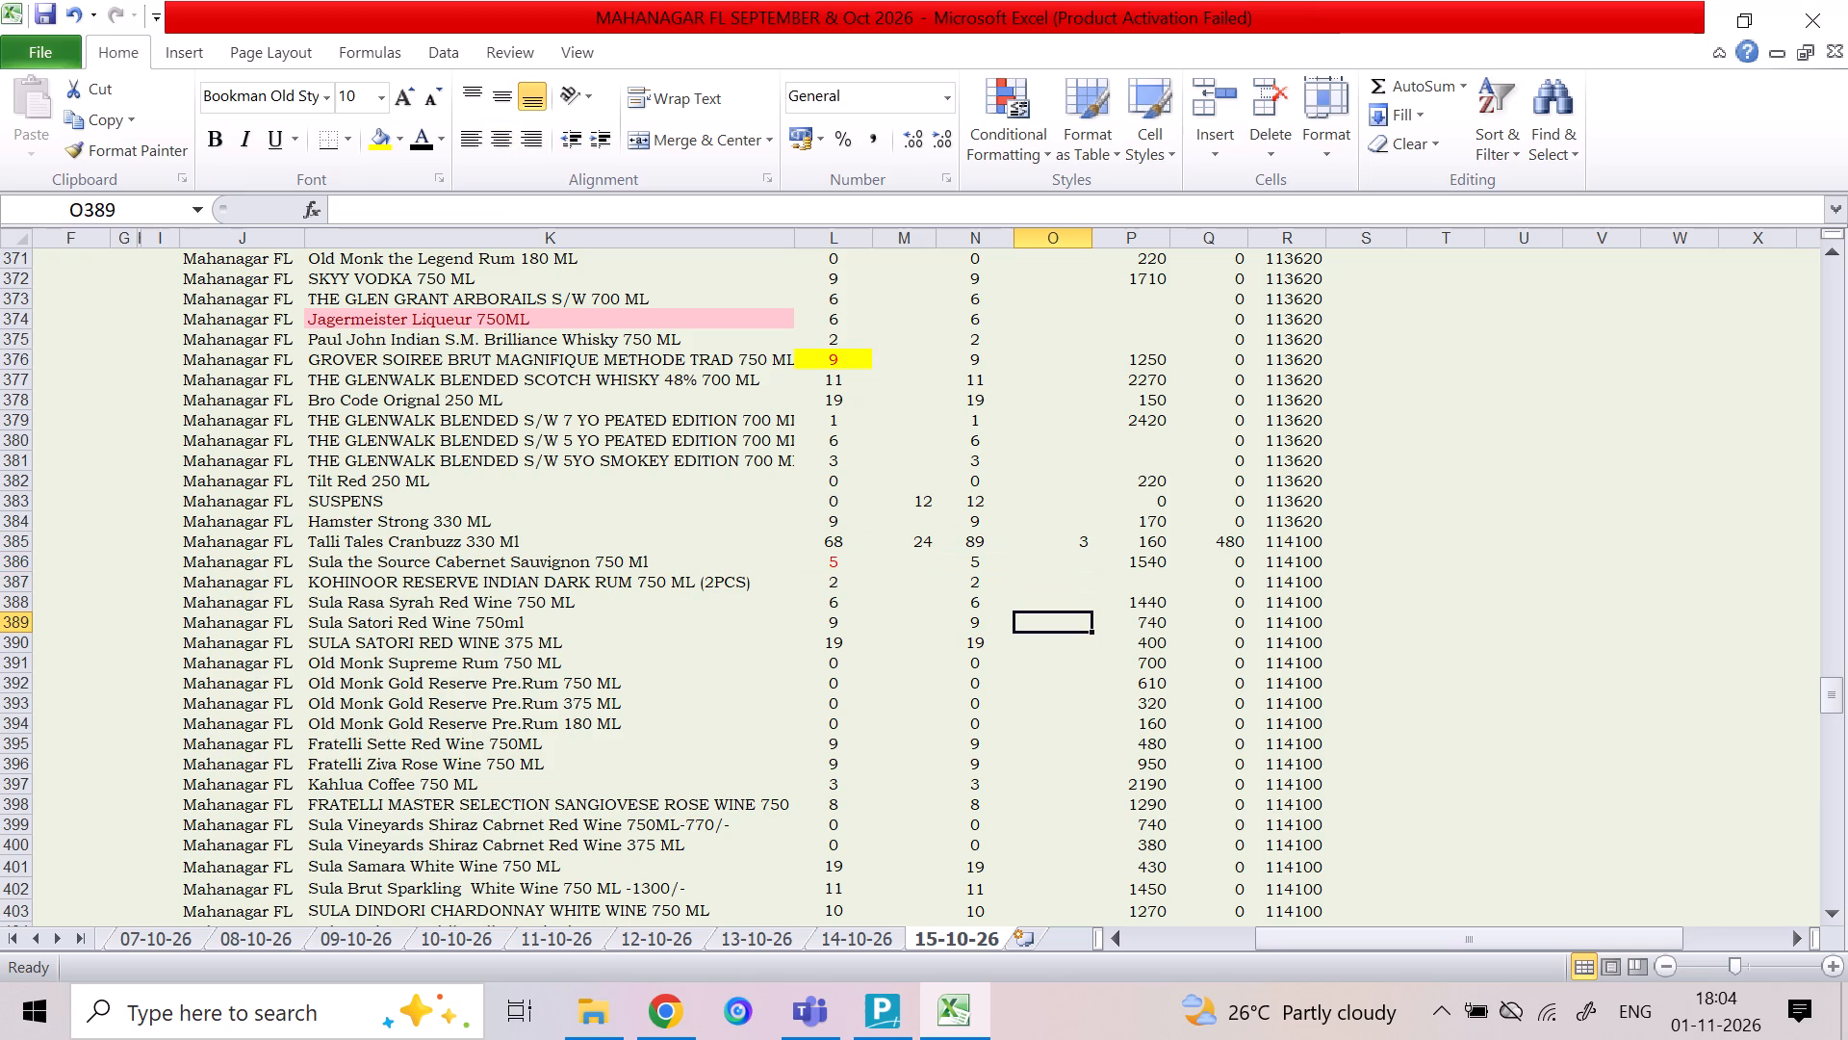